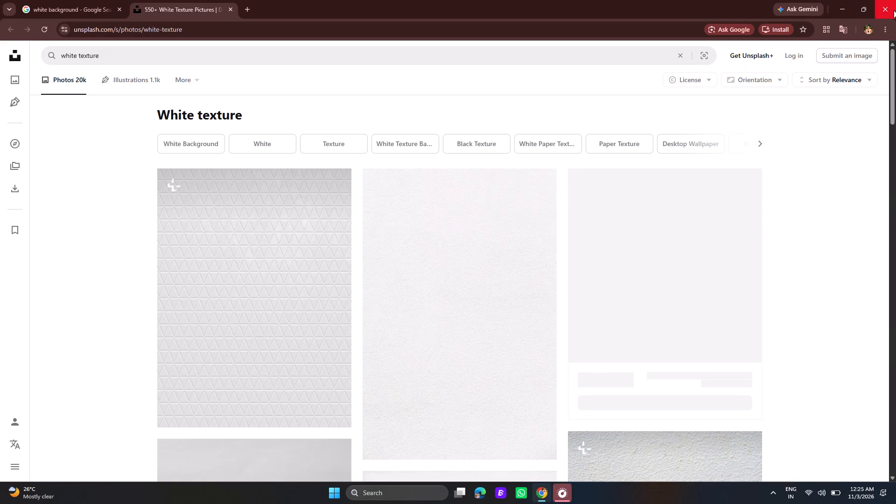
Close the Chrome window with the white texture photos and dismiss the audio console.
click(894, 10)
click(565, 27)
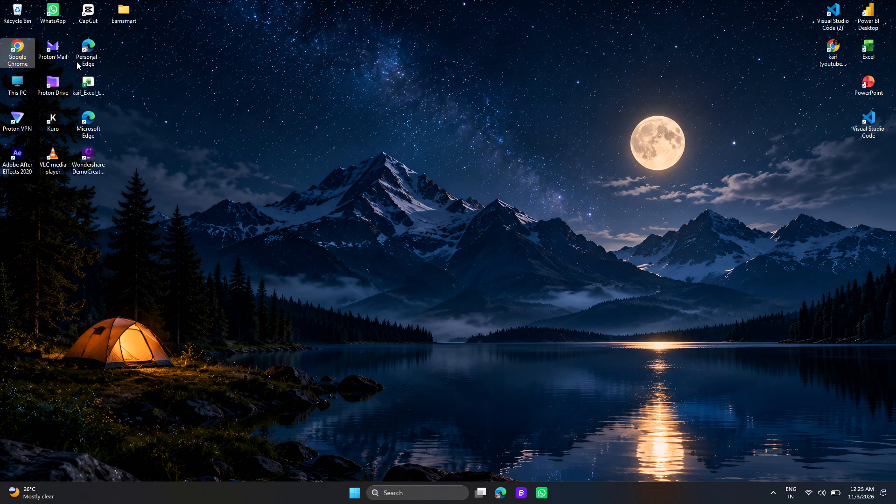
Open YouTube in Chrome, watch the first Short on the home feed, and close the browser.
double_click(13, 47)
double_click(290, 232)
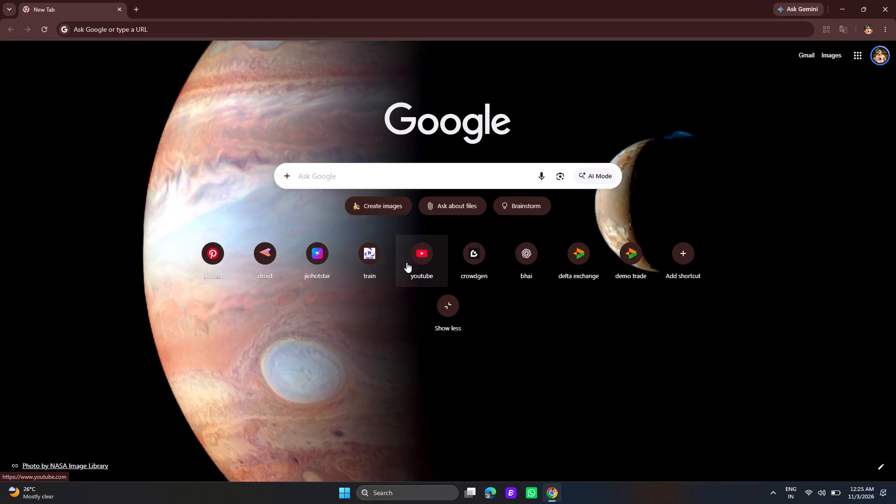
click(406, 262)
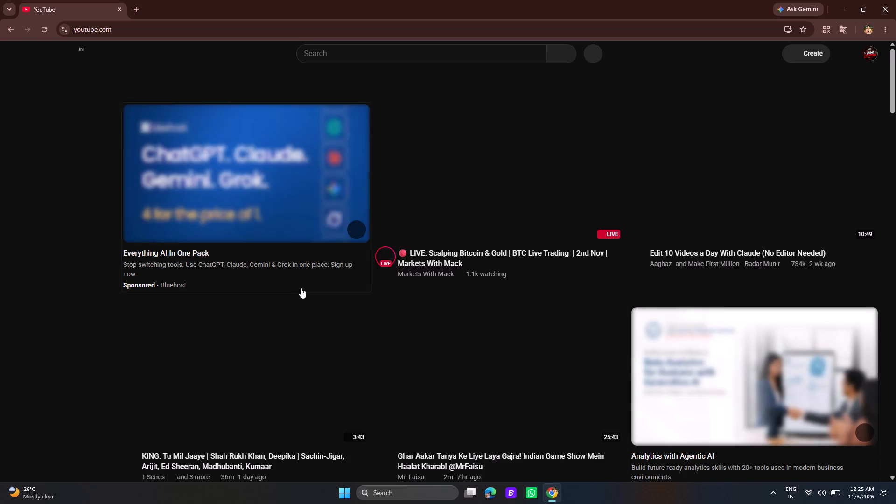
scroll(297, 283, down, 5)
click(229, 358)
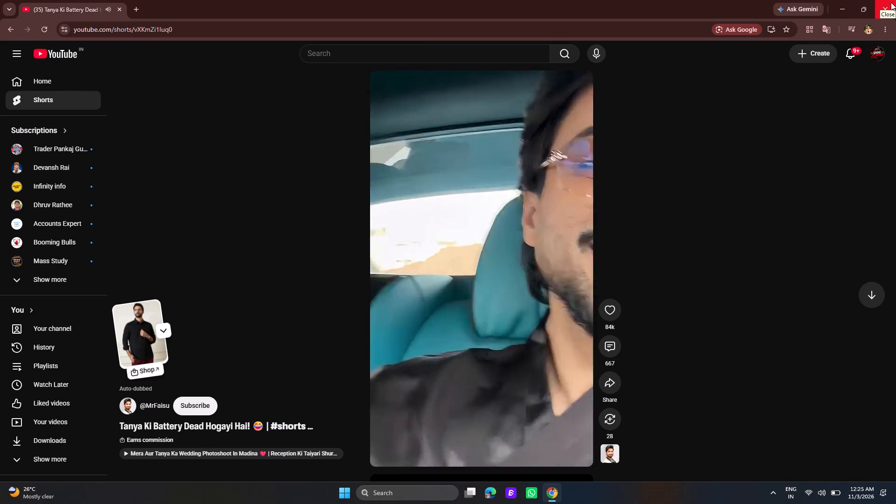
click(891, 2)
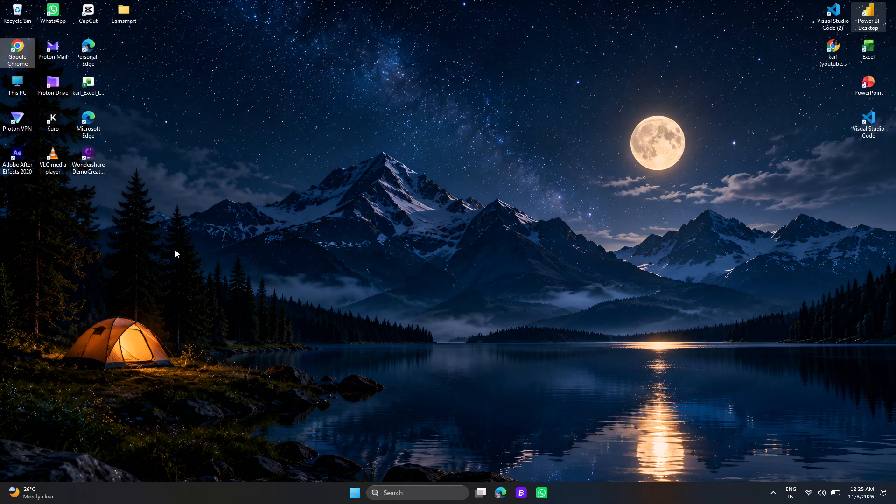
Launch Adobe After Effects 2020 and open the recent project "apne hi rang me".
double_click(23, 159)
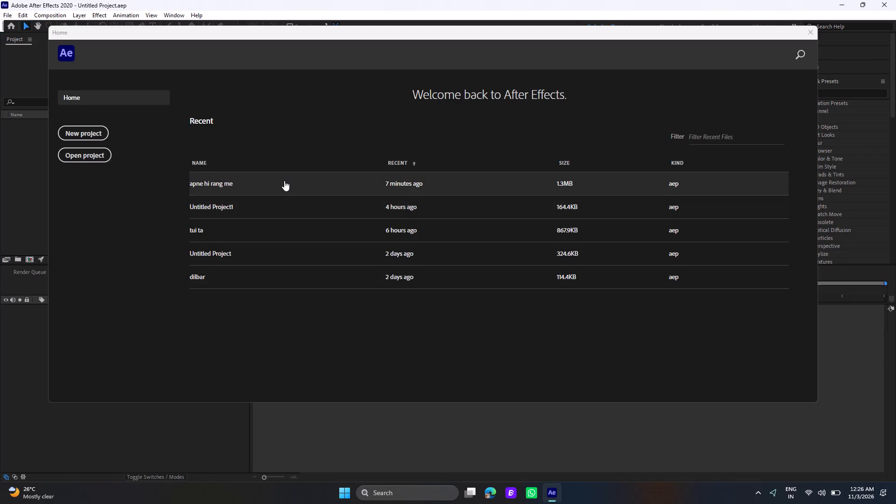
click(284, 181)
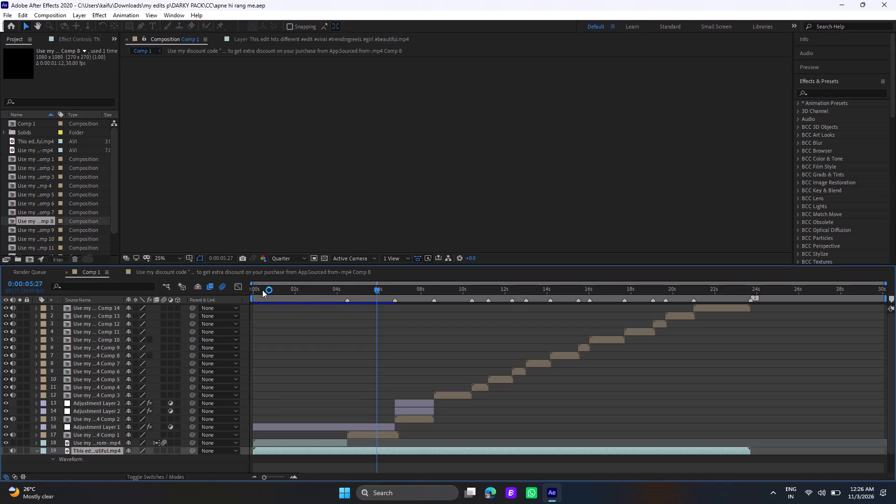
Preview Comp 1 from the beginning, replay it through the final clips, and return the playhead to 0:00:00:00.
click(262, 290)
drag(261, 289, 238, 288)
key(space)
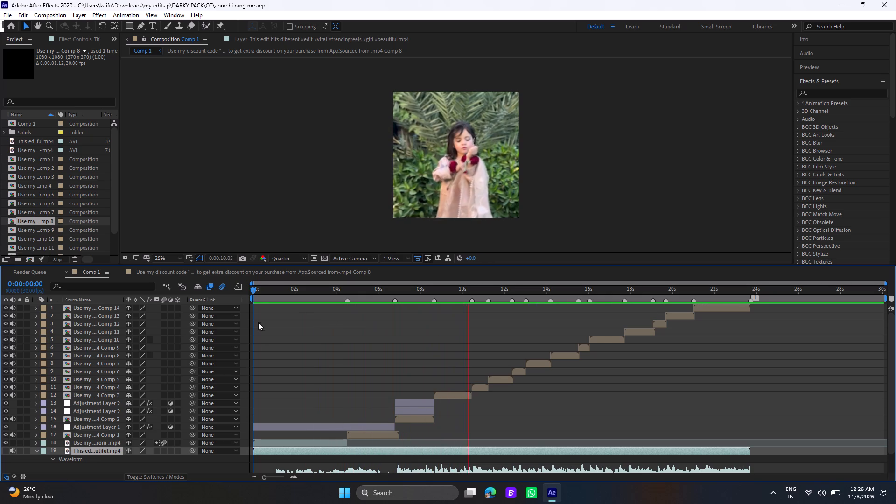
click(260, 293)
drag(260, 293, 245, 290)
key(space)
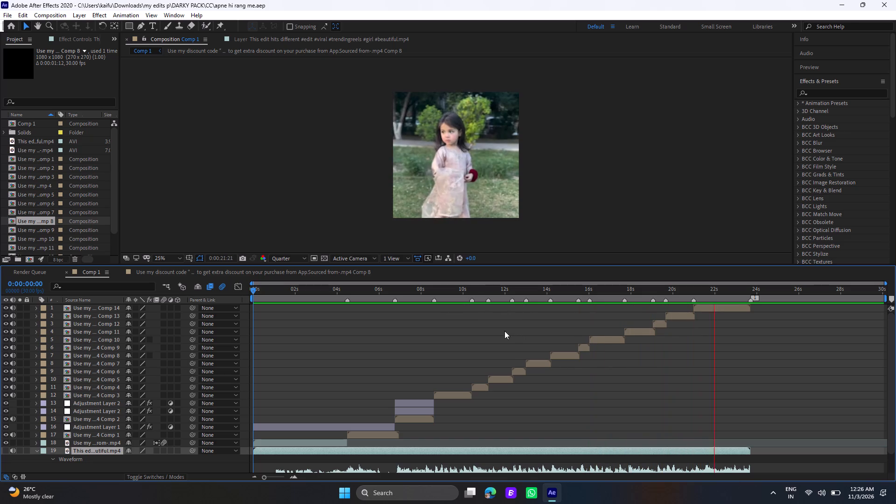
double_click(253, 292)
Make the Project panel taller so the whole item list shows with empty space beneath it.
scroll(87, 235, down, 4)
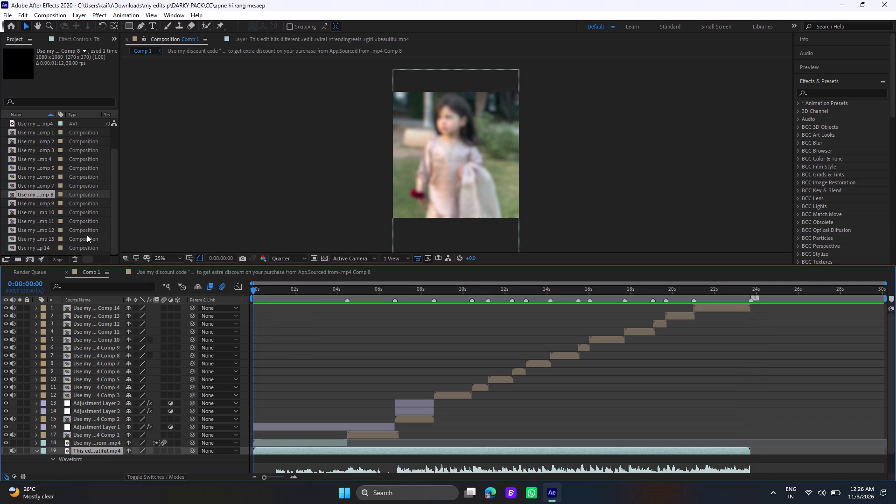
scroll(87, 235, down, 6)
double_click(114, 137)
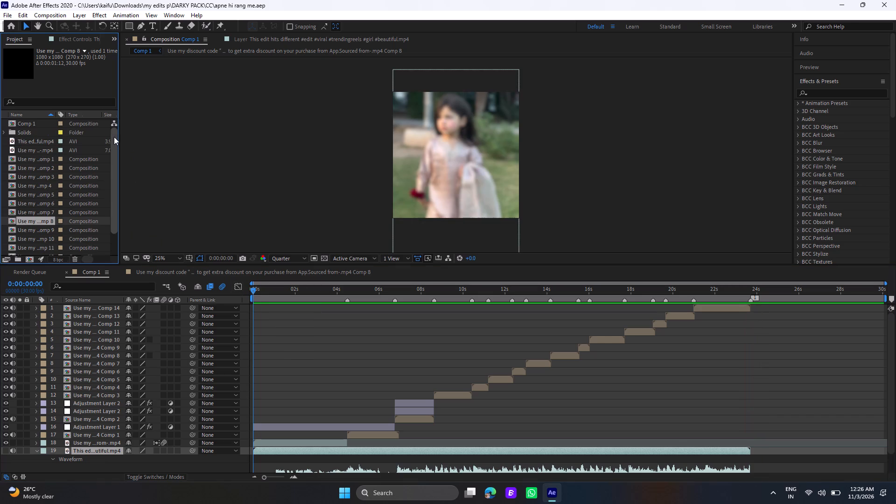
double_click(32, 112)
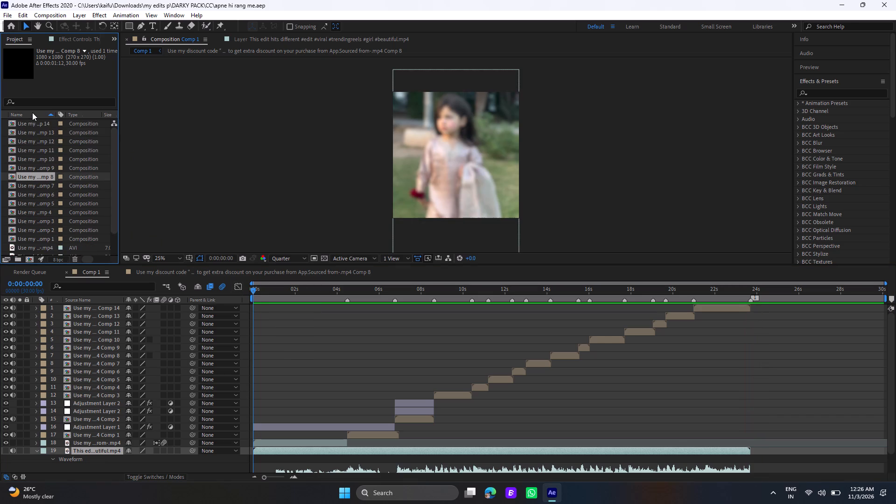
scroll(60, 224, down, 6)
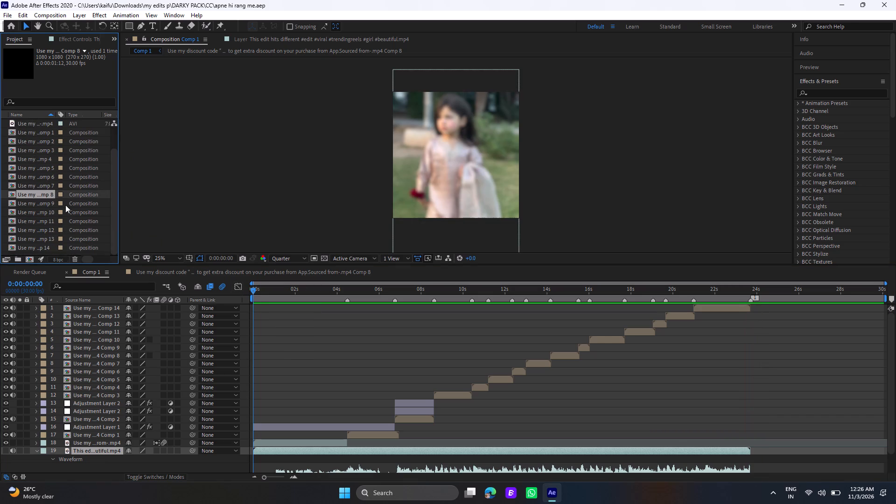
double_click(49, 79)
double_click(52, 86)
scroll(41, 182, down, 6)
drag(56, 265, 50, 293)
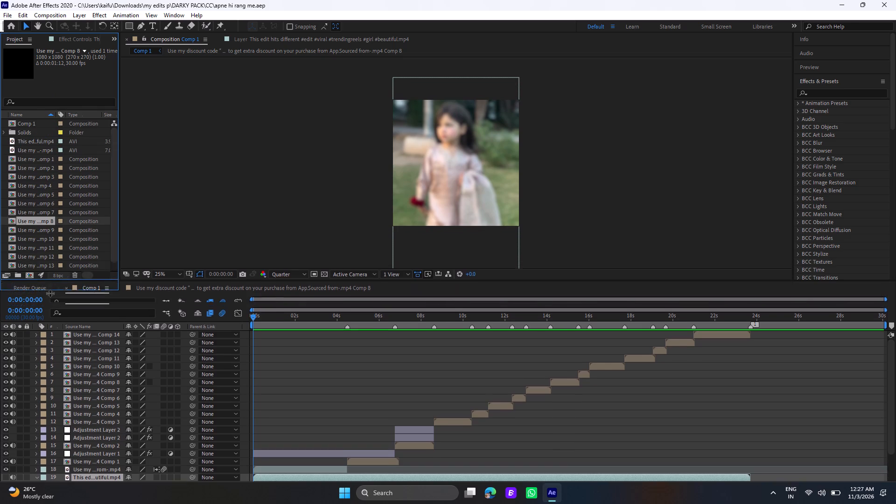
drag(50, 293, 49, 312)
Browse Documents, Downloads and the my edits p, New folder and The Amazing Spider-Man subfolders for files to import, and close without importing.
double_click(48, 294)
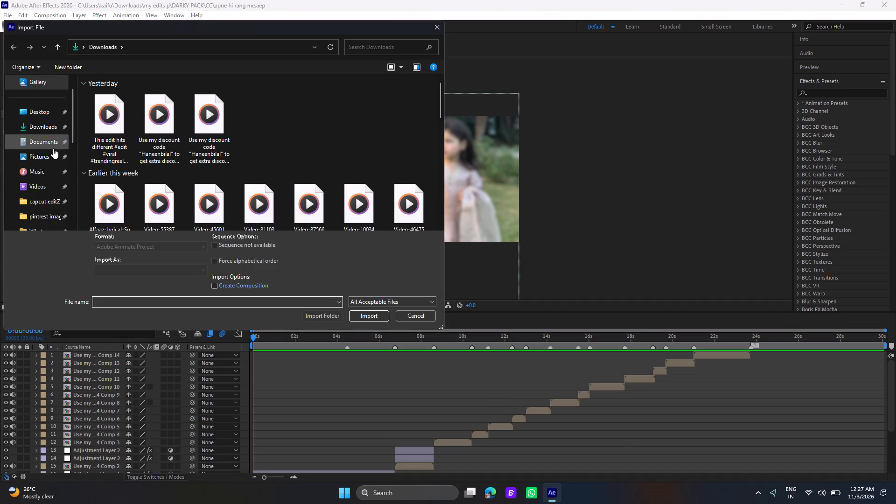
double_click(51, 144)
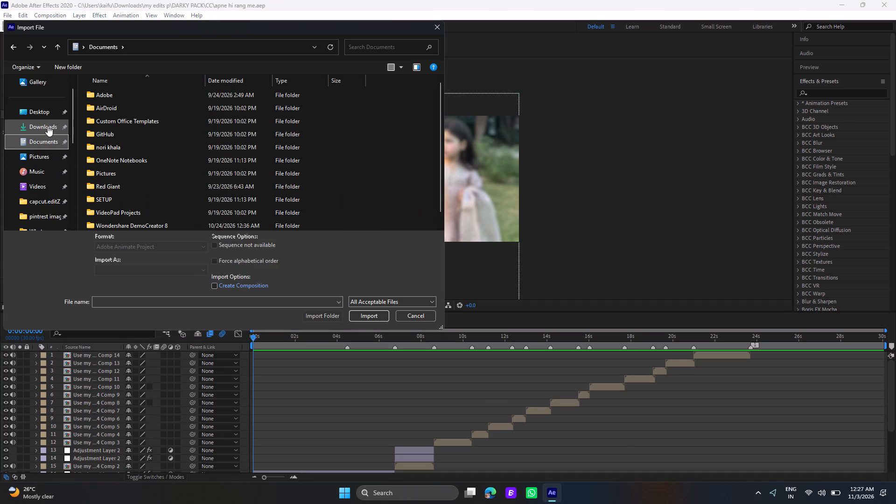
click(50, 121)
scroll(128, 134, down, 3)
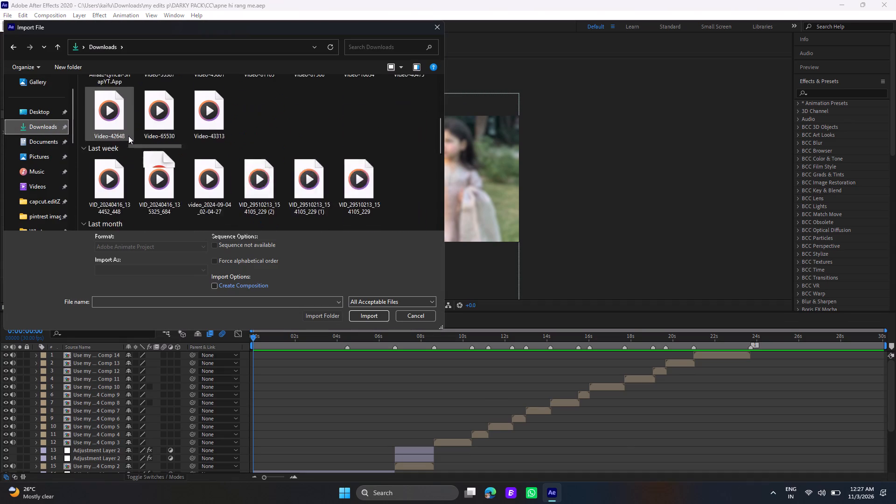
scroll(175, 173, down, 3)
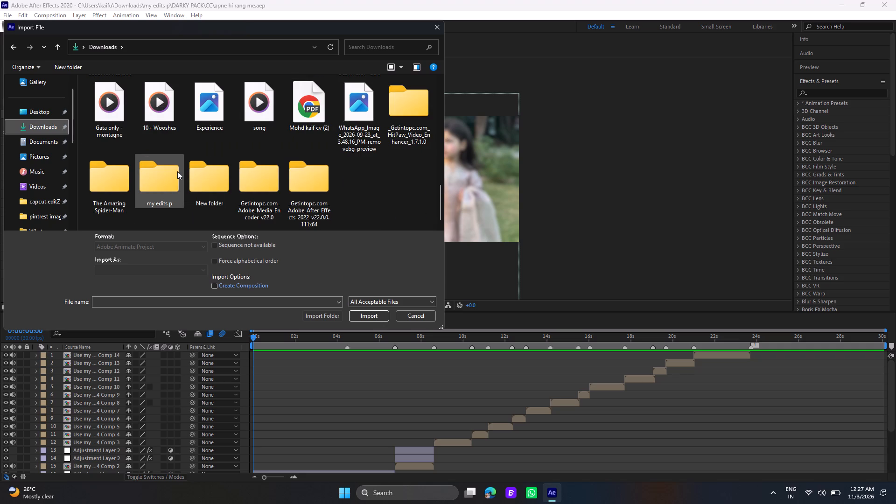
double_click(173, 199)
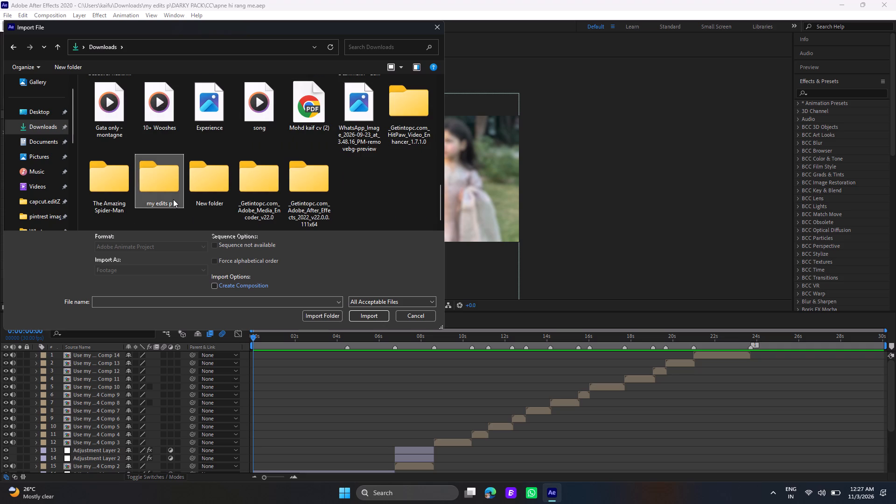
triple_click(133, 109)
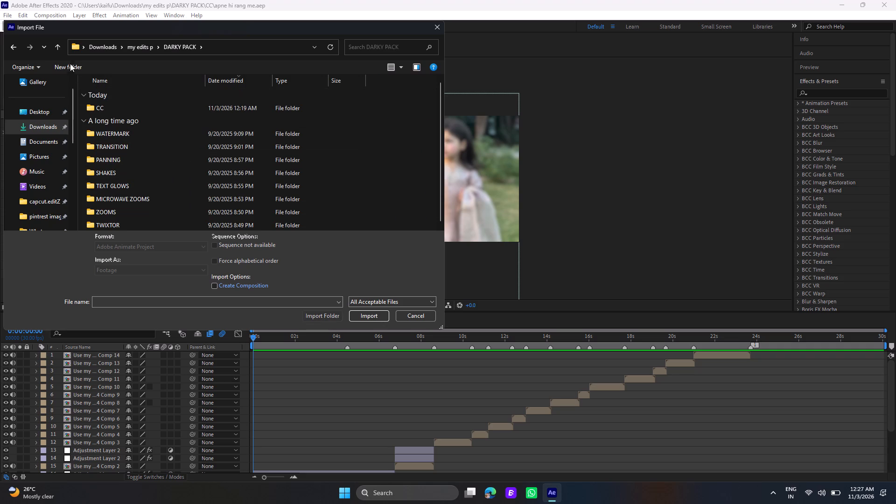
click(62, 51)
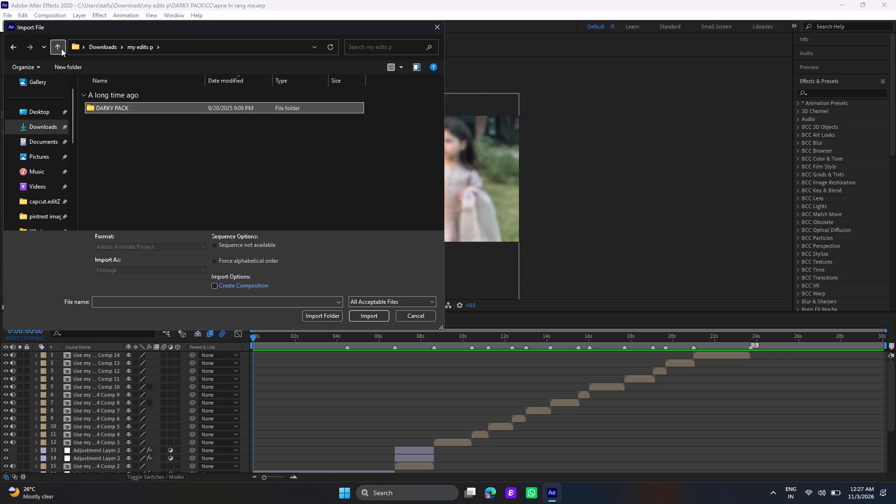
click(61, 49)
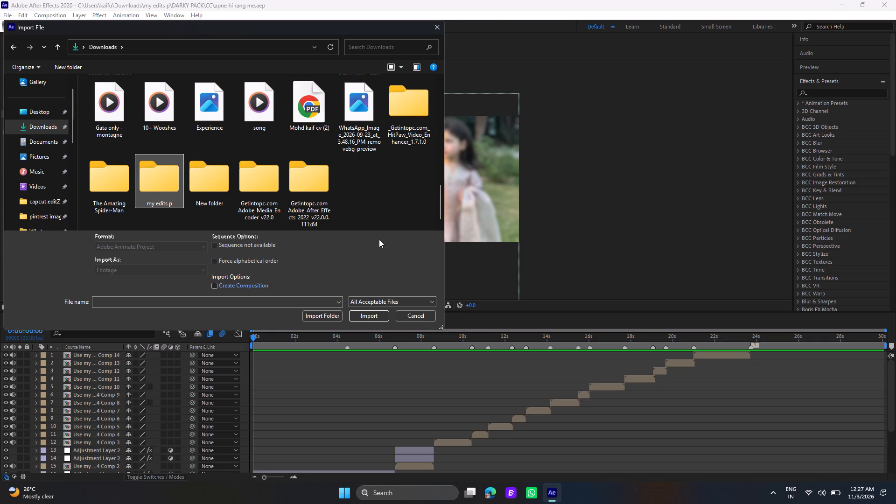
scroll(196, 135, down, 2)
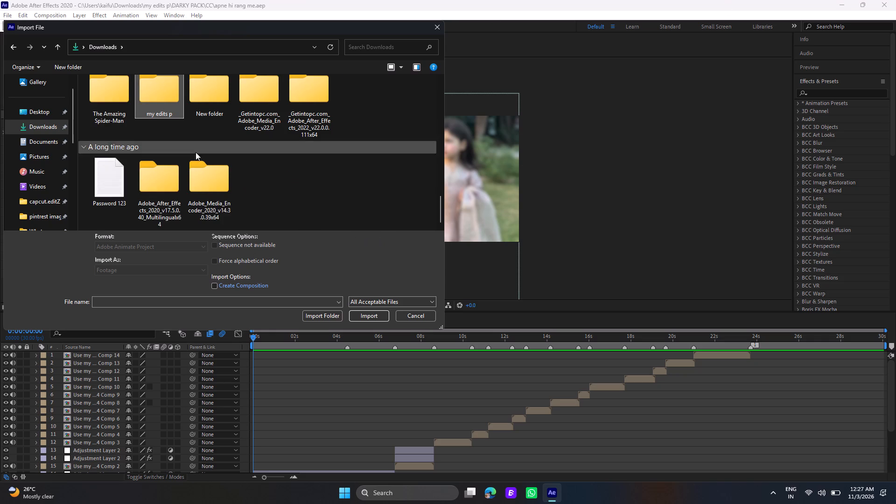
double_click(216, 88)
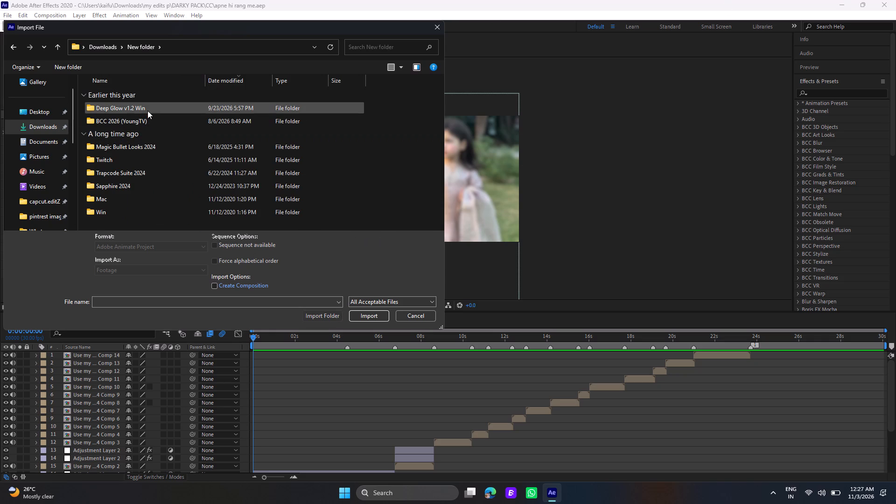
click(63, 44)
scroll(217, 170, down, 1)
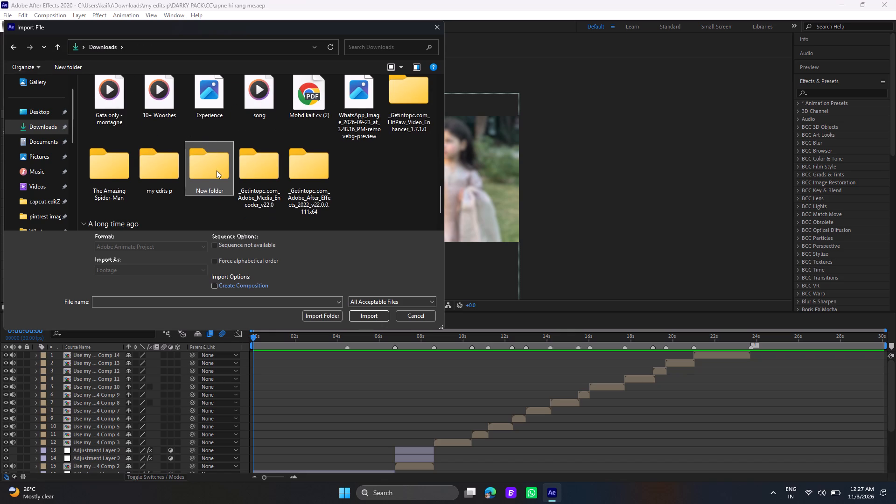
scroll(172, 205, down, 1)
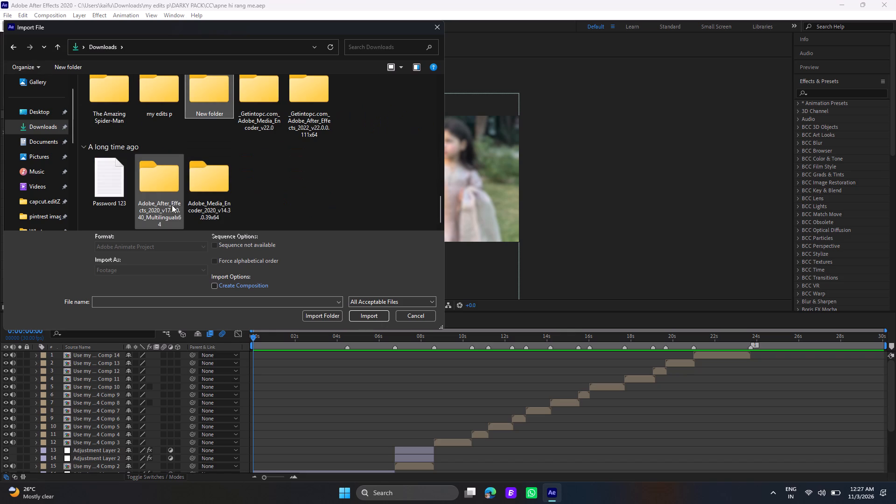
scroll(267, 162, down, 1)
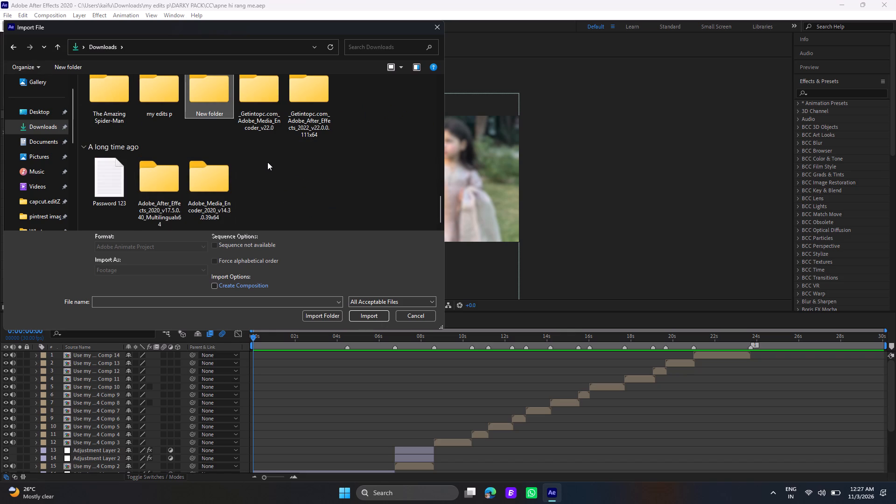
double_click(95, 77)
click(57, 45)
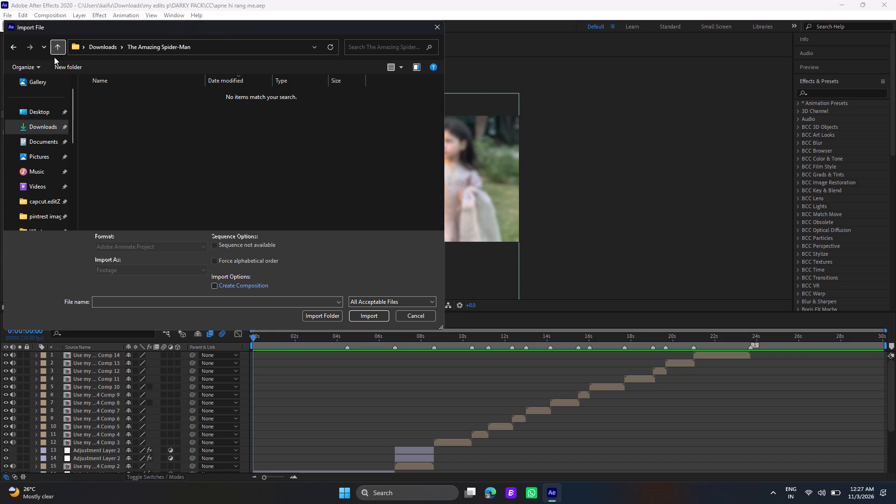
scroll(48, 178, down, 1)
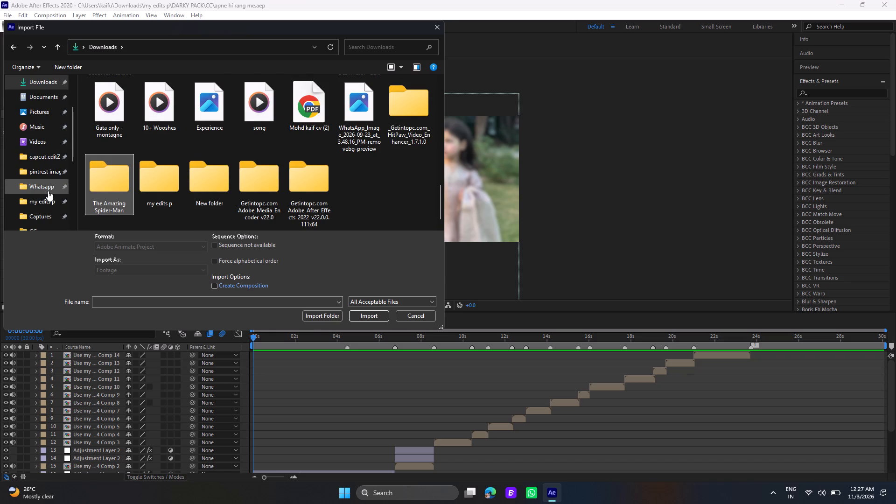
scroll(47, 198, down, 2)
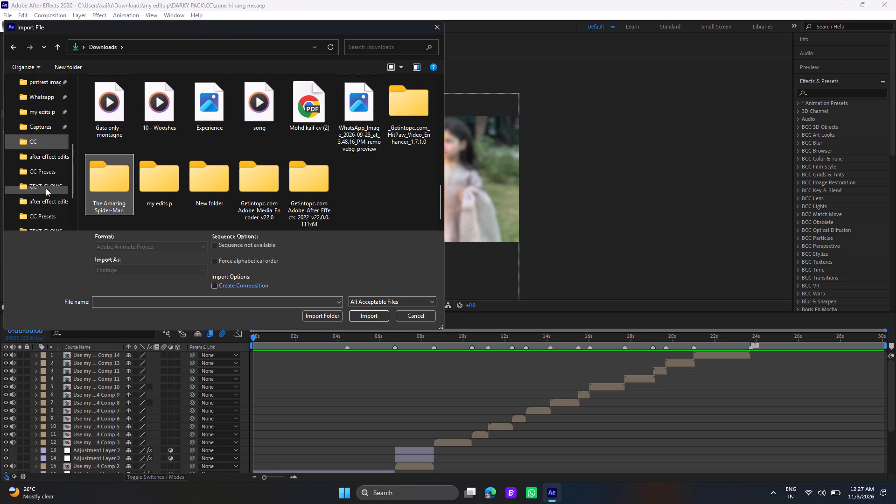
scroll(49, 187, down, 1)
scroll(48, 205, up, 9)
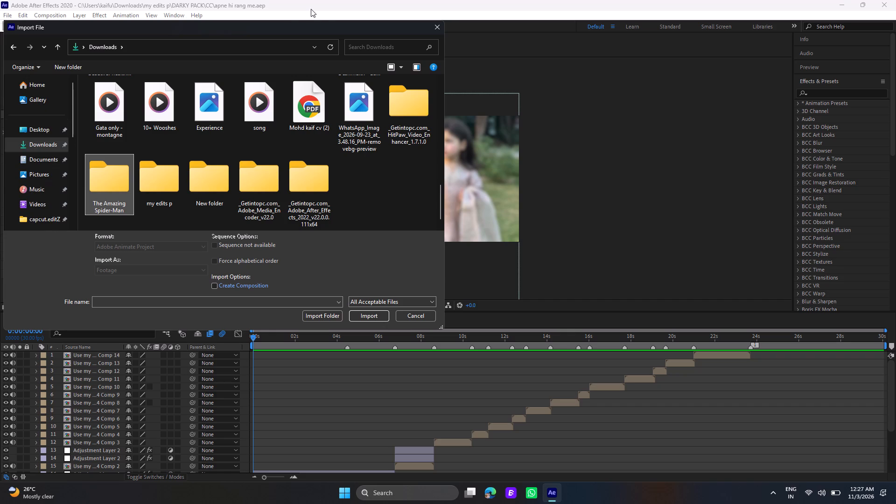
click(440, 27)
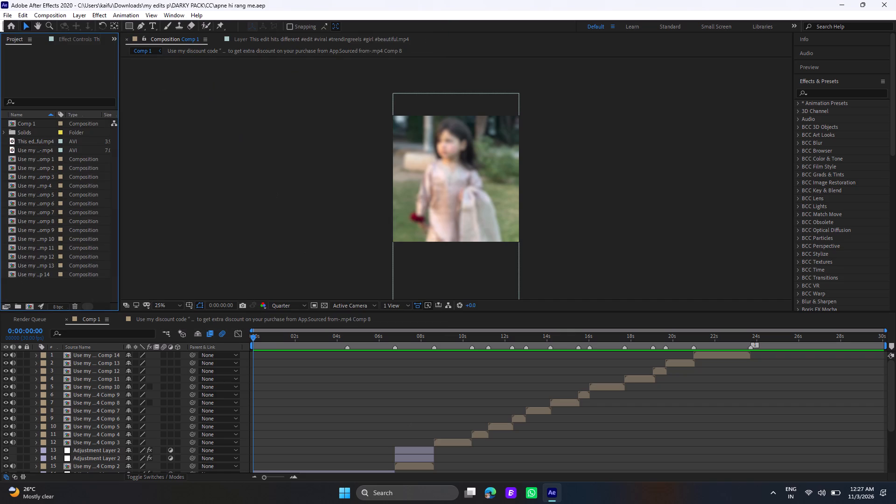
Minimise After Effects and open the YouTube home page in Chrome.
click(841, 6)
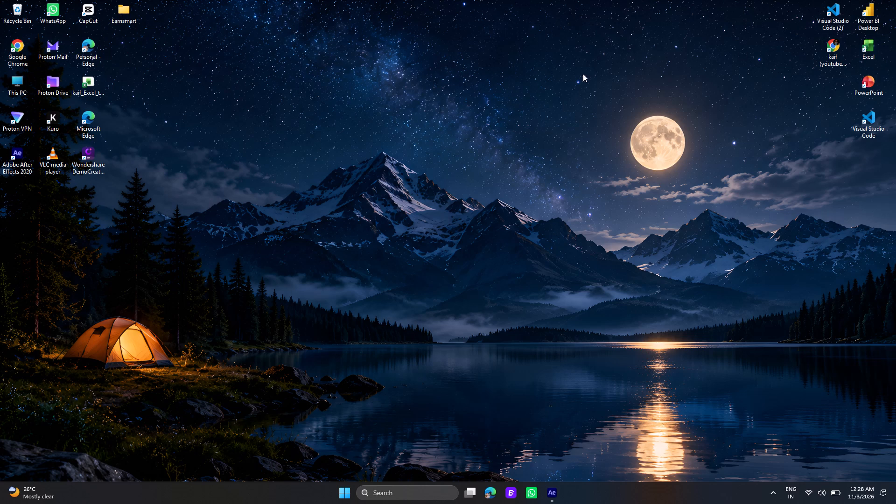
double_click(21, 53)
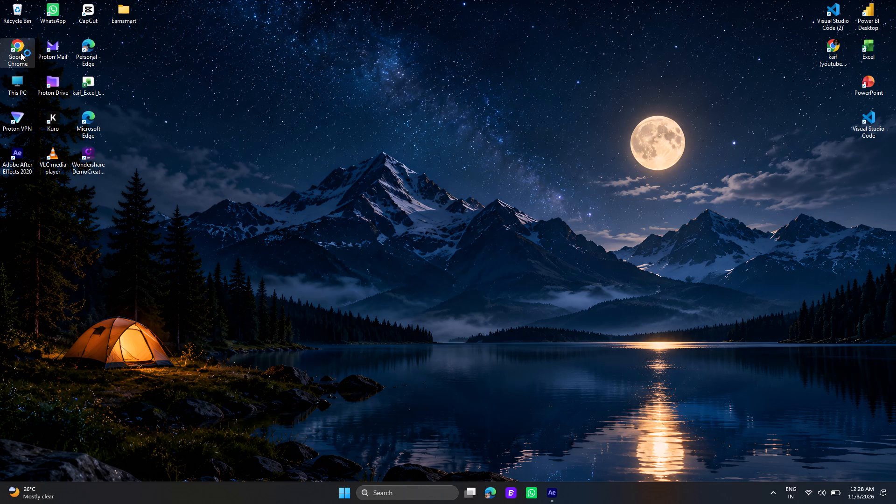
click(344, 241)
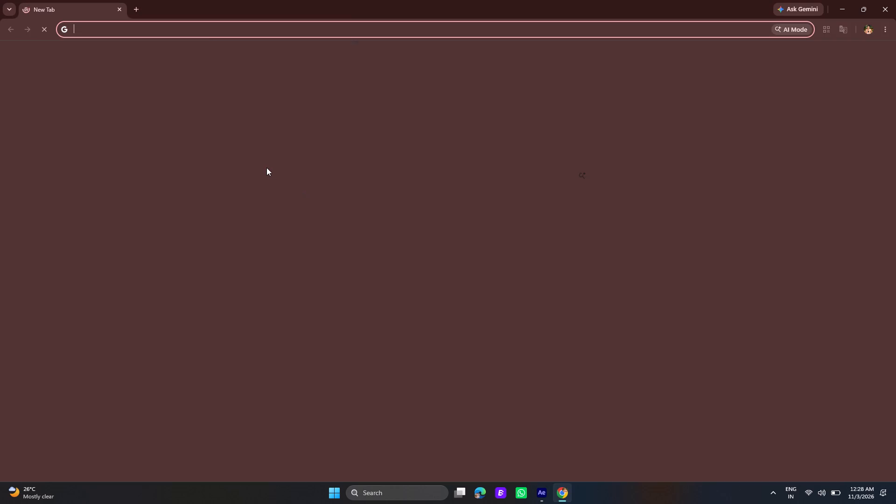
click(401, 259)
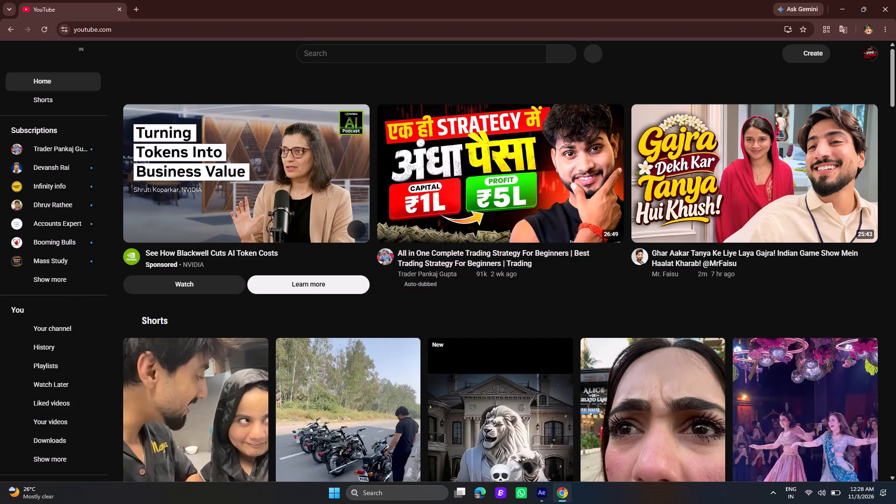
Search YouTube for "after effects overlay pack".
double_click(382, 52)
key(a)
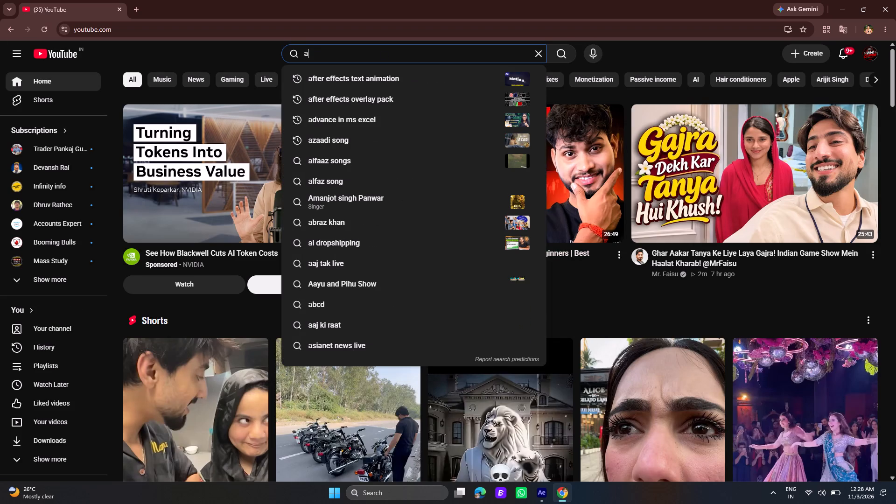
text(fter)
key(space)
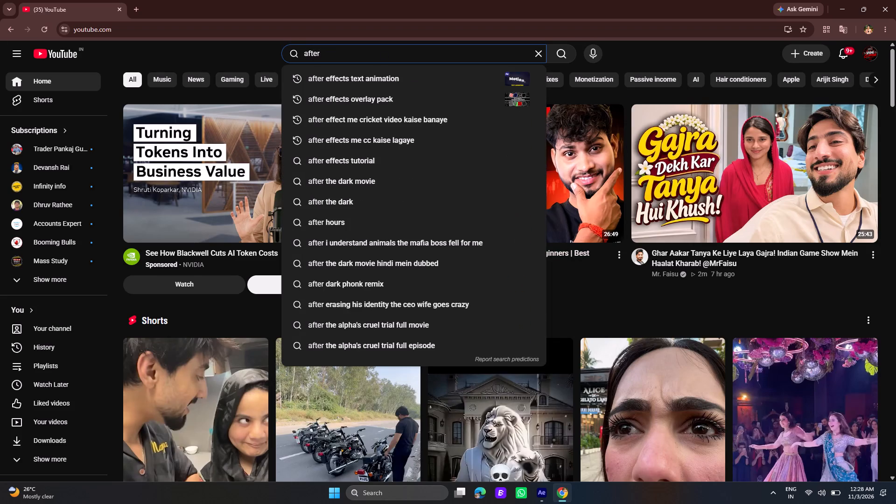
click(411, 98)
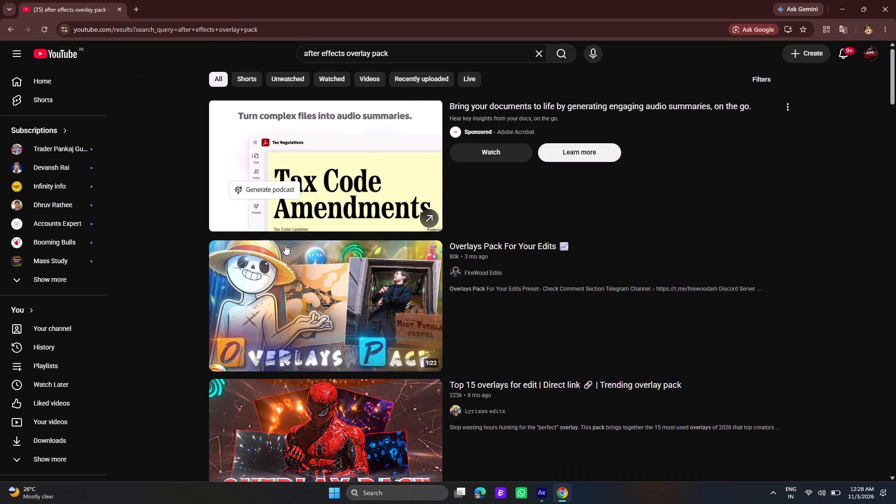
Look through the overlay pack results and skim the preview of "200+ Presets MEGA Editing Pack | After Effects" with sound on.
scroll(336, 234, down, 3)
scroll(378, 233, down, 2)
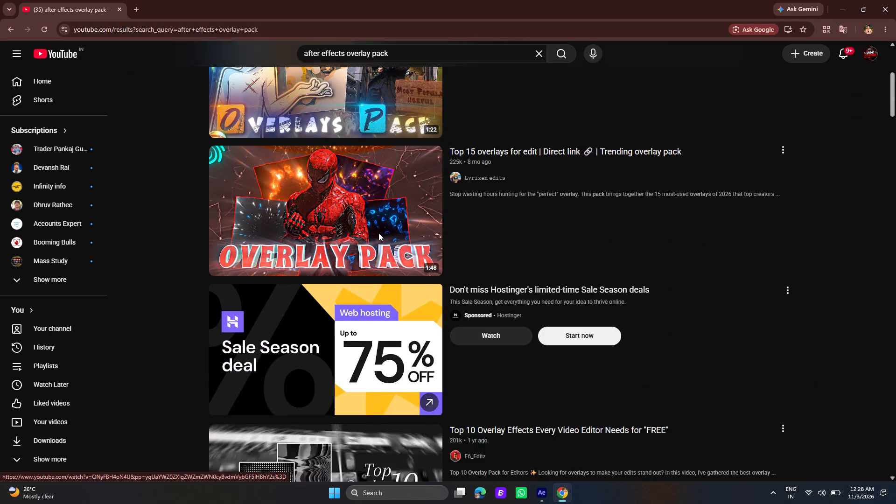
scroll(378, 233, down, 1)
scroll(294, 315, down, 4)
scroll(339, 258, down, 3)
scroll(301, 257, down, 5)
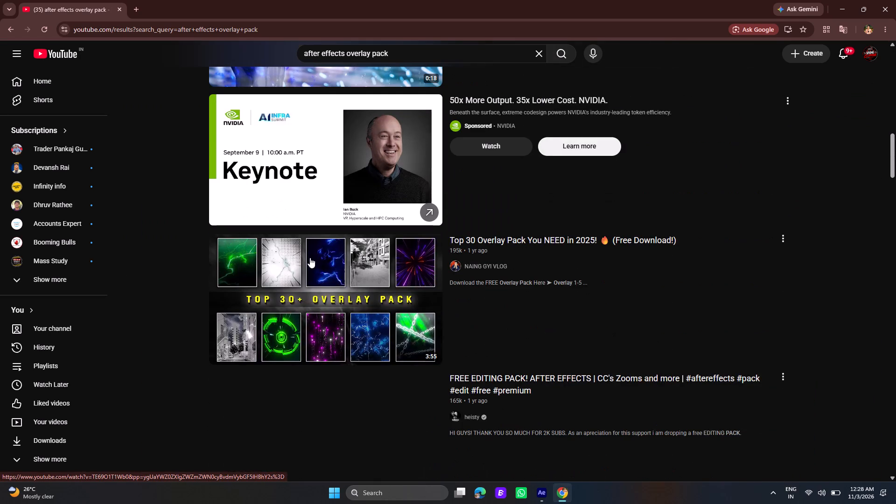
scroll(344, 223, down, 4)
scroll(300, 231, down, 3)
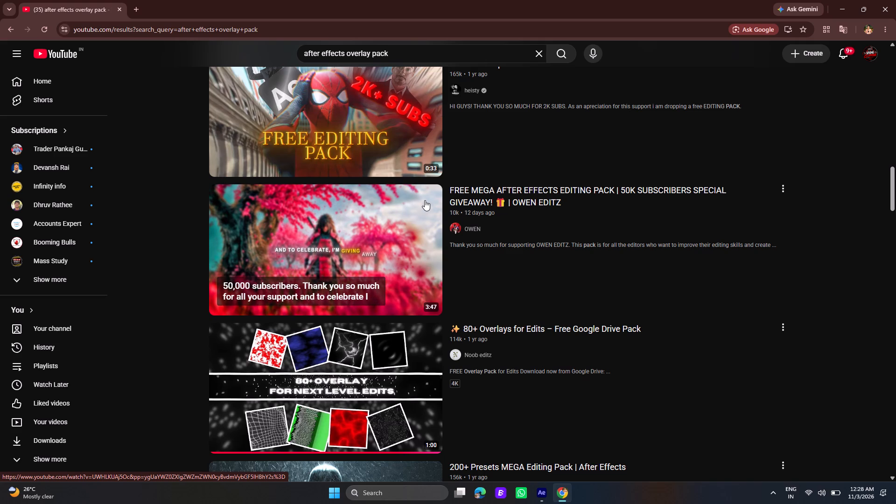
scroll(325, 227, down, 3)
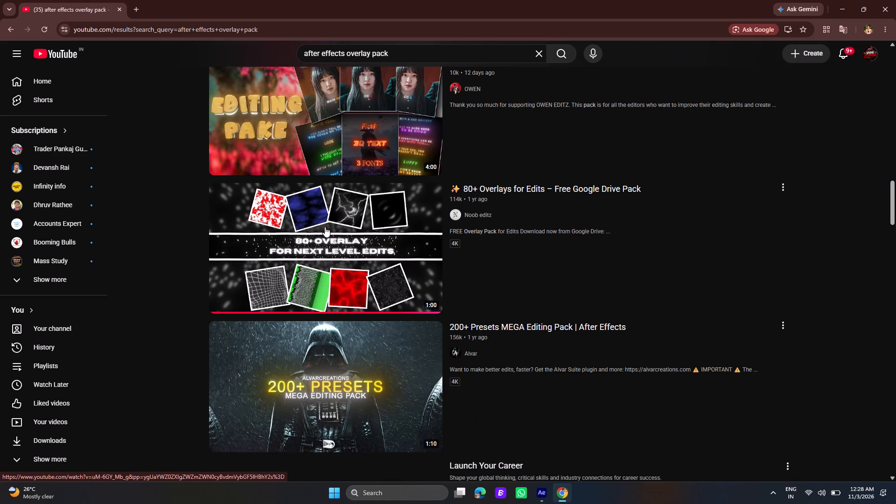
scroll(327, 250, down, 3)
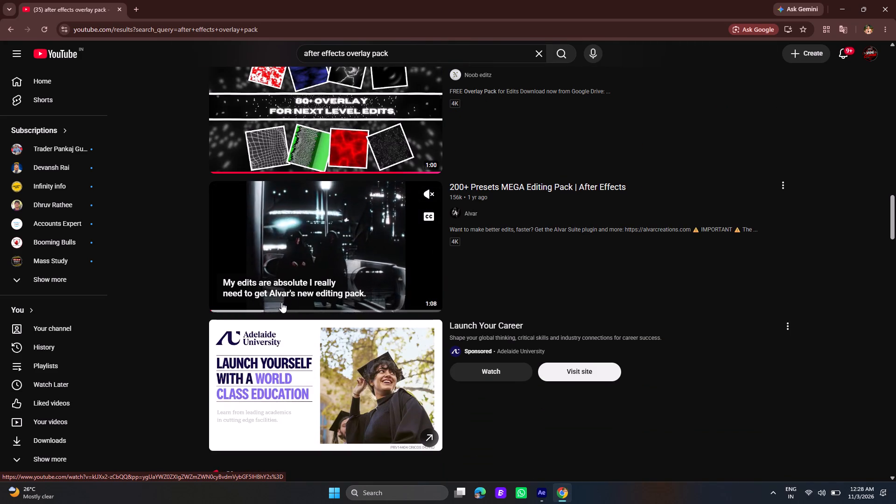
click(257, 305)
click(431, 194)
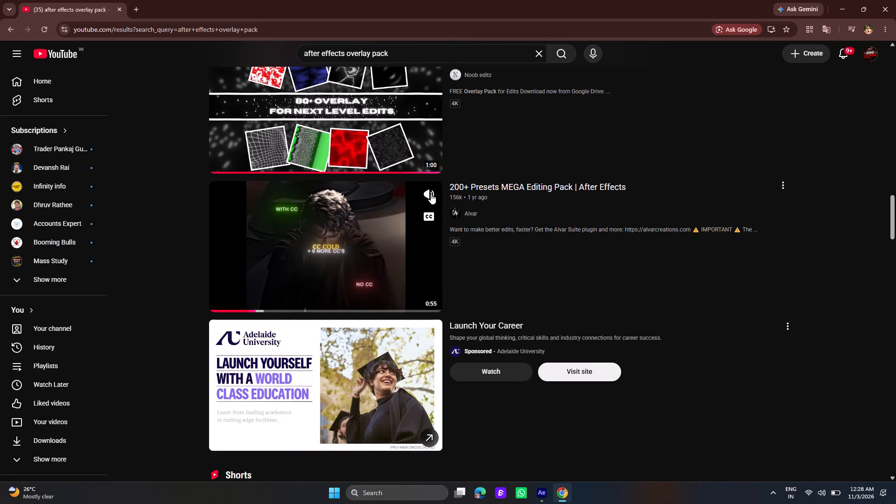
click(284, 304)
Continue through the results to the Sha Presets "35+ Overlays Pack For editings" video and skim its preview with sound on.
scroll(342, 265, down, 5)
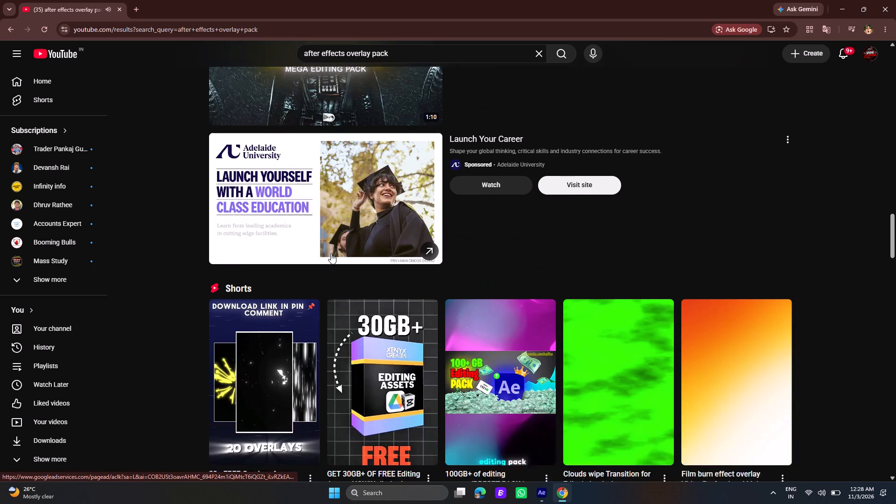
scroll(331, 253, down, 1)
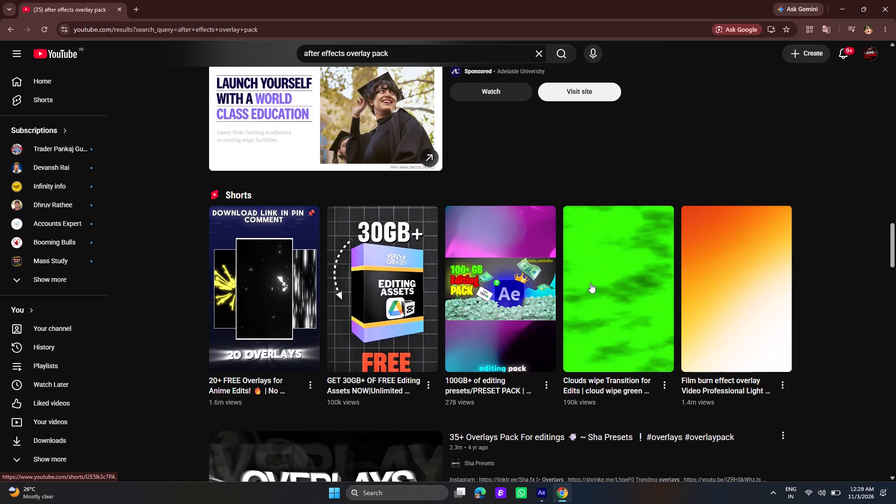
scroll(246, 234, down, 3)
scroll(335, 347, down, 1)
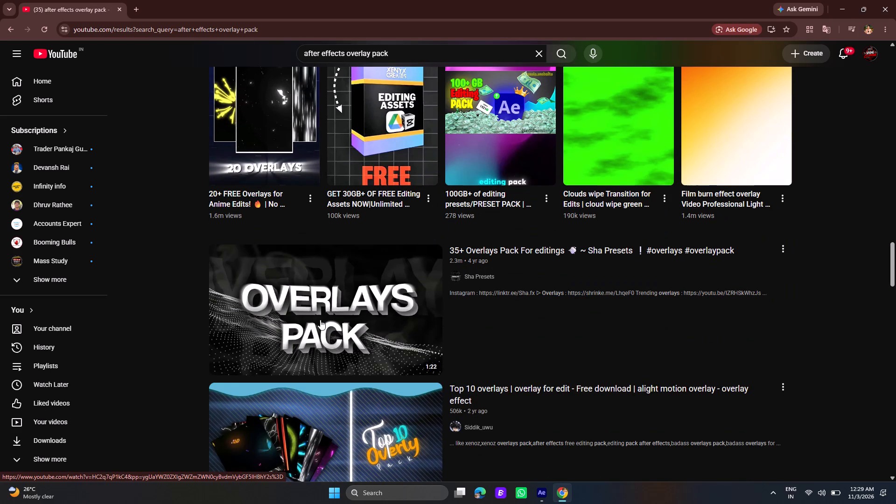
click(433, 262)
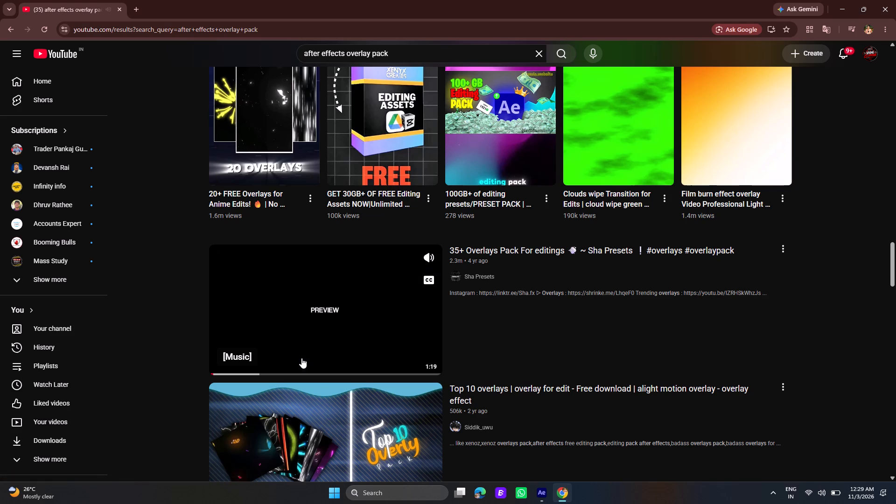
click(240, 369)
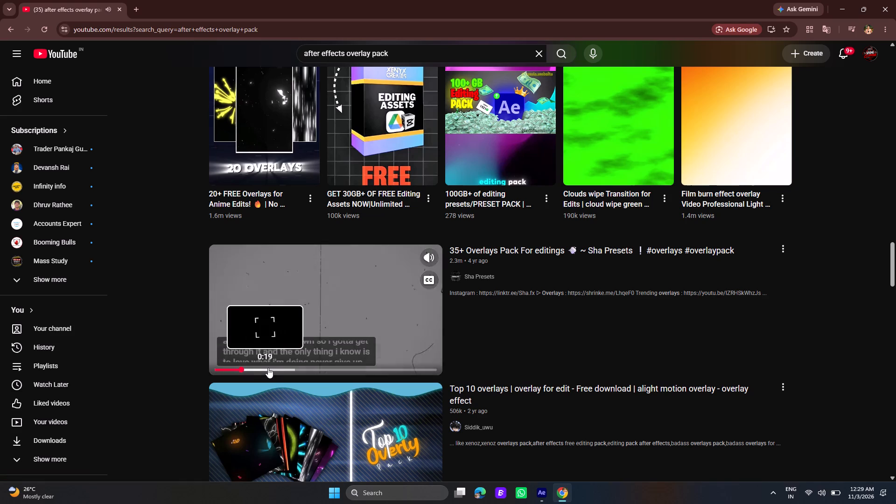
click(267, 368)
click(286, 368)
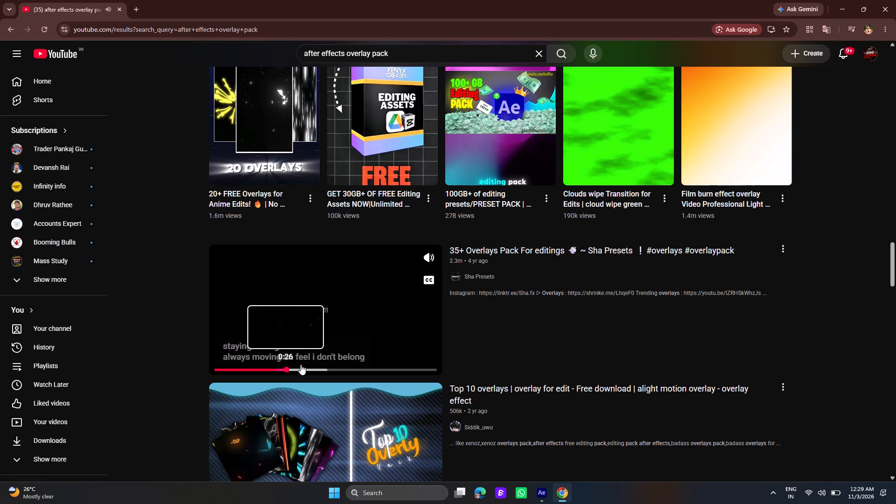
Browse further down the results to the "Top 5 Overlay" free download video and skim through its preview.
scroll(281, 348, down, 3)
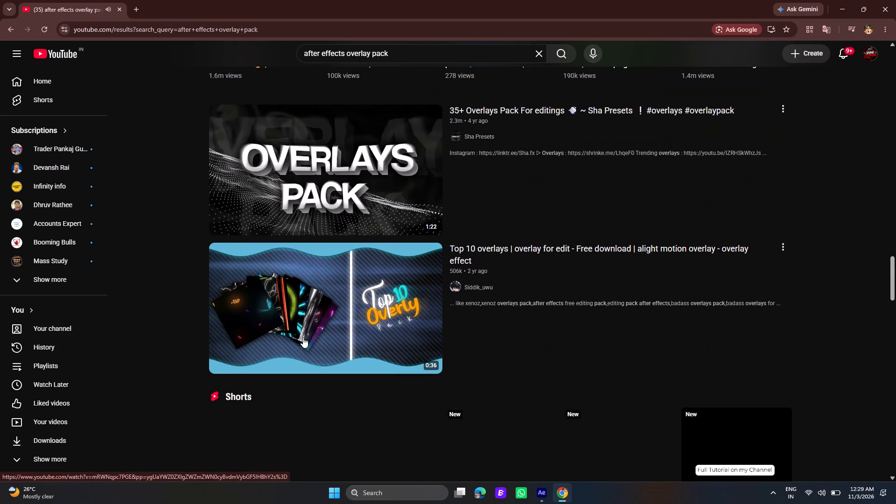
scroll(319, 312, down, 4)
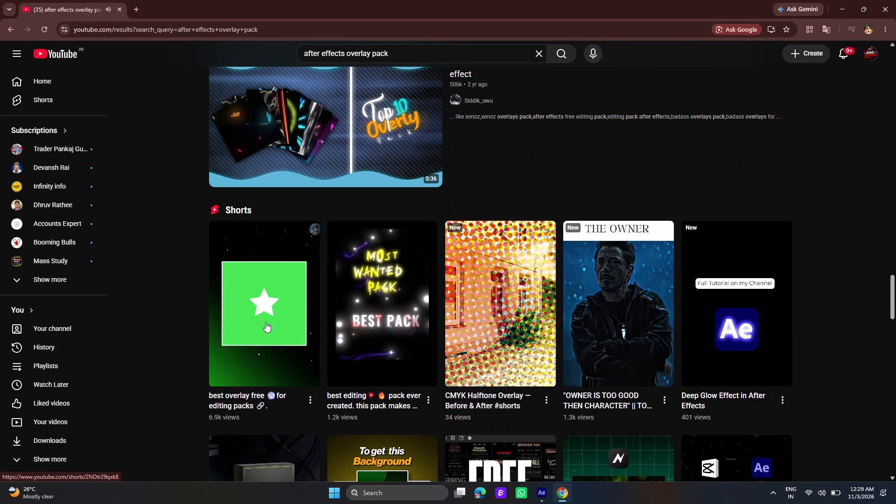
scroll(335, 316, down, 4)
scroll(277, 322, down, 4)
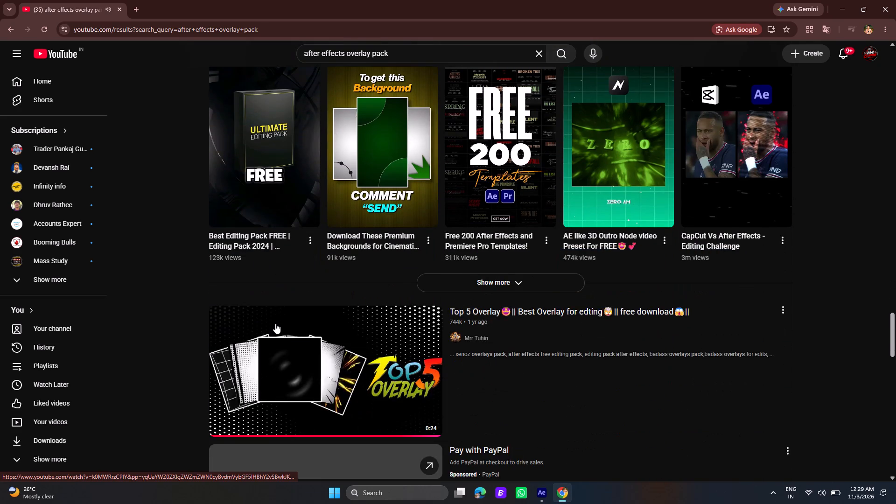
scroll(275, 323, down, 2)
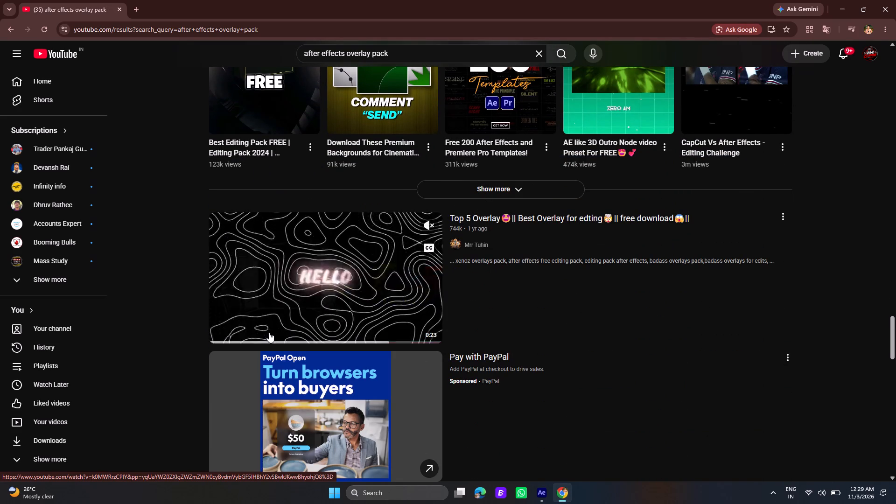
click(245, 336)
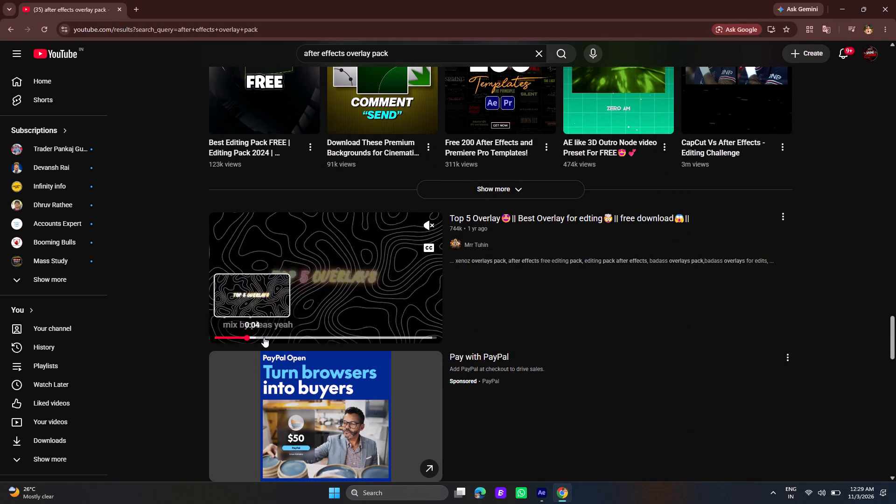
click(265, 337)
click(298, 338)
click(329, 340)
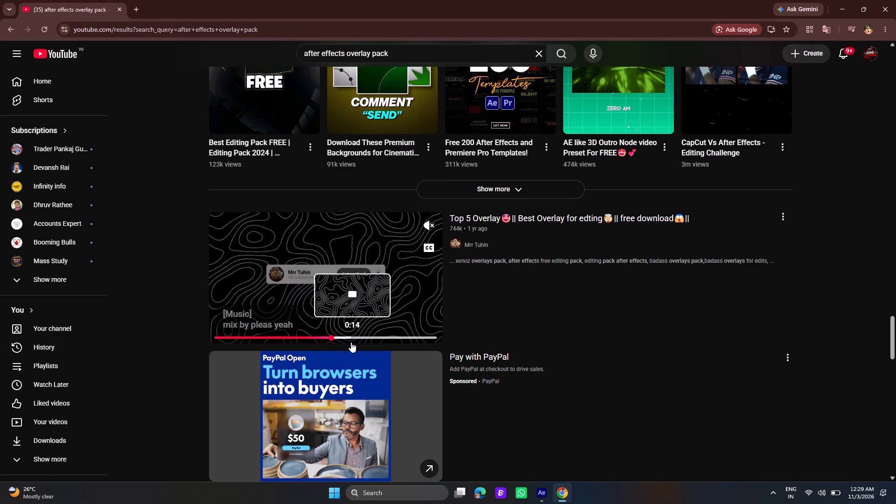
Skim the rest of the "Top 5 Overlay" video preview and glance over the editing pack results that follow it.
click(351, 342)
click(371, 340)
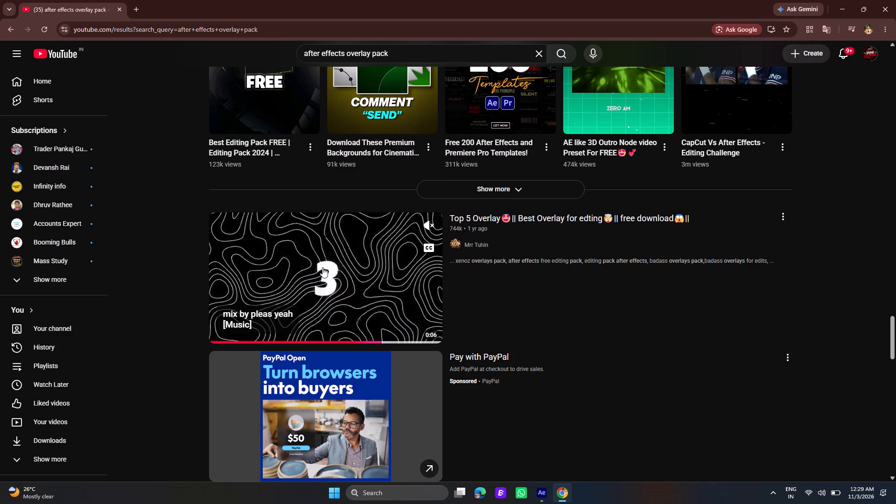
scroll(321, 267, down, 4)
scroll(322, 323, down, 3)
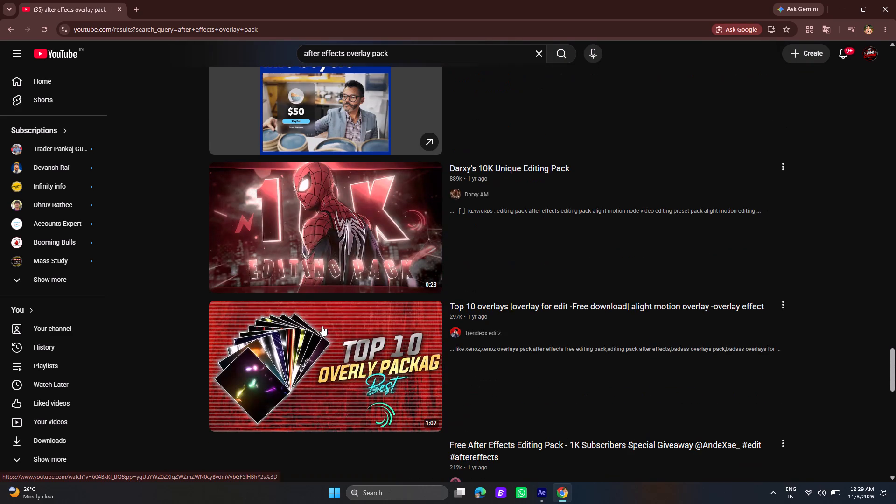
scroll(328, 300, up, 7)
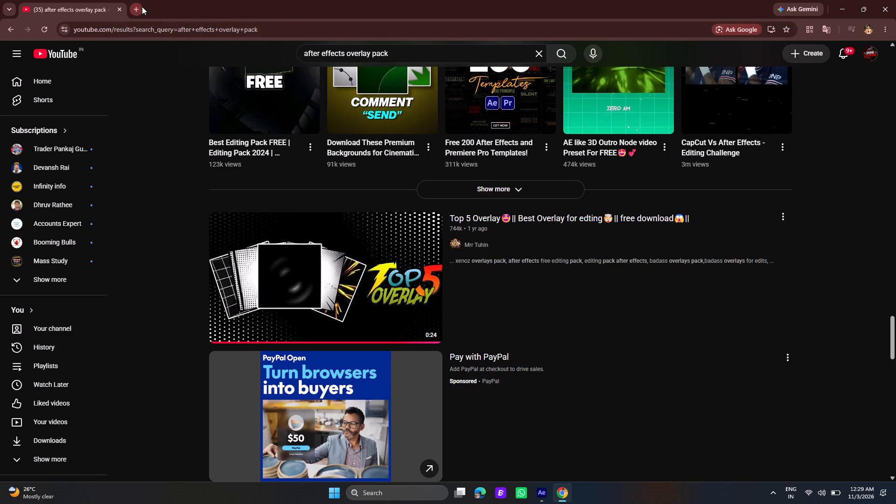
In a new browser tab, enter a Google search for "uttam editss tele".
click(140, 7)
click(380, 174)
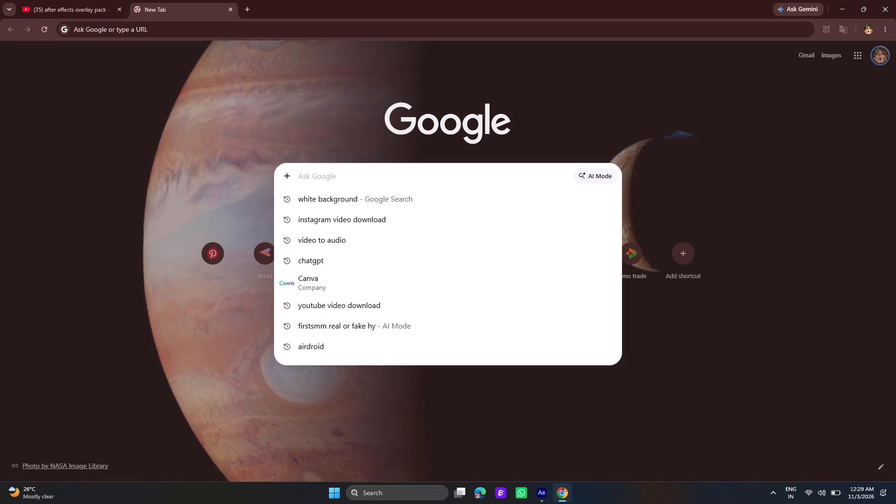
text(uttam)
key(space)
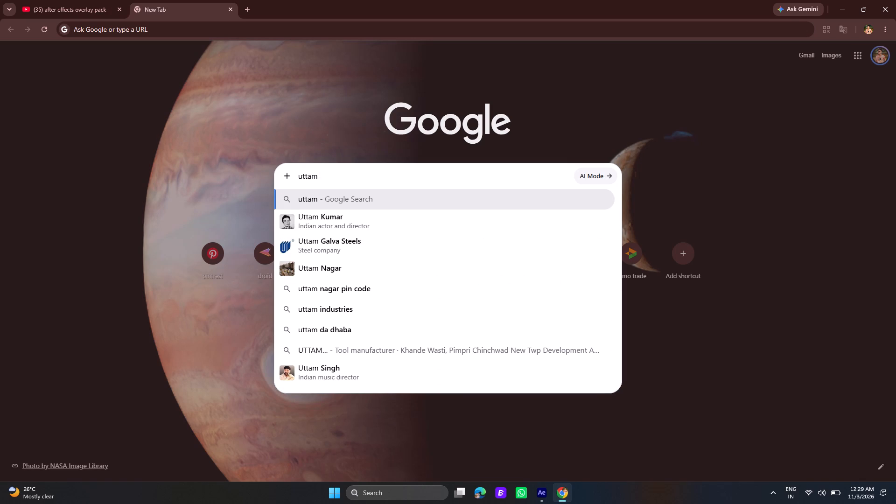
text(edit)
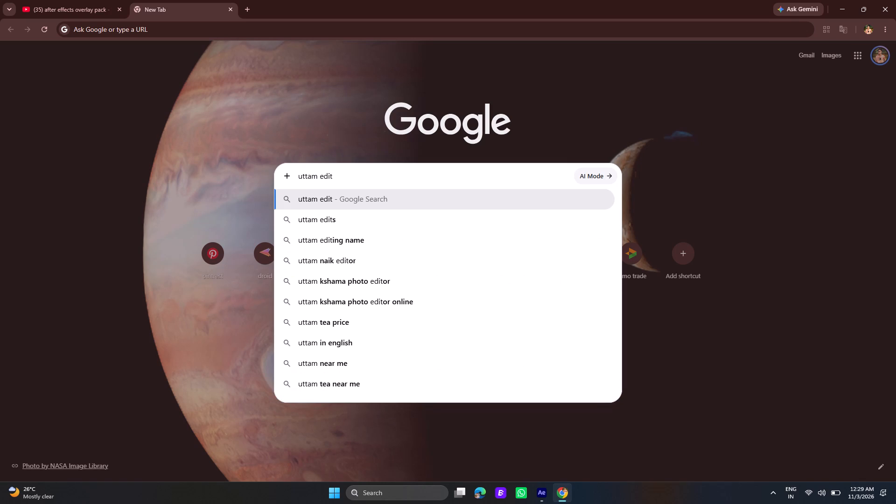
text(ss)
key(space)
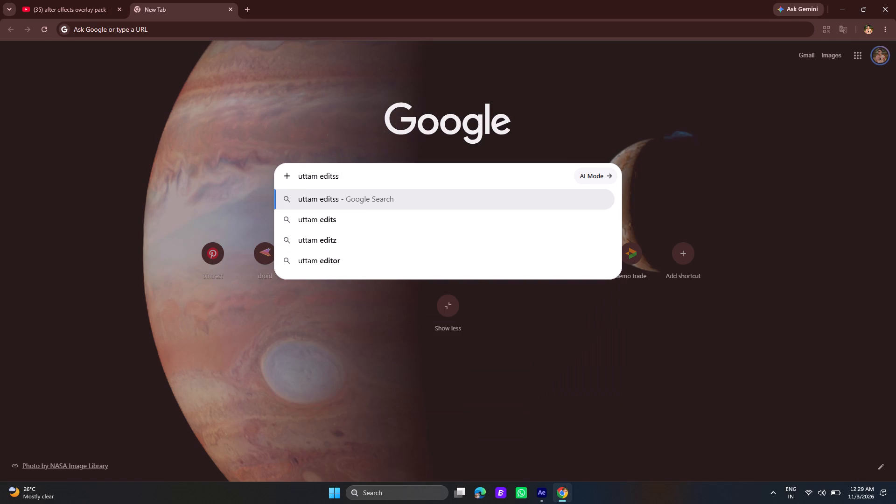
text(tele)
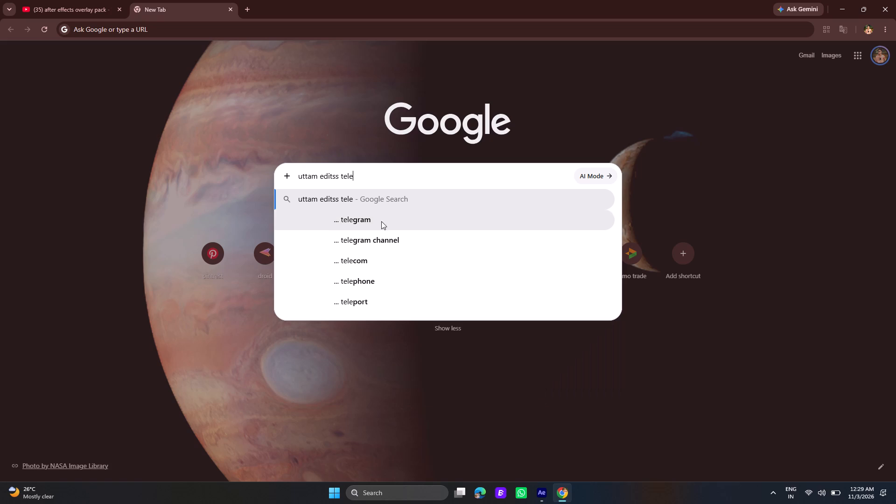
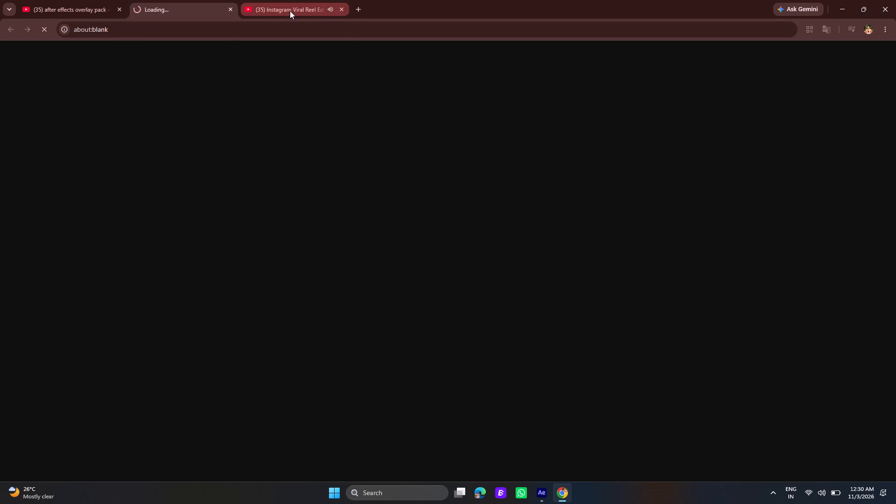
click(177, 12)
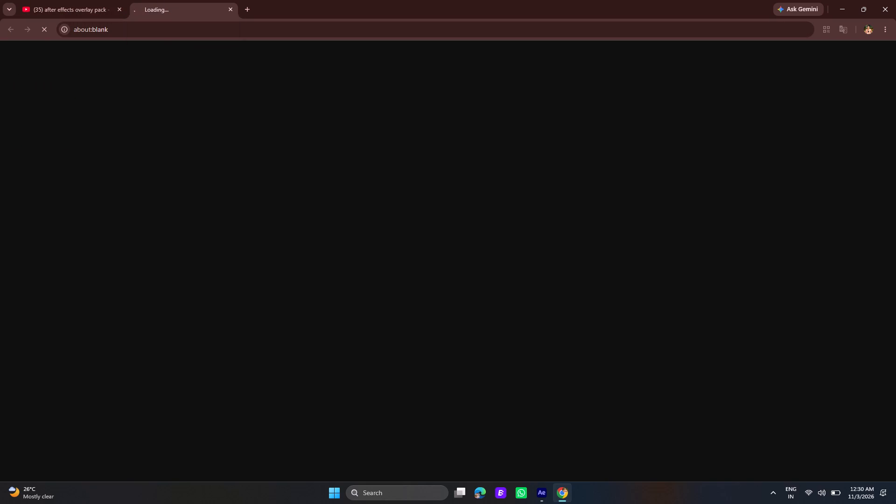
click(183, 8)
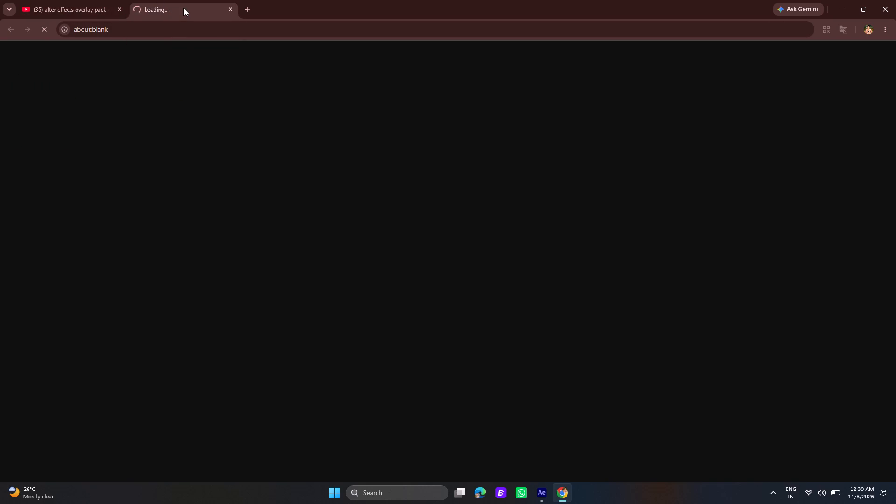
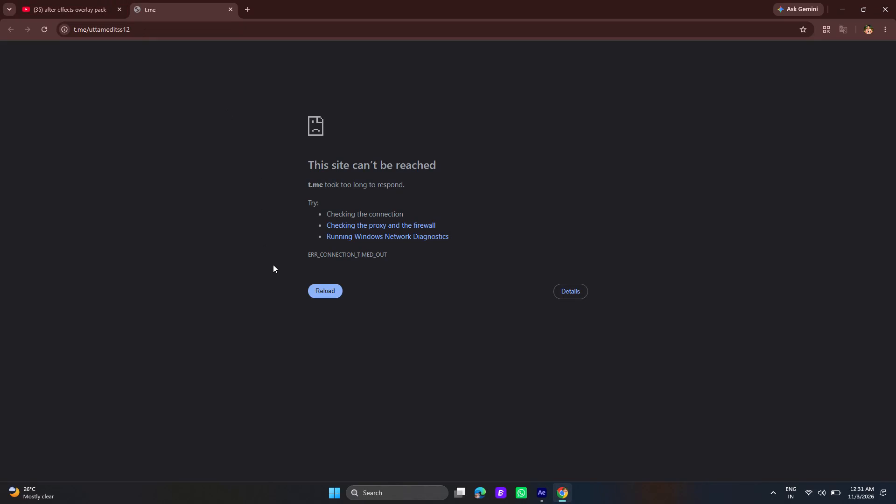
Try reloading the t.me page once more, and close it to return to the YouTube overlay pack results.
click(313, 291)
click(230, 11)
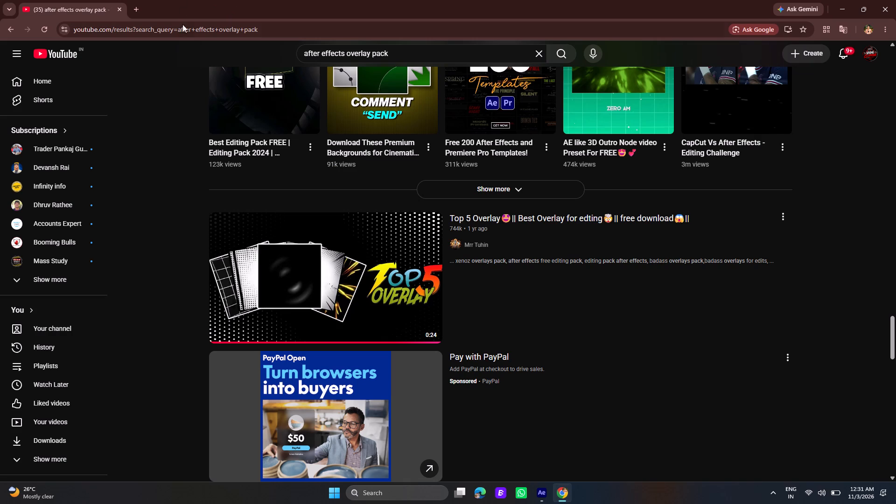
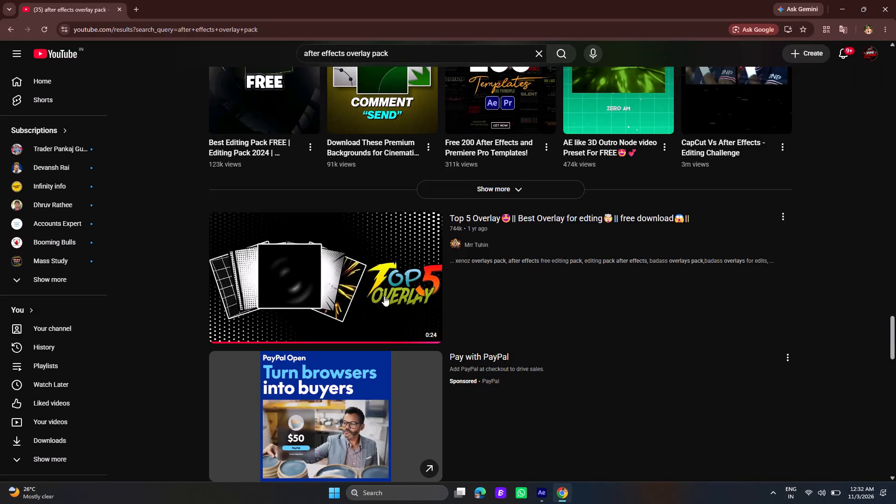
Browse the remaining YouTube results for more overlay packs, and return towards the beginning of the list.
scroll(398, 300, down, 4)
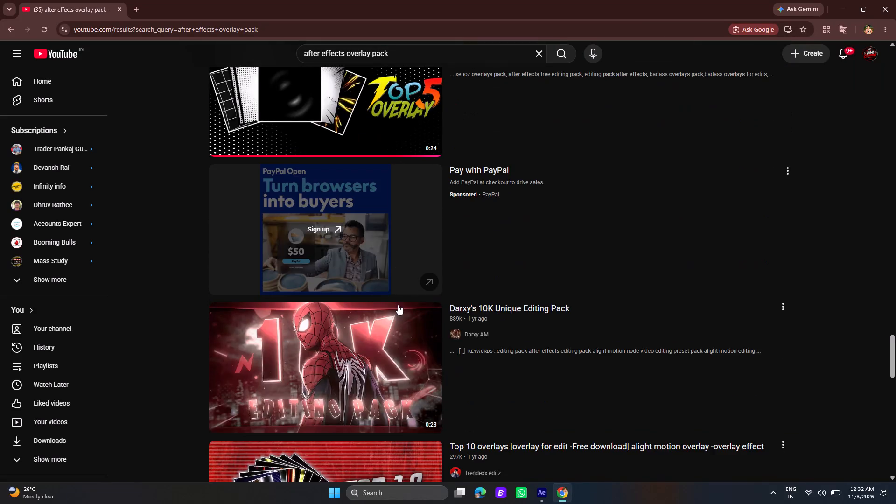
scroll(364, 334, down, 6)
scroll(289, 345, down, 2)
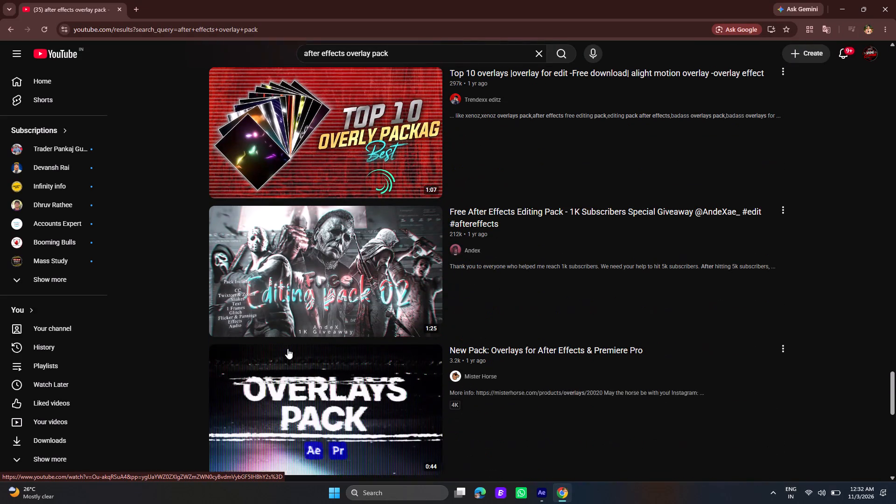
scroll(287, 349, down, 2)
scroll(318, 326, down, 11)
scroll(318, 334, up, 2)
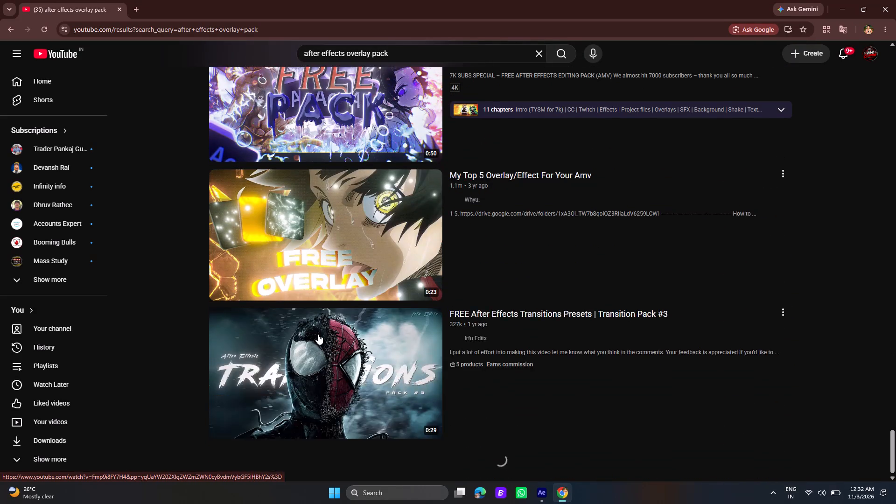
scroll(318, 334, up, 20)
scroll(318, 334, up, 20)
scroll(318, 334, up, 1)
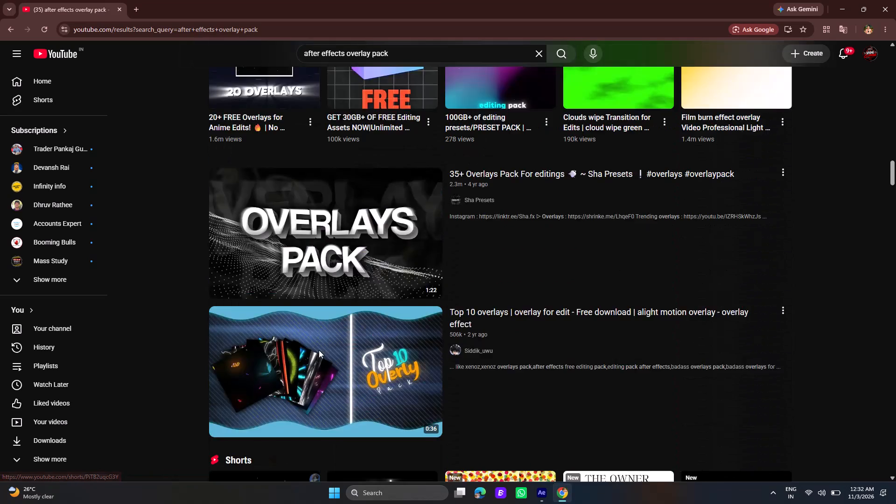
scroll(319, 350, up, 20)
scroll(319, 350, up, 12)
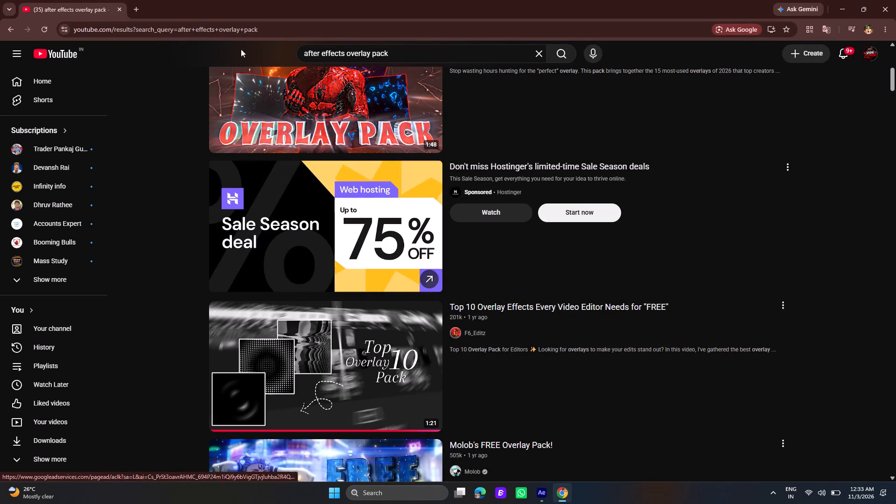
Open a new browser tab alongside the overlay pack results.
click(132, 5)
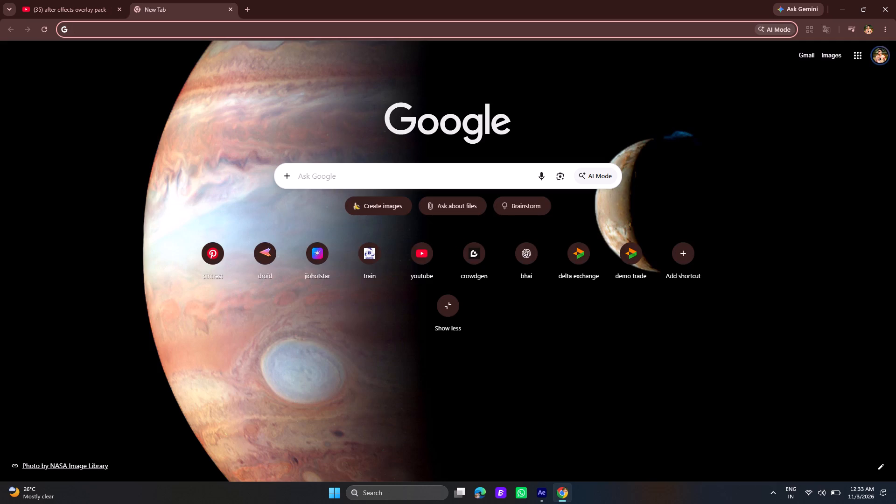
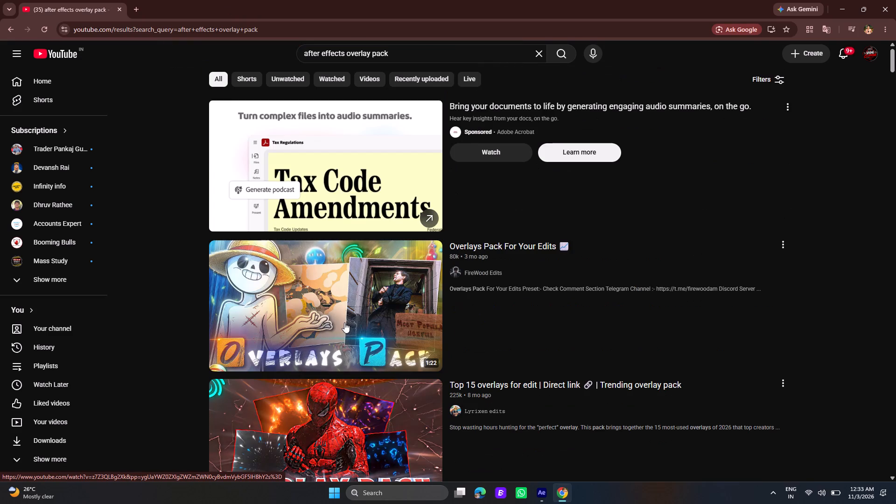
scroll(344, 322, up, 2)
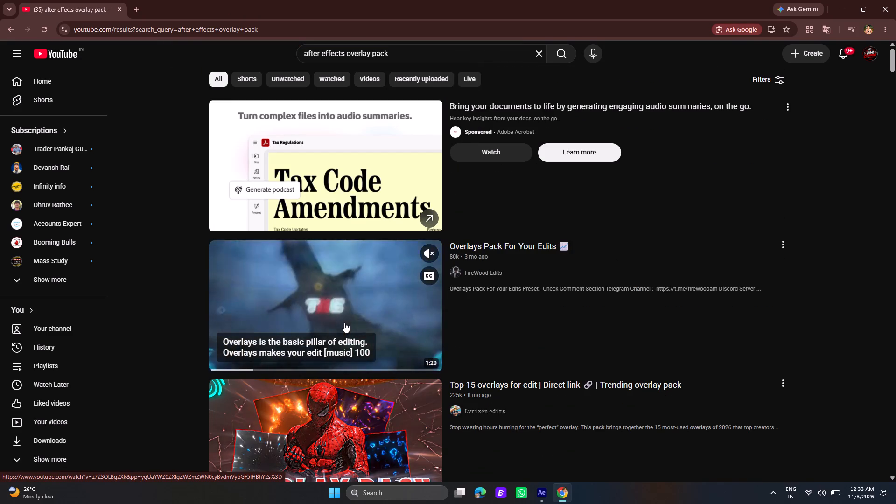
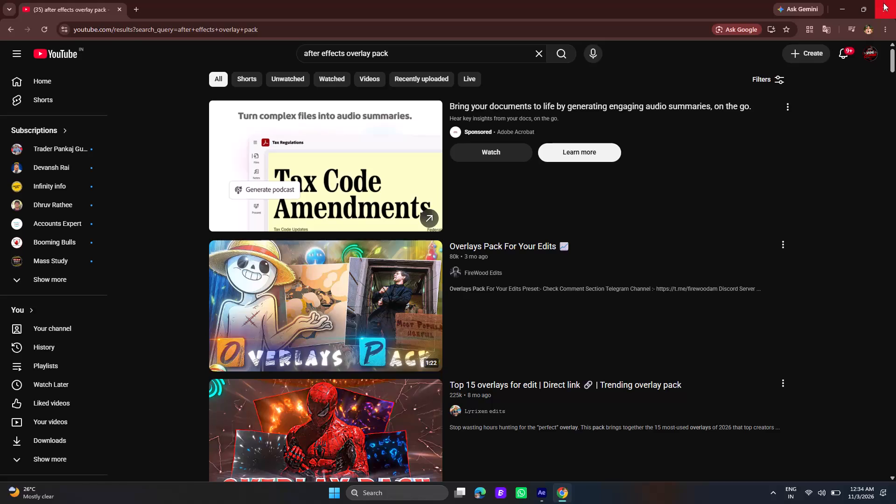
Close the browser, switch to After Effects and scrub through the first four seconds or so of Comp 1 to review the opening.
click(883, 3)
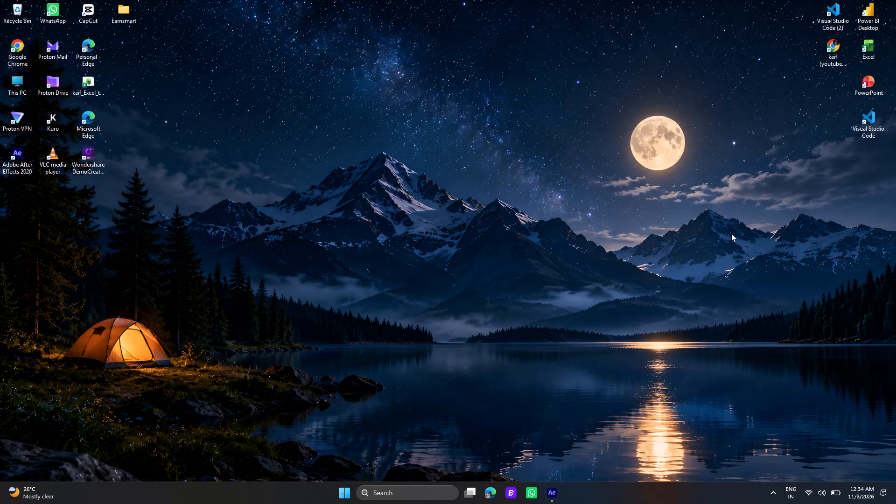
click(559, 501)
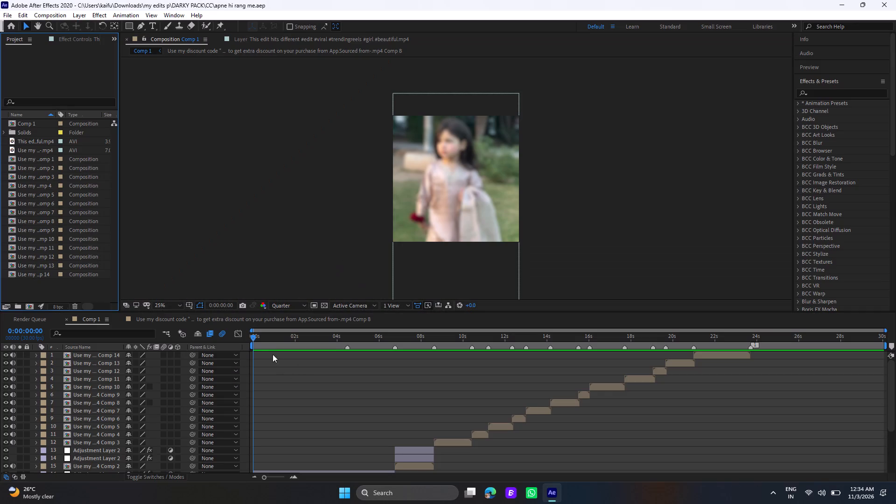
click(261, 337)
drag(261, 337, 357, 353)
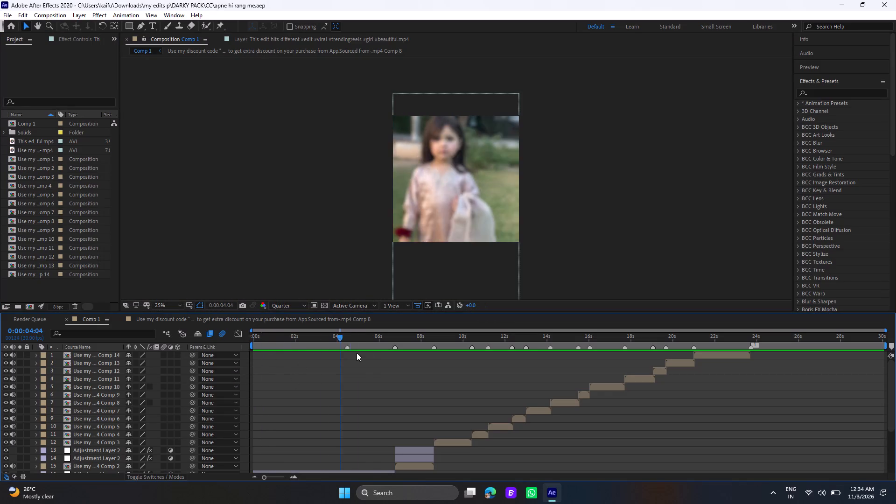
drag(357, 353, 322, 350)
drag(303, 347, 227, 346)
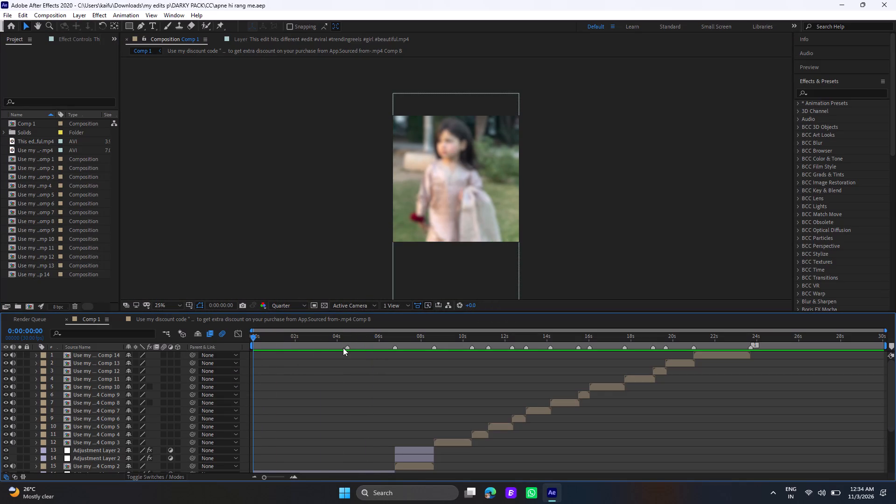
Examine the clips and cuts around the Adjustment Layer 2 section of Comp 1, leaving the playhead at 0:00:06:23.
double_click(436, 338)
click(433, 338)
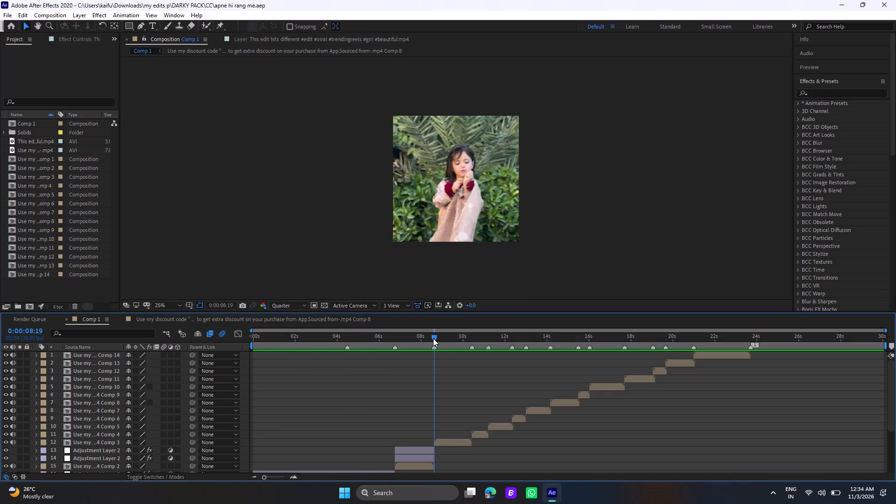
click(393, 337)
drag(393, 337, 395, 338)
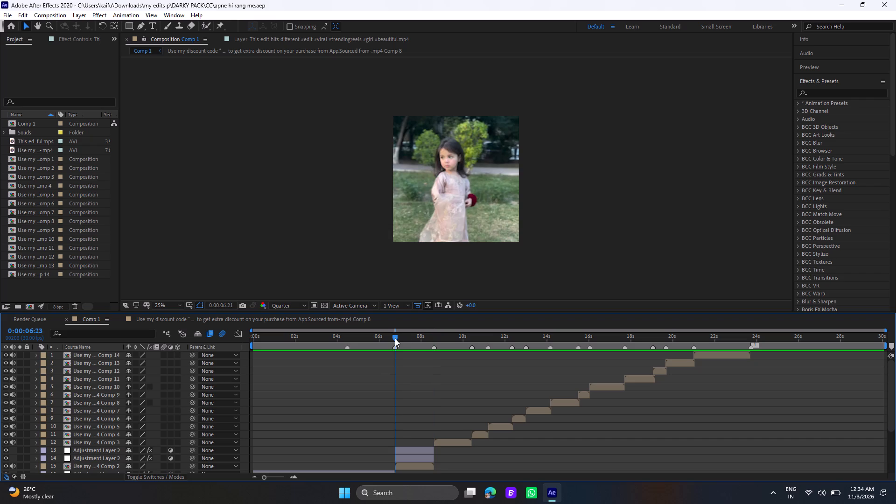
drag(395, 338, 424, 360)
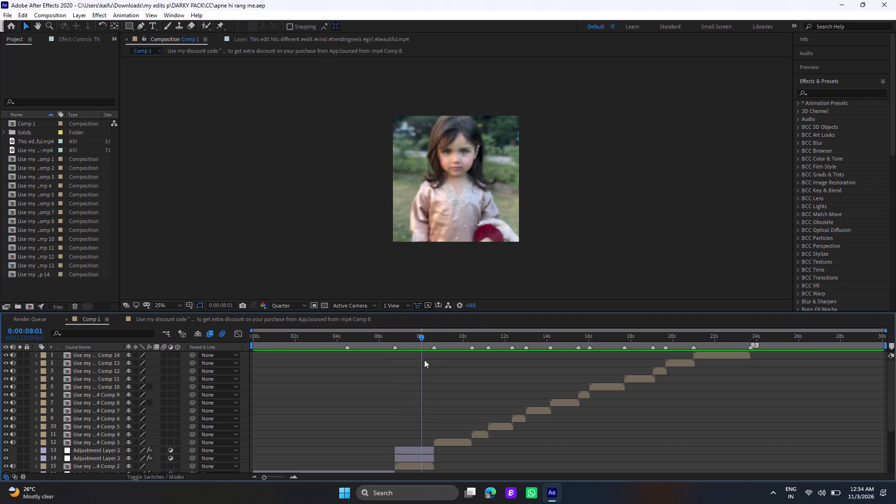
drag(424, 360, 396, 349)
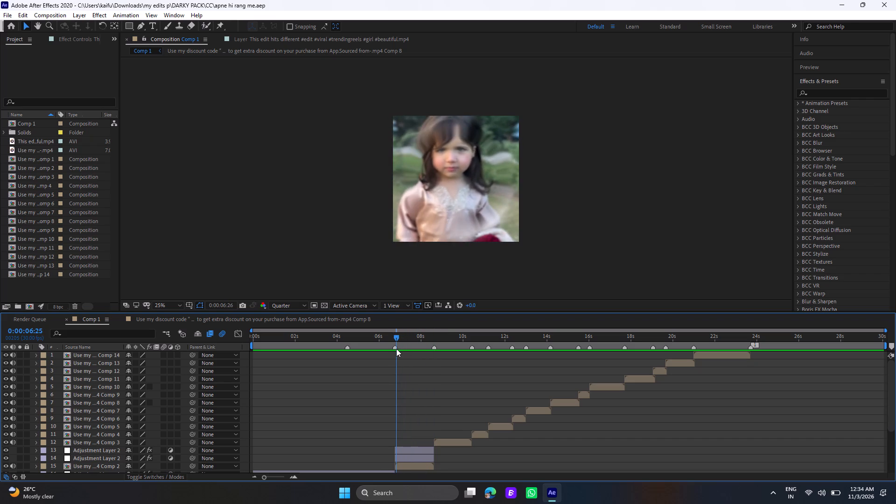
drag(396, 349, 395, 348)
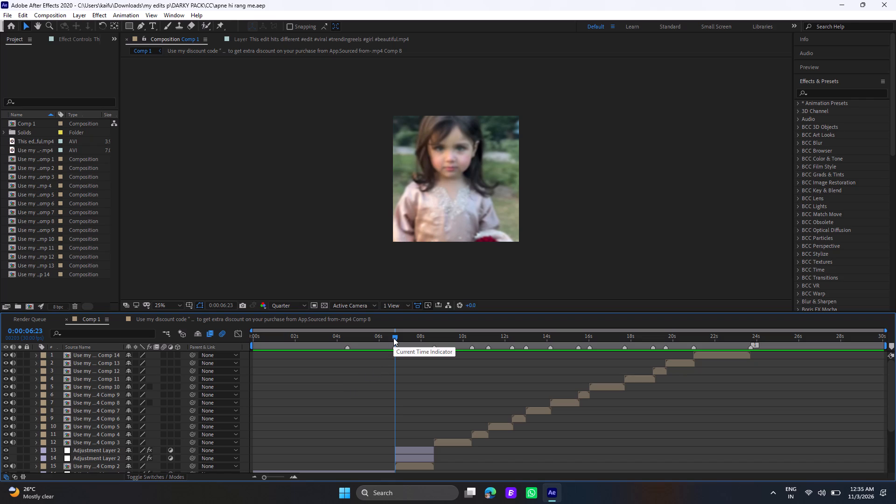
drag(393, 338, 472, 346)
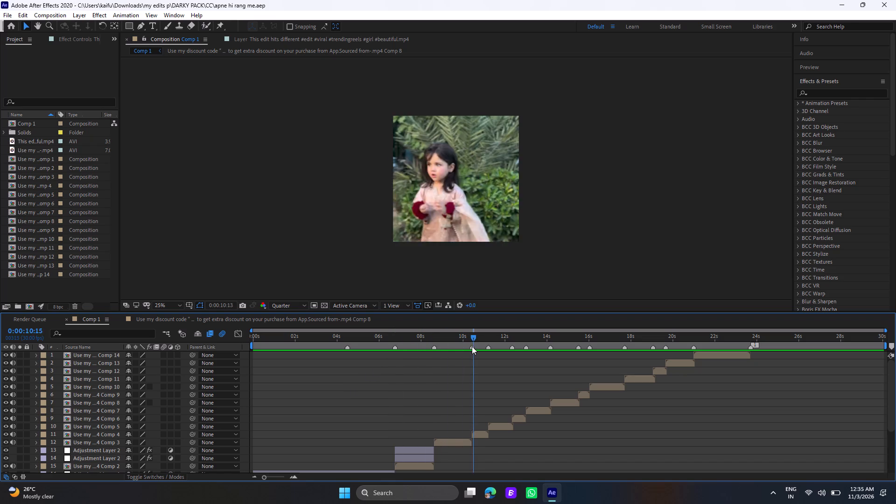
drag(472, 346, 394, 349)
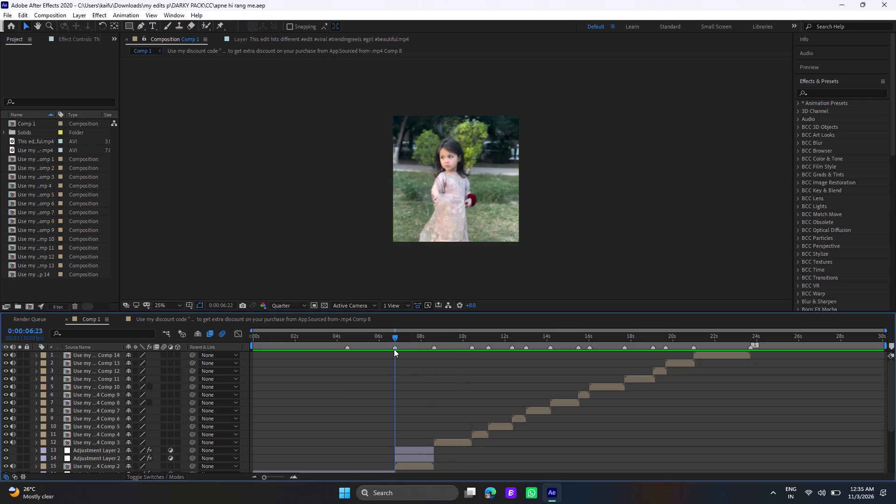
drag(394, 349, 244, 365)
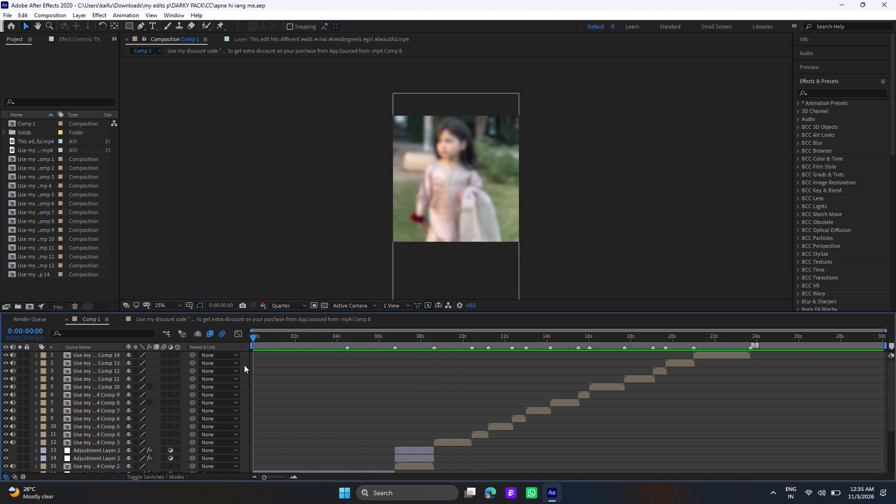
drag(244, 365, 394, 371)
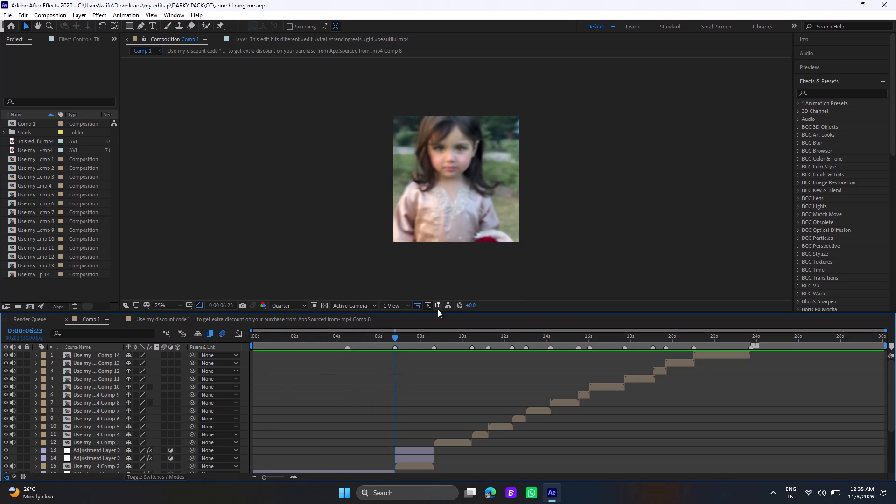
click(411, 450)
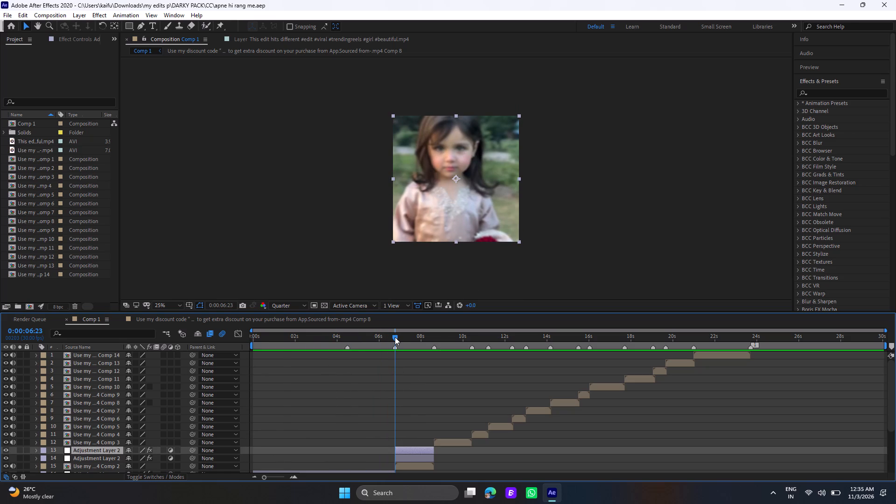
click(395, 337)
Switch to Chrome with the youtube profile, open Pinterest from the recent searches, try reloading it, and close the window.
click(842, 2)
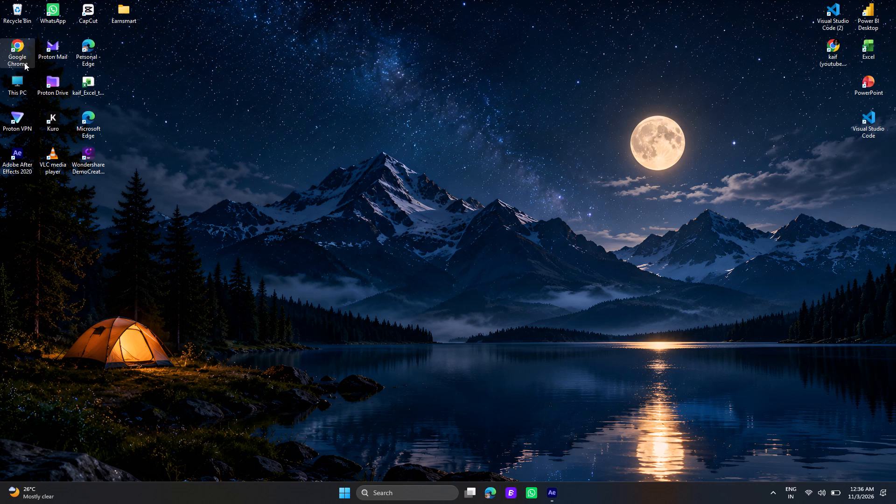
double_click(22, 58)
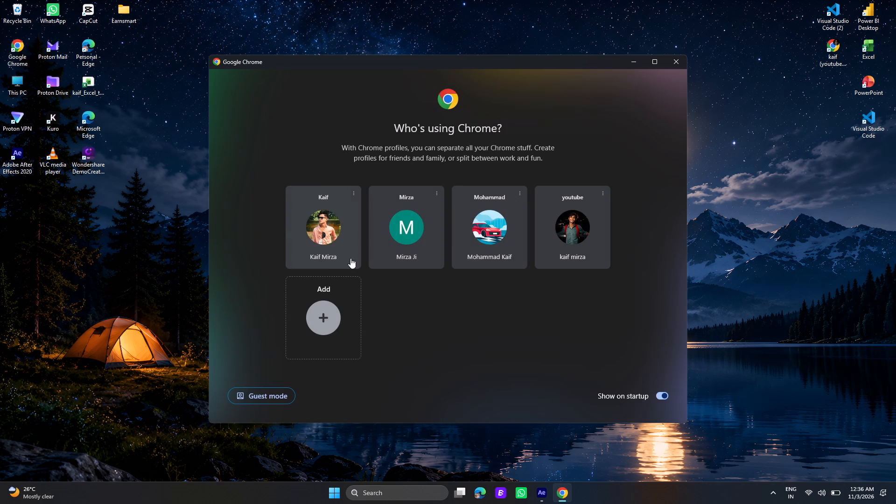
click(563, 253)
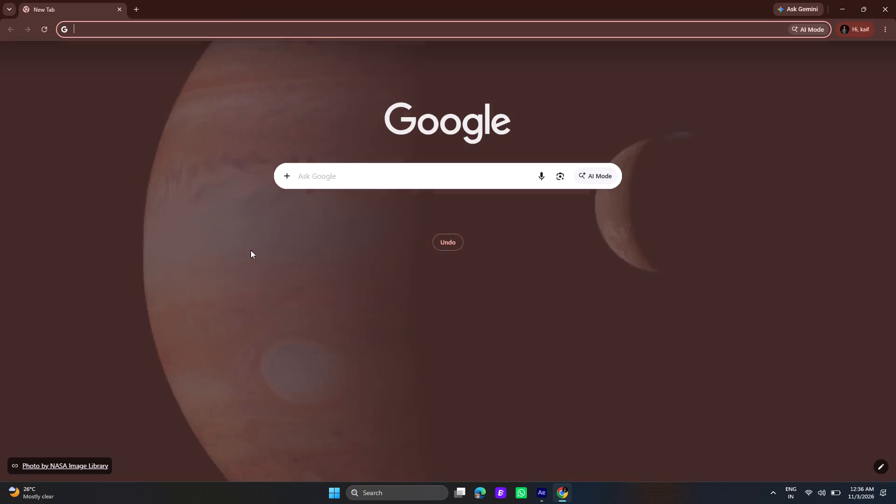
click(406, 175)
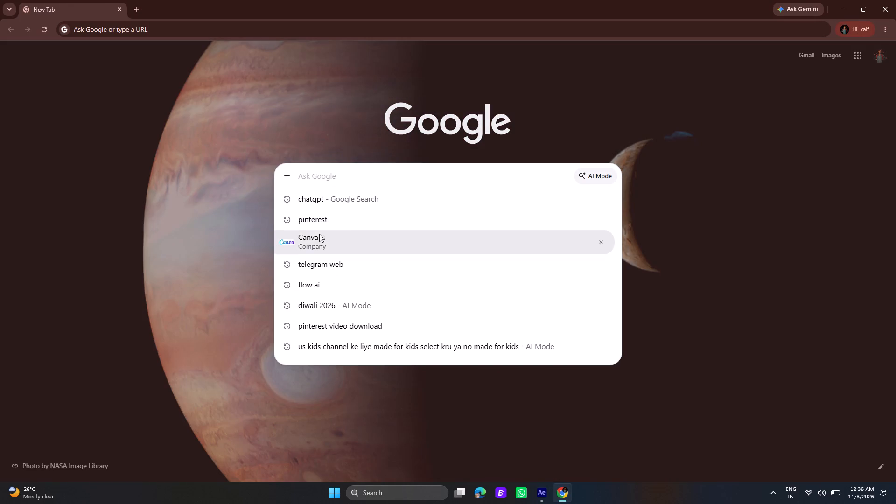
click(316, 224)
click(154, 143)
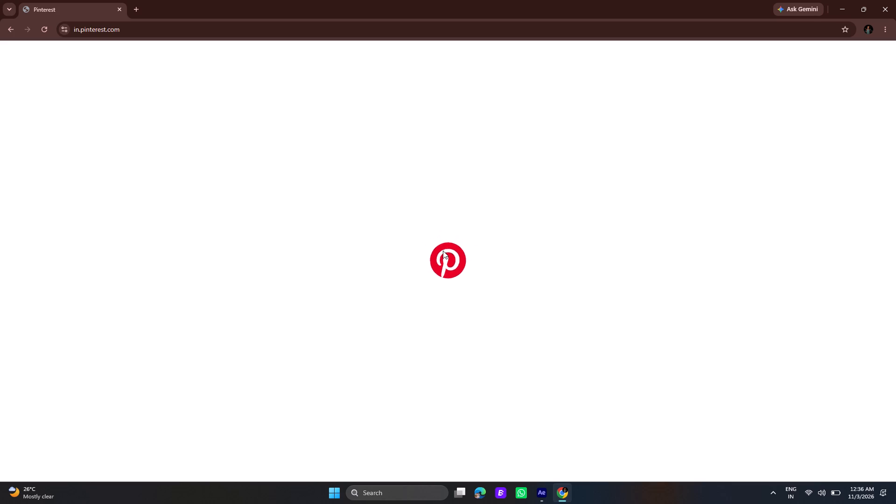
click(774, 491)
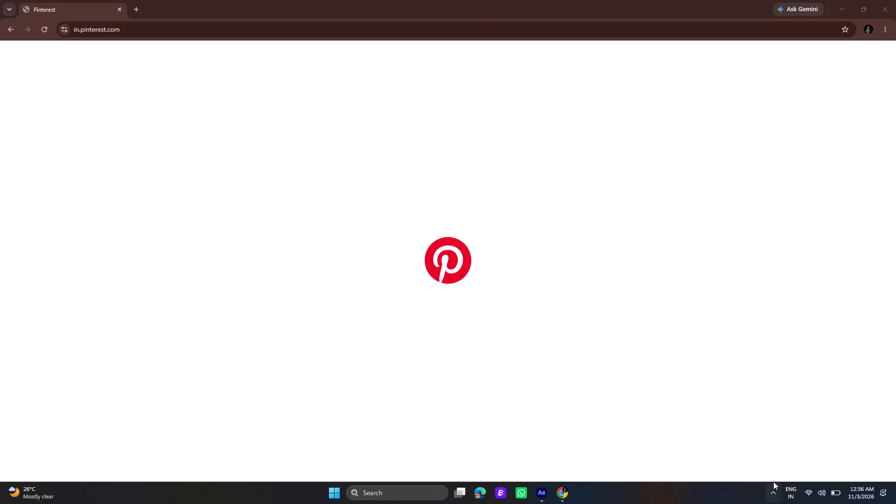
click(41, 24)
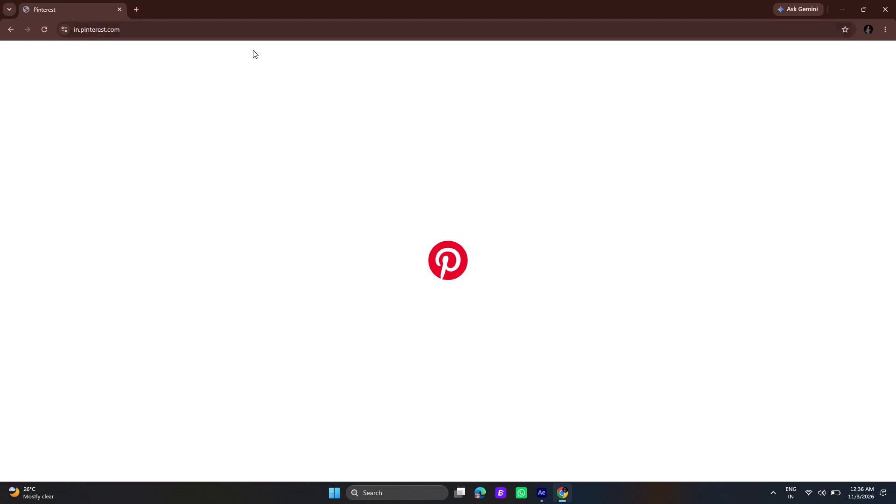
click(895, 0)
Reopen Chrome with the first profile, open Pinterest and log in with the Google account.
double_click(17, 60)
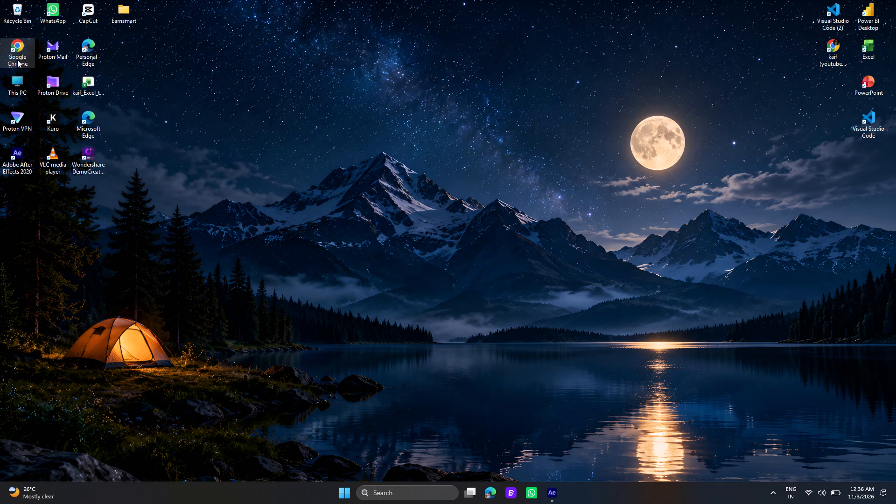
click(329, 249)
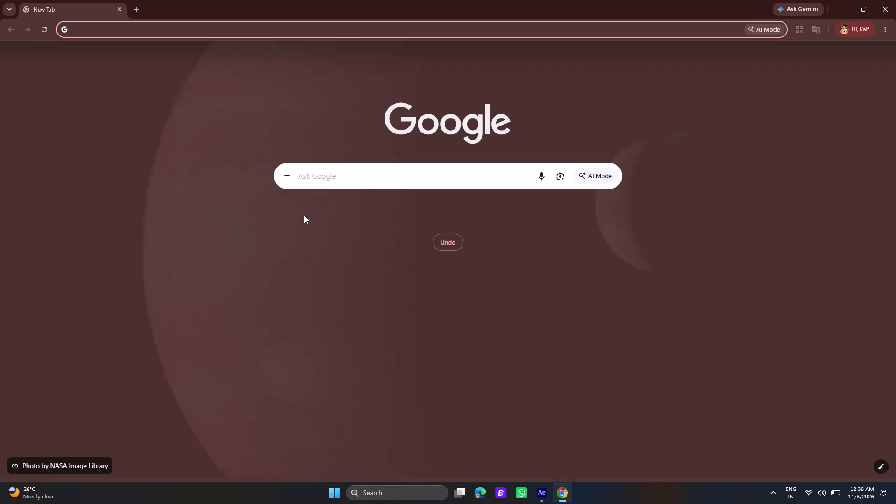
click(195, 263)
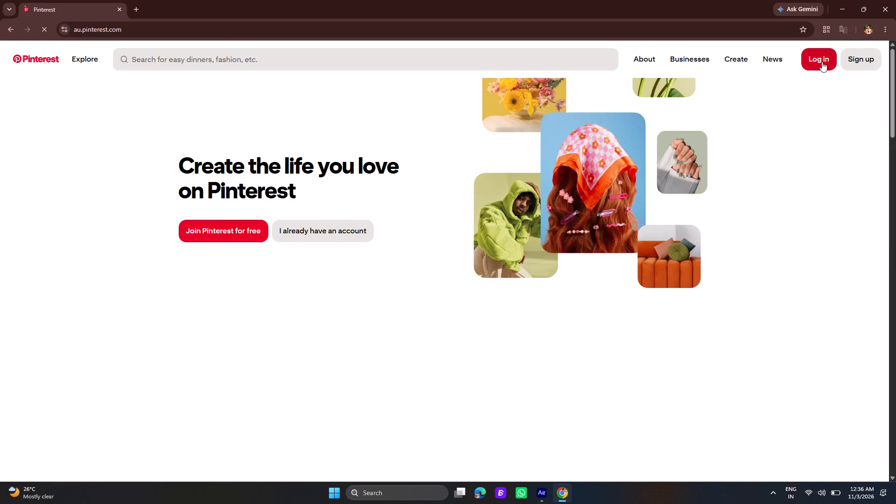
click(825, 59)
click(771, 99)
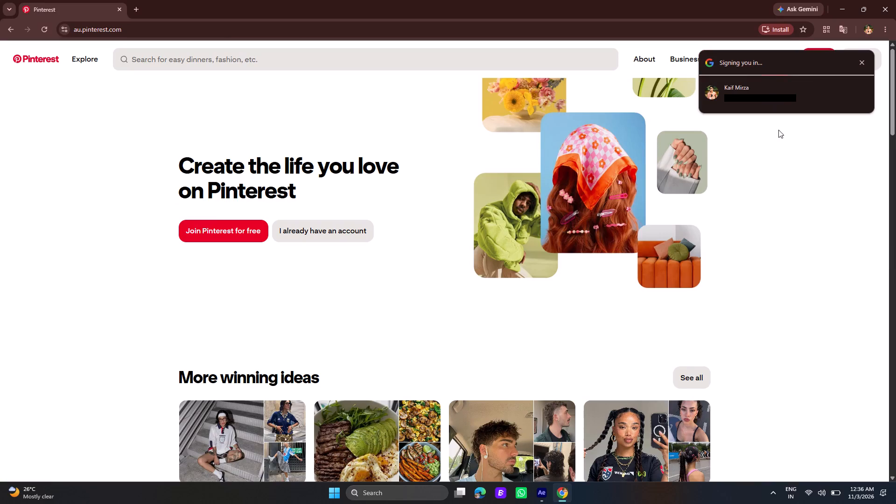
click(778, 139)
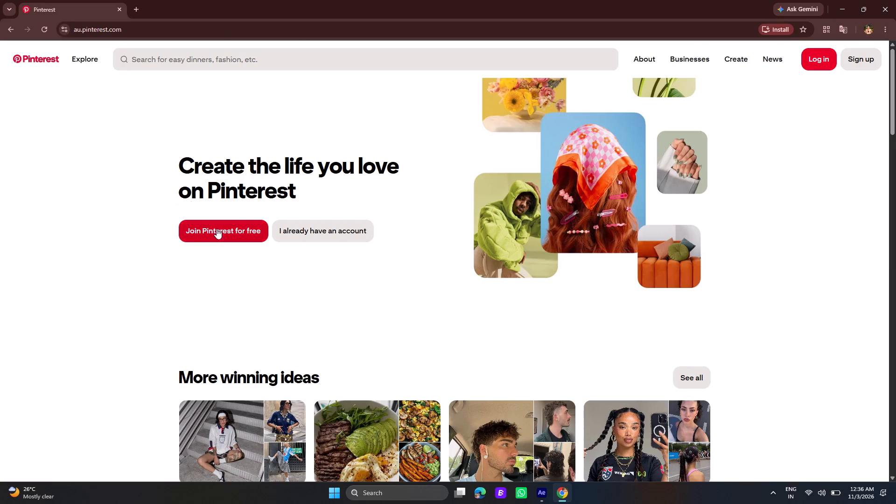
click(822, 59)
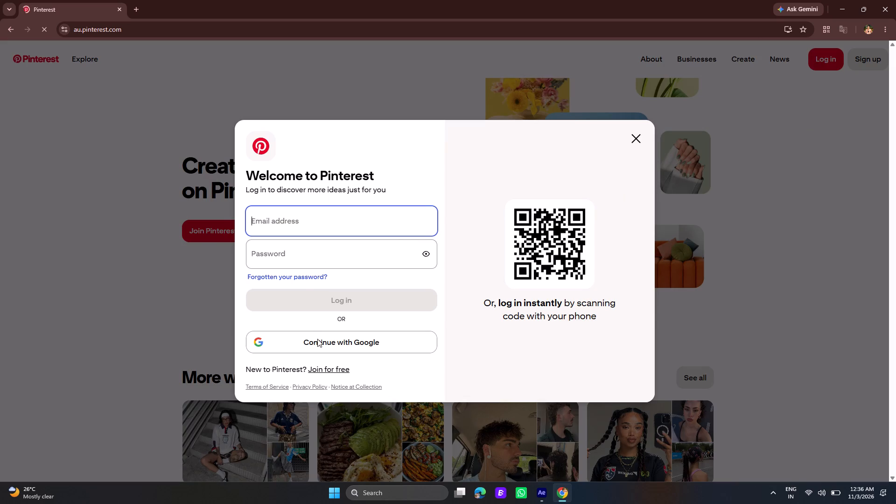
click(317, 339)
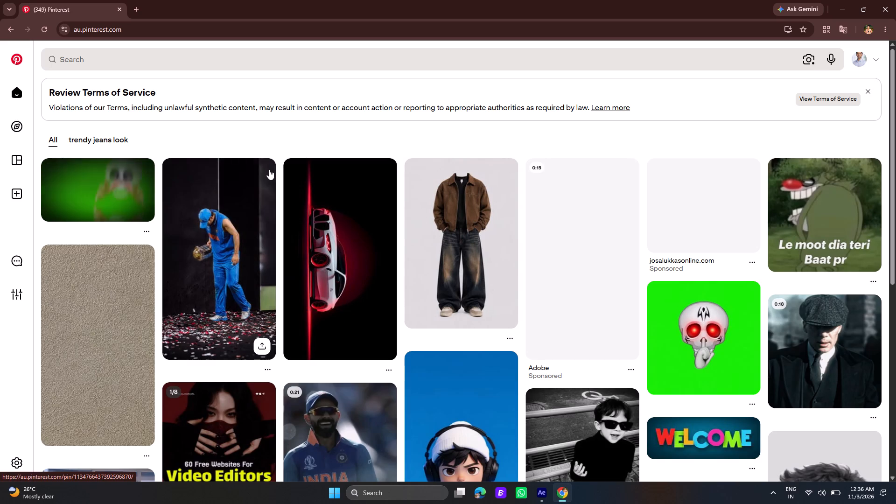
Allow notifications from Pinterest and search it for "particales ovarlay after effect".
click(222, 59)
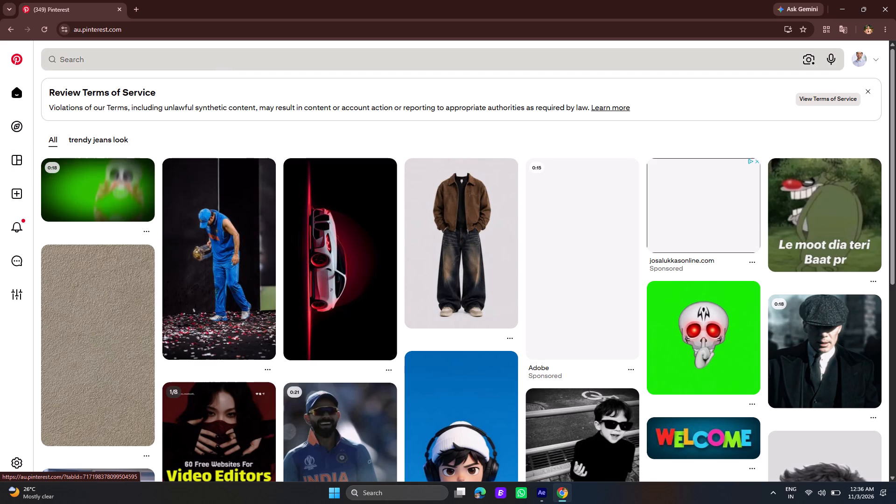
text(particle)
key(space)
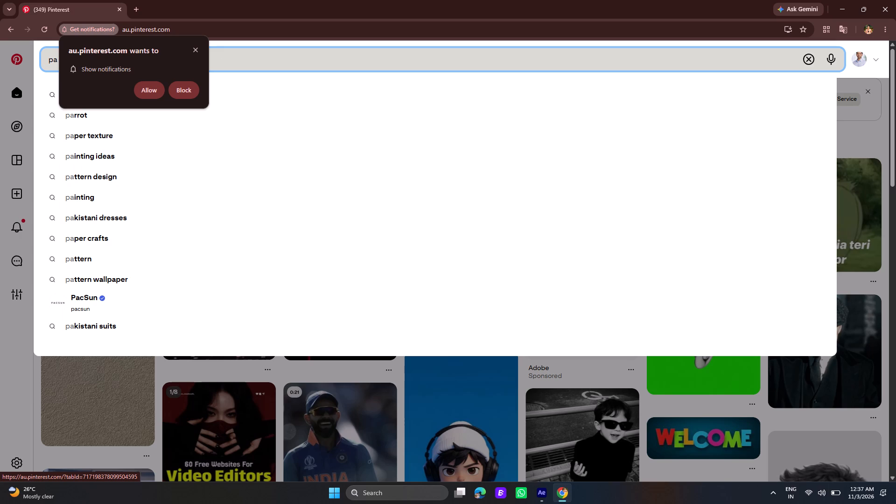
click(150, 89)
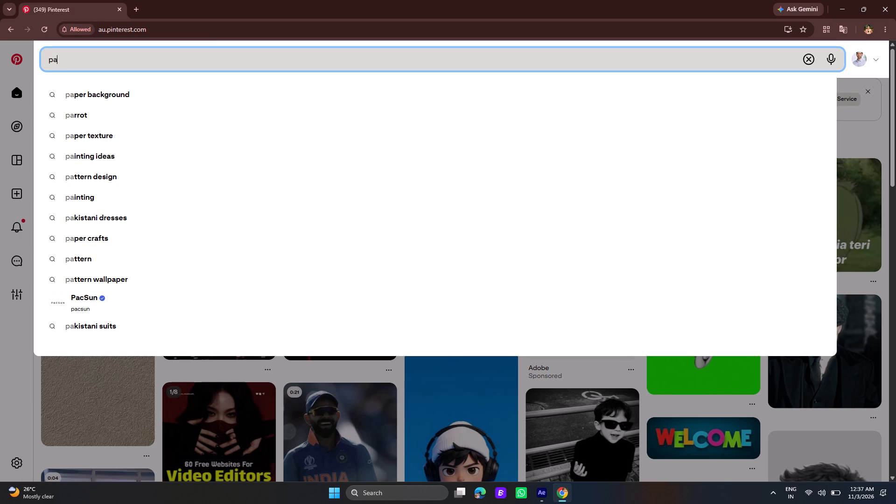
key(r)
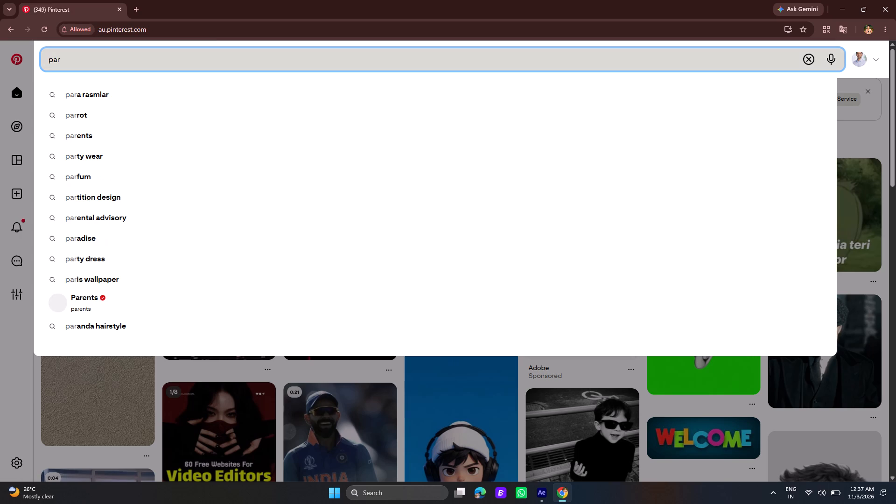
text(tile)
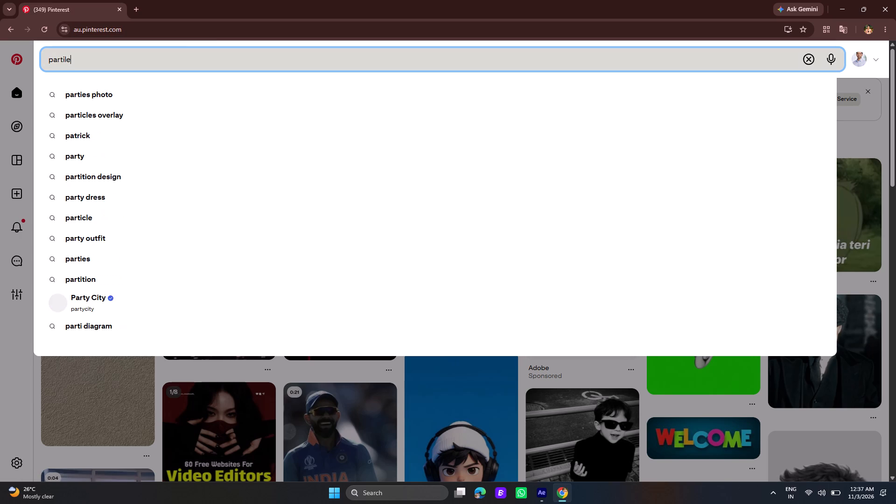
text(s)
key(space)
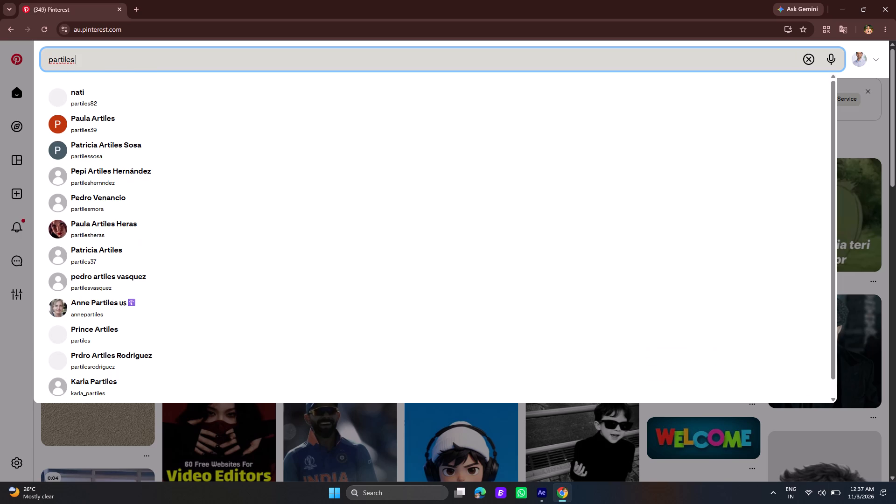
key(BackSpace)
key(BackSpace)
key(BackSpace)
key(BackSpace)
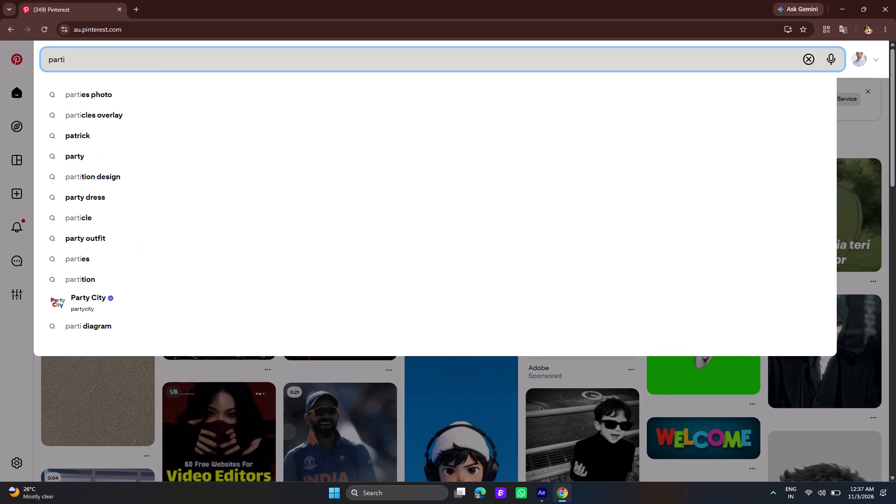
key(c)
text(ales)
key(space)
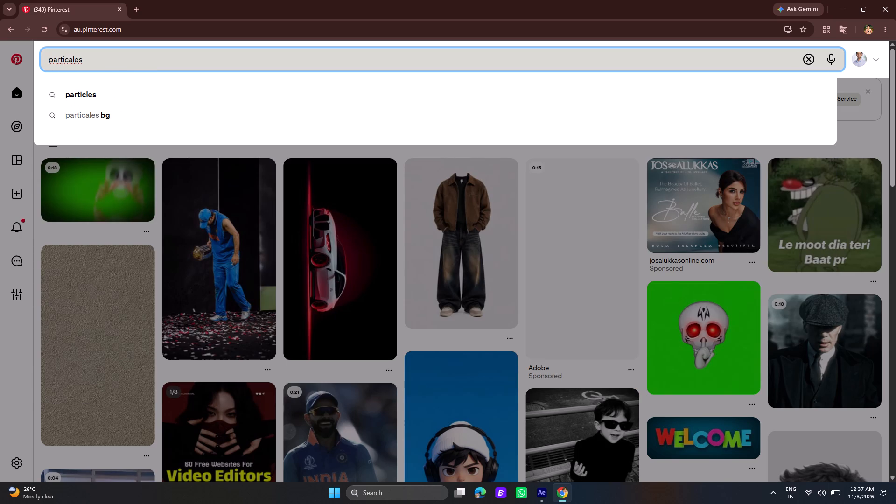
text(ovarlay)
key(space)
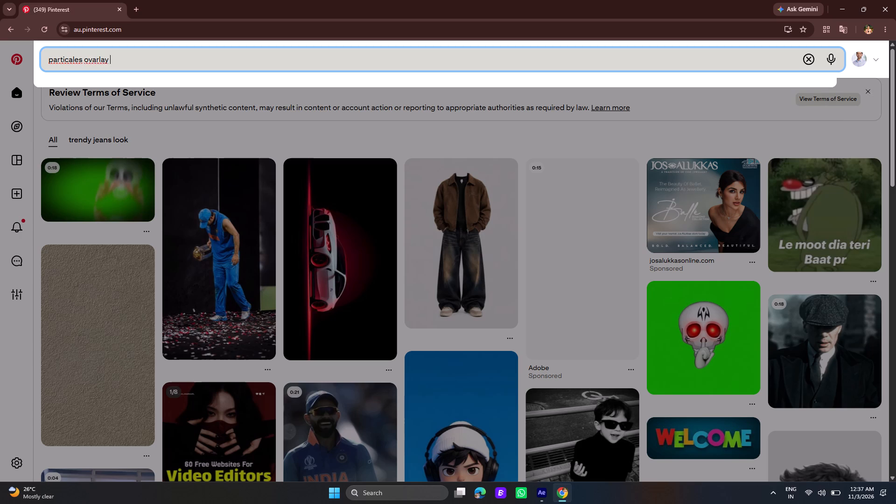
text(effer)
key(BackSpace)
key(BackSpace)
text(etr)
key(space)
key(BackSpace)
key(BackSpace)
key(BackSpace)
text(r)
key(space)
key(BackSpace)
key(BackSpace)
key(BackSpace)
key(BackSpace)
key(BackSpace)
key(BackSpace)
key(a)
text(fter effect)
key(Return)
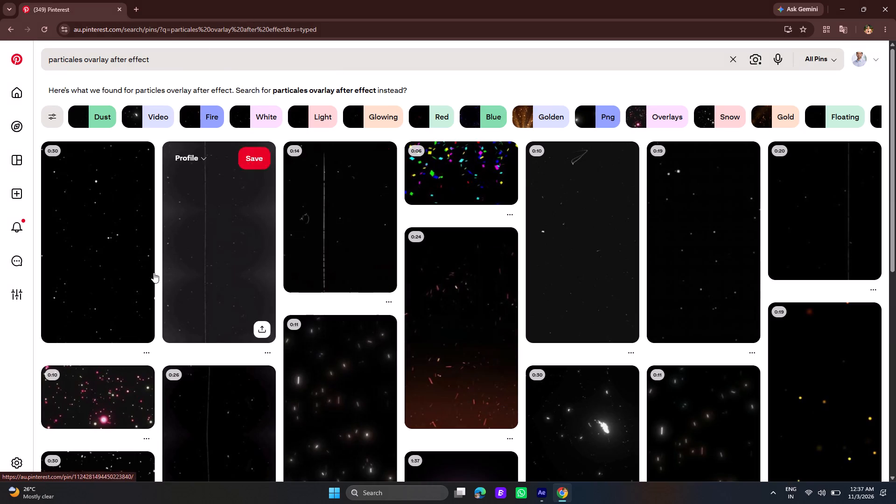
Browse the particle overlay results, open the golden particle video "Partícula no espaço sideral", pause it and copy its link.
scroll(655, 404, down, 2)
scroll(343, 344, down, 2)
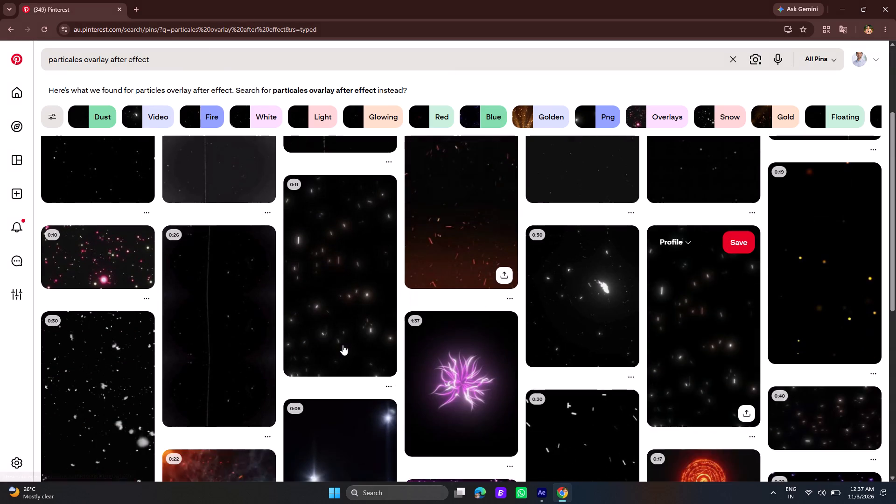
scroll(343, 345, down, 1)
scroll(396, 341, down, 3)
scroll(455, 330, up, 1)
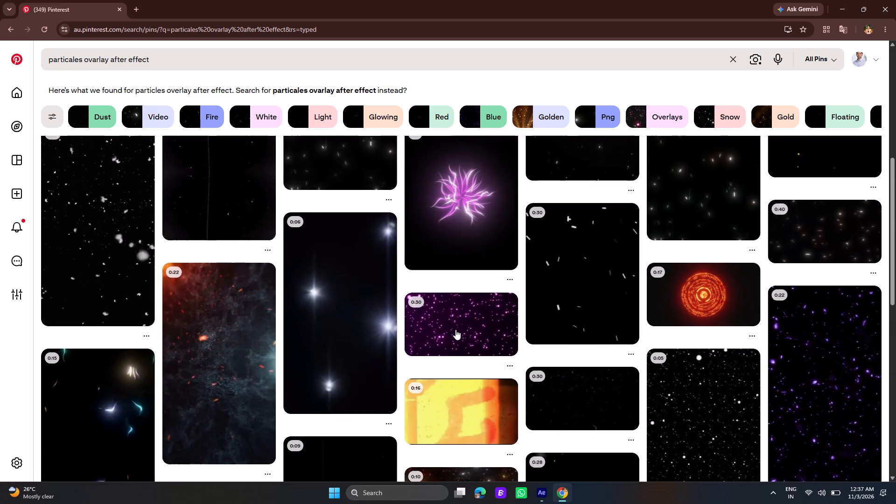
scroll(455, 329, down, 5)
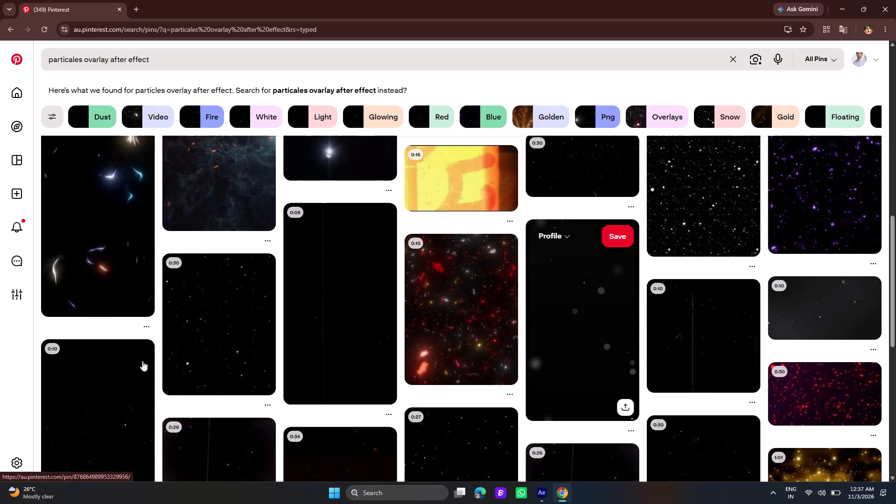
scroll(232, 320, down, 3)
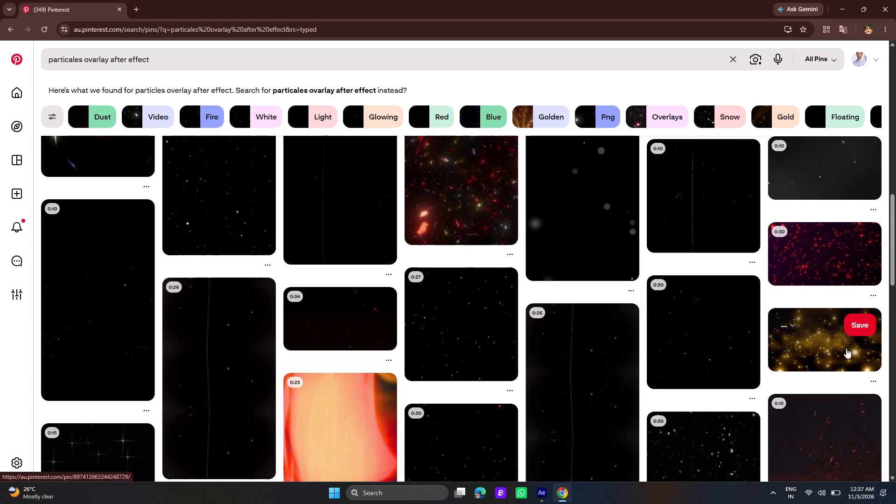
click(806, 349)
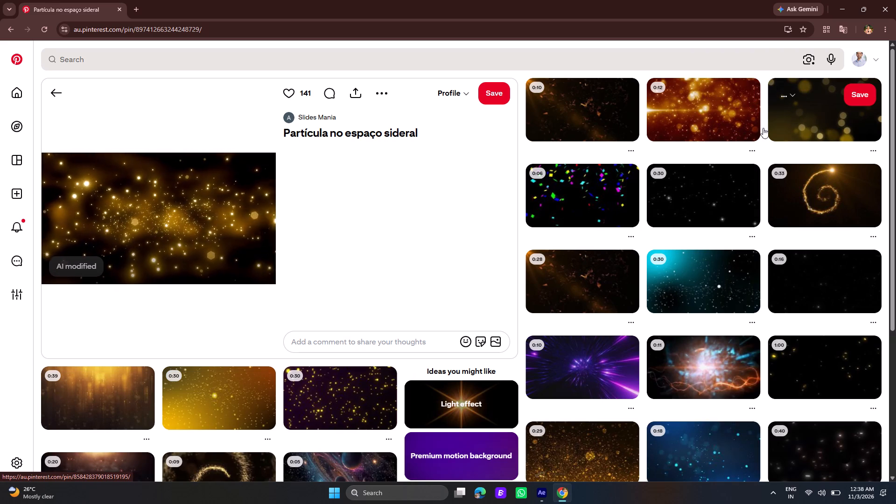
click(182, 234)
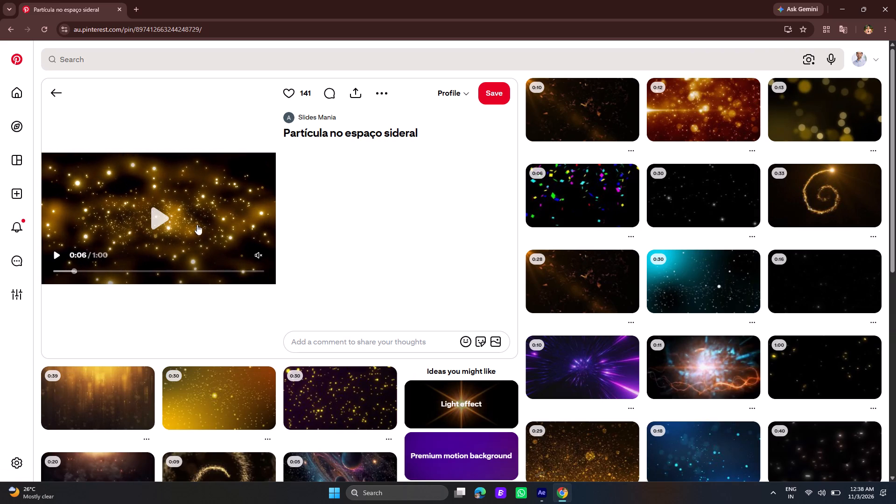
click(351, 92)
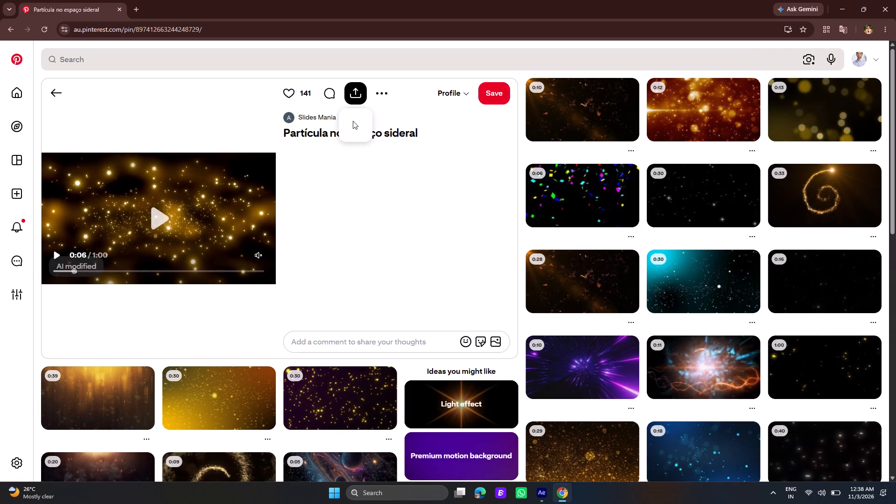
click(286, 146)
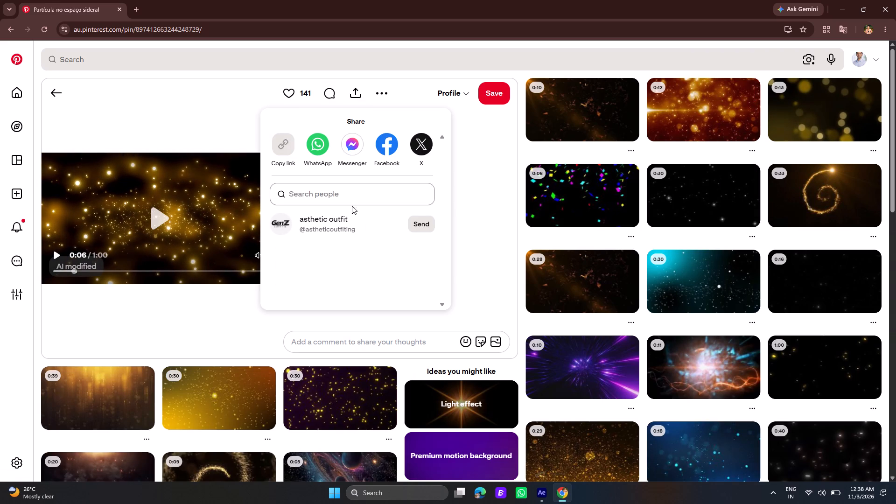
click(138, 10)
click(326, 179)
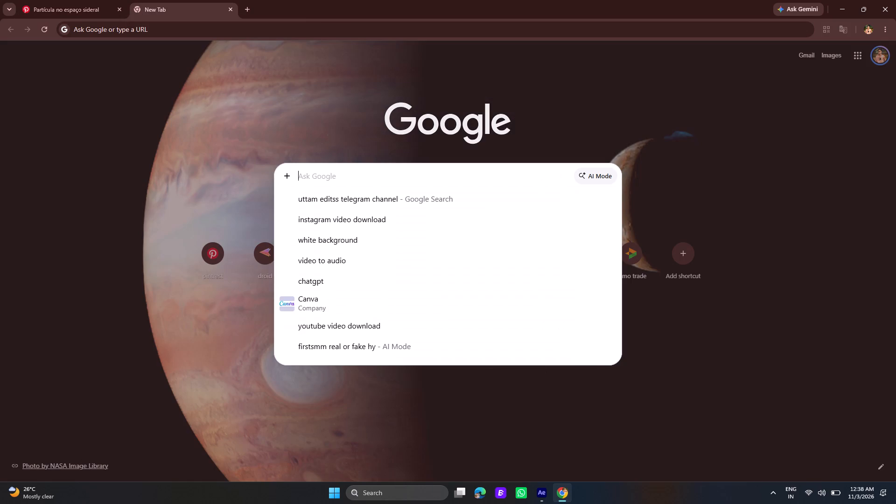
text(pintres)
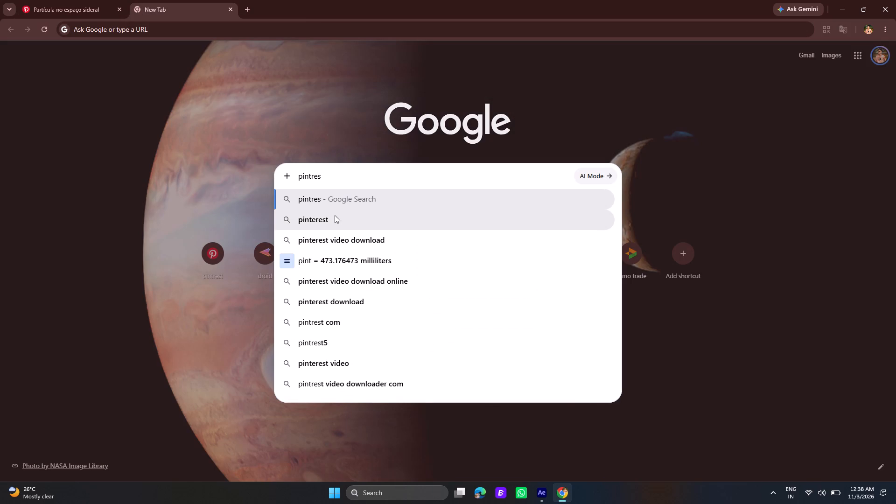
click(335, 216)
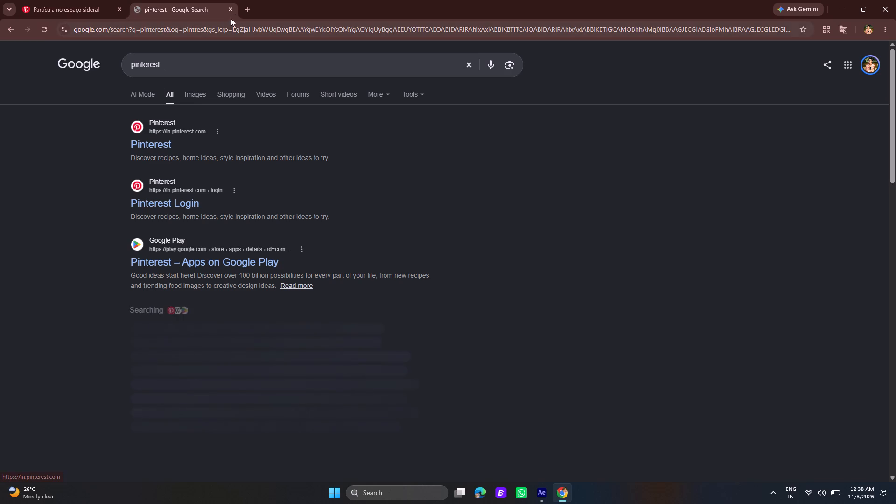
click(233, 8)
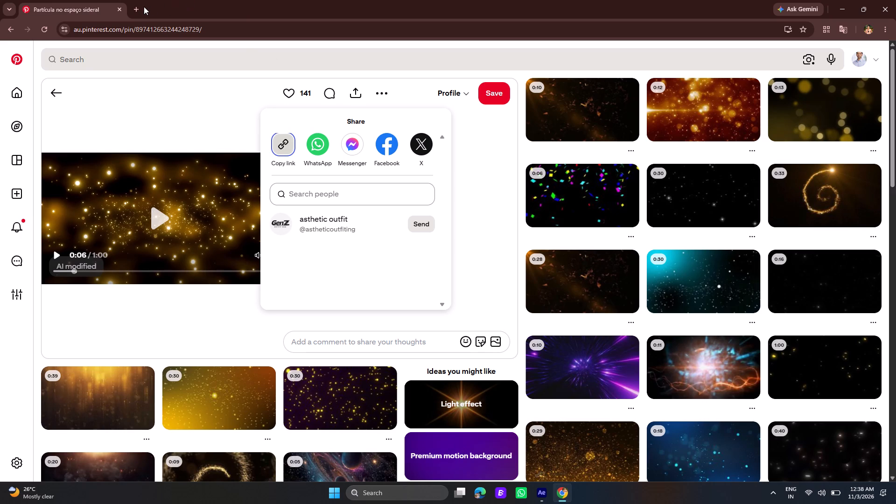
Search Google in a new tab for "pinterest video download" and open the KlickPin Pinterest Video Downloader site.
double_click(142, 7)
click(351, 168)
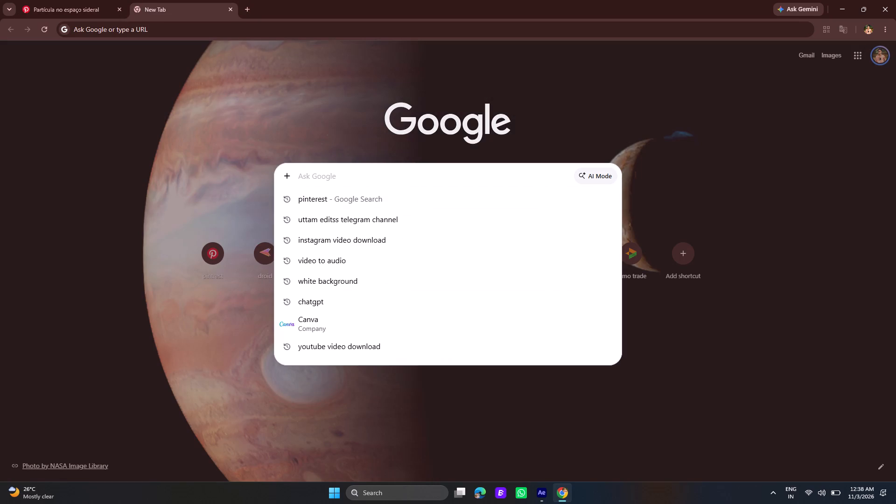
text(pin)
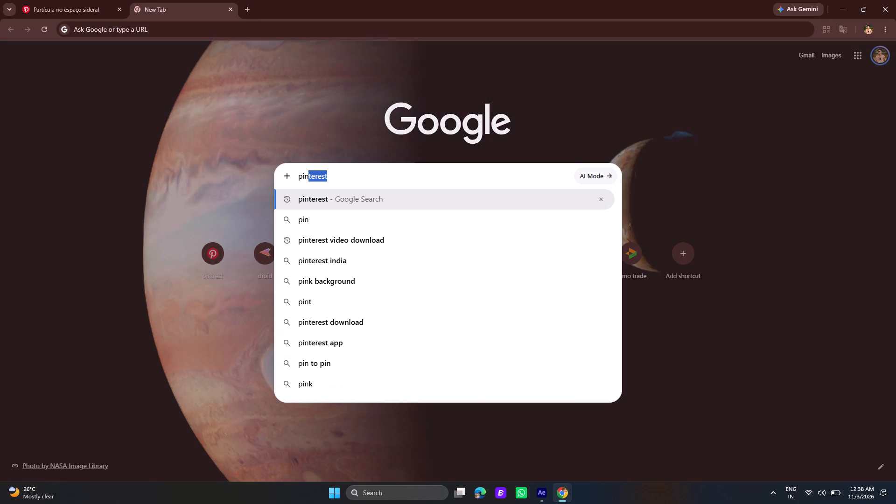
click(362, 243)
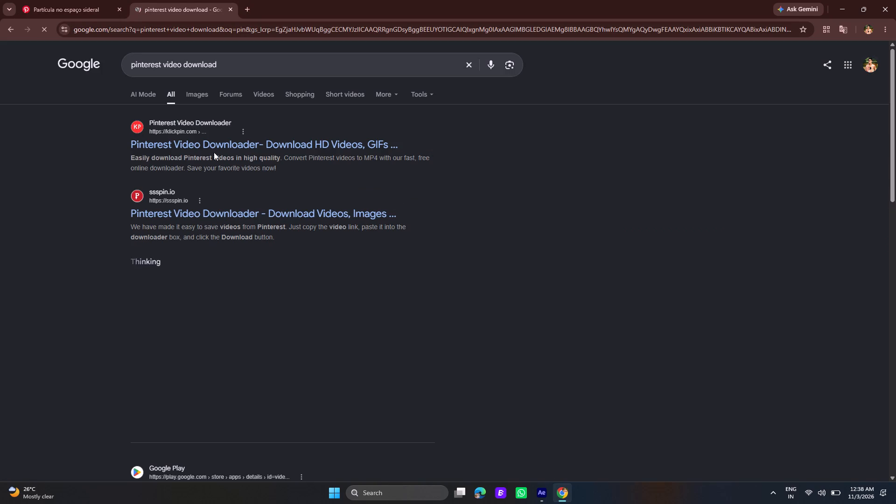
click(212, 149)
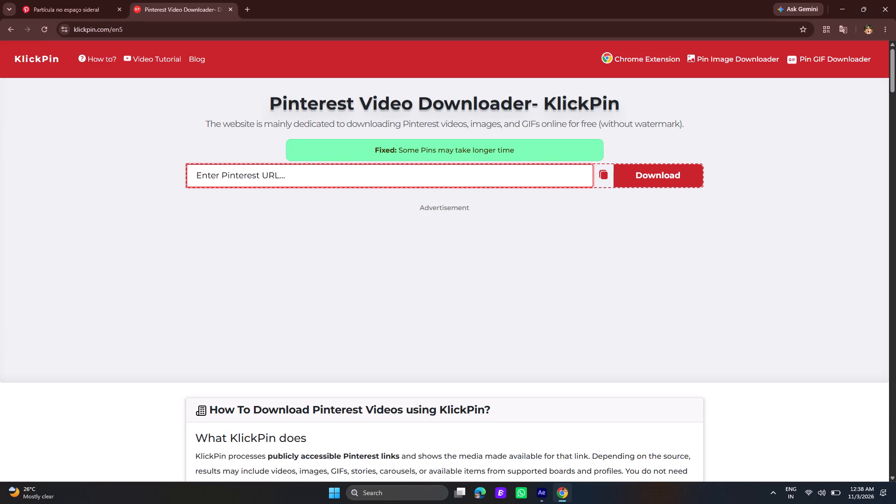
Submit the copied Pinterest link to KlickPin and download the golden particle video.
click(259, 176)
key(ctrl+v)
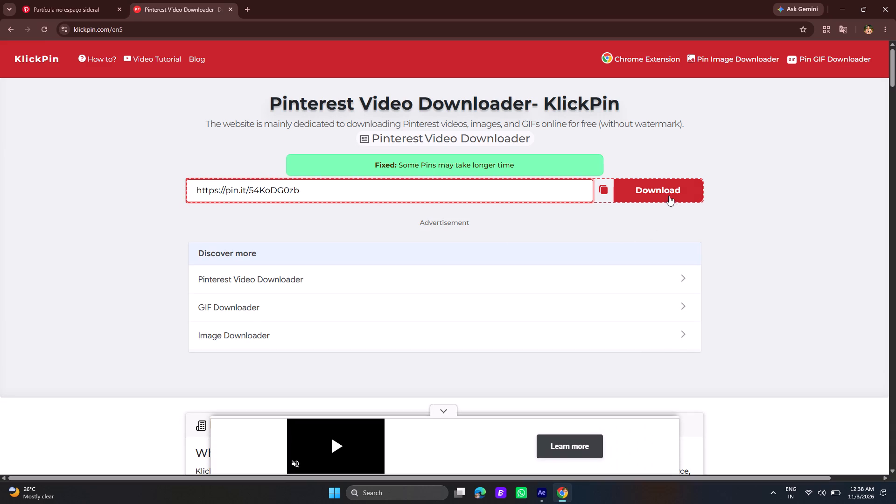
click(668, 194)
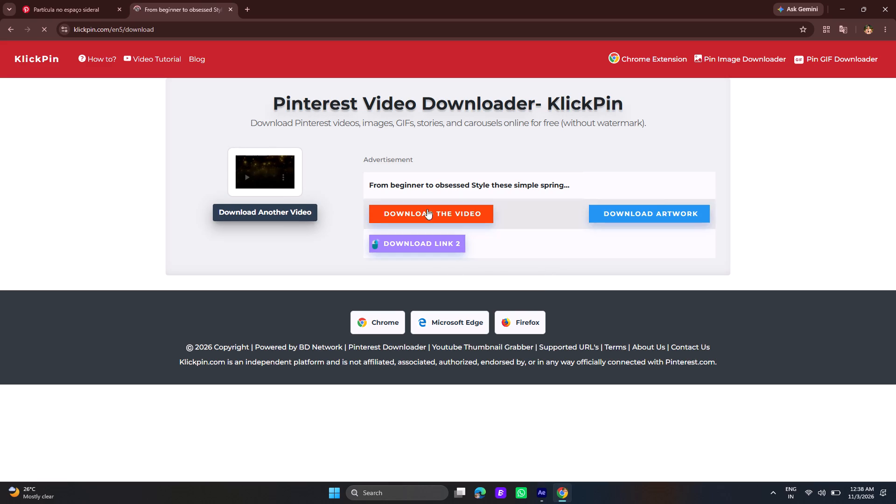
click(435, 308)
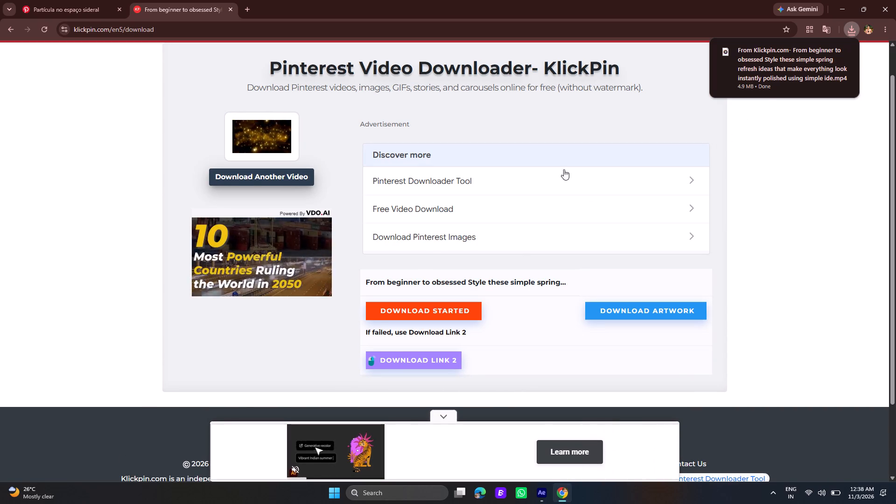
Return to the Pinterest tab and search it for "emoji ovarlay after effect".
click(50, 0)
click(85, 54)
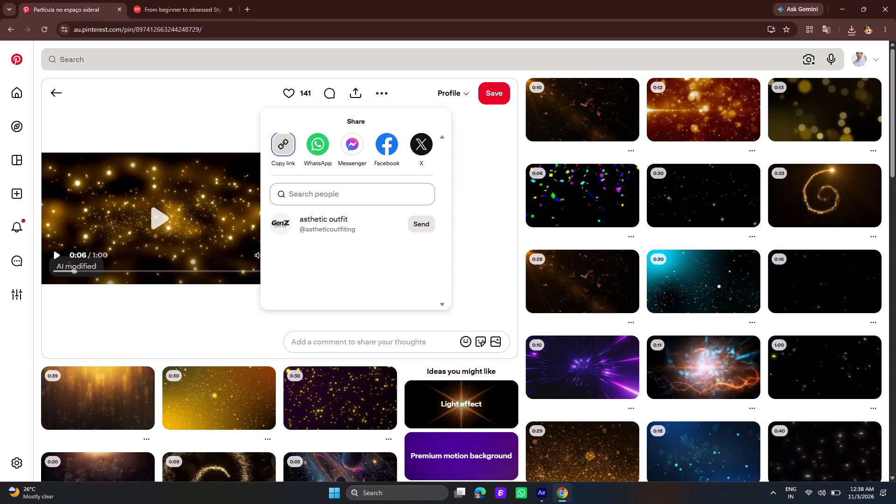
click(85, 62)
text(imoji)
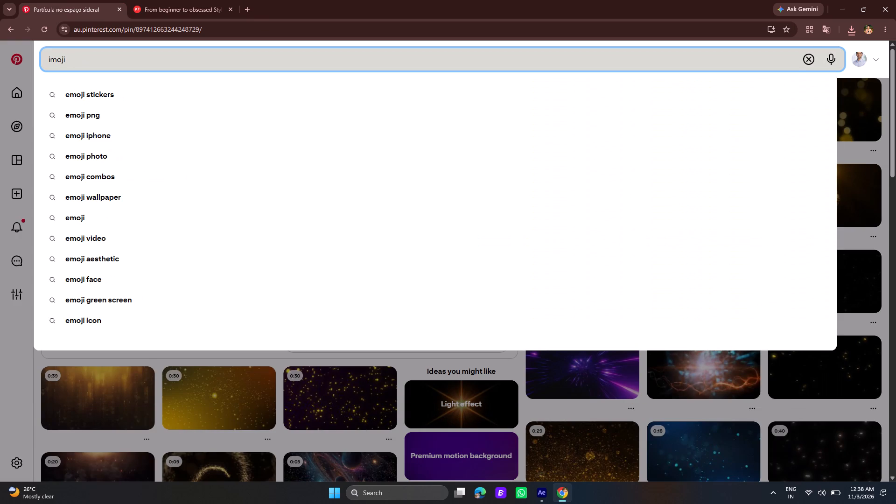
key(BackSpace)
key(BackSpace)
key(BackSpace)
key(BackSpace)
key(BackSpace)
key(BackSpace)
key(BackSpace)
key(BackSpace)
key(BackSpace)
key(BackSpace)
key(BackSpace)
key(BackSpace)
key(BackSpace)
key(BackSpace)
key(BackSpace)
text(imoji)
key(space)
key(BackSpace)
key(BackSpace)
key(BackSpace)
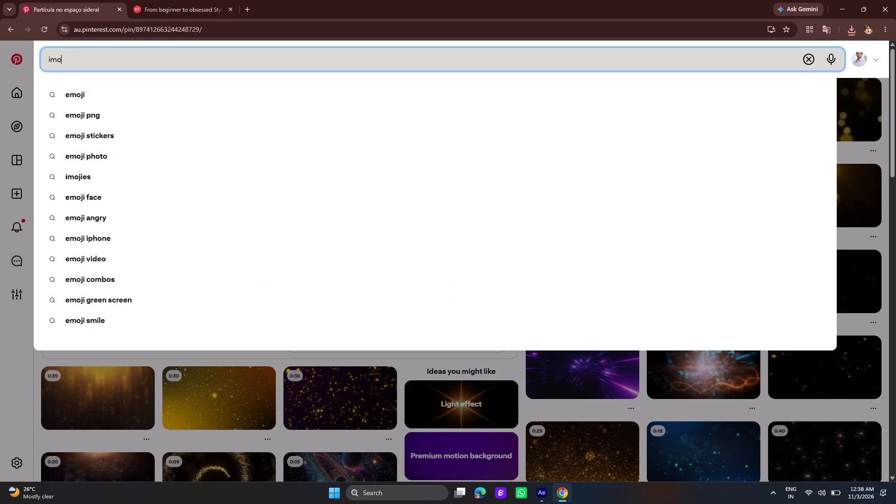
key(BackSpace)
key(BackSpace)
key(BackSpace)
key(e)
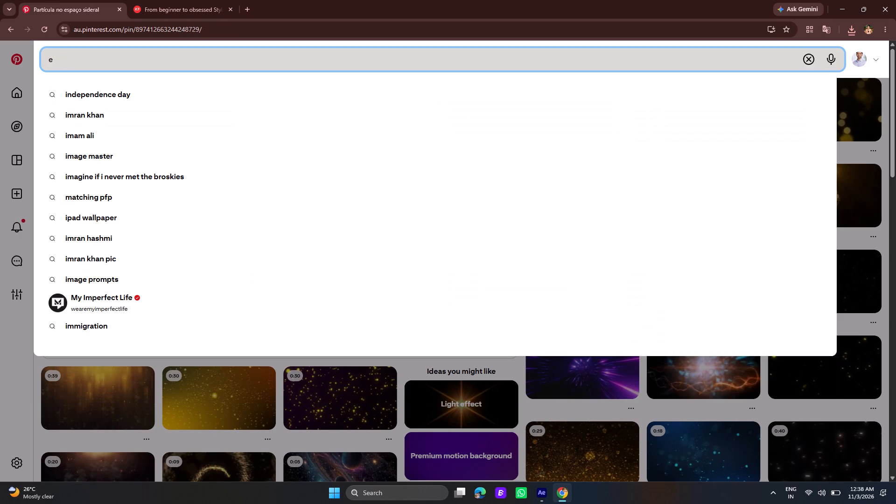
text(mo)
text(ji)
key(space)
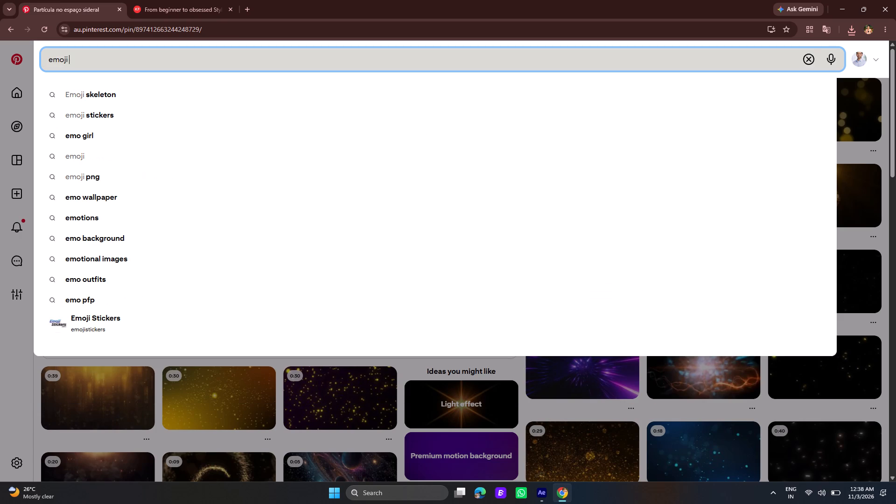
key(v)
key(BackSpace)
text(ovarlay af)
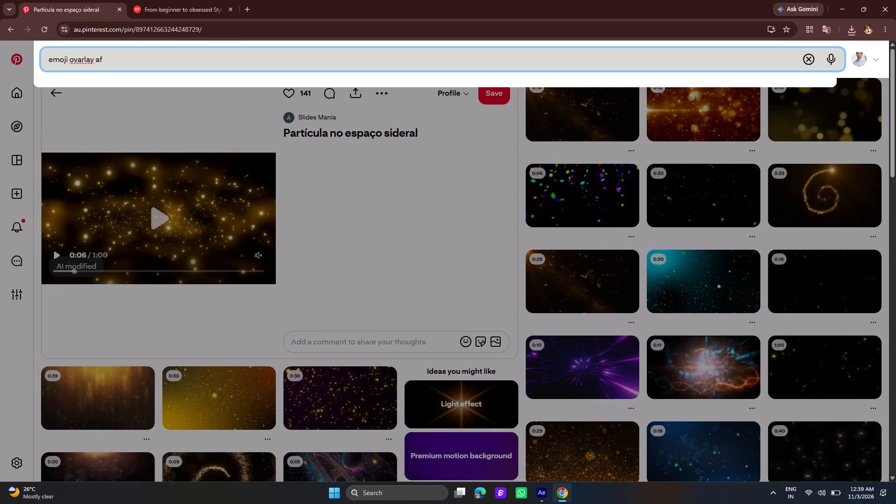
text(ter)
key(space)
text(effect)
key(Return)
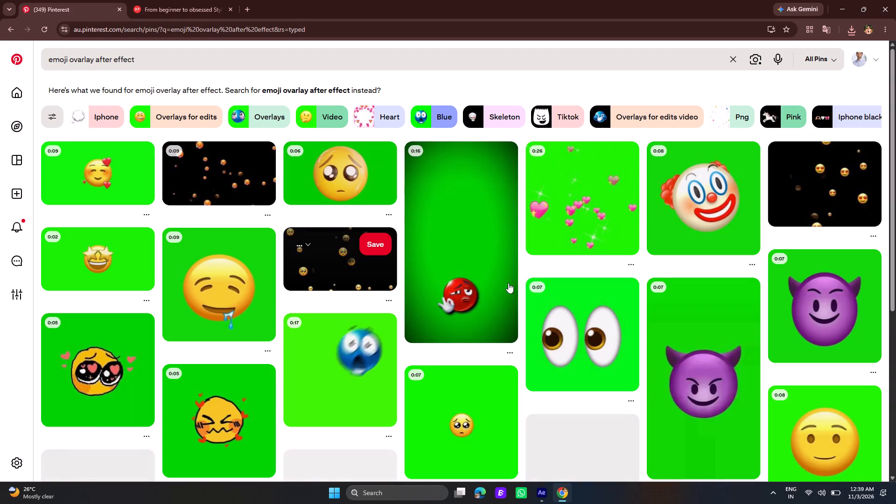
Browse the emoji overlay results for a clip suitable for the edit.
scroll(406, 260, down, 5)
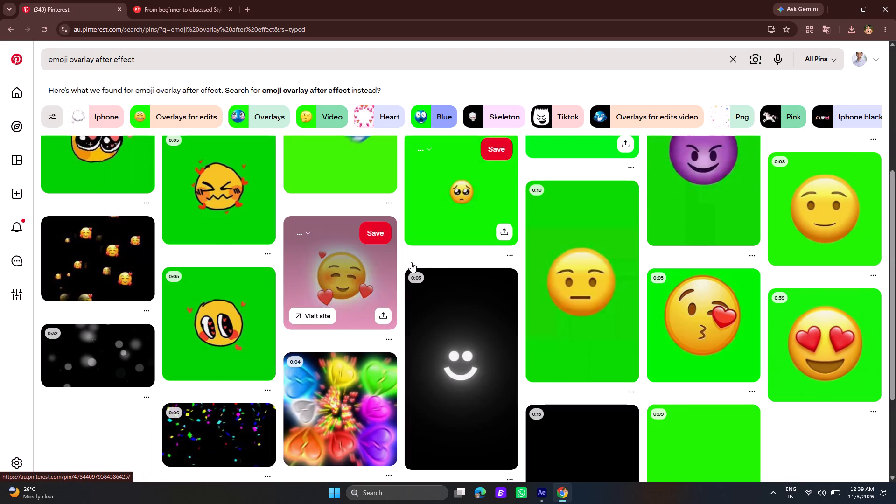
scroll(436, 264, down, 4)
scroll(497, 263, down, 5)
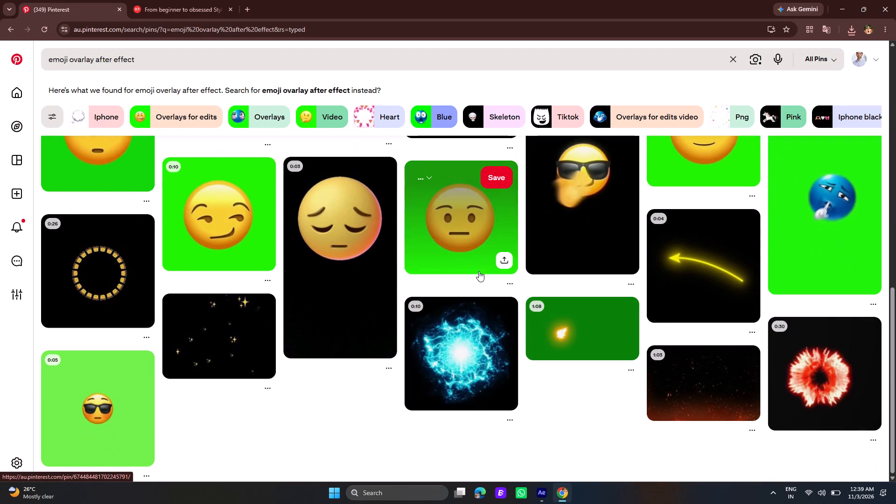
scroll(432, 264, down, 5)
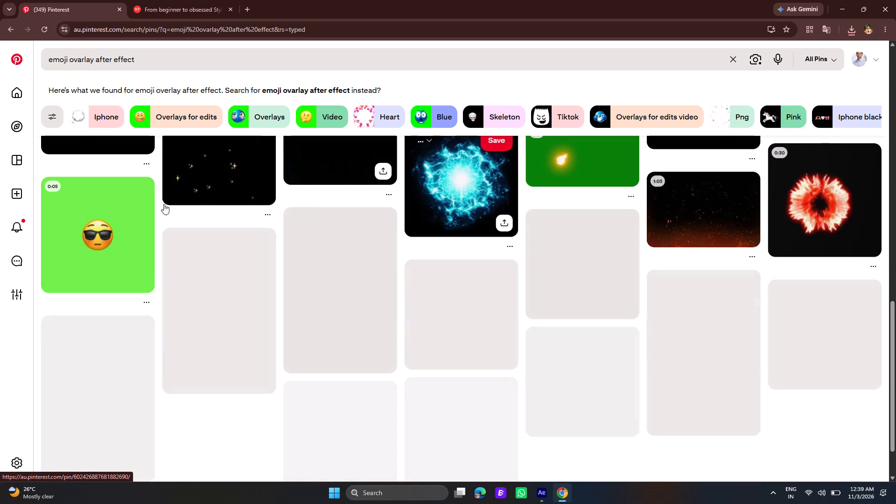
scroll(377, 251, down, 2)
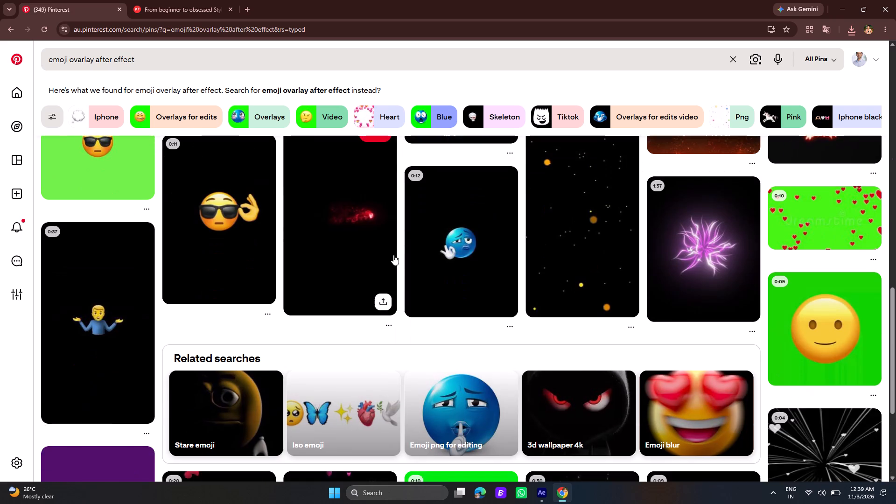
scroll(392, 255, down, 4)
scroll(327, 275, down, 5)
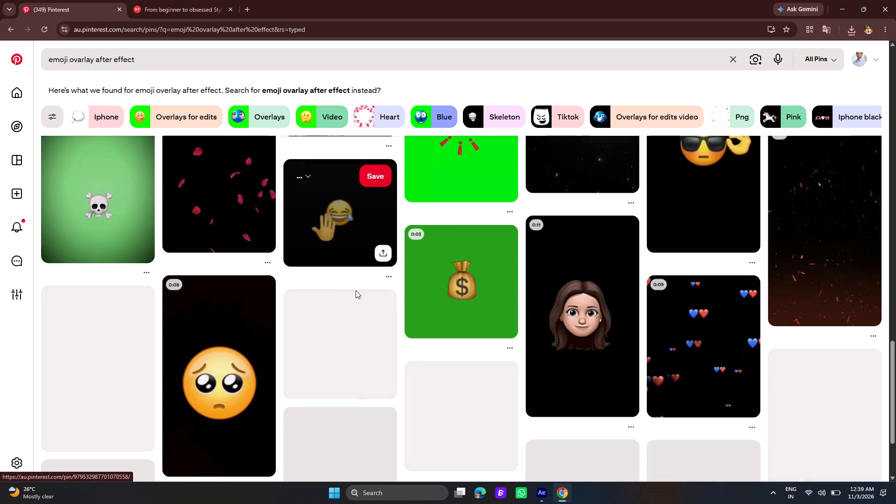
scroll(356, 290, up, 1)
scroll(356, 290, down, 7)
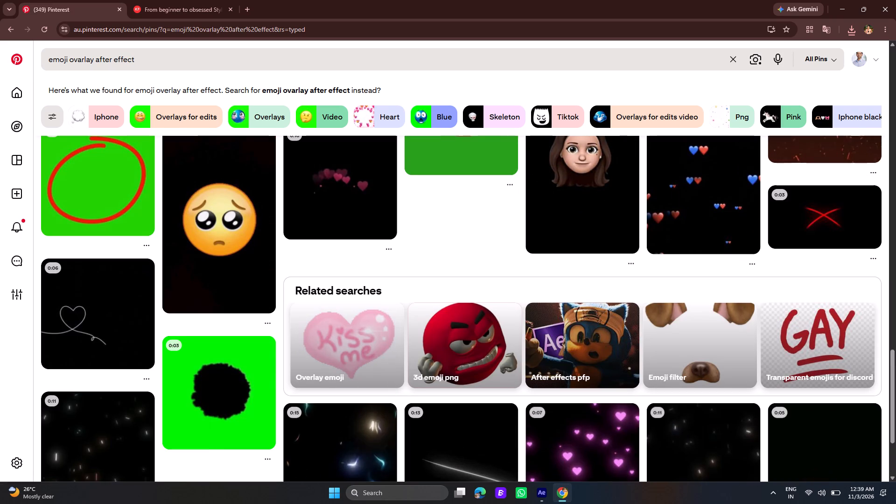
scroll(342, 224, up, 2)
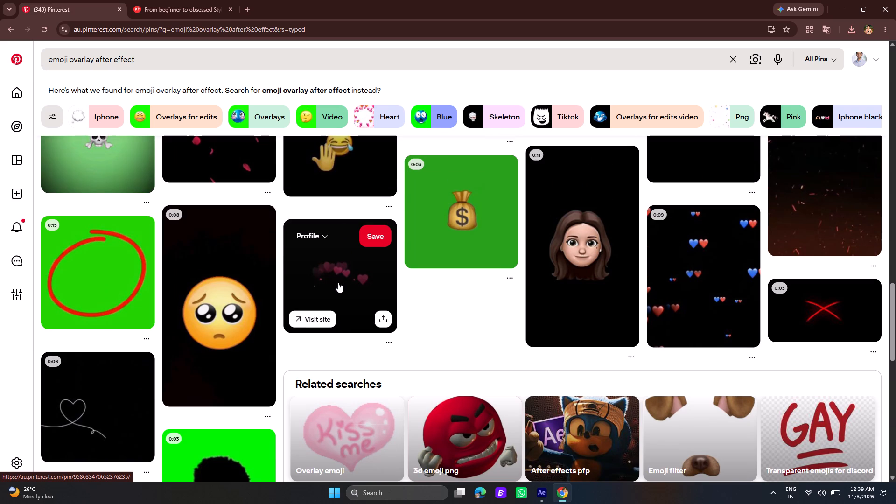
Open the pink hearts video pin "My Poetry", look through its related pins and return to the search results.
click(338, 282)
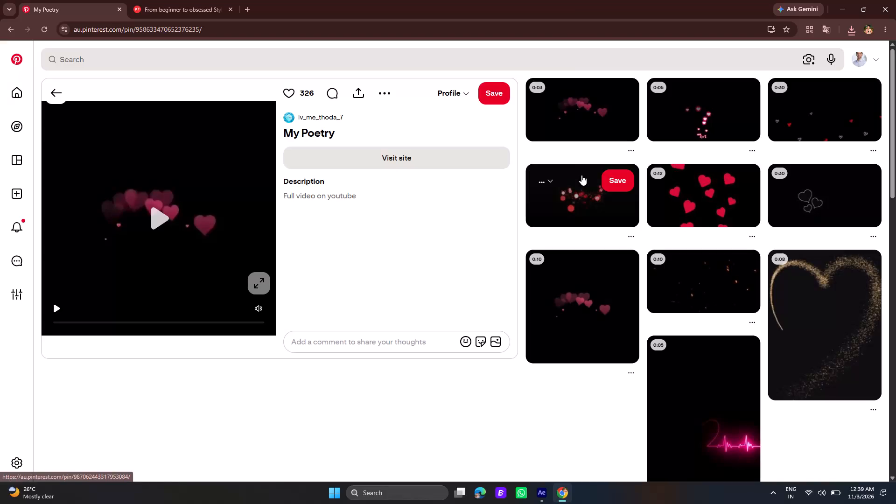
scroll(574, 253, down, 3)
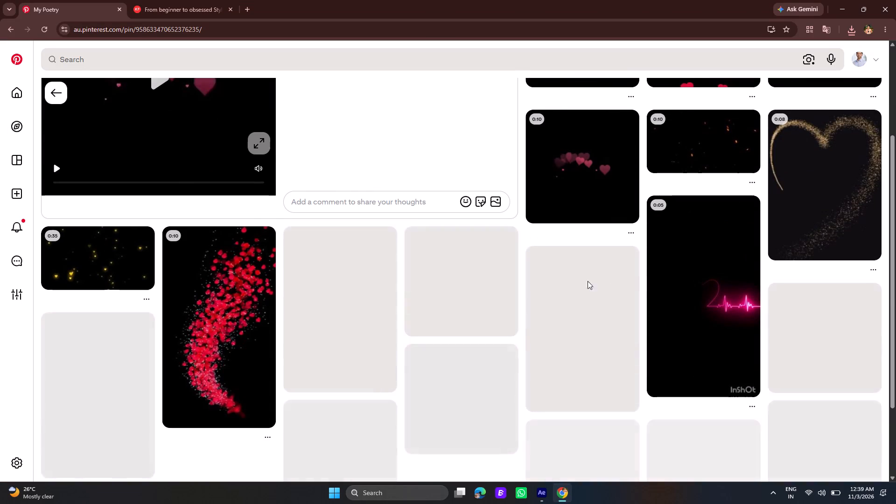
scroll(588, 281, up, 6)
scroll(588, 281, down, 10)
scroll(588, 284, up, 1)
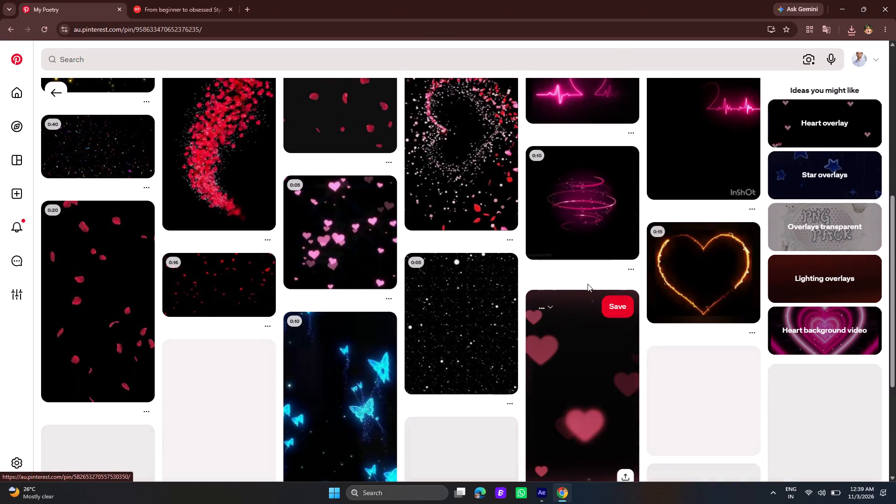
scroll(588, 284, up, 14)
click(55, 90)
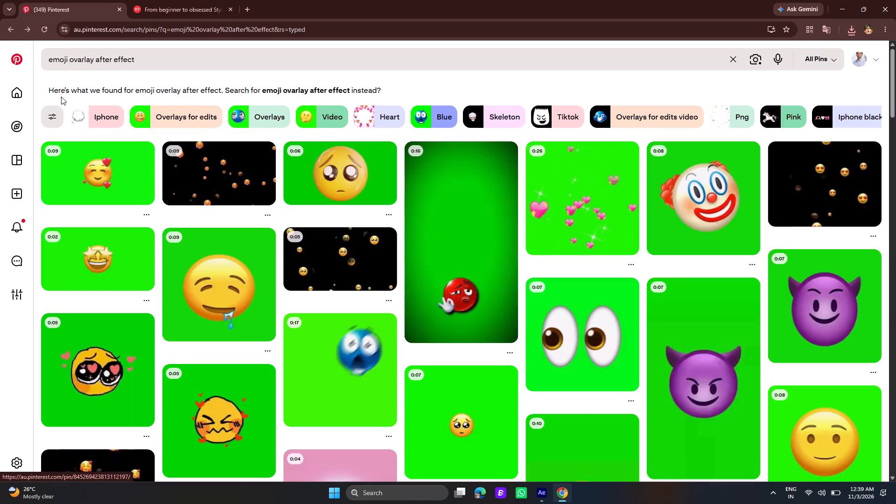
Shorten the Pinterest search to "emoji ovarlay" and look through the results.
click(139, 63)
drag(137, 62, 96, 62)
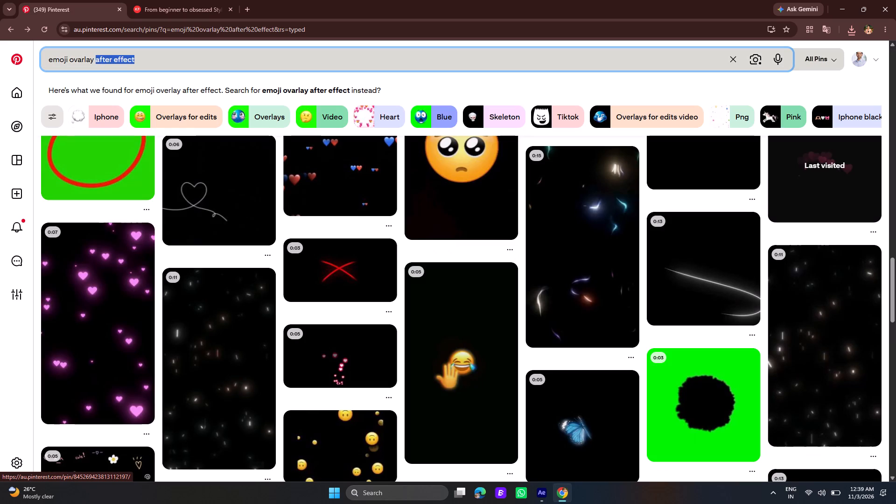
drag(96, 62, 95, 62)
key(BackSpace)
key(Return)
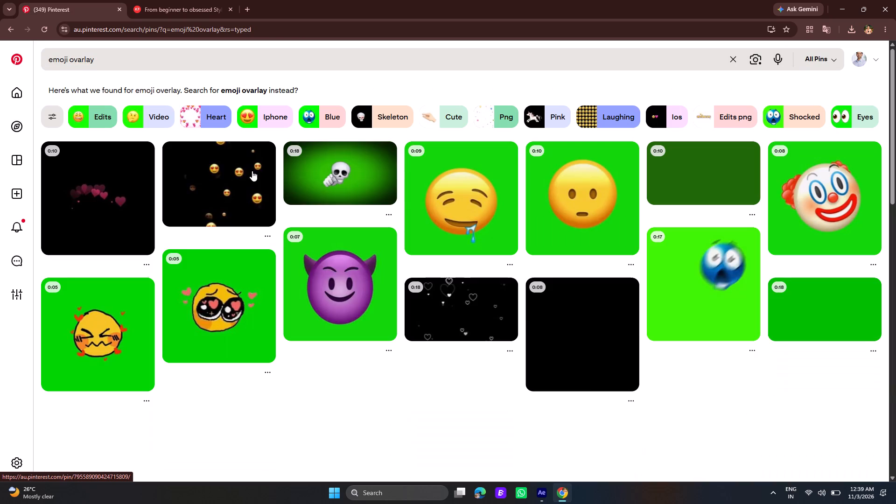
scroll(377, 251, down, 7)
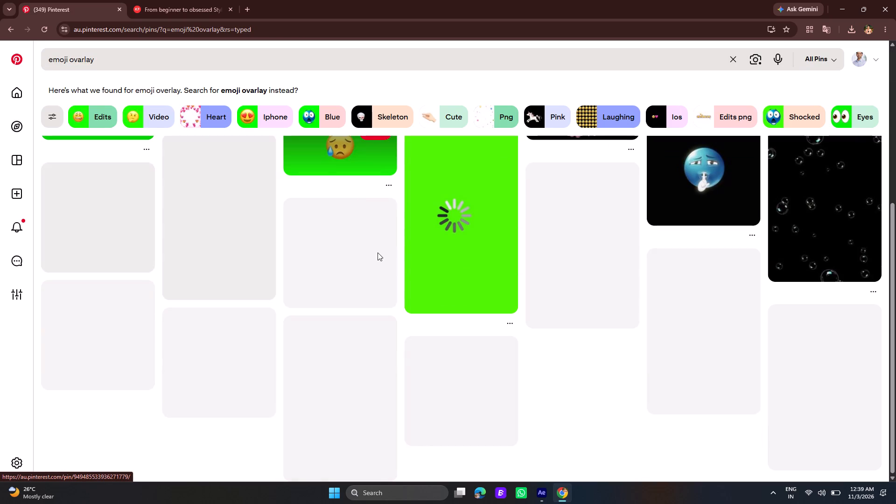
Refine the Pinterest search to "emoji ovarlay pic".
click(131, 61)
key(space)
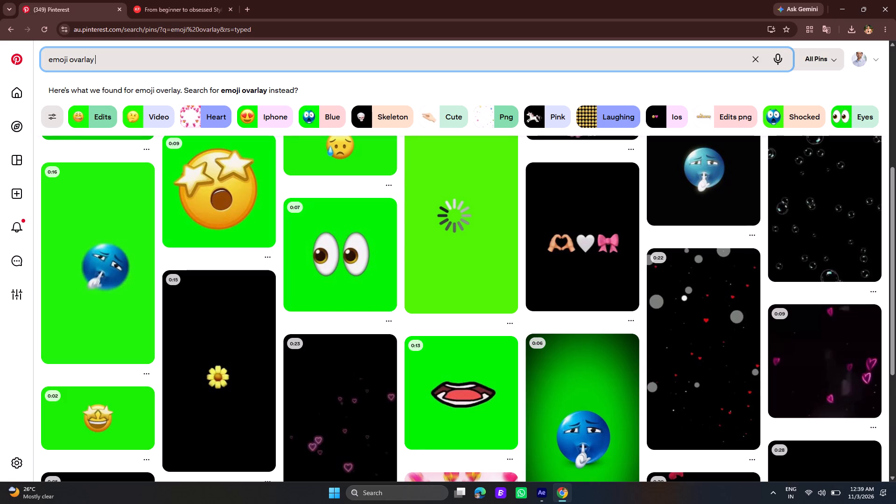
text(pic)
key(Return)
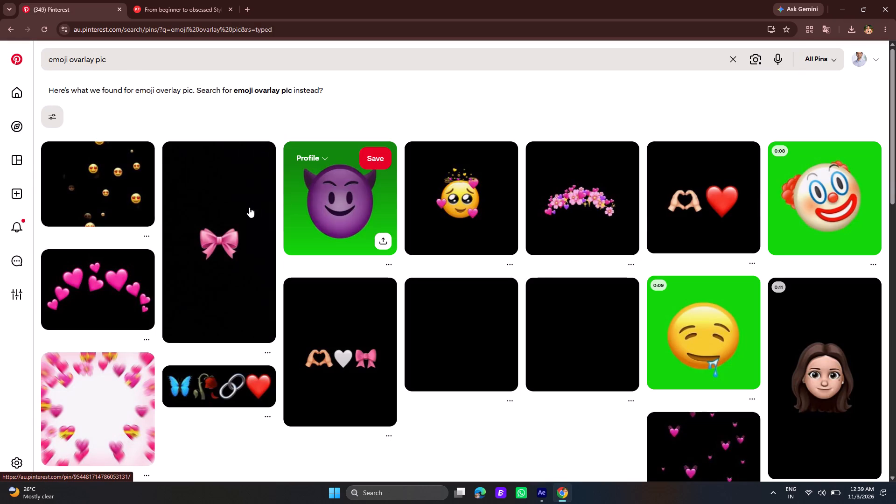
Open the pin with the arch of pink flowers and hearts on black, check its related pins and save its image to the computer.
click(574, 210)
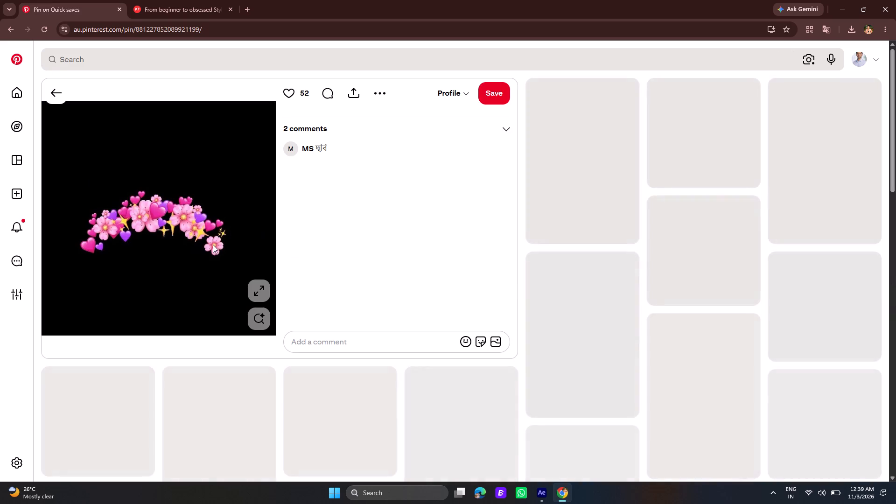
scroll(441, 241, down, 2)
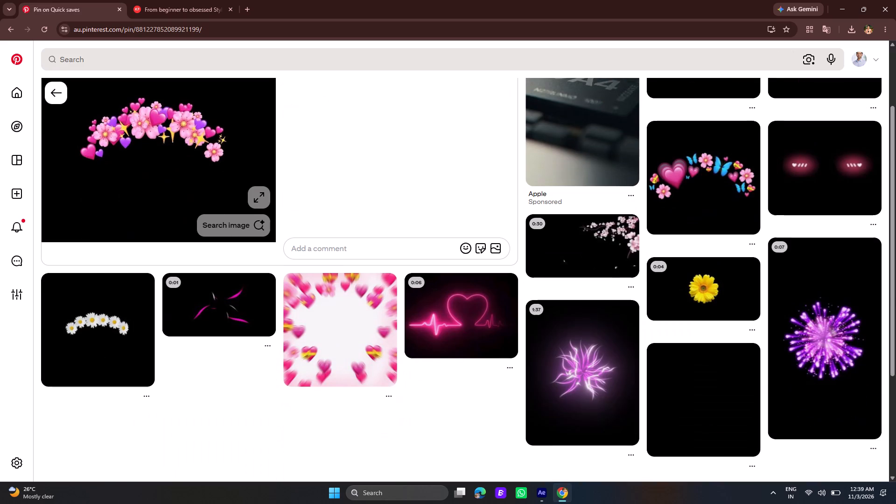
scroll(191, 291, down, 2)
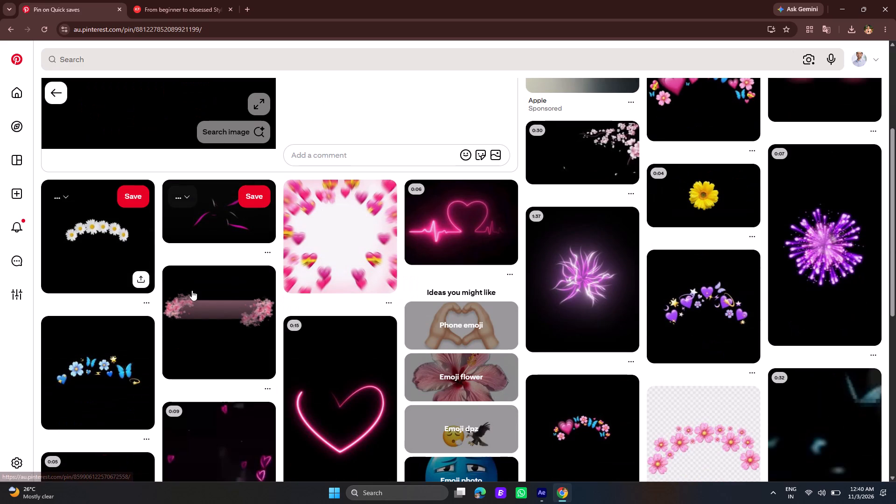
scroll(257, 263, down, 2)
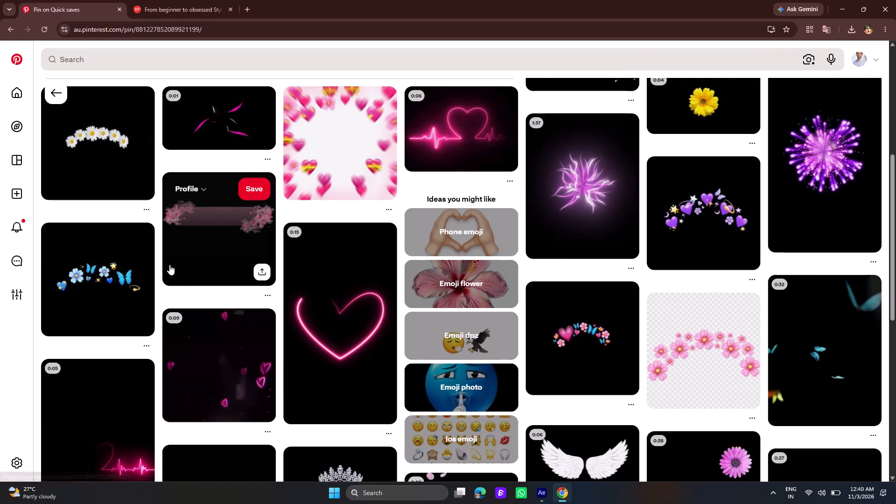
scroll(361, 259, up, 7)
double_click(156, 210)
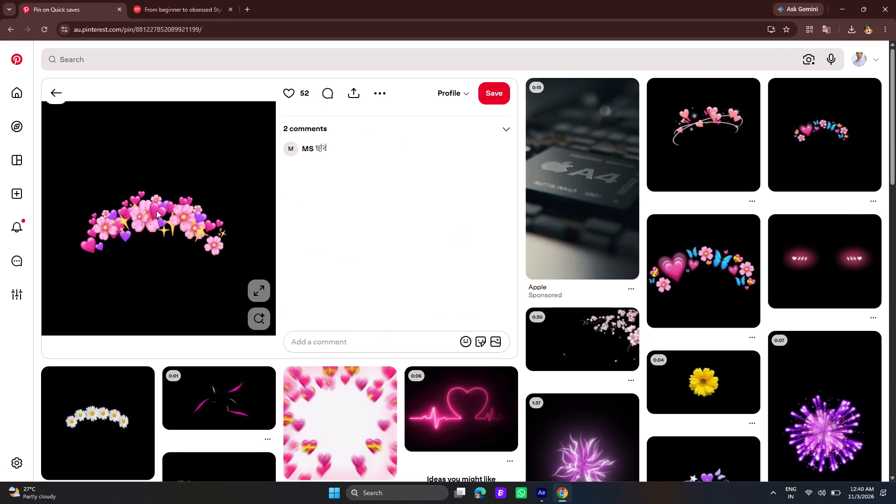
right_click(156, 210)
click(202, 236)
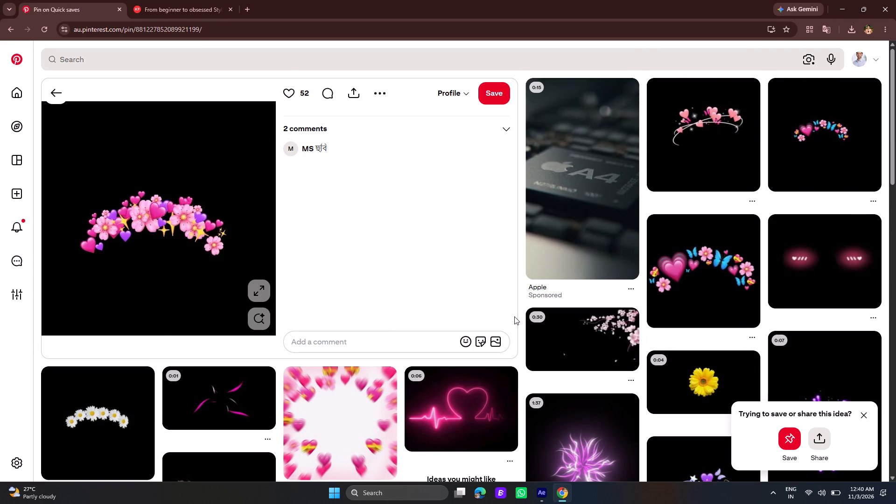
click(350, 229)
Look through the related pins below the flower arch, open the purple fireworks video pin and return from it.
scroll(647, 316, down, 4)
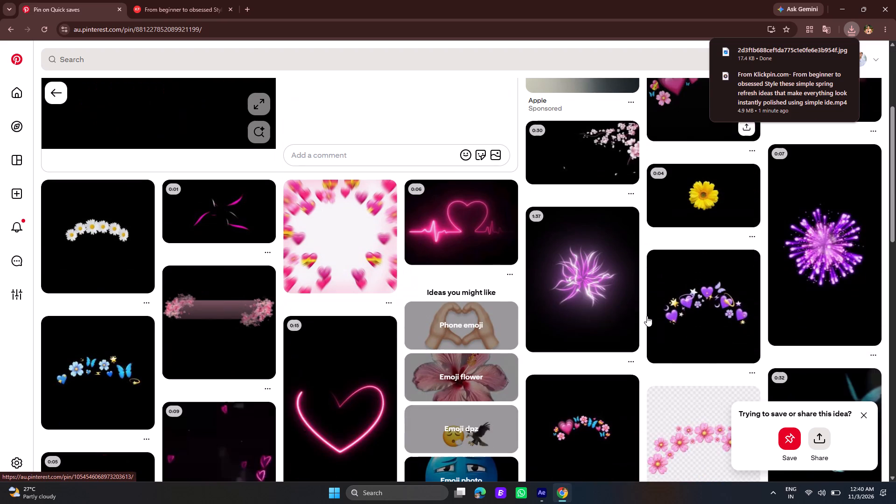
scroll(680, 308, down, 4)
scroll(385, 315, down, 2)
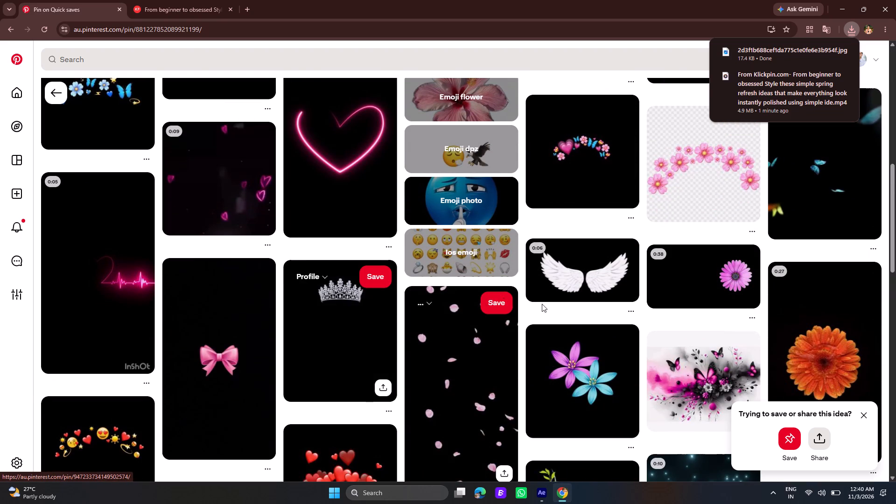
scroll(574, 330, up, 6)
click(677, 183)
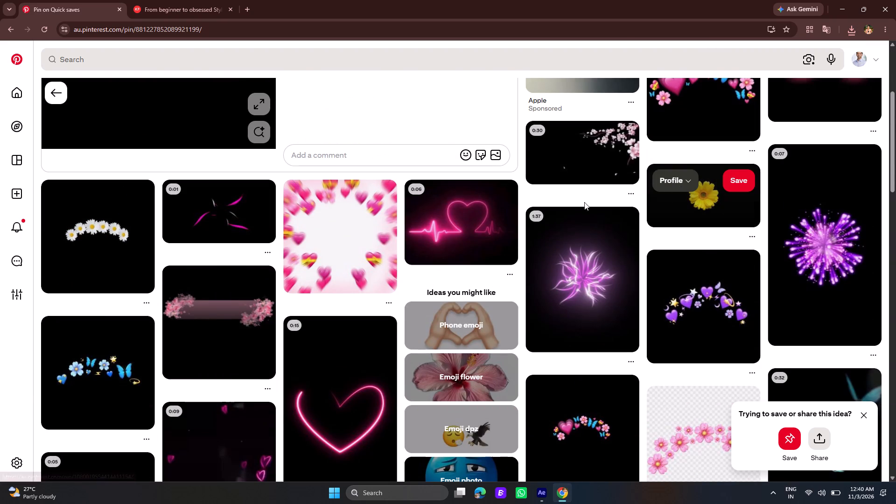
click(702, 185)
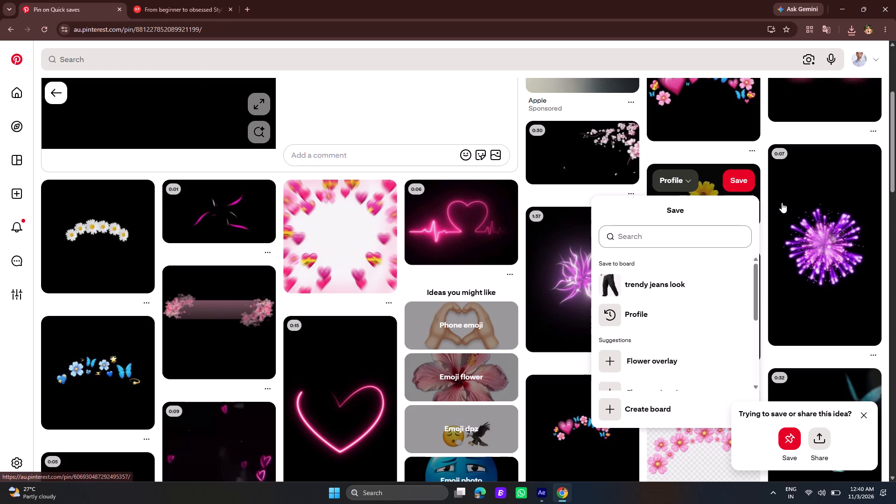
click(782, 203)
click(678, 206)
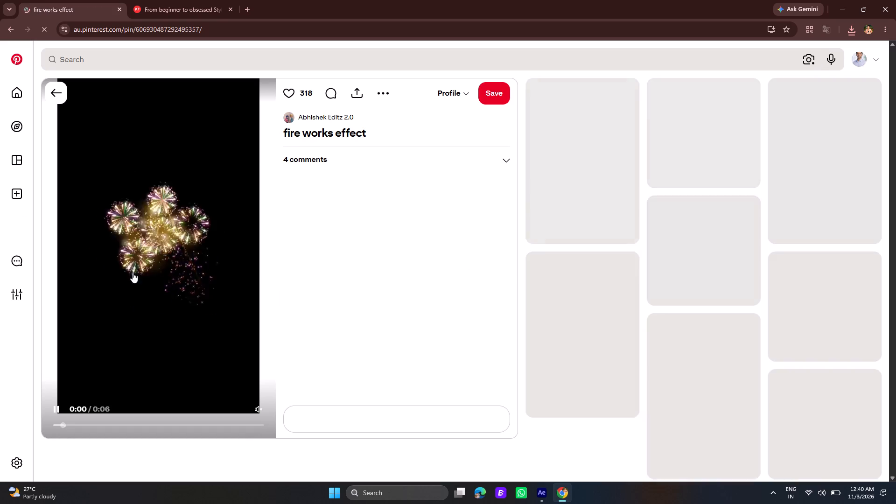
click(60, 89)
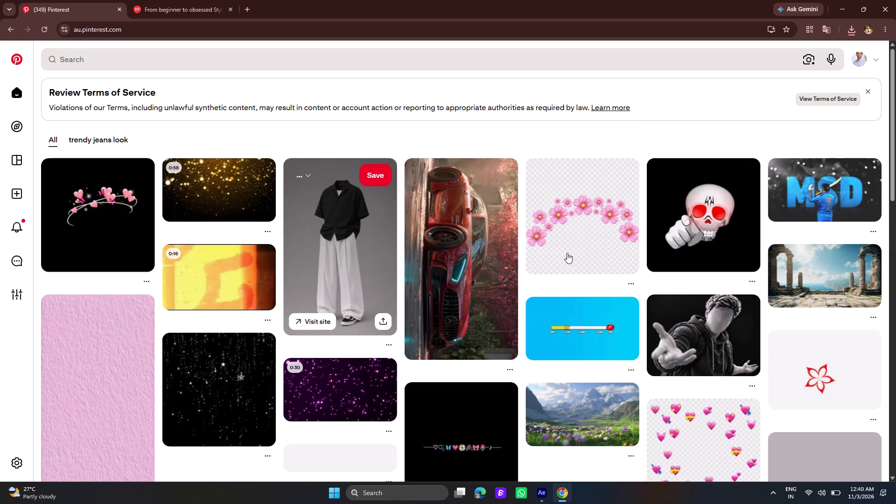
Repeat the recent Pinterest search "emoji ovarlay pic" and reopen the pin with the arch of pink flowers and hearts.
click(187, 51)
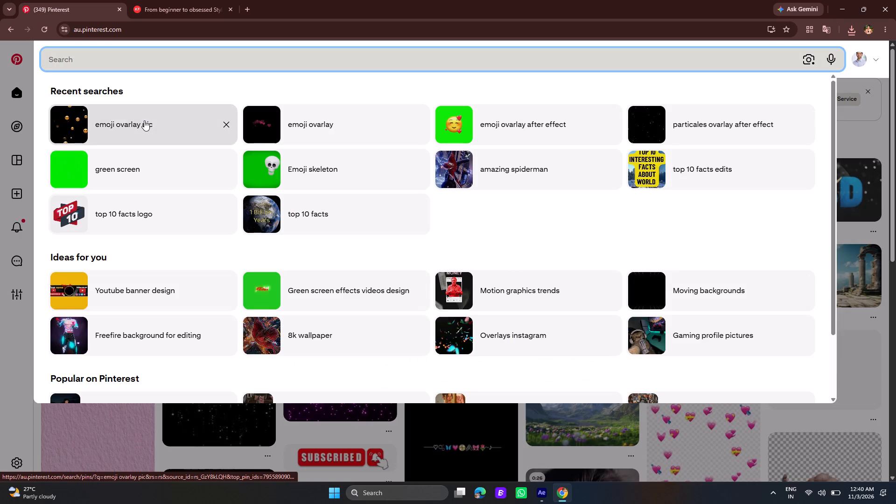
click(144, 120)
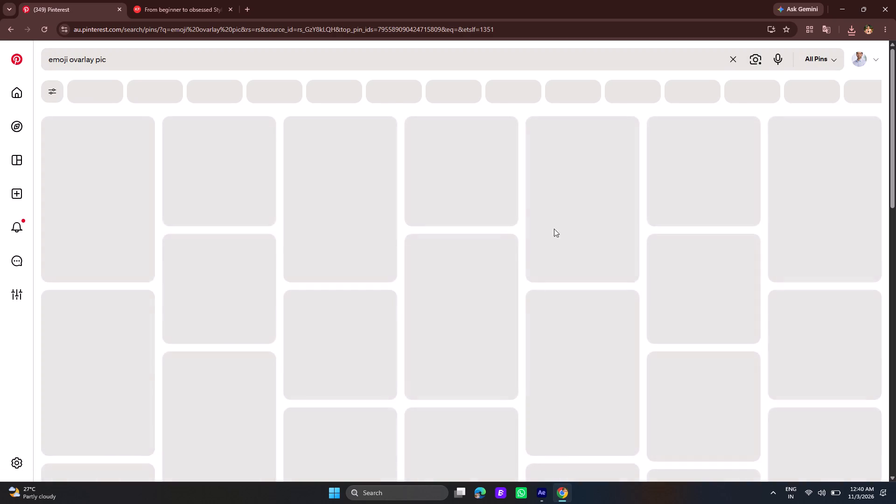
click(589, 217)
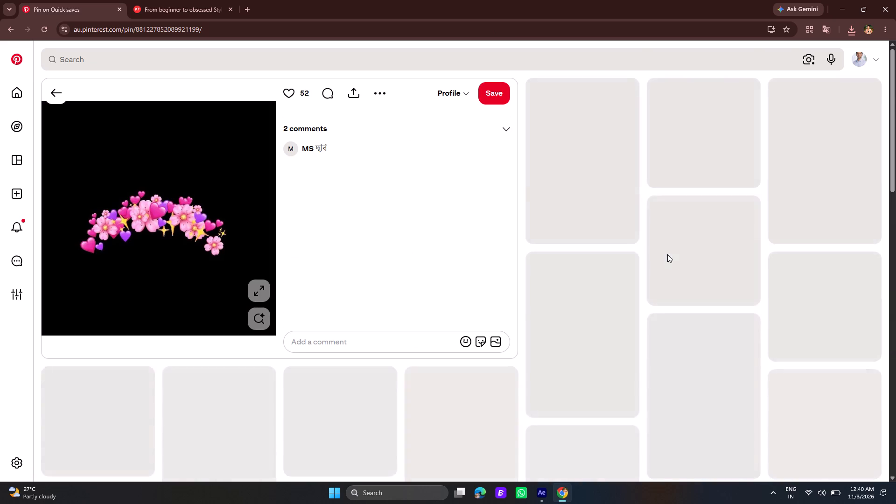
Open the "flower animation" video pin, look through its related pins and open the yellow flower on black.
click(700, 339)
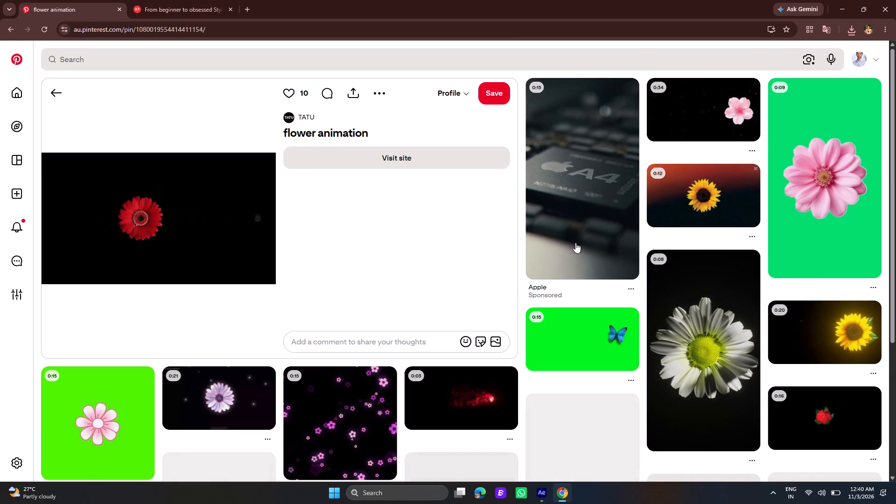
scroll(590, 208, down, 2)
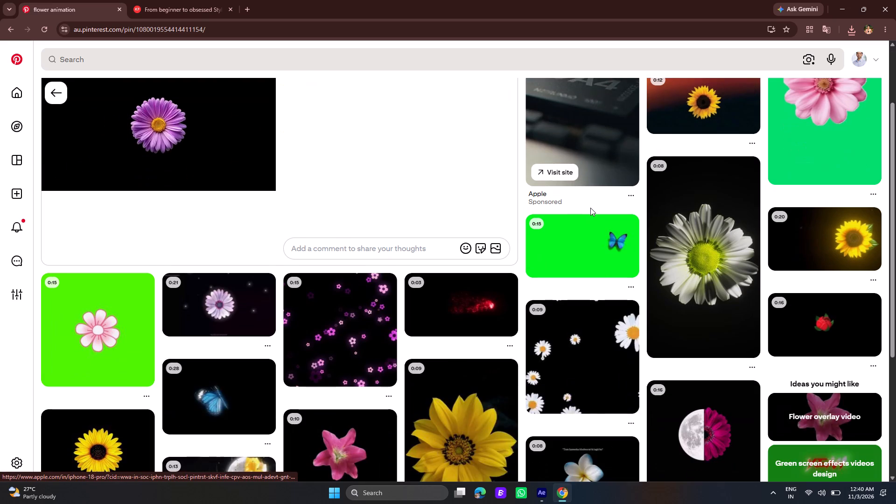
scroll(588, 221, down, 4)
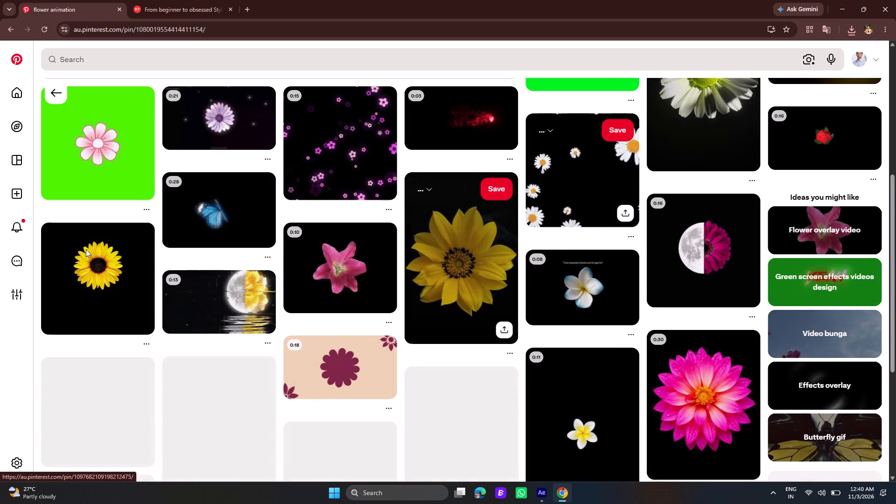
click(76, 278)
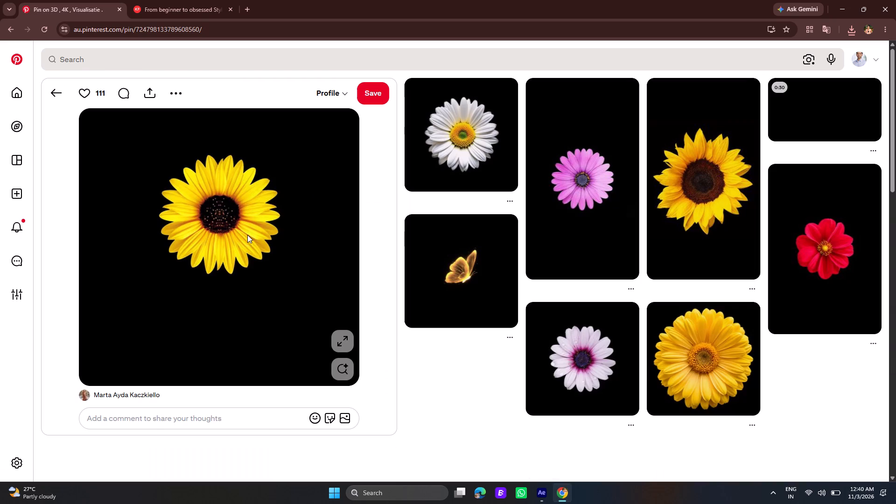
Open the related white daisy pin on black and save its image as a JPEG in Downloads.
click(447, 153)
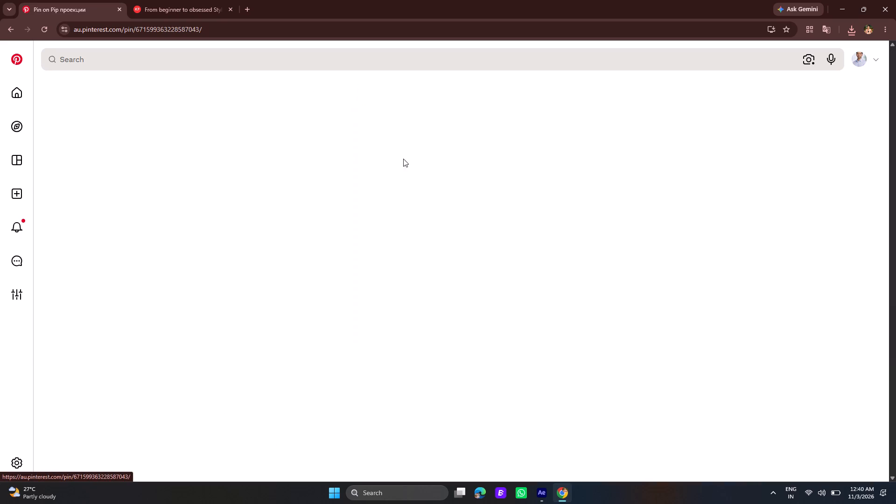
click(172, 221)
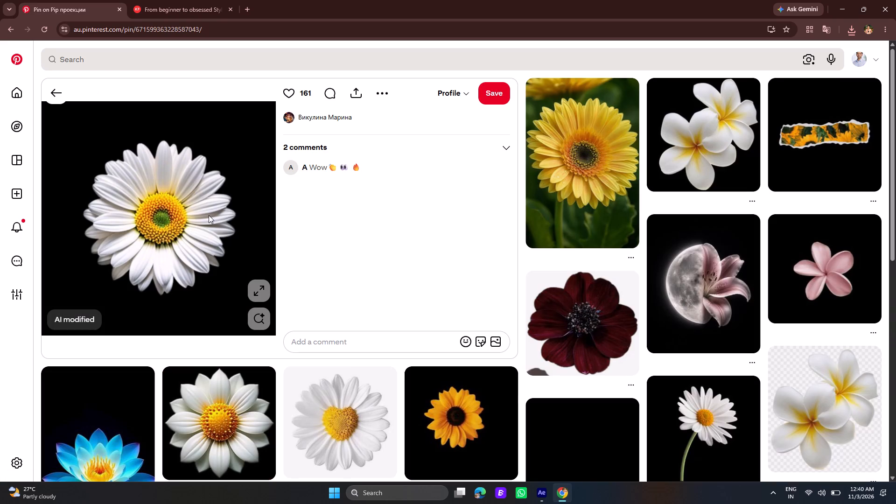
right_click(158, 200)
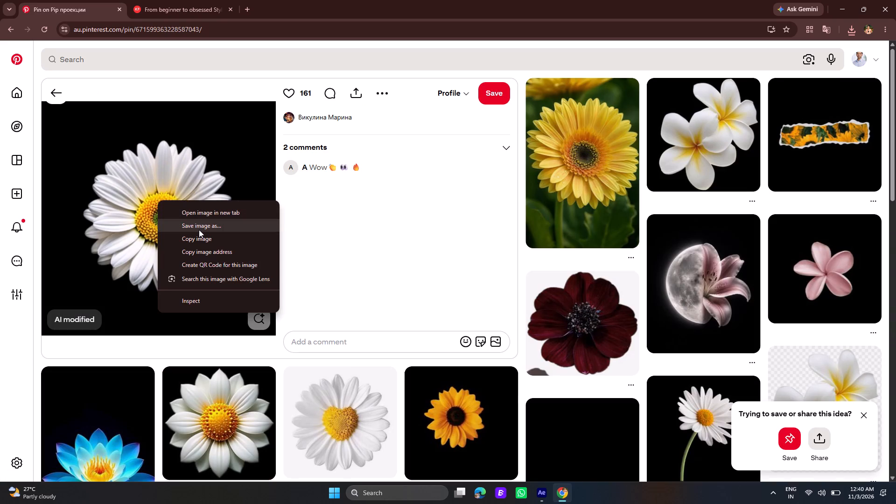
click(199, 230)
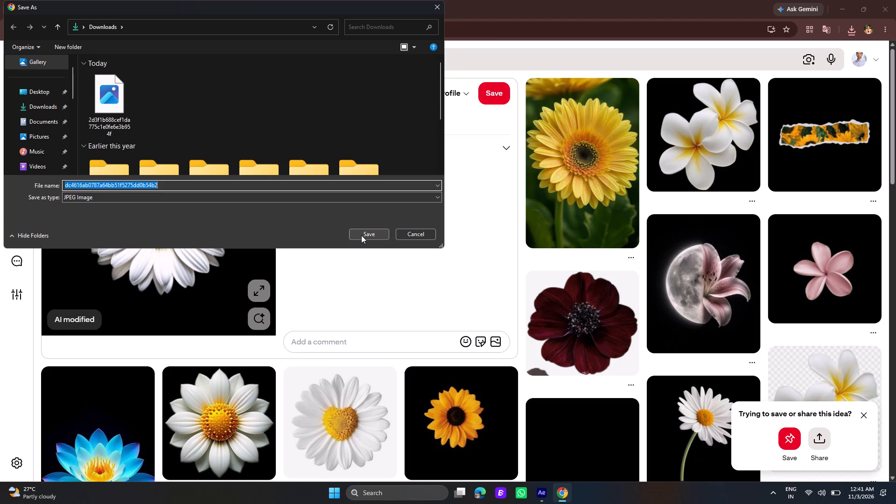
click(361, 235)
Look through the daisy's related pins, open the blue flower "New photography" and save its image to the computer.
scroll(593, 317, down, 3)
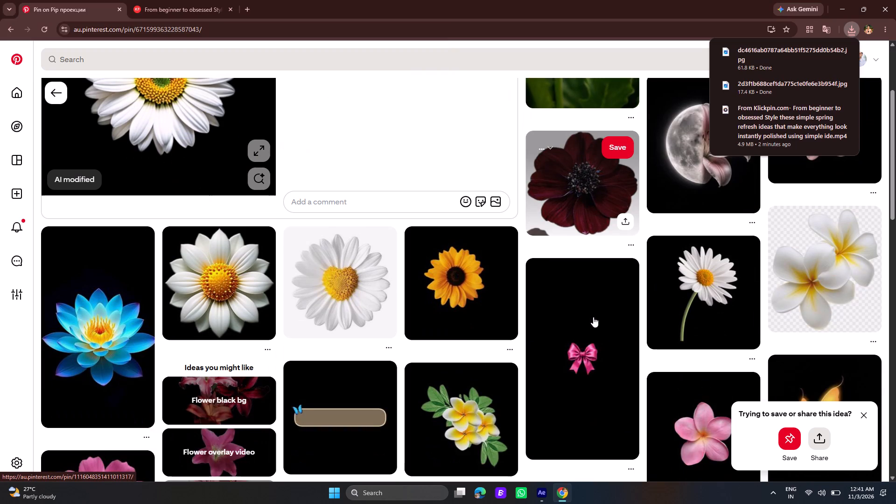
scroll(495, 305, down, 2)
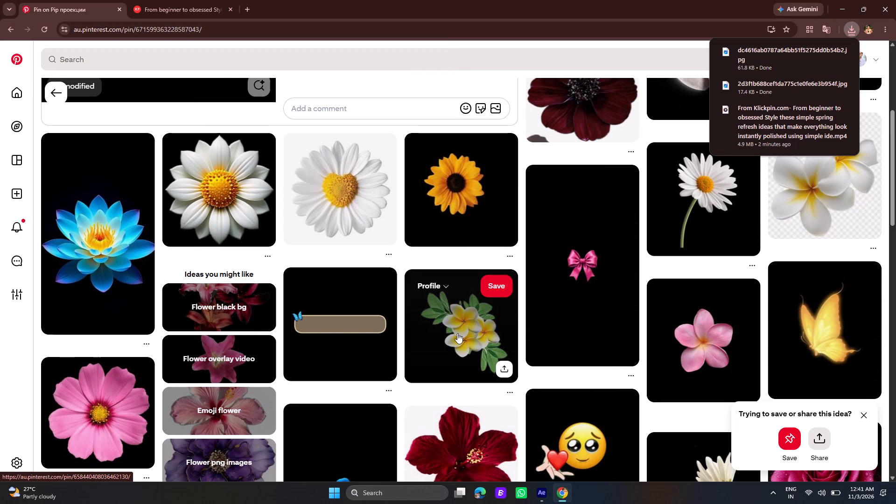
scroll(350, 276, down, 2)
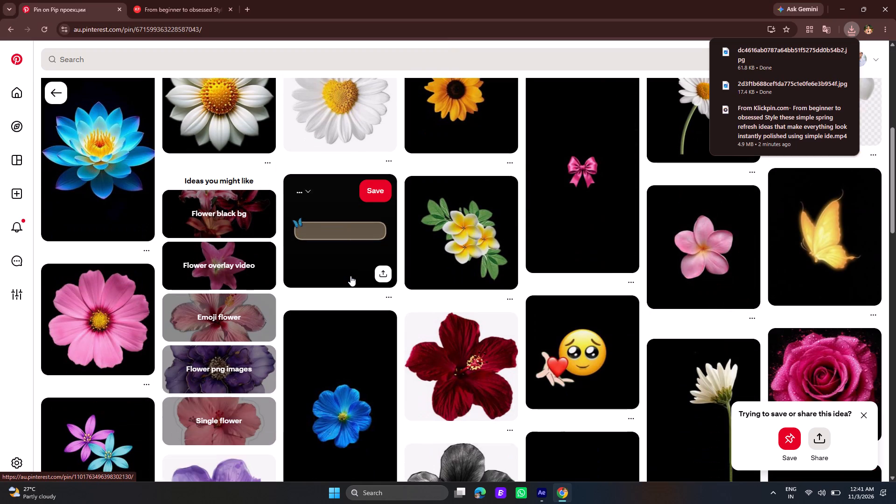
scroll(349, 279, down, 1)
double_click(343, 367)
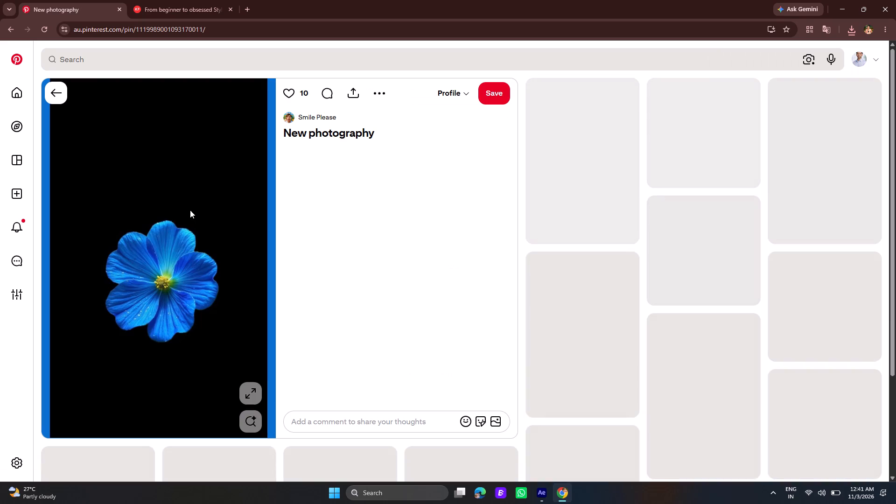
right_click(169, 222)
click(213, 249)
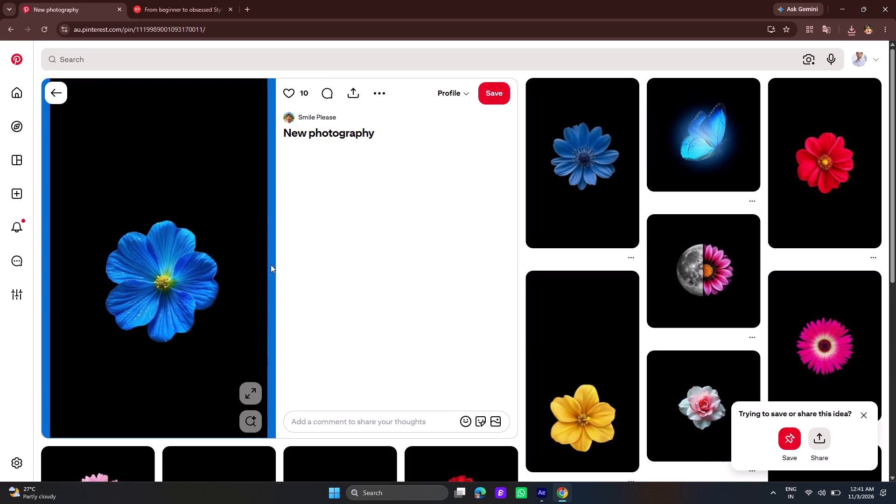
click(378, 231)
Open the related red flower pin "Floral Wallpaper" and save its image to the computer.
click(824, 236)
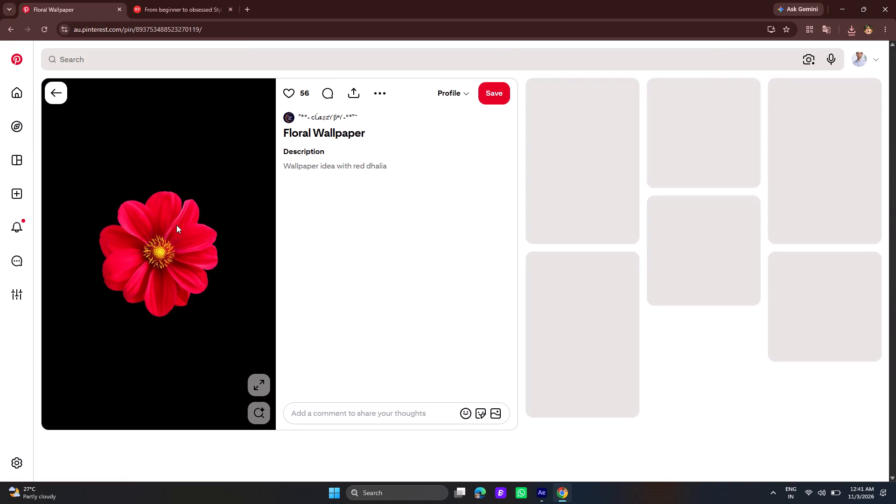
right_click(162, 240)
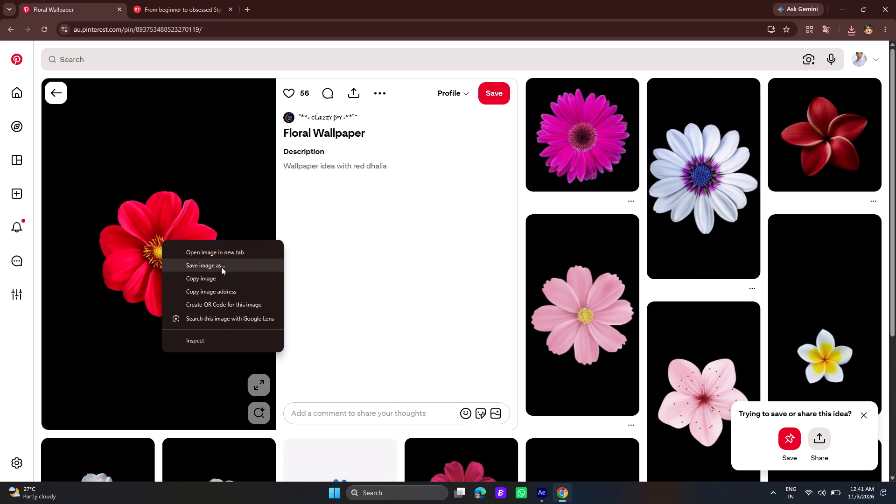
click(221, 267)
click(367, 238)
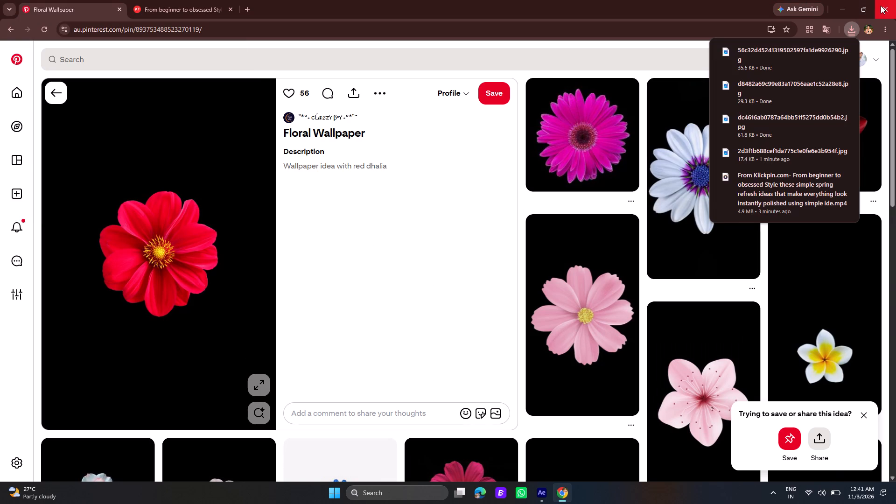
Close the Chrome browser and switch to the apne hi rang me project in After Effects.
click(881, 6)
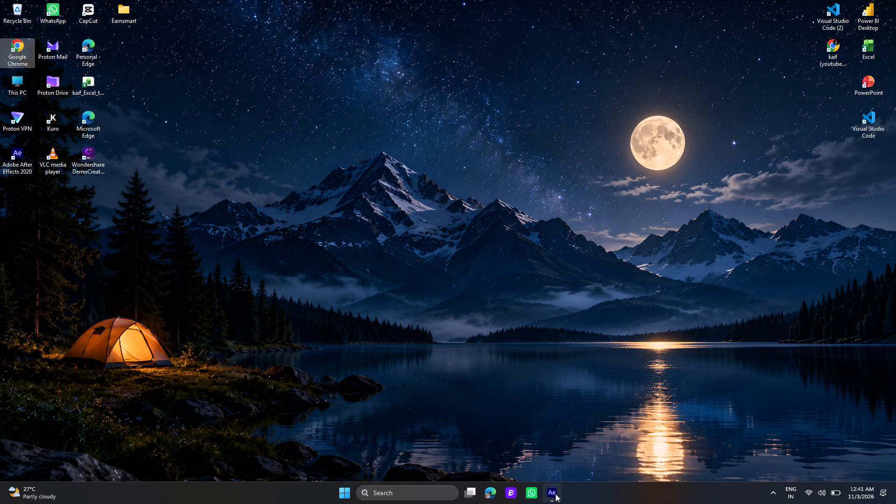
click(555, 494)
click(554, 462)
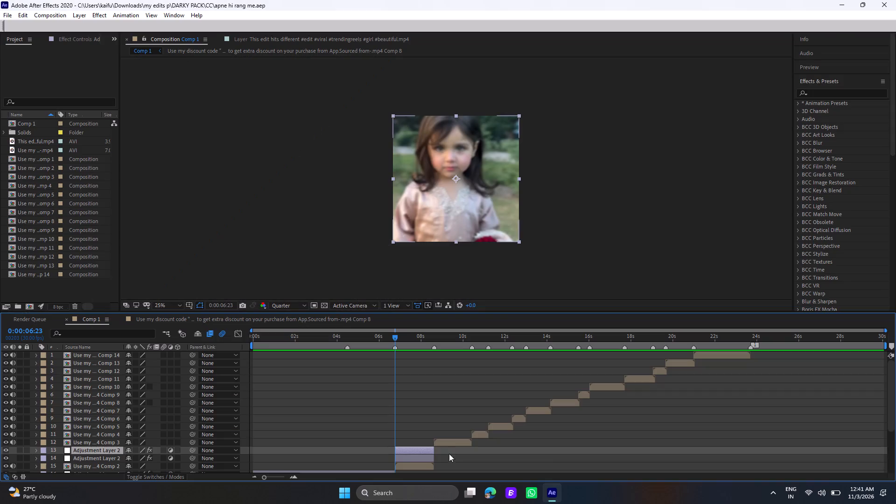
Move the current time in Comp 1 to 0:00:00:00, check Adjustment Layer 1 in the timeline and clear the selection.
click(257, 333)
drag(257, 333, 255, 333)
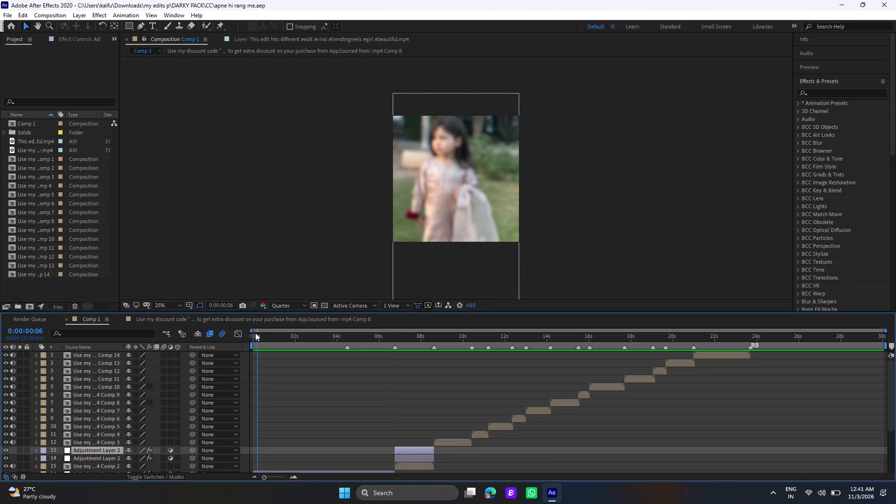
drag(255, 333, 236, 335)
scroll(293, 389, down, 2)
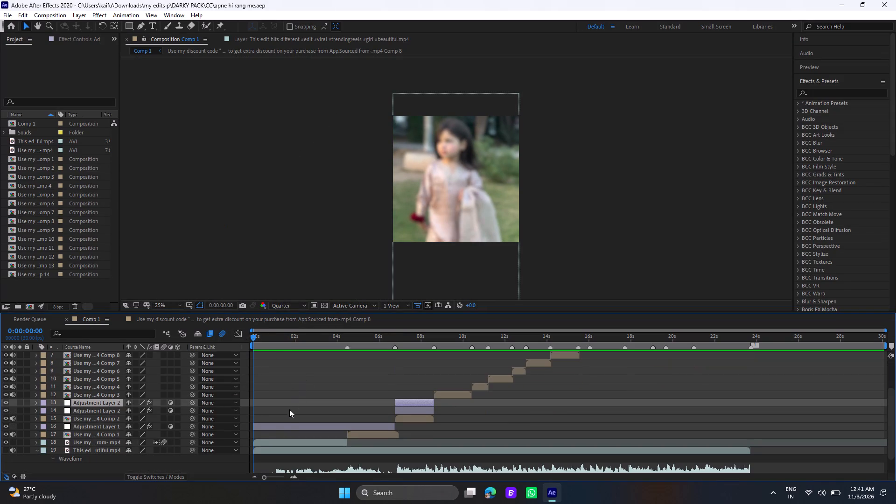
click(280, 425)
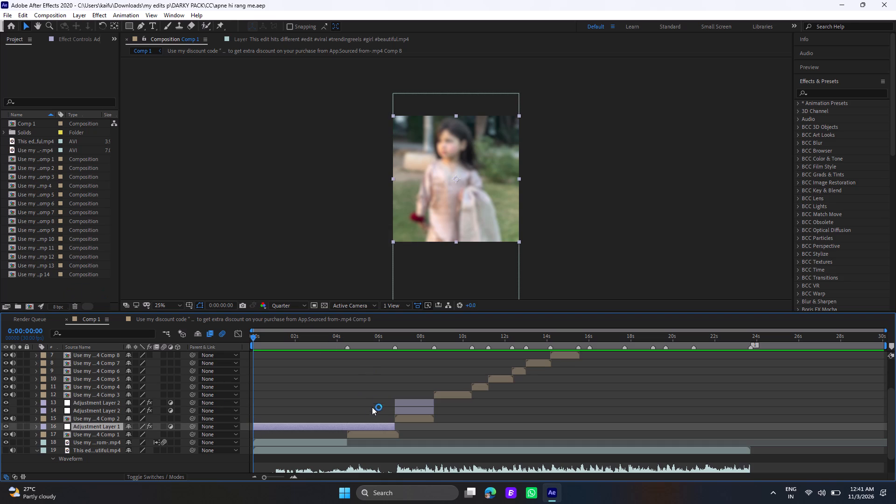
click(310, 272)
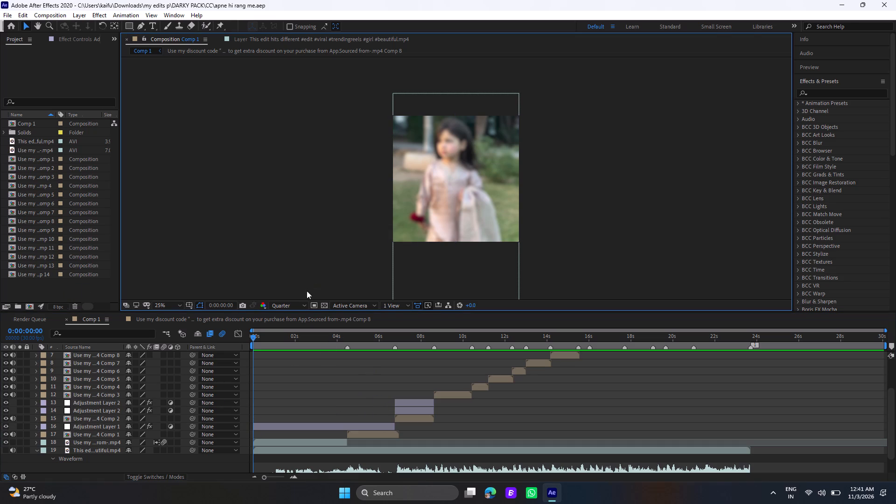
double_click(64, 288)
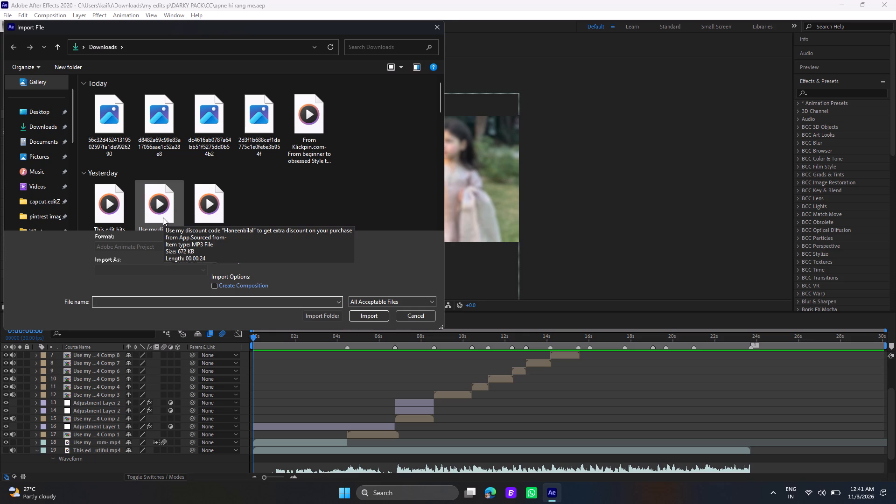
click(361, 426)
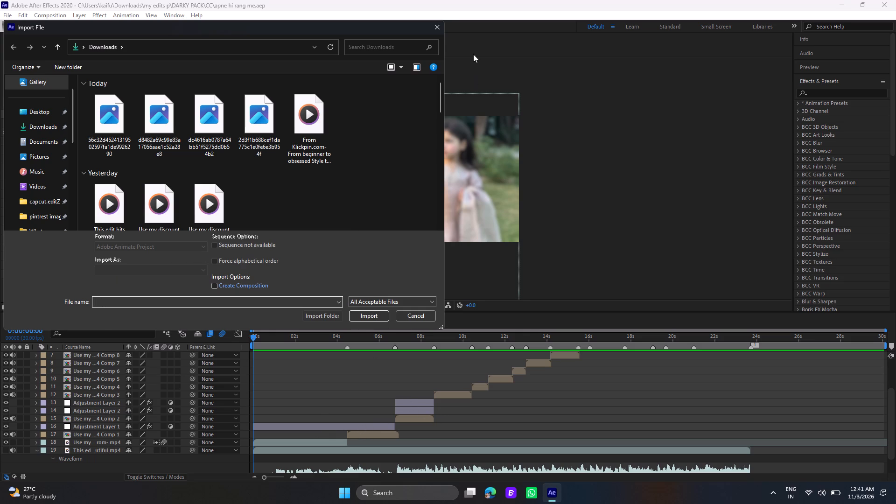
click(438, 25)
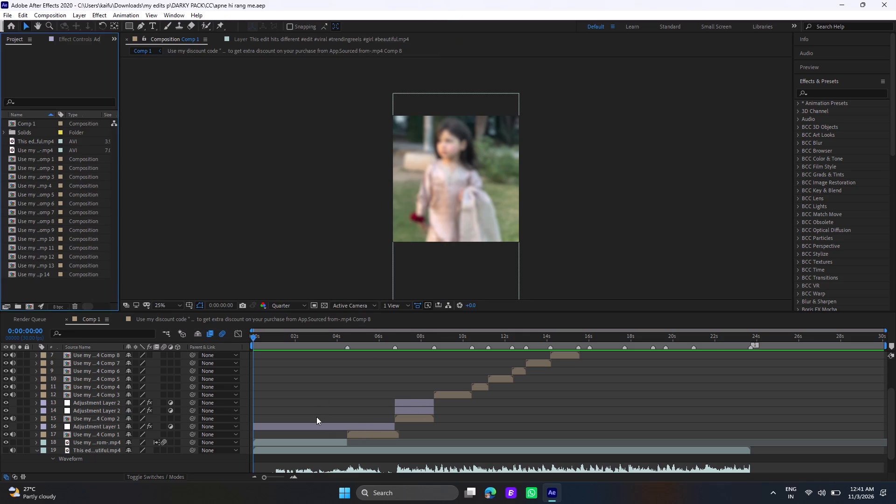
Inspect the first clips and adjustment layers of Comp 1 and their effects at several times, ending at 0:00:00:00.
click(315, 426)
click(303, 444)
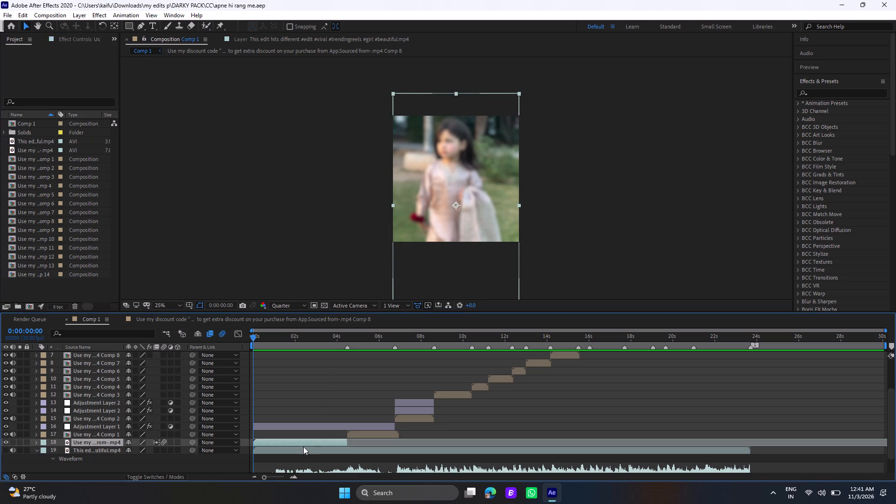
click(83, 38)
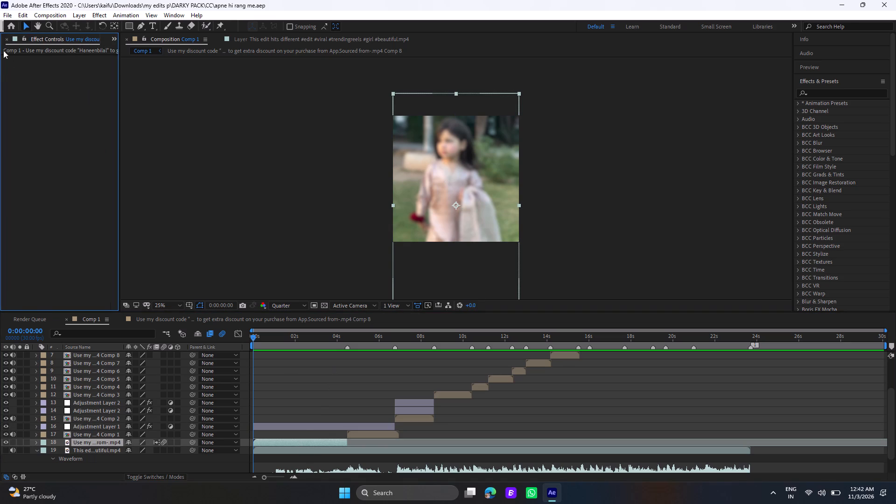
click(325, 441)
click(290, 335)
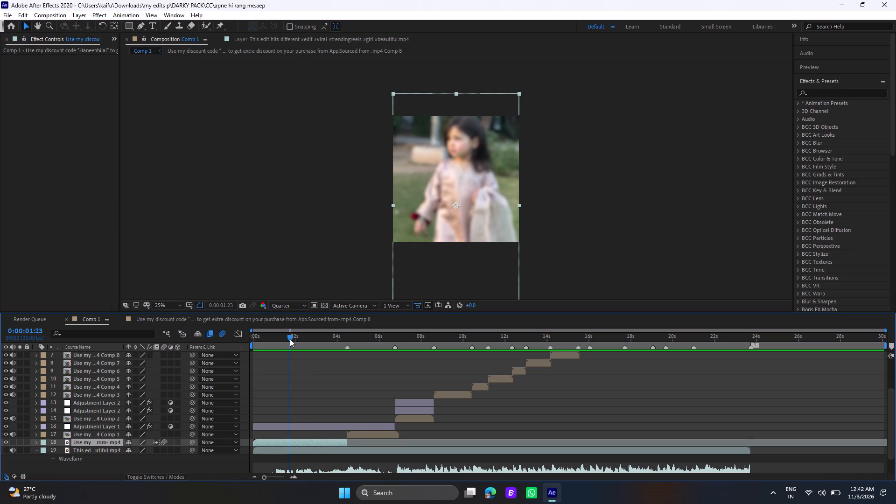
click(358, 336)
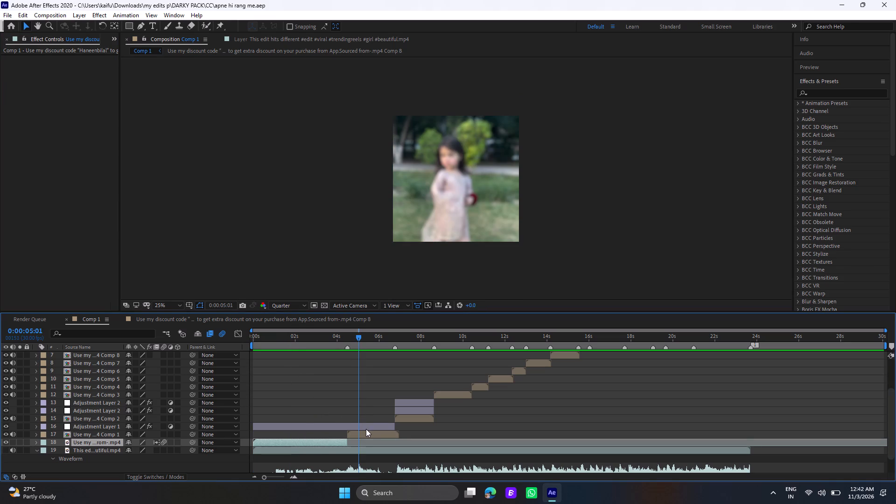
click(368, 435)
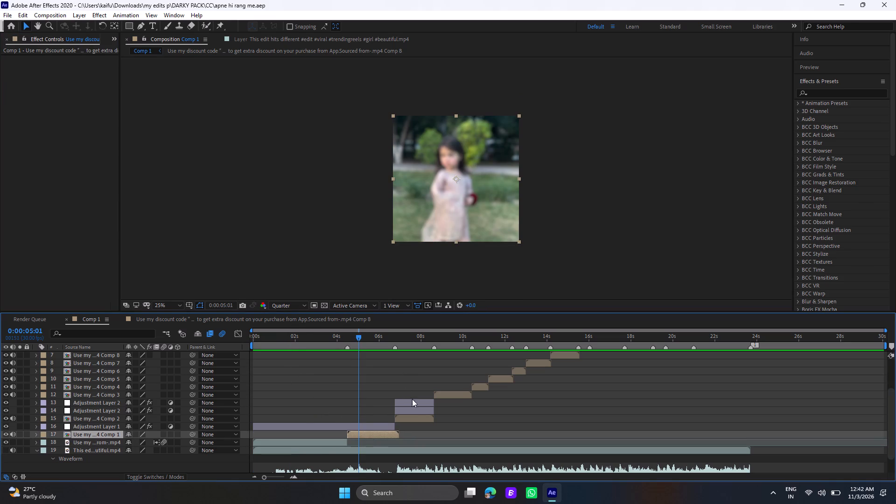
click(413, 420)
click(414, 335)
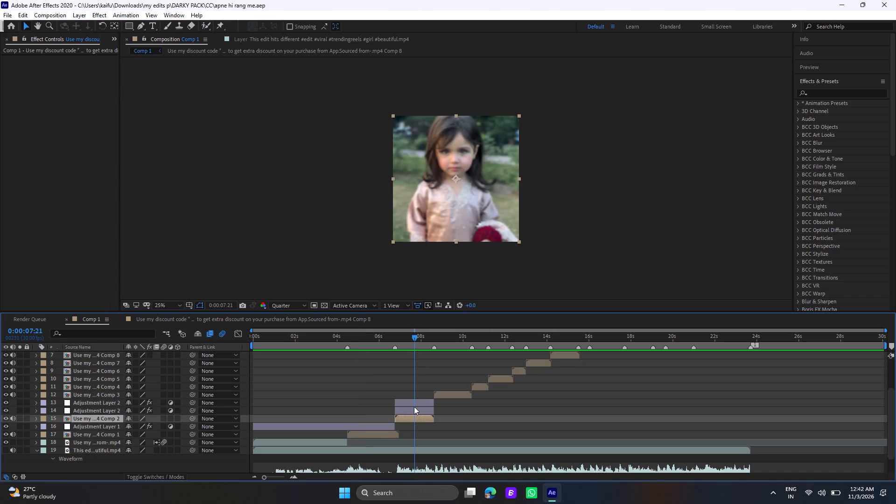
click(414, 408)
click(414, 404)
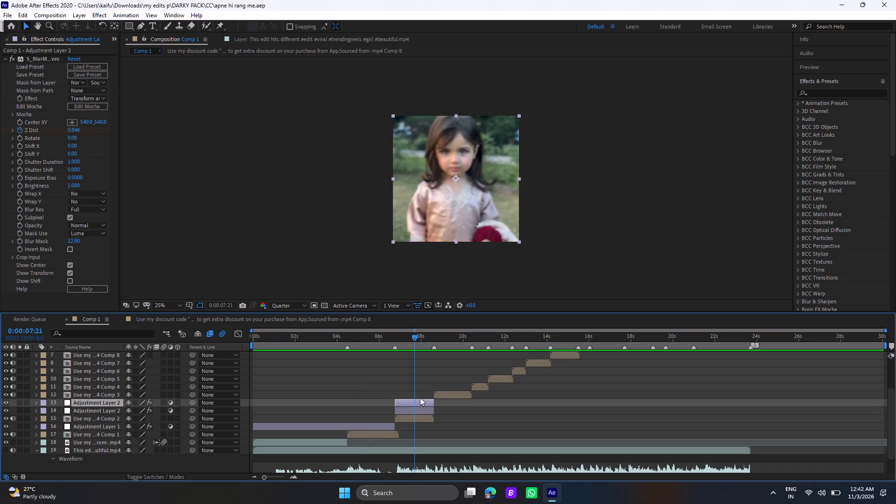
click(425, 417)
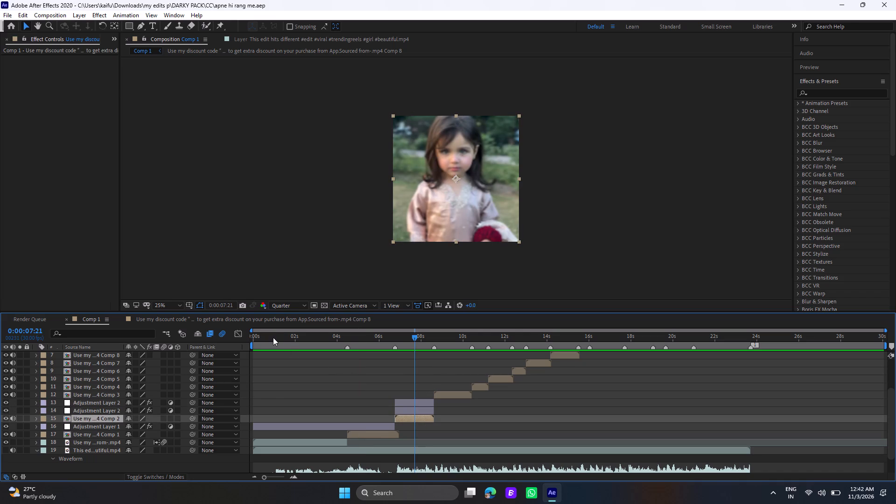
click(273, 337)
click(276, 441)
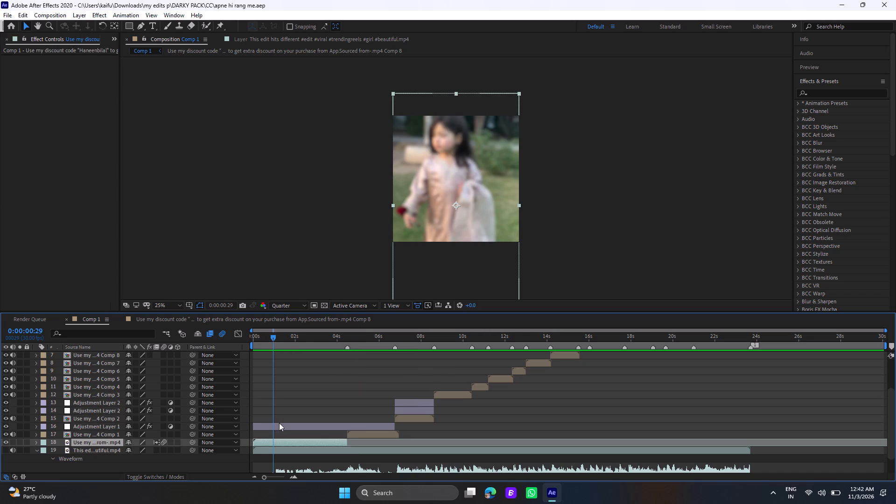
click(279, 423)
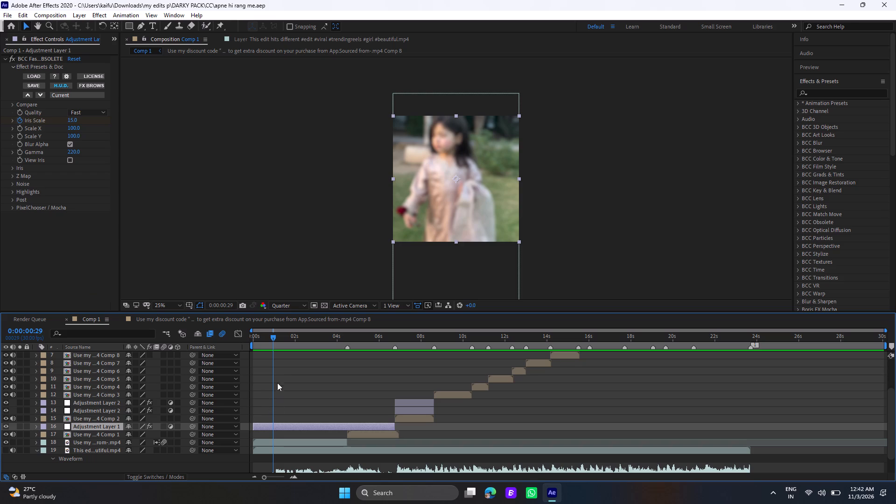
drag(272, 338, 245, 332)
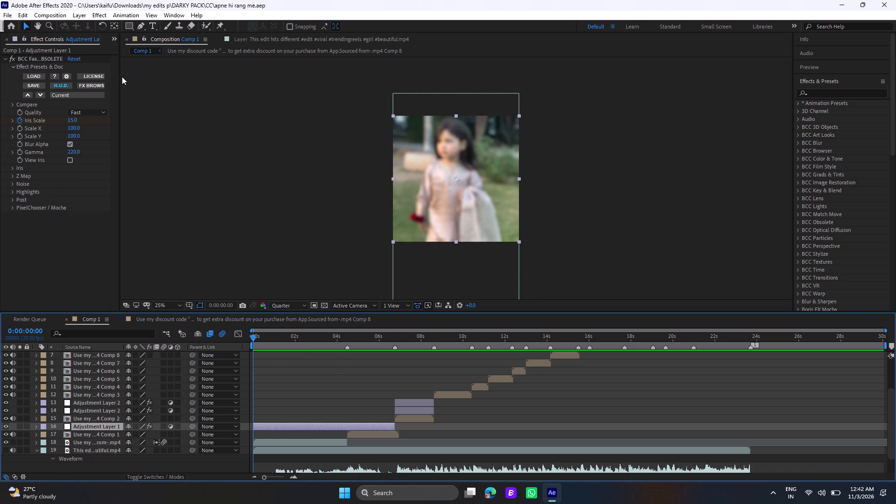
Widen the Project and Effect Controls panel area so that names and values have more room.
drag(119, 74, 209, 80)
drag(220, 80, 196, 81)
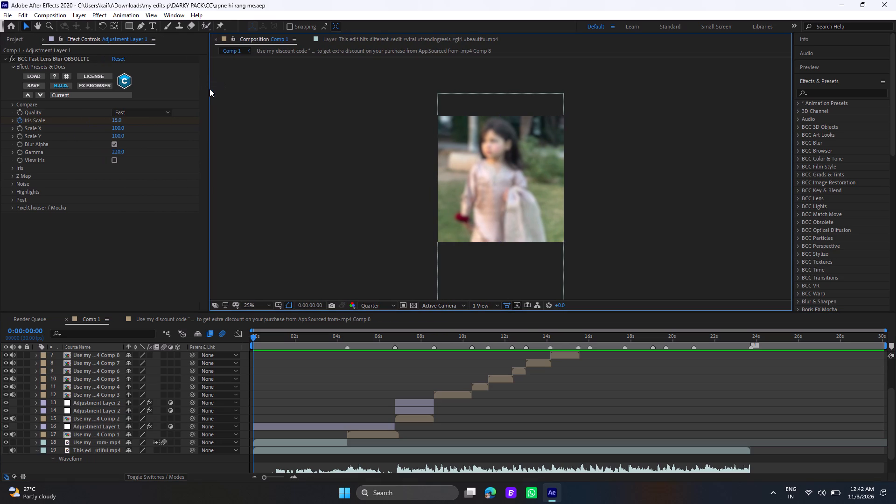
drag(208, 89, 182, 81)
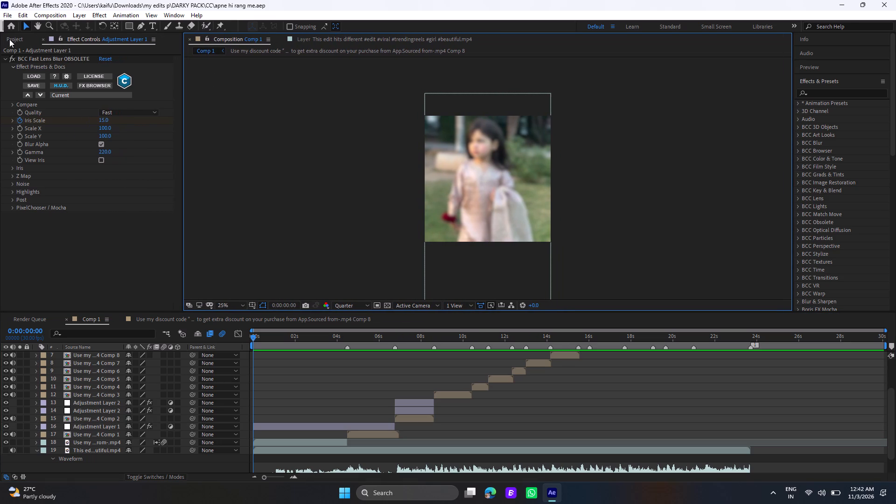
Import the golden particles video "From Klickpin.com- From beginner to obsessed" from Downloads as footage.
click(9, 39)
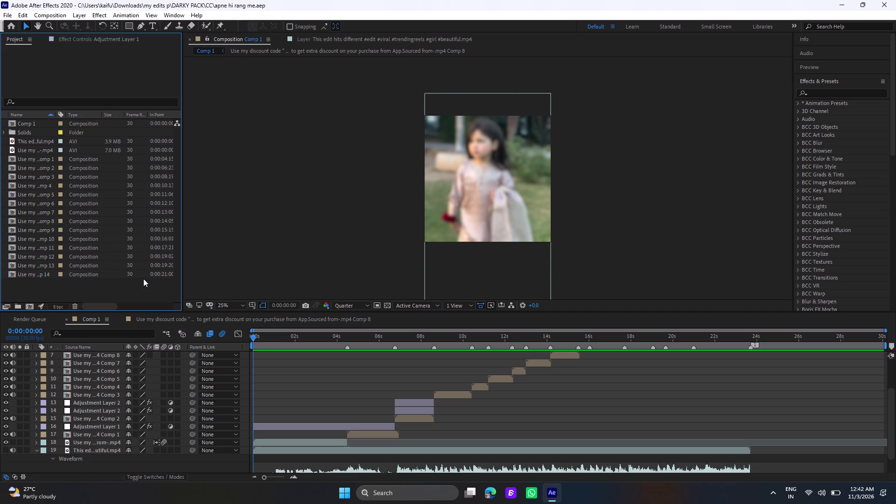
scroll(350, 391, down, 1)
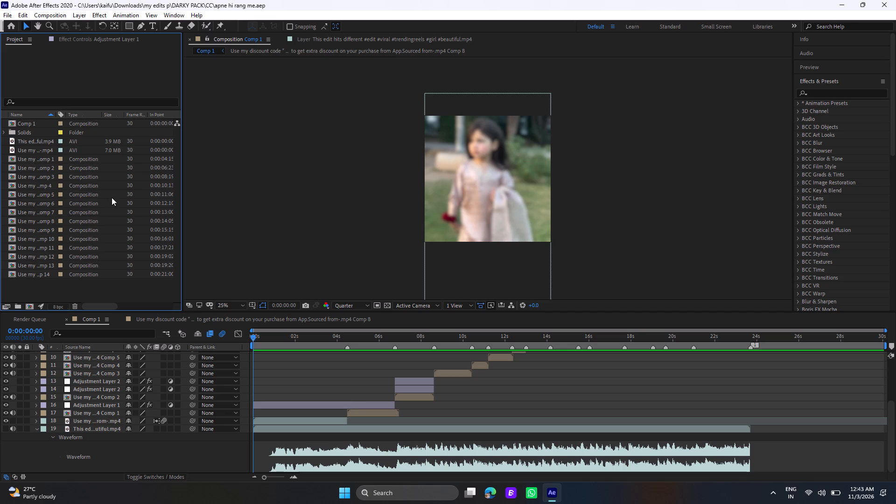
double_click(44, 282)
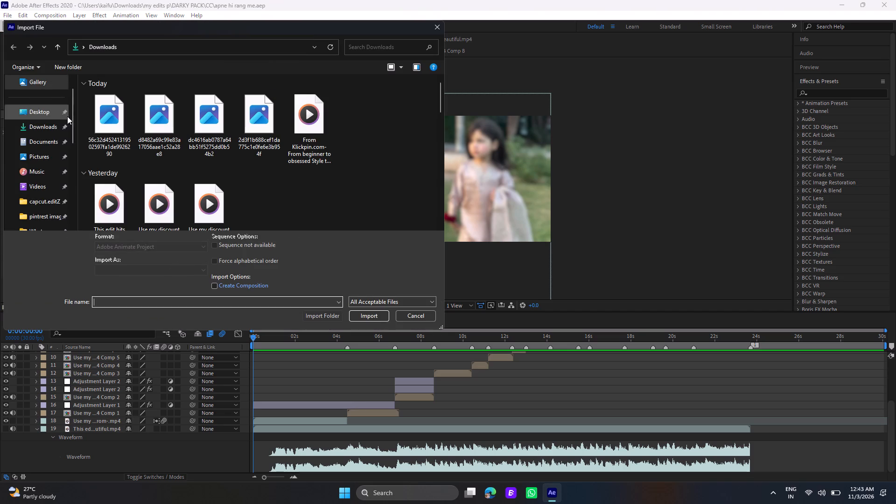
click(303, 136)
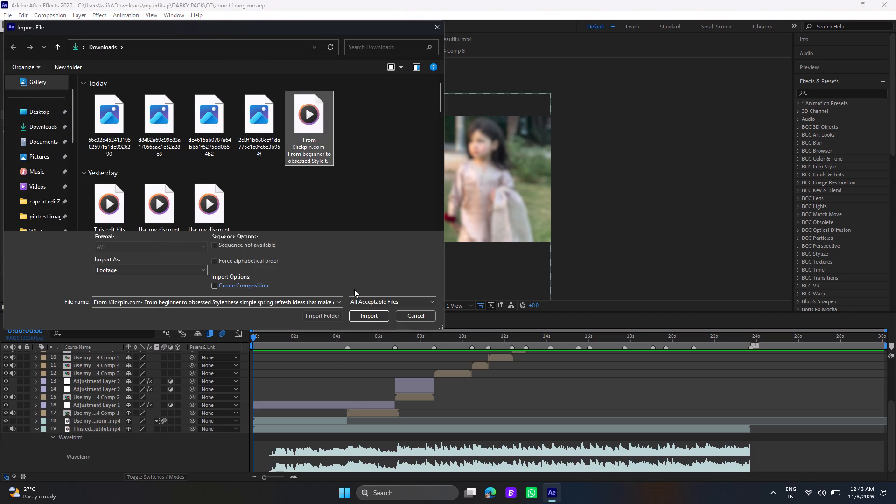
click(372, 316)
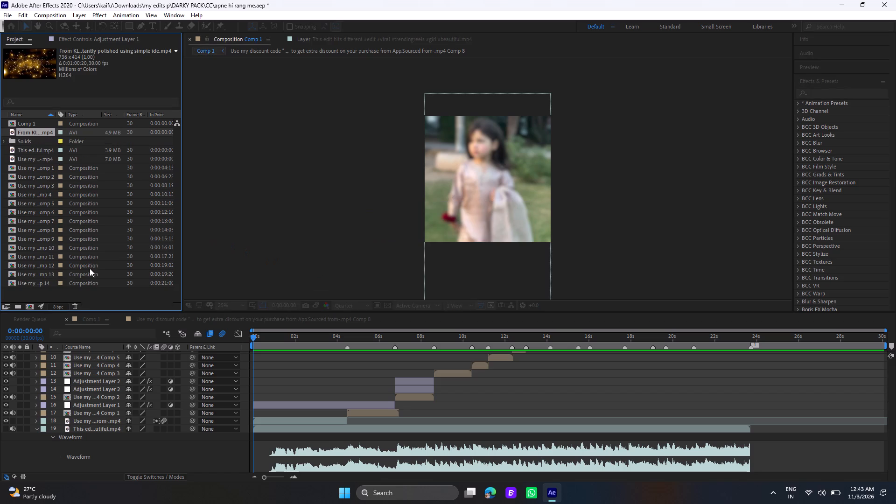
Place the golden particles video in Comp 1 directly above the opening "Use my discount code" footage, starting at 0:00:00:00.
drag(44, 133, 238, 300)
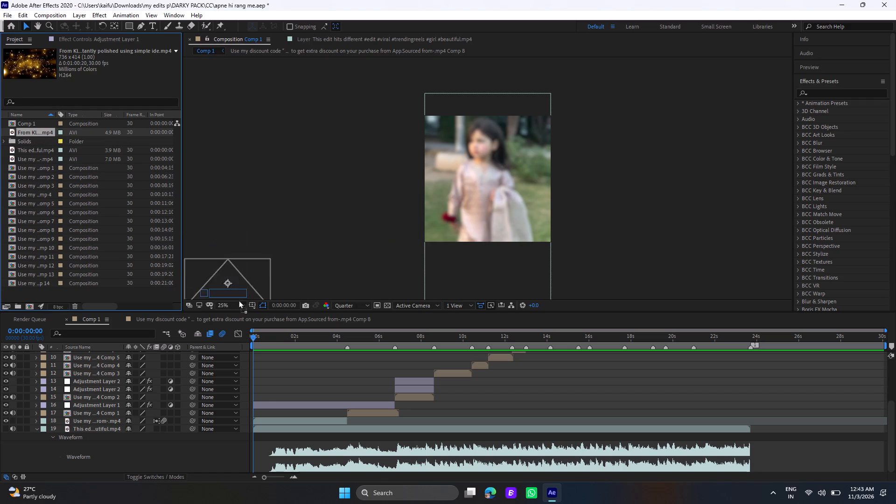
drag(238, 300, 265, 344)
drag(266, 347, 296, 405)
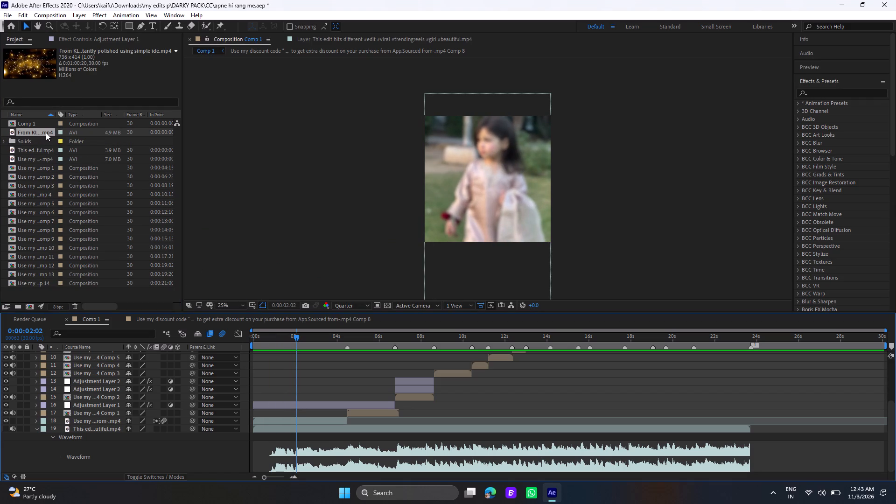
drag(46, 133, 304, 416)
drag(314, 420, 314, 420)
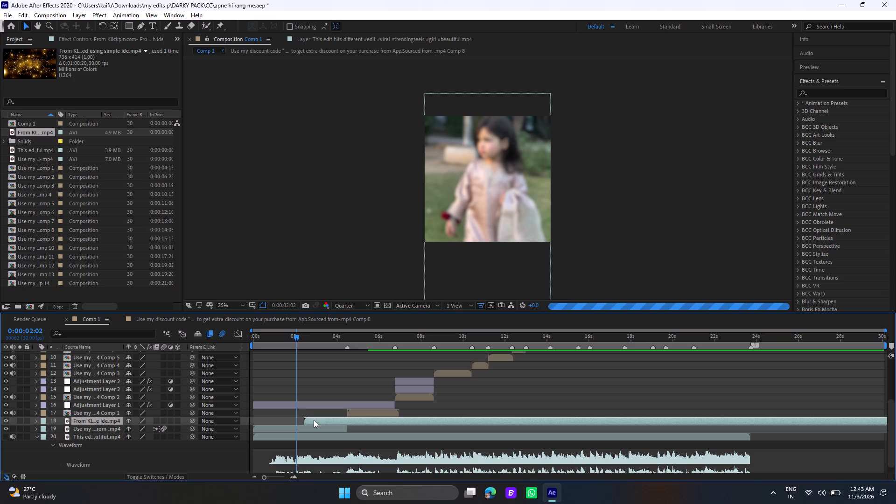
drag(314, 420, 252, 418)
drag(254, 419, 259, 421)
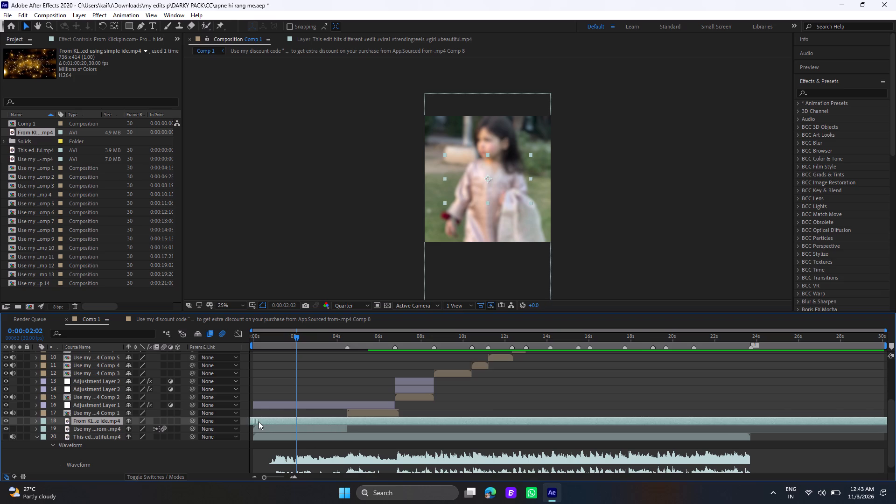
drag(259, 421, 264, 422)
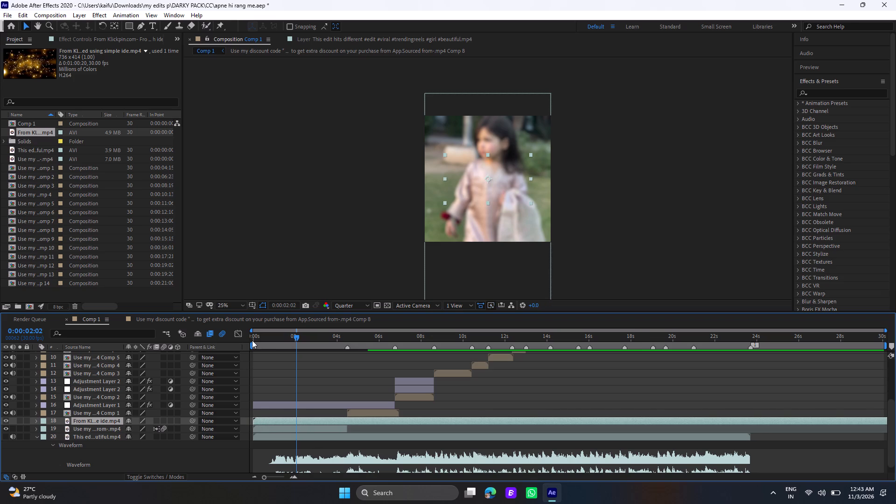
Preview the golden particles layer over the opening clip at 0:00:00:00, 0:00:01:14 and 0:00:04:12.
click(257, 339)
drag(257, 339, 246, 339)
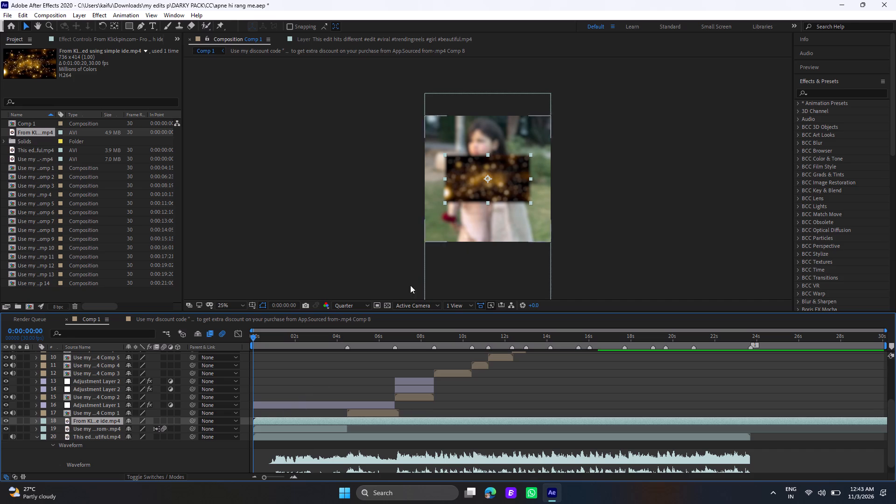
click(284, 337)
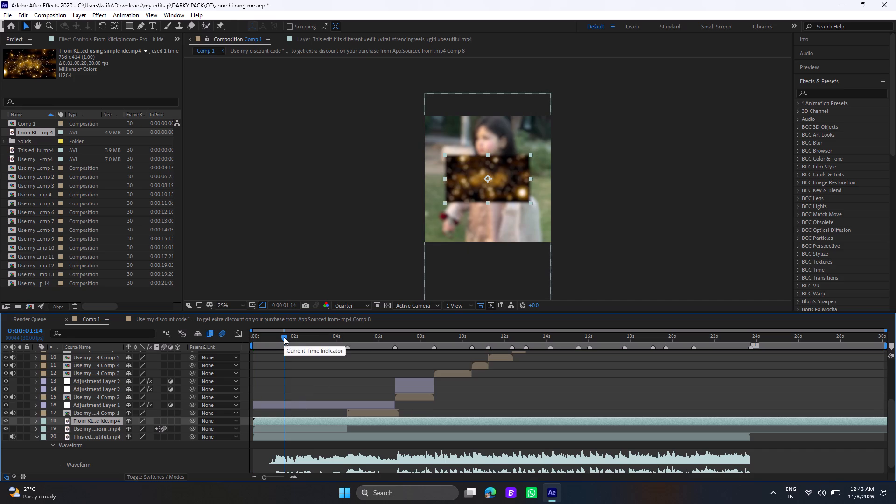
click(293, 419)
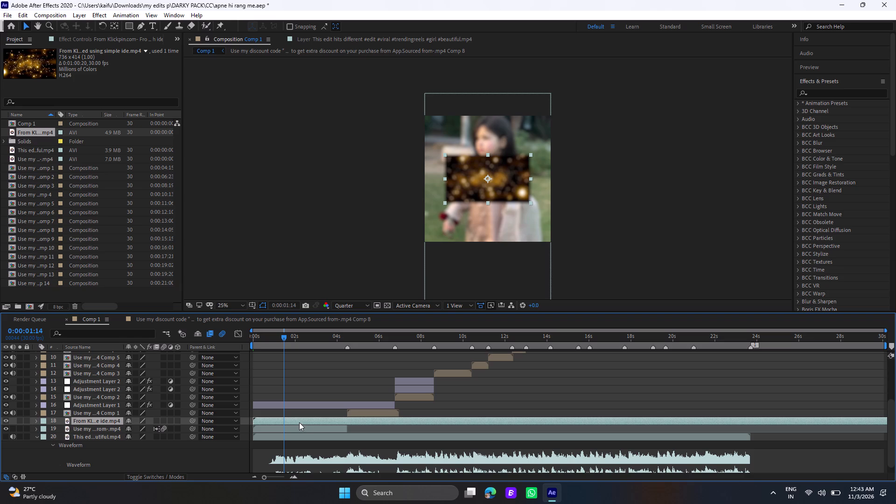
click(337, 419)
click(344, 339)
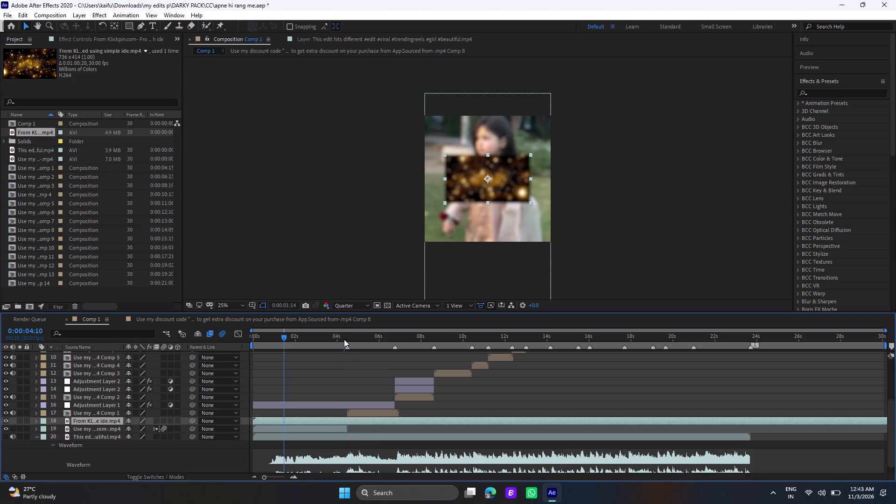
click(344, 339)
drag(346, 342, 371, 357)
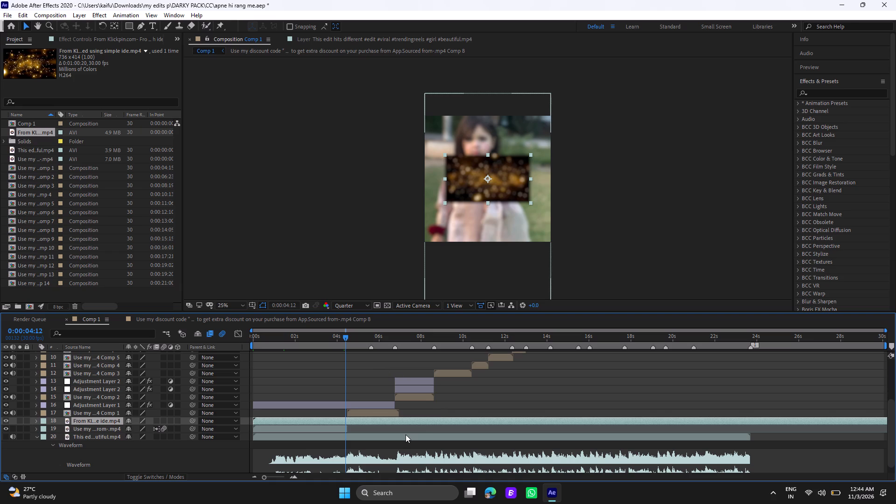
Move the golden particles layer up in the stack, between Adjustment Layer 1 and the "Use my ...4 Comp 1" layer.
click(112, 420)
drag(112, 420, 109, 408)
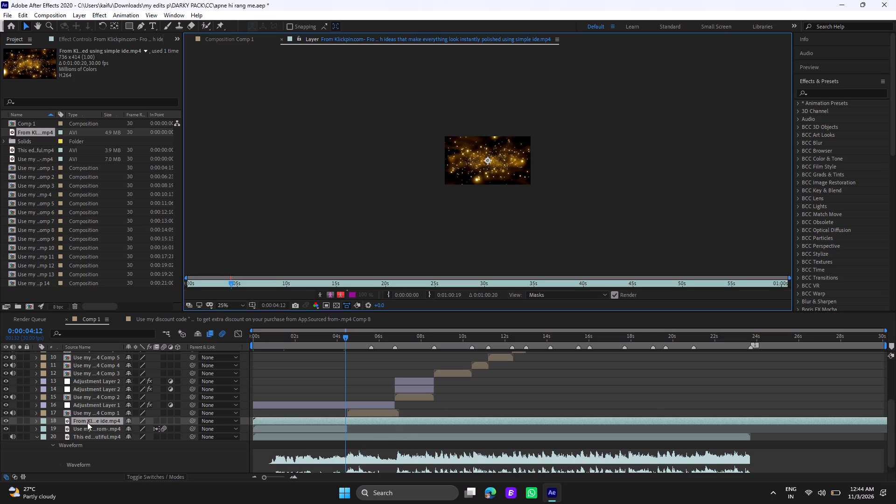
drag(87, 421, 87, 409)
double_click(87, 409)
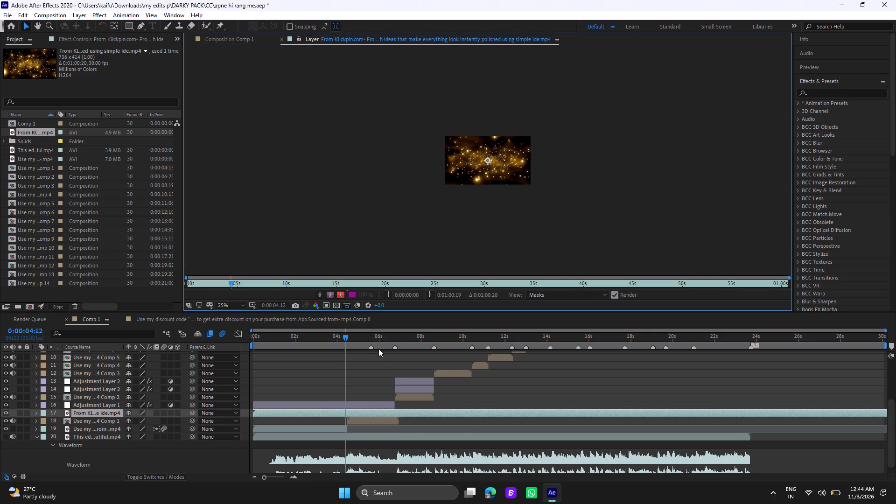
Set the current time to 0:00:06:23, where Adjustment Layer 1 ends, and zoom in the timeline for a closer view.
click(399, 336)
click(399, 336)
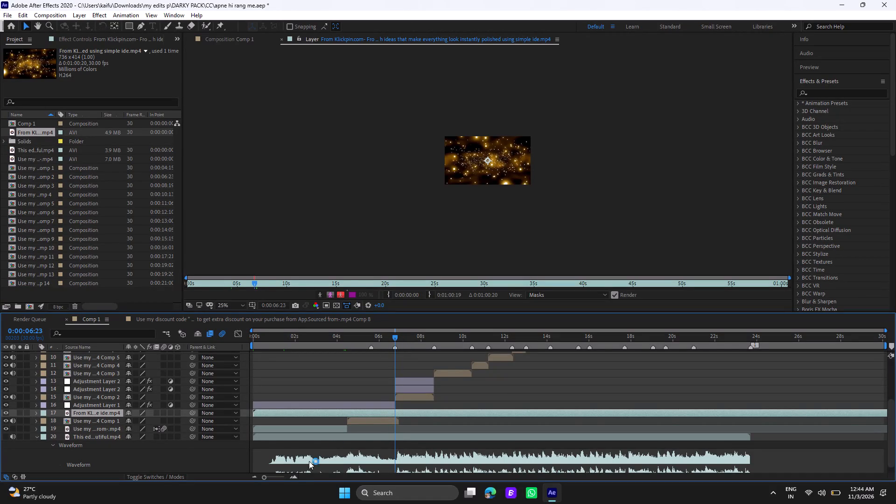
click(276, 477)
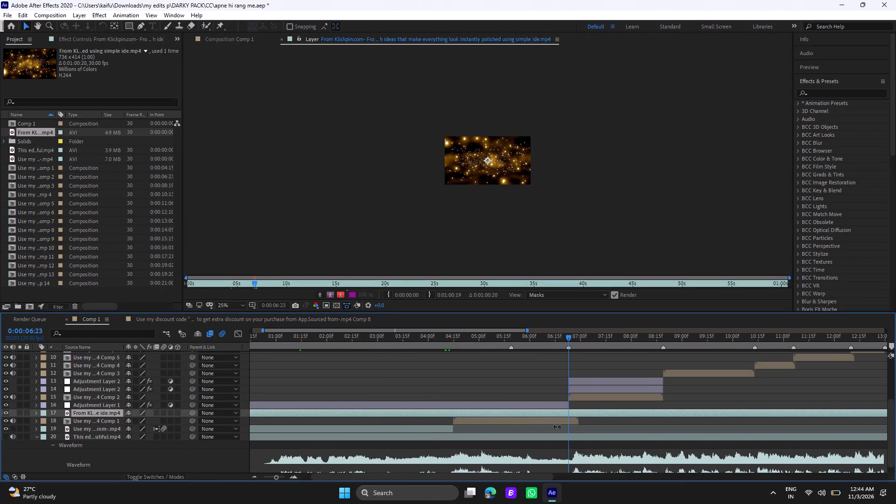
Reveal the Audio Levels property of the "This edit hits different" audio layer.
click(388, 437)
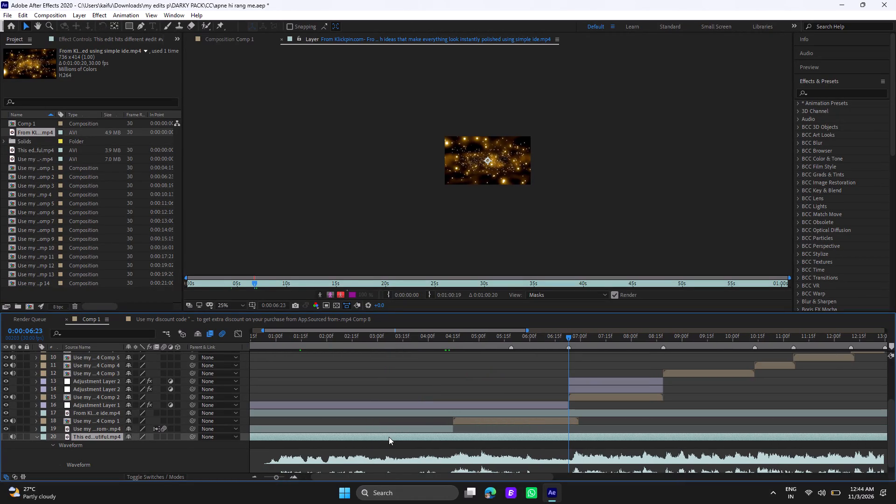
key(l)
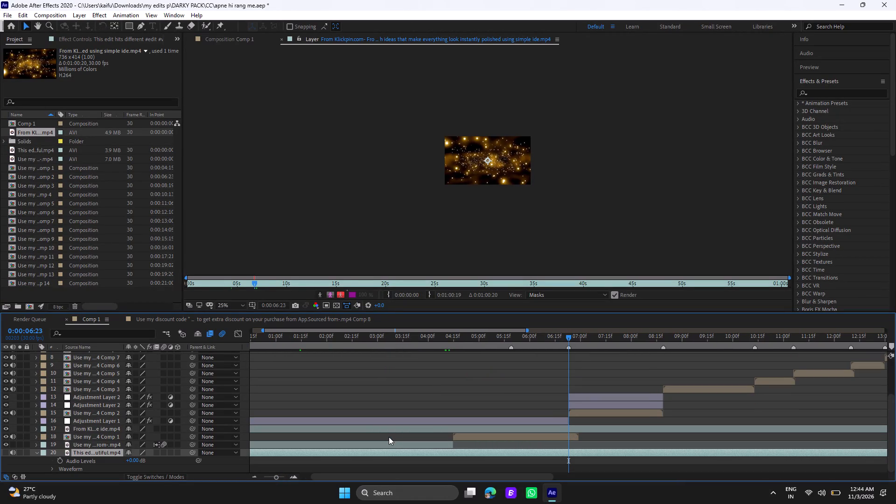
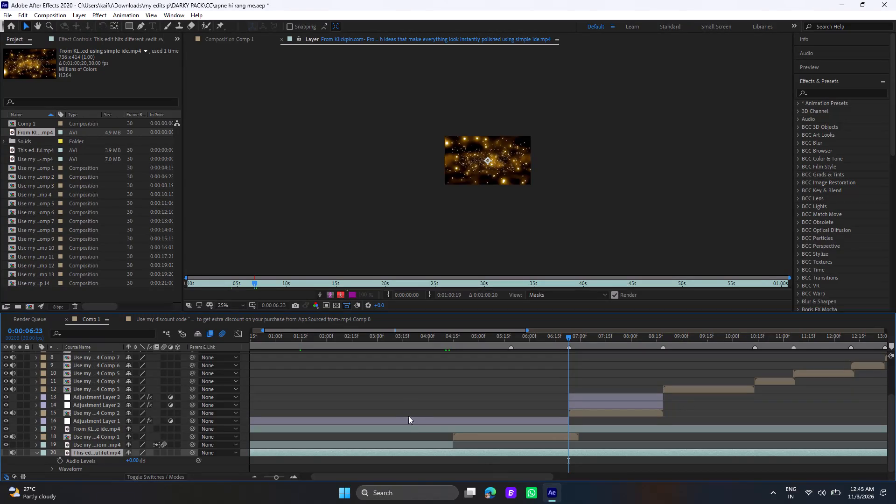
Split the golden particles layer at 0:00:06:23 and delete the part after that point.
scroll(410, 415, down, 2)
key(l)
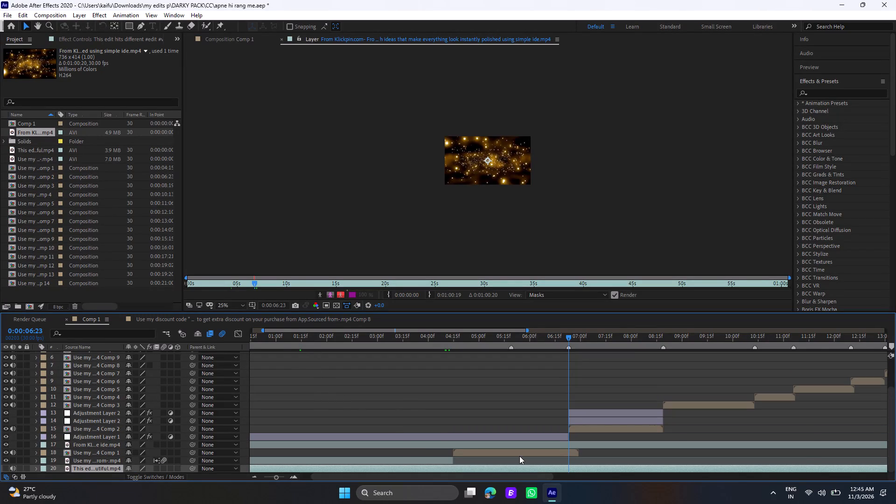
click(580, 445)
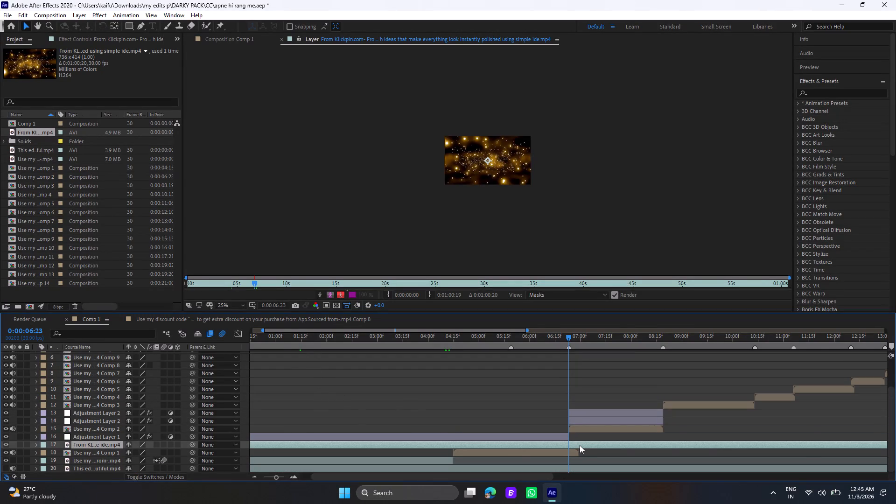
key(ctrl+shift+d)
key(Delete)
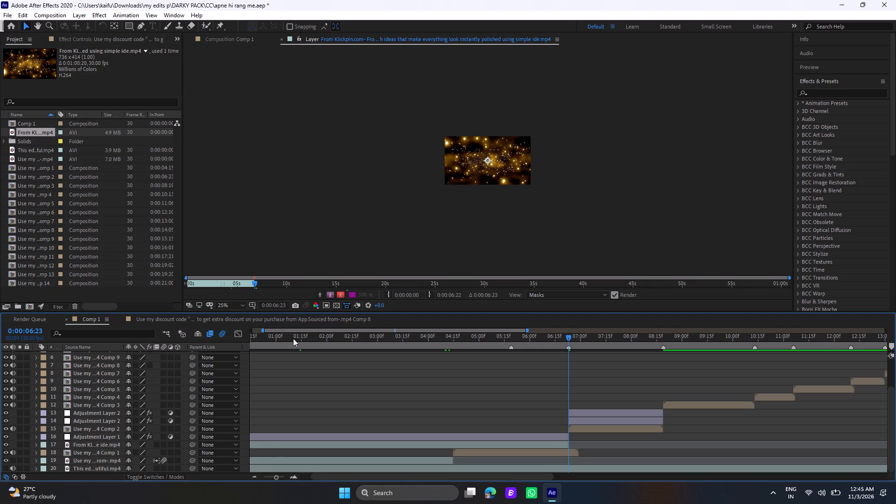
Return the current time to 0:00:00:00 and show Comp 1 in the viewer in place of the particles layer.
click(271, 478)
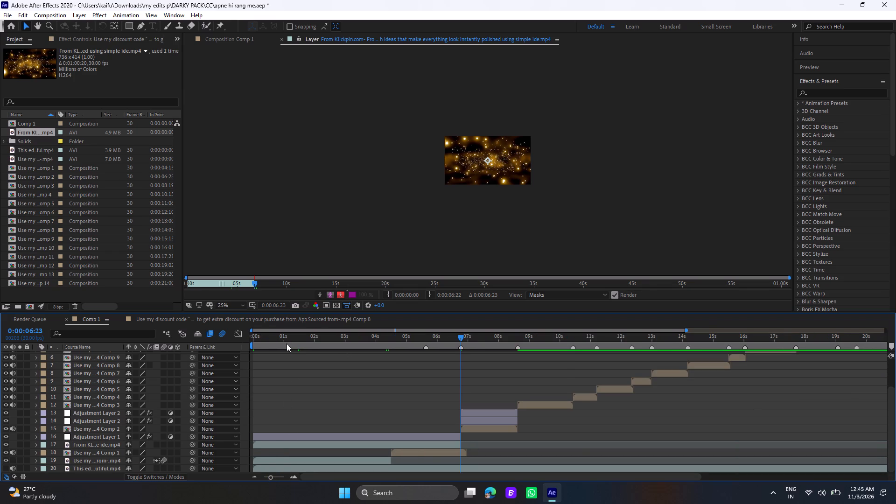
click(287, 338)
drag(287, 338, 245, 346)
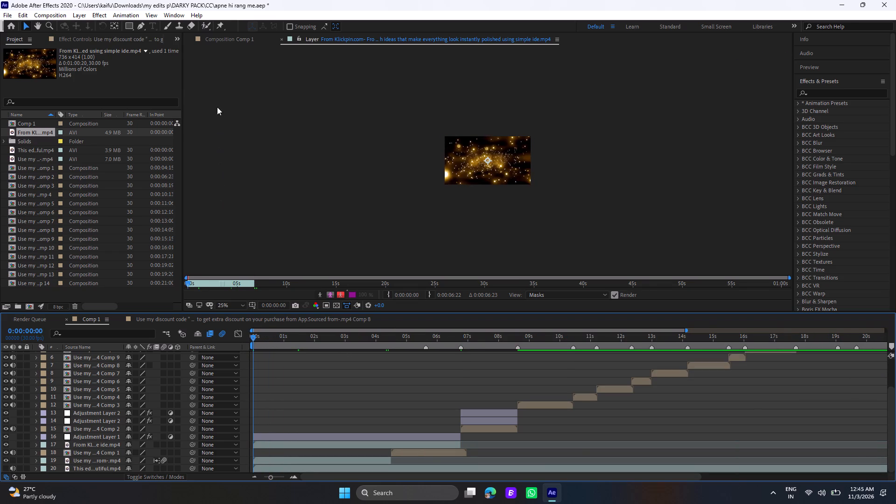
click(225, 44)
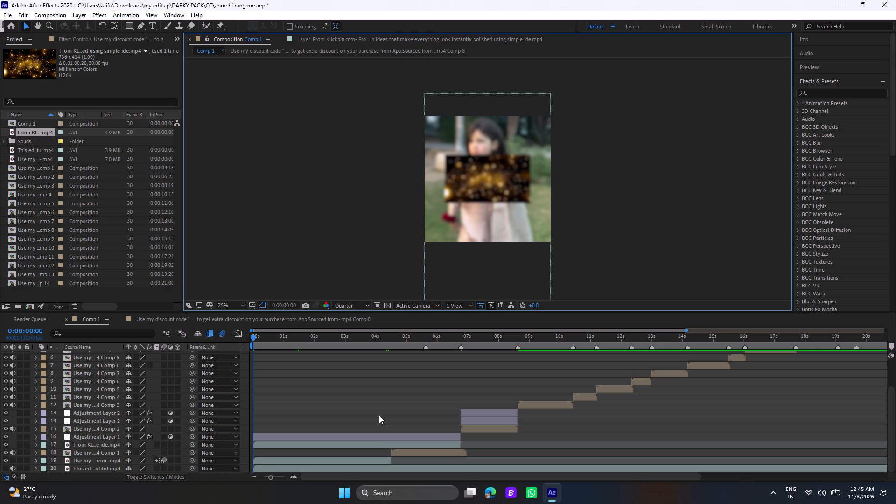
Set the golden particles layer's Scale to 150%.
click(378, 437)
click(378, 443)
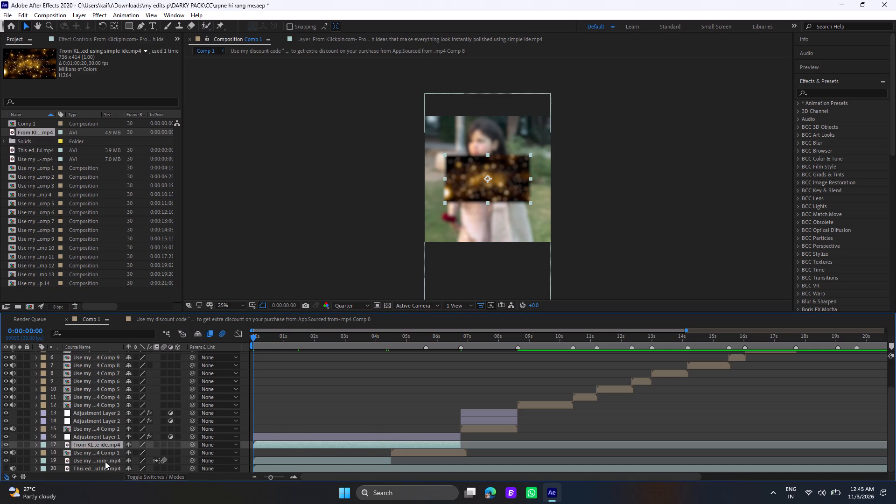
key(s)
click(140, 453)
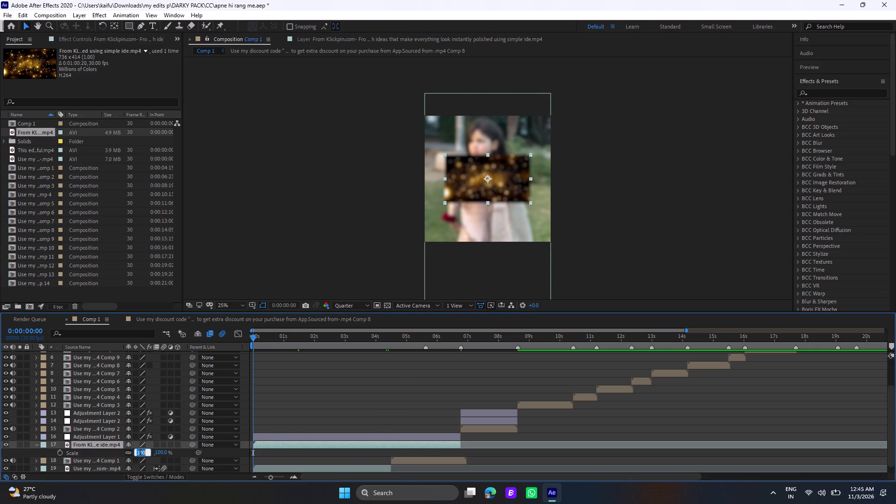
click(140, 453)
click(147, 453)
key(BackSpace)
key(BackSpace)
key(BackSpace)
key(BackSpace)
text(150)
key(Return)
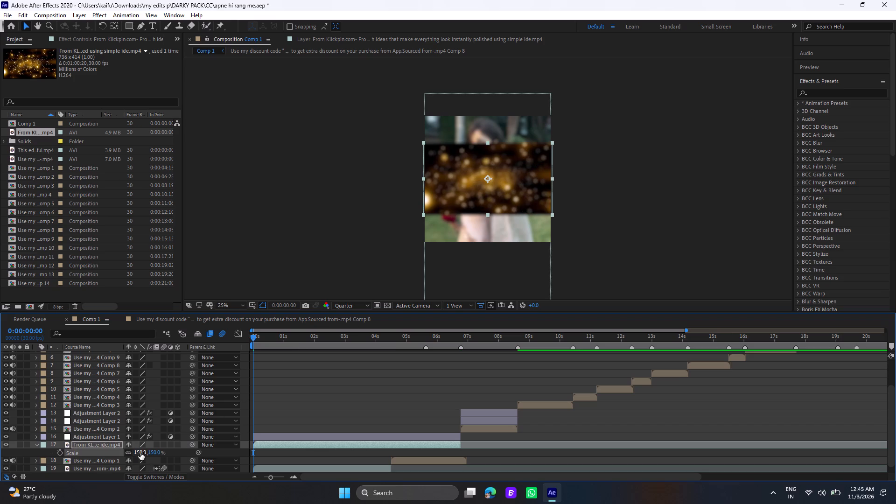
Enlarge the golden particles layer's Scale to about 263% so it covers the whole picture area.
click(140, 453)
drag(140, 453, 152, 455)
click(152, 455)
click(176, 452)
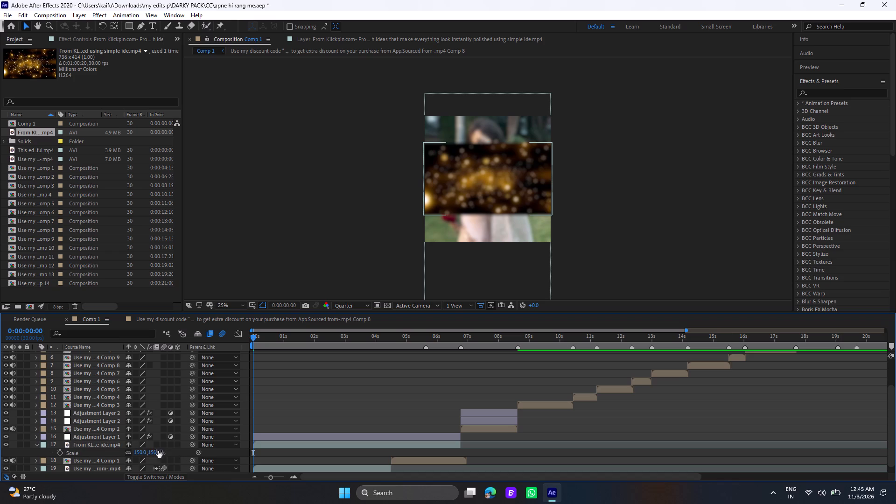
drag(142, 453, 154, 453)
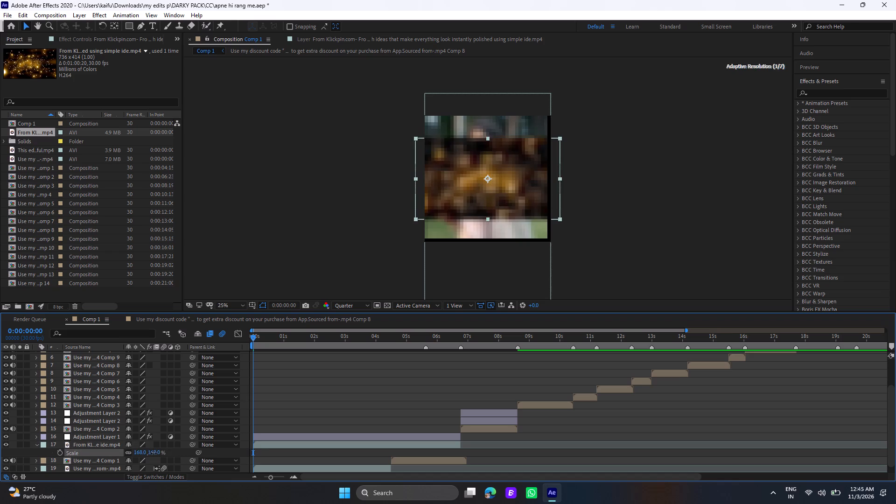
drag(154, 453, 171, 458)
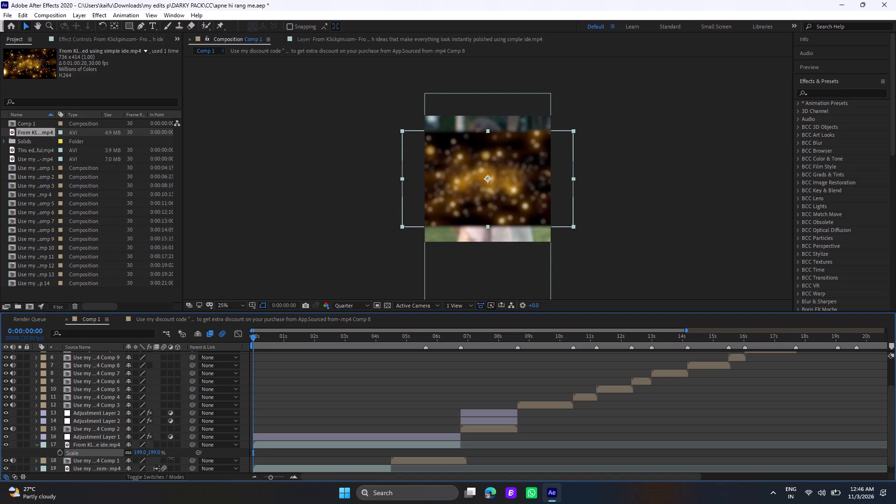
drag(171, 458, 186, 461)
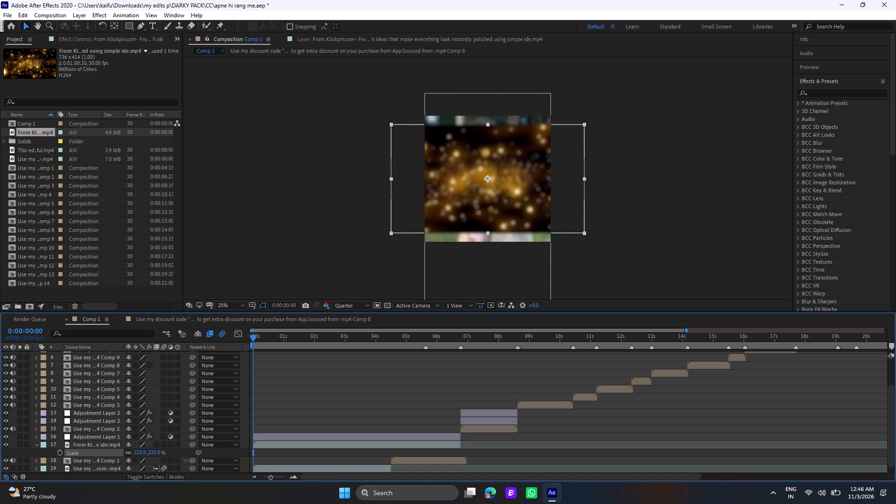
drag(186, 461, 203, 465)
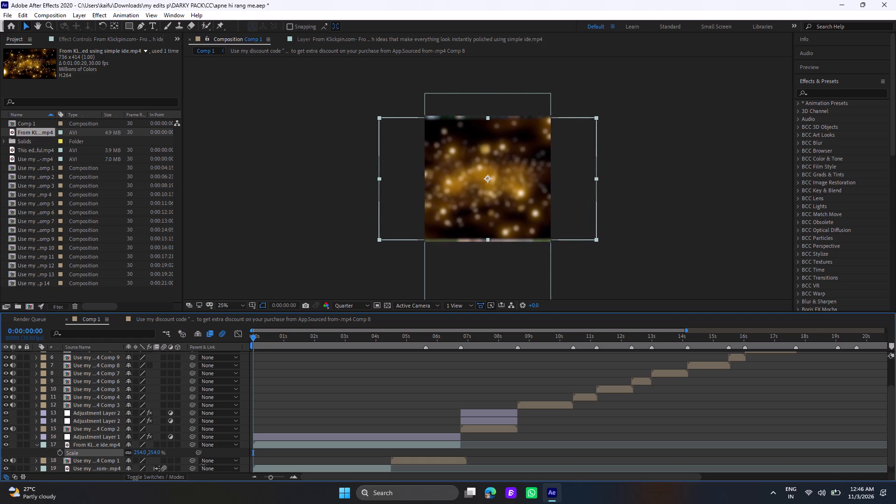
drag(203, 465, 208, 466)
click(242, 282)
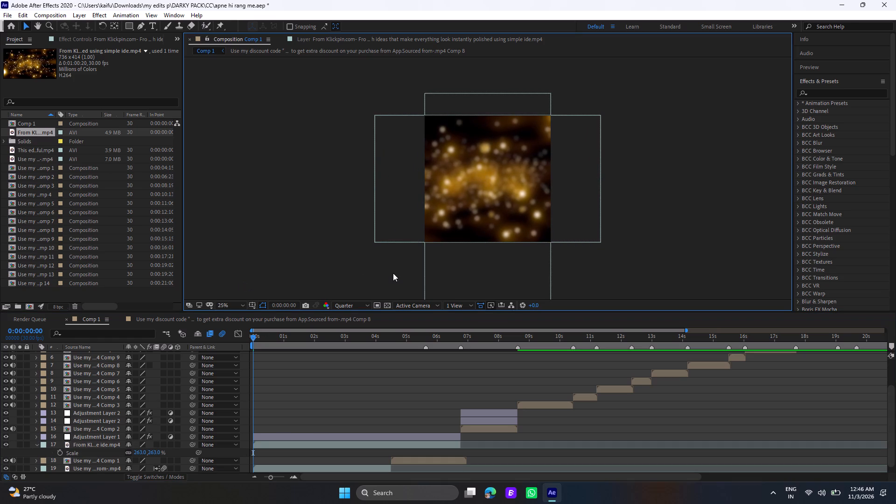
Fine-tune the golden particles layer's Scale to 262%, settling on 260%.
click(144, 455)
key(BackSpace)
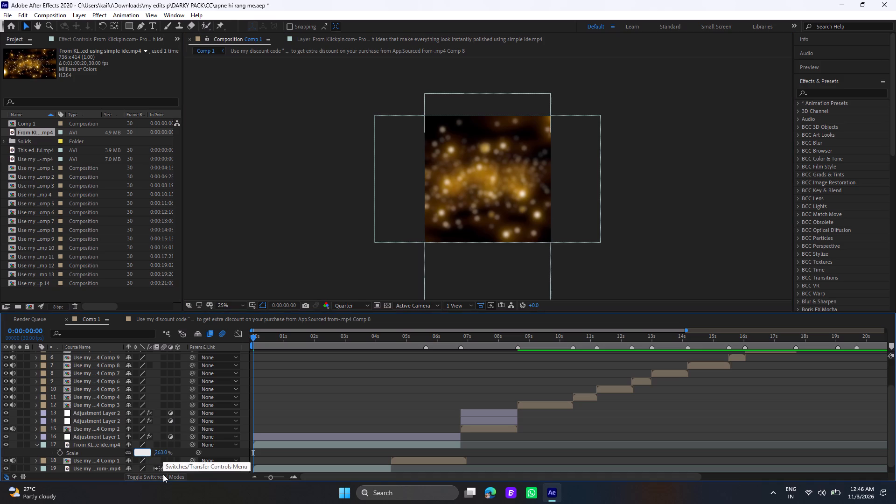
key(2)
key(6)
key(2)
key(Return)
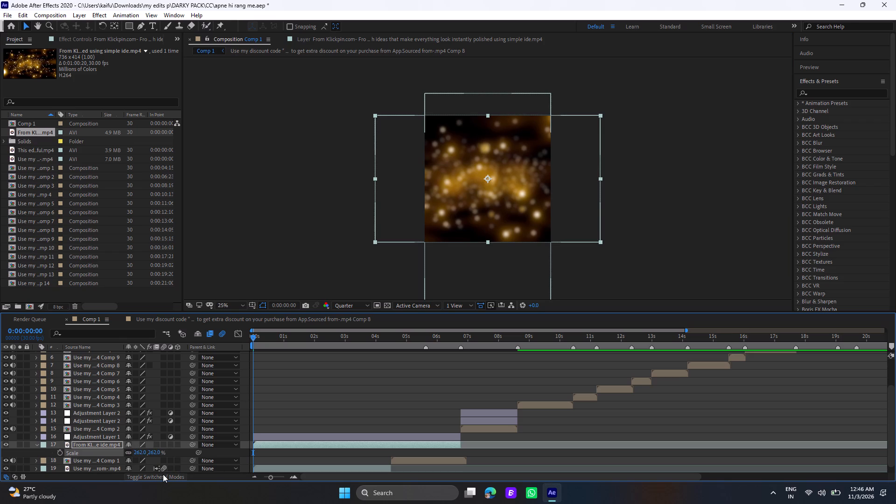
click(142, 451)
key(BackSpace)
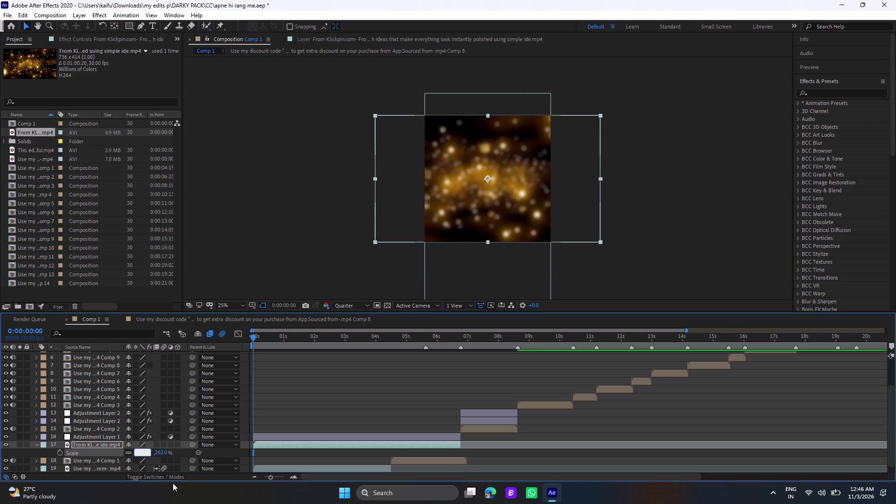
text(260)
key(Return)
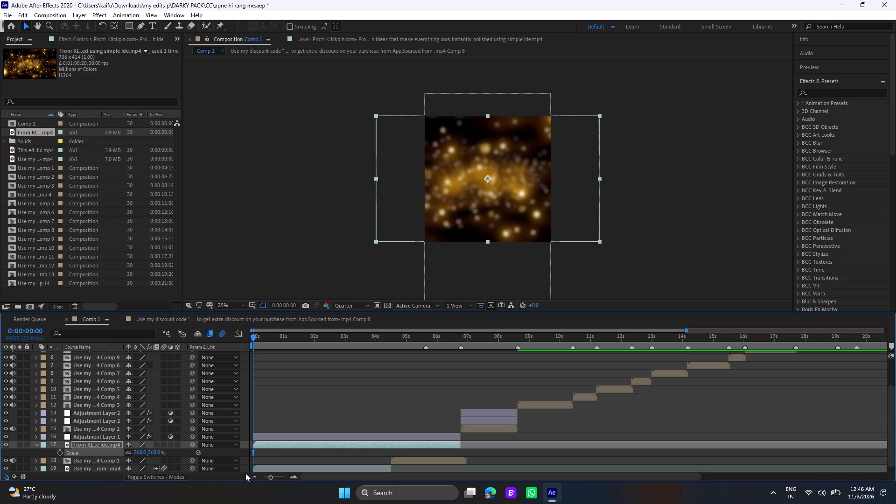
Preview the enlarged particles from 0:00:00:13 and return the current time to 0:00:00:00.
click(266, 337)
key(space)
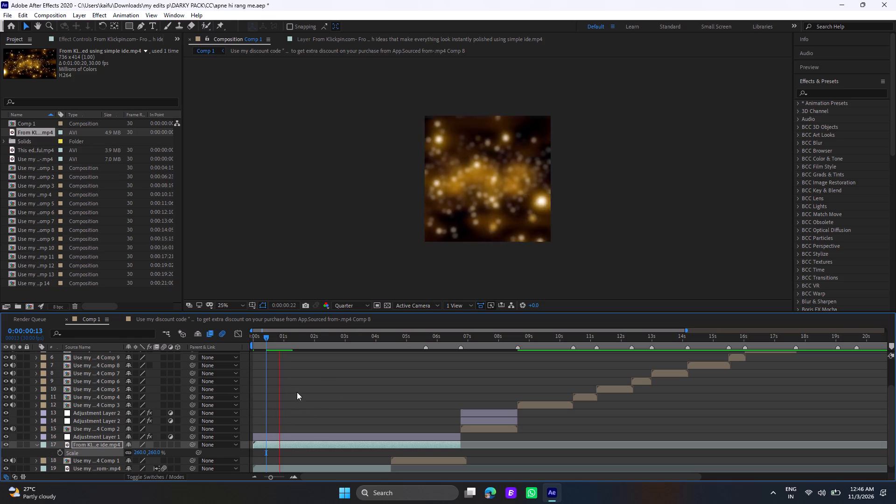
click(257, 338)
drag(257, 338, 241, 342)
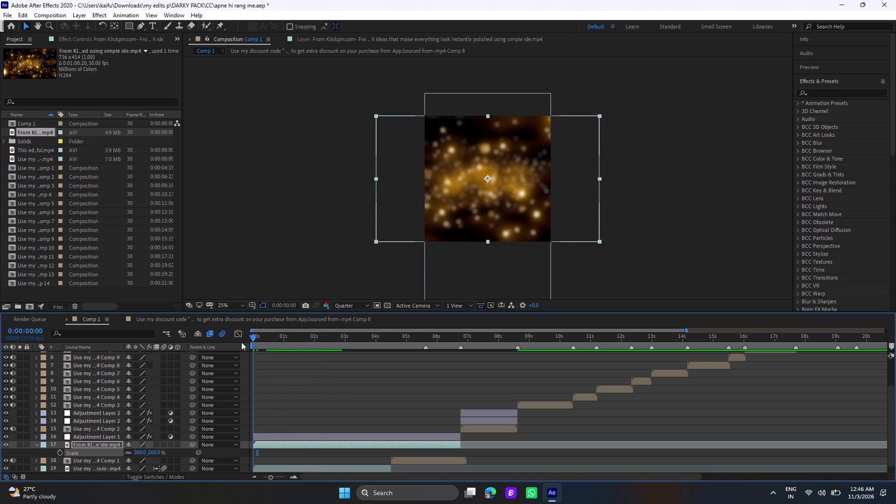
drag(241, 342, 238, 343)
Set the golden particles layer's blending mode to Add.
click(319, 440)
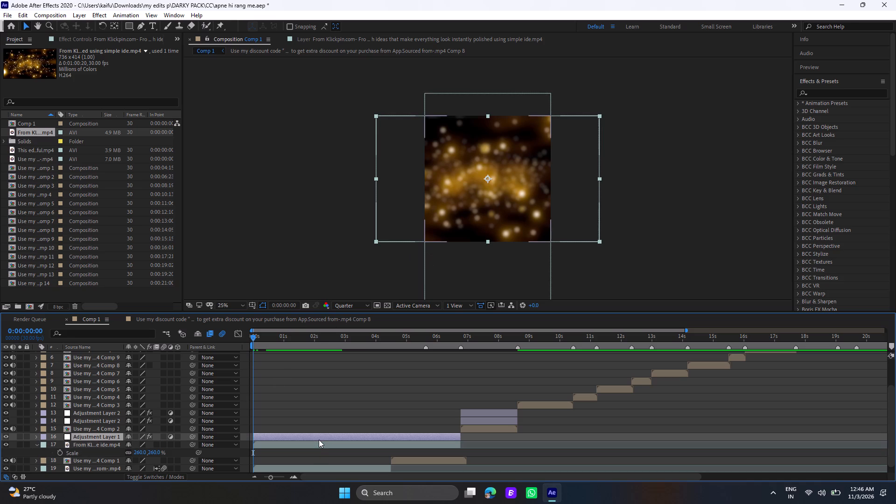
click(319, 445)
right_click(319, 445)
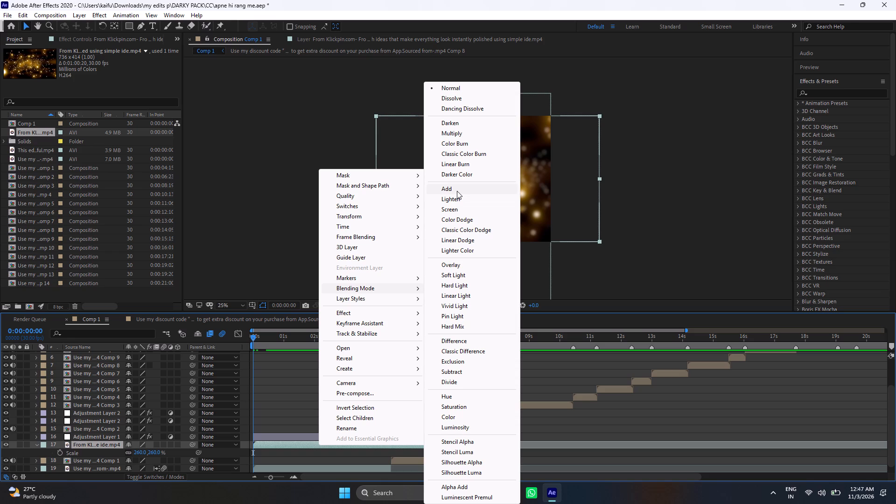
click(457, 191)
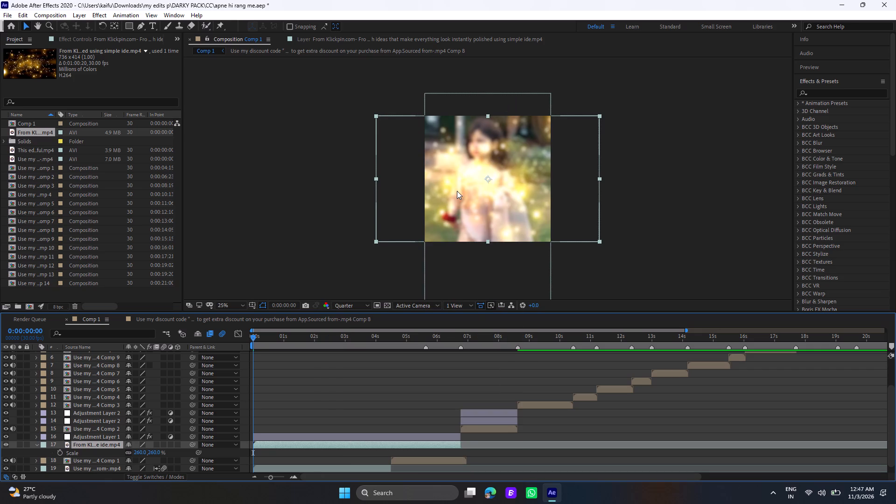
Duplicate the golden particles layer and keep the copy selected.
key(ctrl+d)
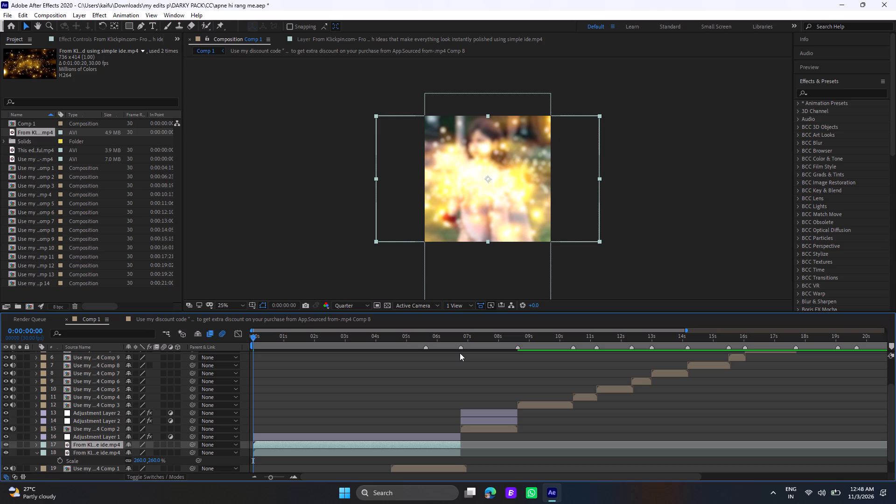
click(434, 444)
Play back the opening clips from 0:00:00:00 with both golden particles layers applied.
key(space)
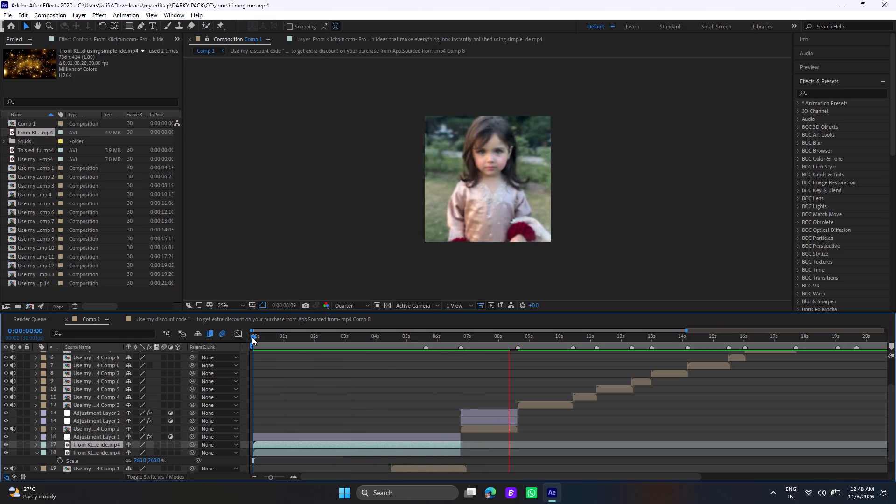
key(space)
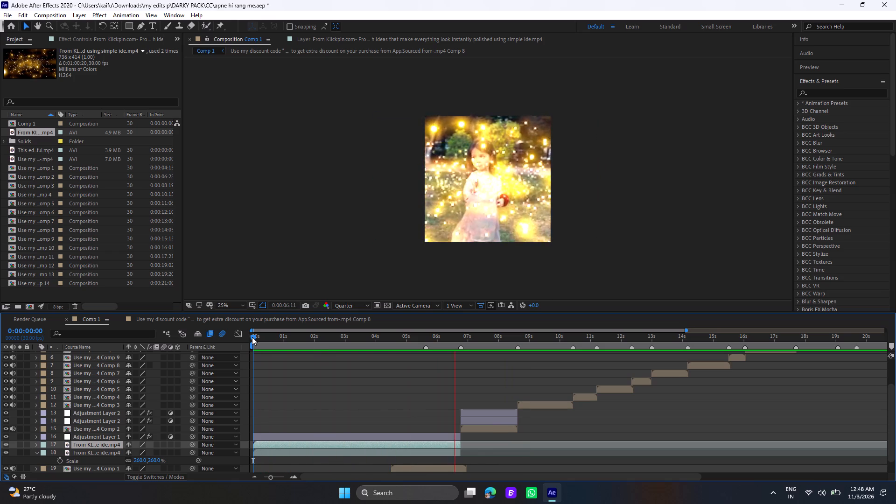
Undo all the golden particles edits, back through the layer's duplication, blending, scaling, trimming and placement in Comp 1.
click(252, 337)
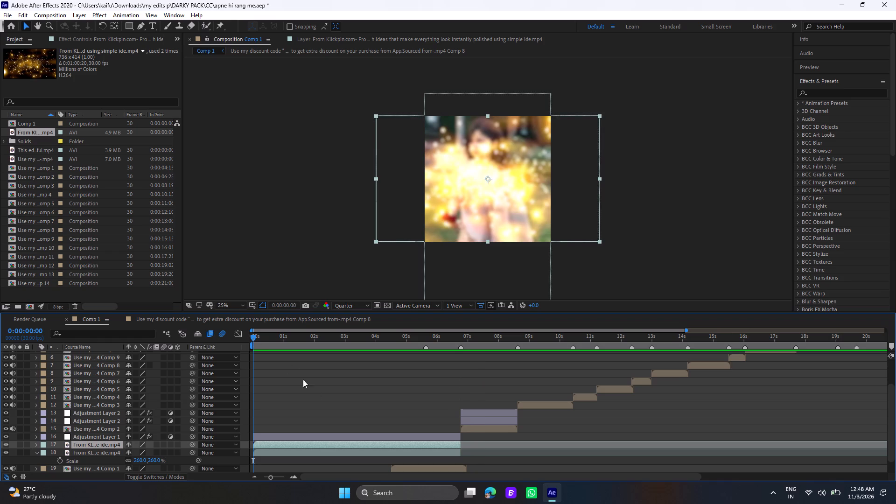
click(354, 446)
key(ctrl+z)
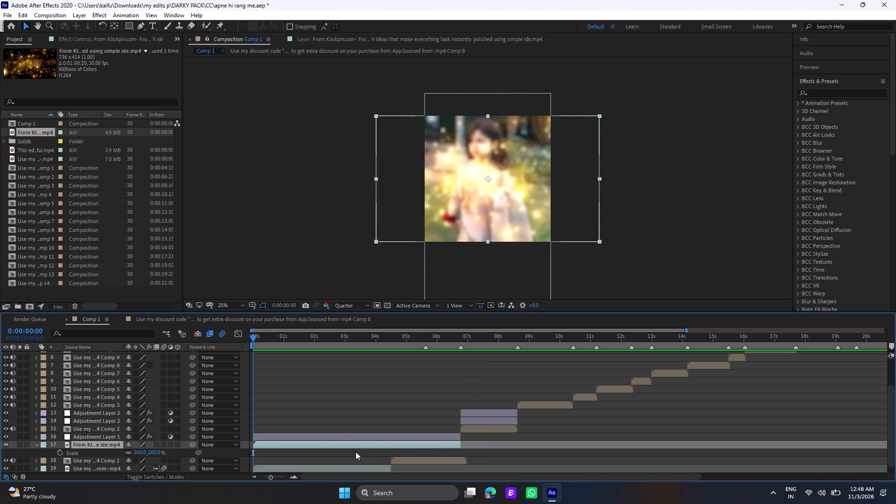
key(ctrl+z)
key(ctrl+z)
key(ctrl+z)
key(ctrl+z)
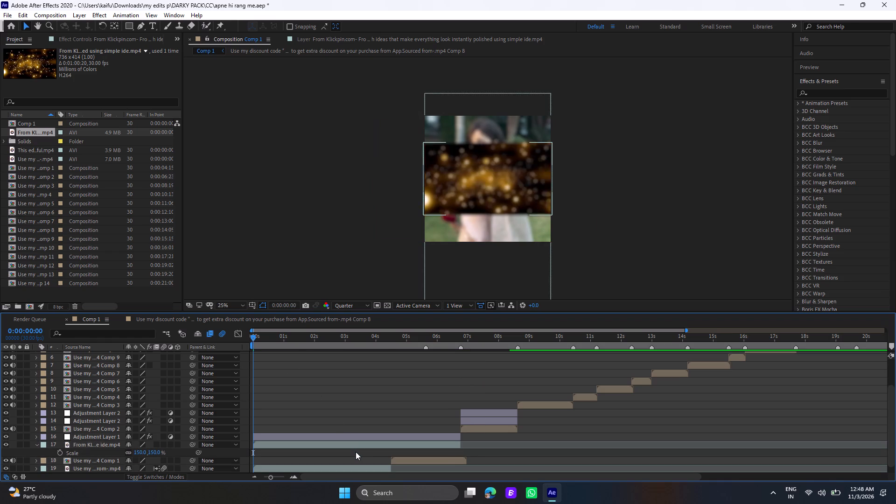
key(ctrl+z)
key(ctrl+z)
key(ctrl+z)
key(ctrl+z)
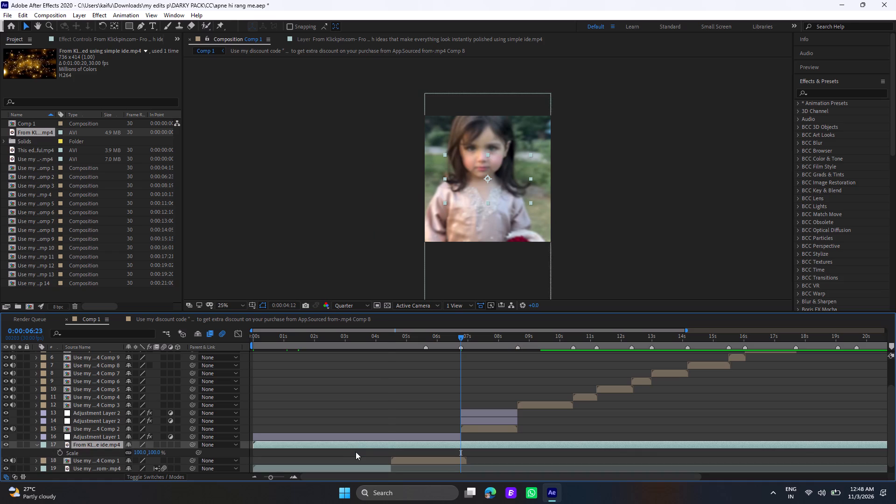
key(ctrl+z)
key(ctrl+z)
key(ctrl+z)
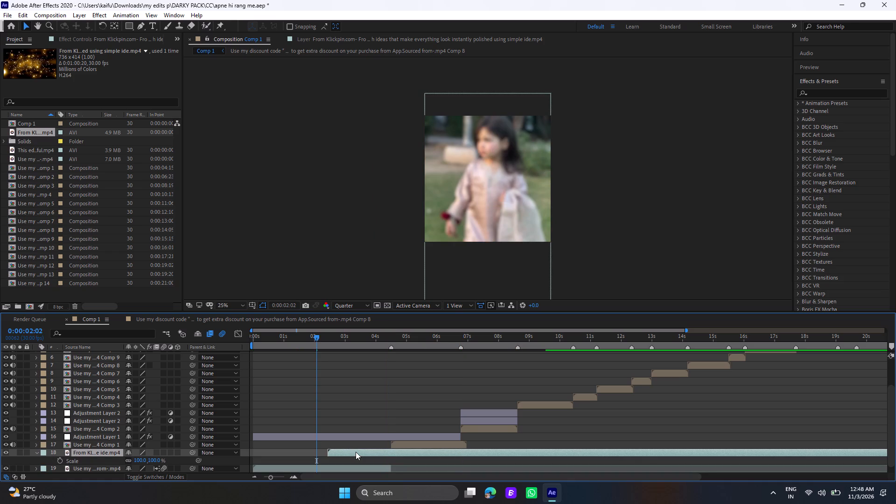
key(ctrl+z)
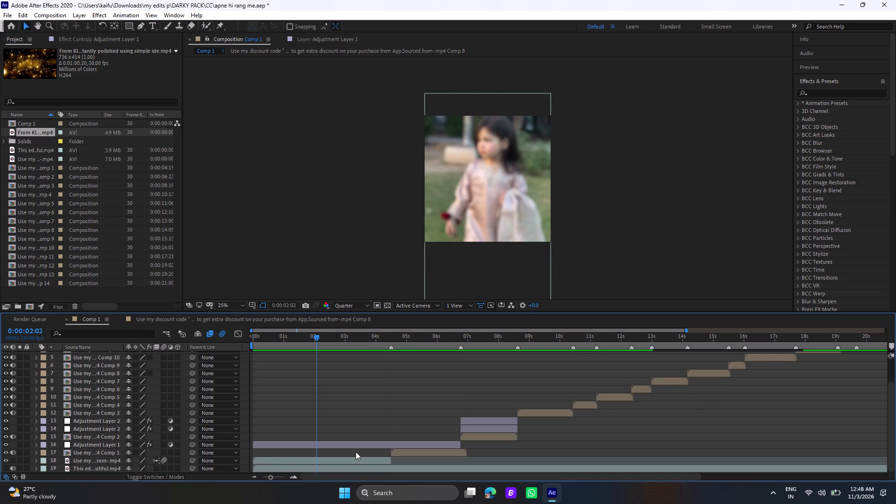
Delete the golden particles footage from the project.
right_click(28, 130)
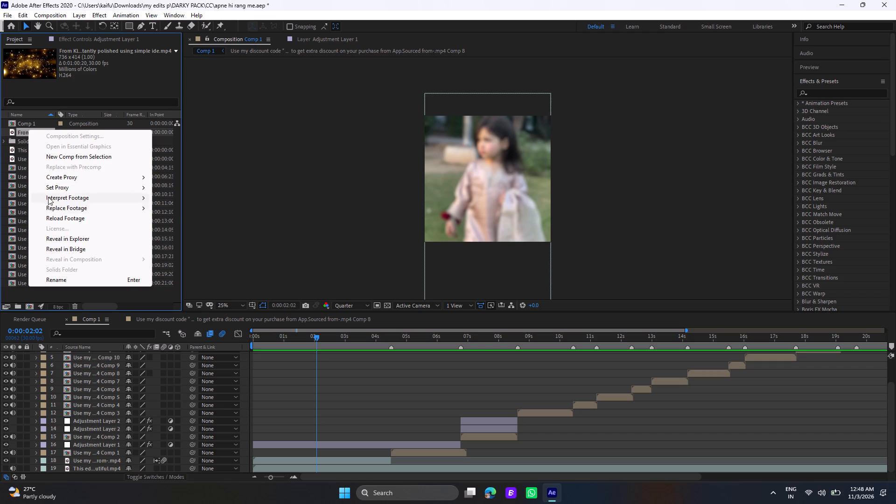
click(14, 132)
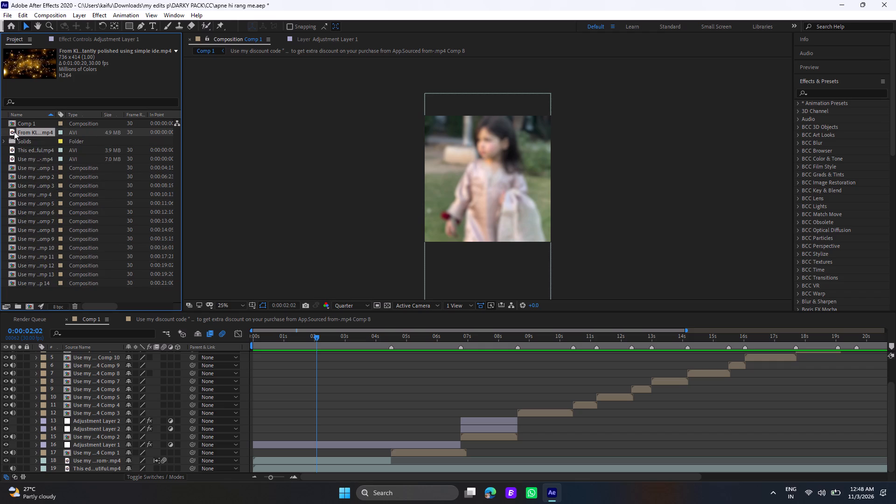
click(28, 132)
key(Delete)
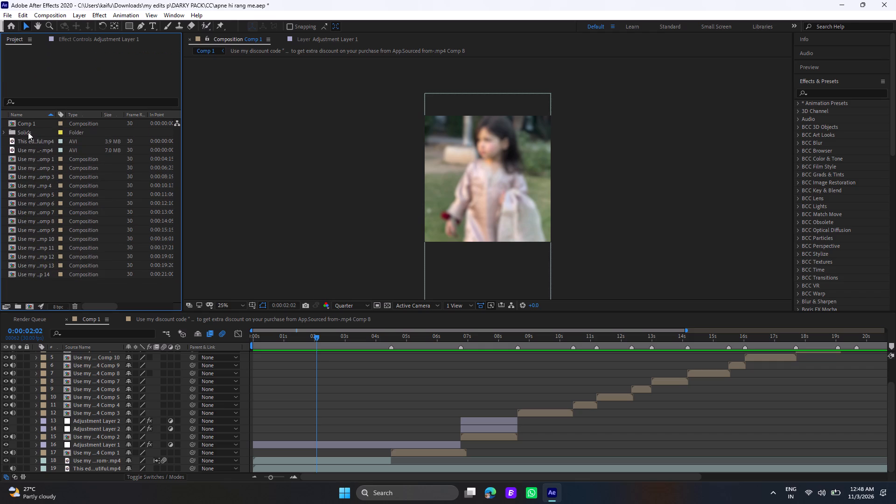
Switch to Google Chrome and open Pinterest from the new tab shortcuts.
click(843, 5)
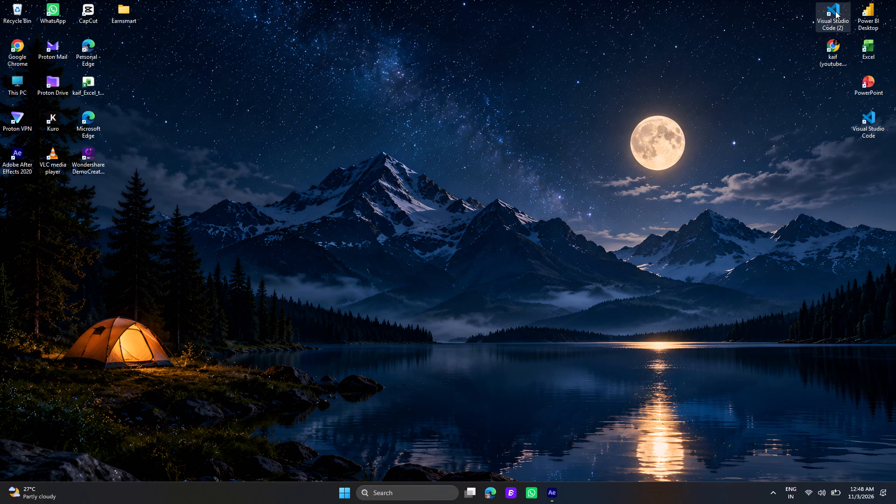
double_click(8, 55)
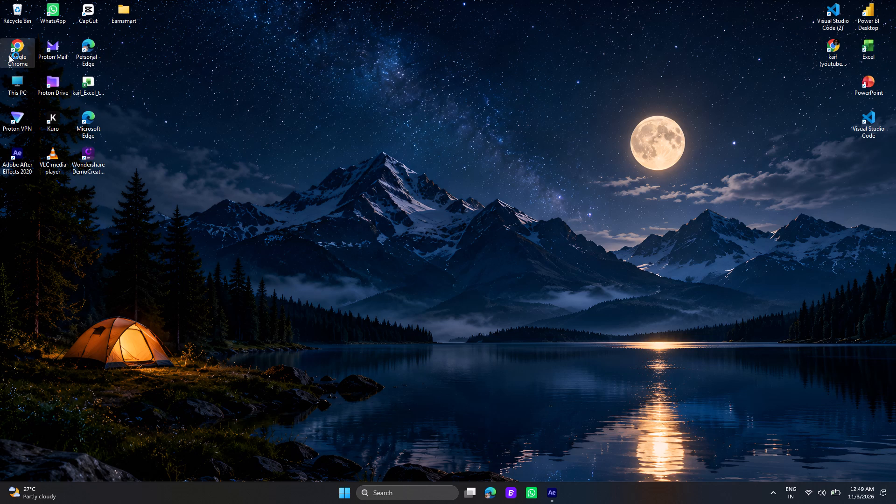
click(329, 244)
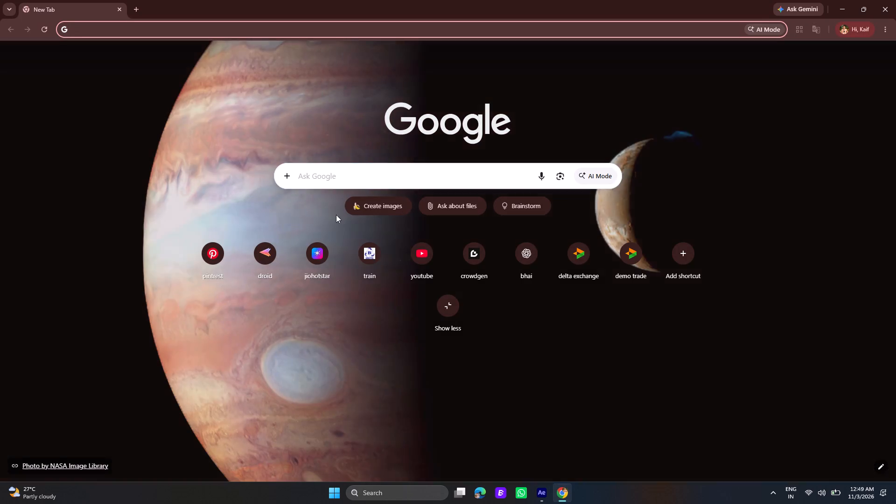
click(218, 258)
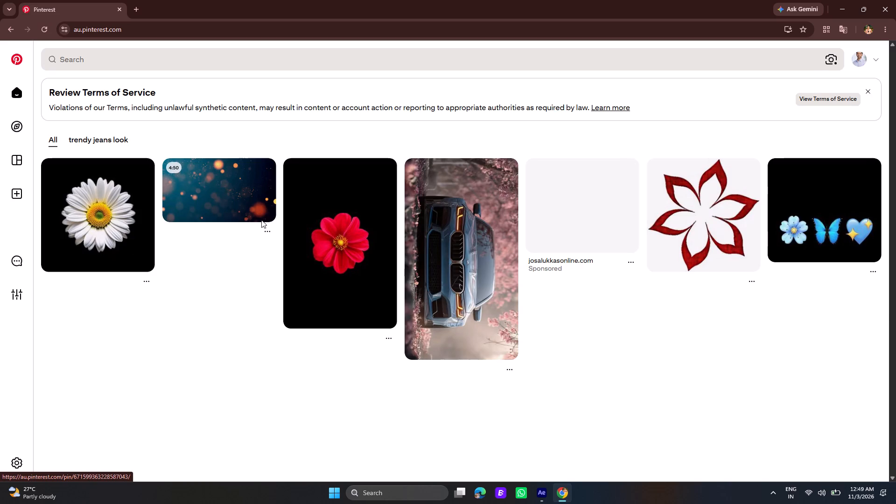
Browse the Pinterest home feed for a suitable overlay and return to the top of the feed.
scroll(519, 235, down, 2)
scroll(481, 260, down, 2)
scroll(416, 280, down, 8)
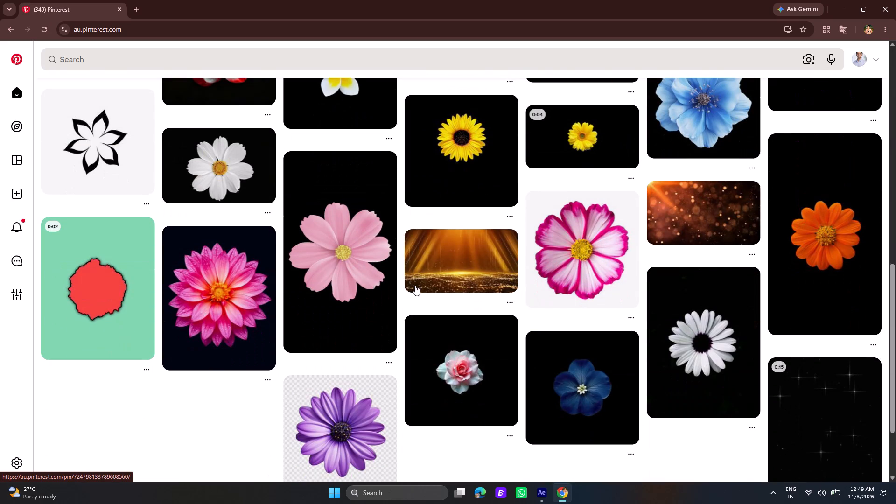
scroll(416, 285, down, 4)
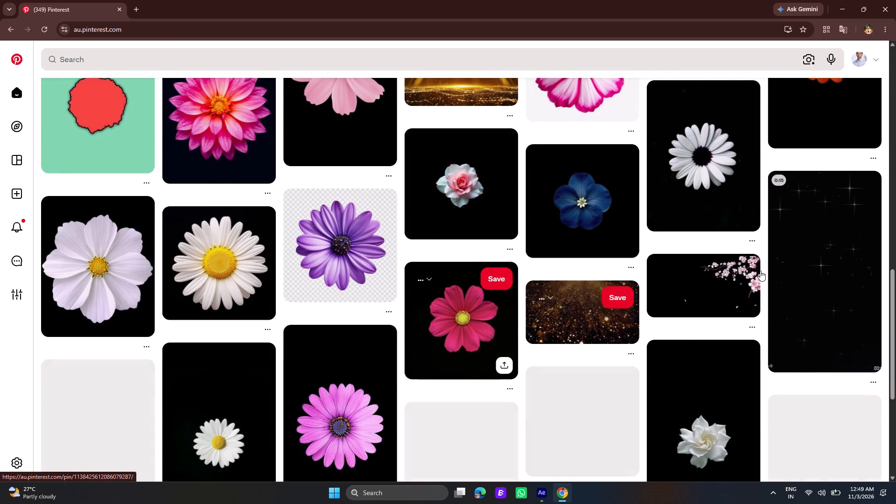
scroll(549, 320, down, 2)
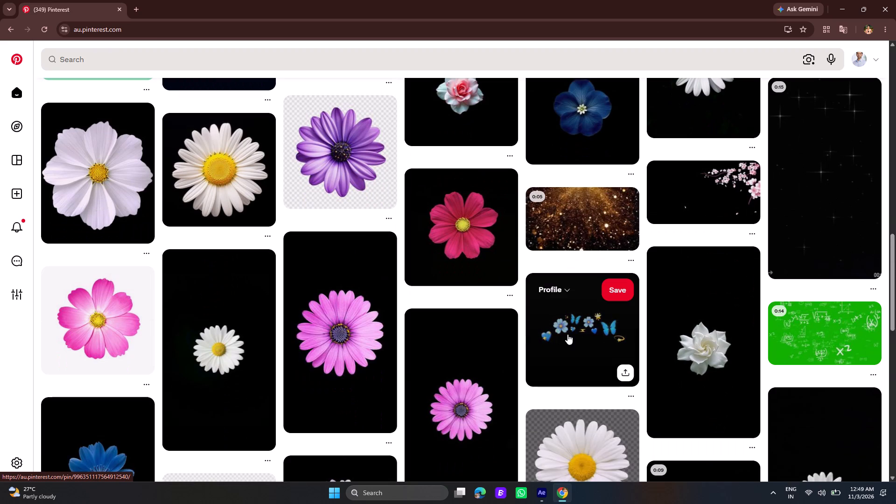
scroll(572, 330, down, 3)
scroll(397, 337, down, 17)
scroll(371, 302, down, 4)
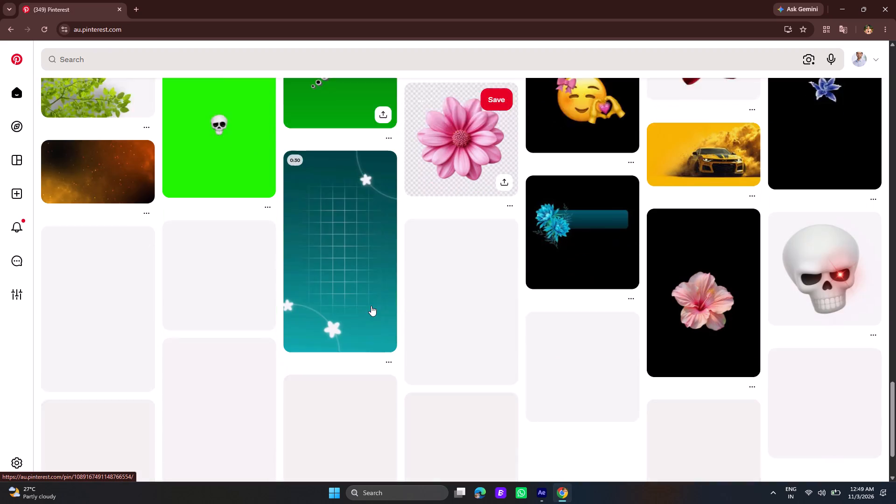
scroll(371, 306, down, 1)
scroll(415, 246, down, 2)
scroll(315, 324, down, 4)
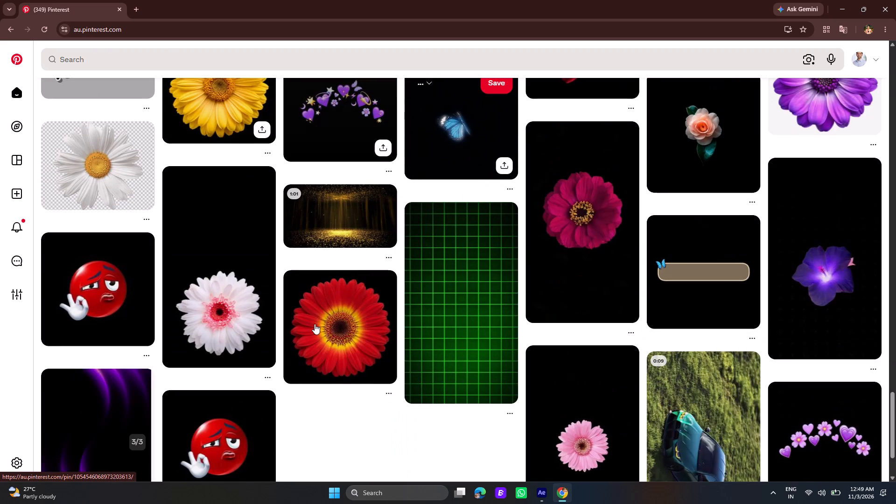
scroll(371, 278, down, 7)
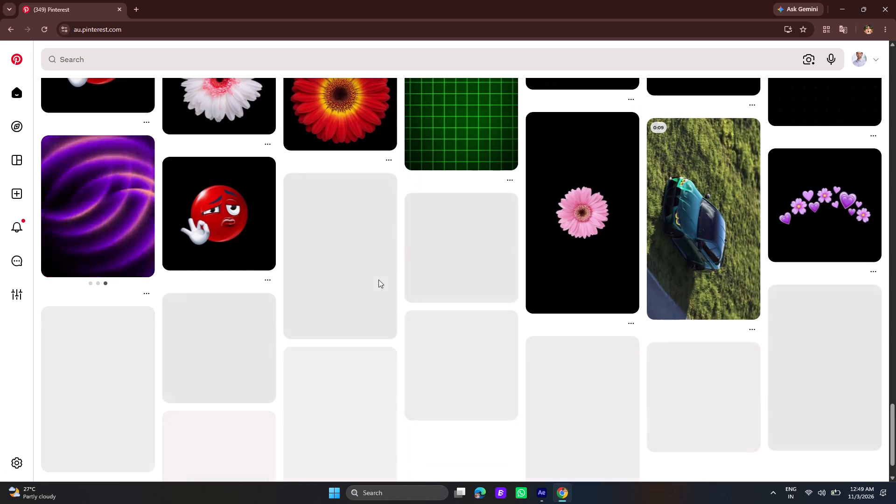
scroll(378, 280, down, 2)
scroll(378, 280, up, 3)
scroll(378, 280, down, 5)
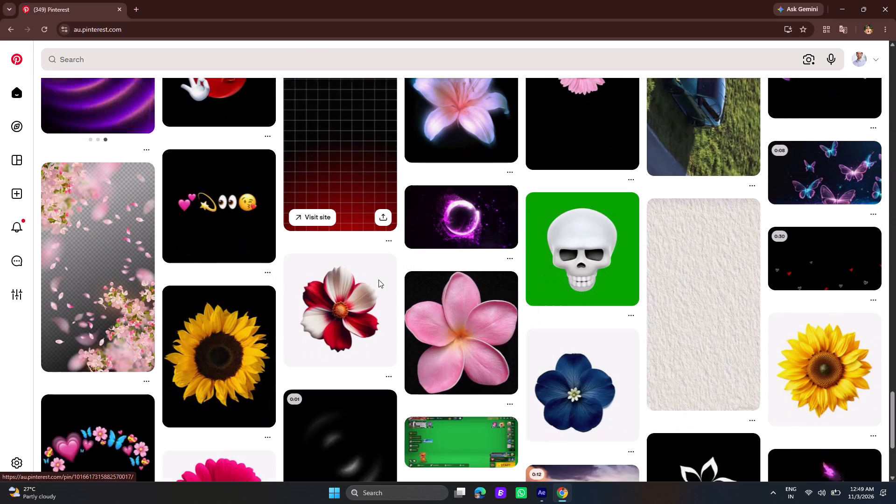
scroll(378, 280, down, 1)
scroll(378, 280, up, 5)
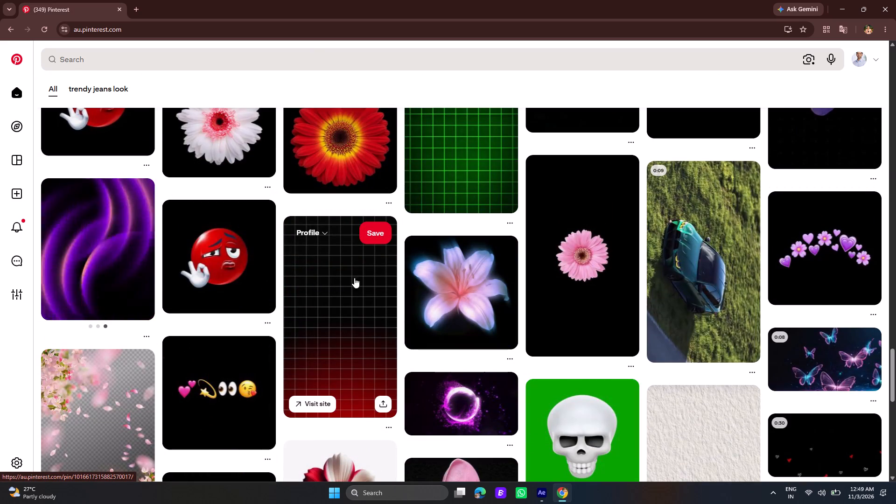
scroll(440, 280, up, 20)
scroll(440, 280, up, 16)
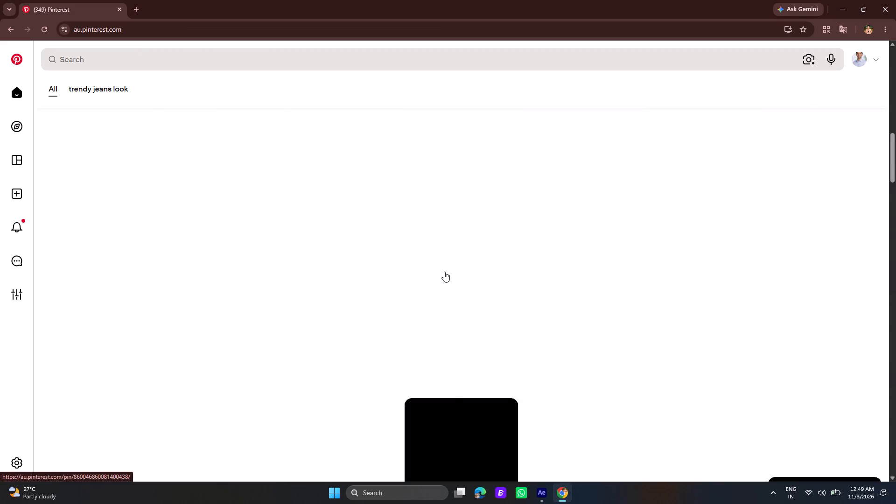
scroll(444, 272, up, 20)
scroll(444, 272, up, 2)
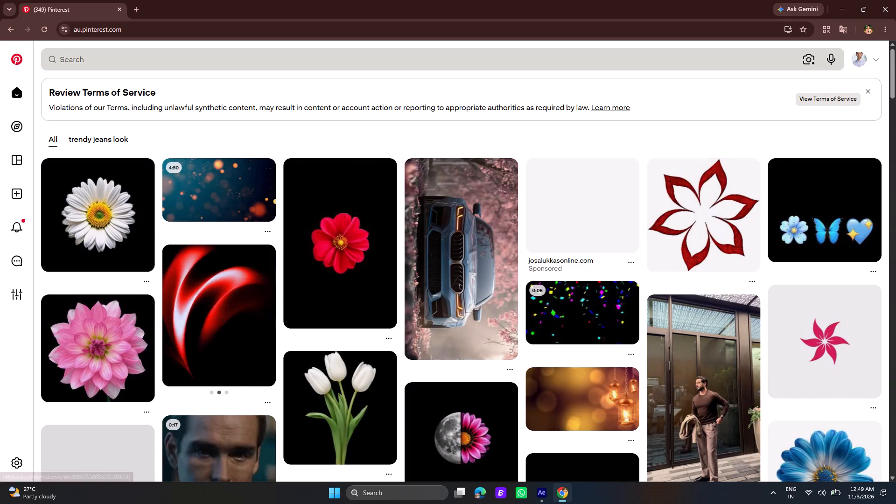
Rerun the recent search "particales ovarlay after effect" and open the 0:30 white particles video pin from the results.
double_click(153, 54)
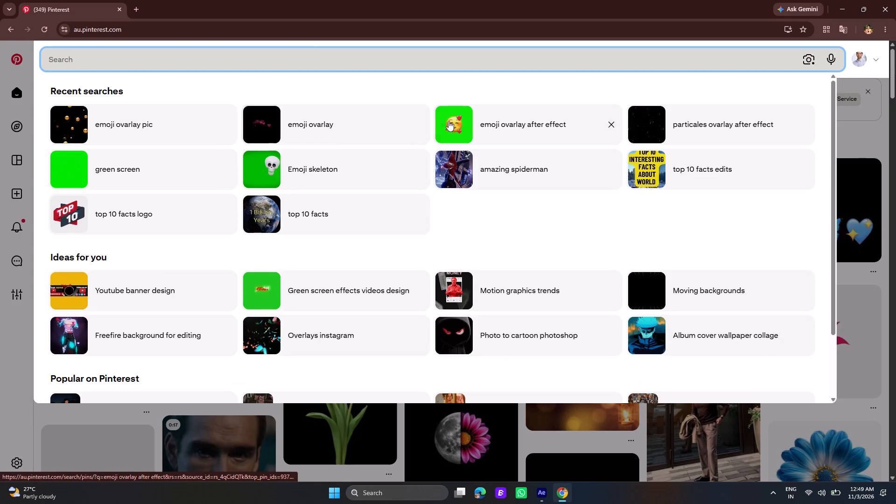
click(677, 121)
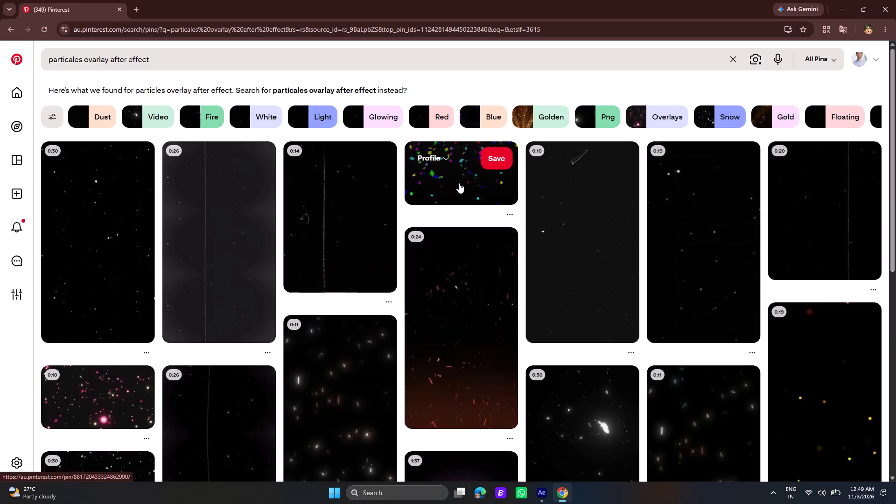
scroll(518, 296, down, 2)
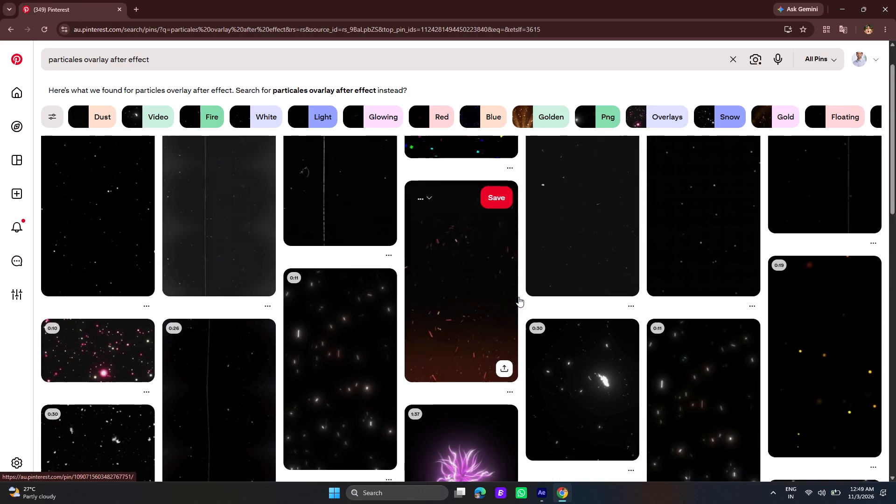
scroll(518, 297, down, 2)
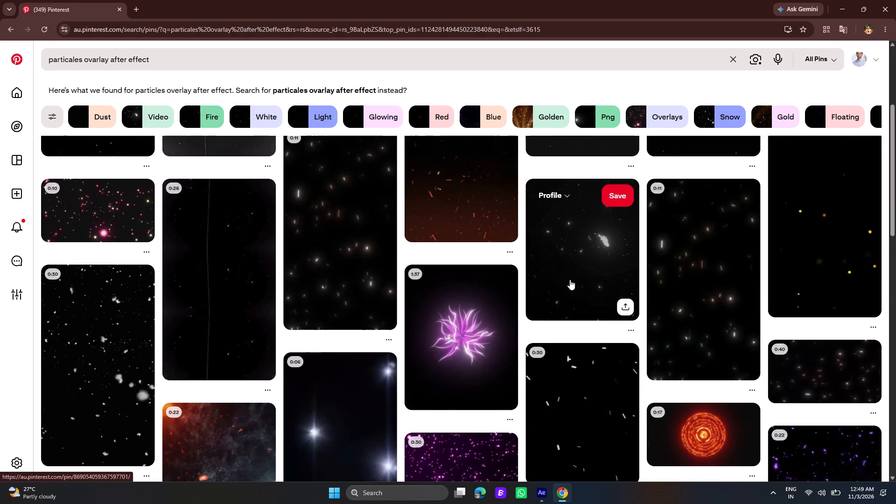
click(567, 276)
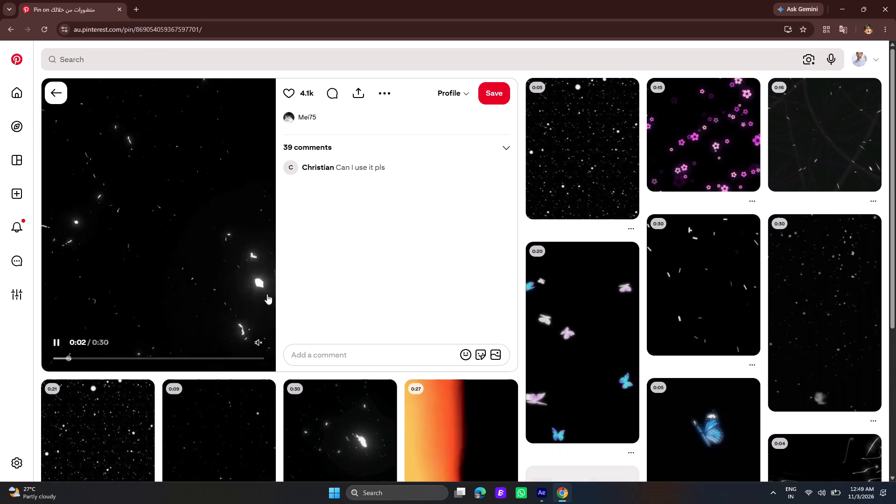
Open the related pink "overlays flowers" video pin and copy its link.
click(698, 167)
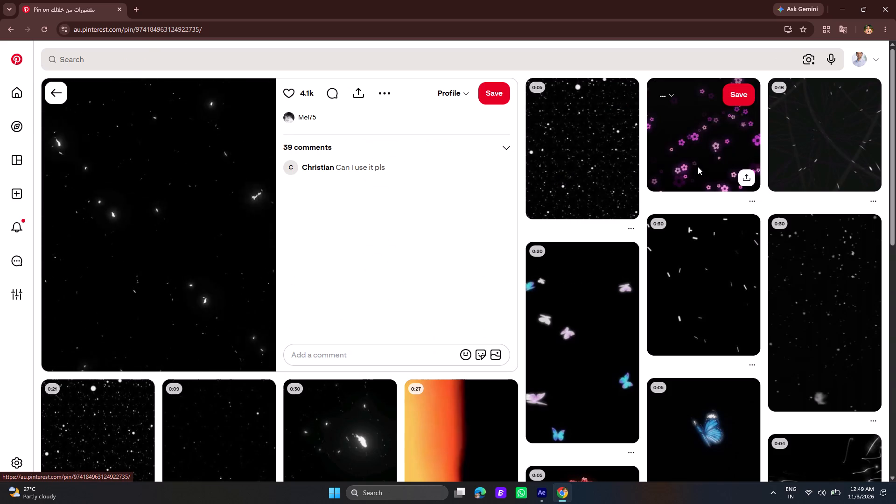
click(160, 223)
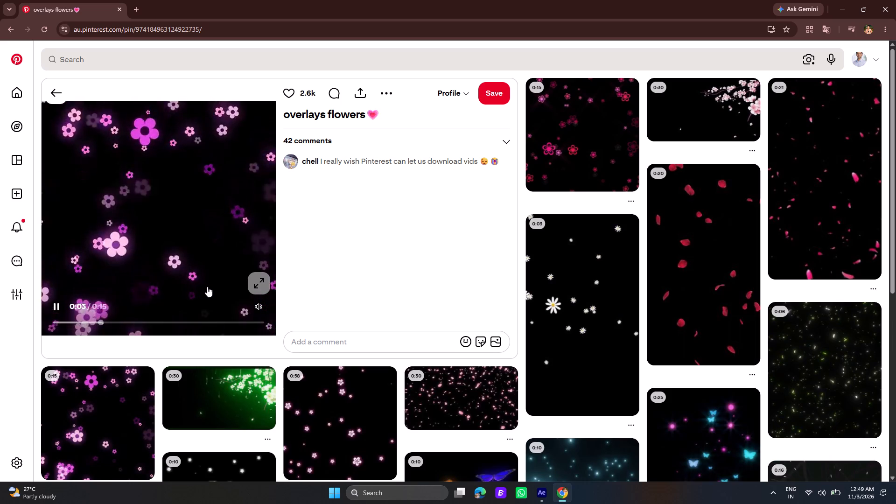
click(357, 91)
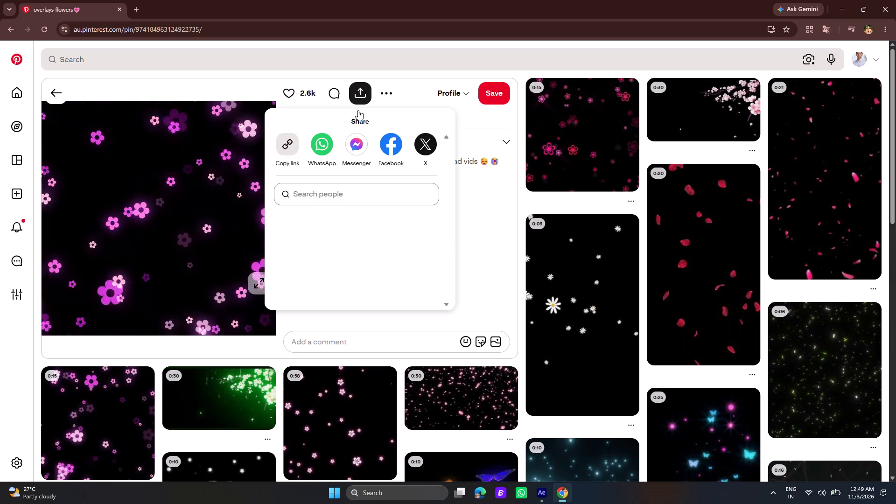
click(291, 152)
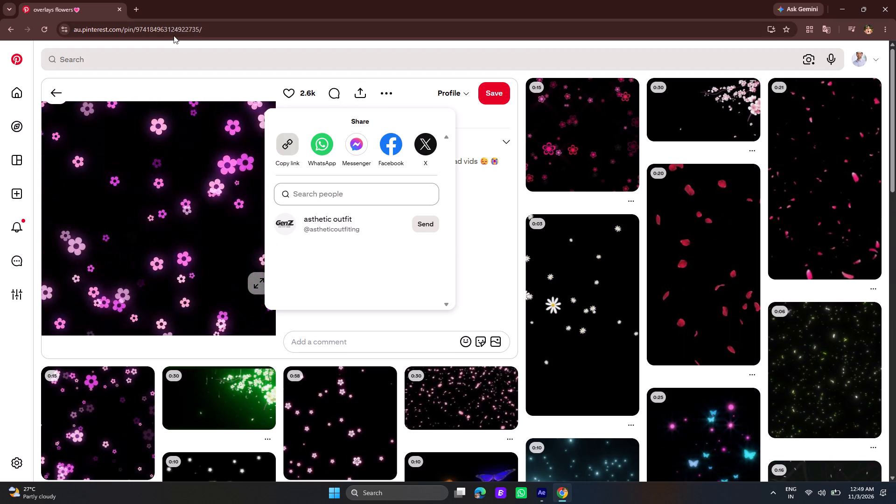
Search Google for "pinterest video download" in a new tab.
click(138, 13)
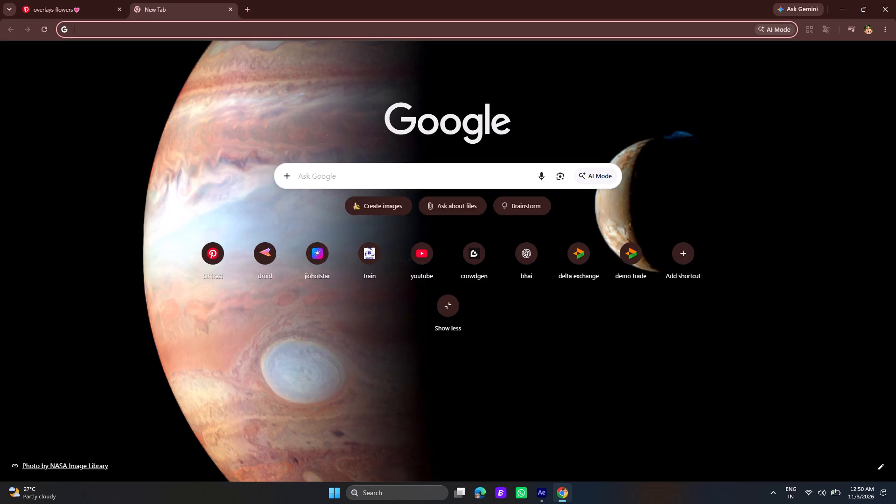
click(351, 178)
click(335, 201)
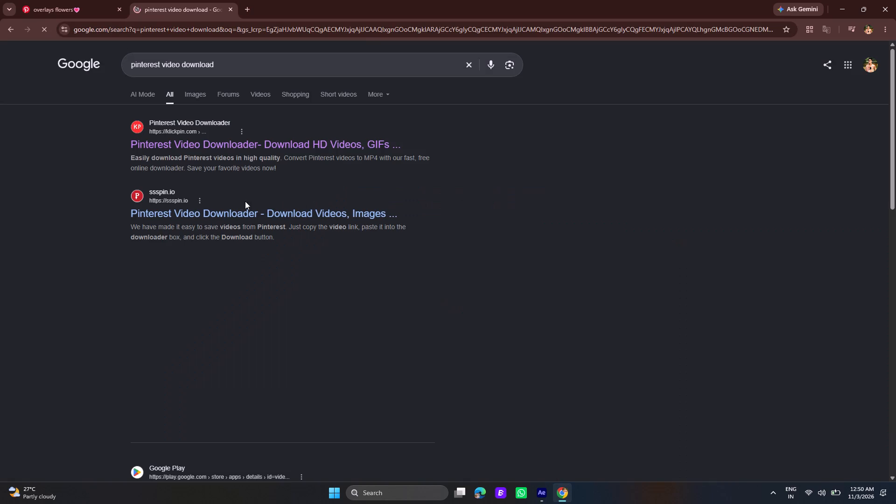
Open the KlickPin Pinterest downloader, submit the copied pin link, download the flowers video and close the browser.
click(210, 144)
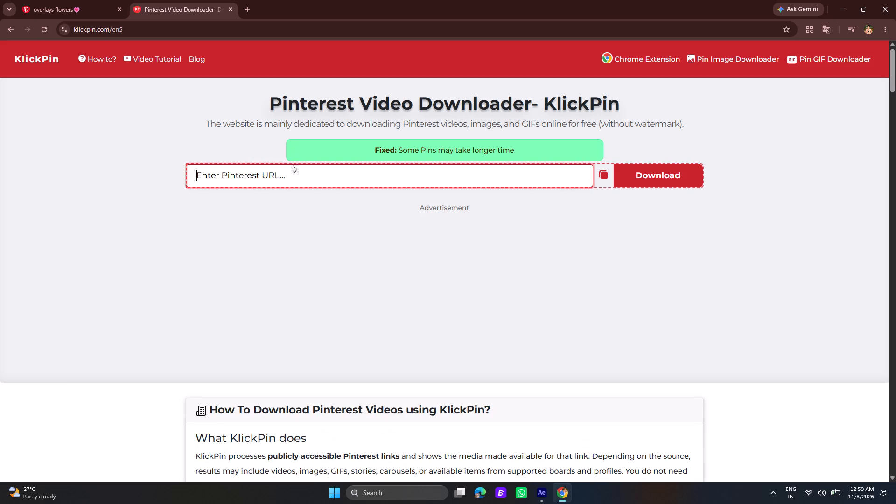
click(290, 172)
key(ctrl+v)
click(646, 181)
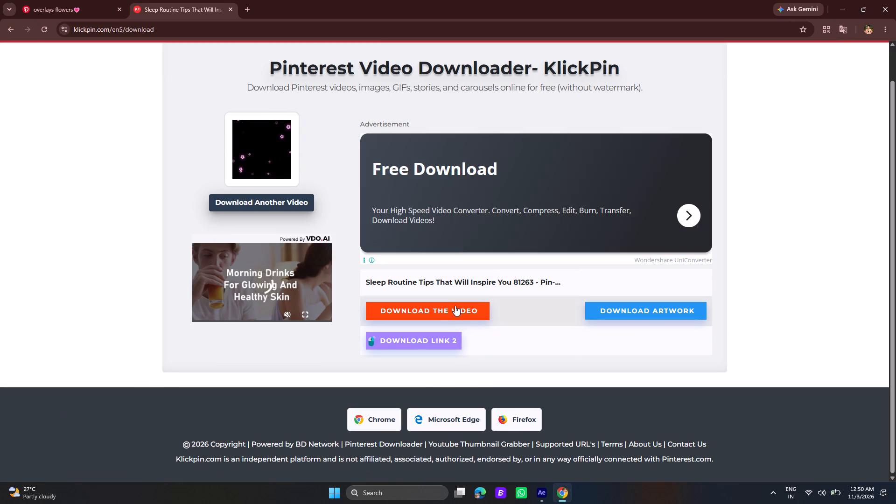
click(451, 310)
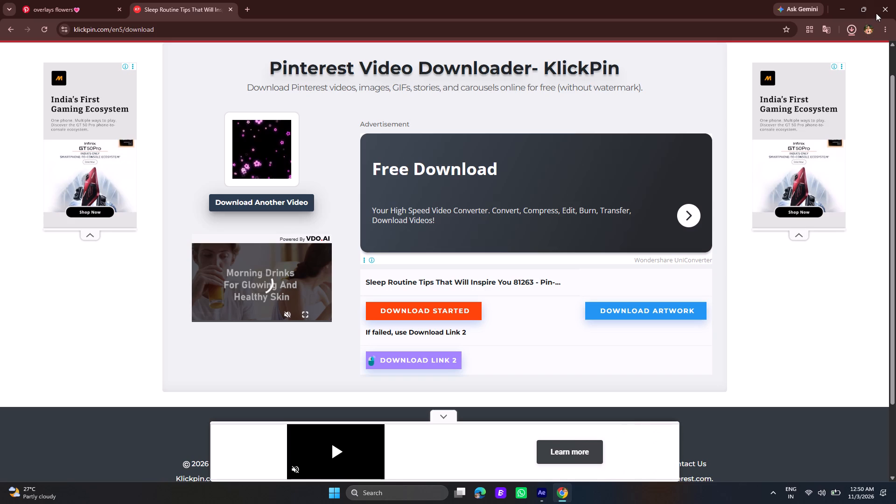
click(879, 10)
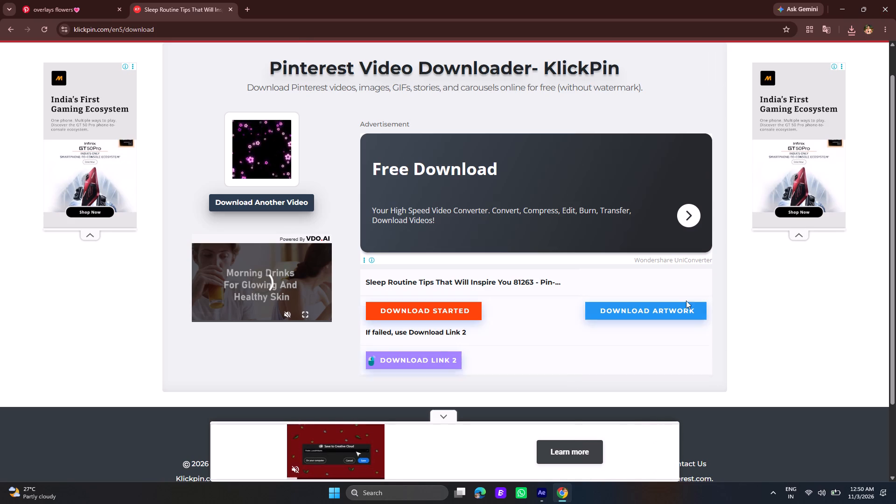
Switch to After Effects, return the playhead to the start of Comp 1 and import the downloaded KlickPin flowers video as footage.
click(553, 489)
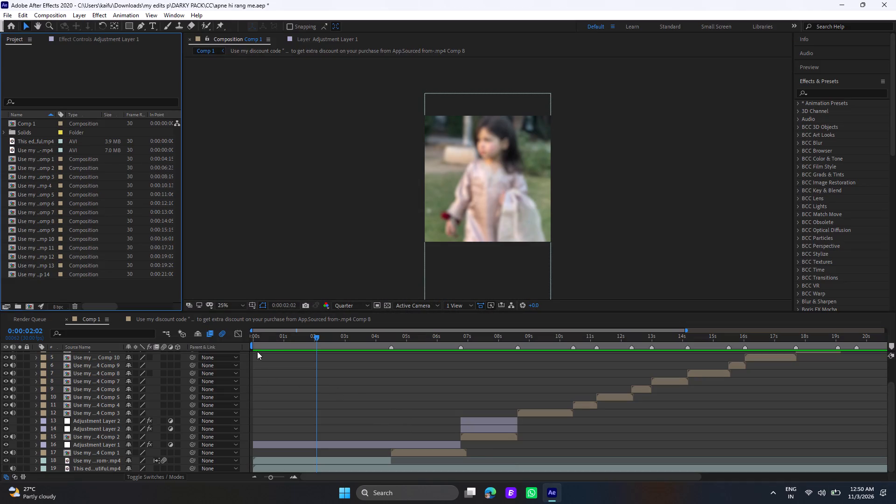
click(256, 337)
drag(256, 337, 248, 337)
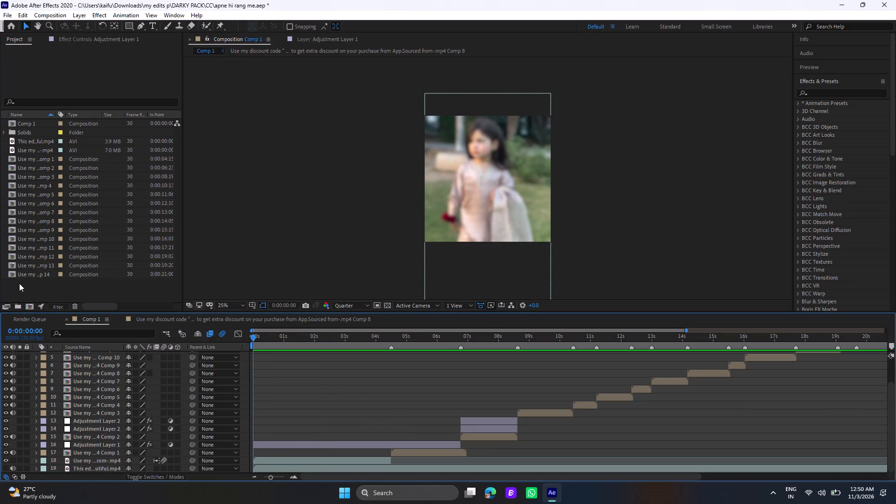
double_click(19, 283)
click(103, 113)
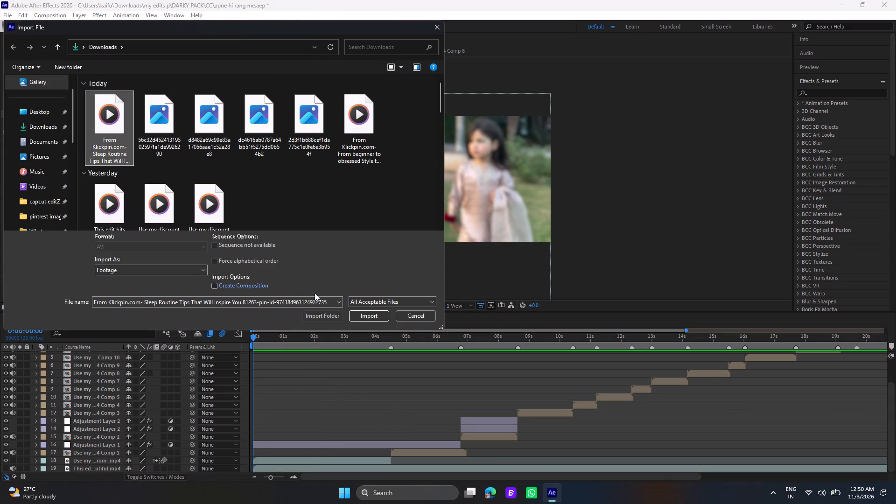
click(357, 316)
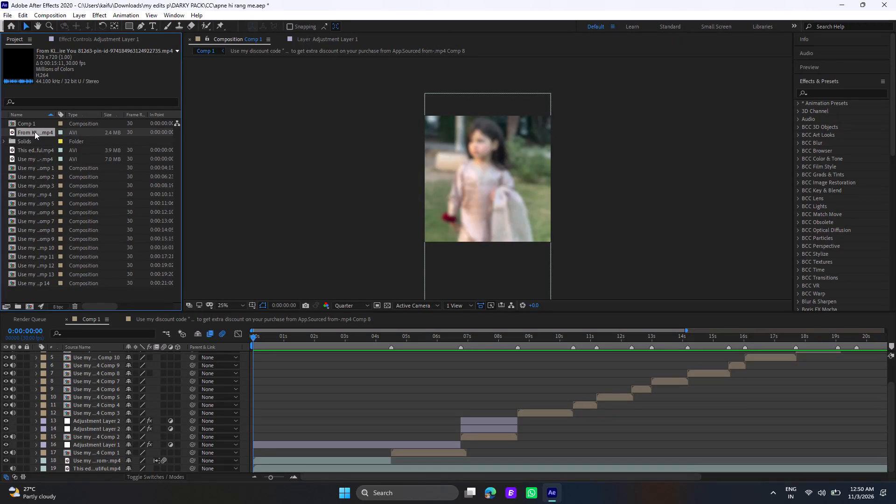
Add the flowers video to Comp 1 directly below Adjustment Layer 1, starting at the beginning of the timeline.
drag(35, 131, 251, 417)
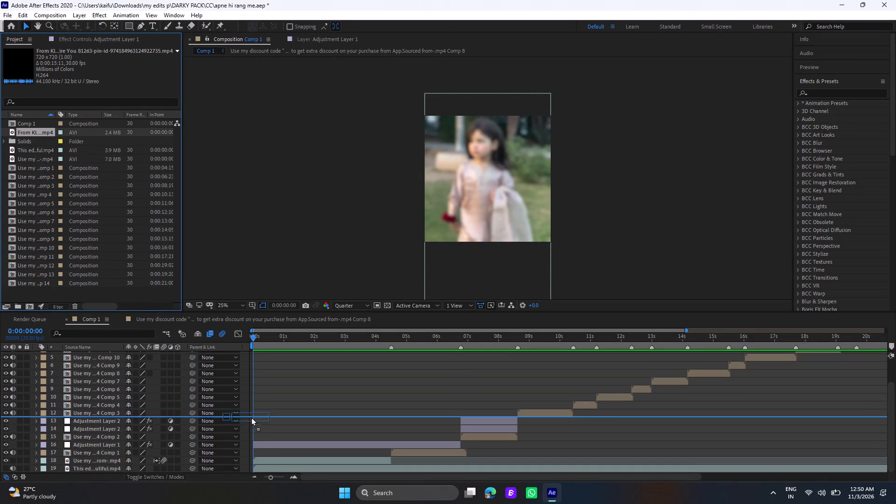
drag(251, 417, 262, 447)
drag(275, 450, 266, 451)
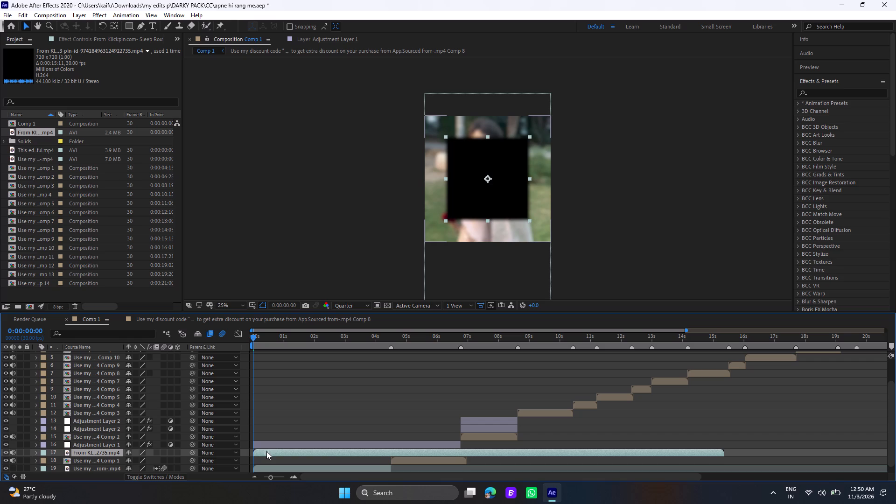
drag(266, 451, 267, 453)
Preview the overlay's opening, split the flowers layer at 0:00:01:12 and delete the part before the cut.
key(space)
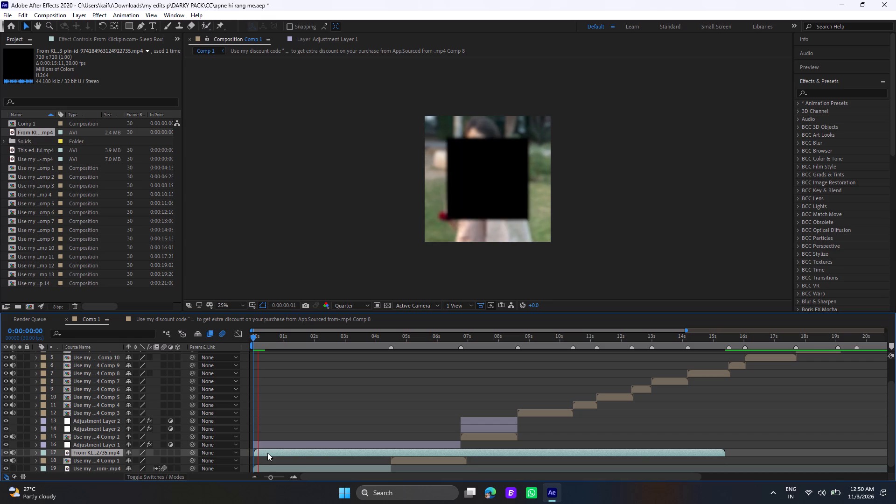
key(space)
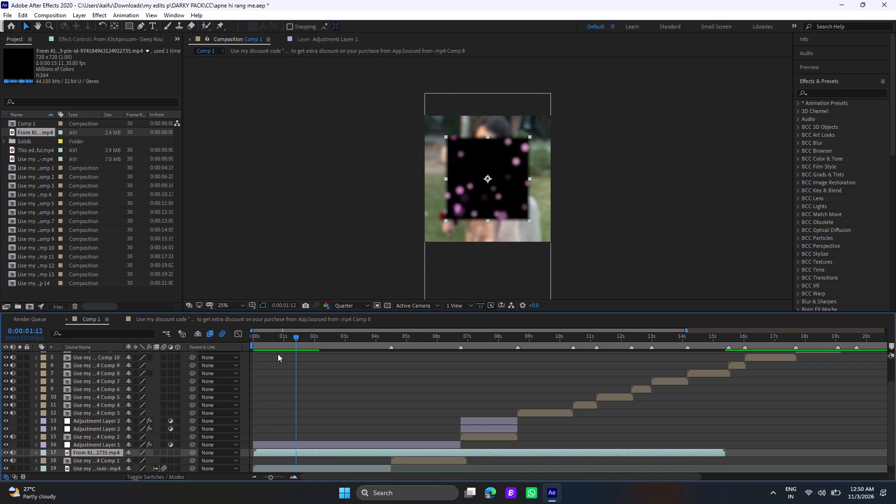
click(287, 452)
key(ctrl+shift+d)
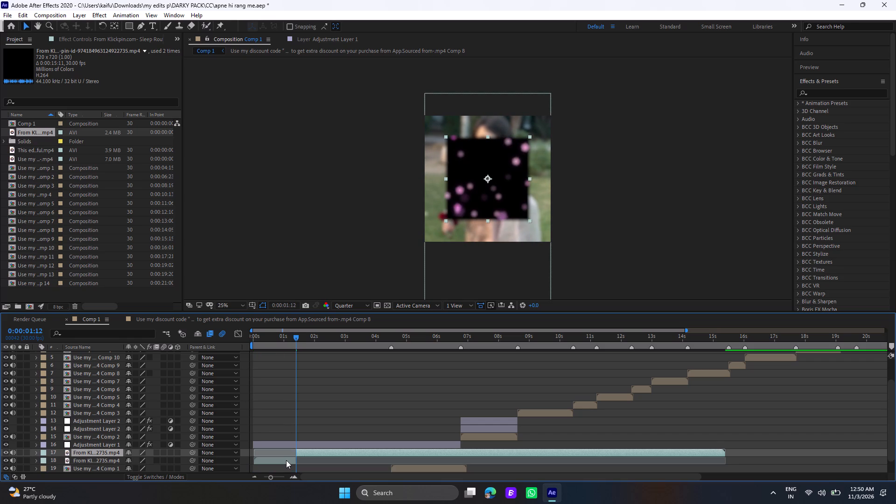
click(286, 460)
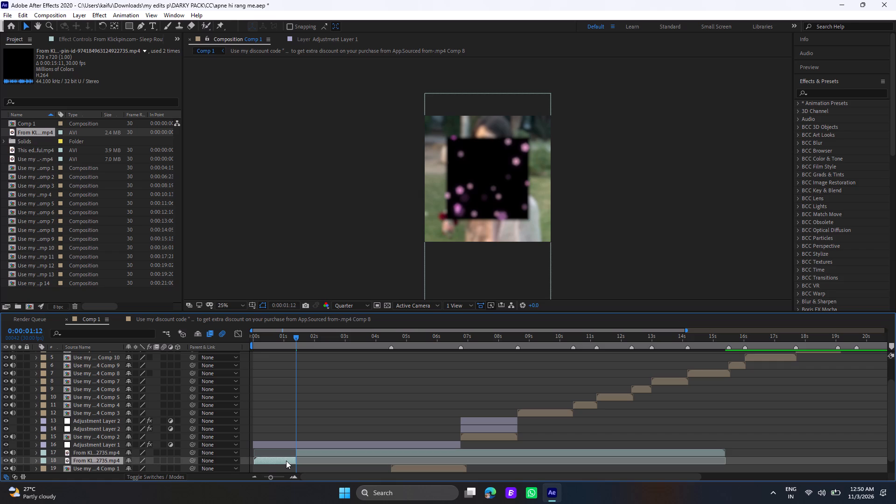
key(Delete)
Move the trimmed flowers layer earlier so that it begins exactly at the start of the composition.
drag(308, 453, 286, 452)
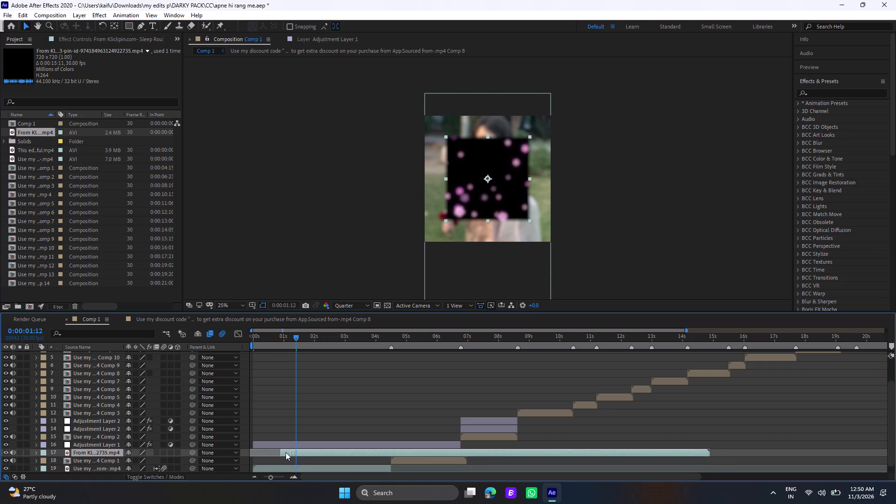
drag(286, 452, 265, 456)
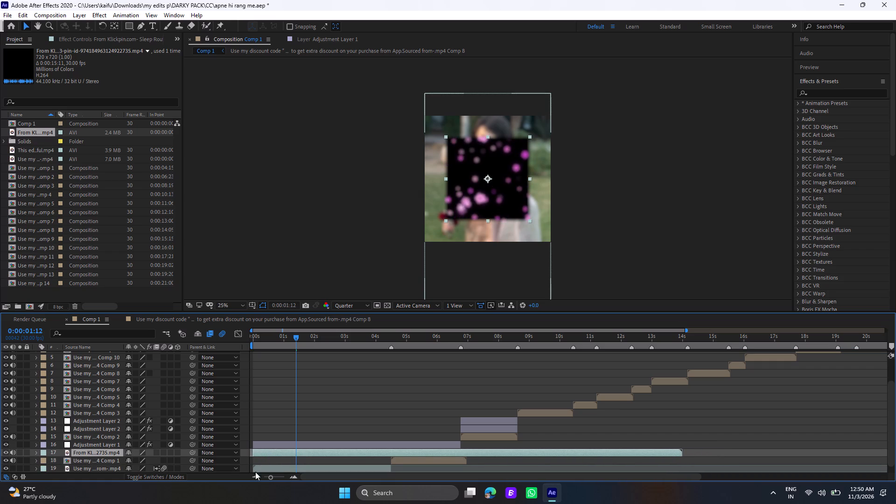
drag(269, 476, 273, 479)
drag(273, 479, 287, 483)
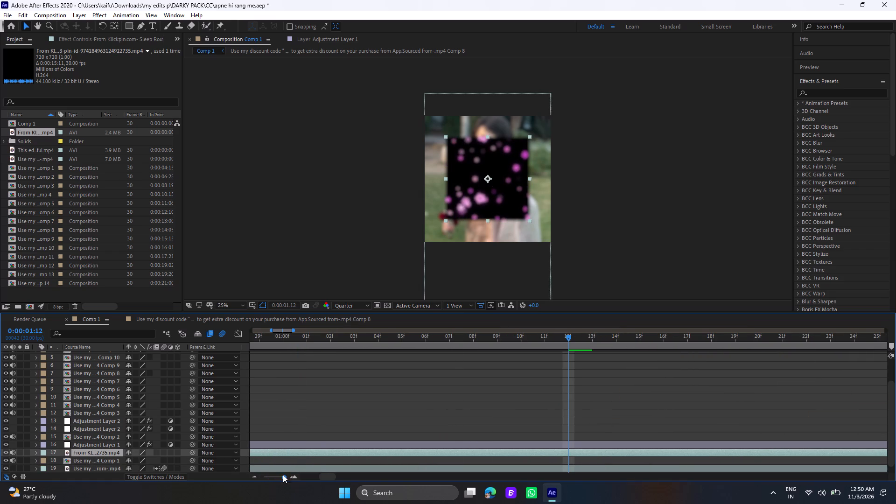
drag(319, 477, 289, 476)
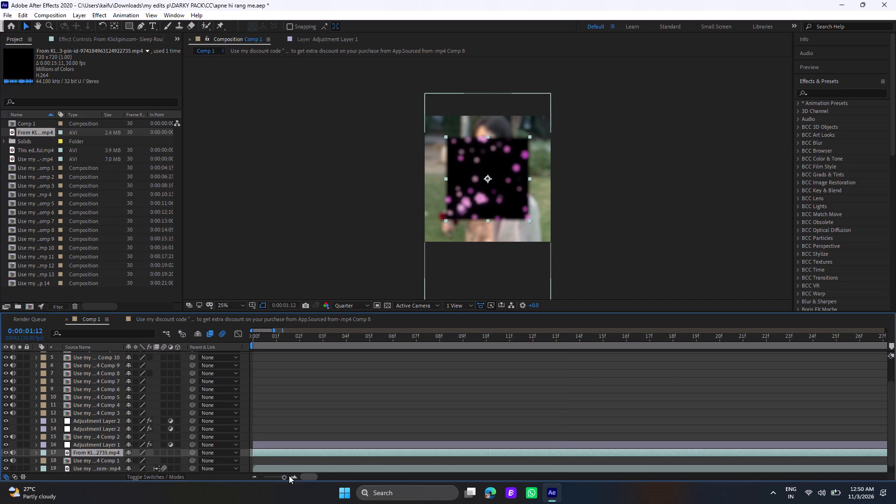
drag(289, 476, 282, 476)
drag(271, 453, 280, 454)
drag(280, 478, 272, 476)
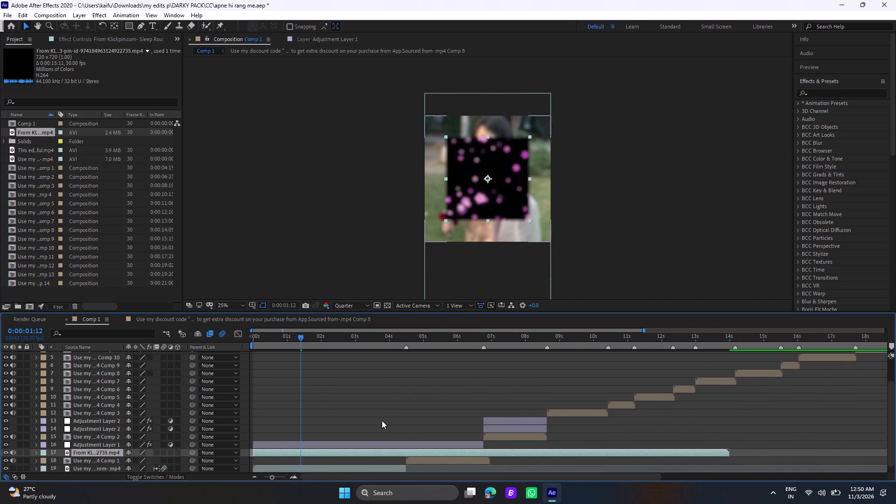
Split the flowers layer at 0:00:06:23, where Adjustment Layer 1 ends, and delete the part after the cut.
click(482, 336)
click(482, 336)
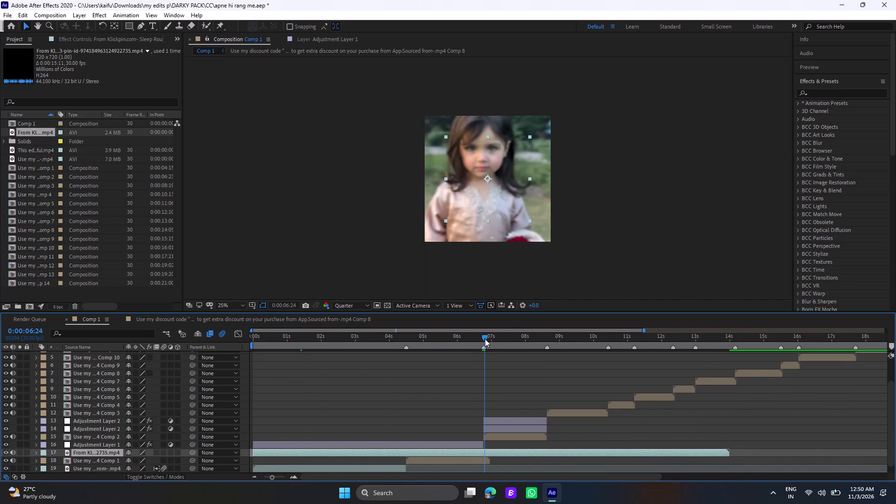
click(483, 339)
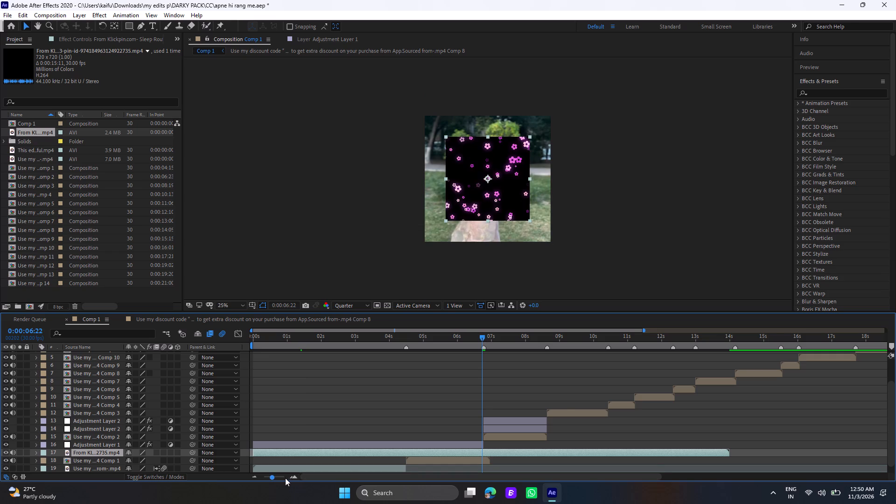
click(283, 476)
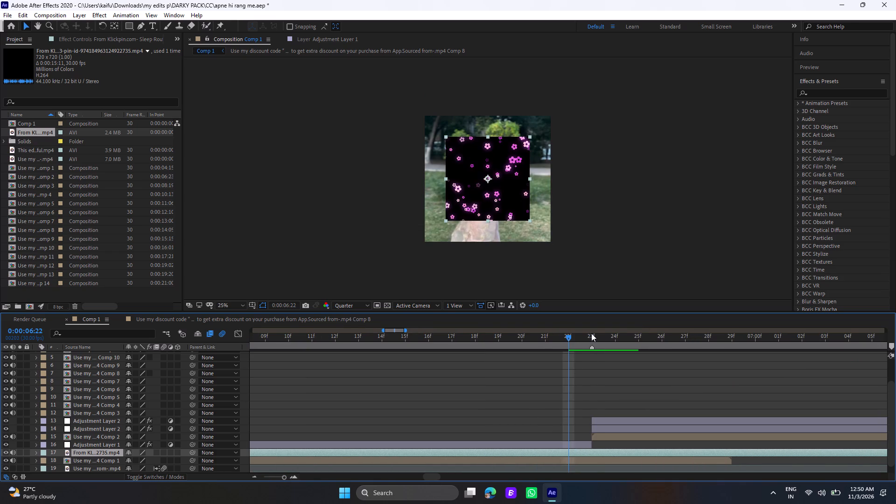
click(591, 333)
click(597, 450)
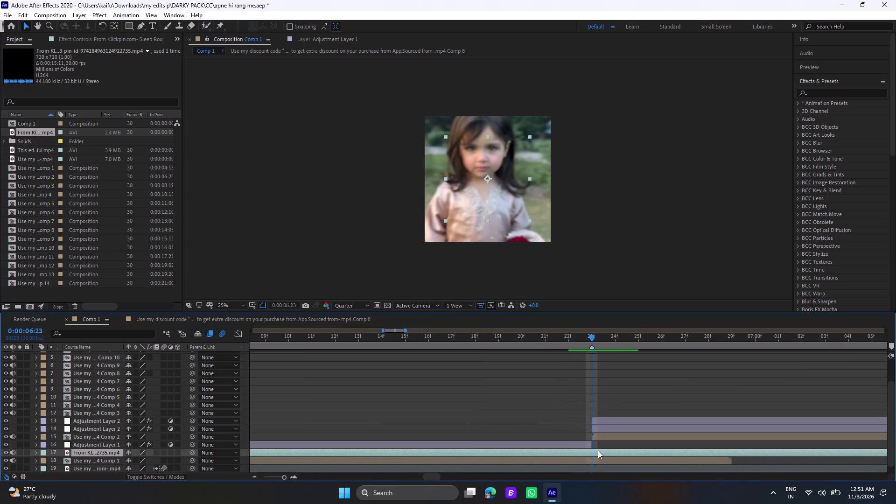
key(ctrl+shift+d)
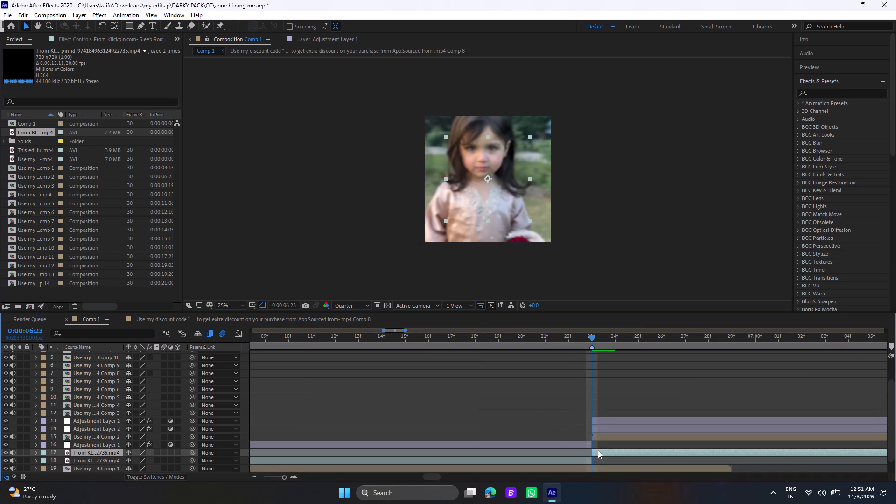
key(Delete)
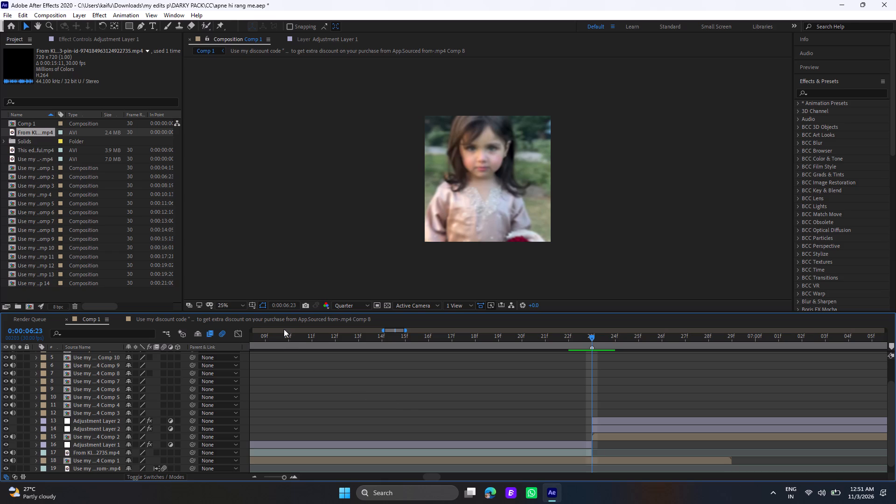
Set the flowers layer's scale to 150% so that it covers the whole frame.
click(279, 336)
drag(279, 336, 248, 340)
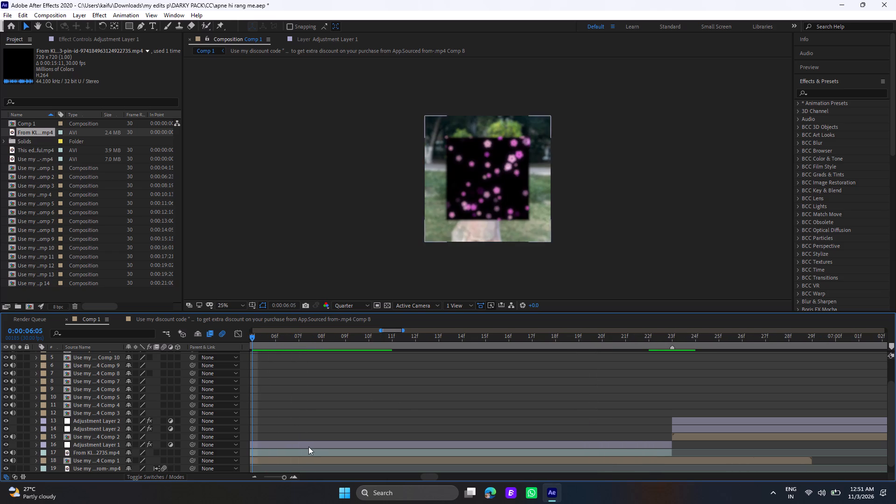
click(309, 450)
click(311, 446)
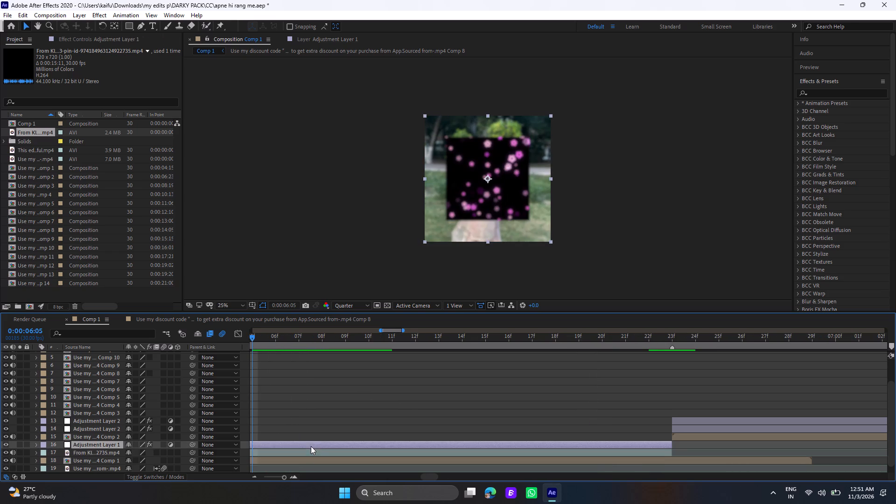
click(313, 450)
key(s)
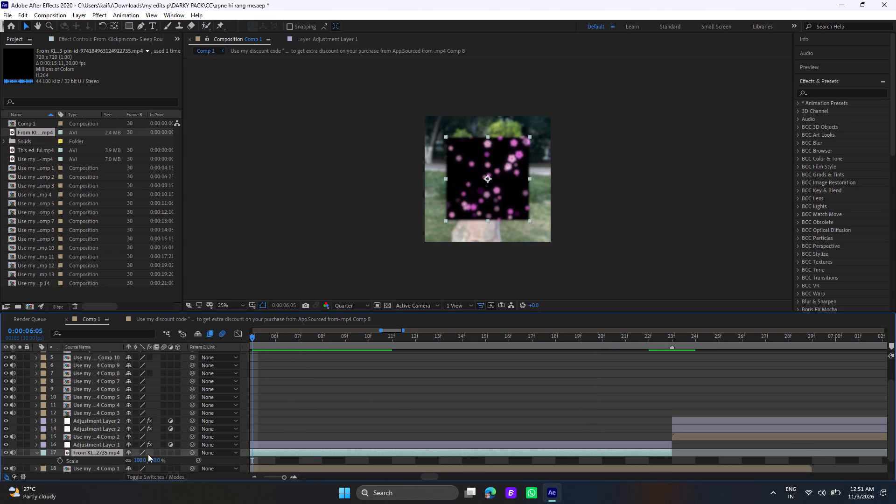
click(139, 459)
key(BackSpace)
text(150)
key(Return)
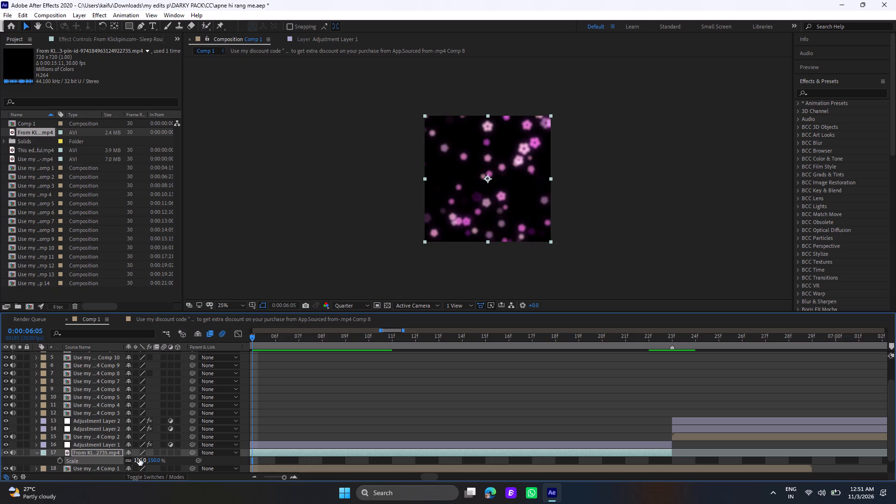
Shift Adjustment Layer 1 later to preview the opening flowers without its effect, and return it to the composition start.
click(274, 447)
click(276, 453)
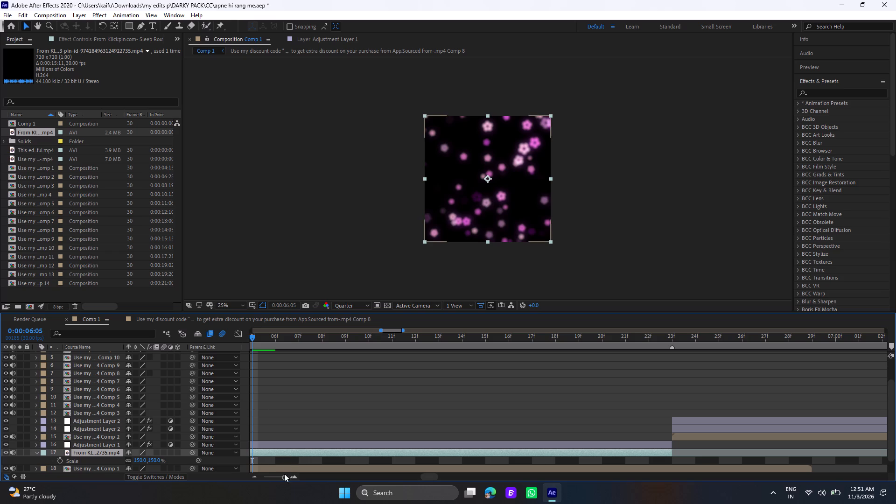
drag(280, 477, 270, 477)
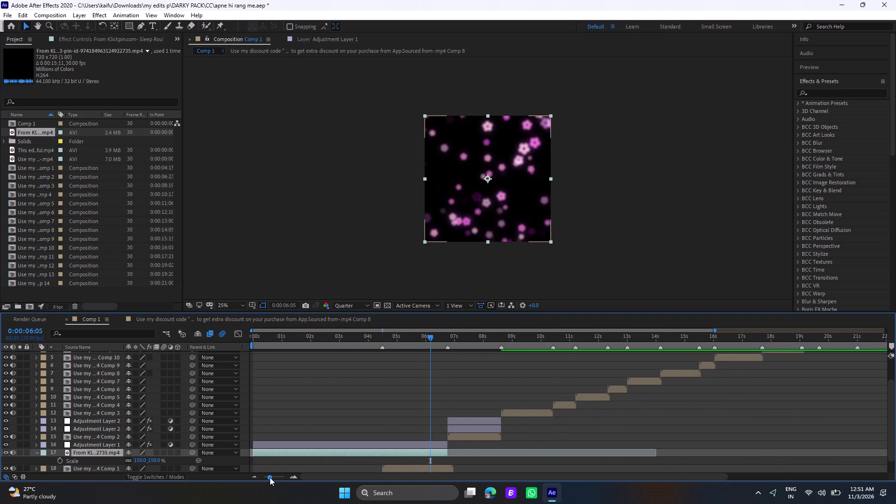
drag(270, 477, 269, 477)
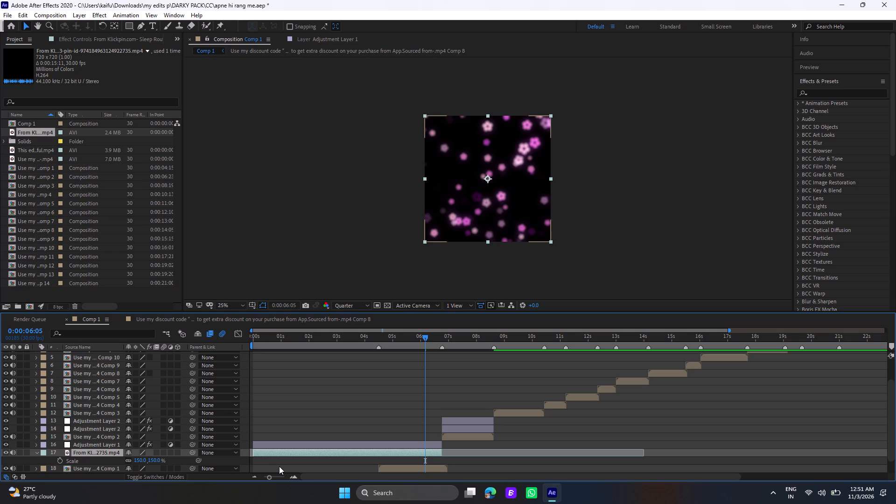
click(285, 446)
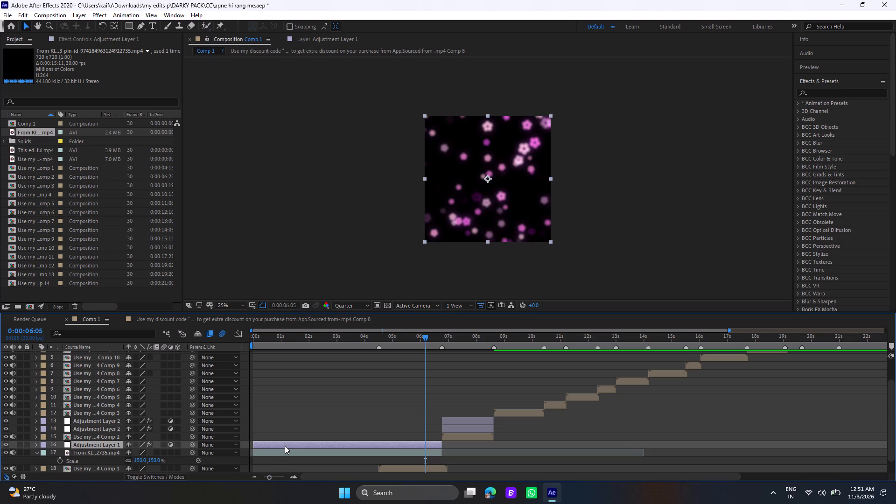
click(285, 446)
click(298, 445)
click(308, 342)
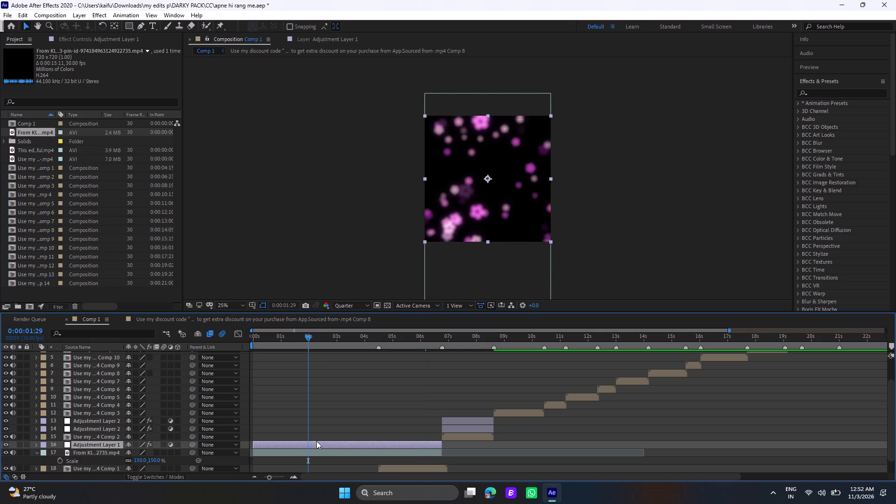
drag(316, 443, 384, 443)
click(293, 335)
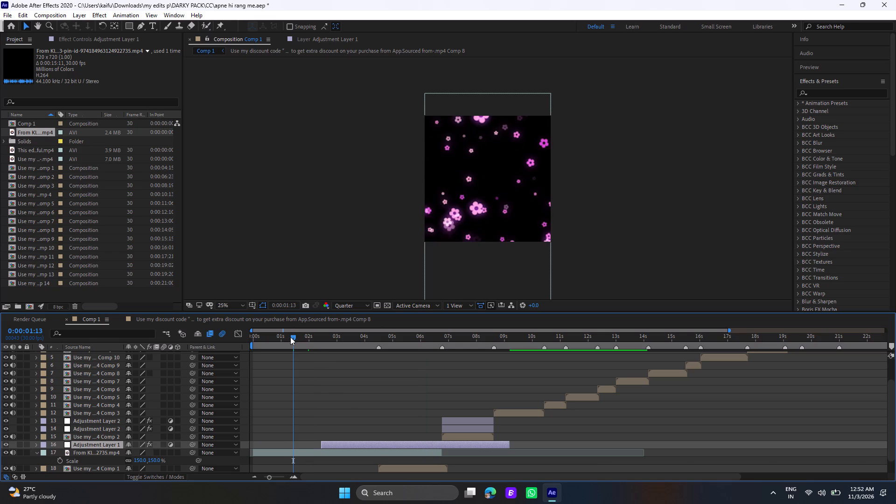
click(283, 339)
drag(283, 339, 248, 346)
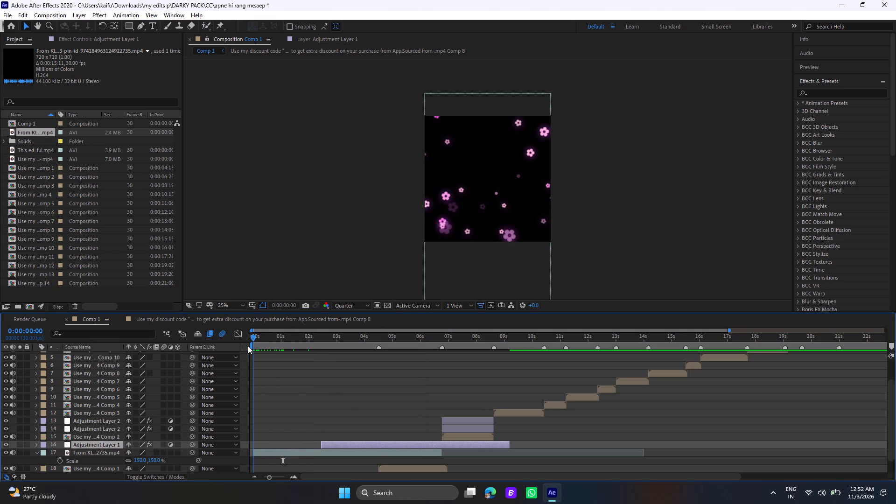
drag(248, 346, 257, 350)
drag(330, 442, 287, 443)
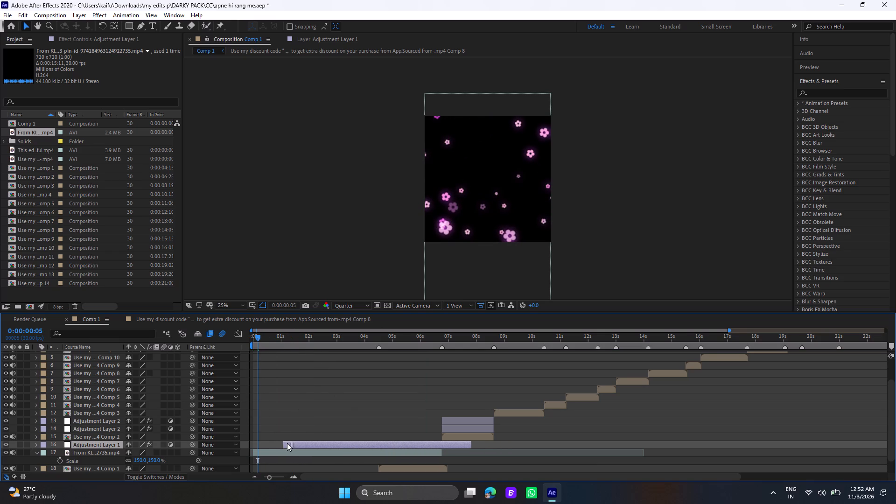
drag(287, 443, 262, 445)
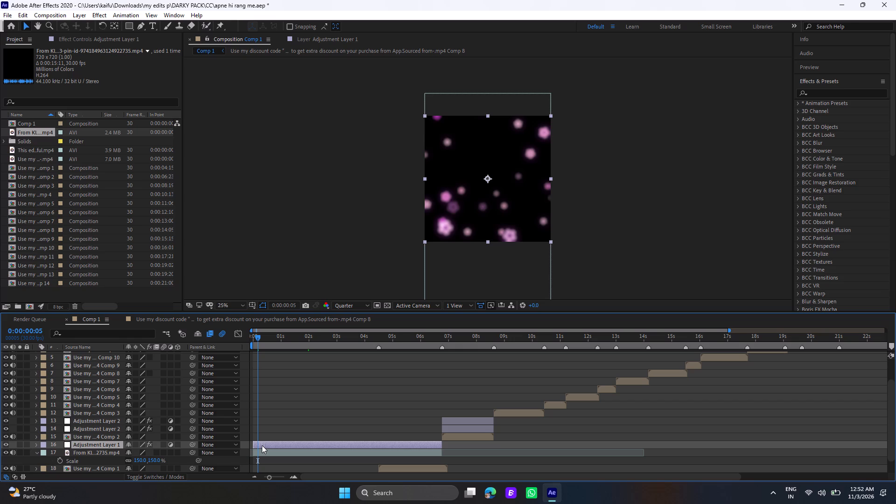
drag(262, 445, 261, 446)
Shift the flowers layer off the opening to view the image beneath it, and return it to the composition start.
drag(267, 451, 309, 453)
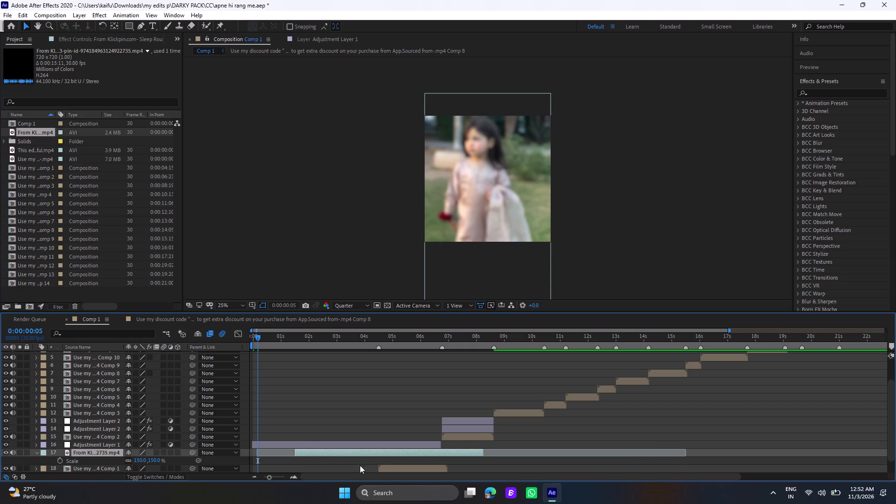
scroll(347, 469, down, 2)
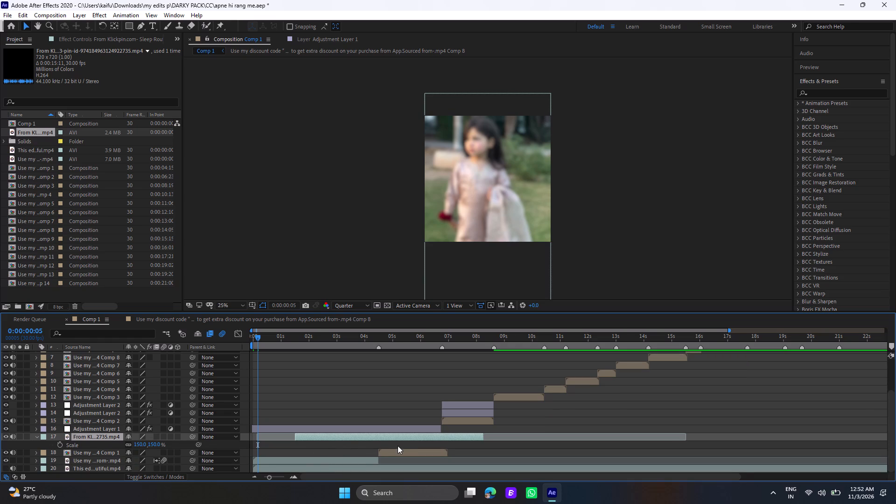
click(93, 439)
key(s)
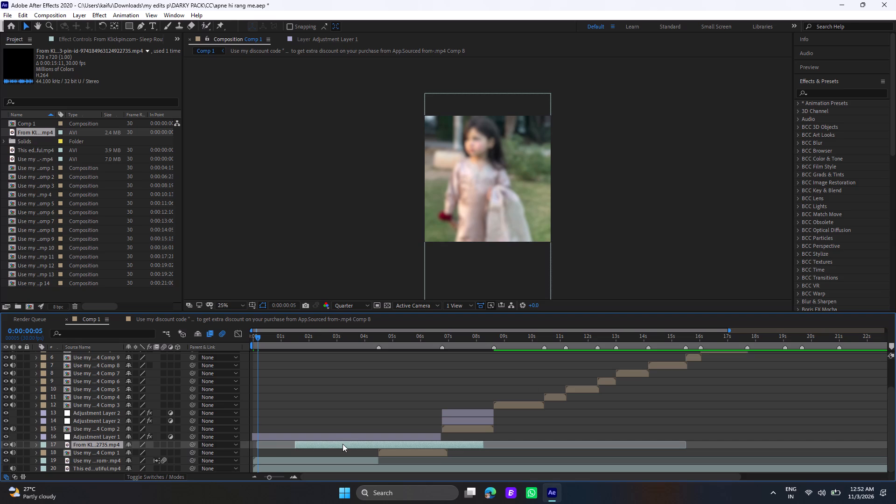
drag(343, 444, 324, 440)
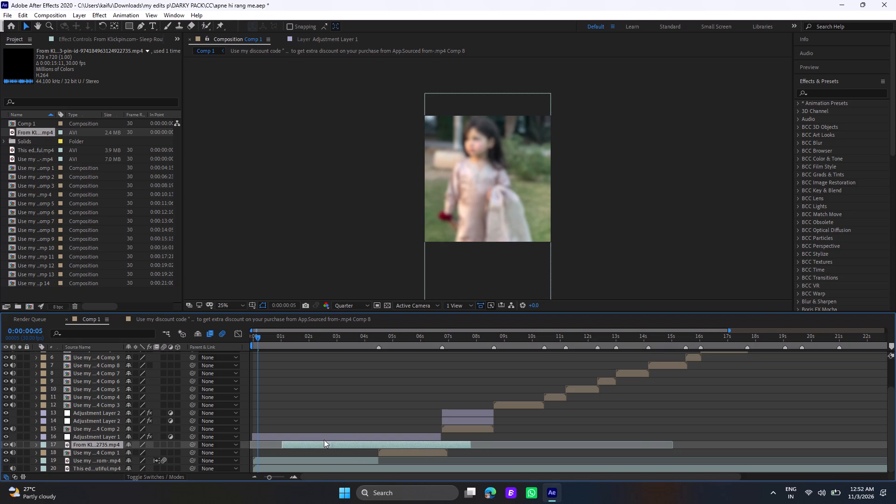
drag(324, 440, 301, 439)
Align the starts of Adjustment Layer 1 and the flowers layer exactly to 0:00:00:00 and check where both layers end.
drag(258, 335, 241, 339)
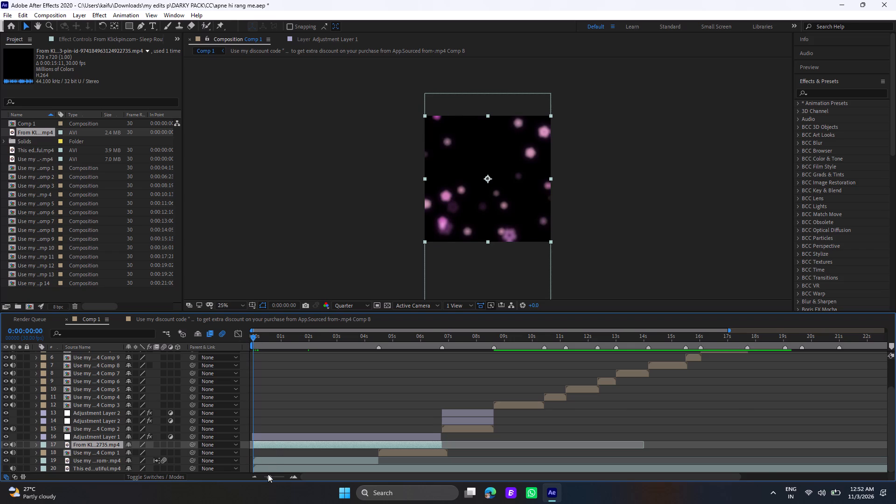
drag(268, 478, 294, 480)
drag(307, 476, 291, 476)
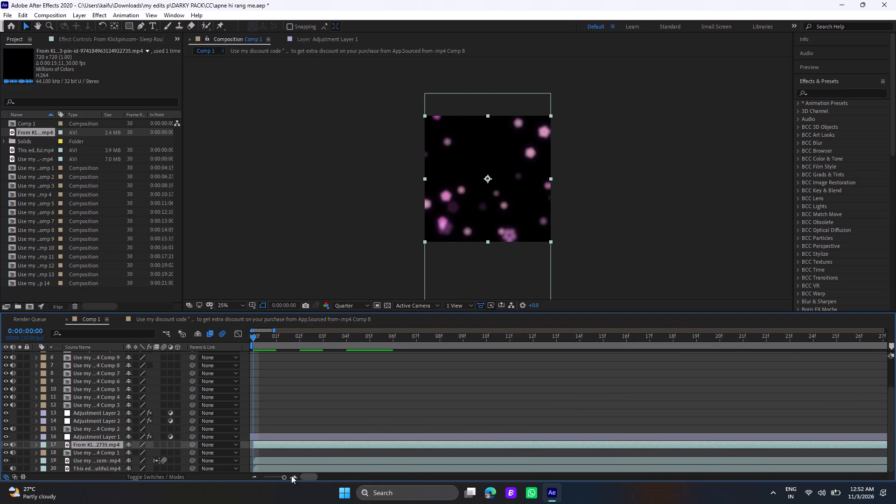
drag(291, 476, 285, 476)
drag(260, 436, 274, 436)
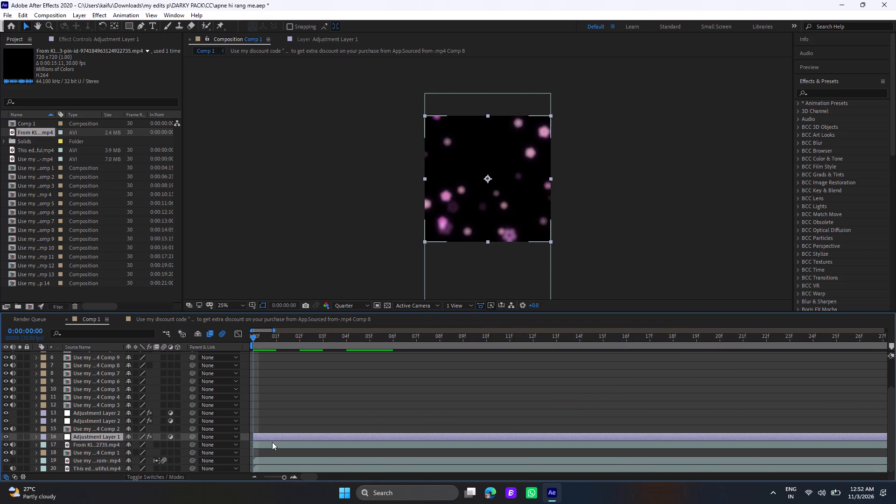
drag(272, 444, 277, 444)
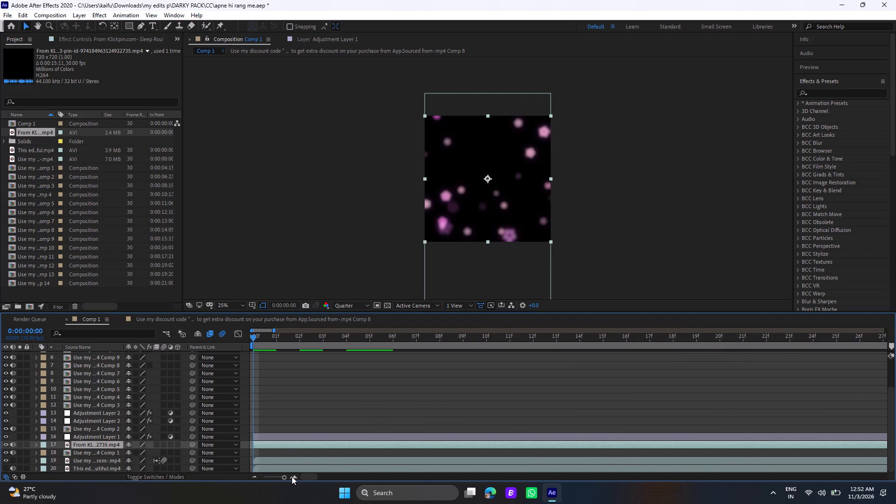
drag(309, 478, 328, 478)
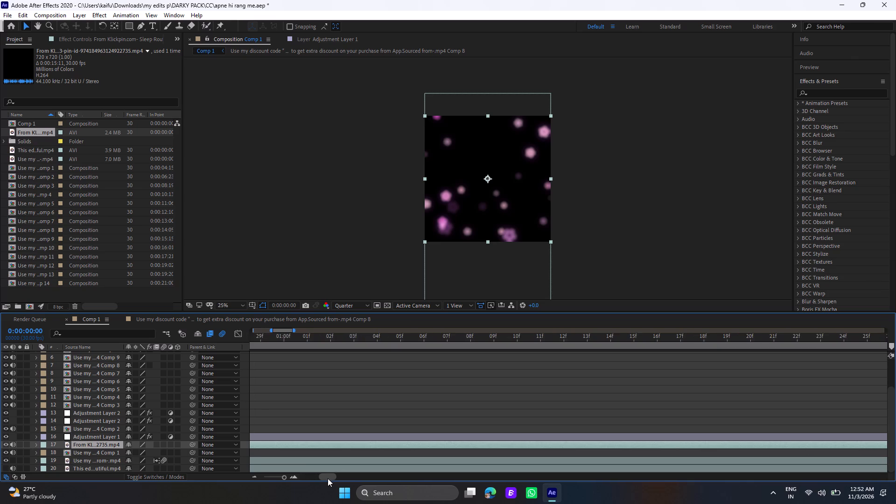
drag(328, 478, 400, 478)
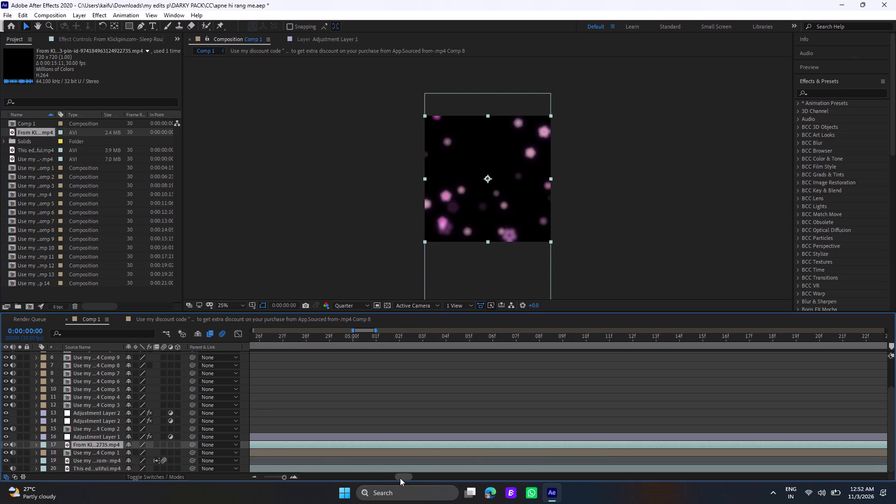
drag(400, 478, 436, 477)
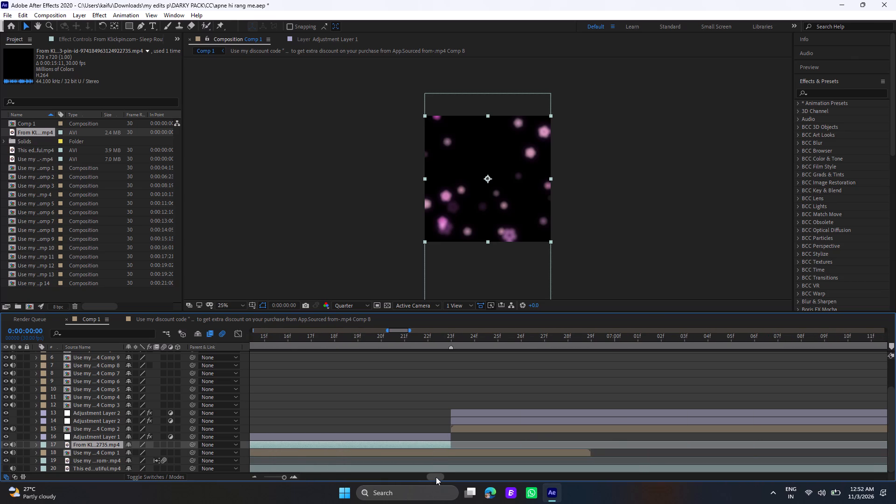
drag(436, 477, 397, 470)
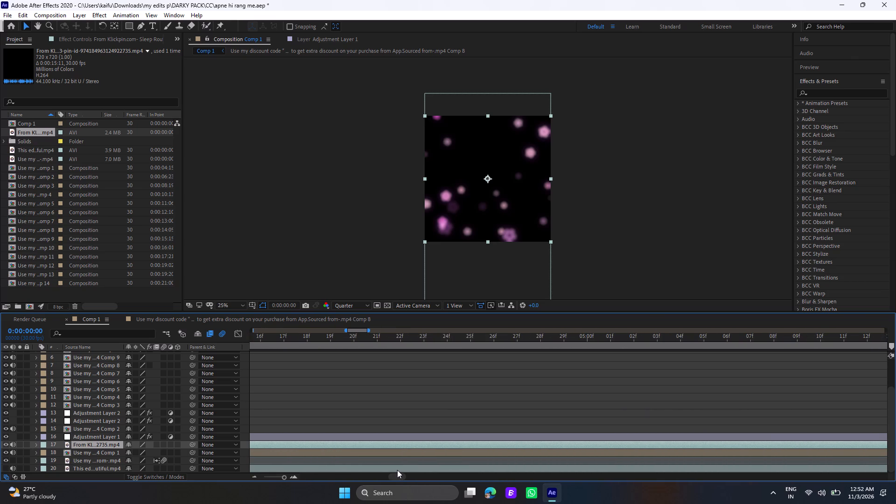
Set the flowers layer's blending mode to Add so that the footage beneath shows through its black background.
drag(274, 478, 269, 478)
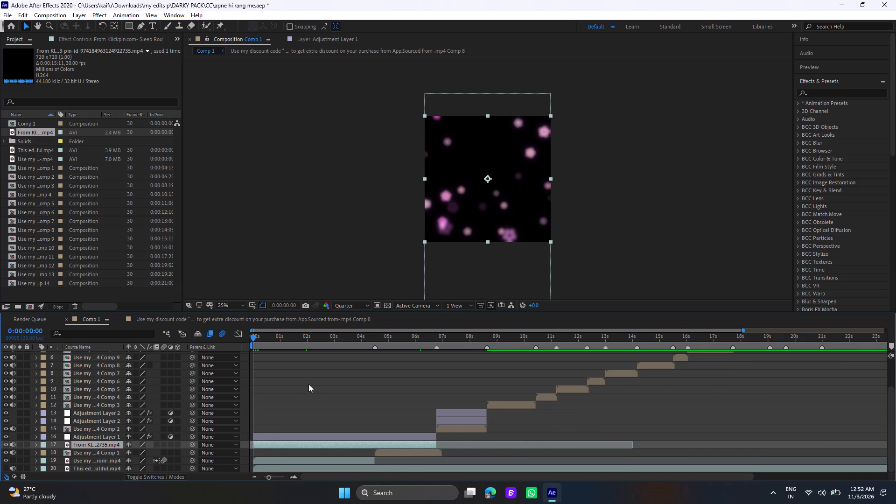
click(299, 436)
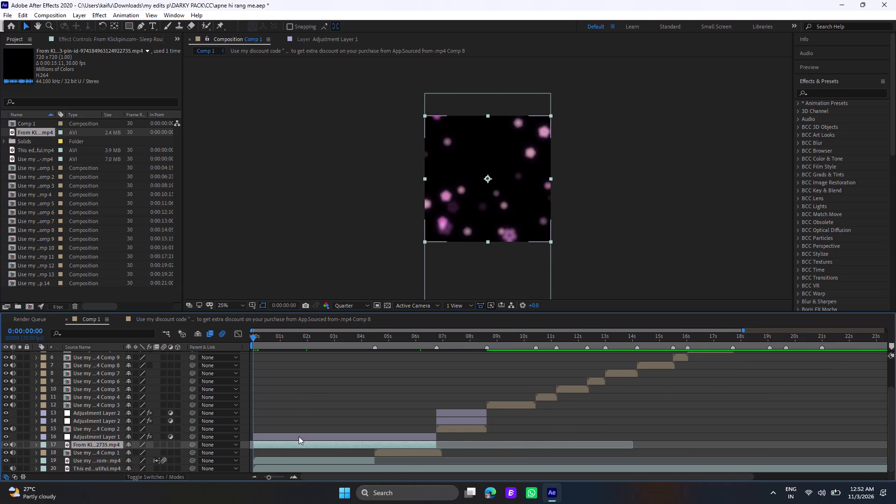
double_click(301, 442)
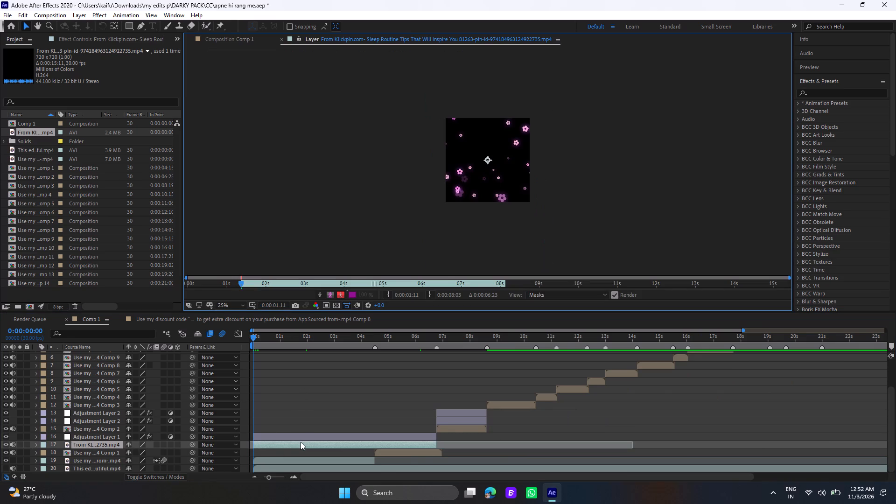
click(217, 40)
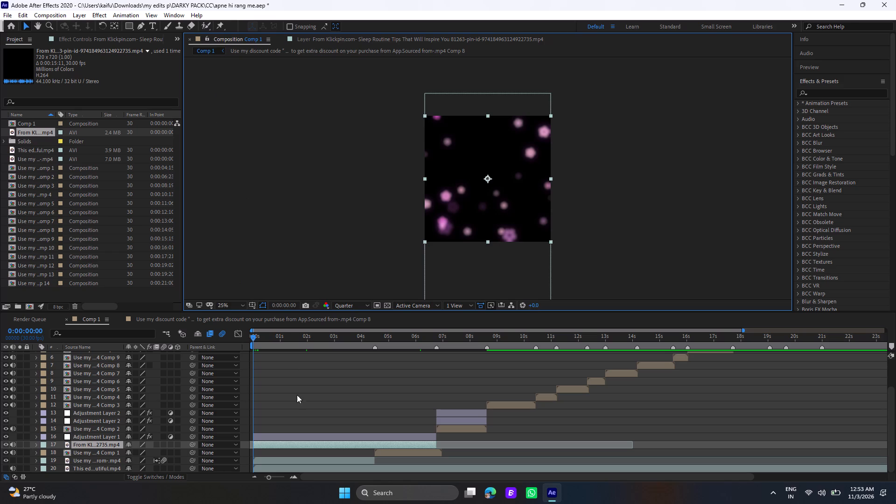
click(306, 446)
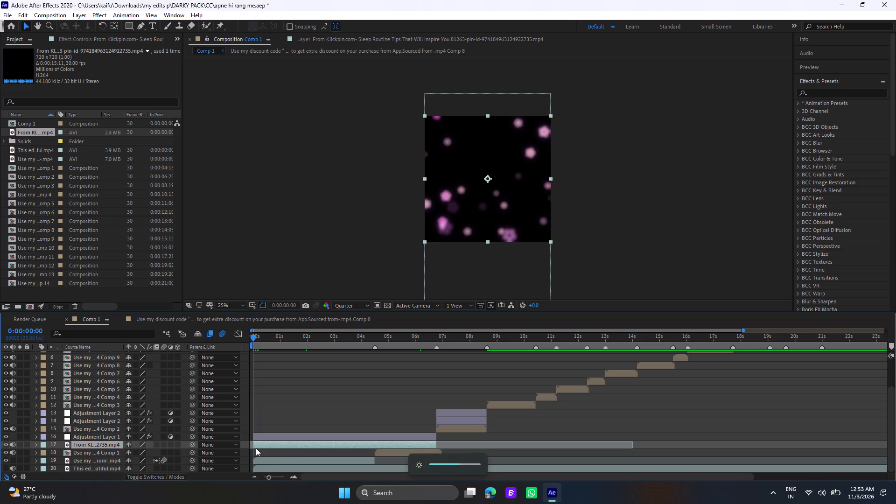
key(F4)
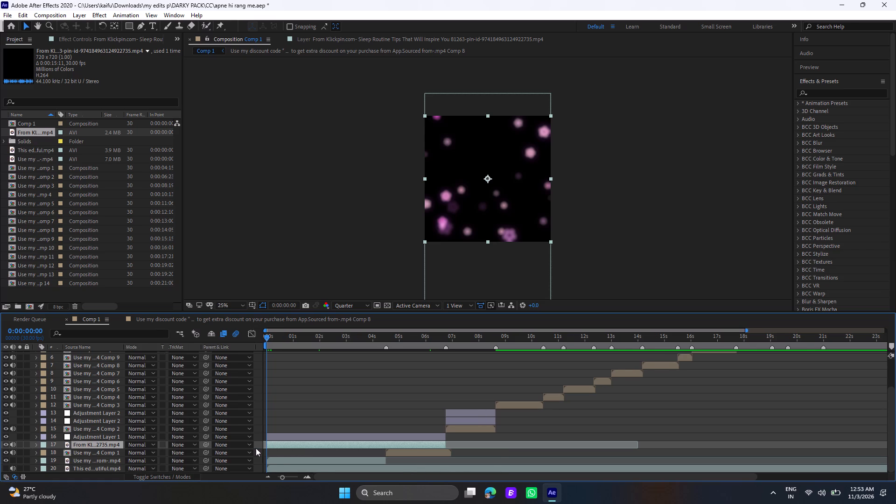
click(150, 445)
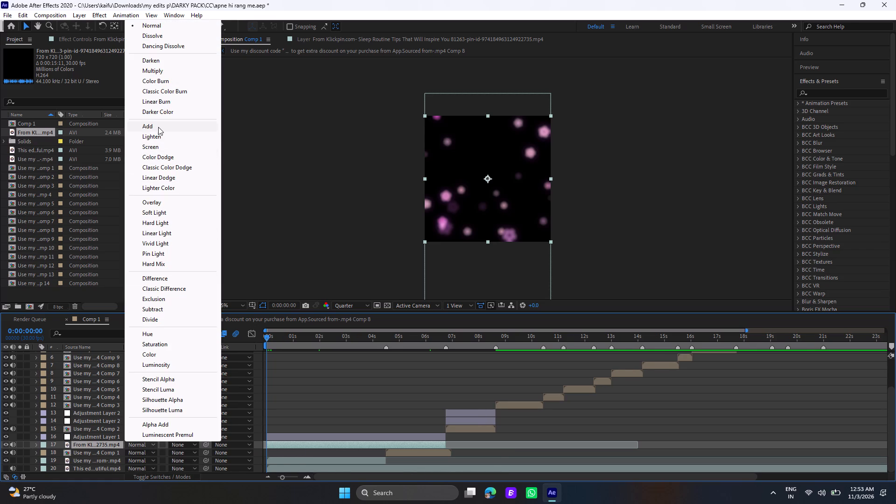
click(158, 126)
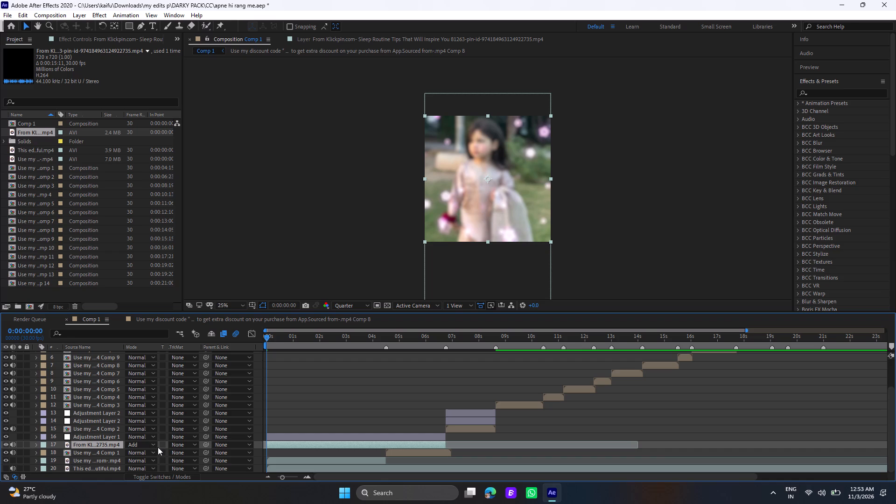
key(F4)
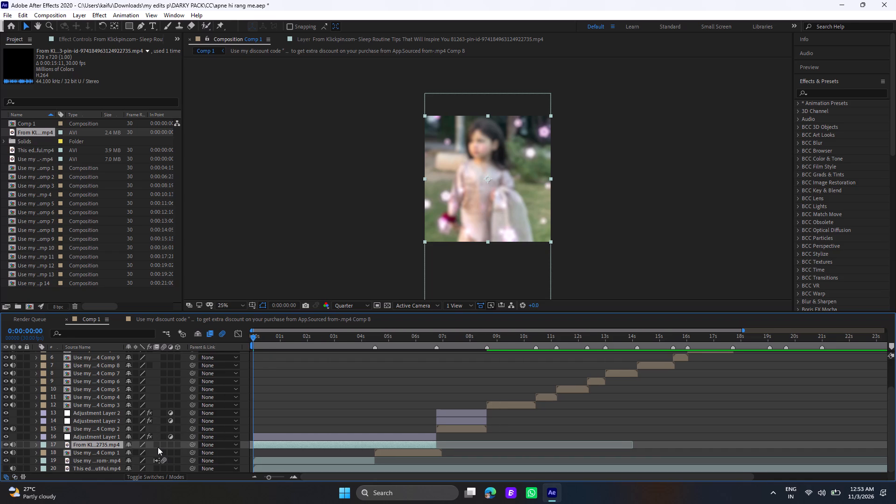
Duplicate the flowers layer in place over the opening section of the composition.
click(265, 444)
key(ctrl+d)
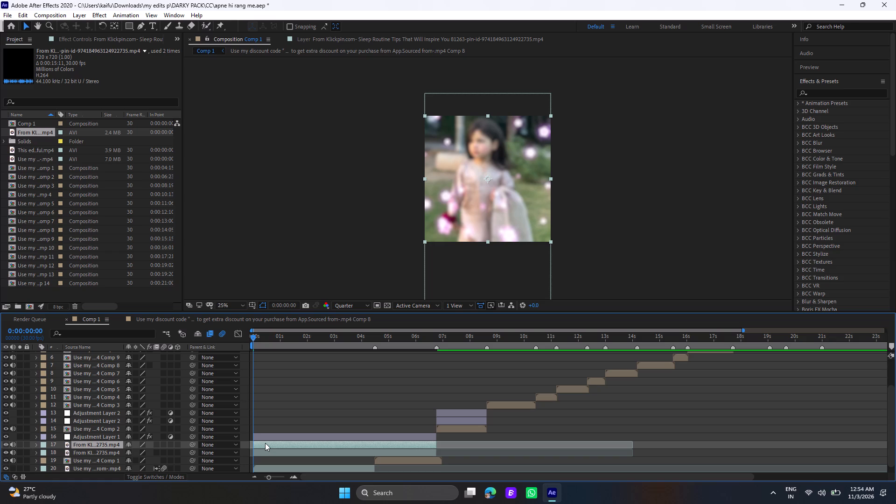
Rotate the upper copy of the flowers layer by 180° so its flowers fall in different places.
click(260, 447)
key(r)
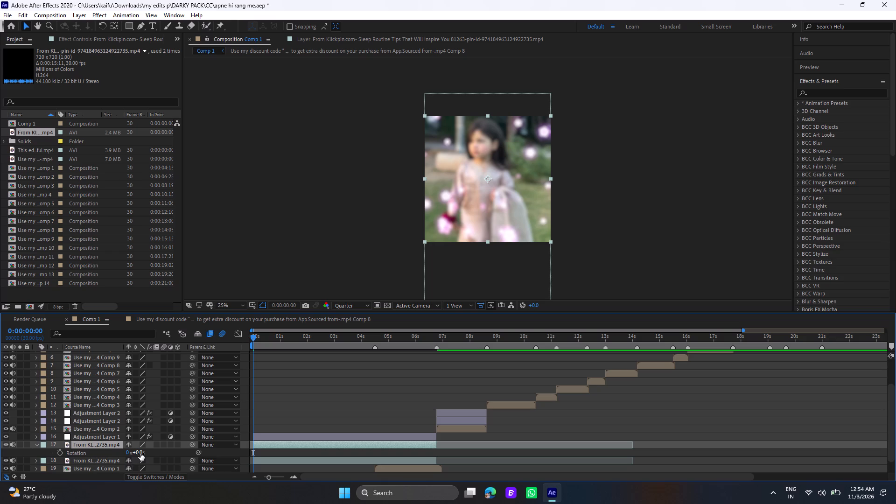
click(140, 454)
key(BackSpace)
text(180)
key(Return)
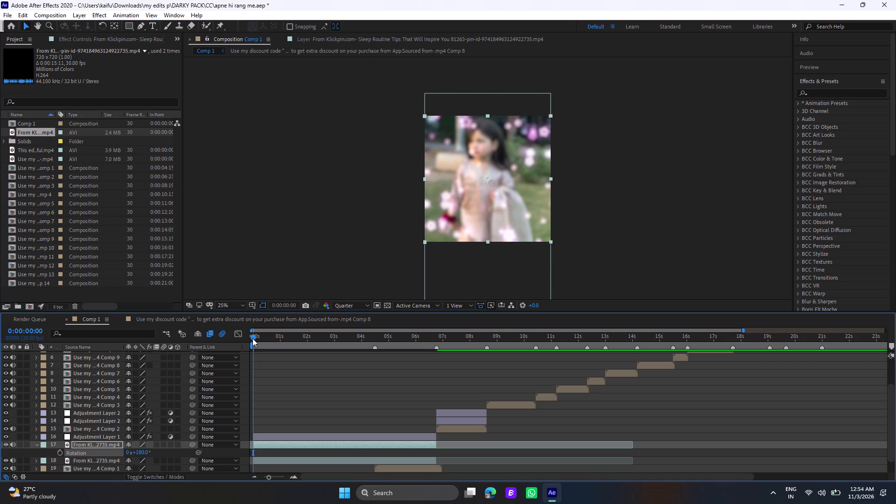
Play back Comp 1 from the start to review the doubled flowers overlay, and return to 0:00:00:00.
key(space)
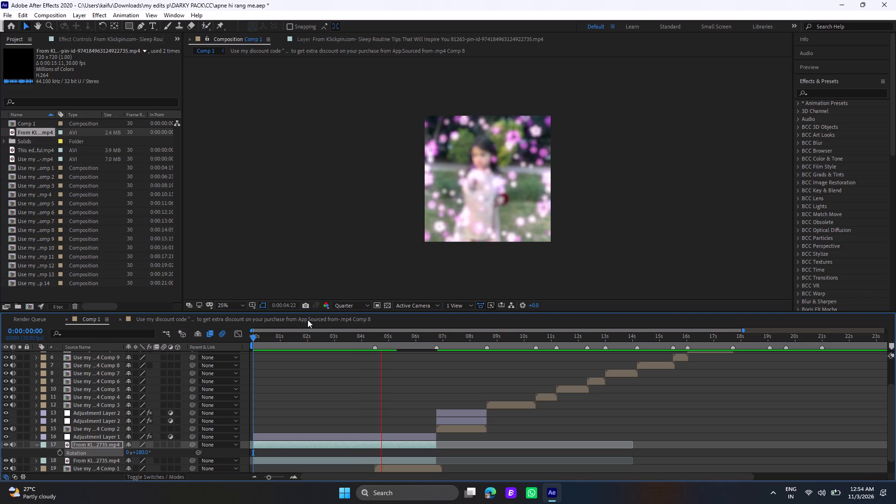
click(339, 336)
drag(339, 336, 219, 348)
drag(213, 349, 205, 349)
drag(203, 350, 193, 352)
double_click(189, 352)
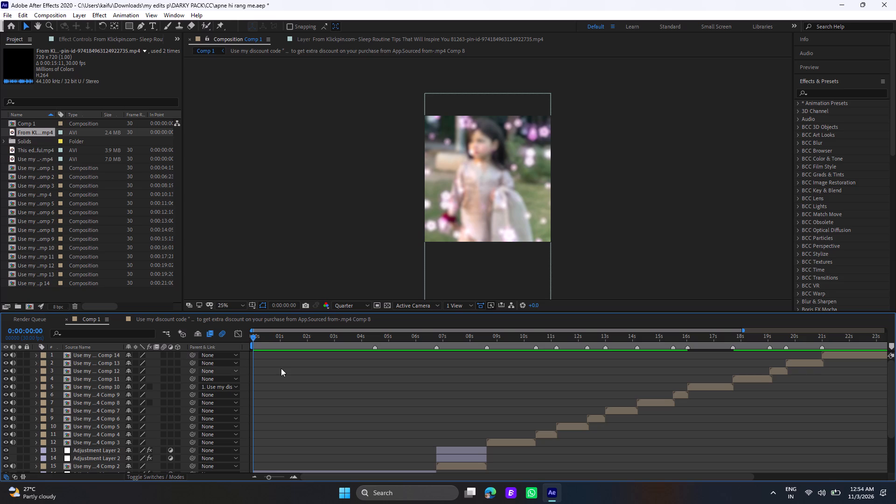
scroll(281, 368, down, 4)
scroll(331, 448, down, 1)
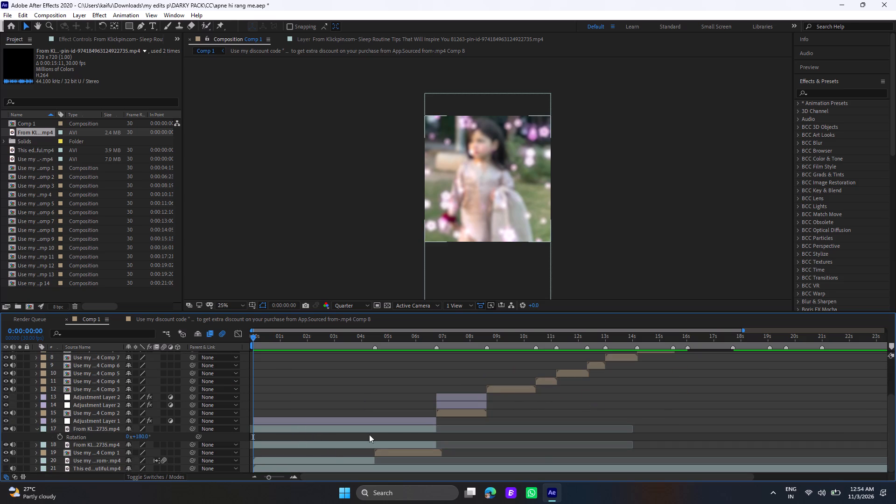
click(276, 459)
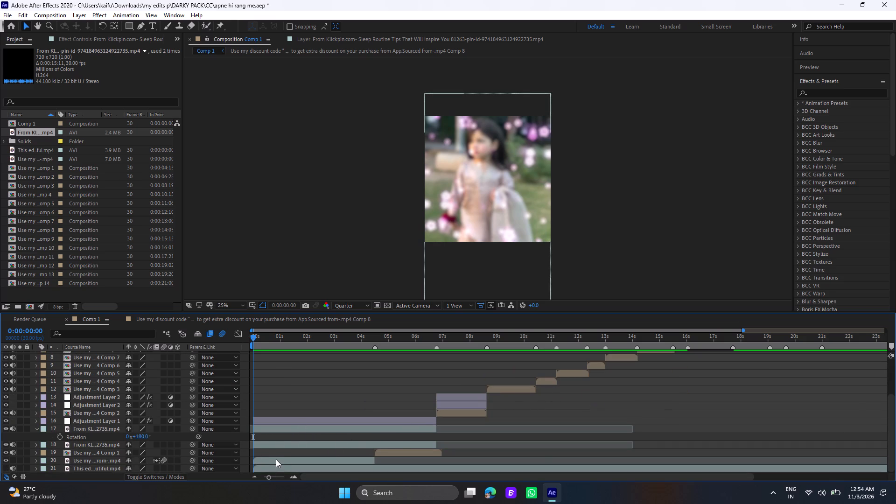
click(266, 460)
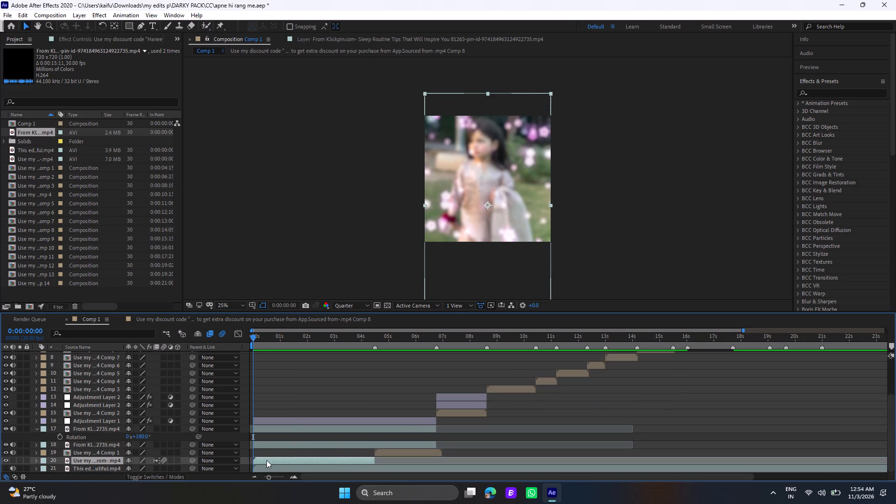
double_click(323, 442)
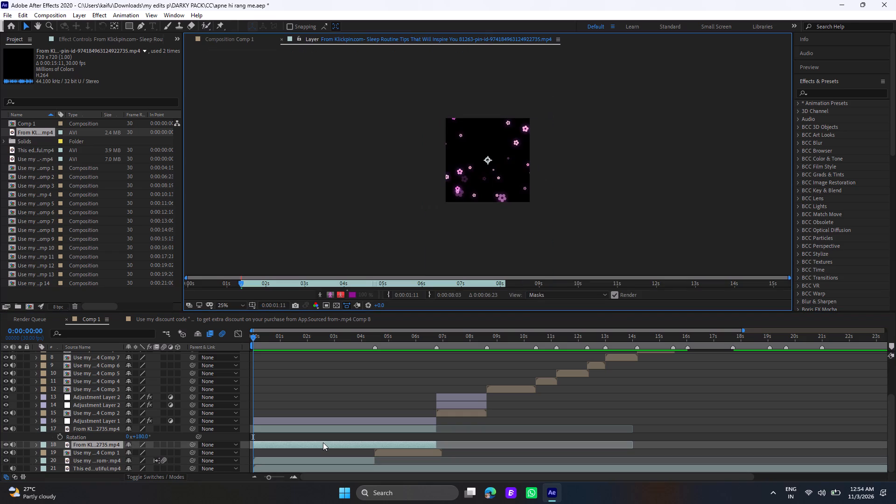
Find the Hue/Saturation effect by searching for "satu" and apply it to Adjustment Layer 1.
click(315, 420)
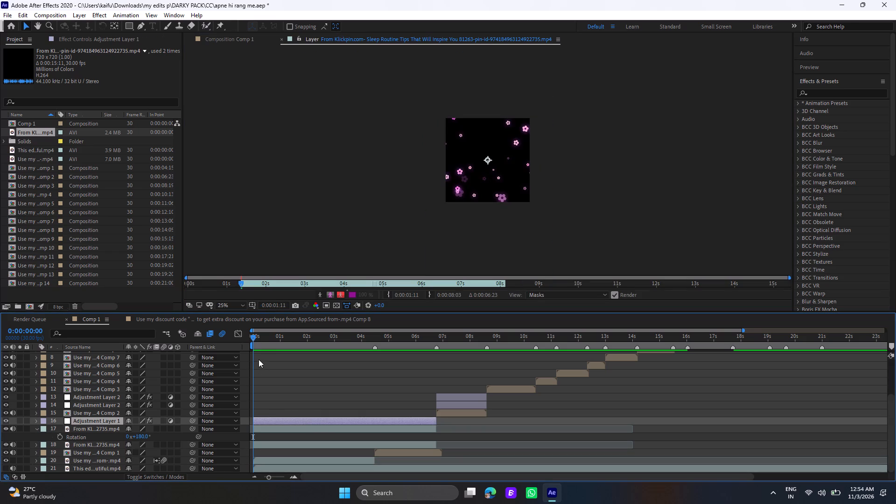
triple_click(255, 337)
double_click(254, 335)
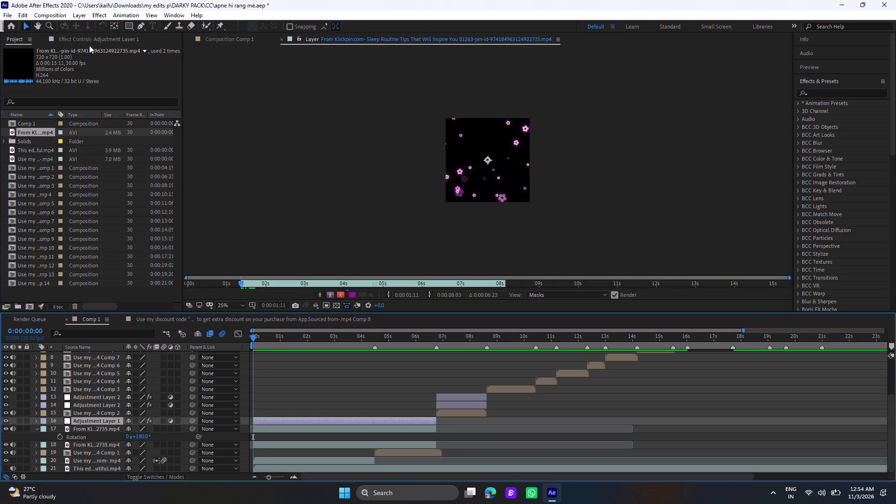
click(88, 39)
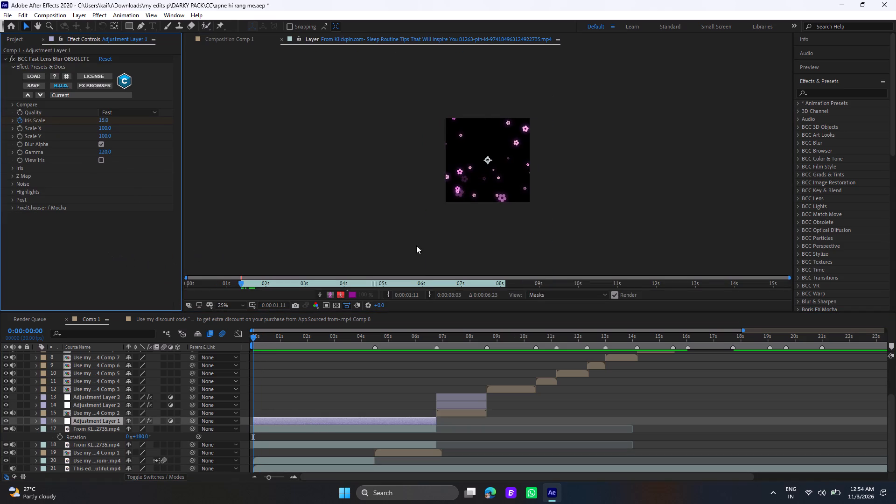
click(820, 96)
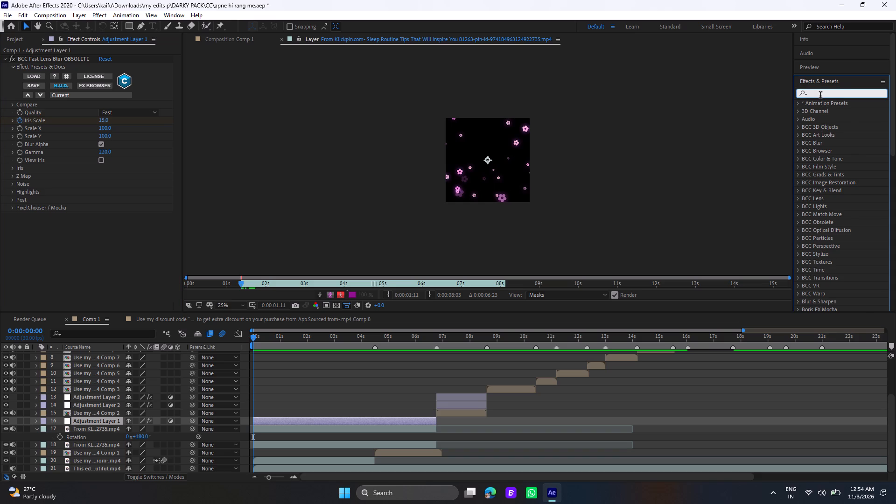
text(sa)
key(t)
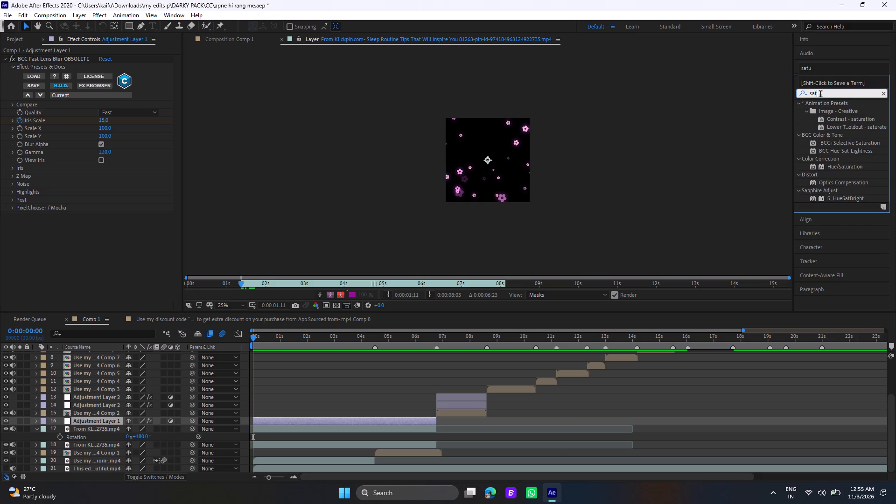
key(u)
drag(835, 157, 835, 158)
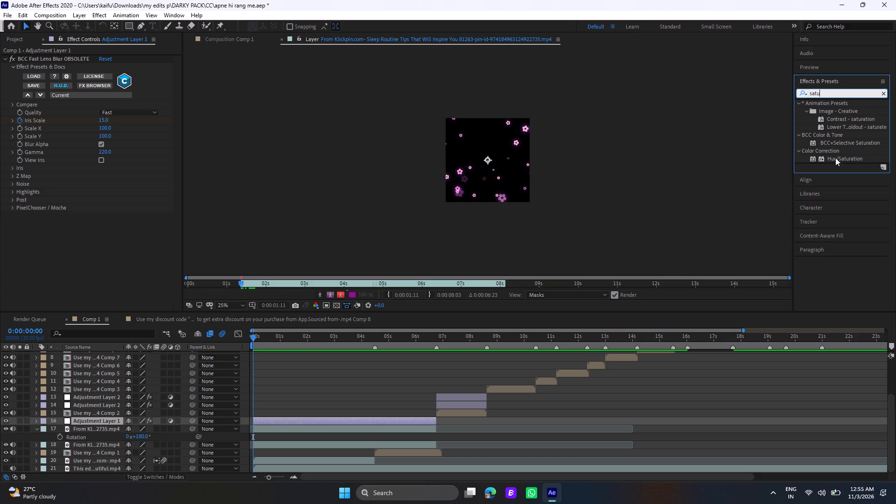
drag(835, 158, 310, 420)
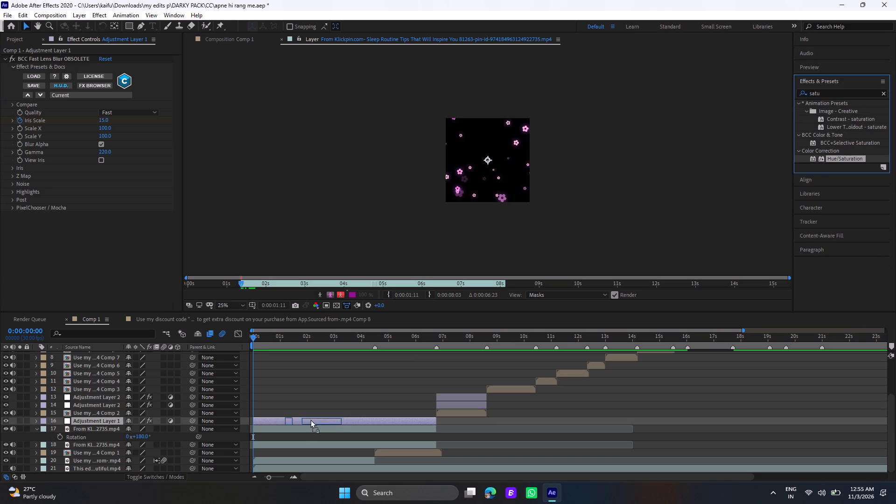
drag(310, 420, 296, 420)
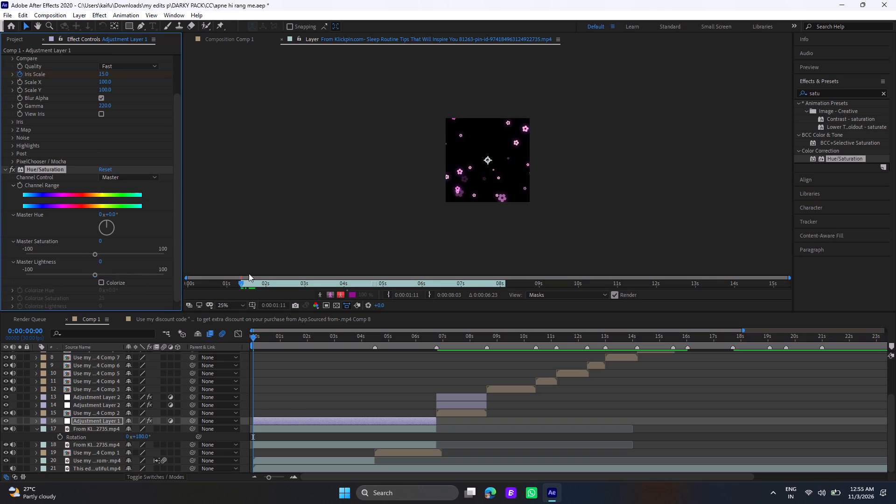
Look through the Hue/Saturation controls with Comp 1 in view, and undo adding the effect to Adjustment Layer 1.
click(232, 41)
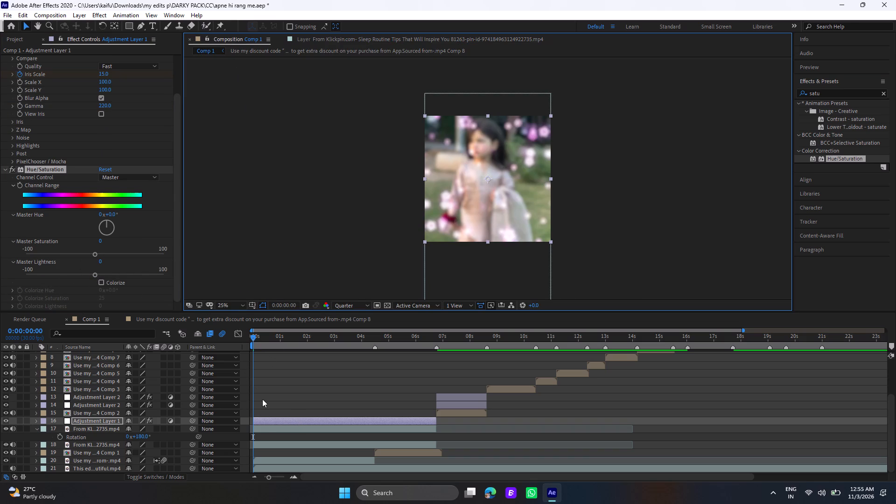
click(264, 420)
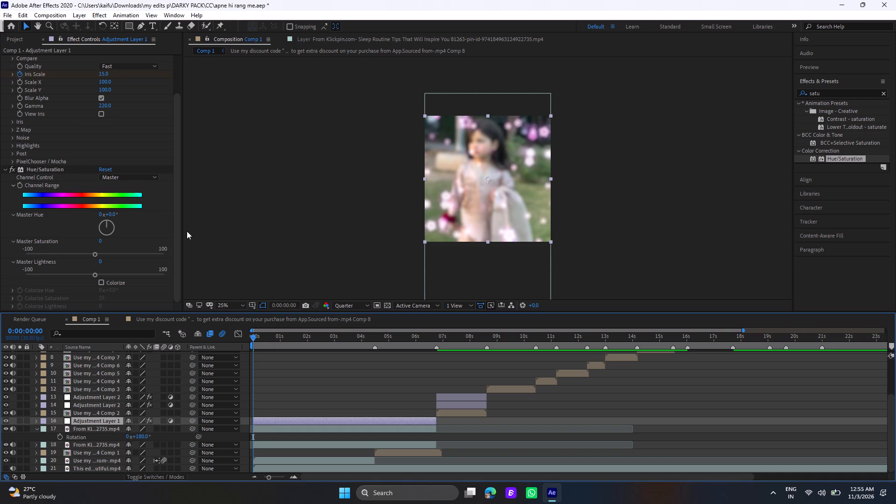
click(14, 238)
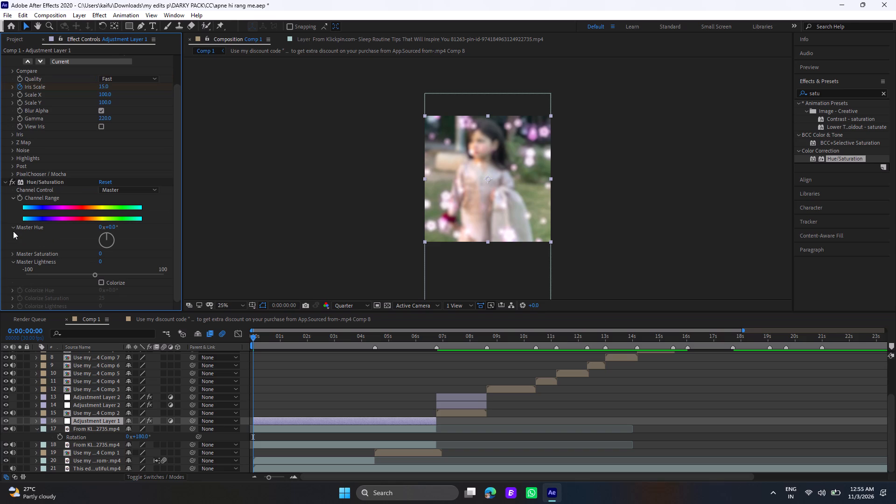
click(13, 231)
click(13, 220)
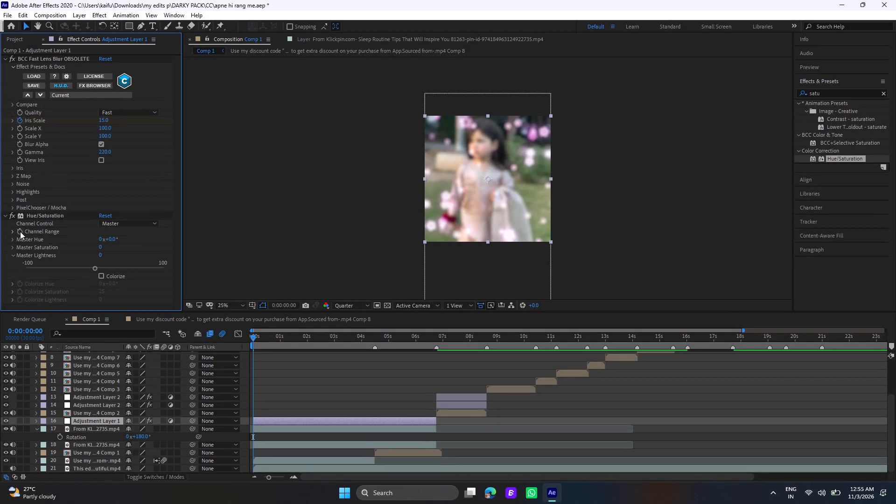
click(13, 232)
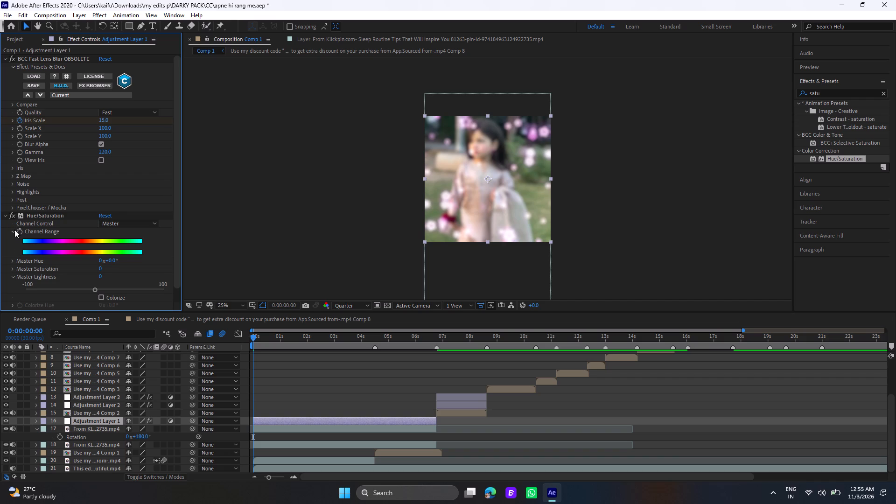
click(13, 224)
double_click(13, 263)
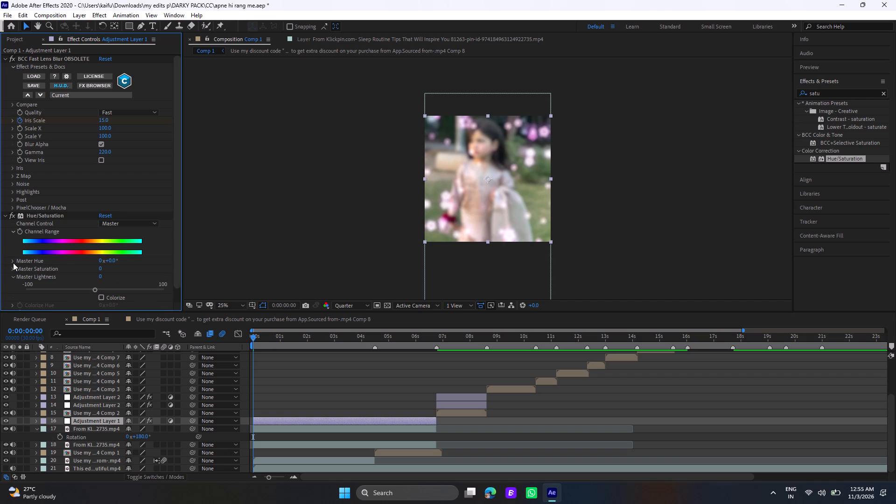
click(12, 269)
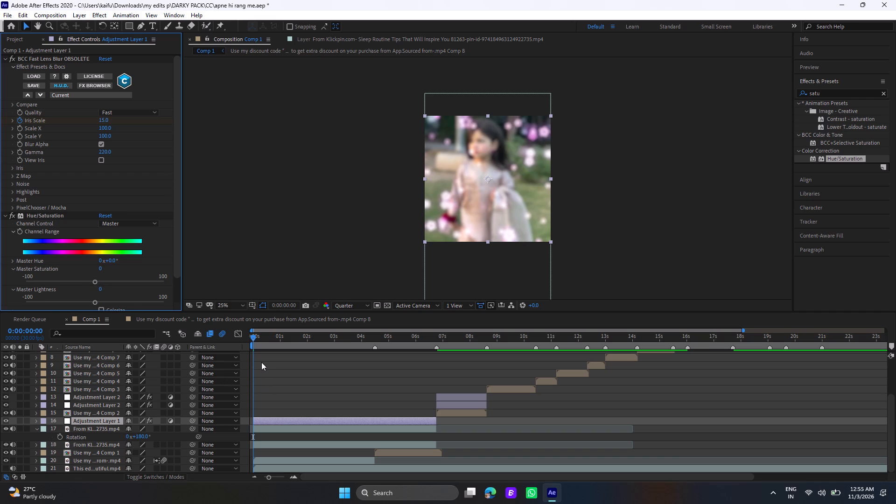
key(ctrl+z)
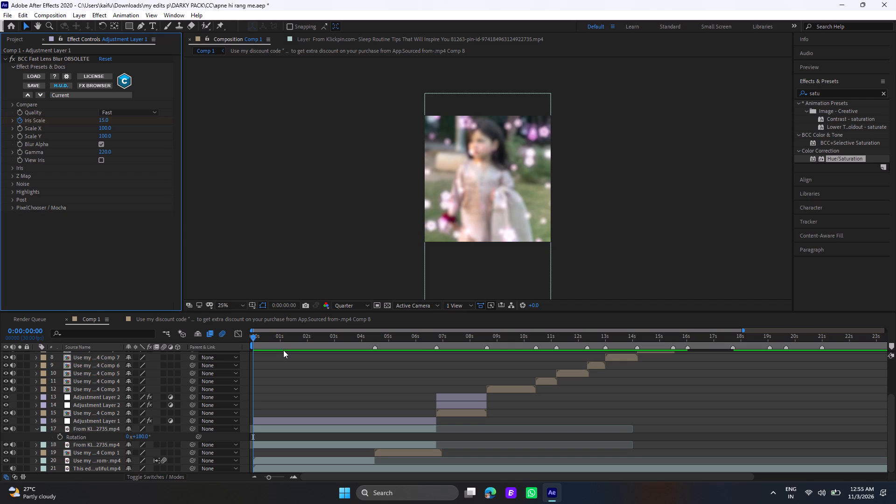
At 0:00:06:23, run the 3D Camera Tracker on the Comp 2 precomp layer with Detailed Analysis enabled.
click(434, 340)
click(434, 340)
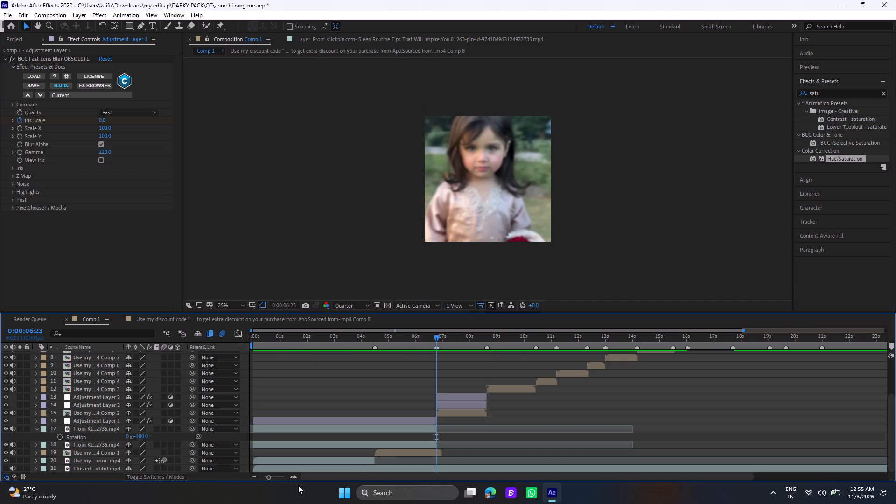
scroll(464, 455, down, 2)
click(17, 42)
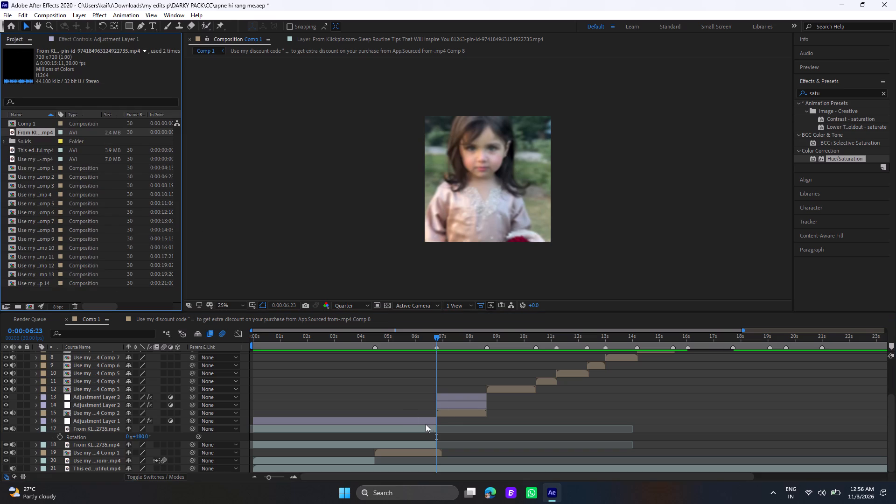
click(448, 414)
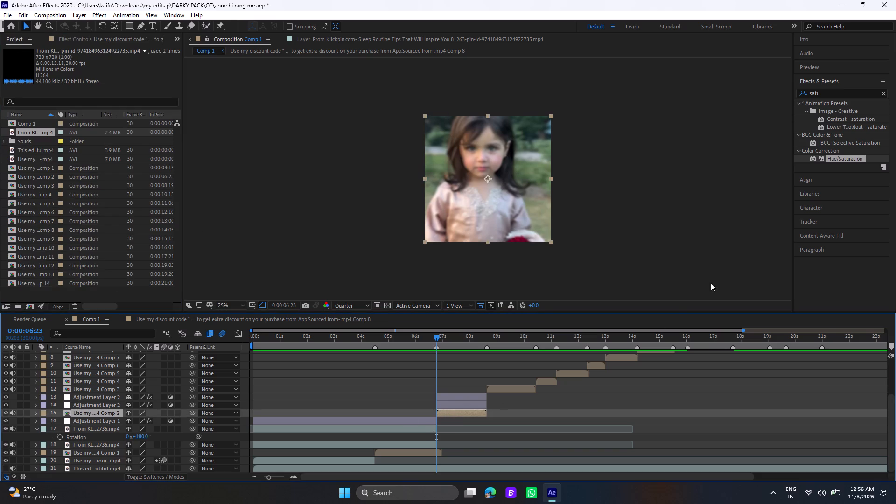
click(824, 222)
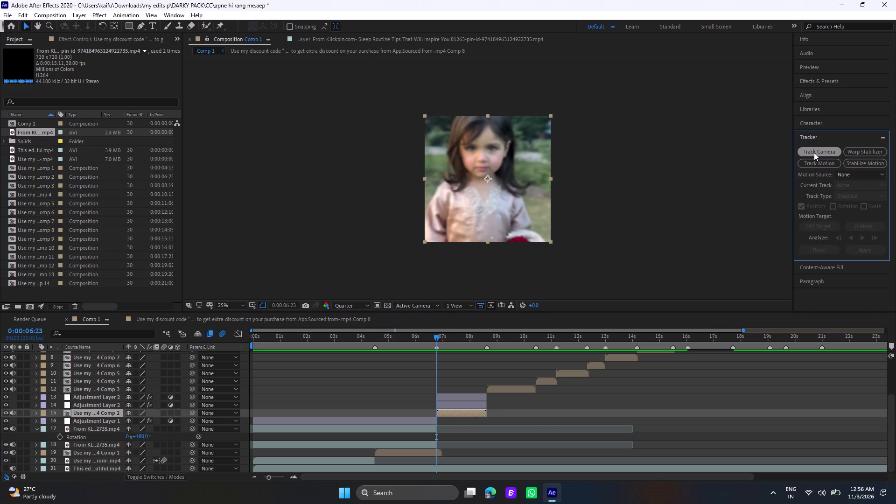
click(814, 153)
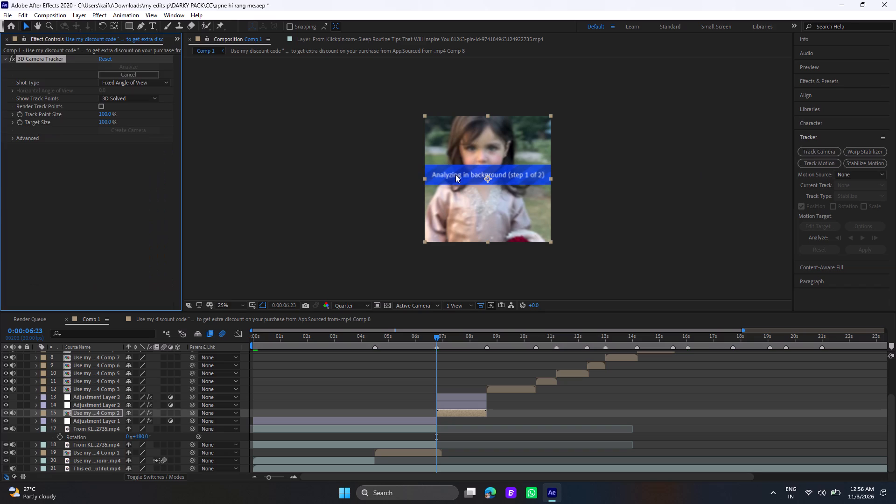
click(14, 139)
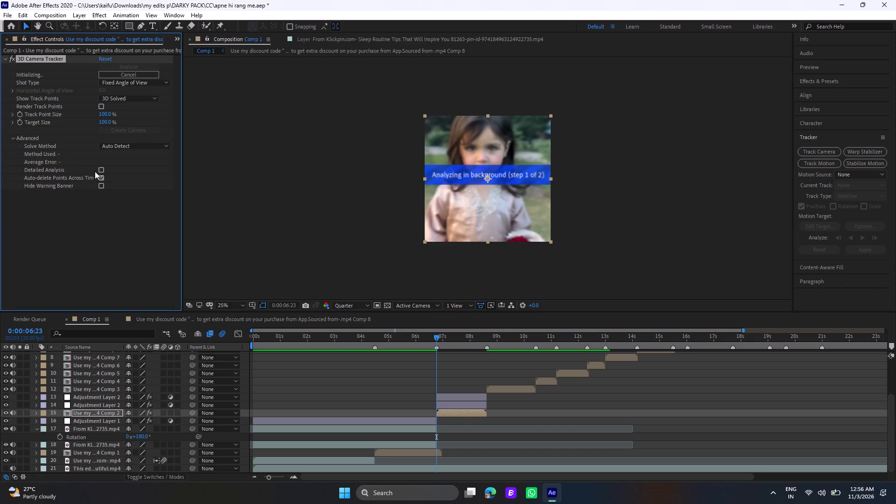
click(100, 170)
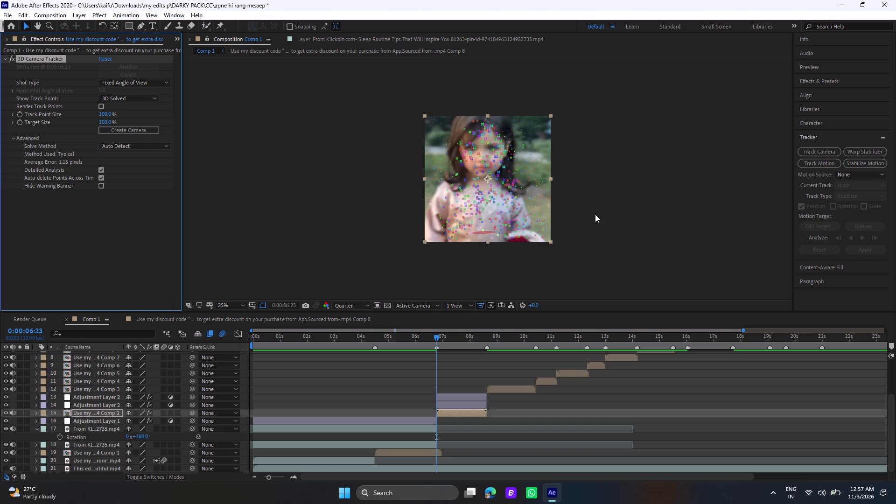
Create a solid and camera from the track points around the girl's upper forehead in the Comp 2 clip.
scroll(586, 200, up, 1)
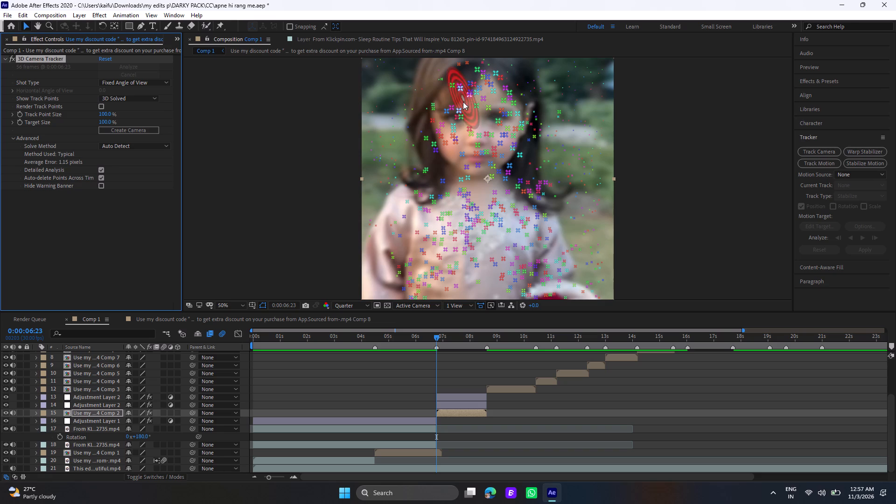
double_click(485, 89)
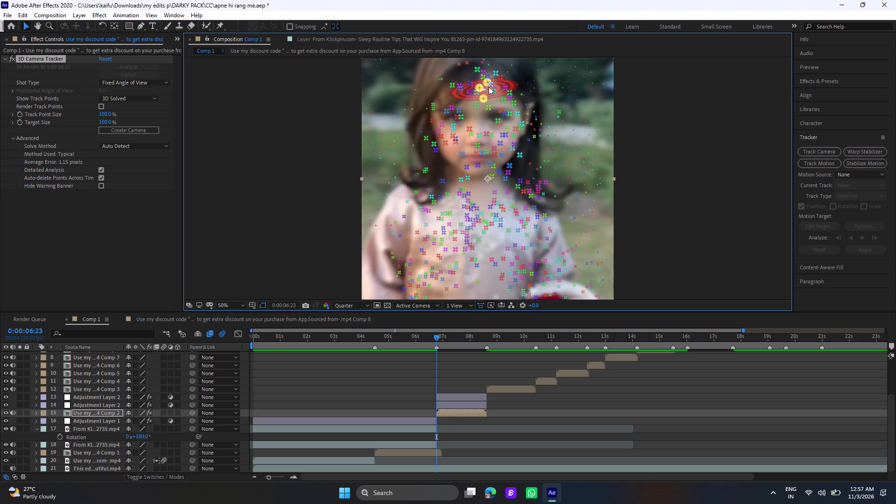
right_click(486, 89)
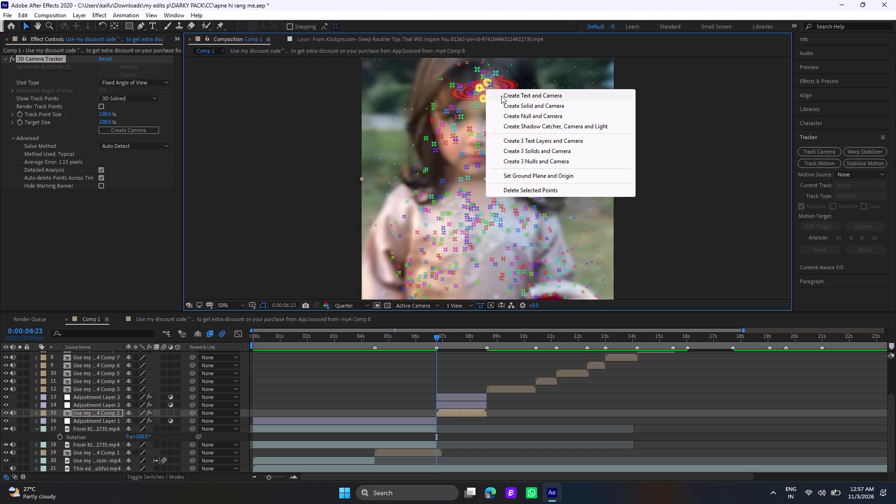
click(525, 105)
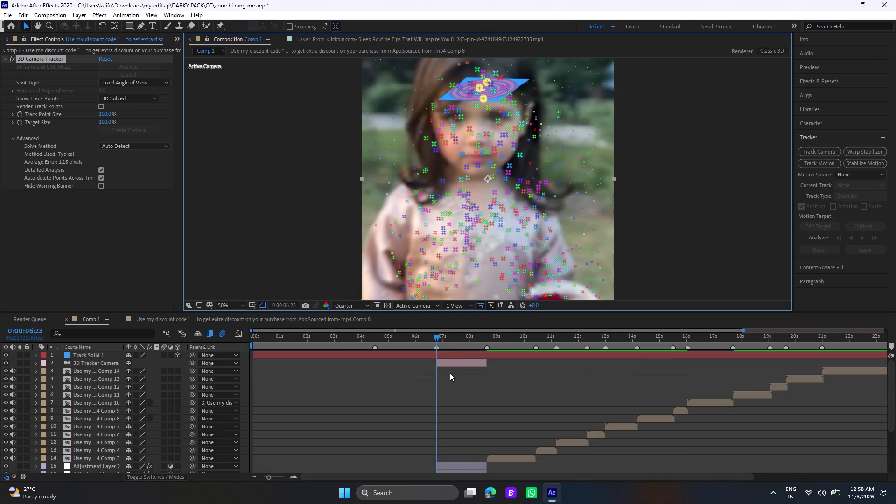
Split the Track Solid 1 layer at 0:00:06:23 and delete the part before that time.
click(436, 354)
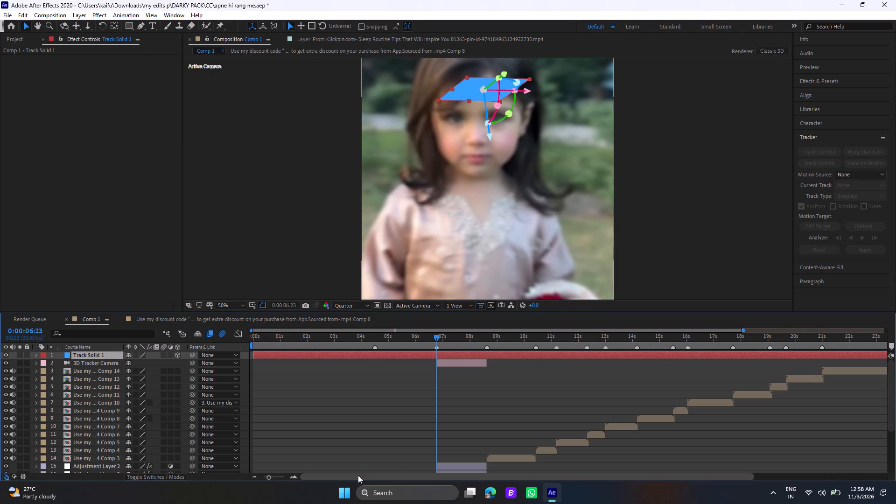
drag(278, 477, 272, 477)
key(ctrl+shift+d)
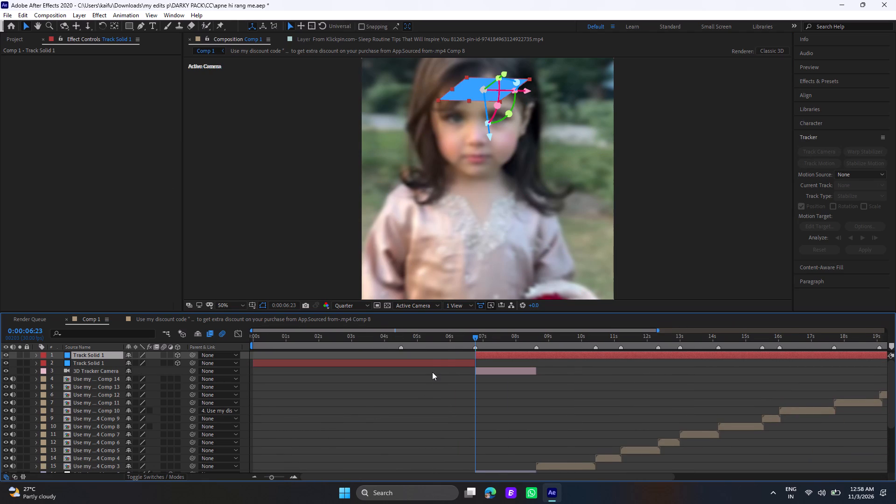
double_click(443, 360)
key(Delete)
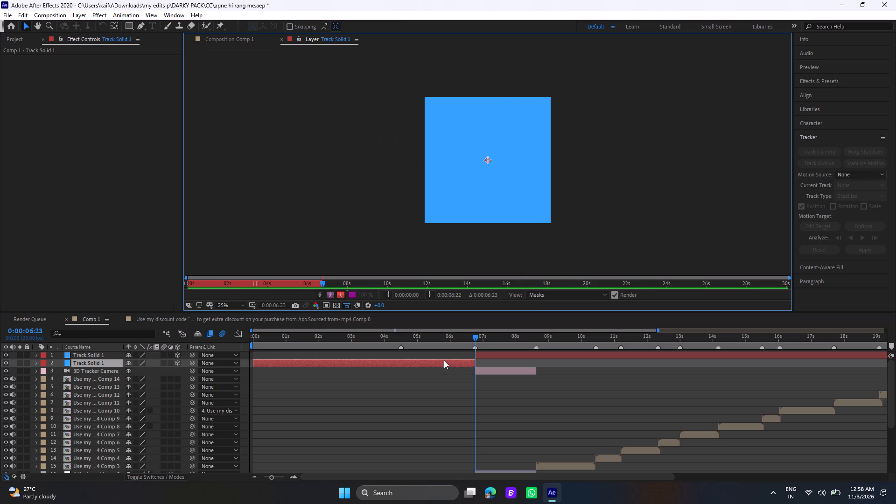
key(Delete)
double_click(227, 41)
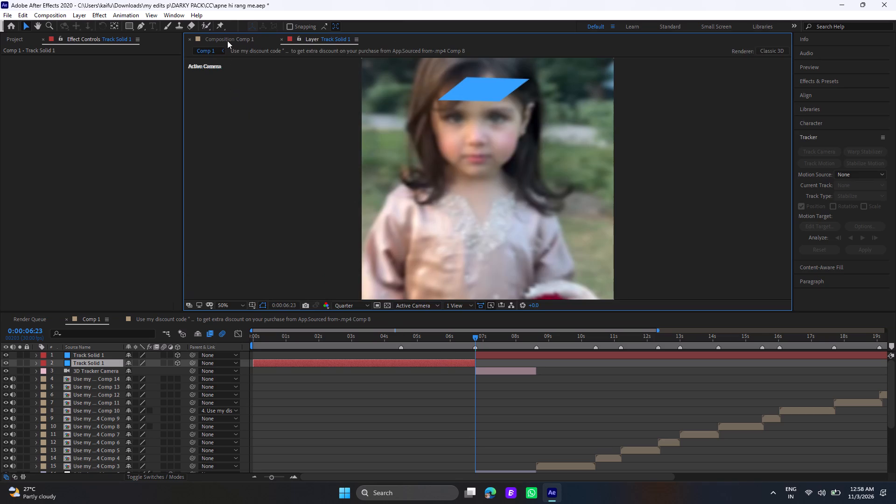
click(440, 364)
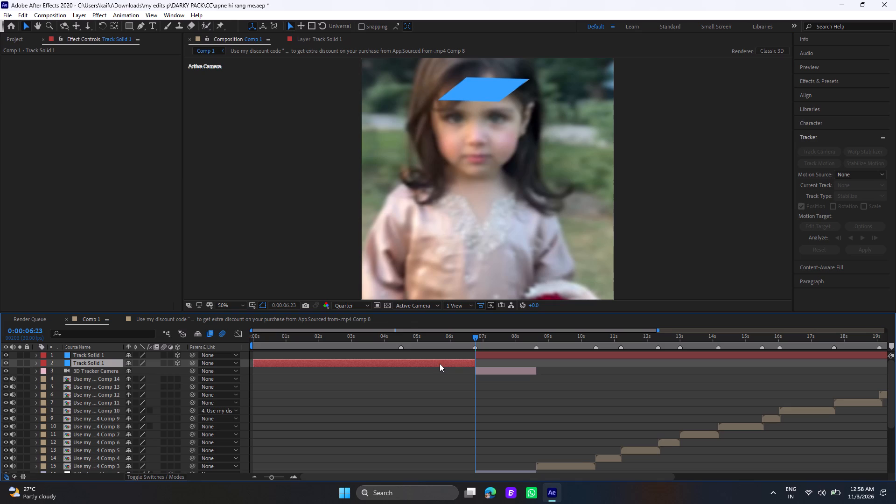
key(Delete)
Split the Track Solid 1 layer at 0:00:08:19 and delete the part after that time.
click(536, 337)
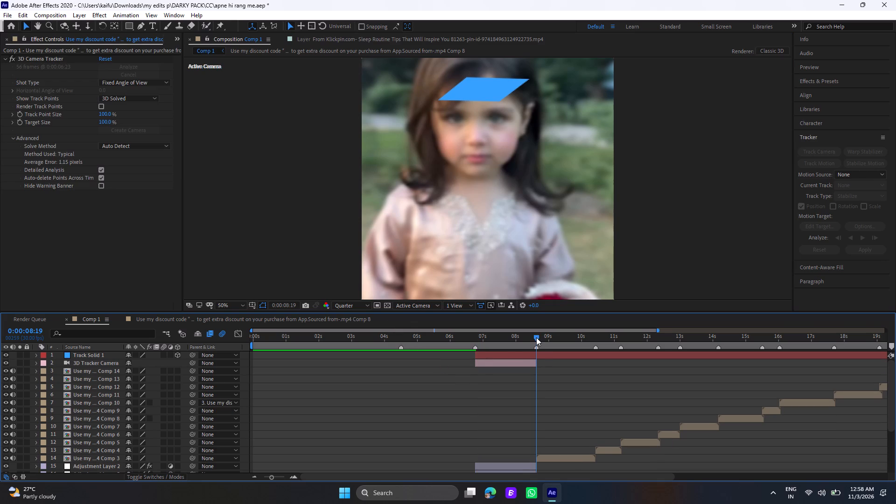
click(541, 356)
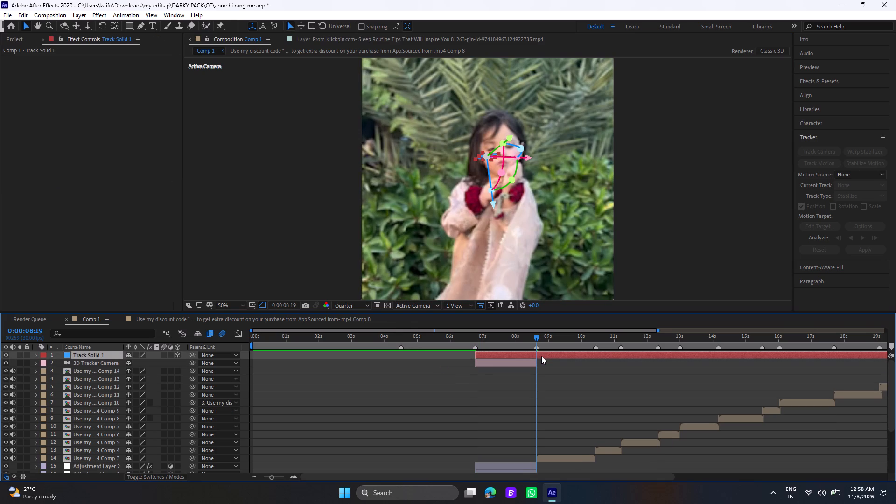
key(ctrl+shift+d)
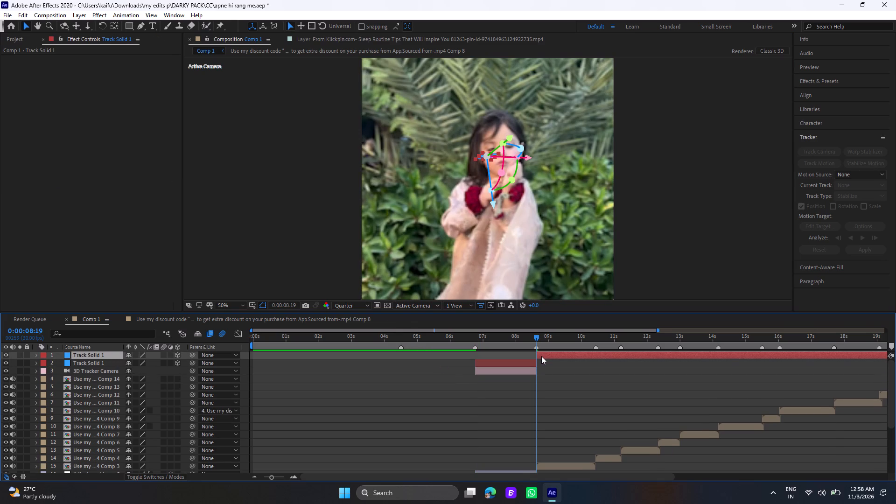
key(Delete)
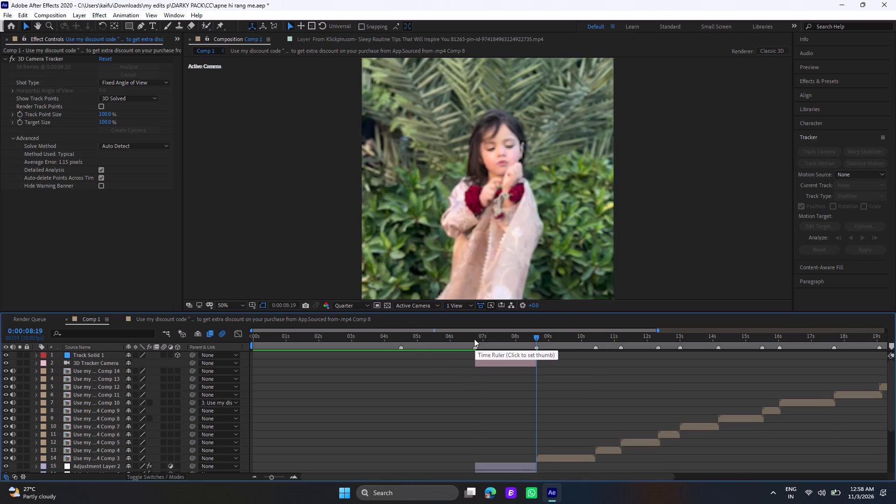
Play back Comp 1 from 0:00:07:01 to check how the blue solid follows the girl's head.
click(474, 339)
click(482, 354)
click(483, 360)
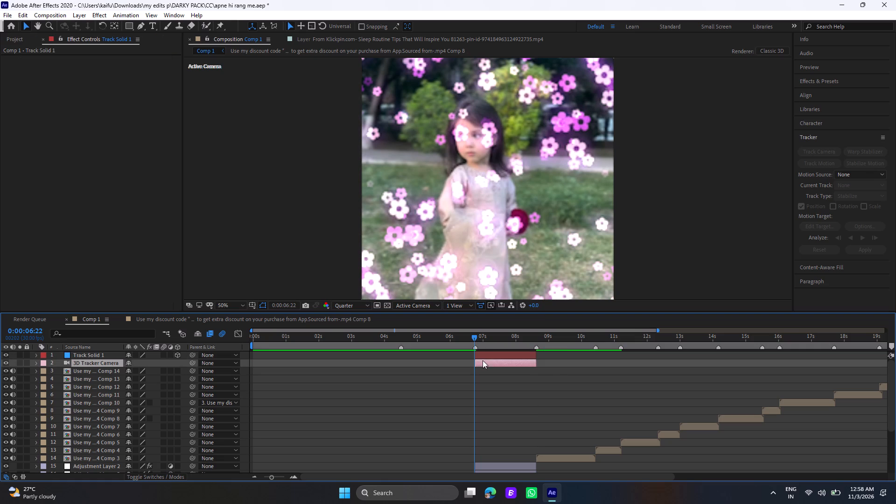
click(484, 334)
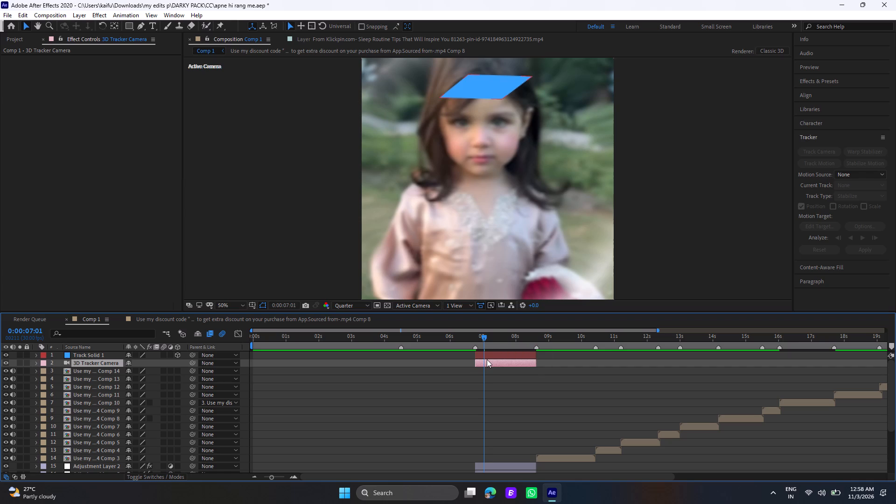
key(space)
key(space)
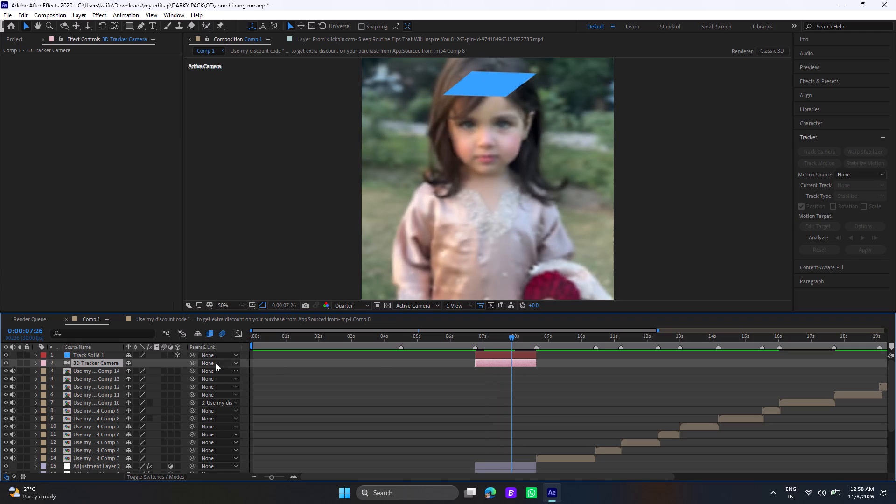
Reset the Orientation of Track Solid 1 so the solid faces straight forward.
click(102, 355)
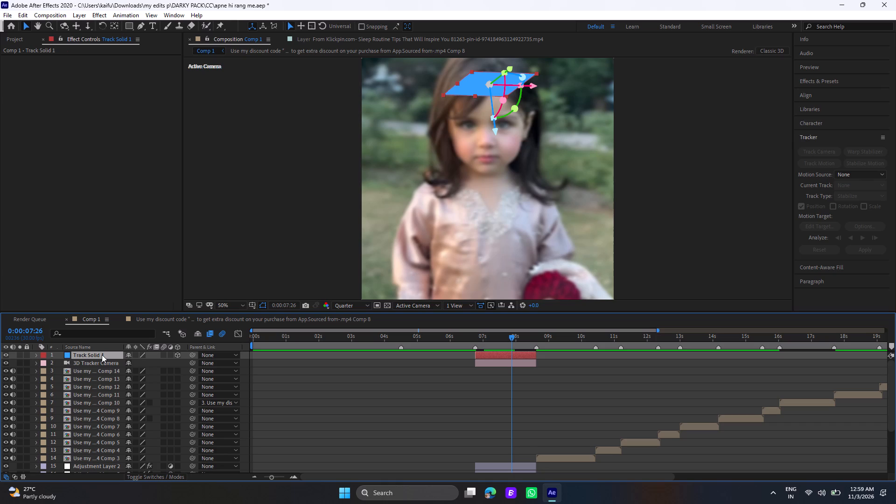
key(r)
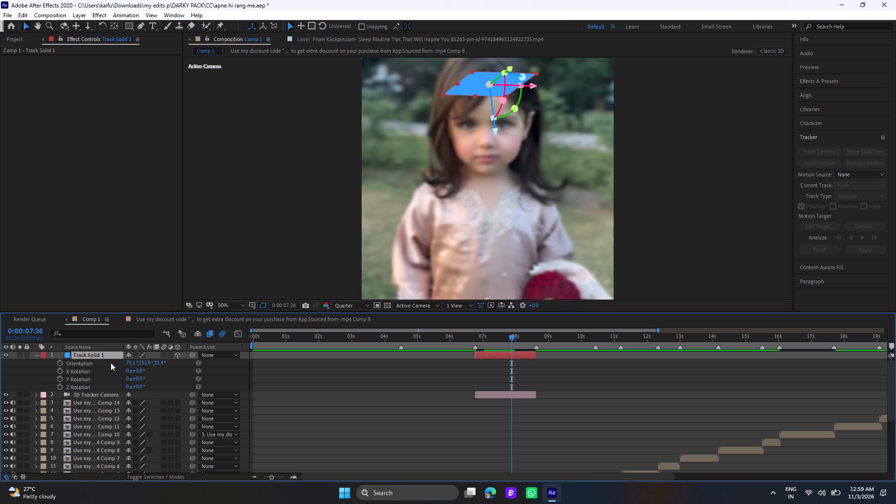
right_click(91, 361)
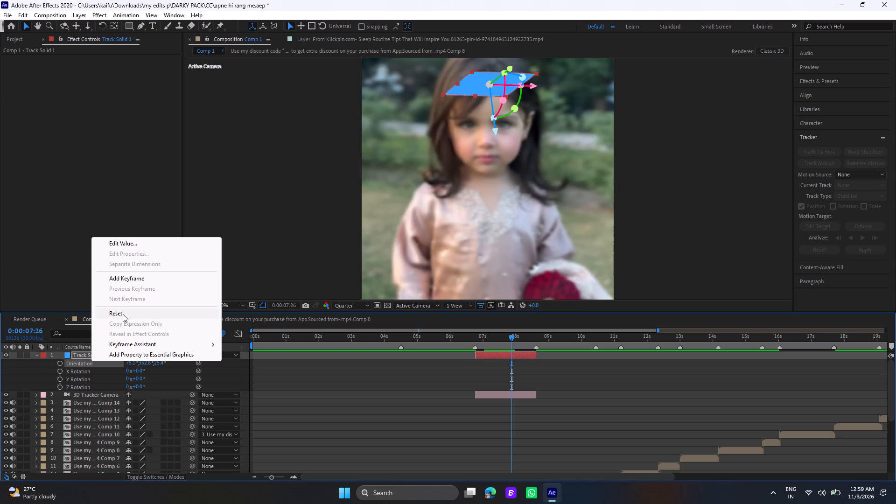
click(123, 314)
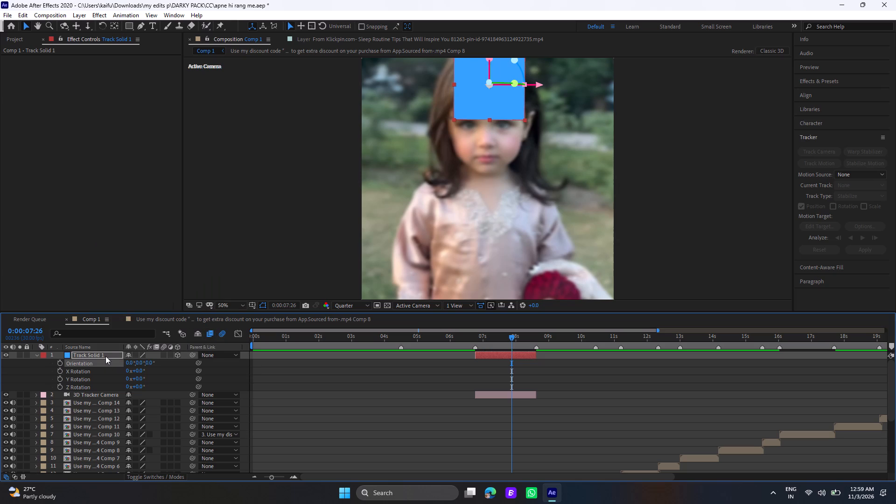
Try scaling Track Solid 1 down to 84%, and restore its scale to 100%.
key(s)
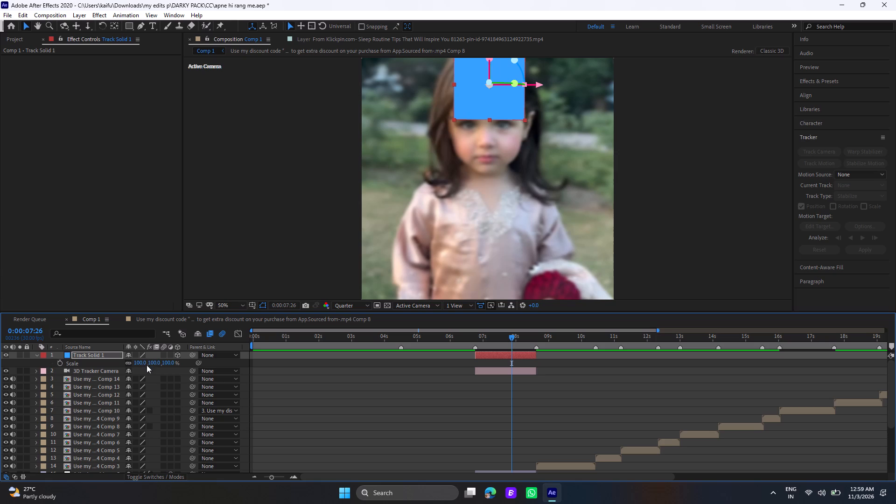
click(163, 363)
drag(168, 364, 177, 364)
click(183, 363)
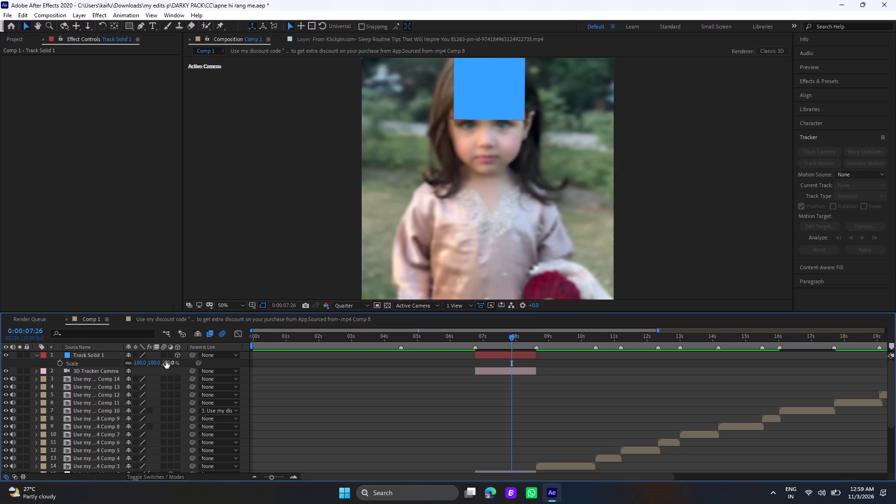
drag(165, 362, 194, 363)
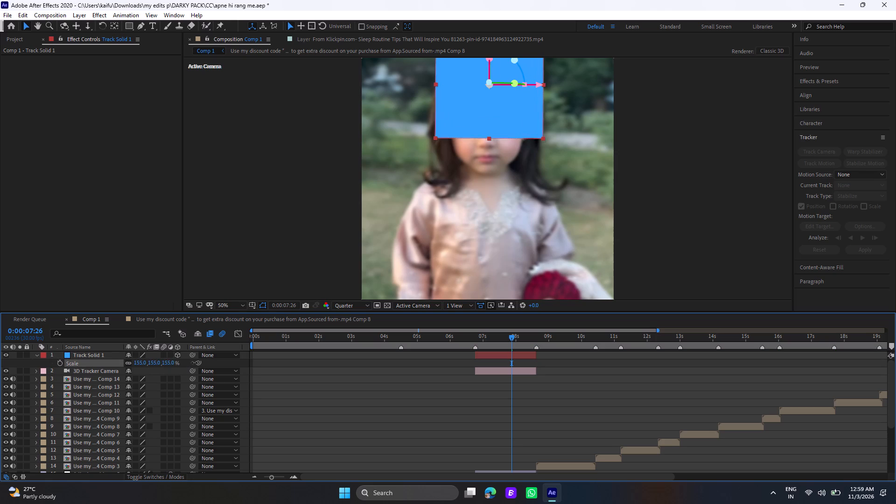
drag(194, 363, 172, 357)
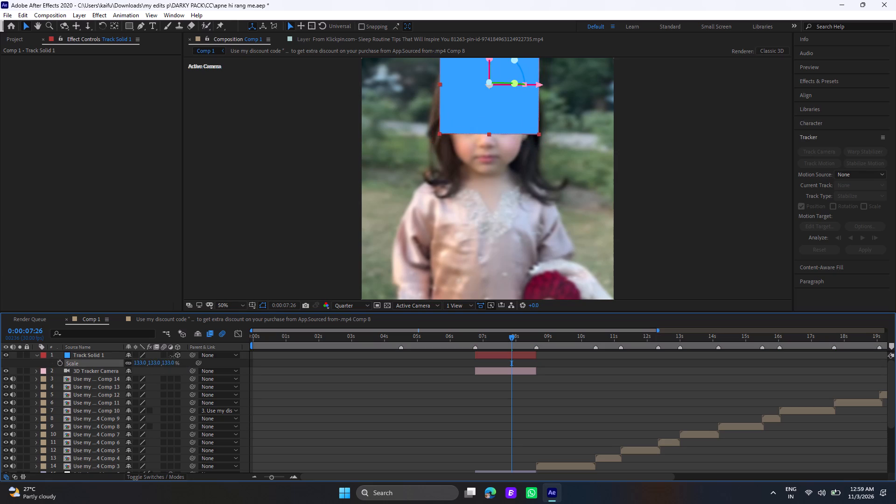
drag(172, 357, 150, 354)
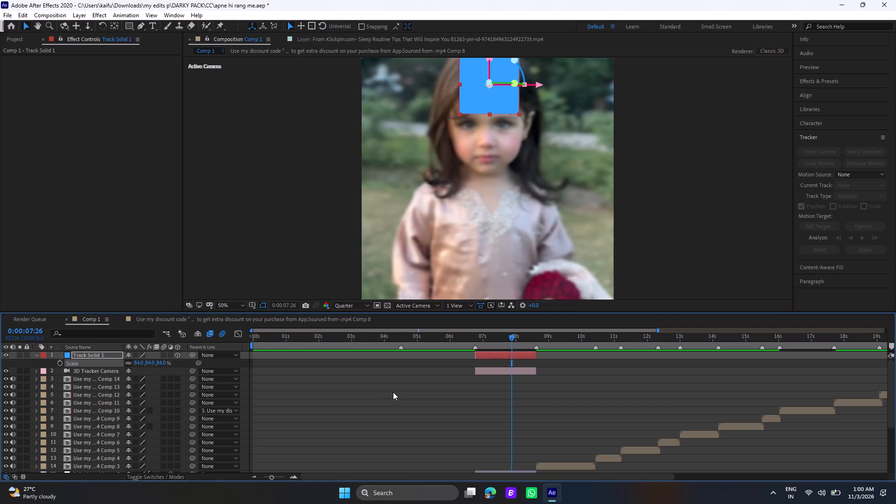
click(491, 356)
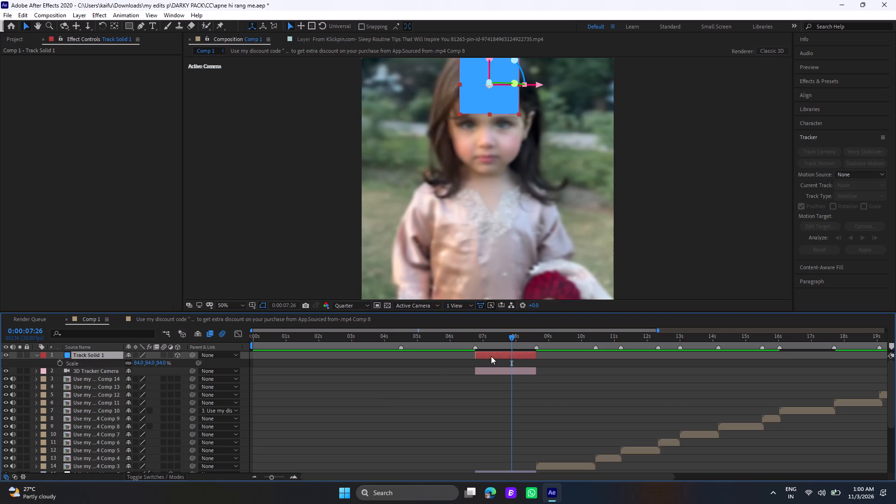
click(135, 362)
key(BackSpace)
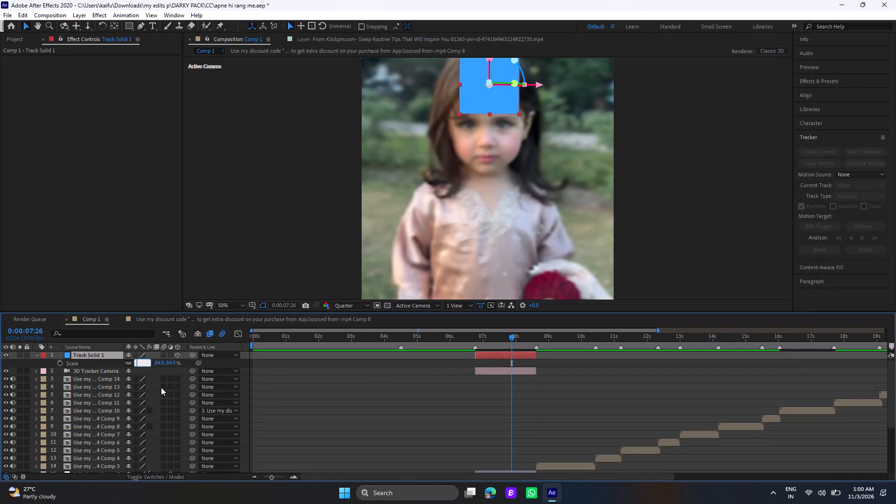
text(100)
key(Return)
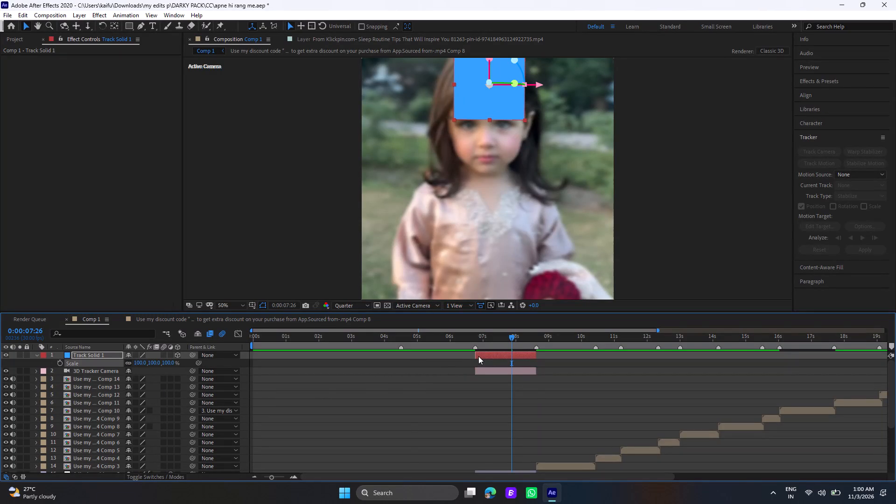
Pre-compose Track Solid 1 as "Track Solid 1 Comp 1", leaving all attributes in Comp 1.
key(ctrl+shift+c)
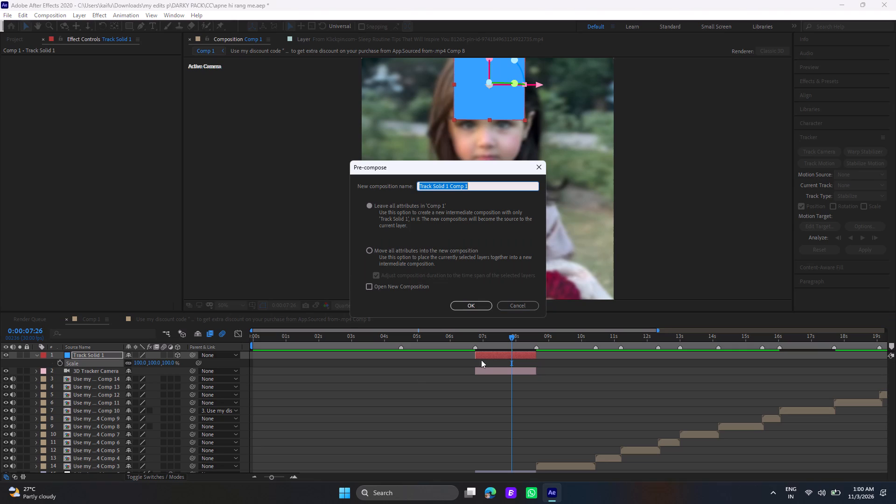
click(476, 308)
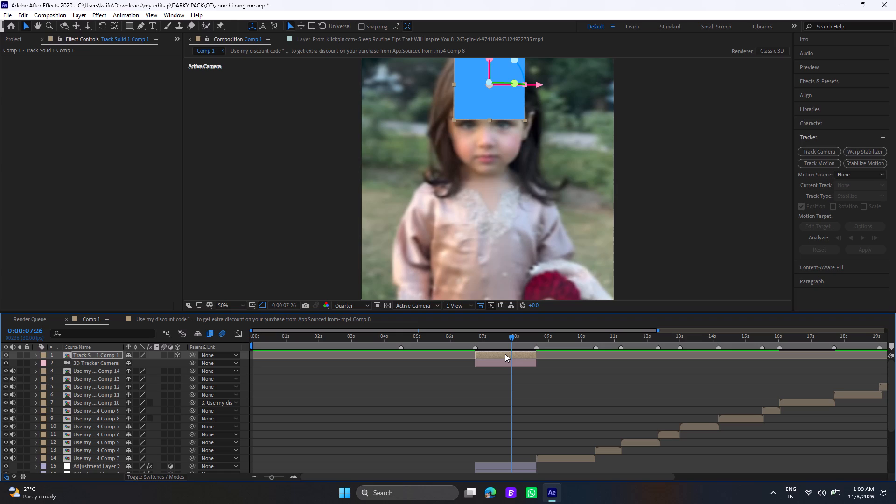
Open Track Solid 1 Comp 1 and import the flower crown image 2d3f1b688cef1da775c1e0fe6e3b954f.jpg from Downloads as footage.
click(505, 354)
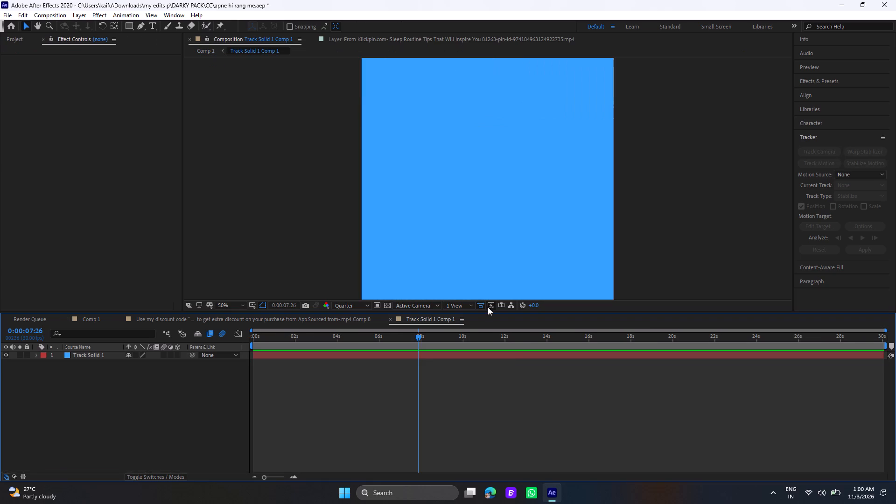
click(19, 35)
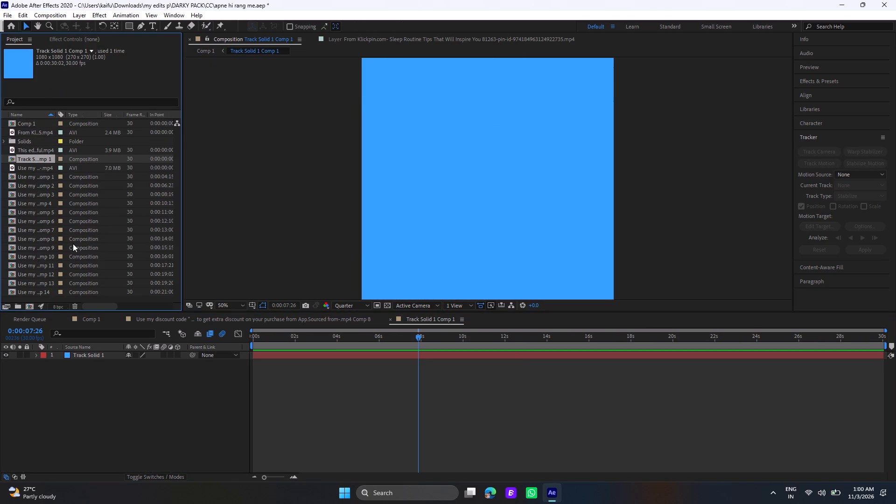
scroll(73, 235, down, 3)
drag(131, 312, 130, 334)
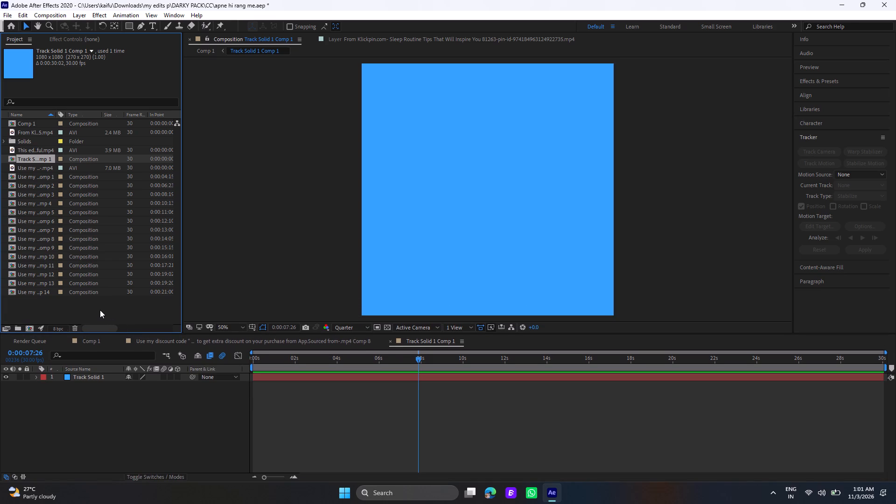
double_click(100, 310)
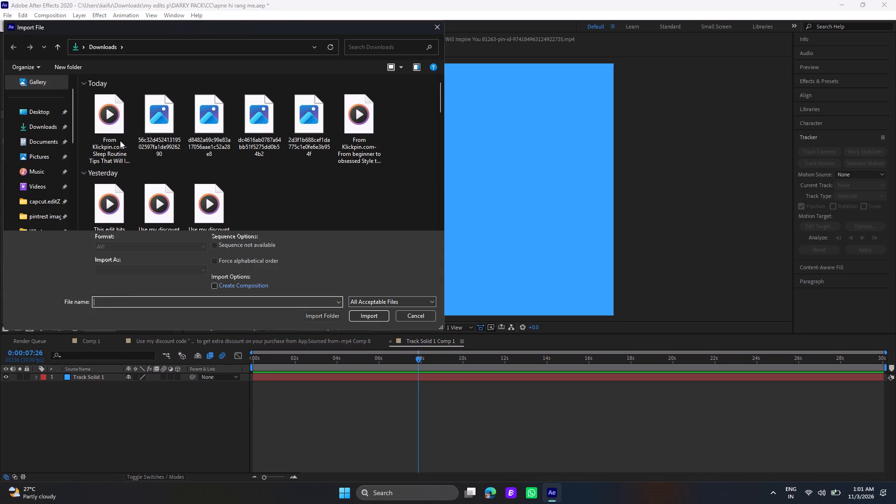
click(292, 128)
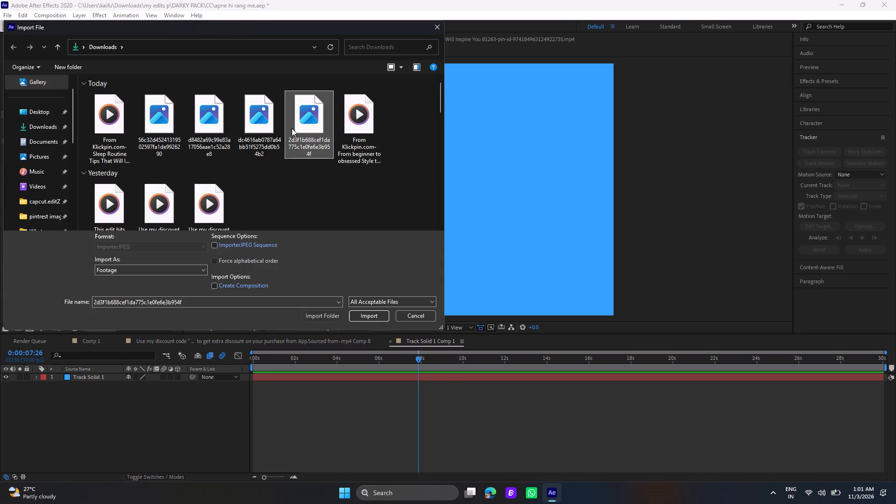
click(372, 311)
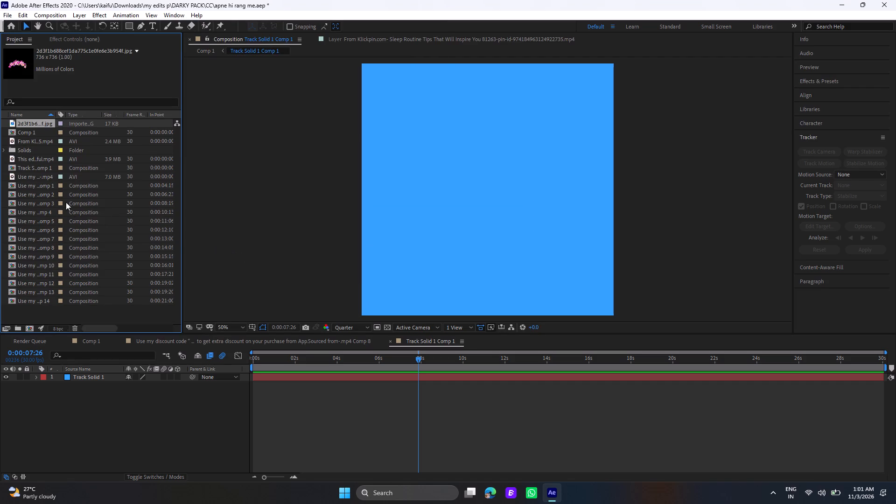
Place the flower crown image above Track Solid 1 in Track Solid 1 Comp 1, near the middle of the frame.
drag(28, 121, 444, 146)
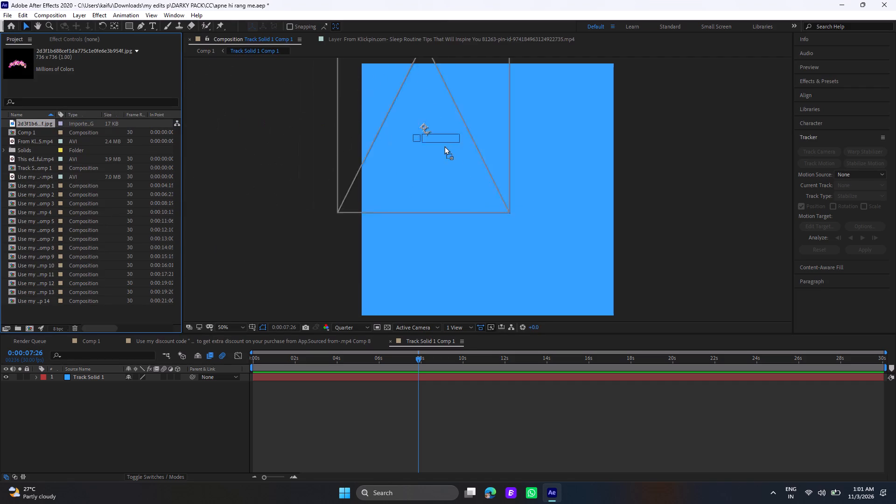
drag(444, 146, 450, 150)
drag(455, 155, 485, 183)
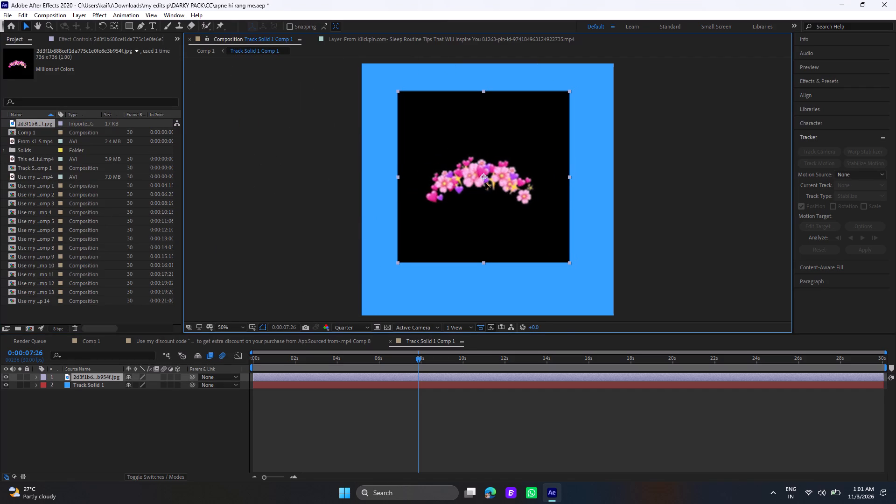
drag(485, 183, 487, 183)
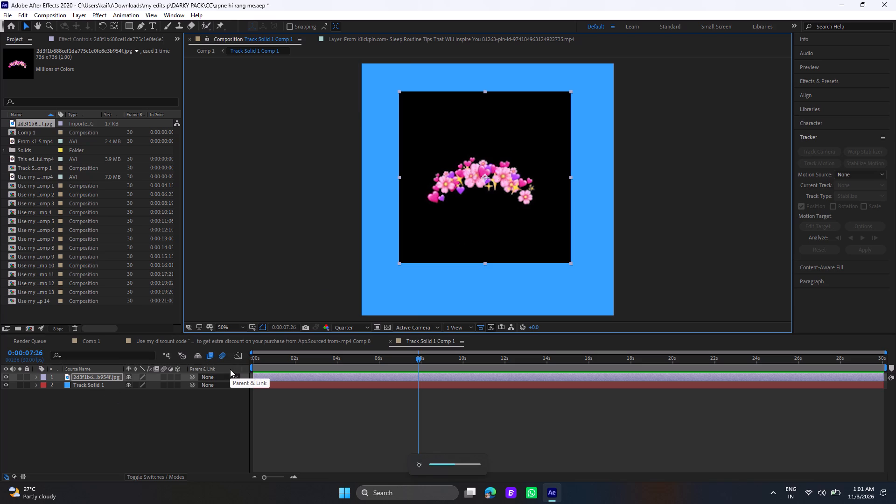
Try the Add and Hue blending modes on the flower crown layer, and set it to Screen.
key(F4)
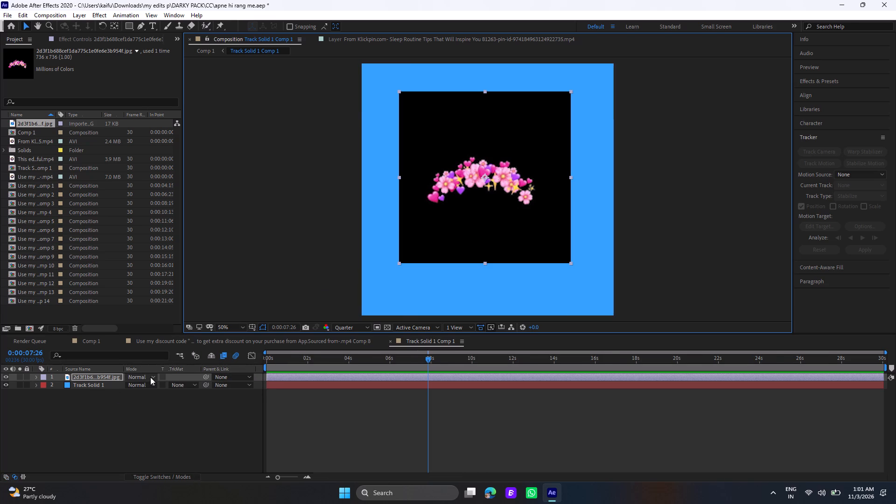
right_click(150, 377)
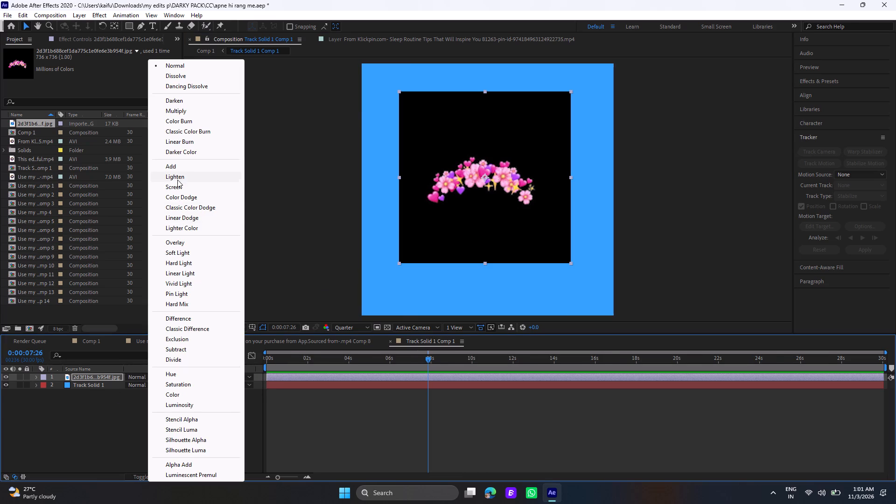
click(177, 169)
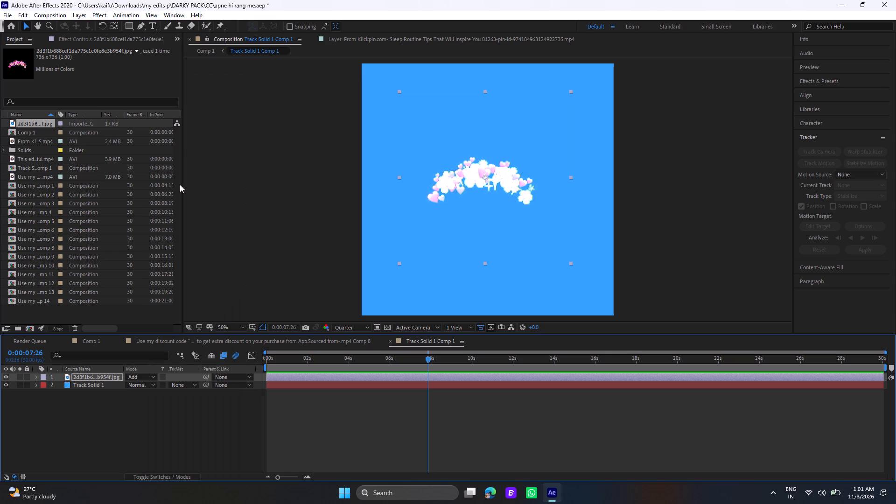
click(151, 376)
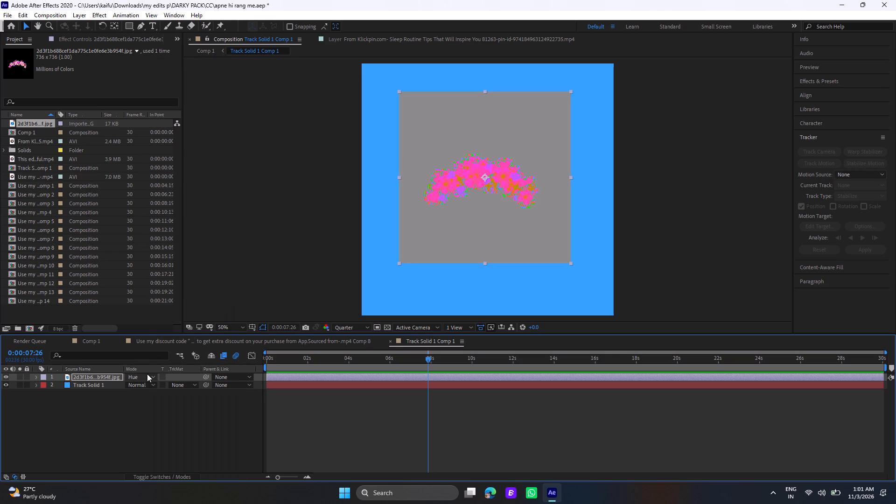
click(149, 377)
click(152, 378)
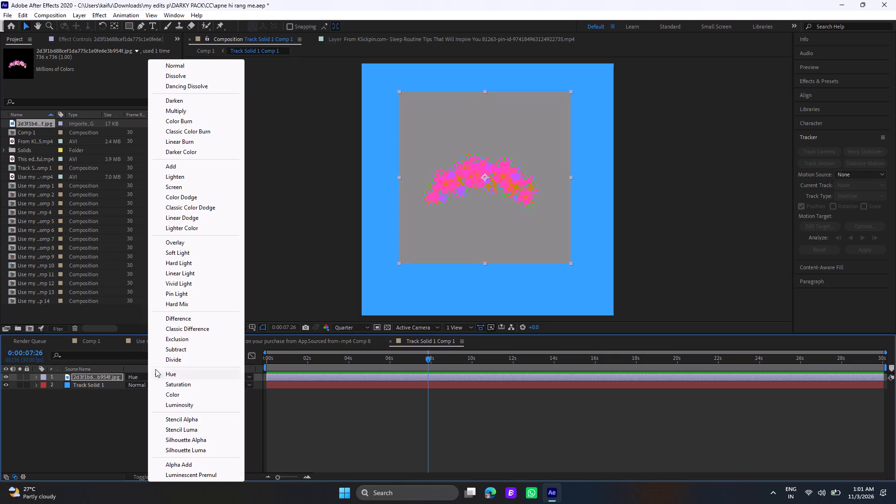
double_click(168, 187)
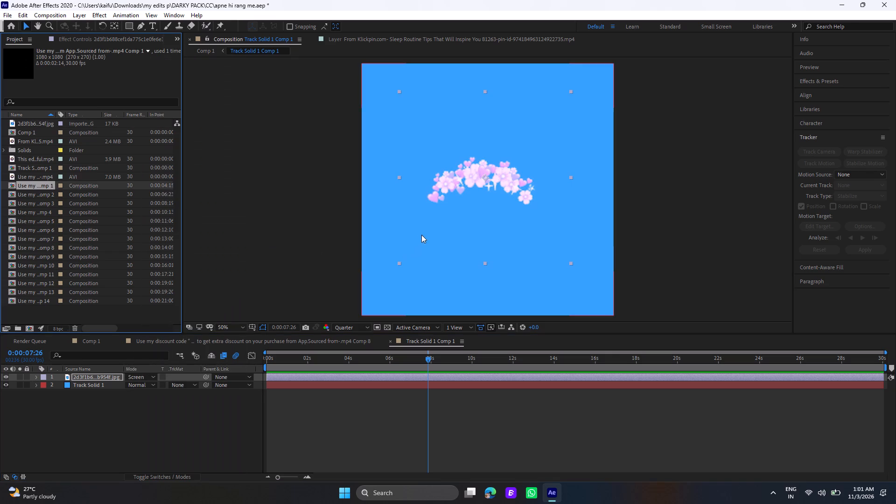
click(154, 377)
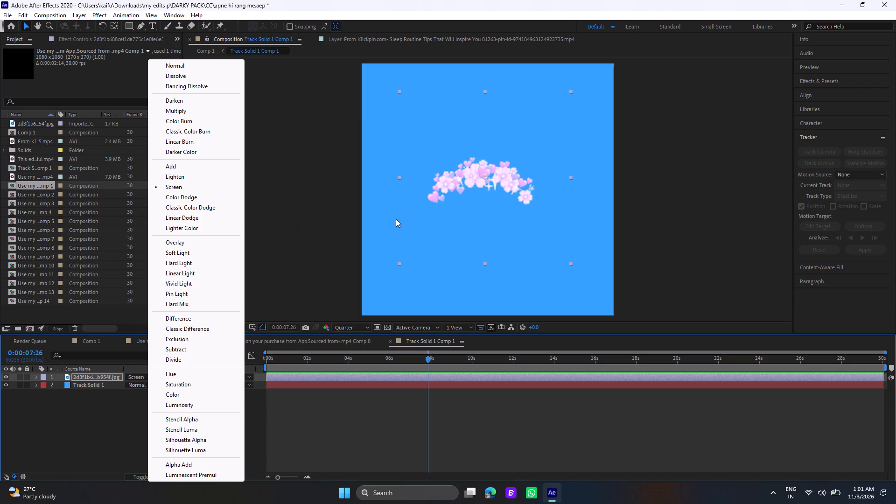
click(431, 217)
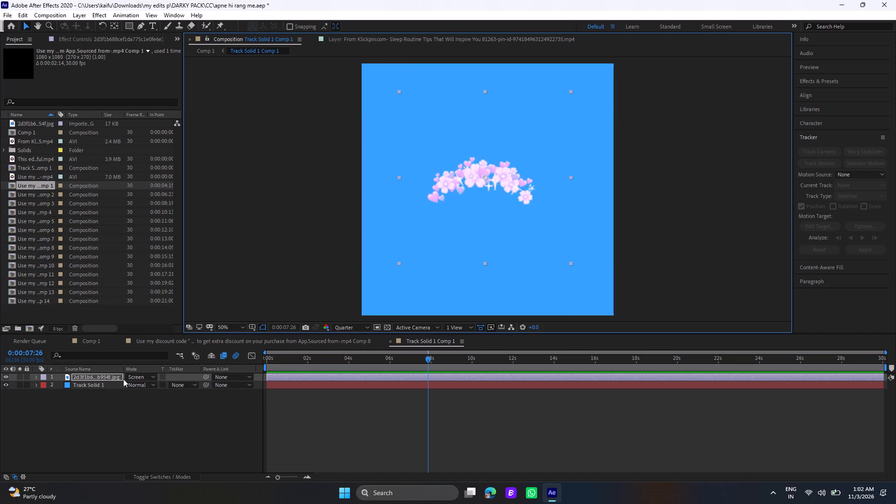
Scale the flower crown layer up to 114% and save the project.
key(s)
drag(139, 385, 149, 386)
click(149, 386)
click(141, 385)
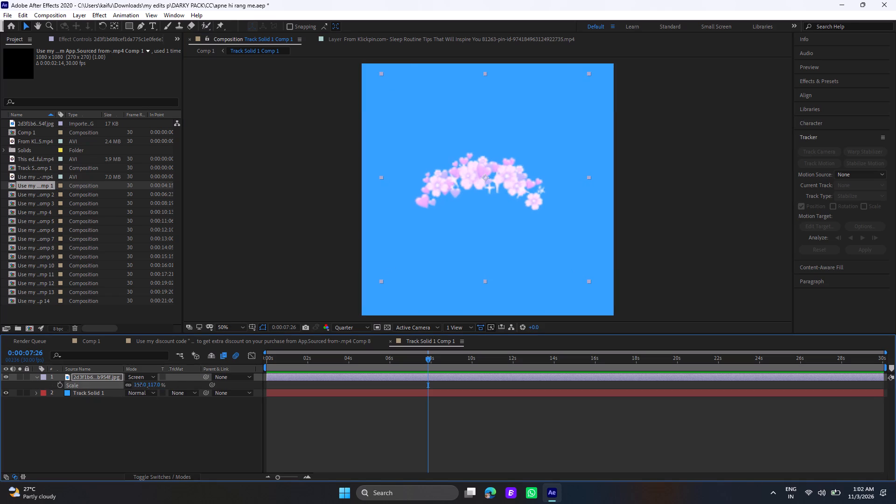
key(ctrl+s)
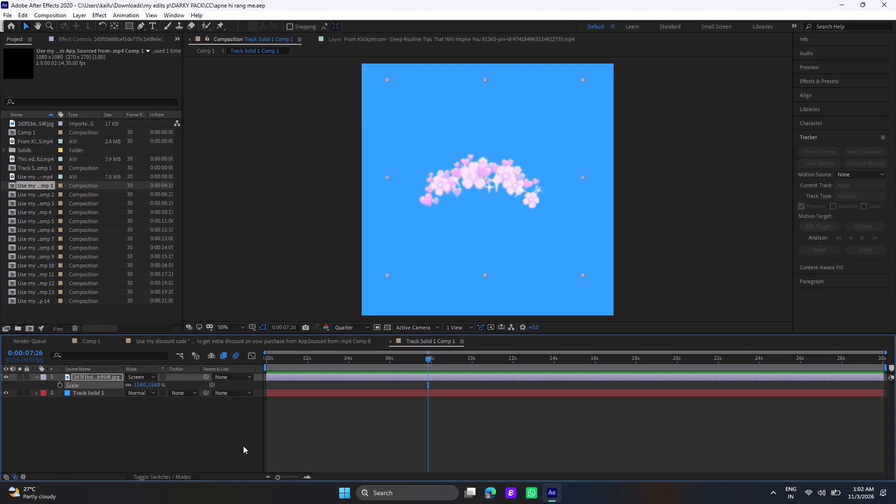
Delete the blue Track Solid 1 layer from Track Solid 1 Comp 1.
click(358, 393)
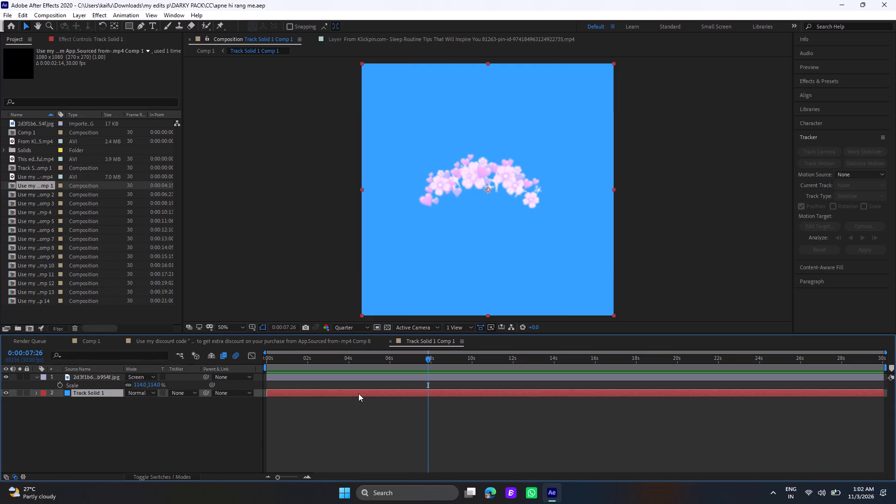
key(Delete)
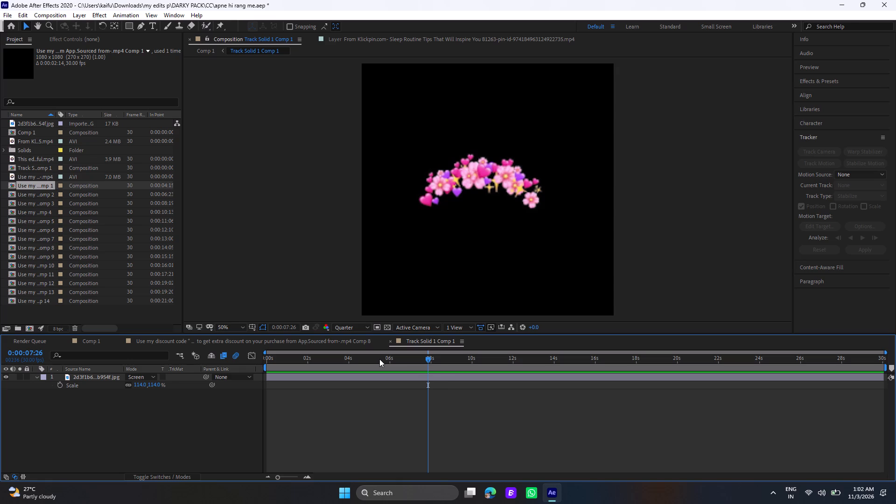
Return to Comp 1 and check how the flower crown looks over the girl's head.
click(204, 54)
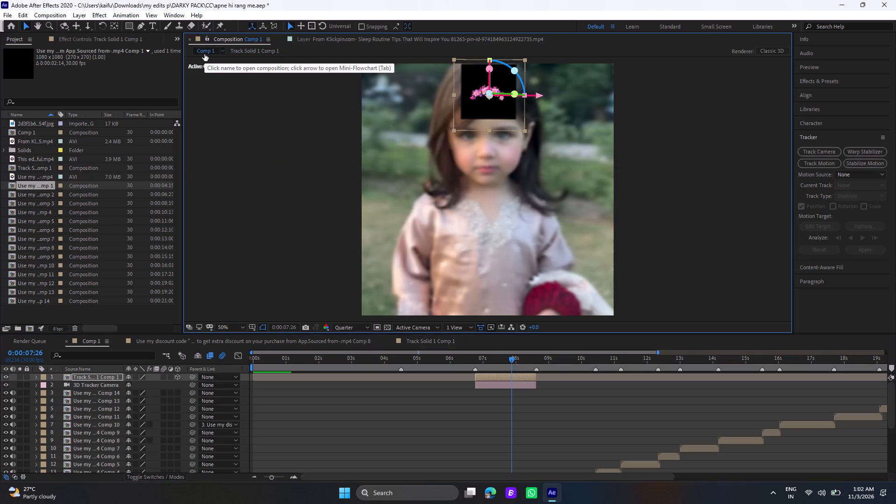
click(502, 115)
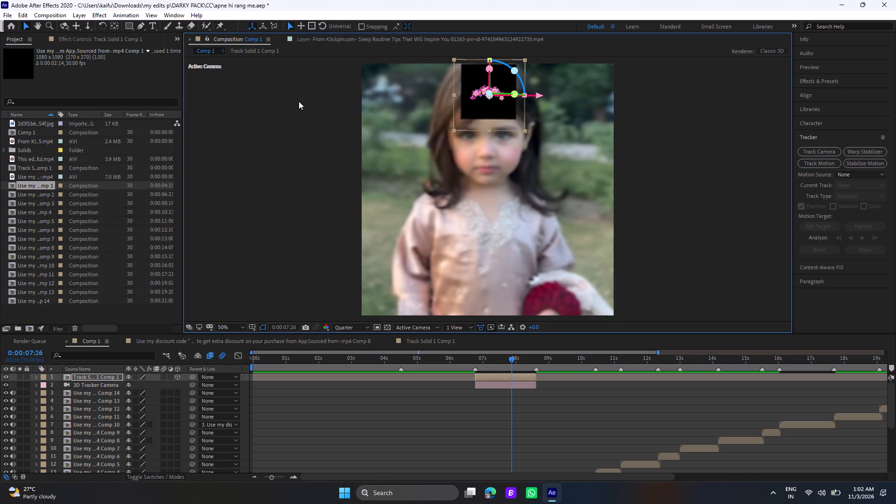
click(453, 147)
click(471, 113)
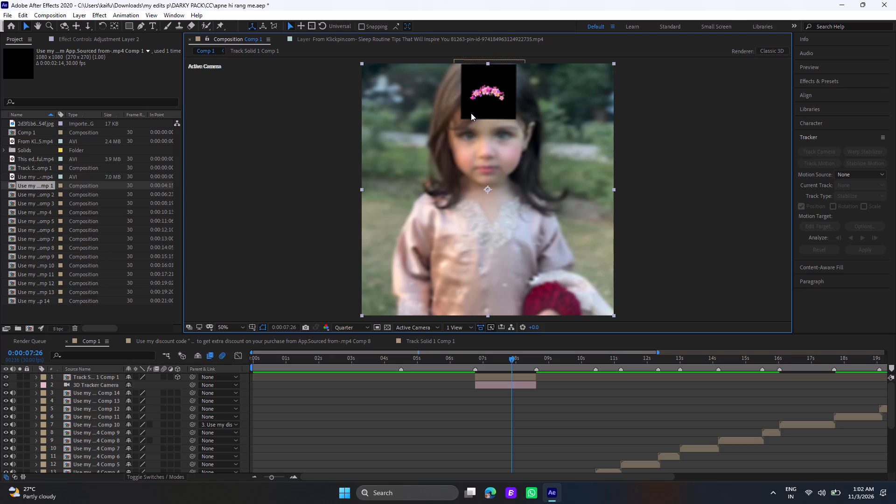
Reopen Track Solid 1 Comp 1 and reapply the Screen blending mode to the flower crown layer.
click(250, 49)
click(513, 218)
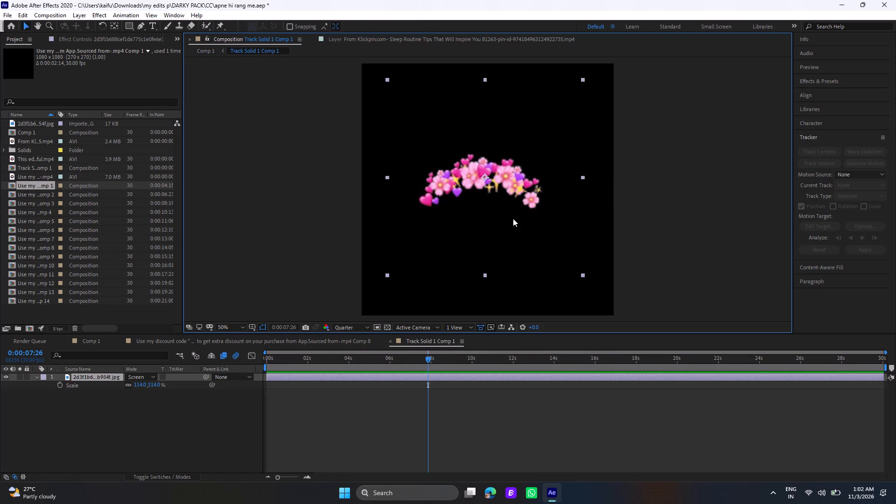
double_click(447, 288)
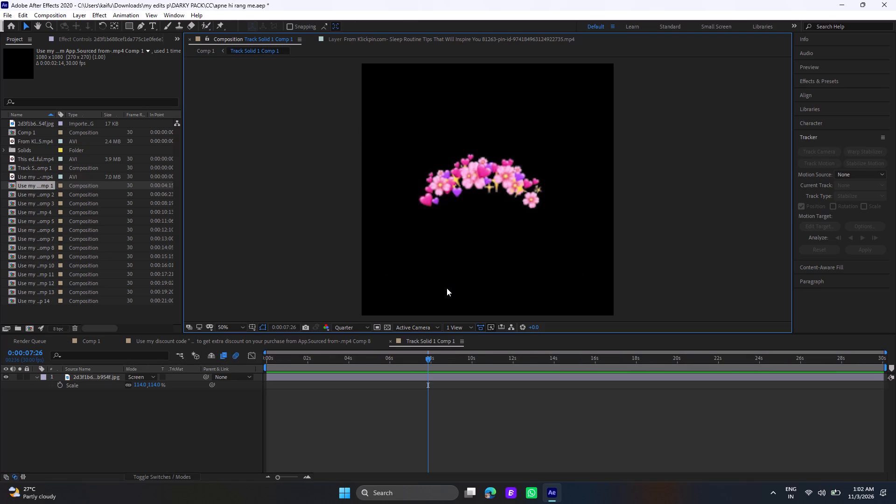
triple_click(450, 287)
click(448, 293)
right_click(423, 249)
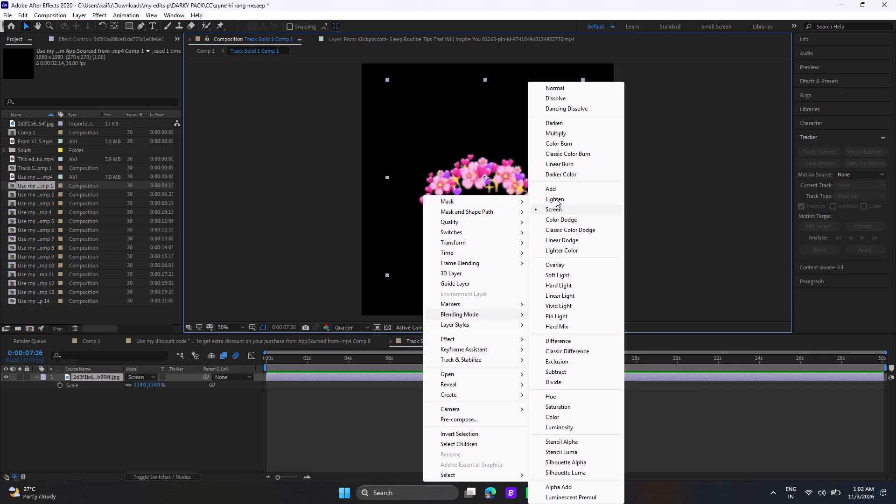
click(557, 208)
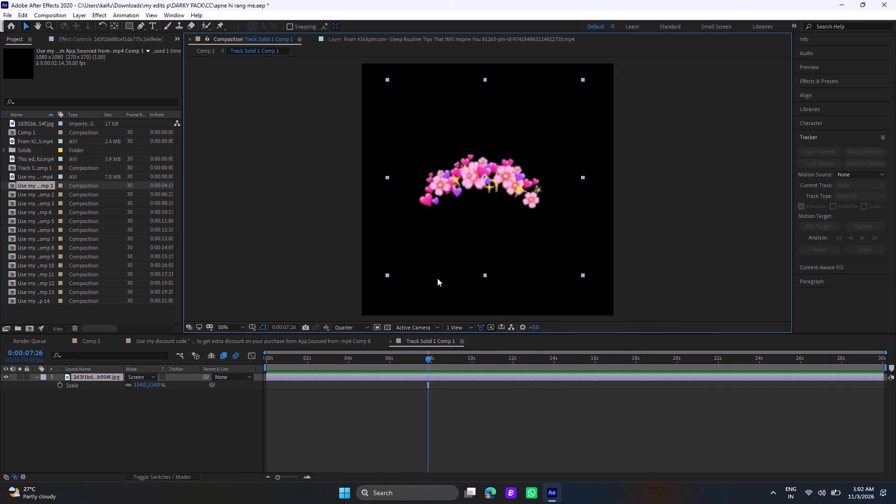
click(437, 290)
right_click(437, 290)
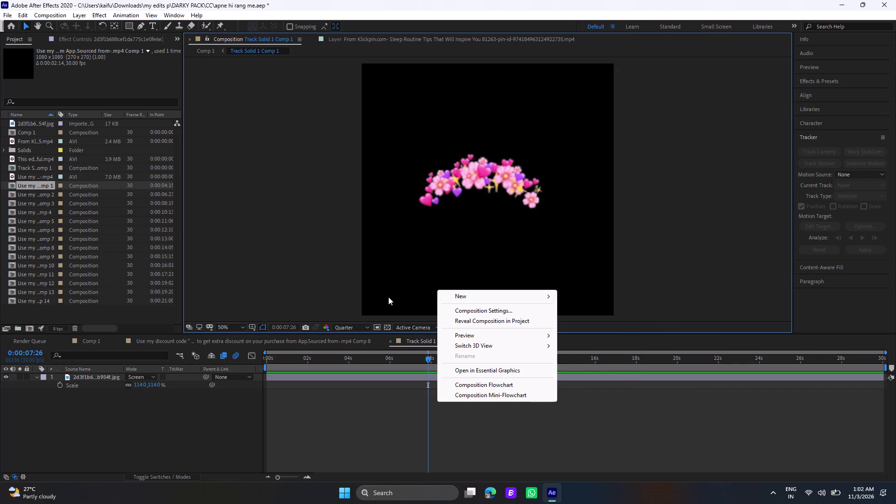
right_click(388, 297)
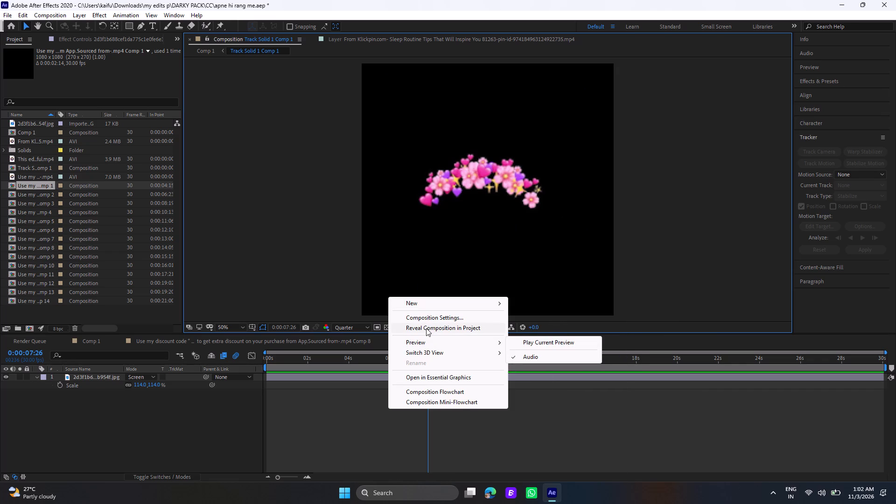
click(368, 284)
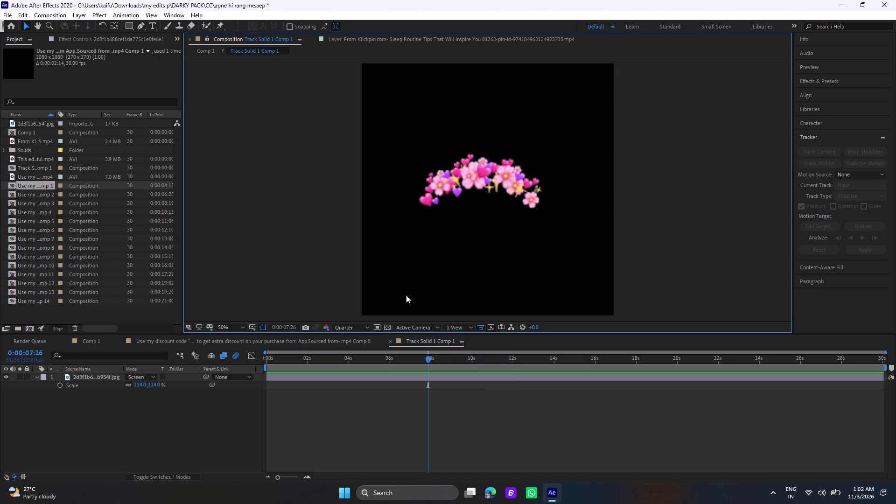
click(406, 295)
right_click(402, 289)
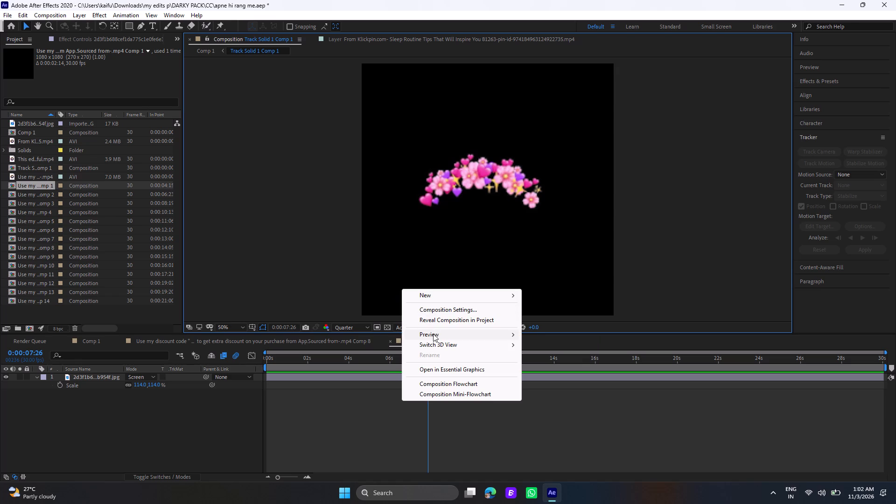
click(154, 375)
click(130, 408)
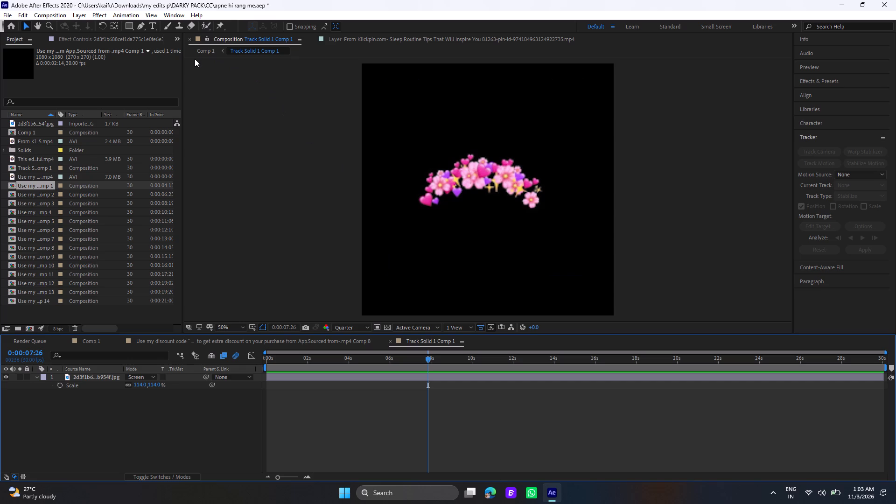
Undo the flower crown edits in Track Solid 1 Comp 1 back to the plain blue Track Solid 1 layer.
key(ctrl+z)
key(ctrl+z)
key(ctrl+z)
key(ctrl+z)
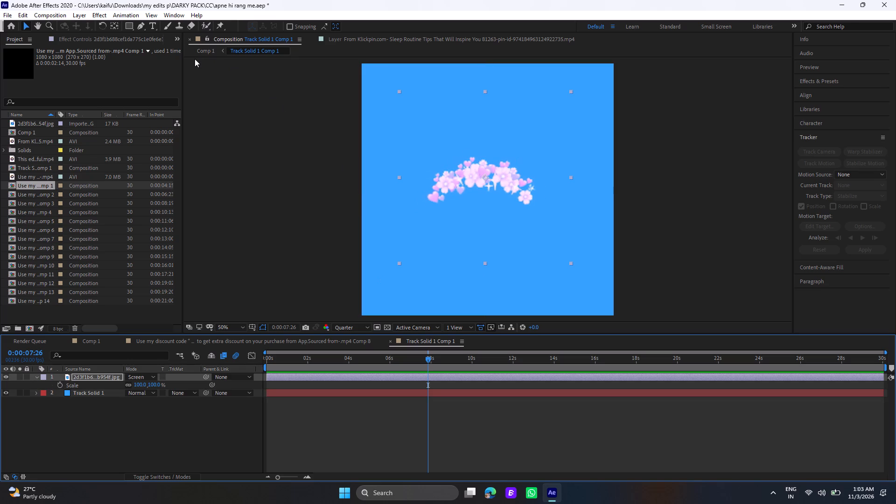
key(ctrl+z)
key(ctrl+z)
key(ctrl+z)
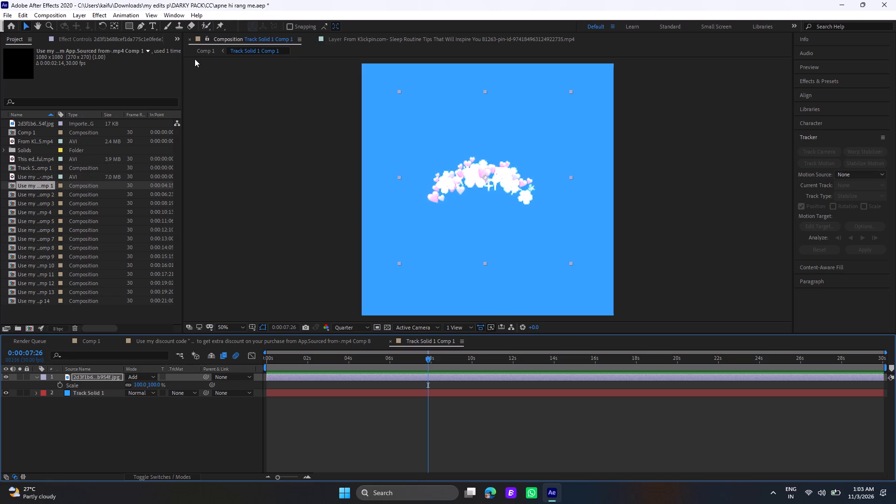
key(ctrl+z)
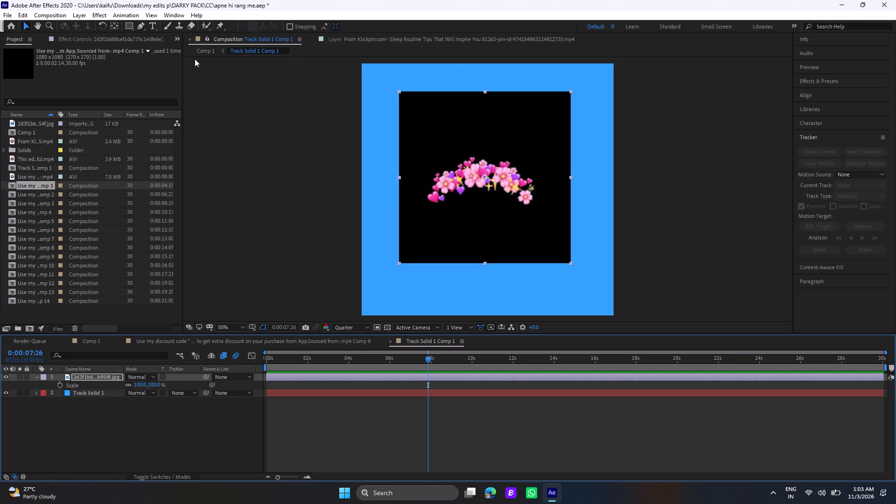
key(ctrl+z)
key(ctrl+z)
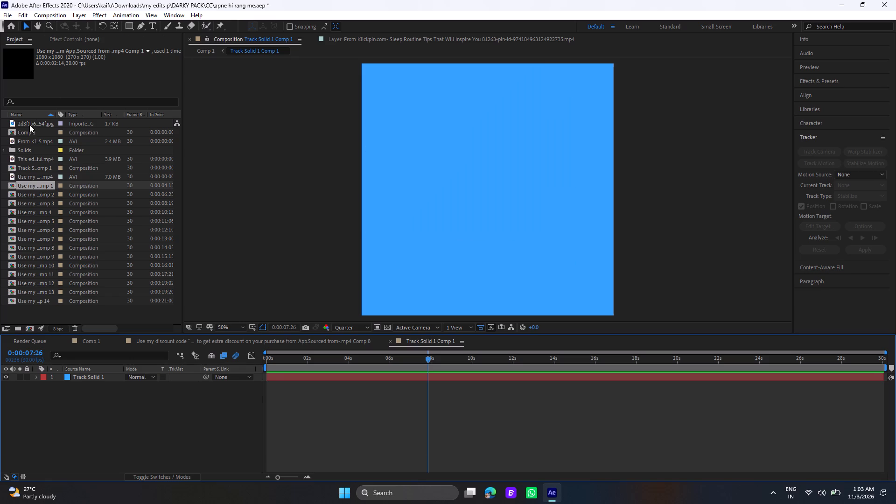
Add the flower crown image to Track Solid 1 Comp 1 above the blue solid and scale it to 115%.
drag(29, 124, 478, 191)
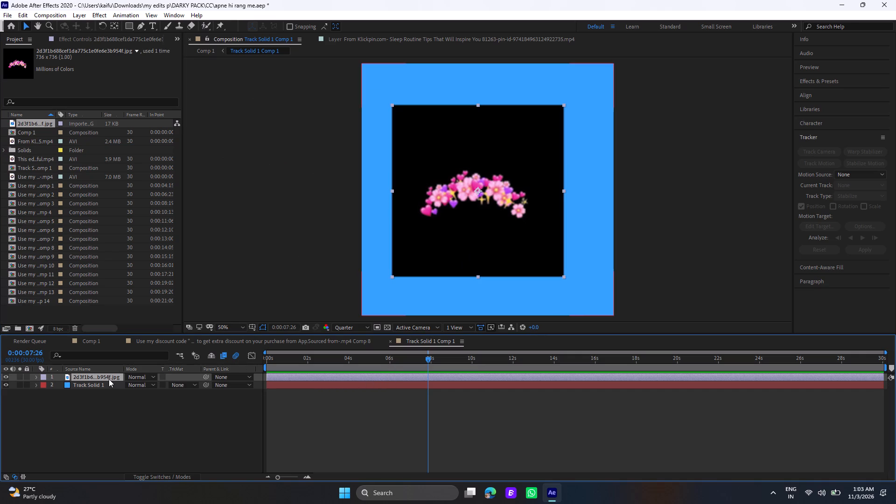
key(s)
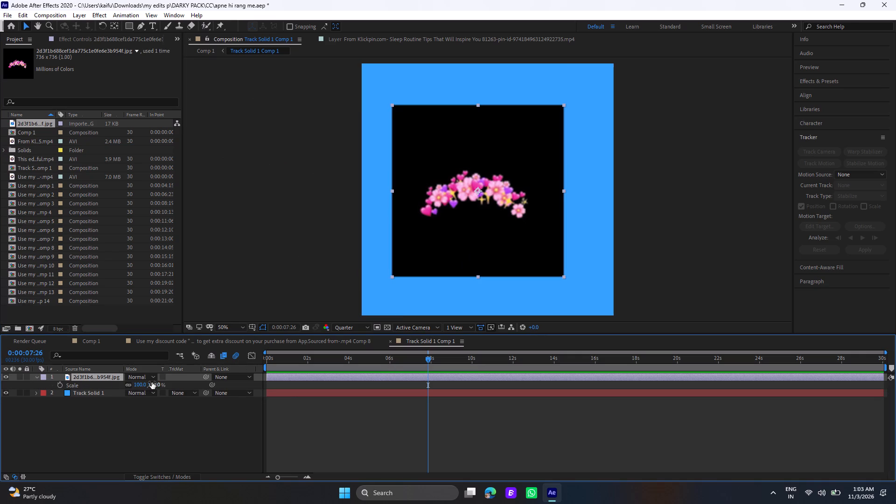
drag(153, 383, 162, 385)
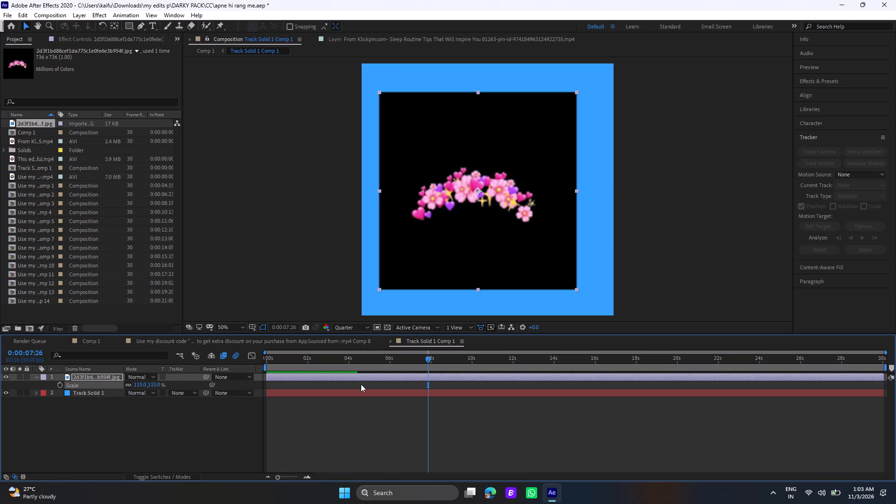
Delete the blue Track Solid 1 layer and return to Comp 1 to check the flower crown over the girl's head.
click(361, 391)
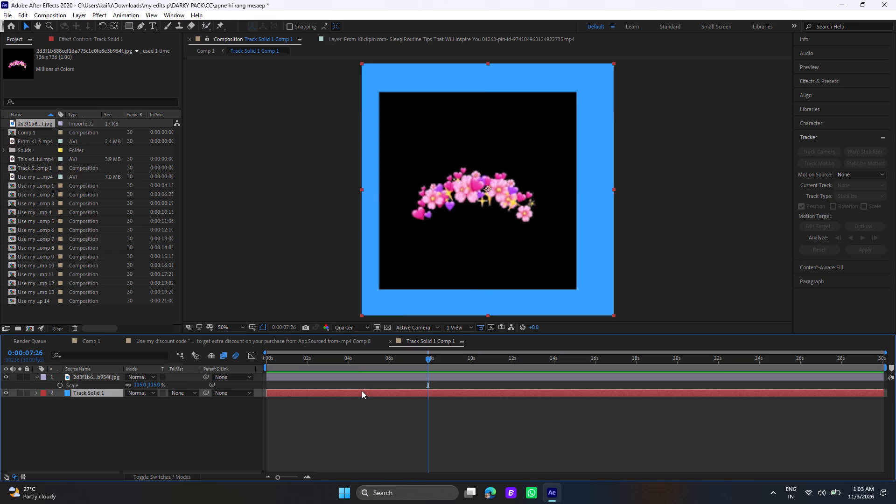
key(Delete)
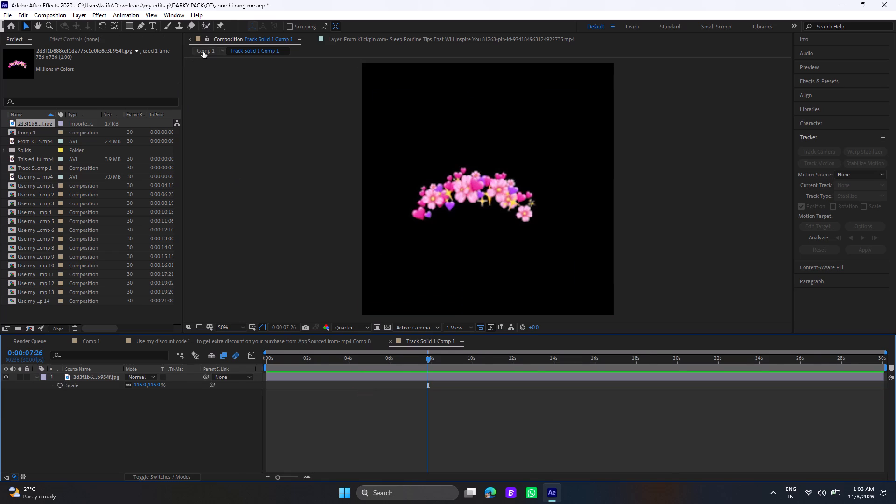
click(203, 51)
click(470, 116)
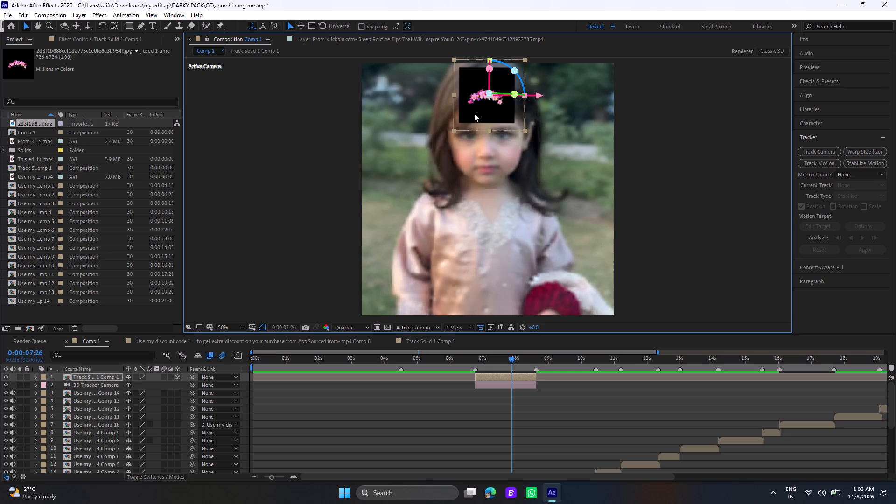
Undo the flower crown, pre-composition, solid adjustments, and creation of the track solid and camera, back to the tracked points in Comp 1.
key(ctrl+z)
key(ctrl+z)
key(ctrl+z)
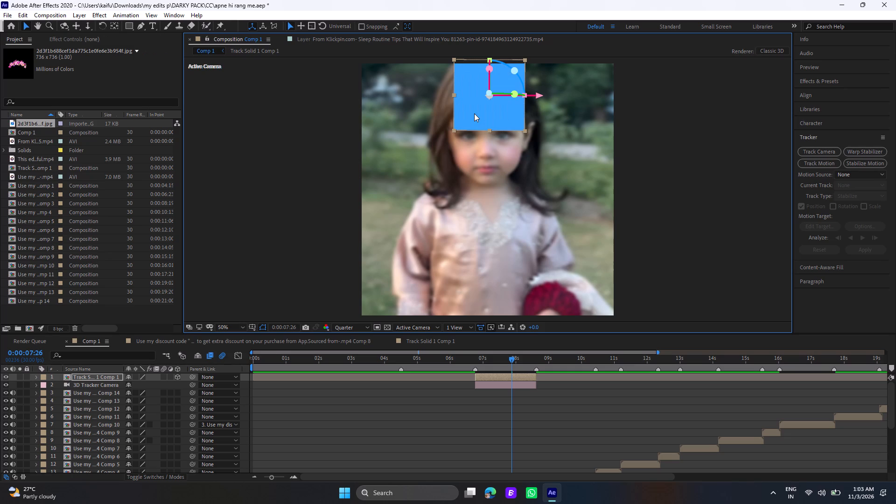
key(ctrl+z)
key(ctrl+z)
key(ctrl+z)
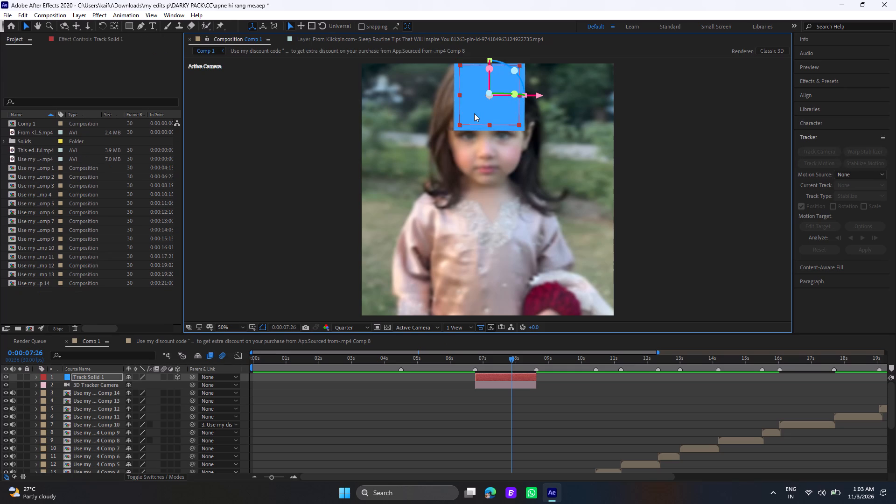
key(ctrl+z)
key(ctrl+z)
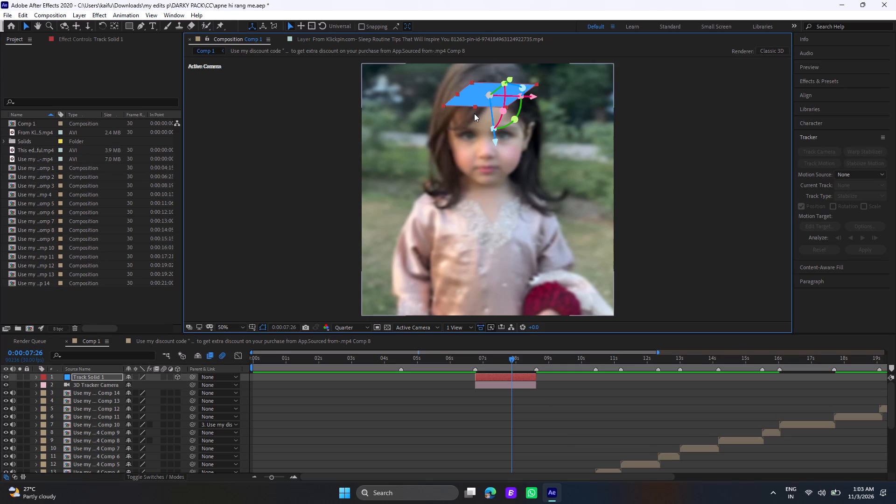
key(ctrl+z)
key(ctrl+z)
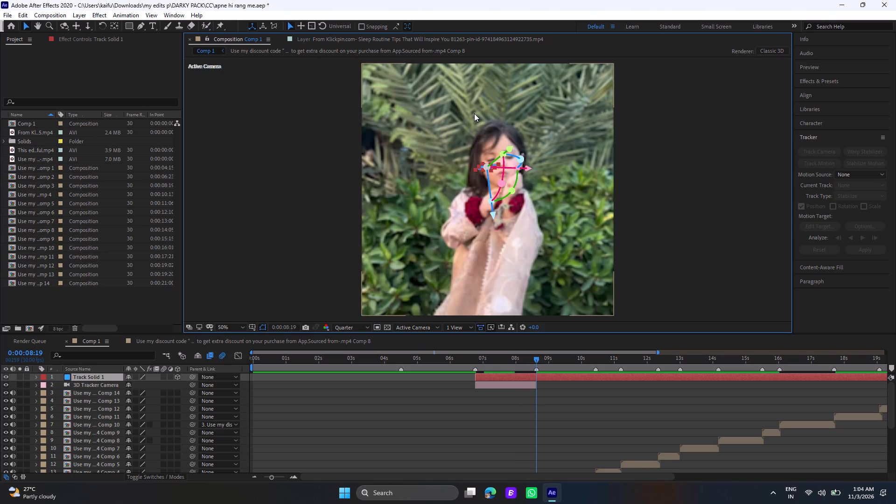
key(ctrl+z)
key(ctrl+z)
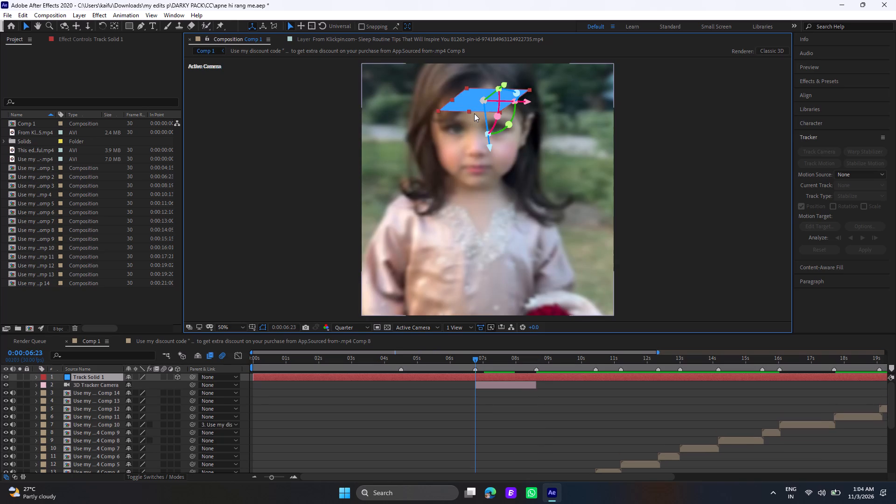
key(ctrl+z)
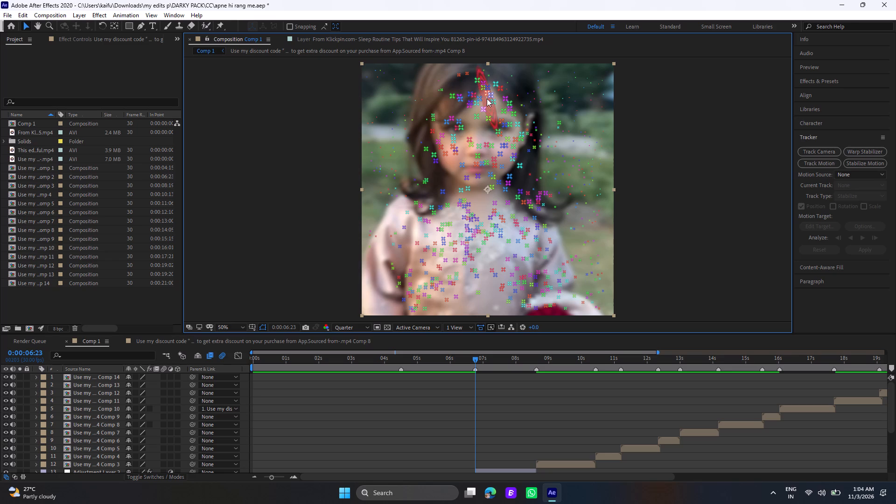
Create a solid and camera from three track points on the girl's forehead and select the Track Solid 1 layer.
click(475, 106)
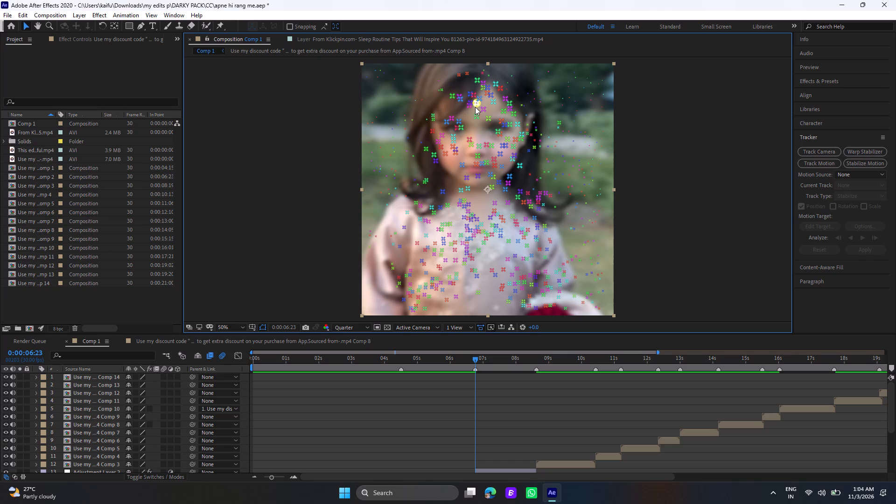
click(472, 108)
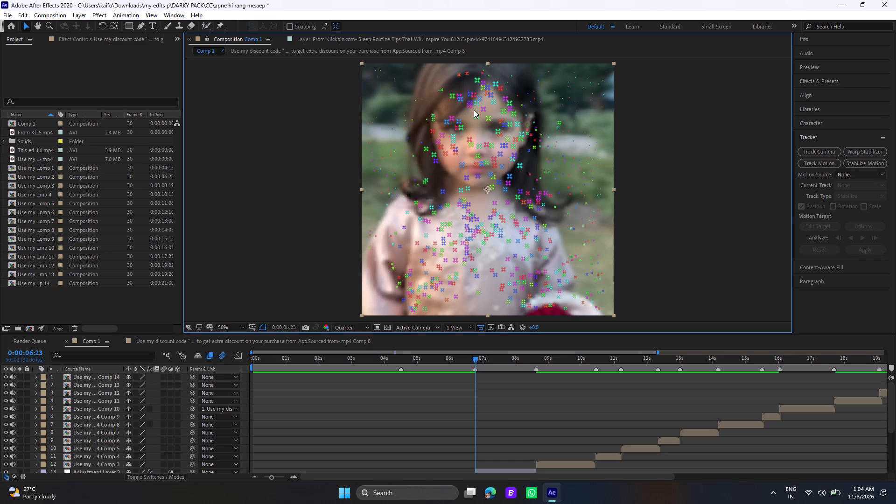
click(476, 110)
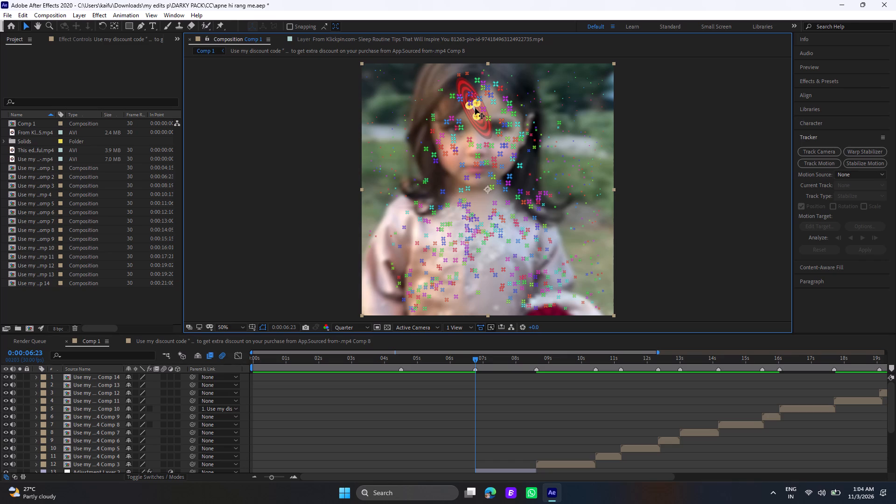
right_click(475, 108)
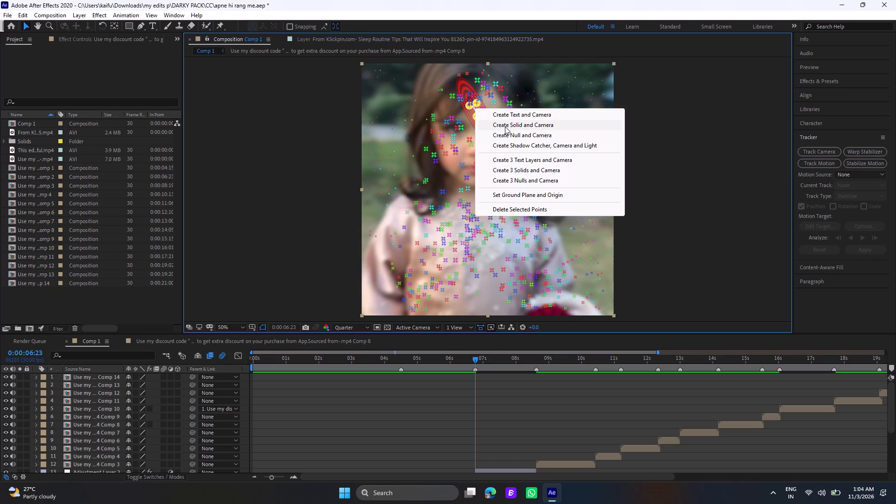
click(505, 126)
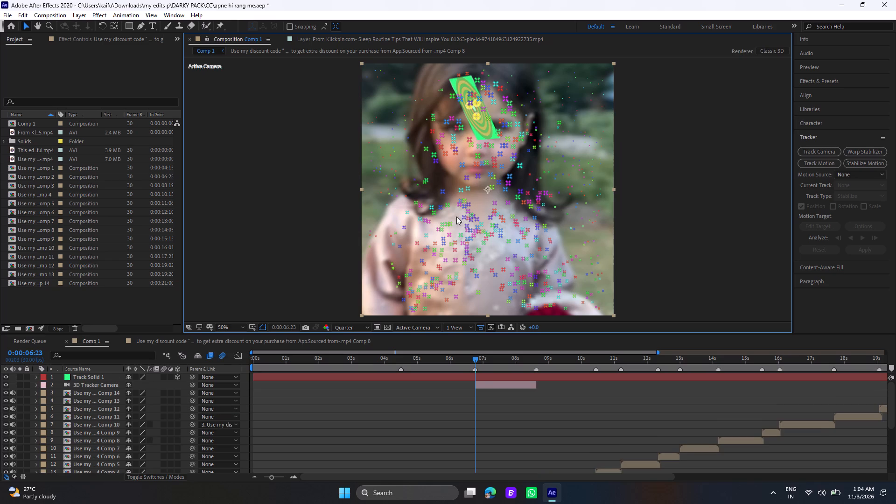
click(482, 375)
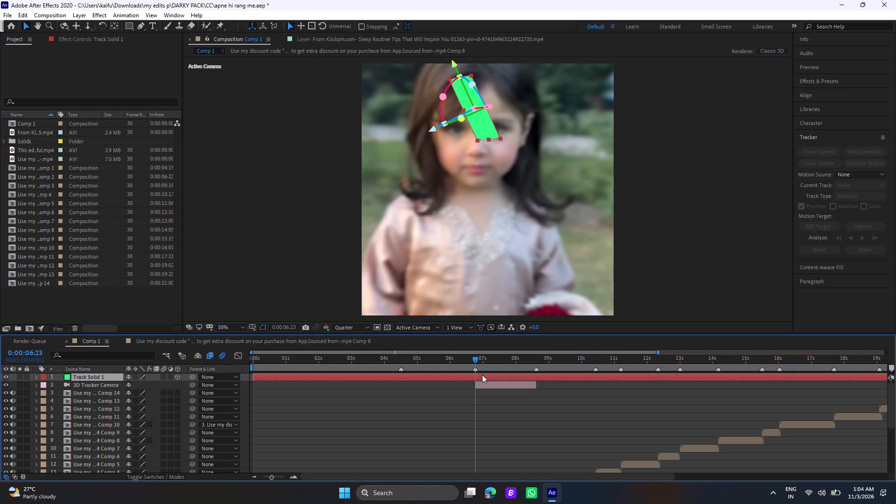
Undo the new track solid and camera along with the 3D camera tracking on the girl's close-up clip.
key(ctrl+z)
key(ctrl+z)
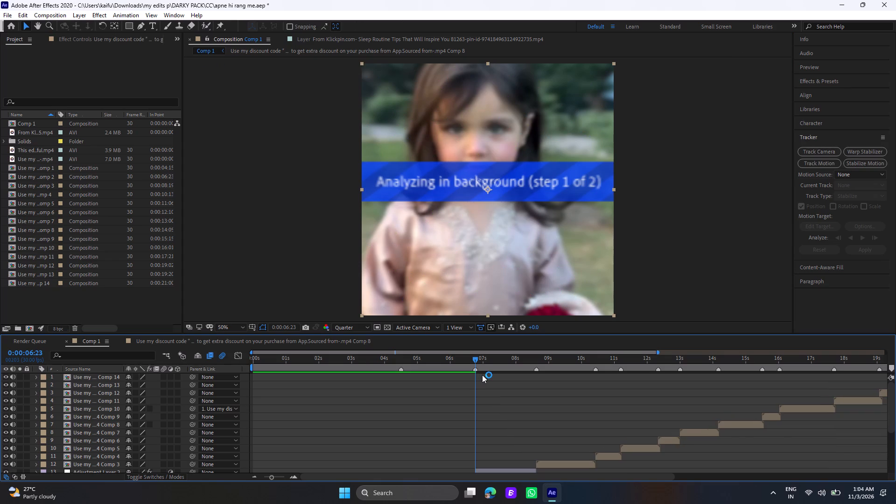
key(ctrl+z)
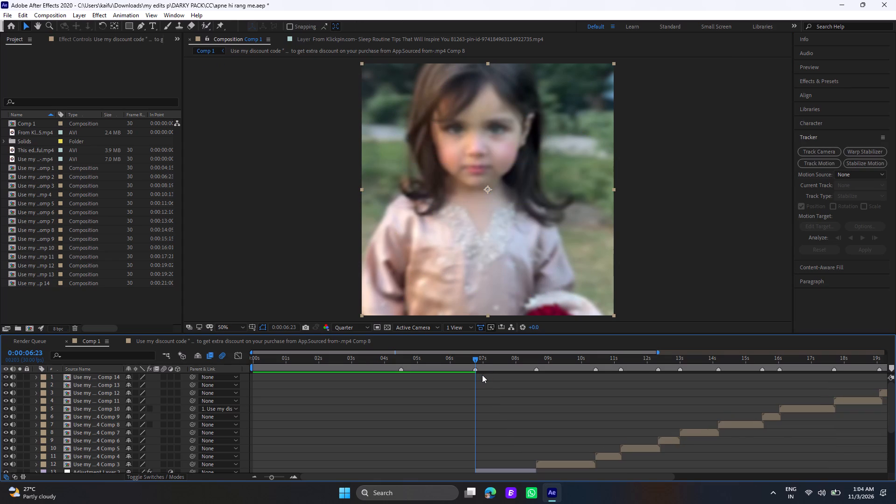
Preview the girl's close-up clip in Comp 1 from 0:00:06:24 and recheck the frames around its start.
click(466, 364)
drag(466, 364, 467, 364)
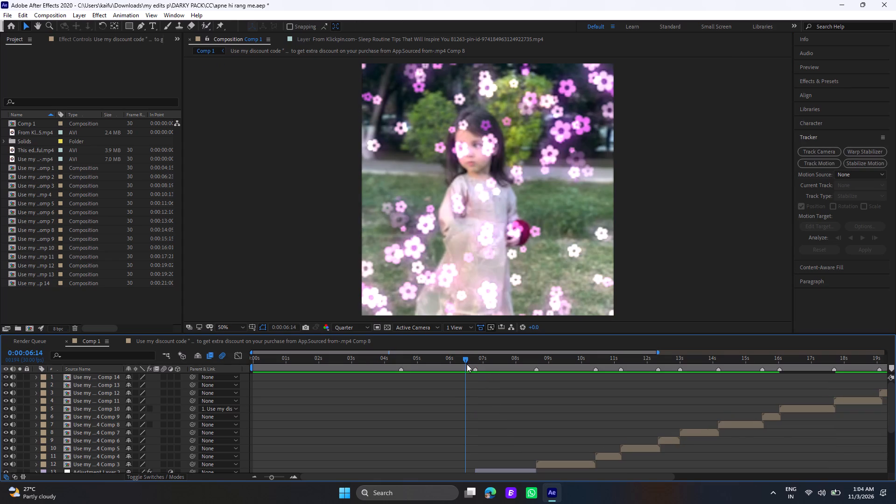
drag(467, 364, 476, 368)
key(space)
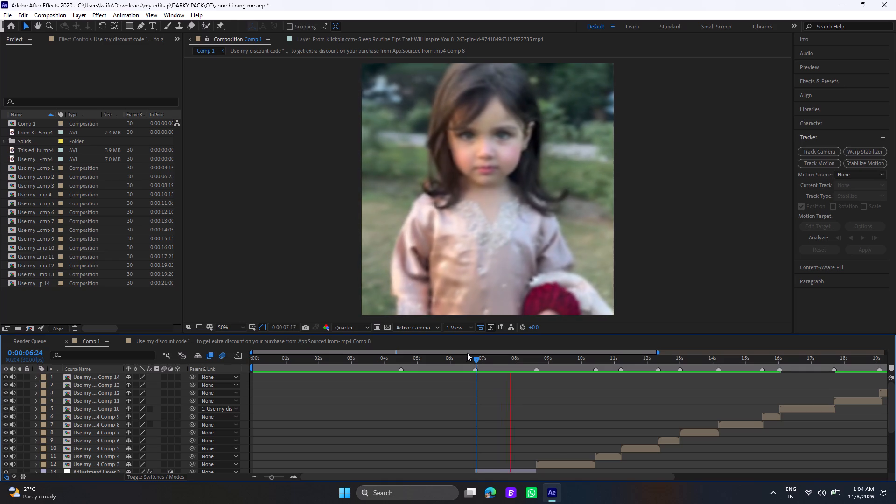
click(473, 359)
click(473, 359)
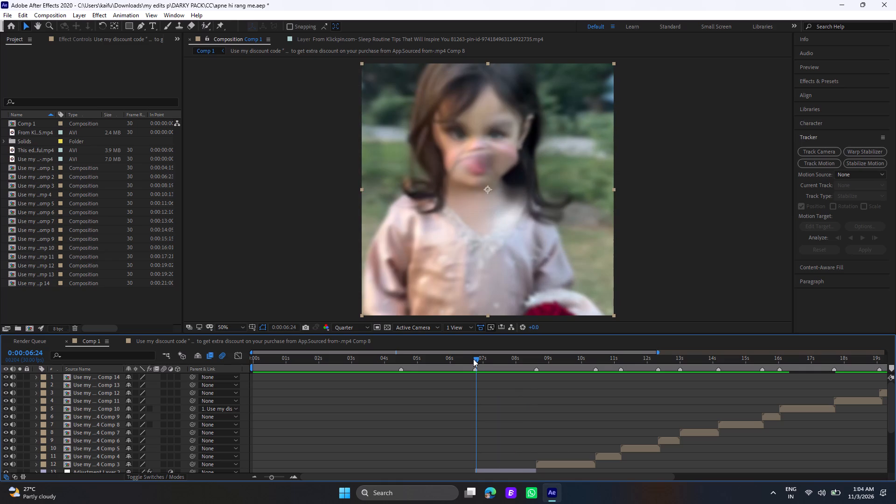
click(472, 359)
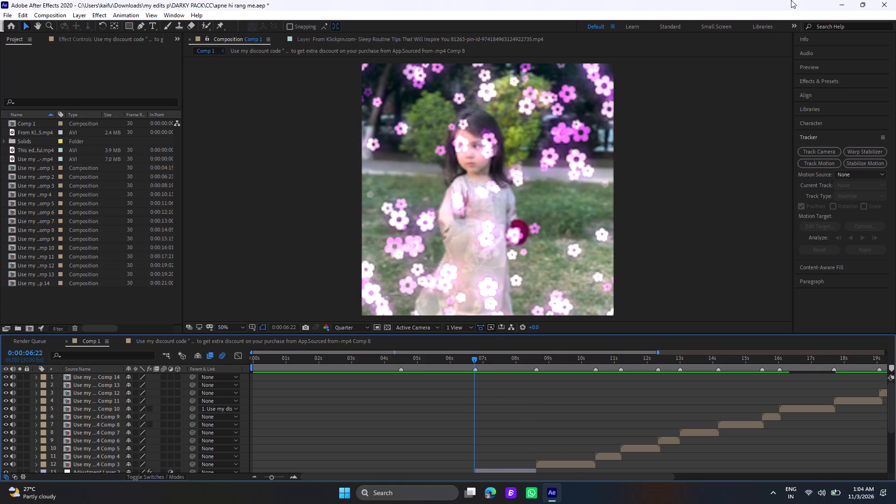
Switch to File Explorer and open the Downloads folder.
click(836, 6)
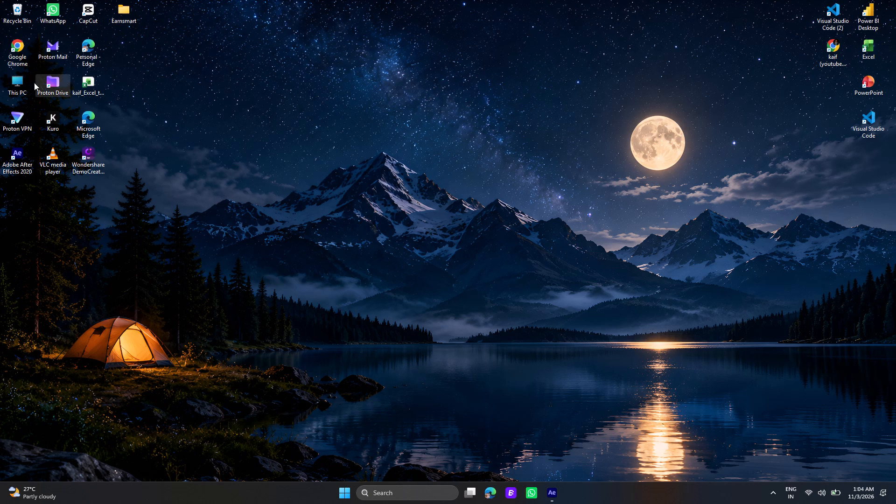
triple_click(18, 86)
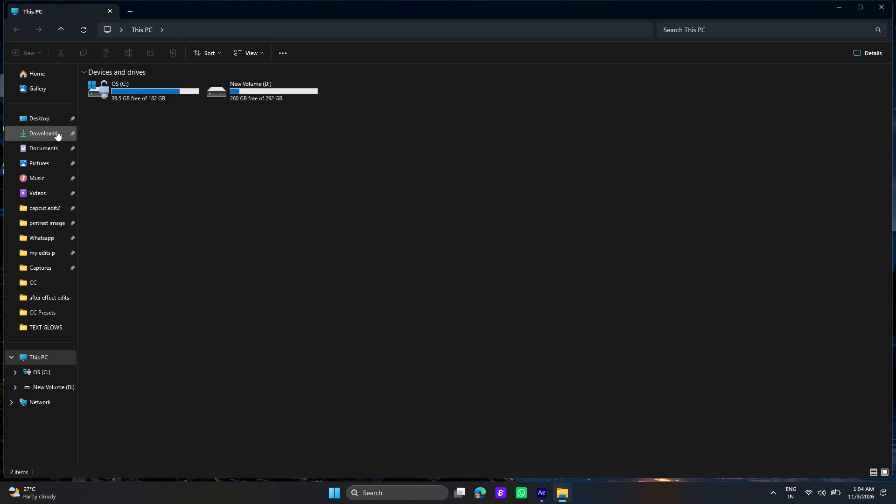
click(56, 131)
Browse the Downloads folder in large-icon and details layouts for the needed overlay image, leaving it in large icons.
click(258, 59)
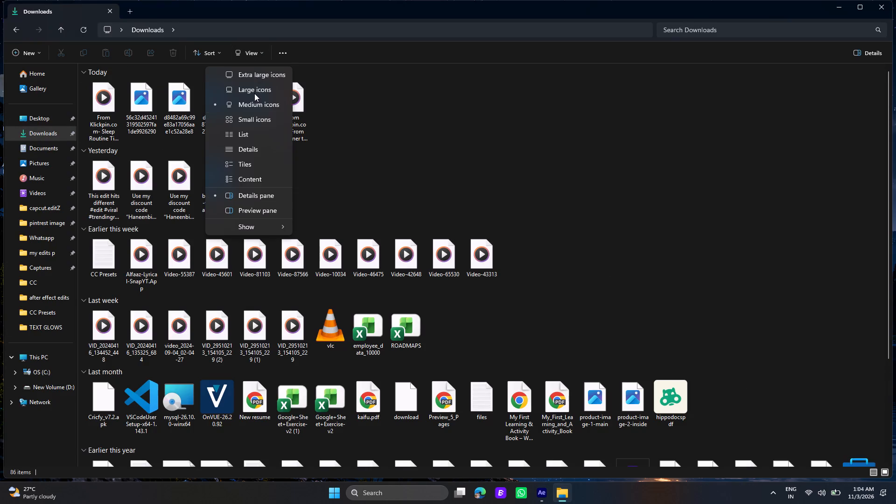
click(254, 94)
click(257, 60)
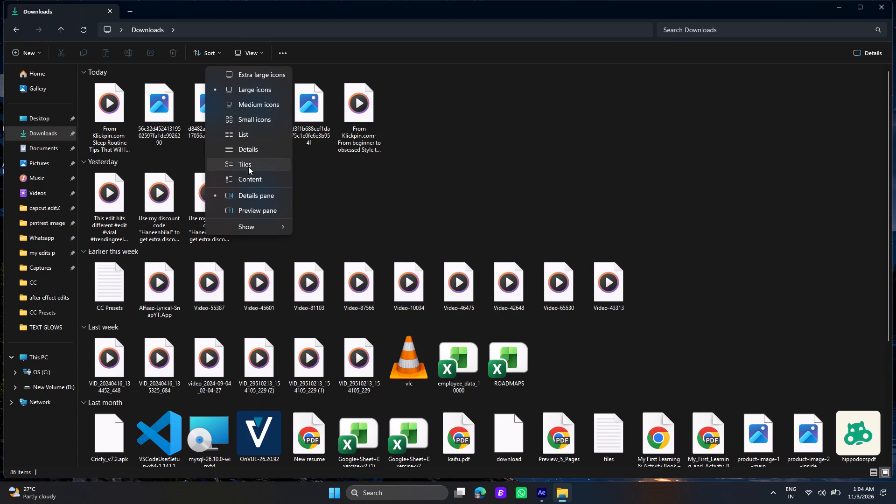
click(257, 151)
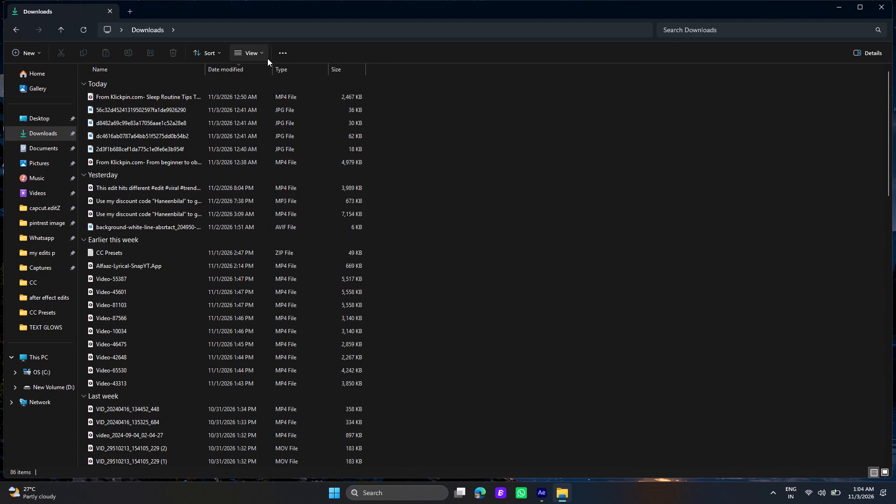
click(267, 58)
click(254, 87)
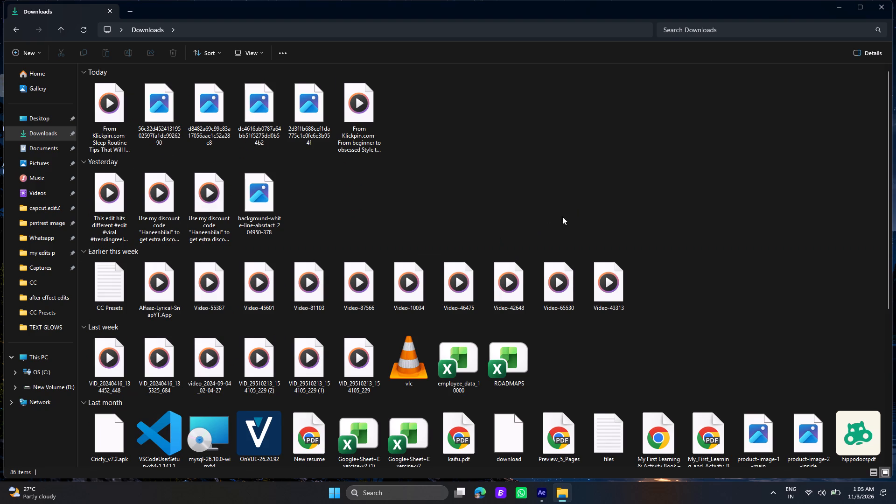
scroll(456, 270, down, 4)
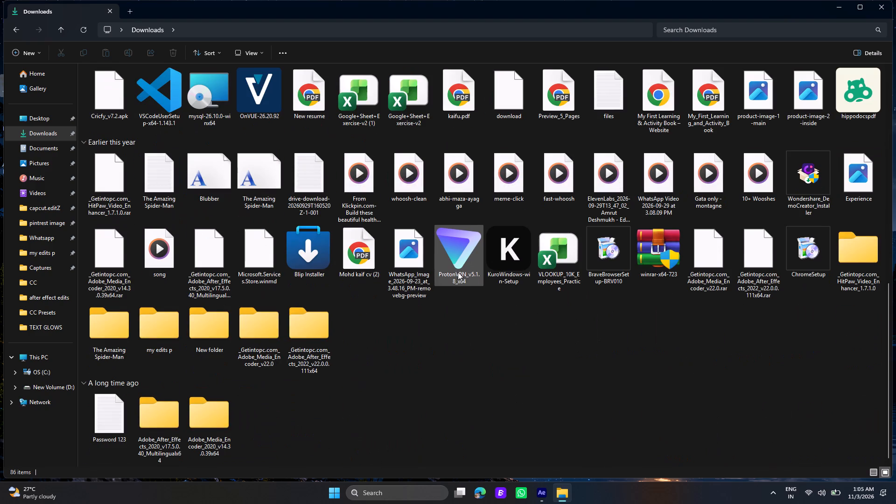
scroll(458, 272, up, 6)
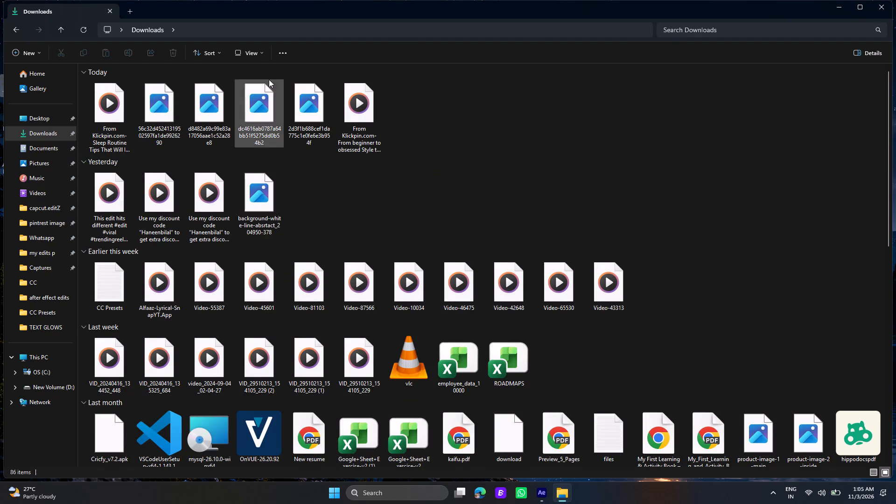
click(219, 58)
click(546, 143)
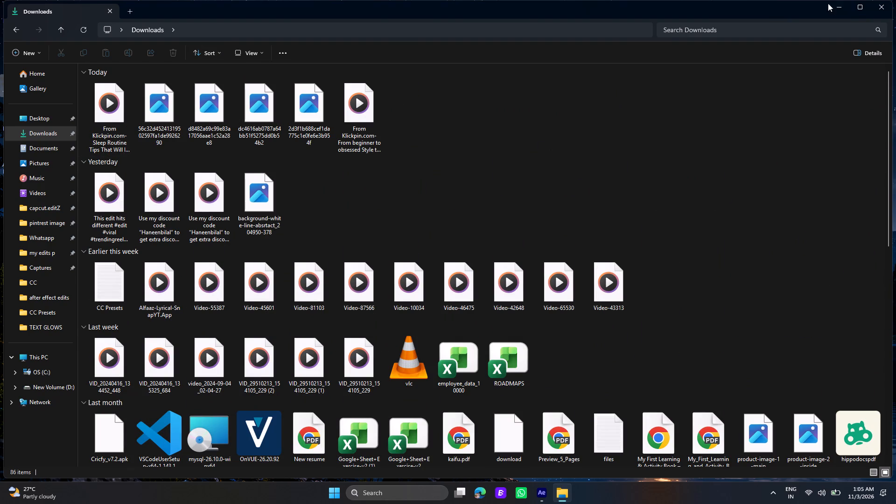
click(835, 5)
Switch to Google Chrome, search for "bg remove" and open the remove.bg website.
click(4, 60)
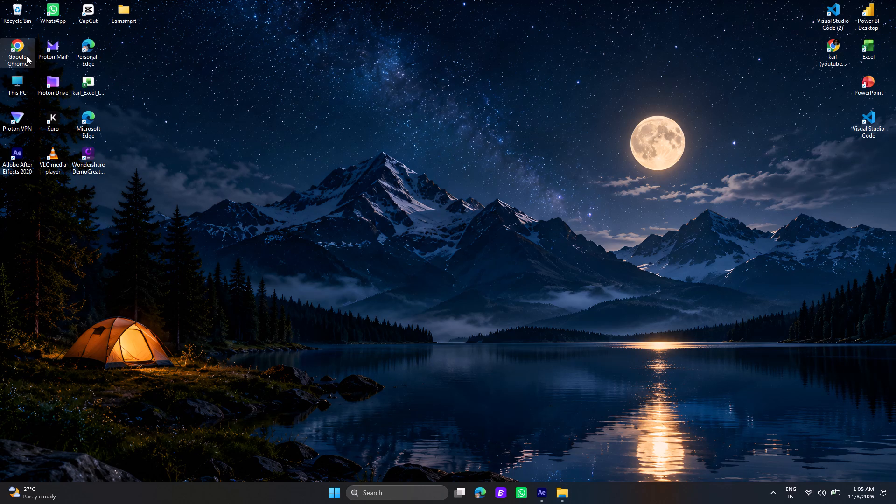
double_click(27, 56)
click(336, 252)
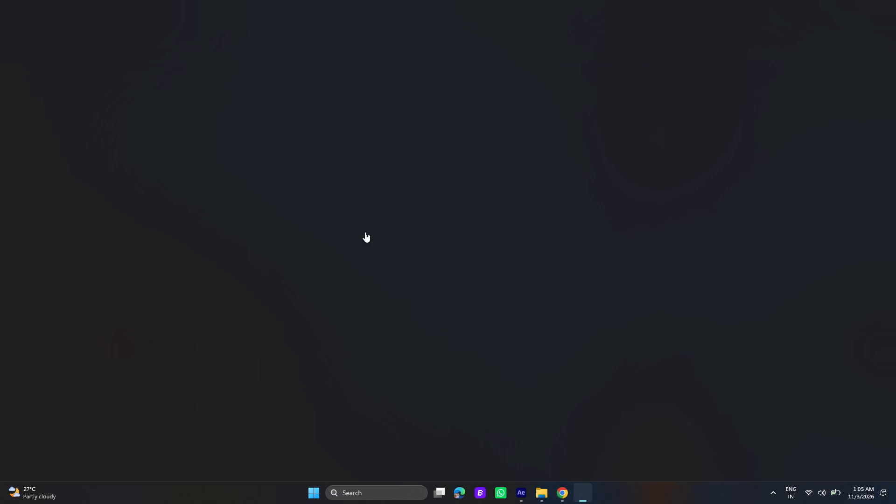
click(377, 179)
text(bg)
click(329, 250)
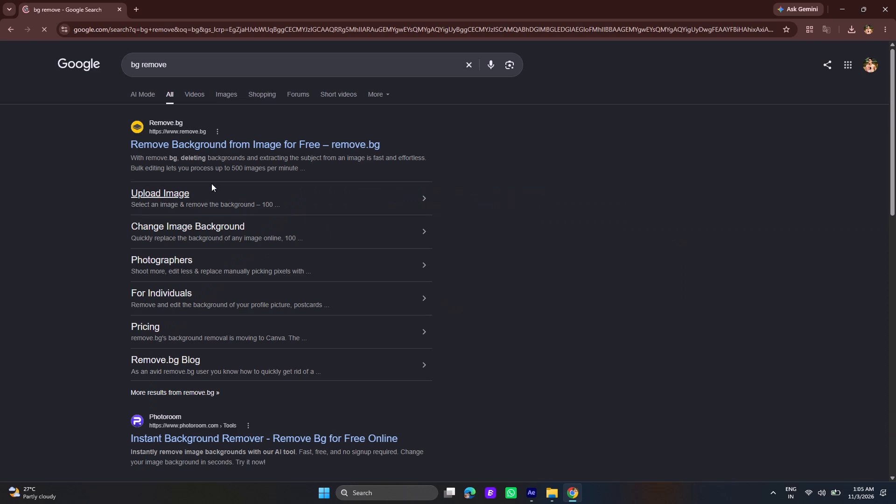
click(201, 148)
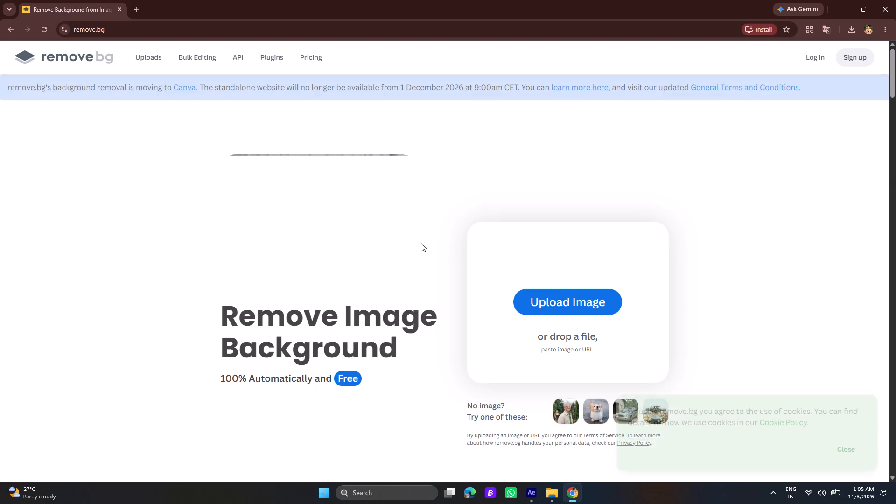
Upload the pink flower-and-heart crown image from Downloads to remove.bg for background removal.
click(559, 294)
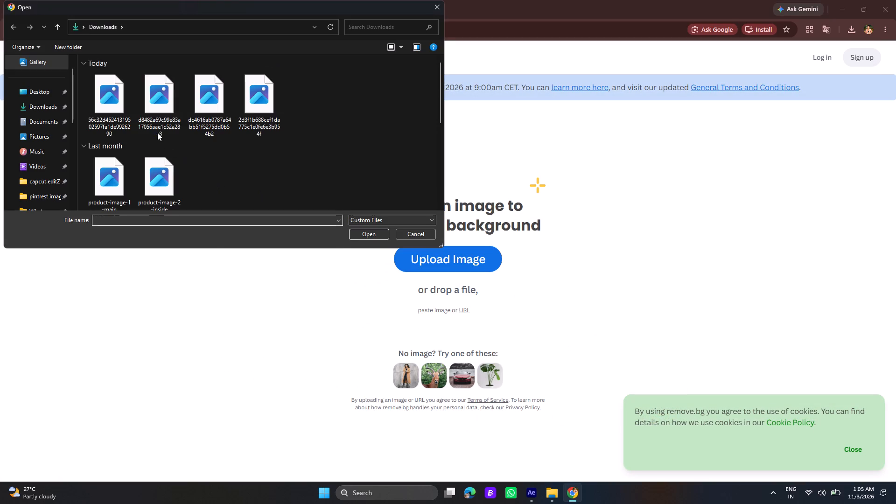
click(240, 120)
click(363, 236)
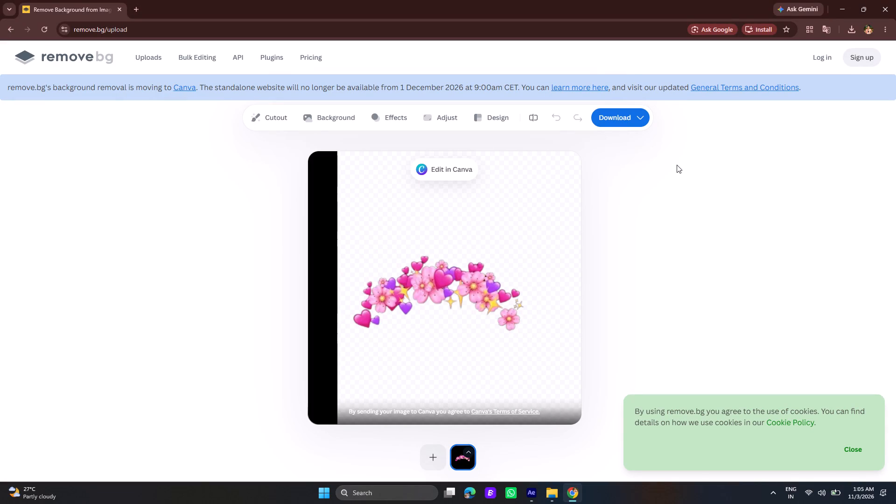
Download the free 500 x 500 preview of the background-free flower crown and close the browser.
click(853, 29)
click(628, 288)
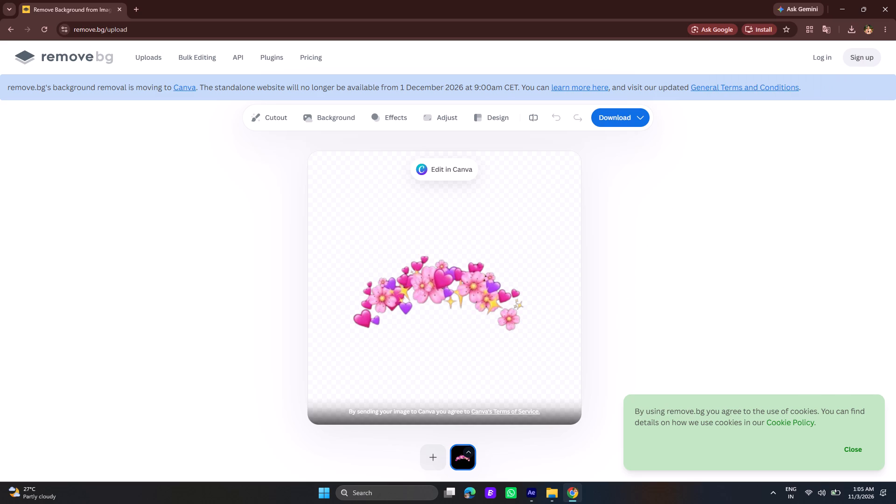
scroll(569, 326, down, 2)
click(621, 117)
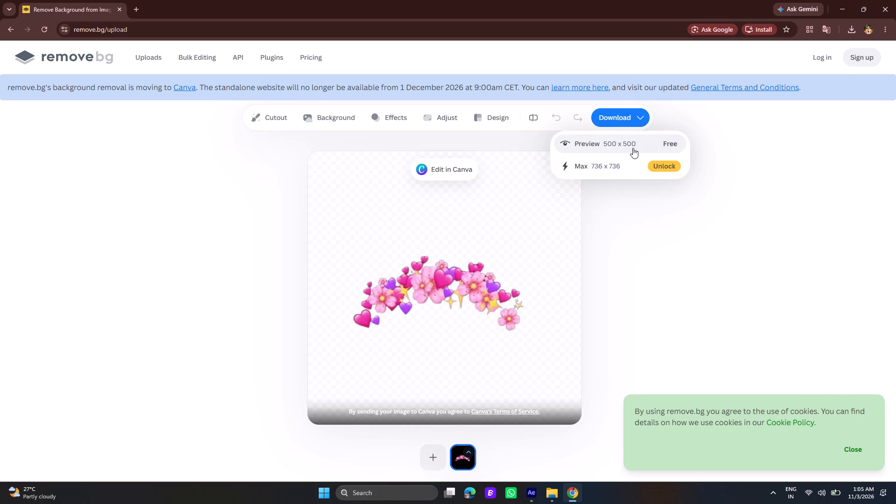
click(651, 147)
click(884, 11)
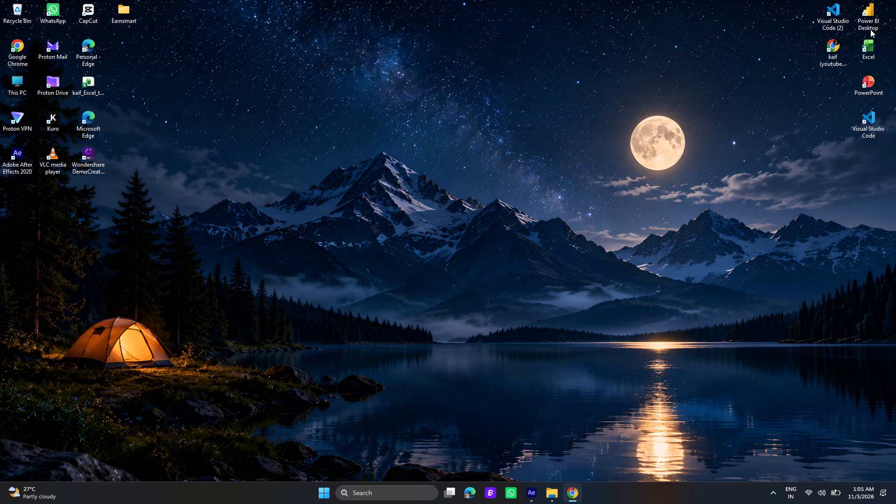
Switch to After Effects and place the playhead at 0:00:06:23, the start of the girl's close-up clip in Comp 1.
click(546, 495)
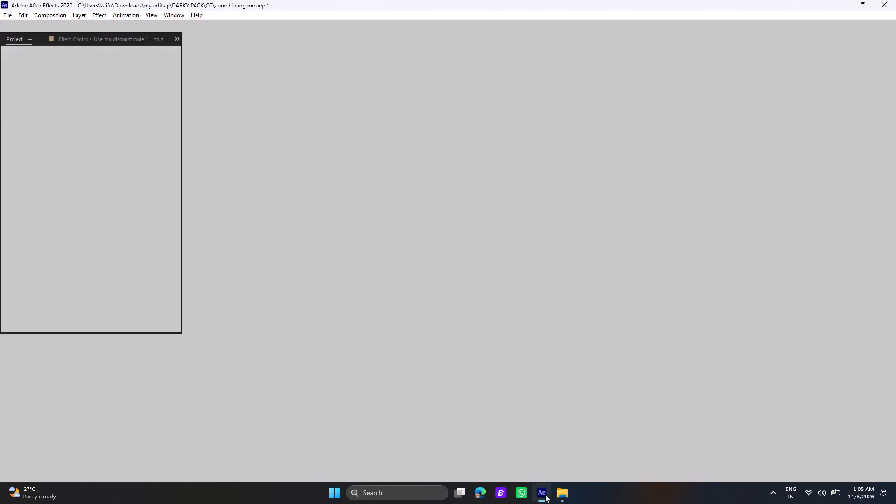
scroll(480, 405, down, 1)
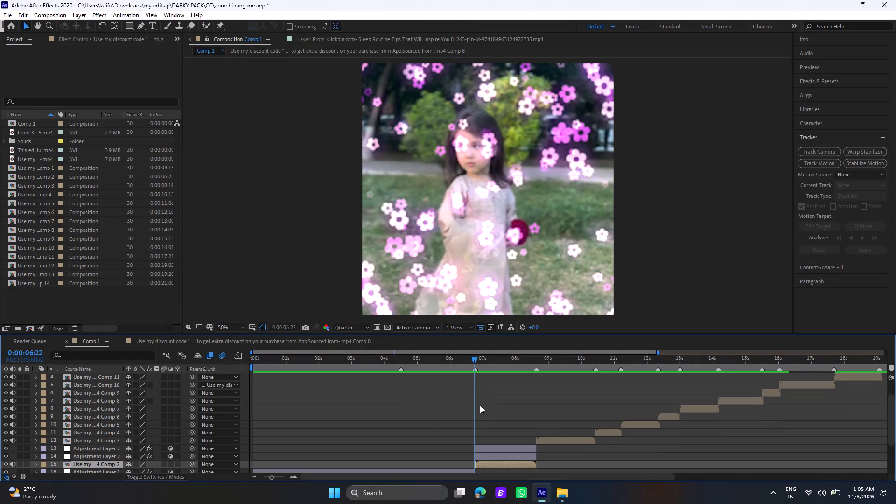
scroll(479, 410, up, 1)
scroll(479, 410, down, 1)
click(480, 356)
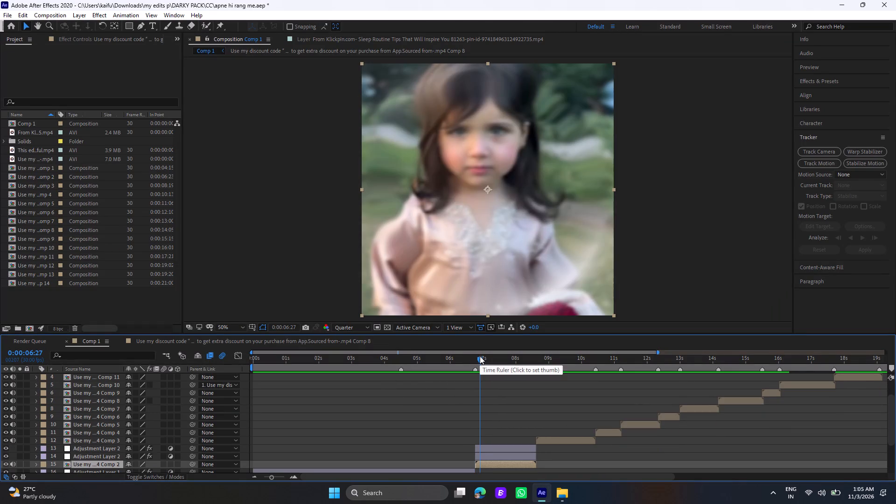
drag(480, 356, 476, 357)
click(476, 357)
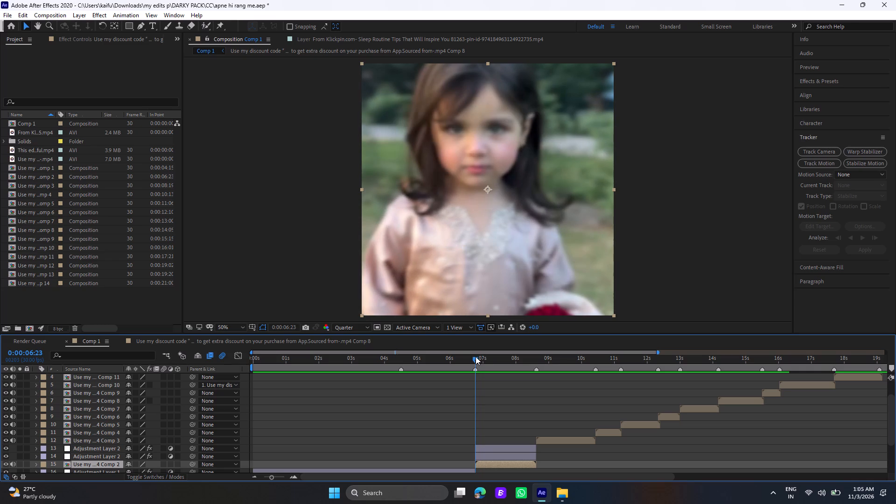
click(476, 357)
click(493, 463)
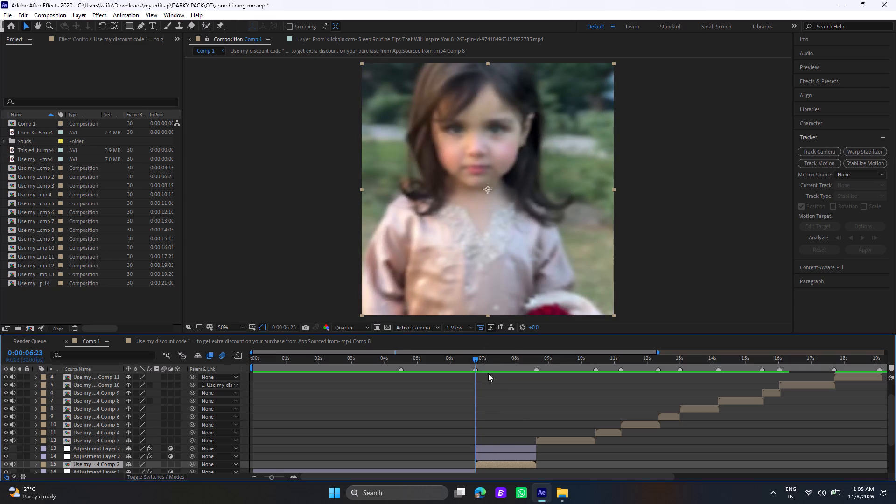
click(488, 367)
click(496, 464)
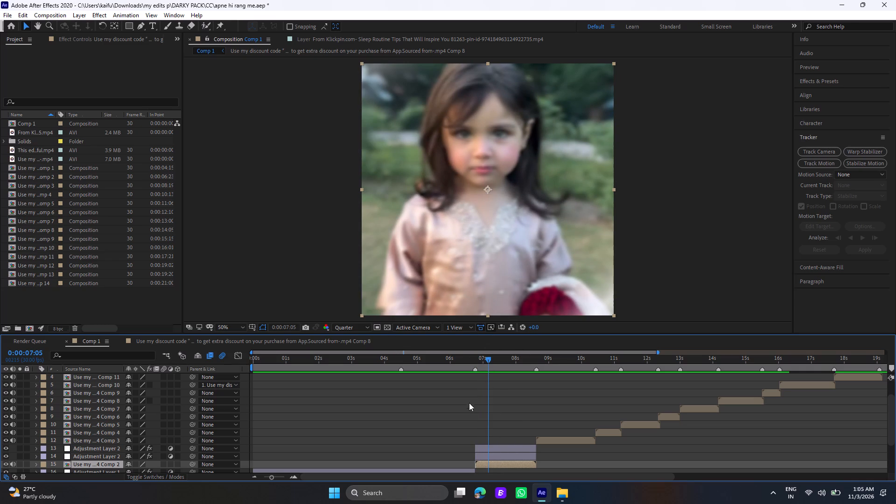
click(475, 358)
Run 3D camera tracking on the girl's close-up clip with Detailed Analysis enabled.
click(491, 462)
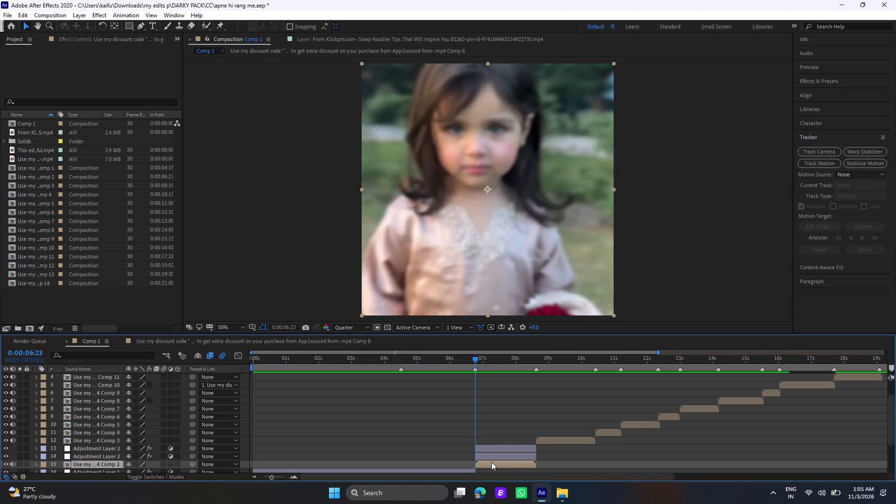
click(819, 152)
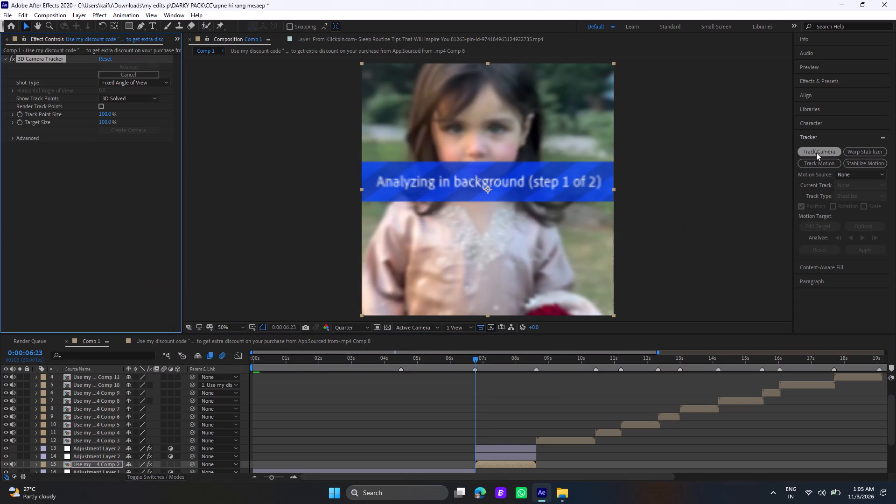
click(12, 138)
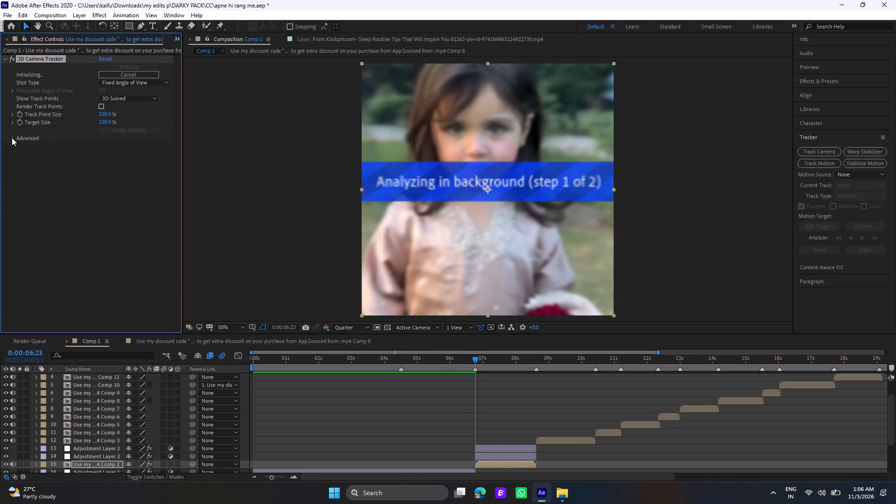
click(99, 168)
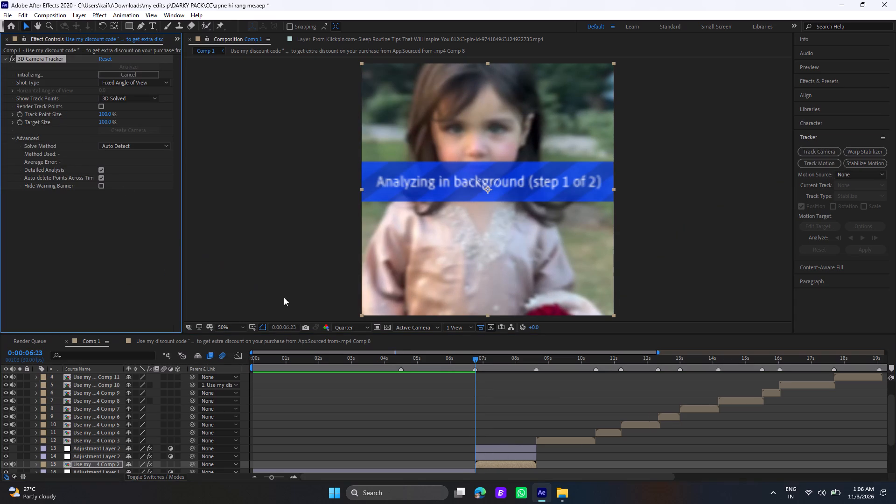
scroll(445, 224, down, 1)
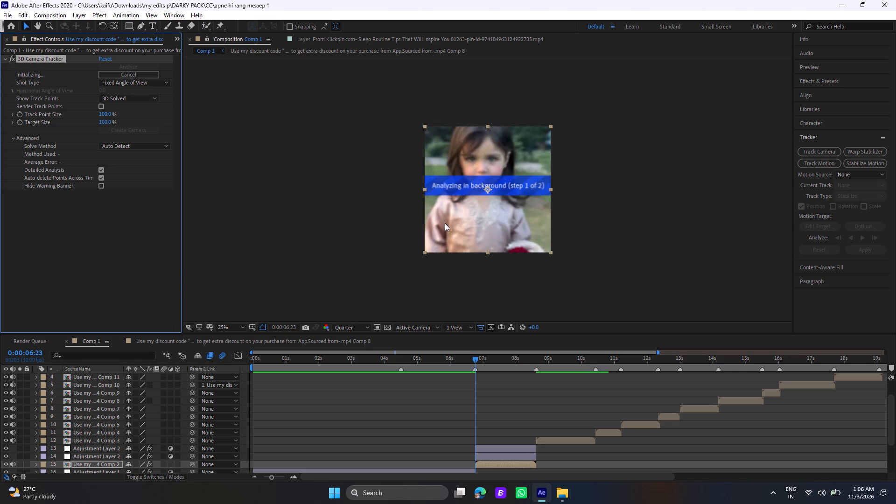
scroll(445, 223, up, 1)
scroll(445, 223, down, 1)
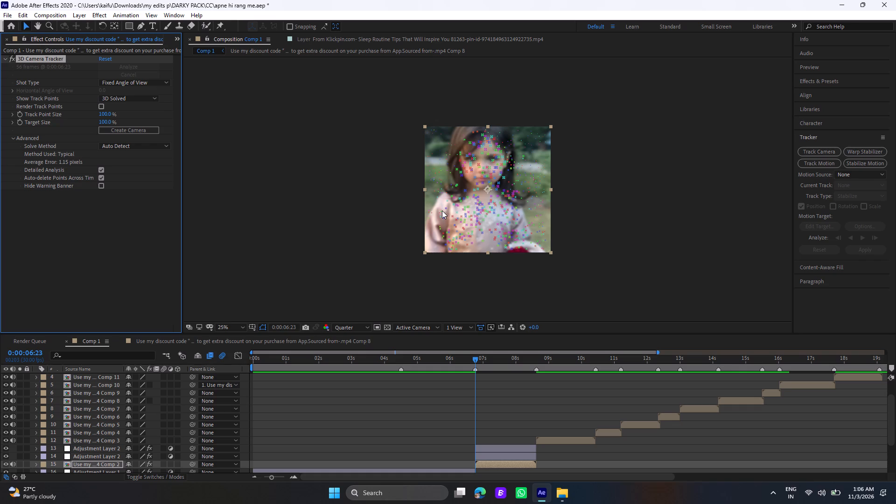
scroll(473, 172, up, 1)
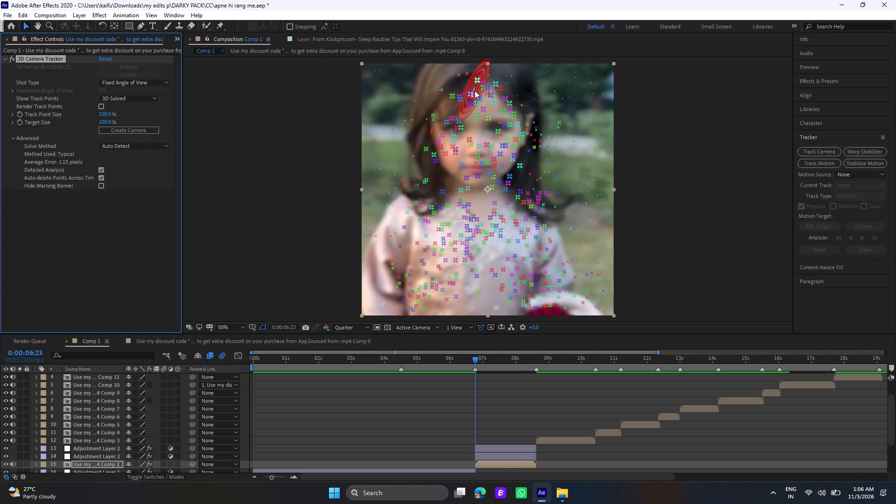
Create a solid and camera from the track points on the girl's forehead and select the Track Solid 1 layer.
click(478, 91)
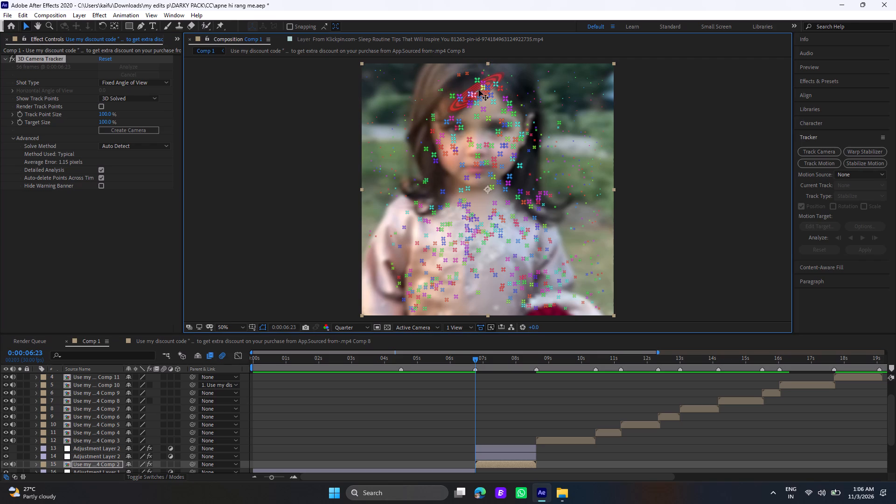
right_click(479, 92)
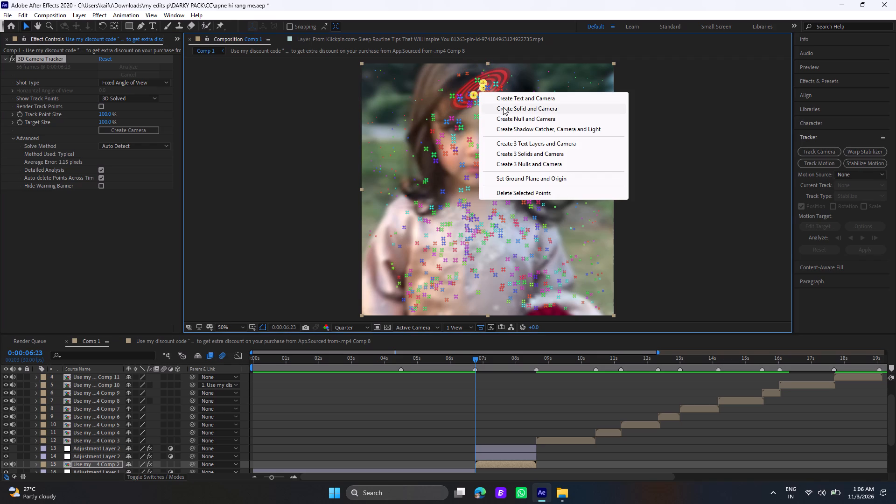
click(512, 109)
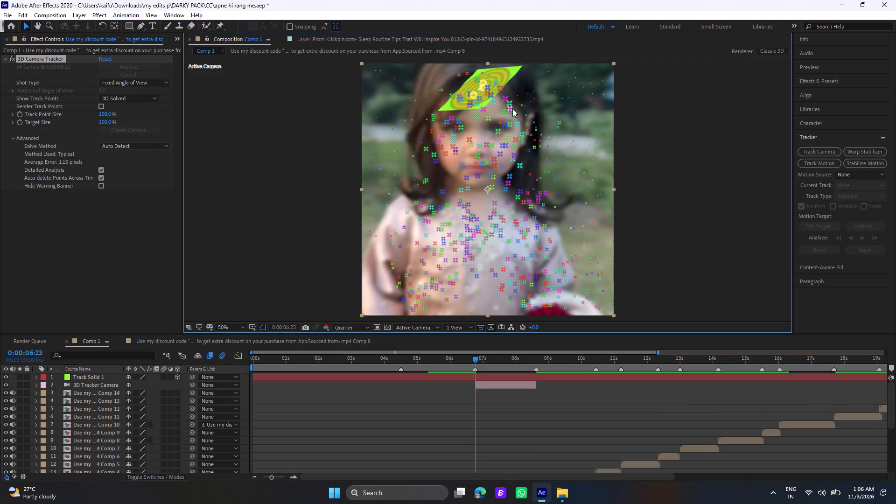
click(478, 376)
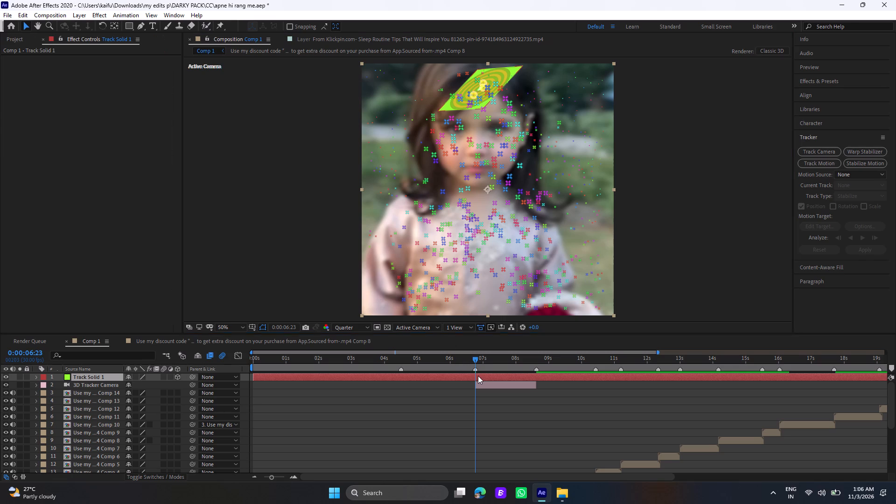
Trim the Track Solid 1 layer to the girl's close-up, from 0:00:06:23 to 0:00:08:18, deleting the excess parts.
key(ctrl+shift+d)
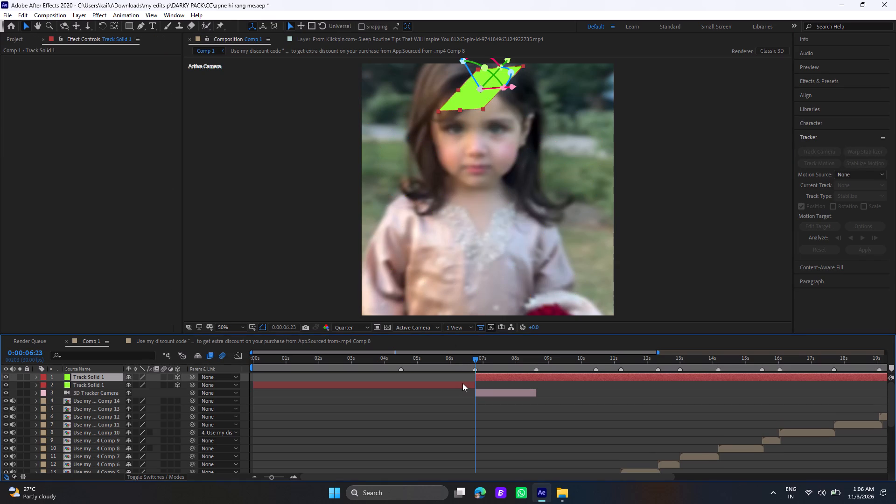
click(462, 383)
key(Delete)
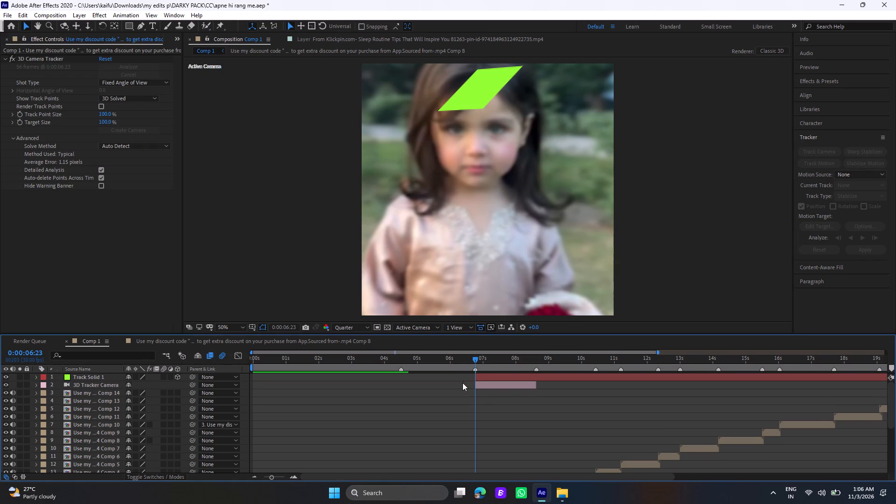
click(536, 361)
click(543, 379)
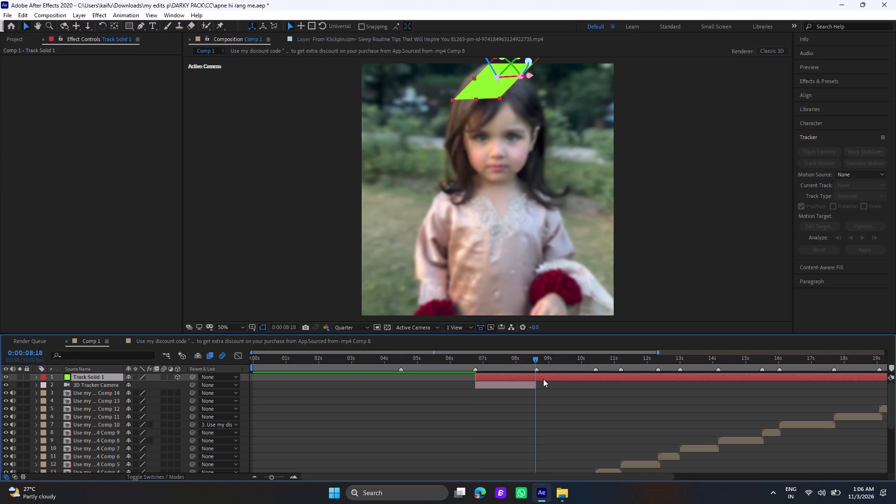
key(ctrl+shift+d)
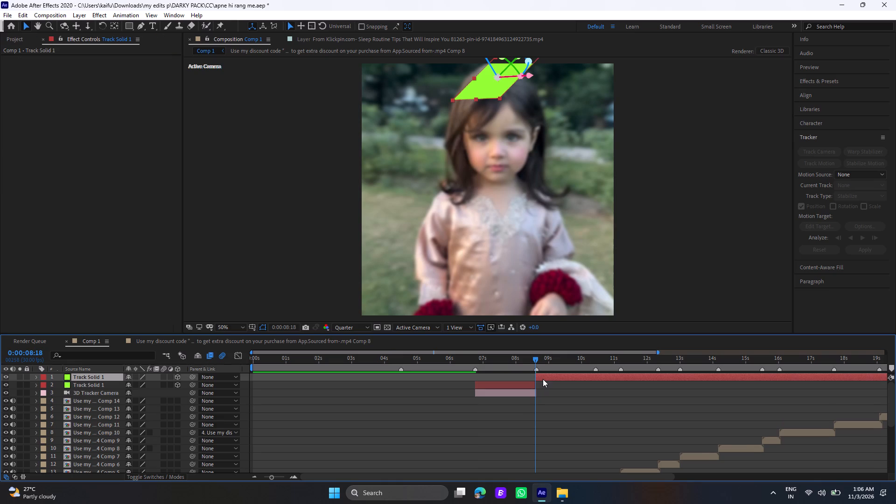
key(Delete)
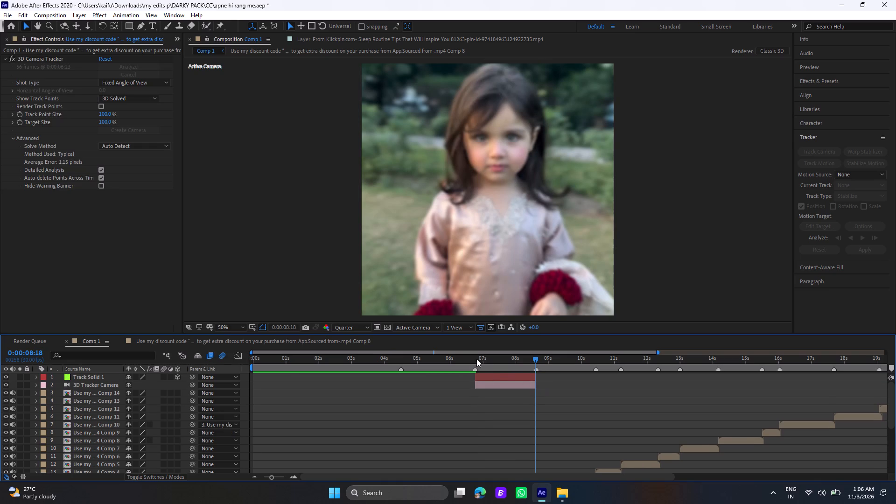
Reset the orientation of Track Solid 1 at 0:00:06:23, the start of the close-up.
click(477, 357)
click(477, 357)
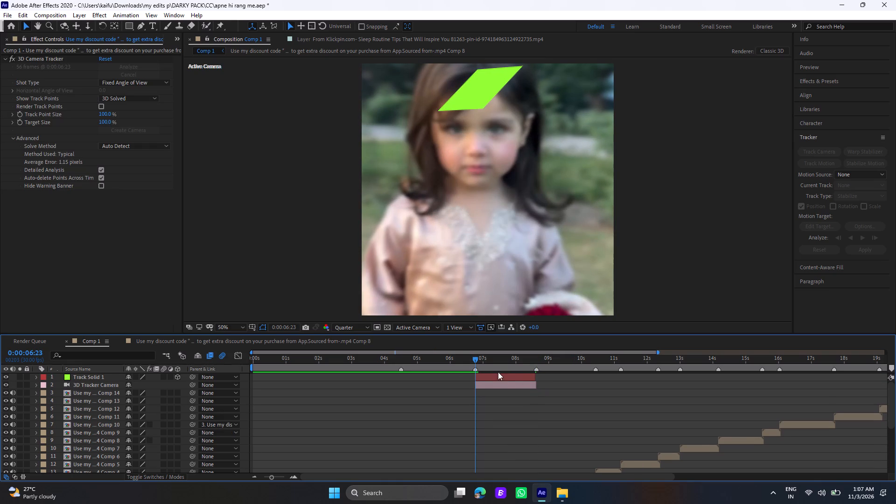
click(502, 376)
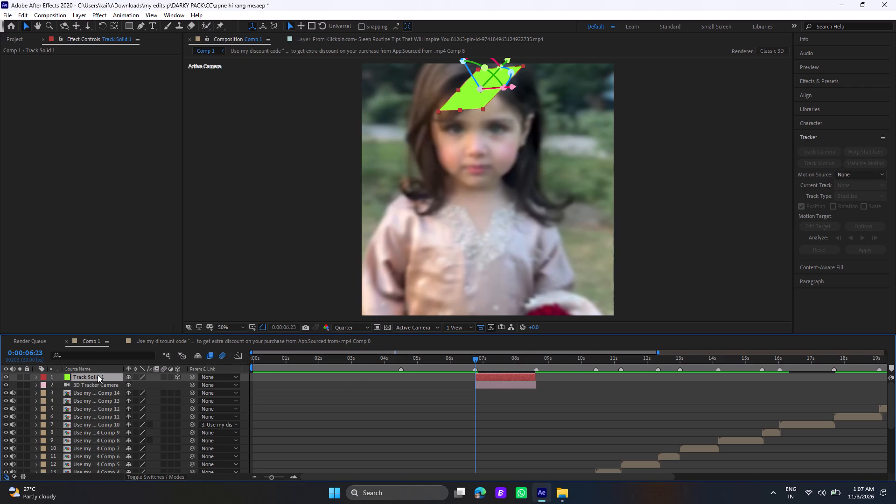
key(r)
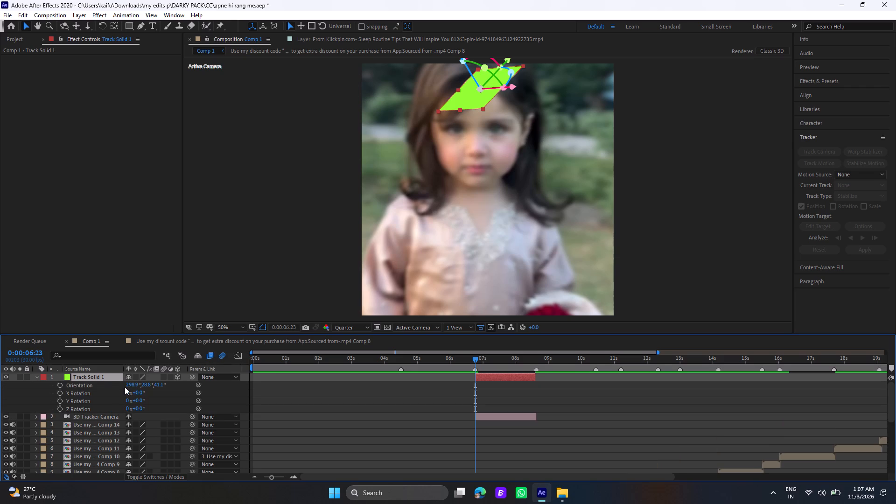
right_click(93, 383)
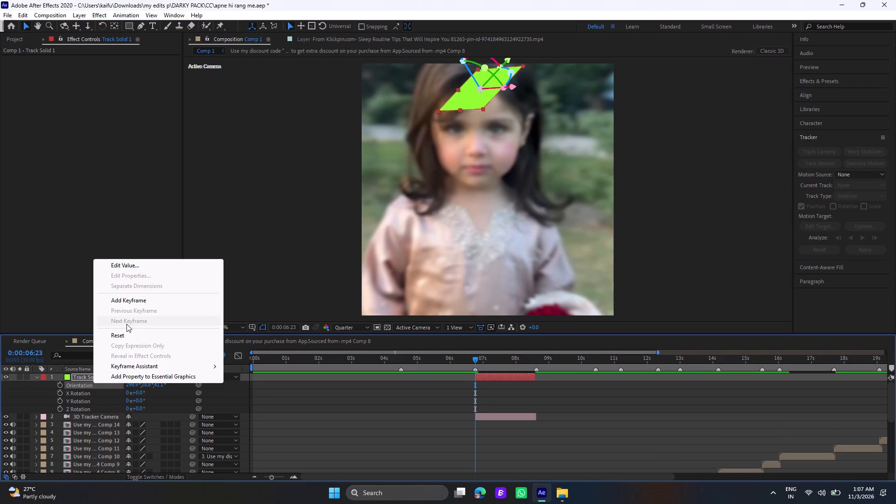
click(122, 335)
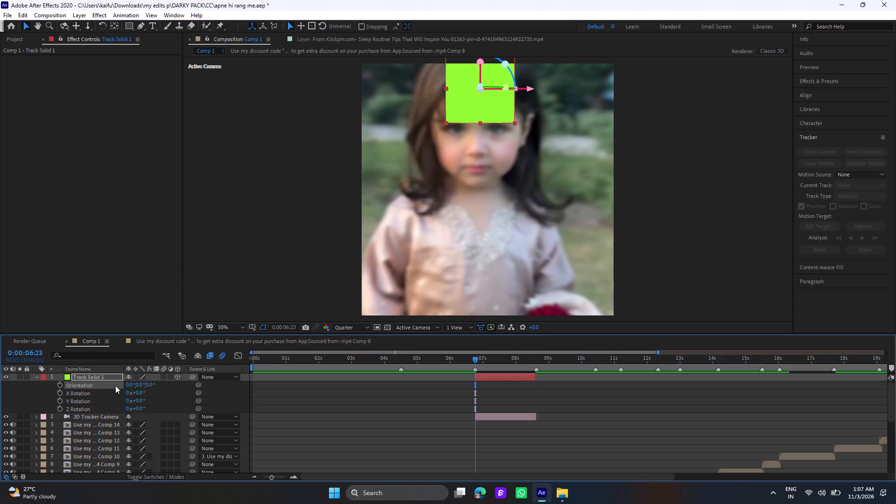
Pre-compose Track Solid 1, leaving all attributes in Comp 1, and open the new composition.
click(497, 377)
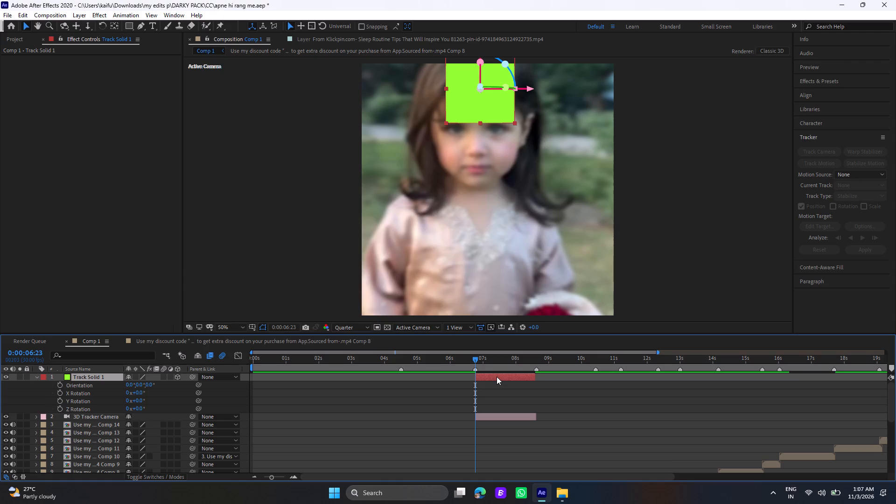
key(ctrl+shift+c)
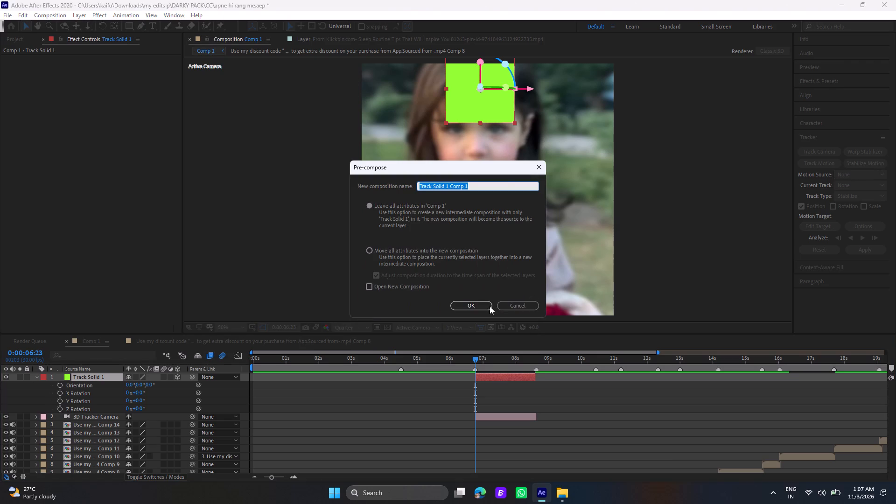
click(490, 306)
click(501, 376)
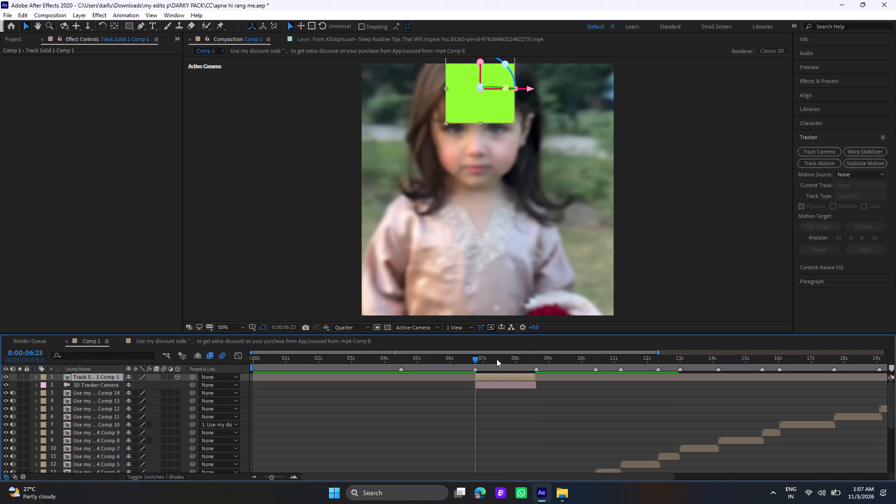
triple_click(497, 373)
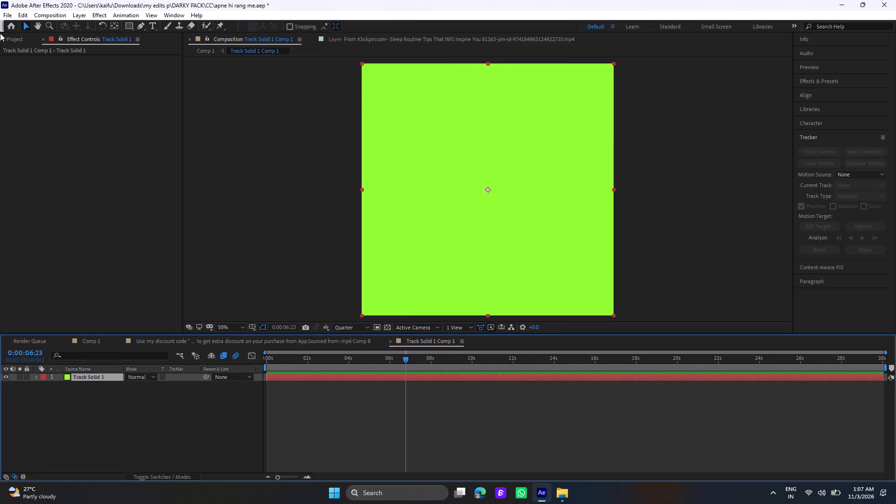
Import the removebg-preview flower crown PNG from Downloads and place it over the green solid, centred horizontally and slightly above the middle.
click(7, 36)
double_click(52, 297)
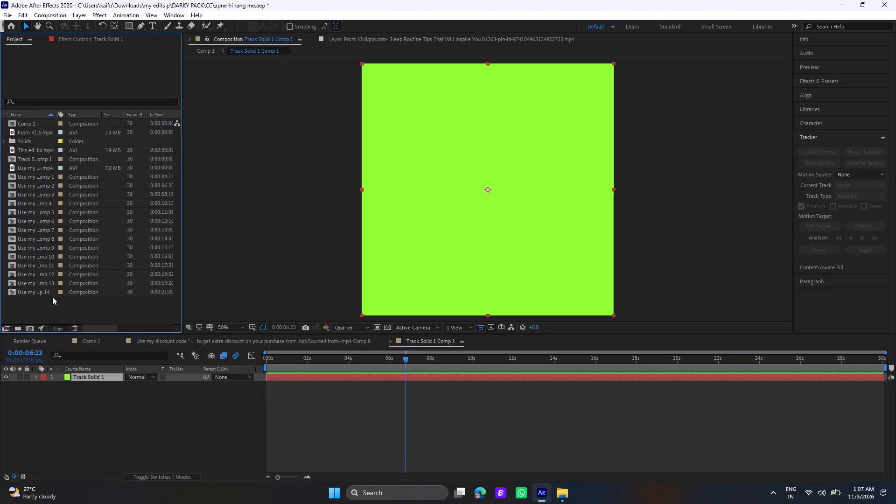
click(120, 134)
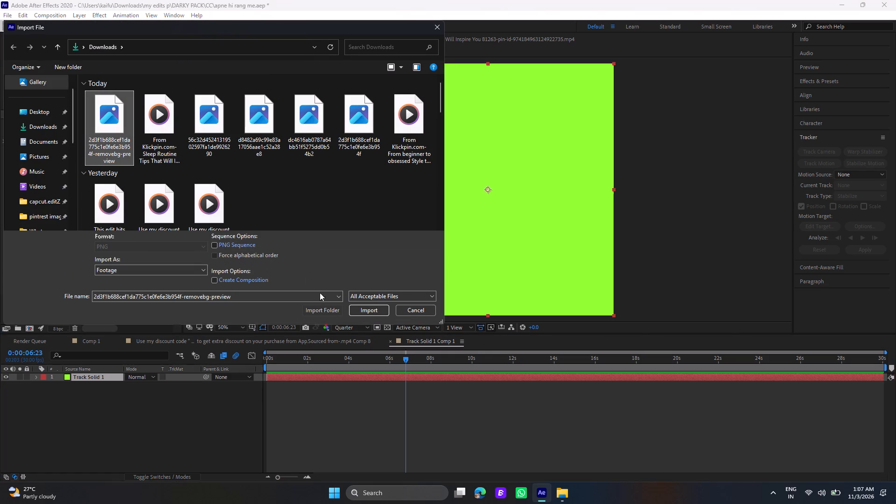
click(362, 309)
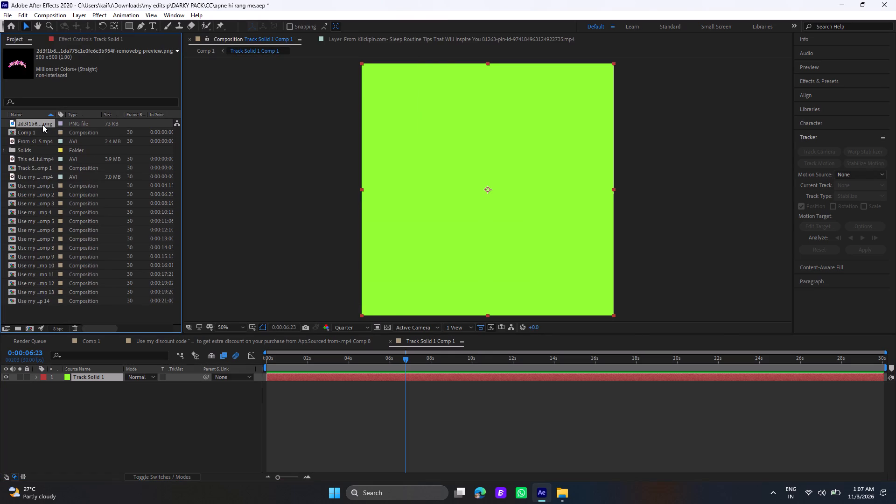
drag(40, 124, 336, 162)
drag(342, 163, 483, 169)
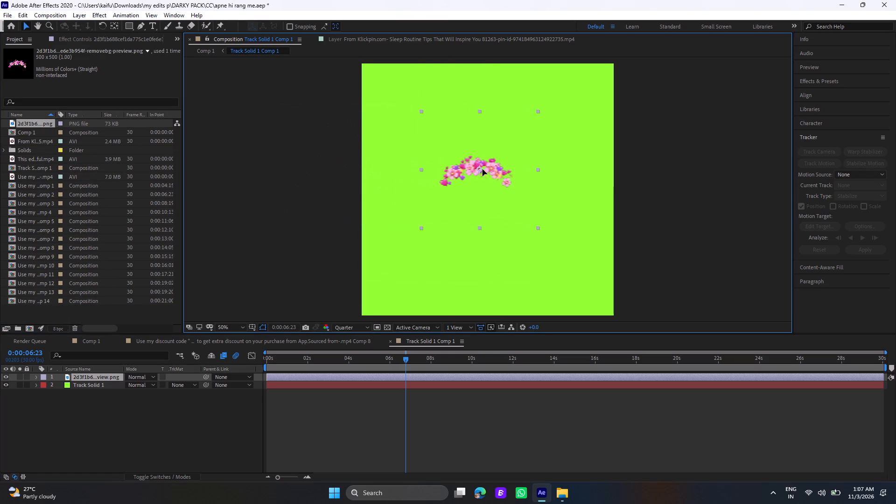
drag(483, 169, 489, 171)
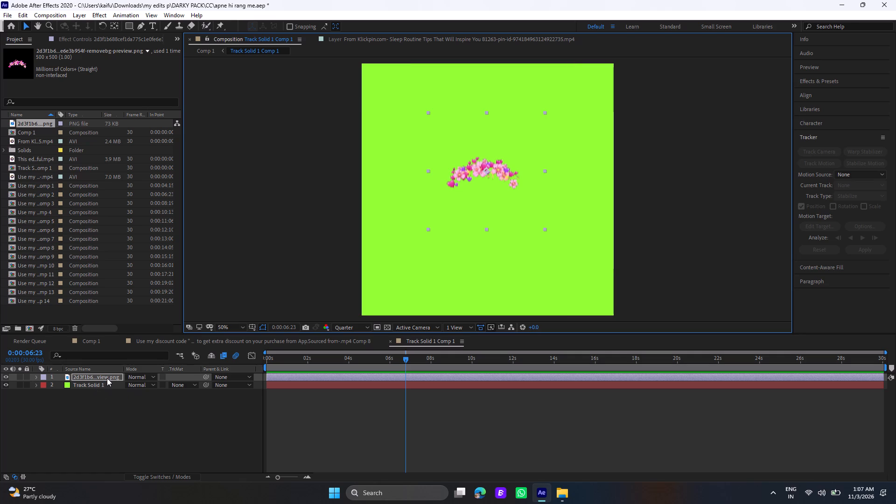
Scale the flower crown layer to 182%.
key(s)
drag(135, 385, 139, 385)
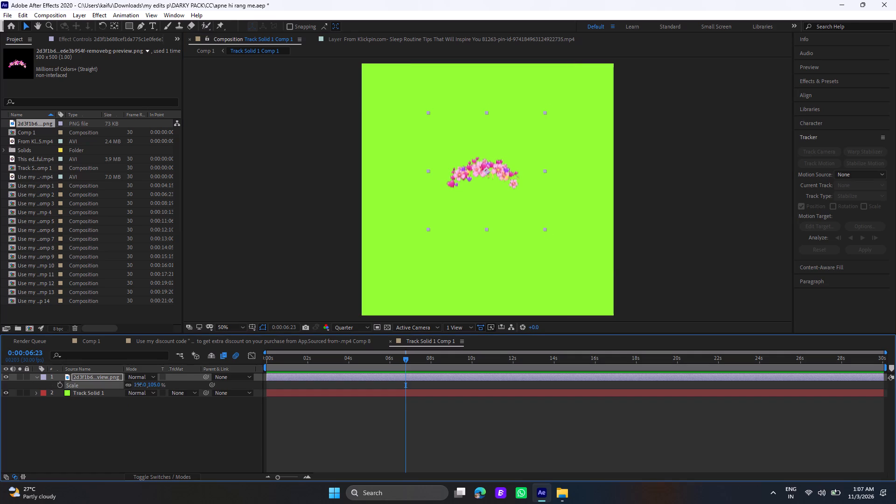
drag(139, 385, 183, 401)
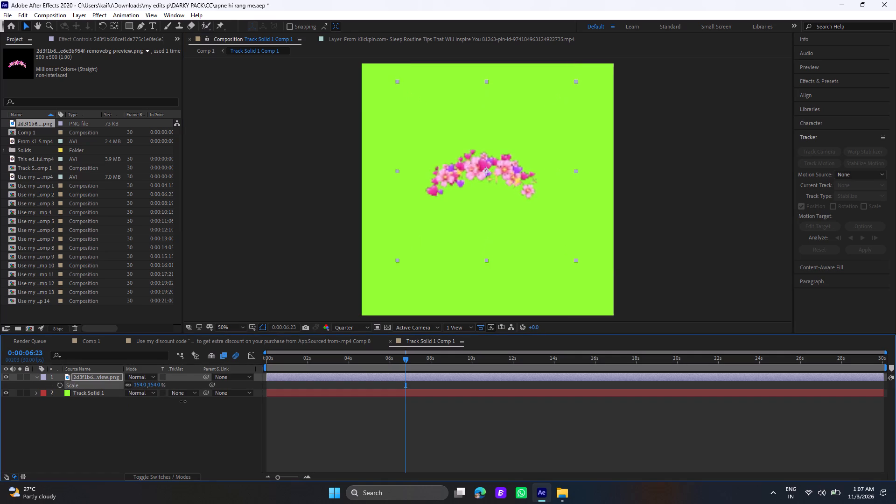
drag(183, 401, 191, 402)
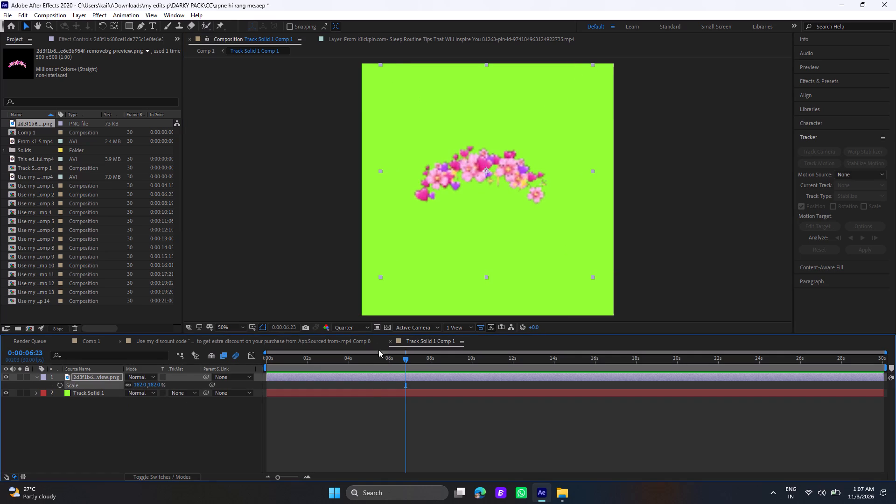
Delete the green Track Solid 1 layer from the pre-composition, keeping only the flower crown.
click(371, 391)
key(Delete)
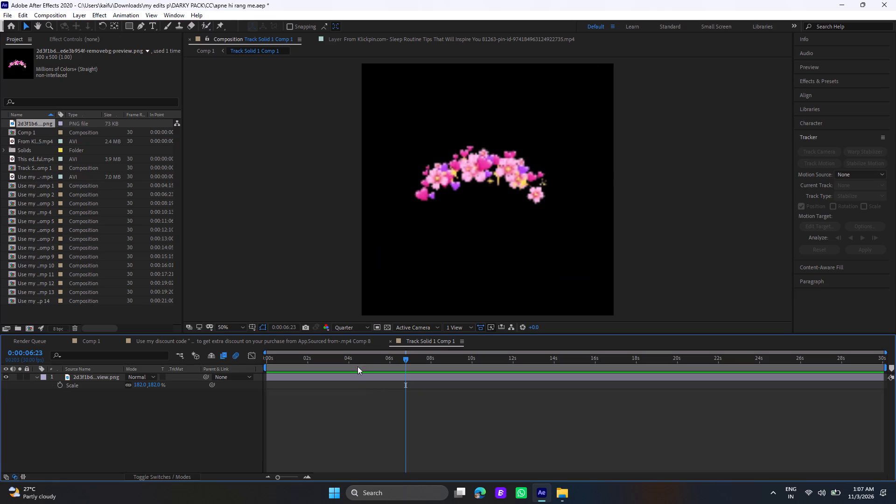
Return to Comp 1 and enlarge the flower crown pre-comp layer proportionally so the crown spans the girl's hairline.
click(201, 49)
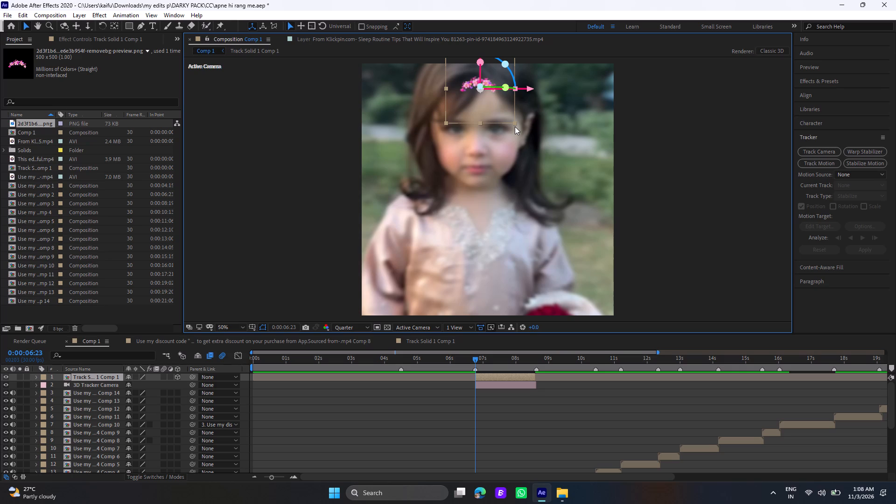
click(515, 123)
drag(515, 123, 521, 126)
click(207, 49)
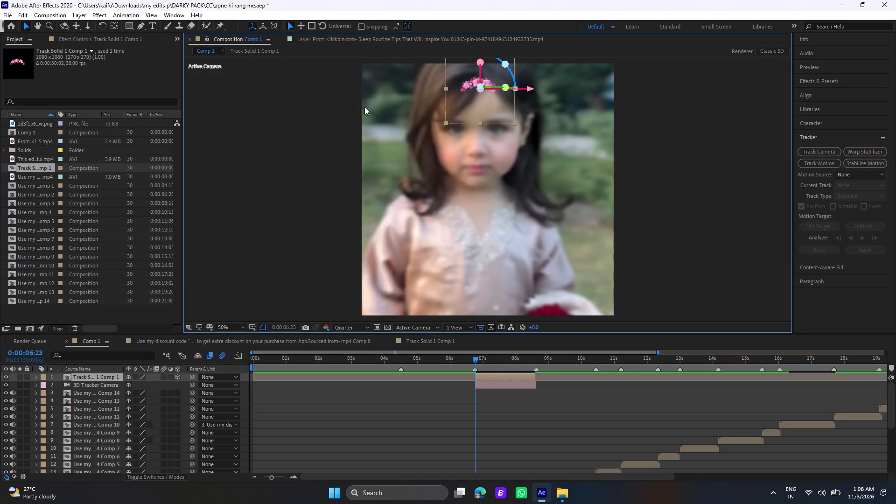
drag(515, 121, 517, 124)
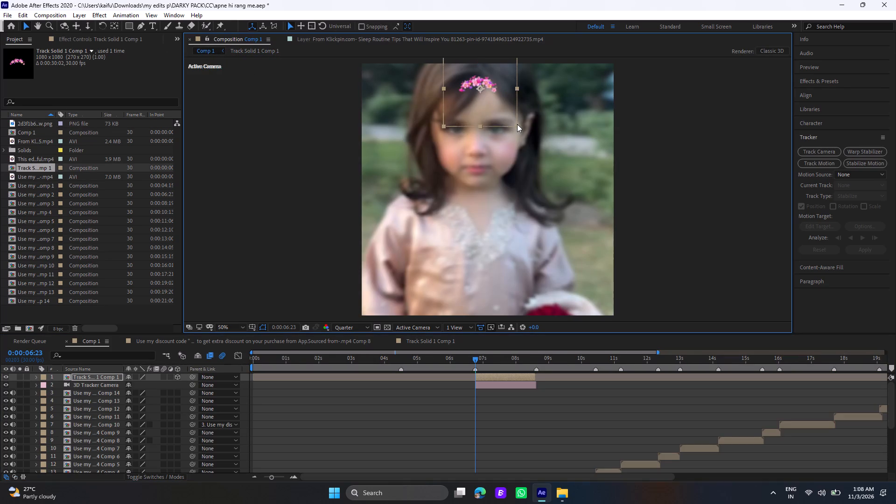
drag(517, 124, 538, 141)
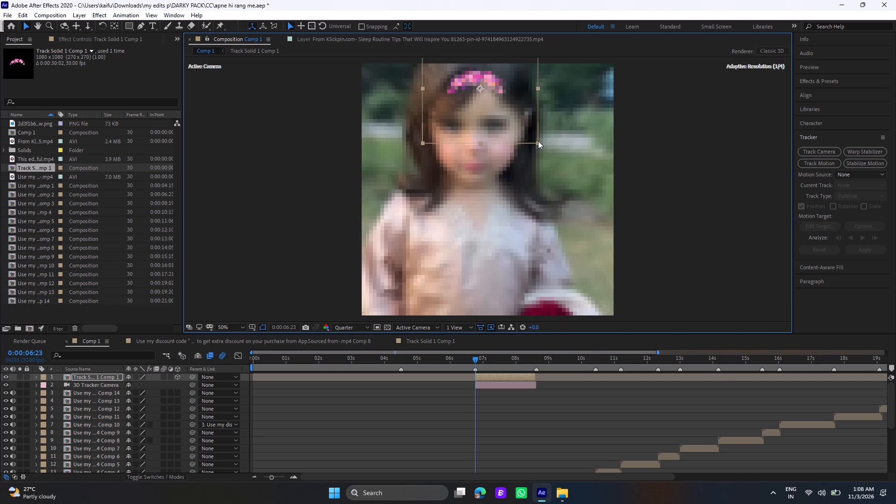
drag(538, 141, 542, 144)
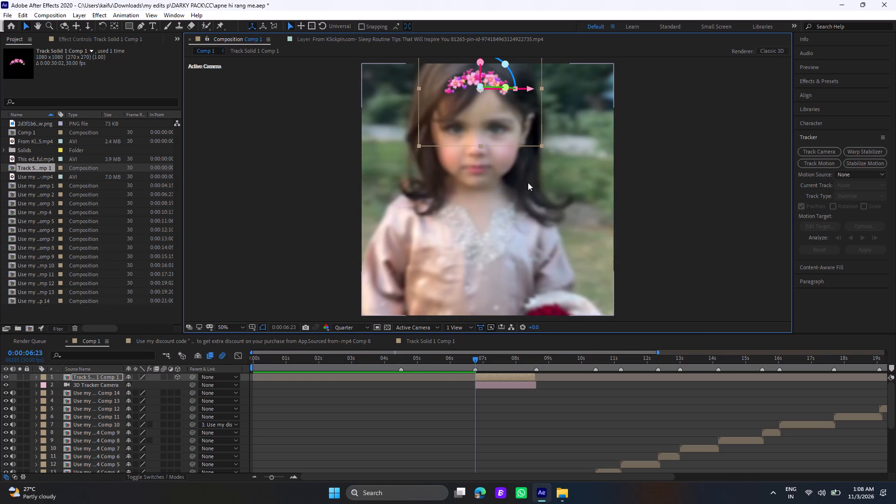
Play back the close-up repeatedly from 0:00:06:23 to examine how the flower crown follows the girl's head.
key(space)
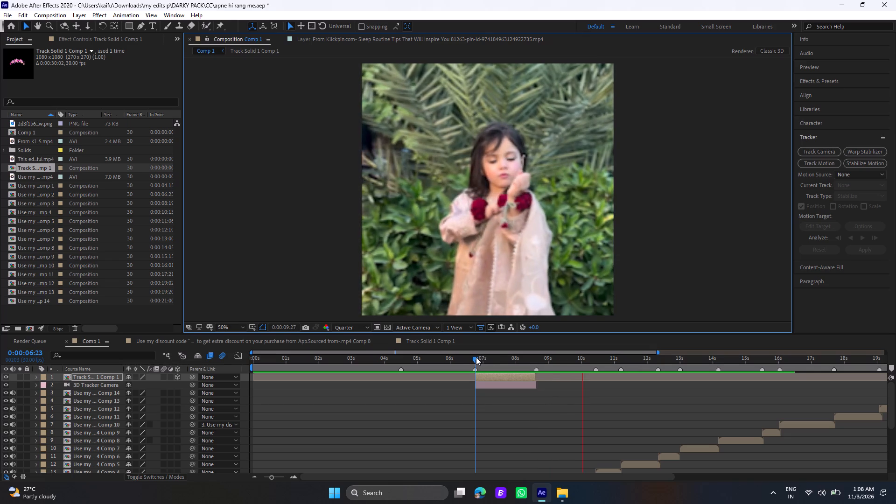
click(476, 357)
key(space)
key(space)
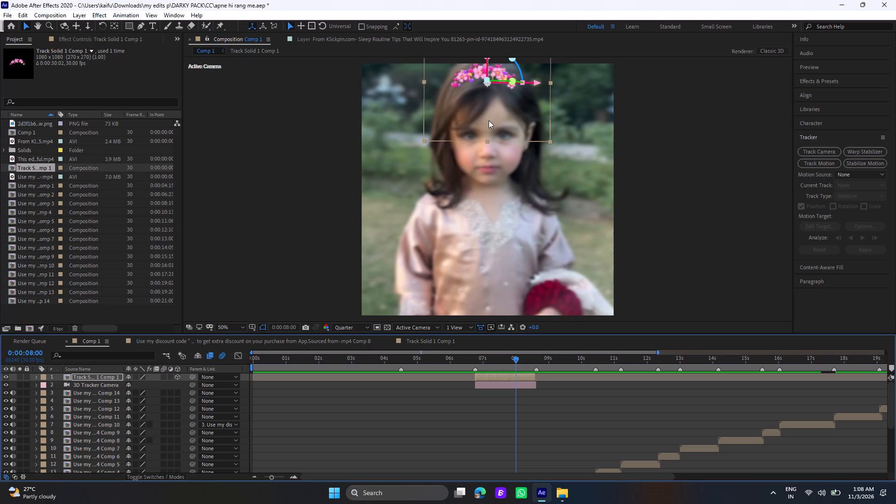
key(space)
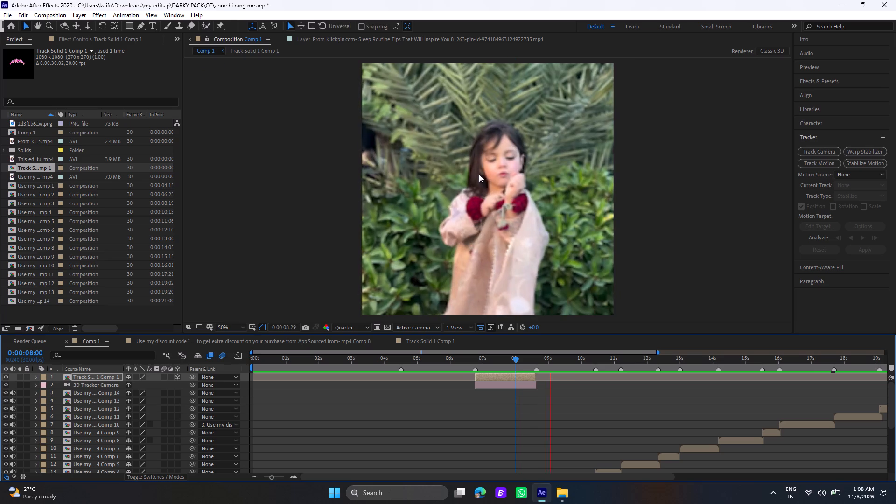
click(475, 358)
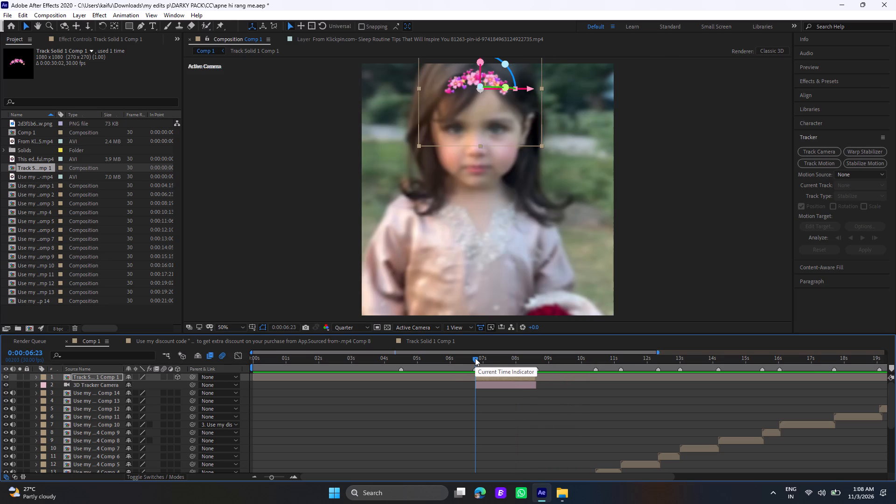
key(space)
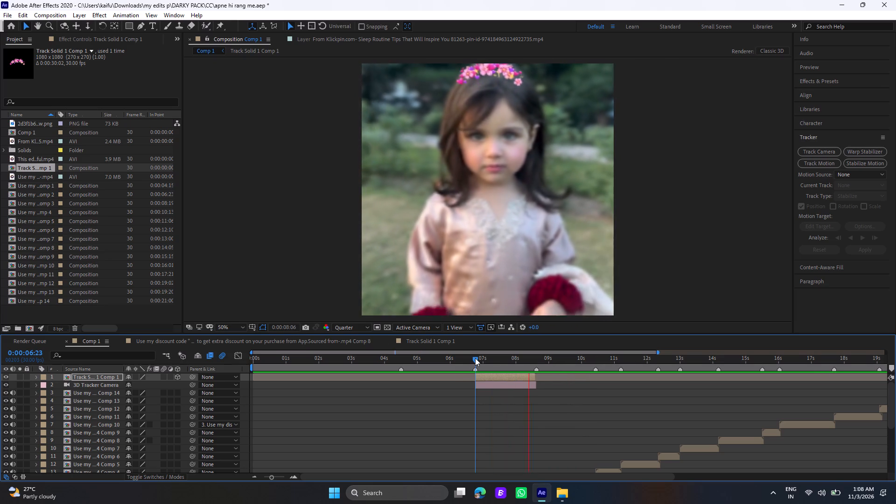
click(475, 358)
key(space)
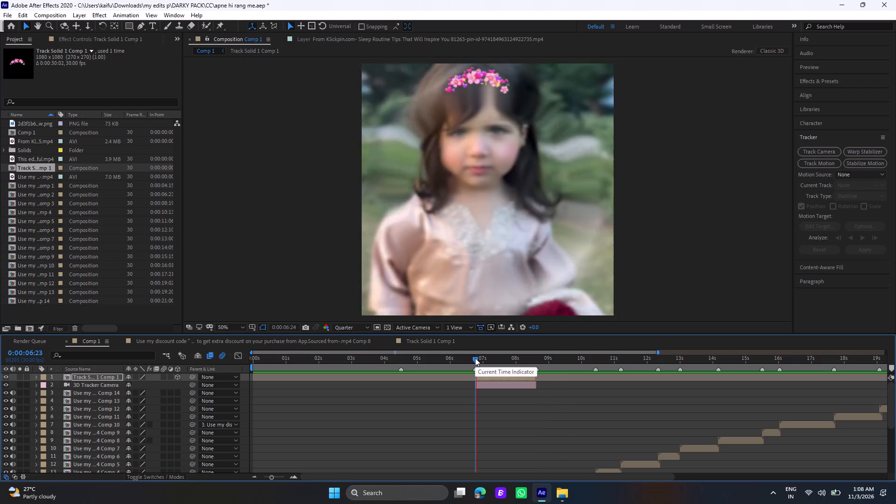
click(475, 358)
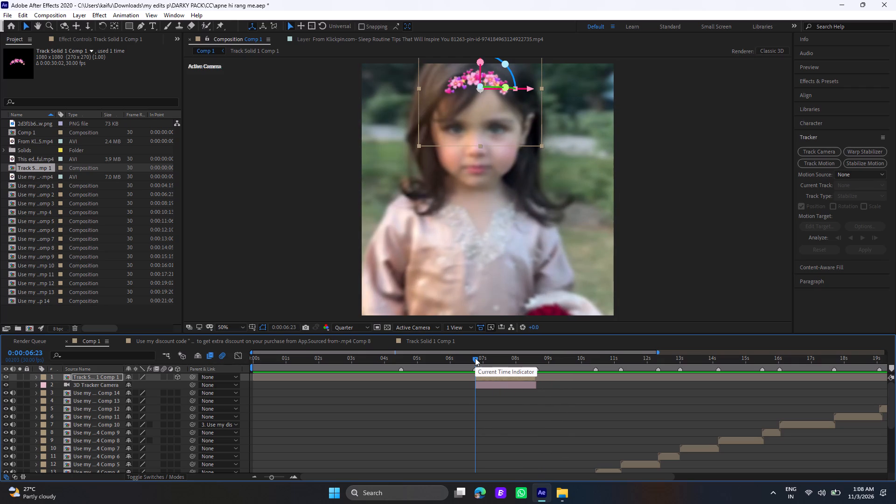
Undo the flower crown, pre-composition and green track solid edits back to the bare camera-tracked clip at 0:00:06:23.
key(ctrl+z)
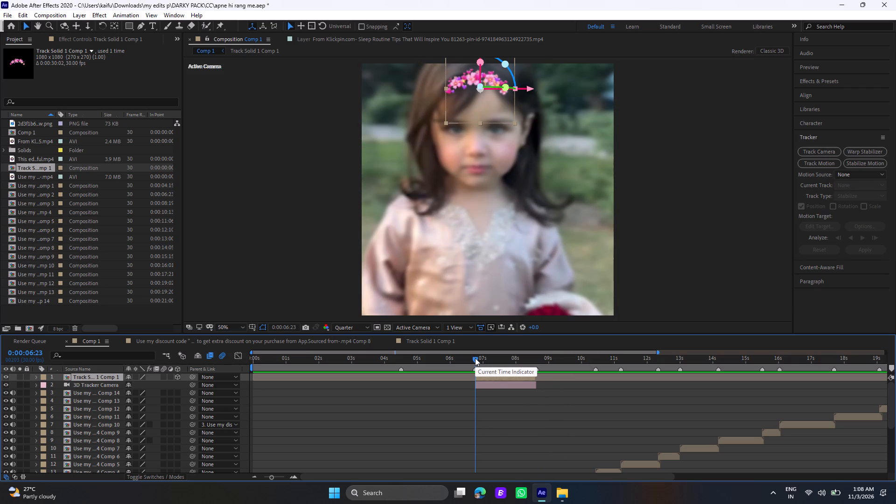
key(ctrl+z)
key(ctrl+z)
key(ctrl+z)
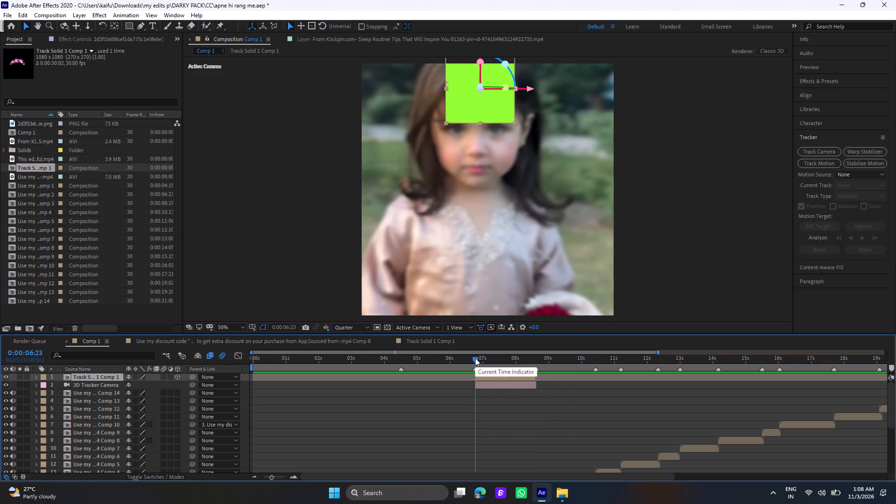
key(ctrl+z)
key(ctrl+z)
key(ctrl+z)
key(ctrl+z)
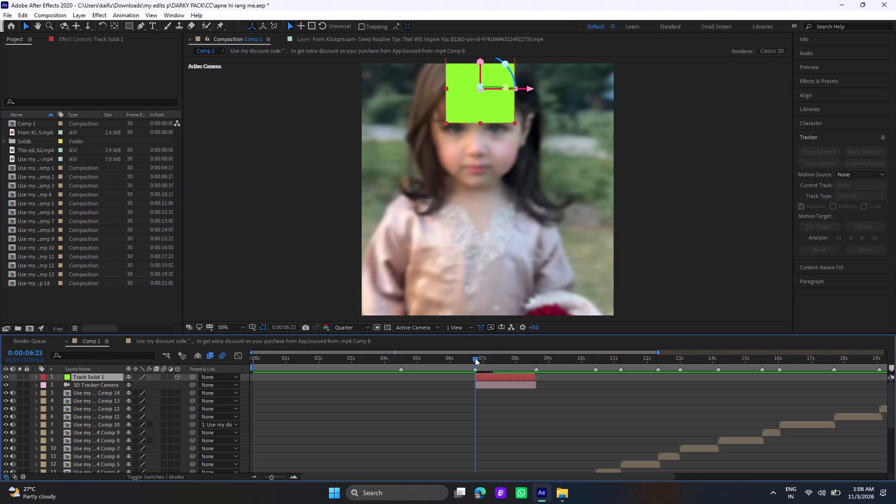
key(ctrl+z)
key(ctrl+z)
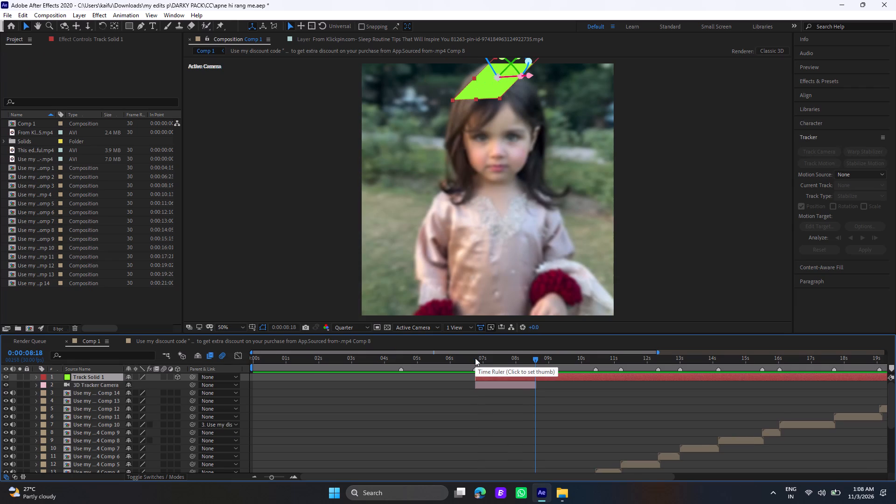
key(ctrl+z)
key(ctrl+z)
key(ctrl+z)
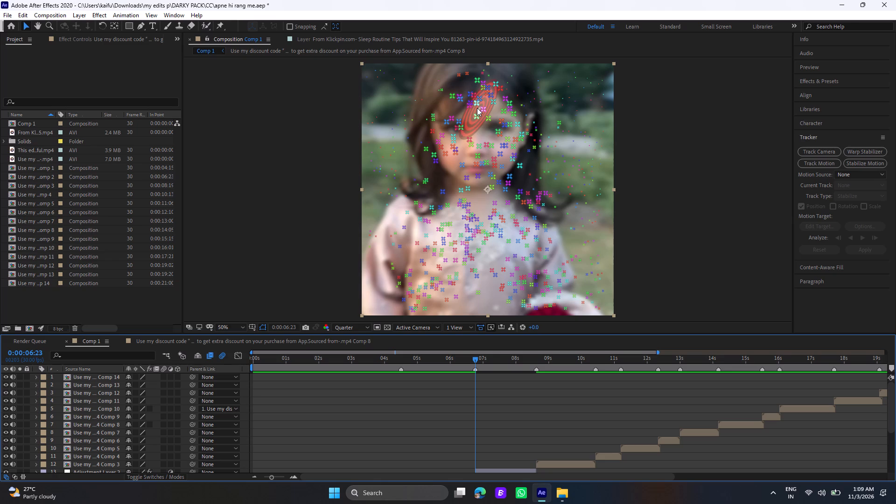
Create a solid and camera from the three track points on the girl's forehead at 0:00:06:23.
click(477, 108)
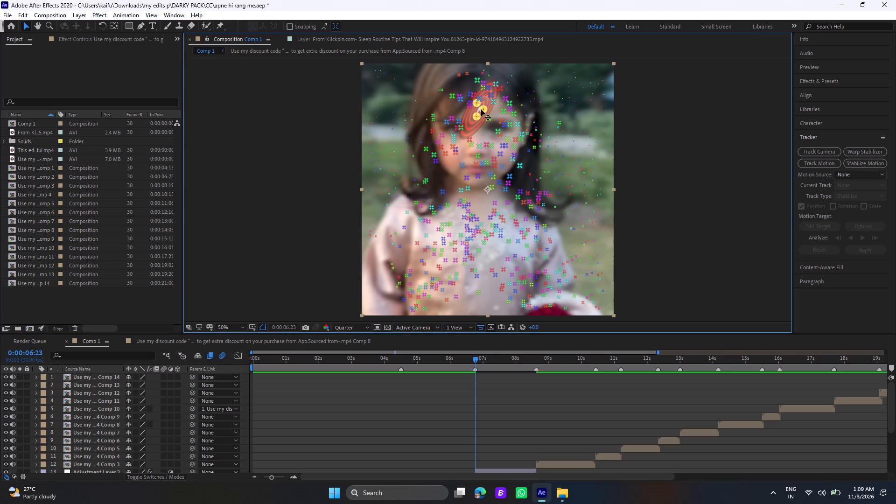
right_click(481, 110)
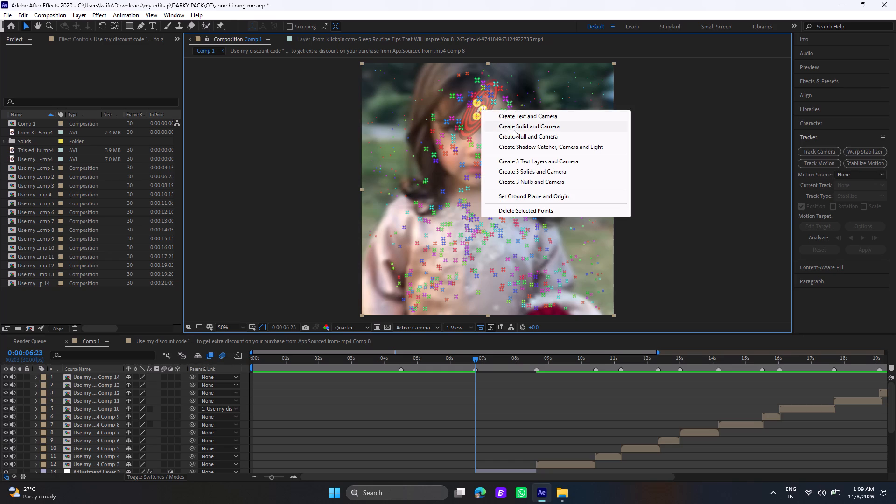
click(515, 126)
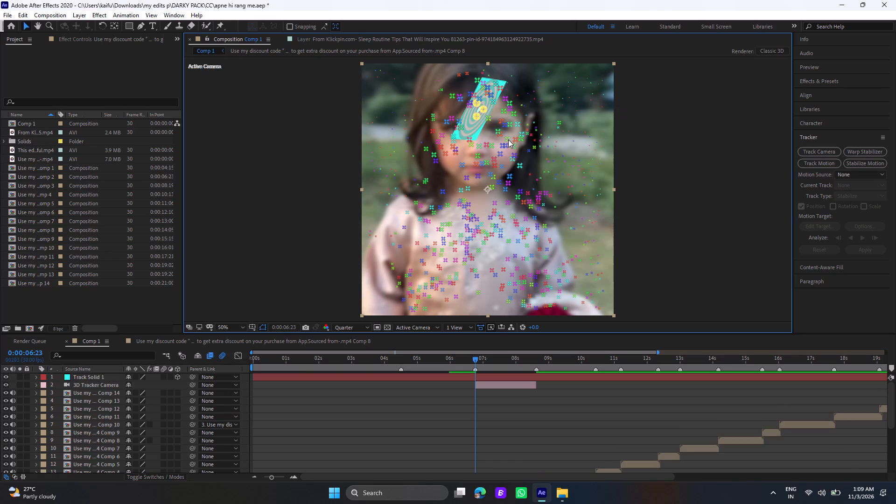
Trim the Track Solid 1 layer to the close-up, from 0:00:06:23 to 0:00:08:19, deleting the pieces outside it.
click(481, 377)
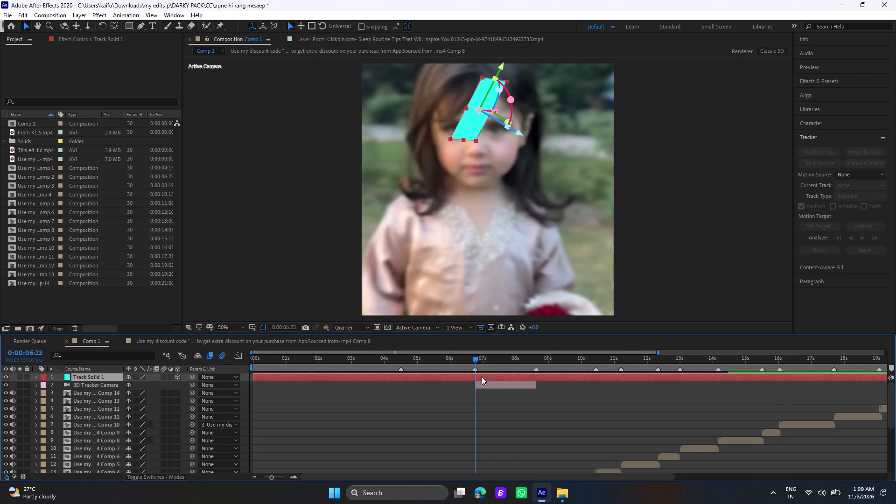
key(ctrl+shift+d)
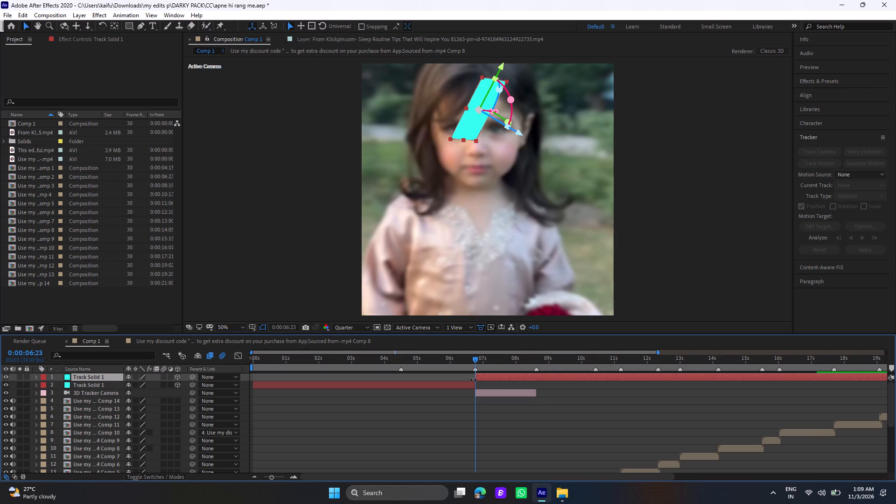
click(469, 381)
key(Delete)
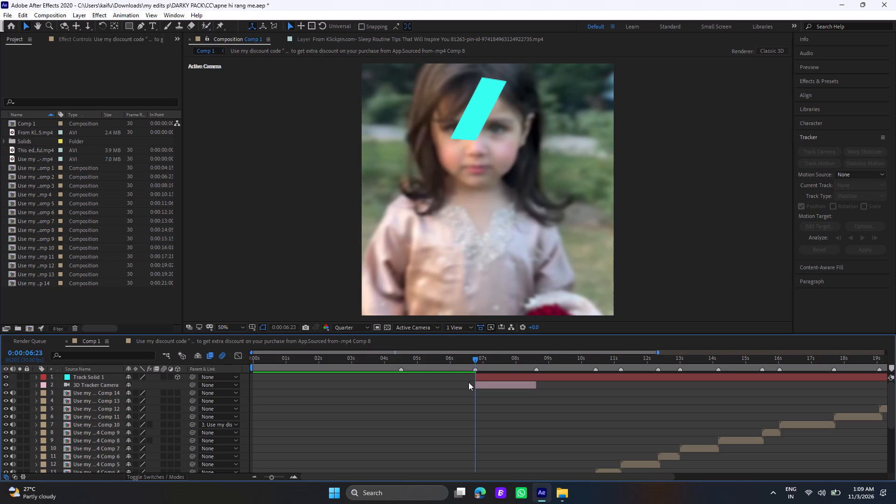
click(537, 360)
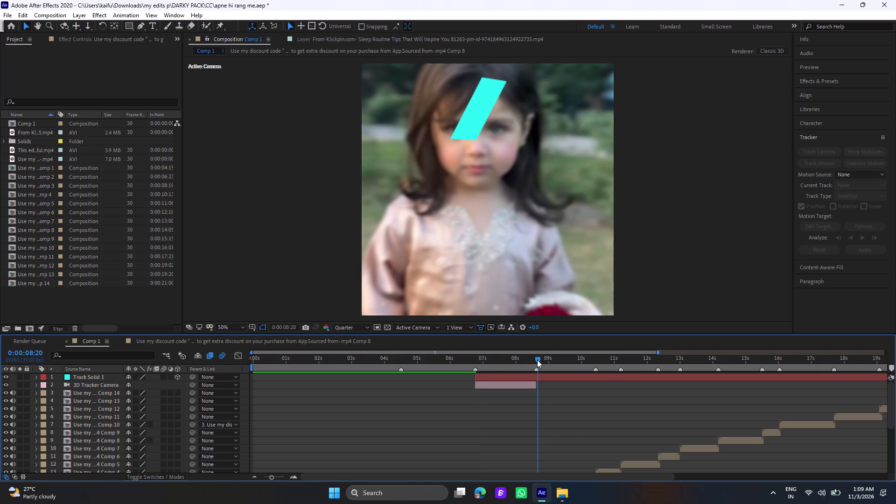
click(537, 360)
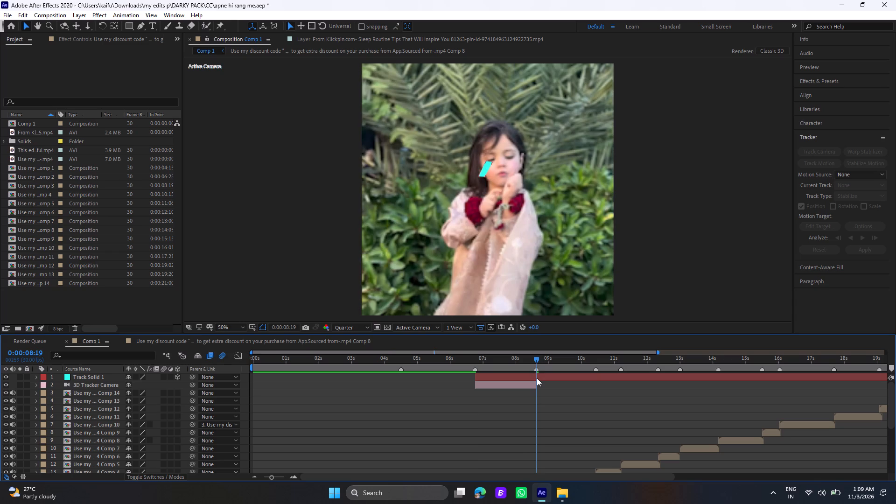
click(537, 378)
key(ctrl+shift+d)
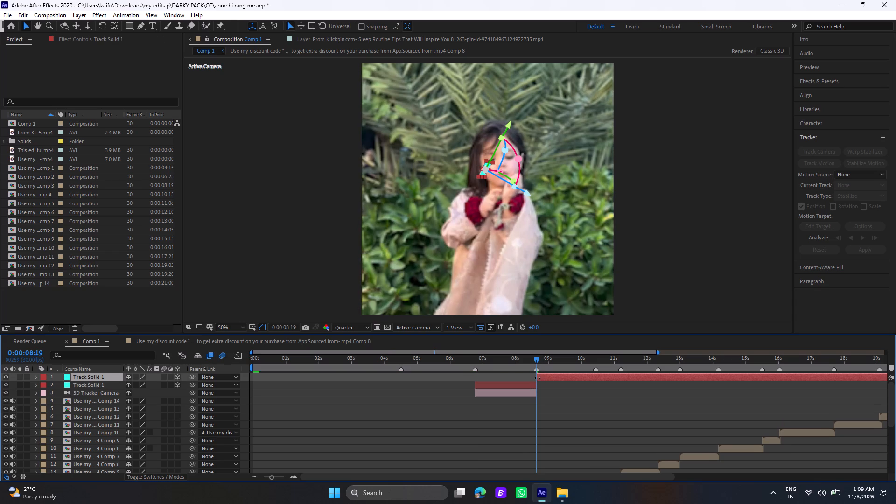
key(Delete)
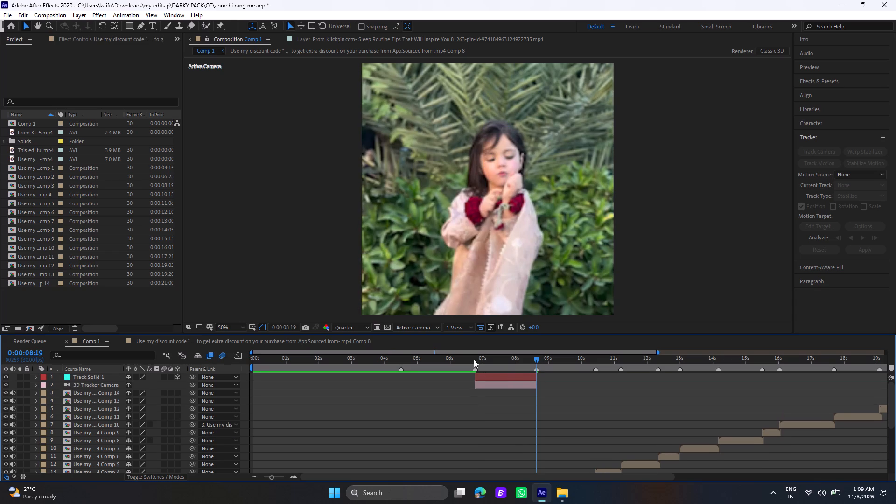
Play back the close-up repeatedly to examine how the track solid follows the girl's forehead.
click(474, 359)
click(477, 356)
click(477, 356)
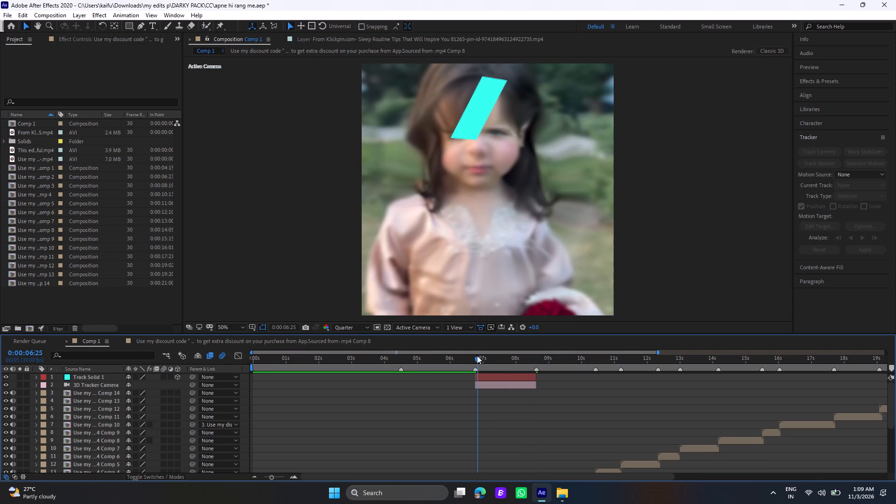
click(492, 377)
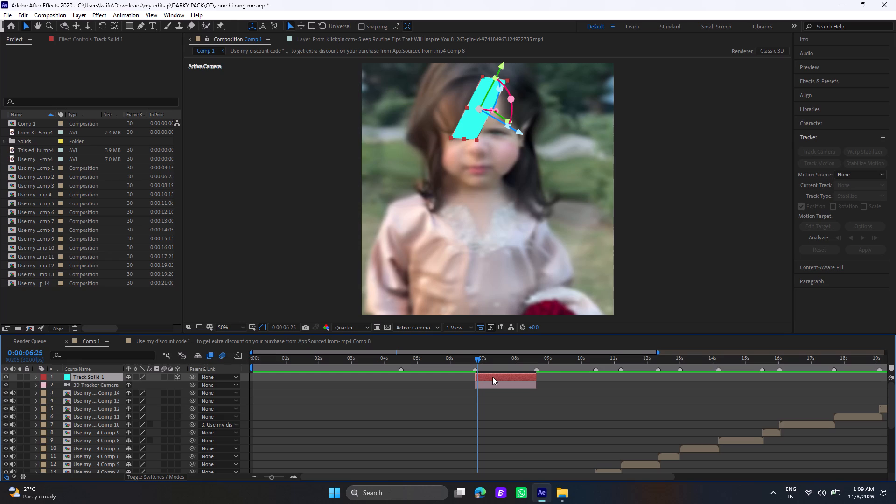
click(482, 392)
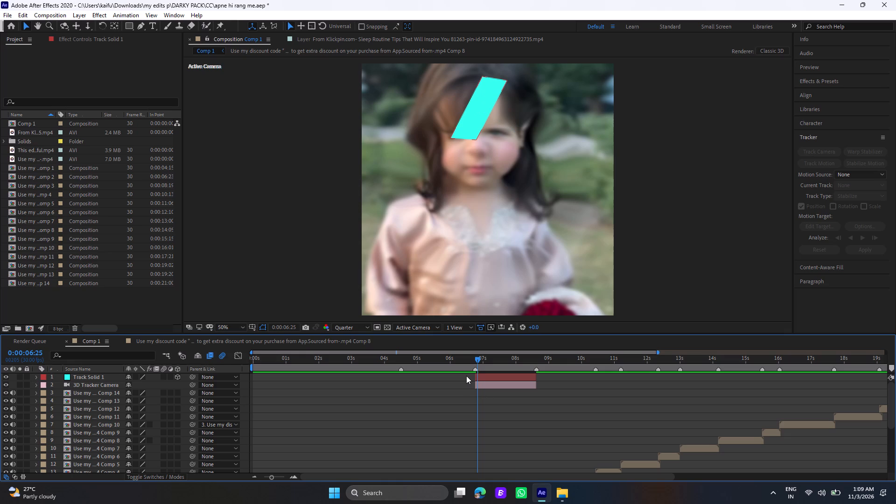
key(space)
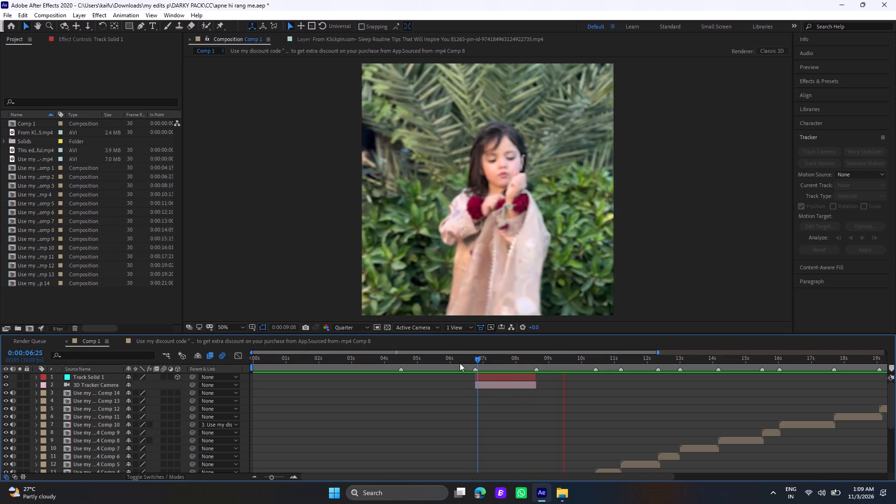
click(460, 363)
key(space)
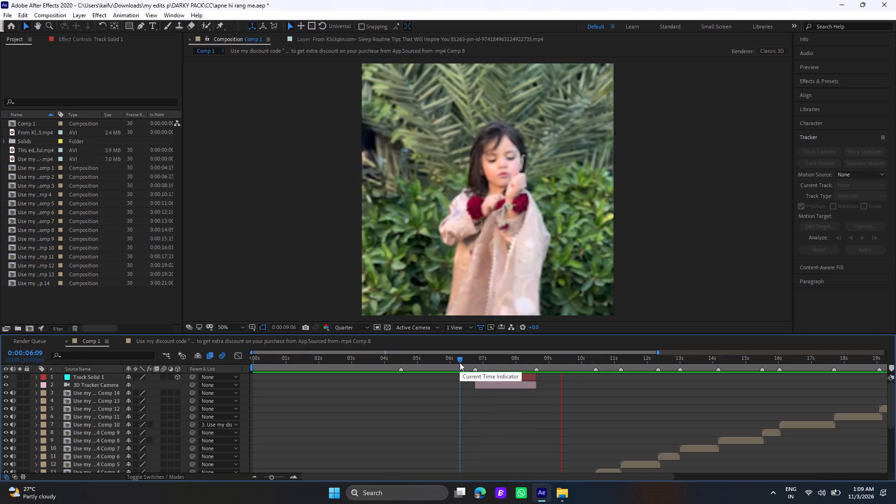
click(463, 361)
key(space)
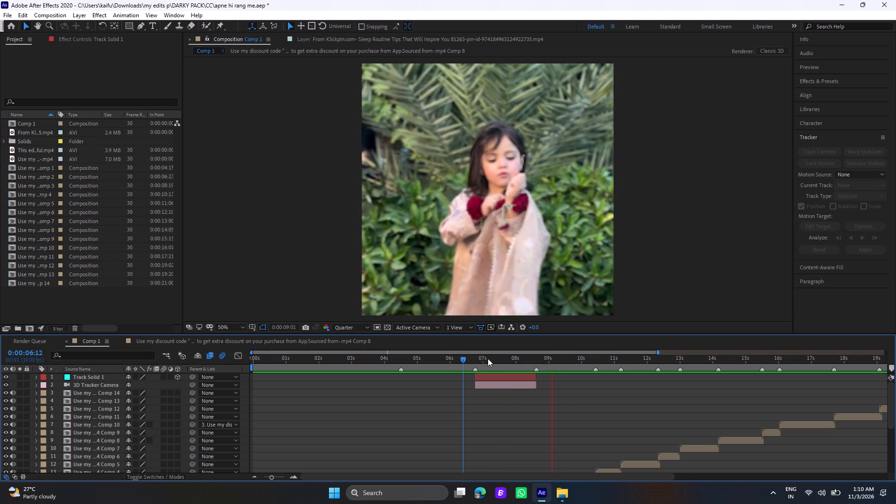
click(473, 360)
click(473, 360)
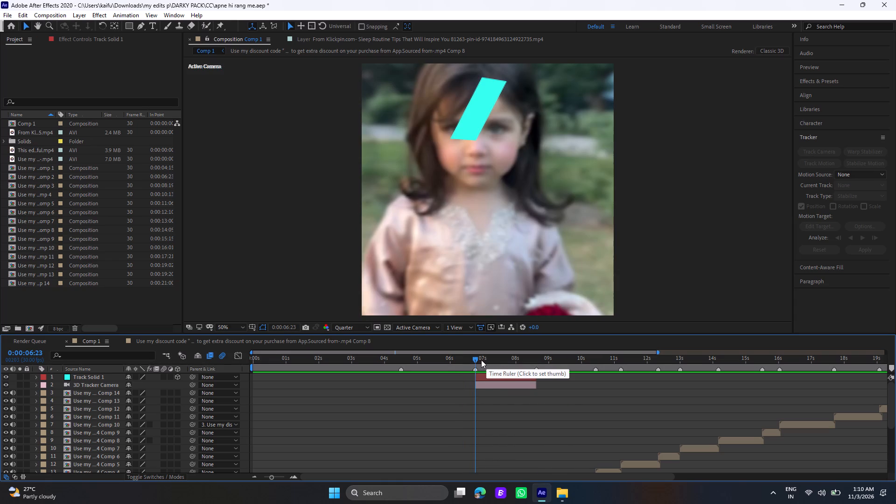
Delete both Adjustment Layer 2 layers above the close-up clip and play the shot back from 0:00:06:23.
scroll(491, 406, down, 2)
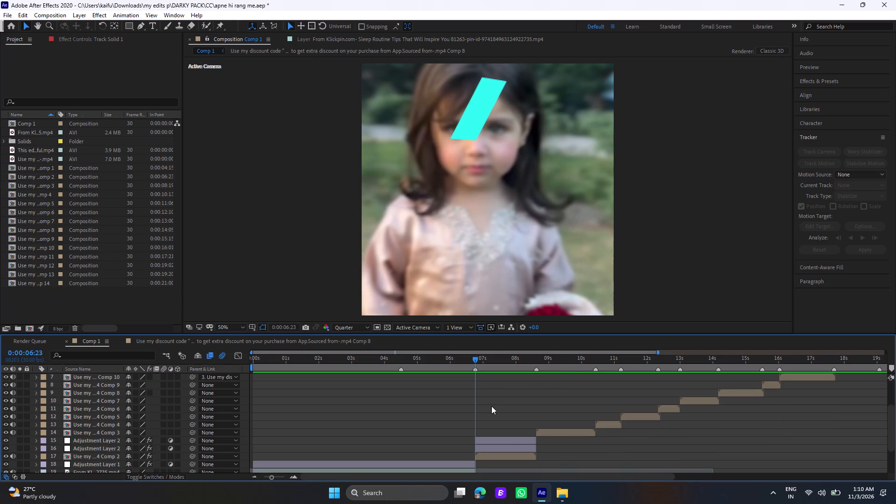
click(504, 441)
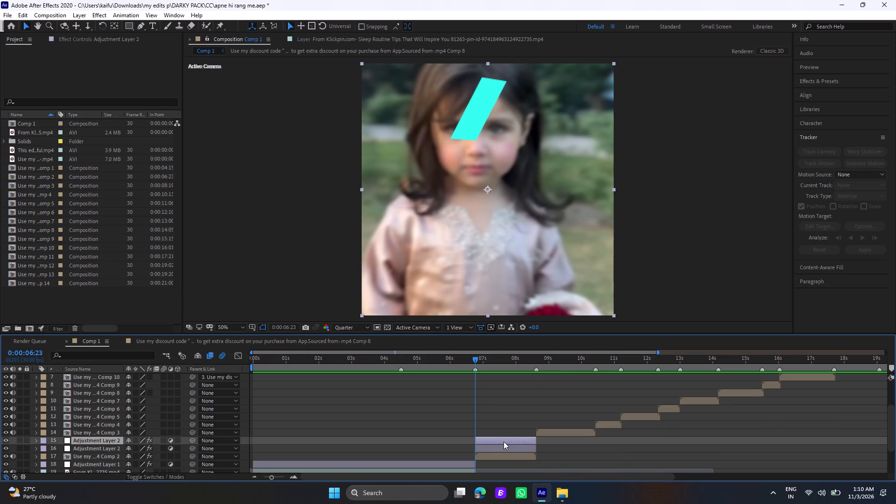
key(Delete)
click(502, 440)
key(Delete)
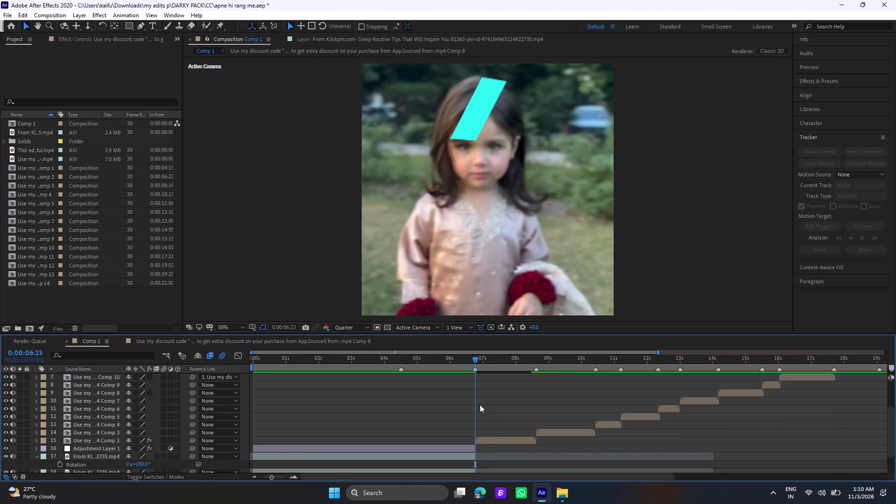
key(space)
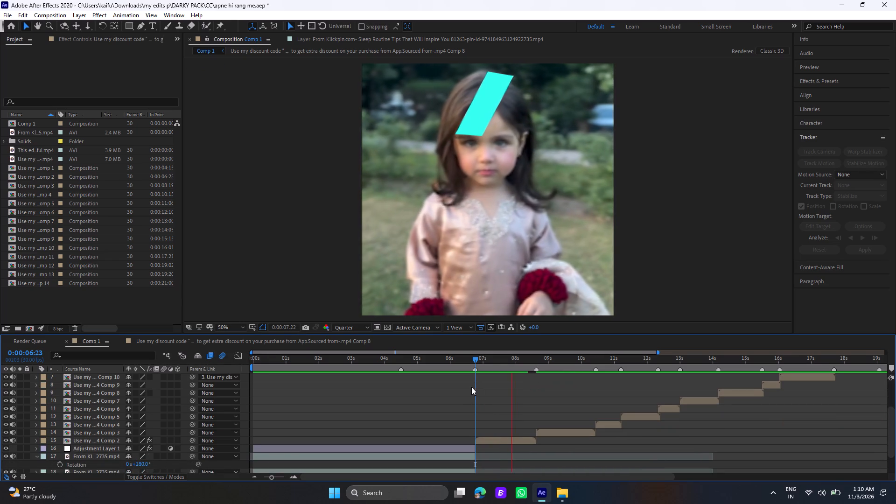
click(475, 359)
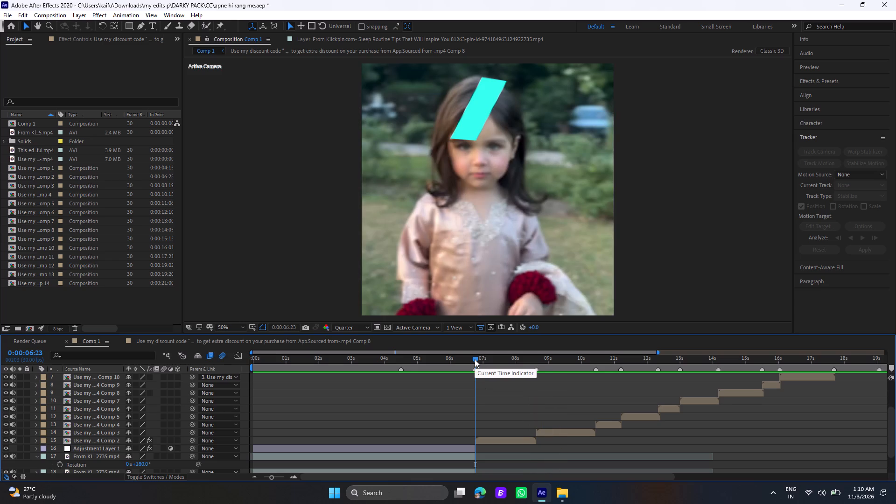
Reset the Orientation of the Track Solid 1 layer to 0°, 0°, 0° so it faces the camera.
scroll(474, 398, up, 4)
click(490, 378)
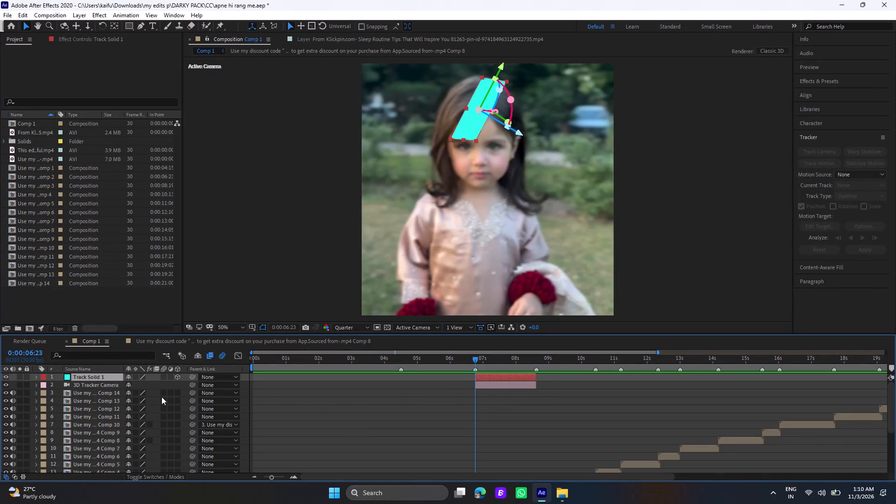
key(r)
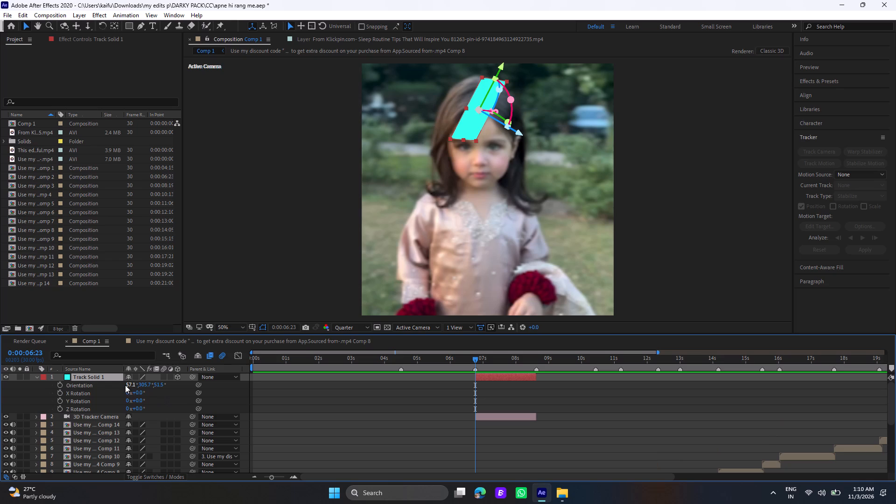
right_click(126, 384)
click(156, 336)
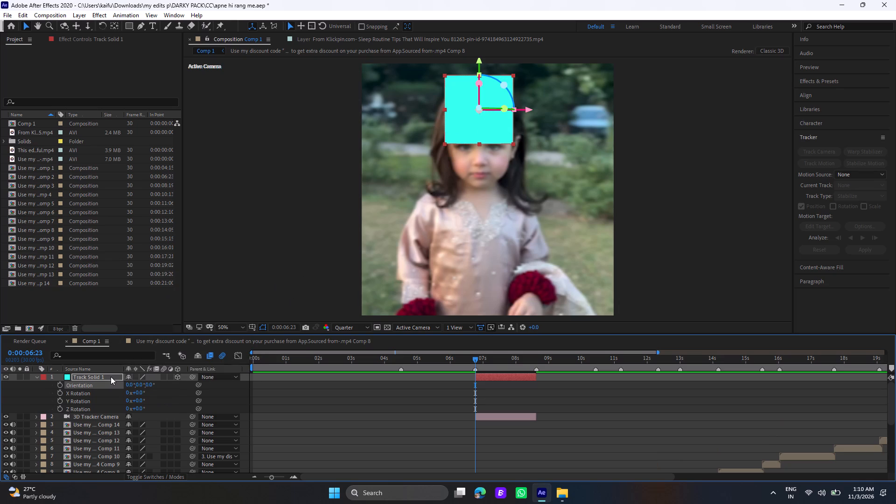
Scale the Track Solid 1 layer down uniformly to 70%.
key(s)
drag(140, 383, 136, 384)
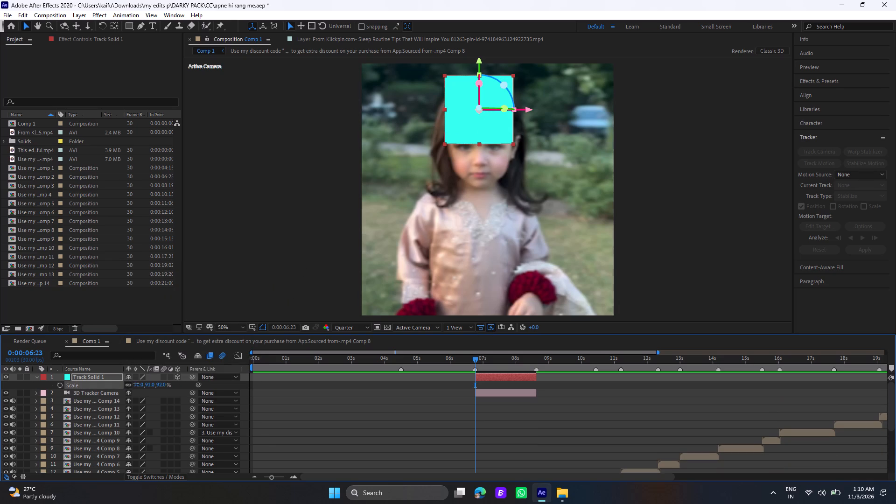
drag(136, 384, 126, 382)
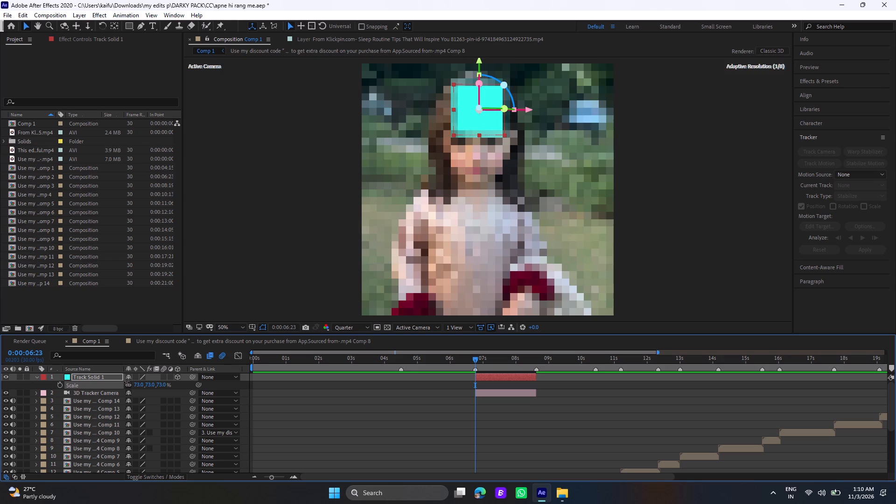
drag(126, 382, 125, 382)
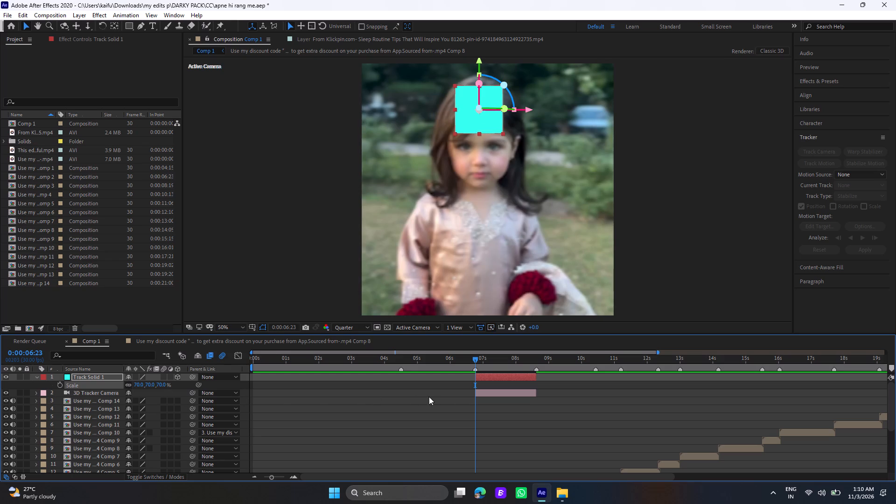
Pre-compose the Track Solid 1 layer as Track Solid 1 Comp 1, leaving all attributes in Comp 1, and open the new composition.
click(482, 375)
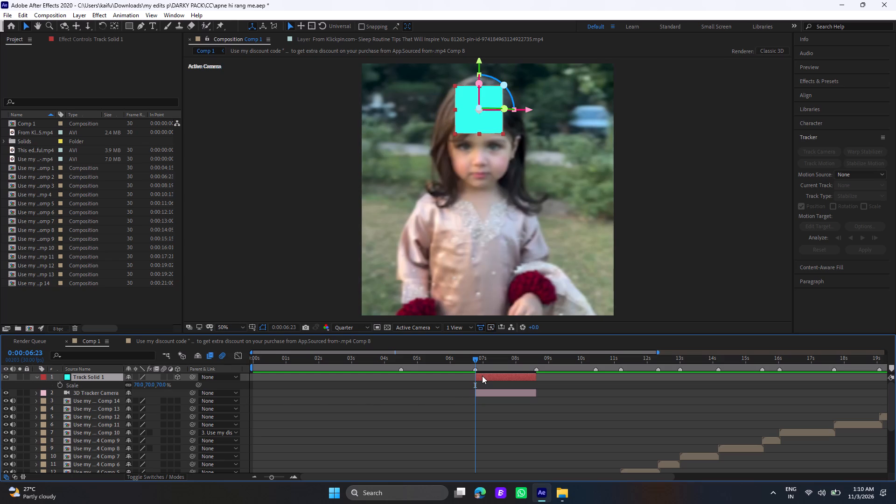
key(ctrl+shift+c)
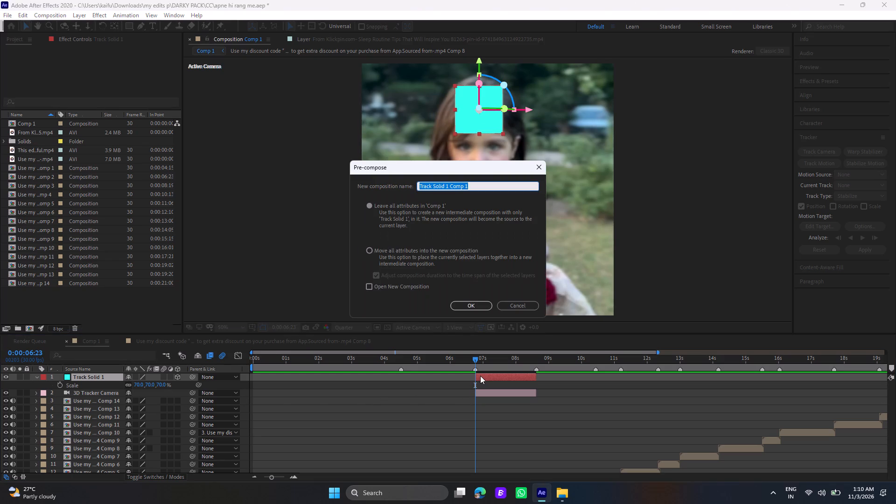
click(475, 308)
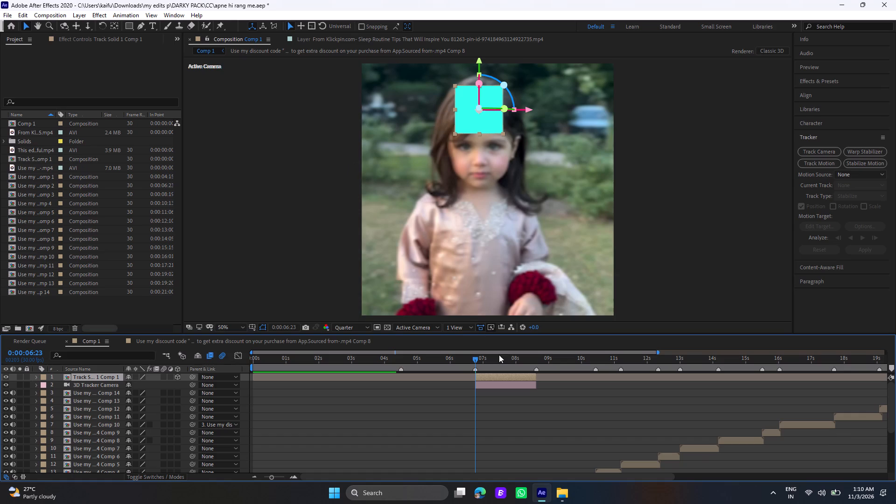
click(498, 378)
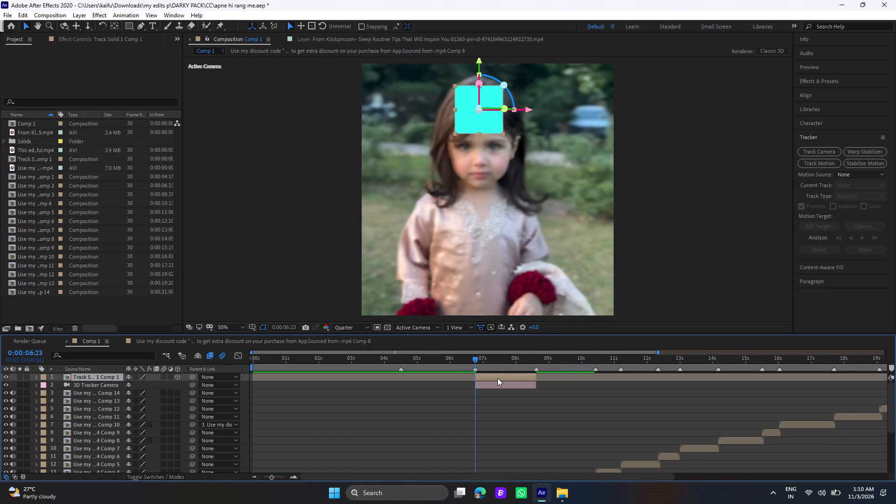
double_click(497, 378)
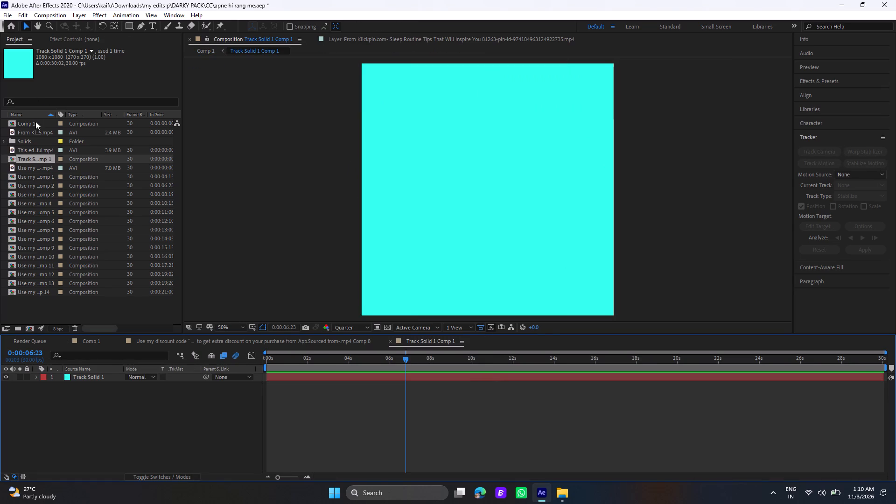
Import the flower crown removebg-preview PNG from Downloads as footage and place it above Track Solid 1 in the precomp.
double_click(46, 299)
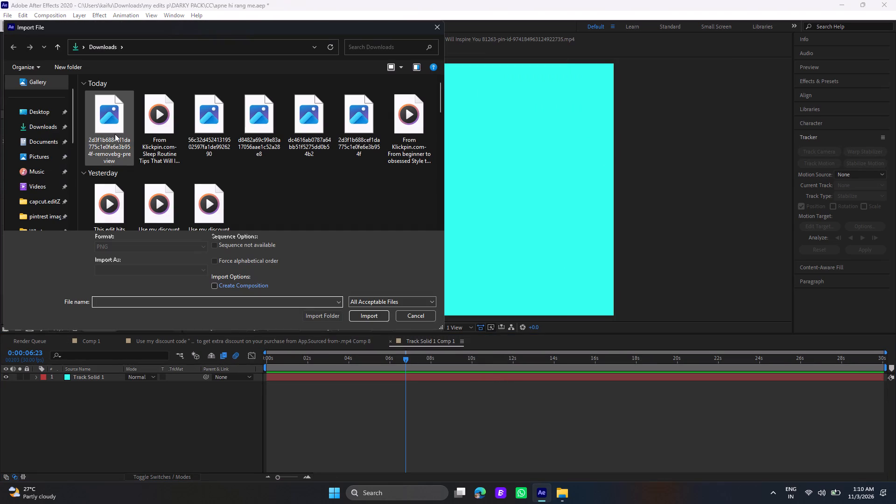
drag(115, 133, 495, 200)
click(127, 138)
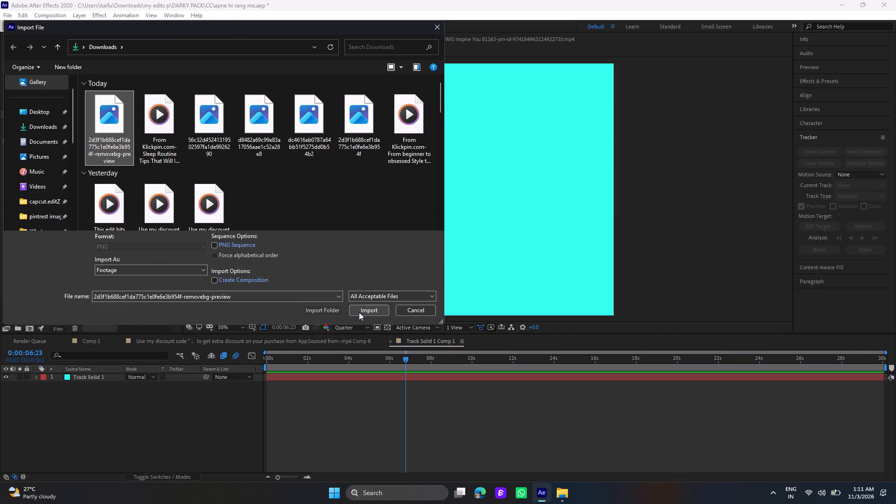
click(360, 311)
drag(30, 122, 138, 142)
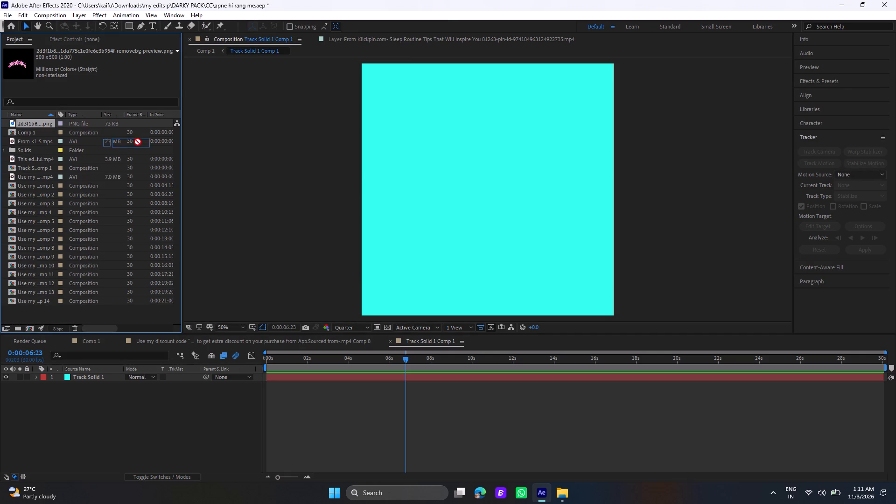
drag(138, 142, 478, 174)
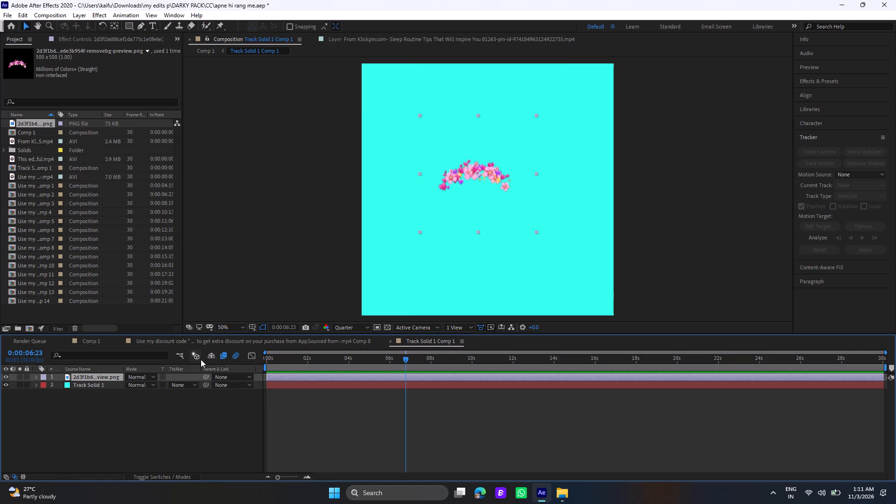
Scale the flower crown layer up uniformly to 174% and shift it slightly to the right in the frame.
key(s)
drag(140, 385, 146, 385)
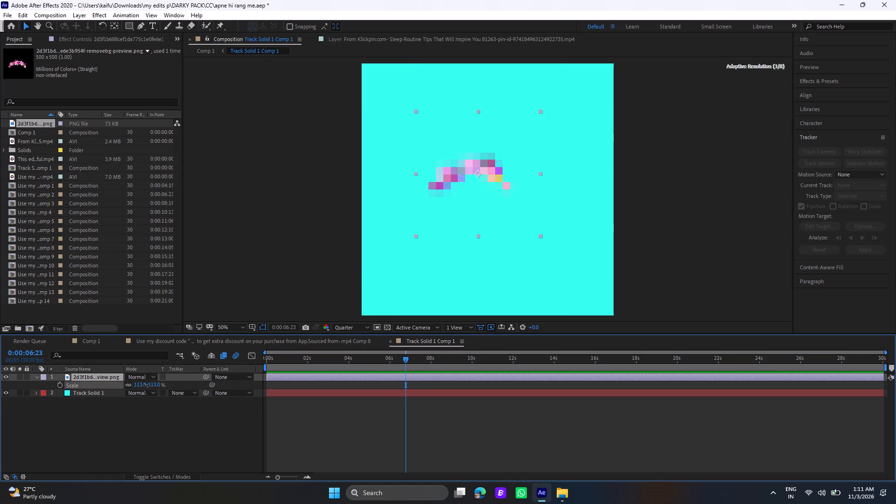
drag(146, 385, 178, 394)
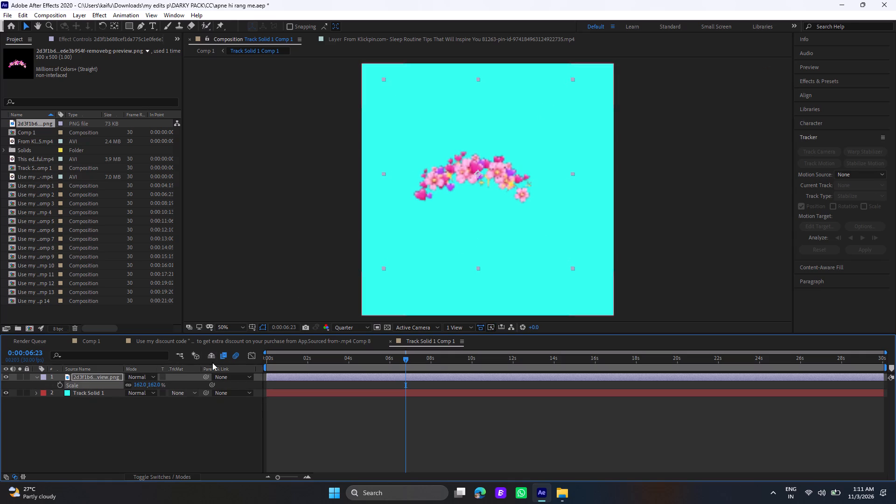
drag(453, 217, 458, 217)
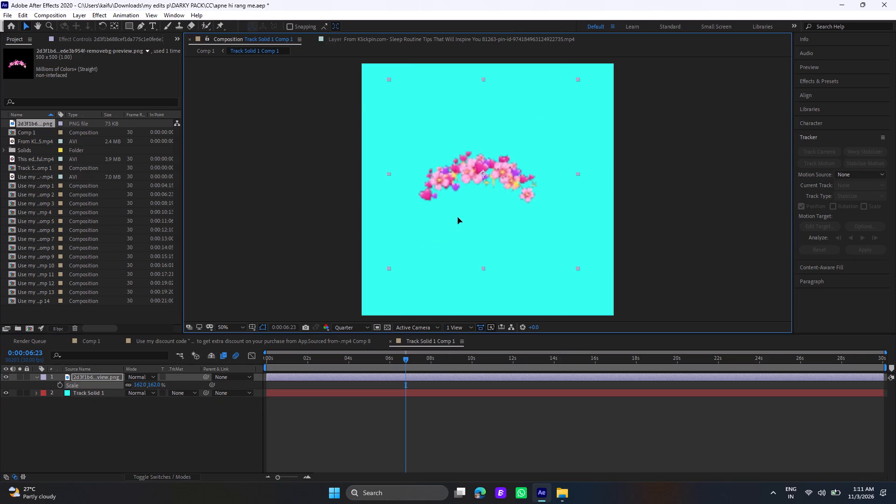
drag(458, 217, 468, 219)
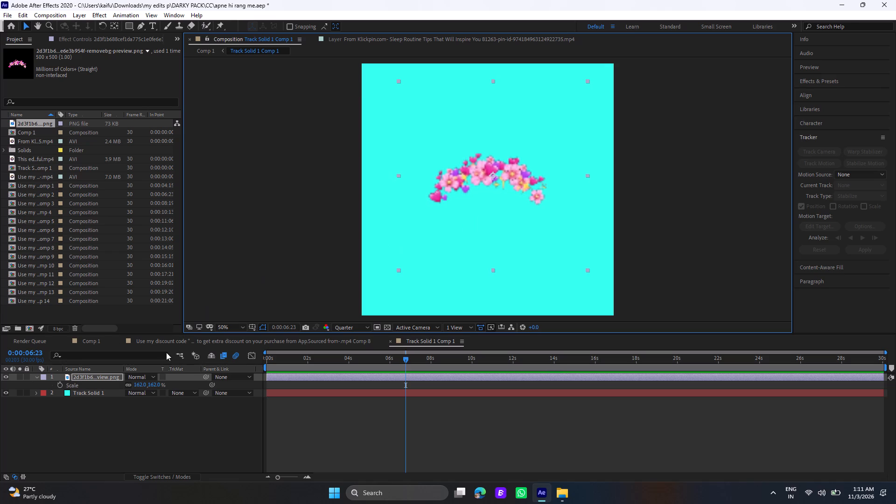
drag(139, 385, 146, 387)
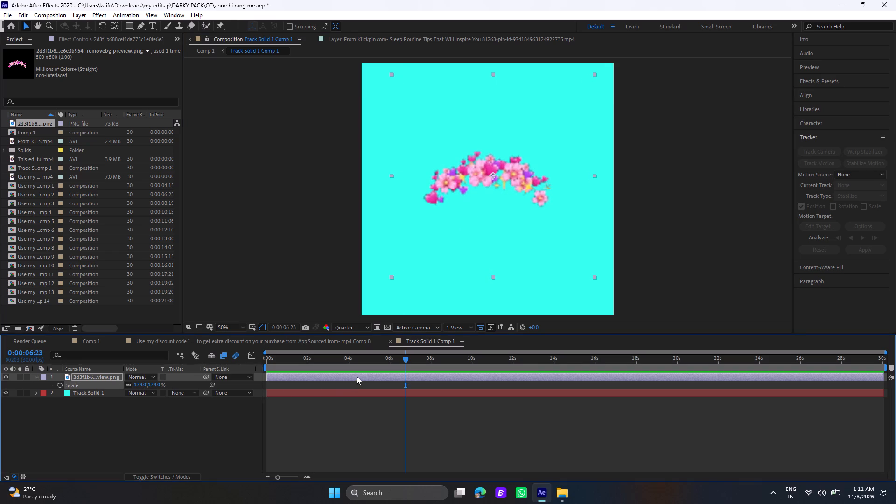
Delete the cyan Track Solid 1 layer from the precomp and check the crown on the girl in Comp 1.
click(350, 392)
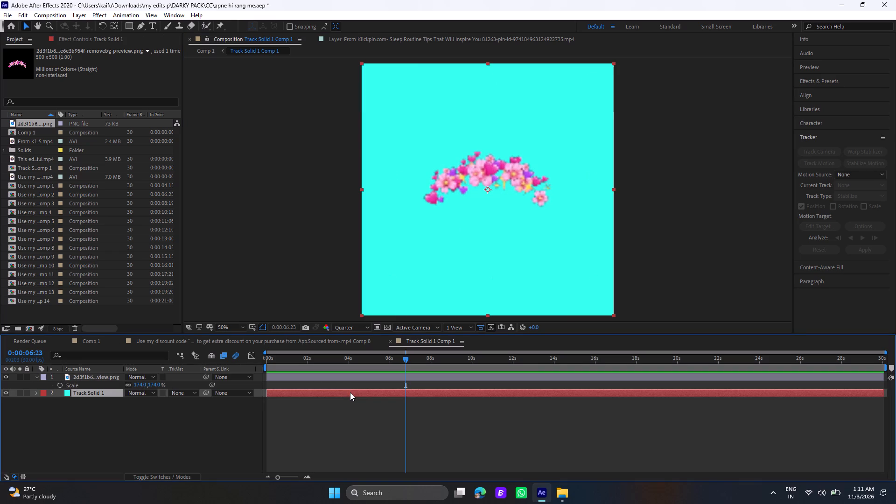
key(Delete)
click(198, 53)
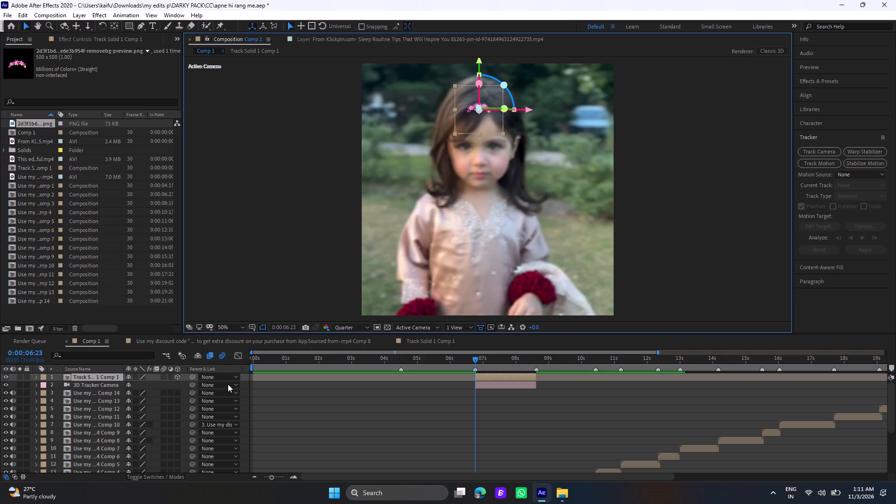
Enlarge the flower crown inside Track Solid 1 Comp 1 uniformly to 322%, nudge it slightly right, and save the project.
click(240, 54)
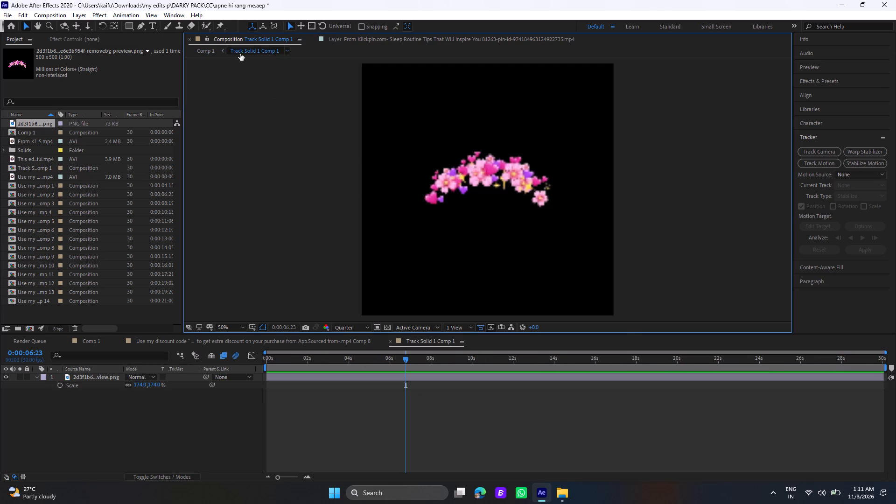
drag(140, 385, 146, 385)
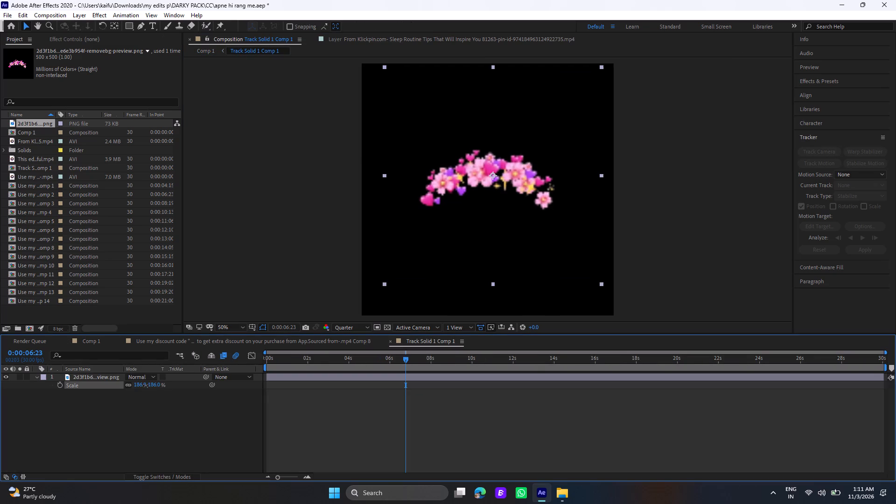
drag(146, 385, 159, 391)
drag(159, 391, 175, 398)
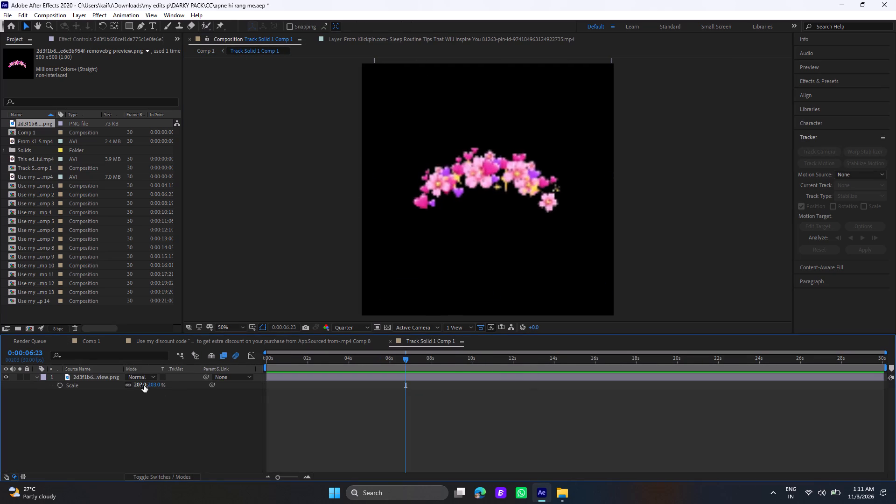
drag(144, 385, 167, 389)
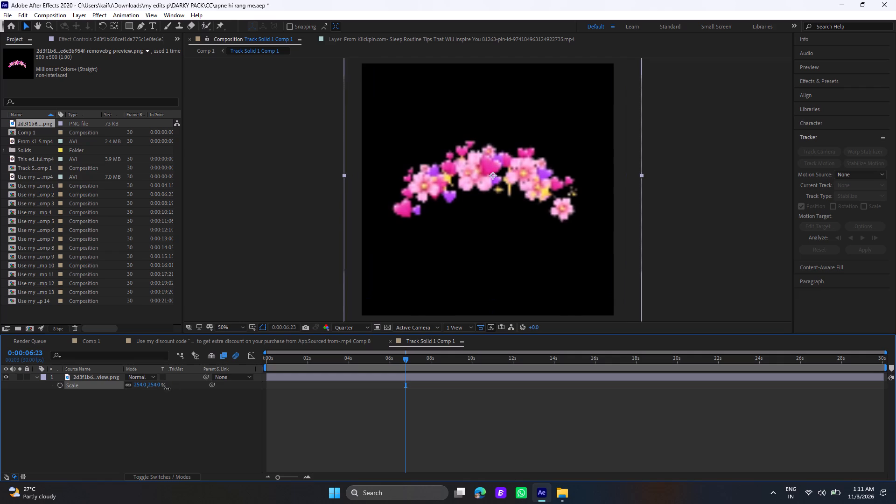
drag(167, 389, 205, 404)
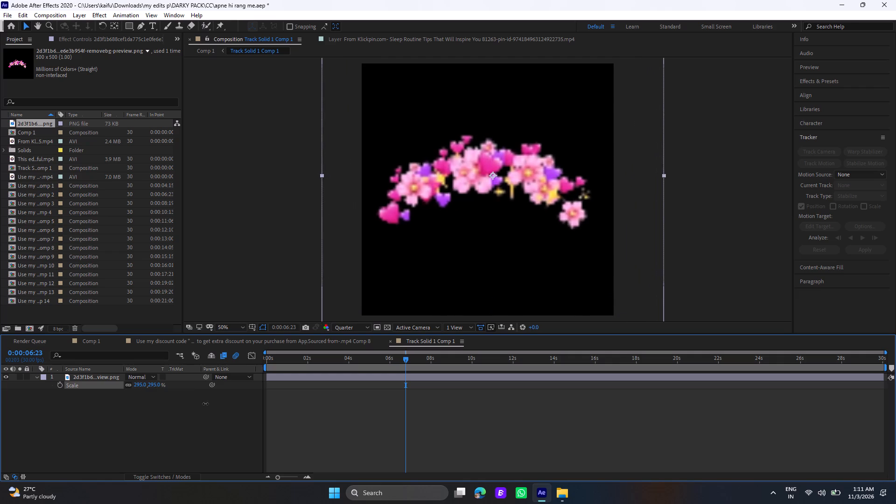
drag(205, 404, 217, 409)
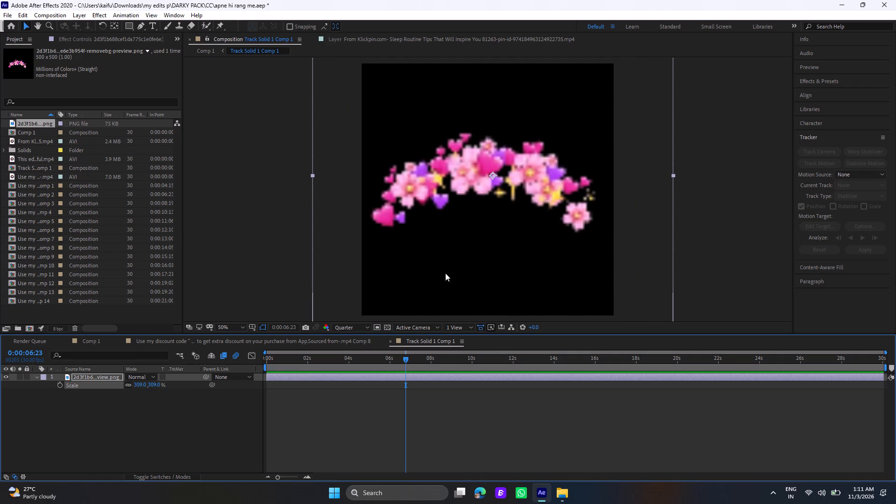
drag(449, 252, 455, 252)
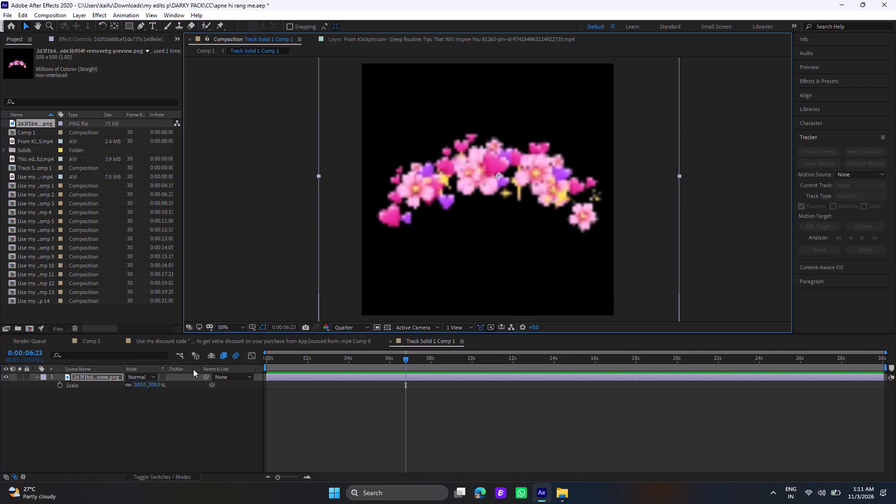
drag(141, 384, 148, 385)
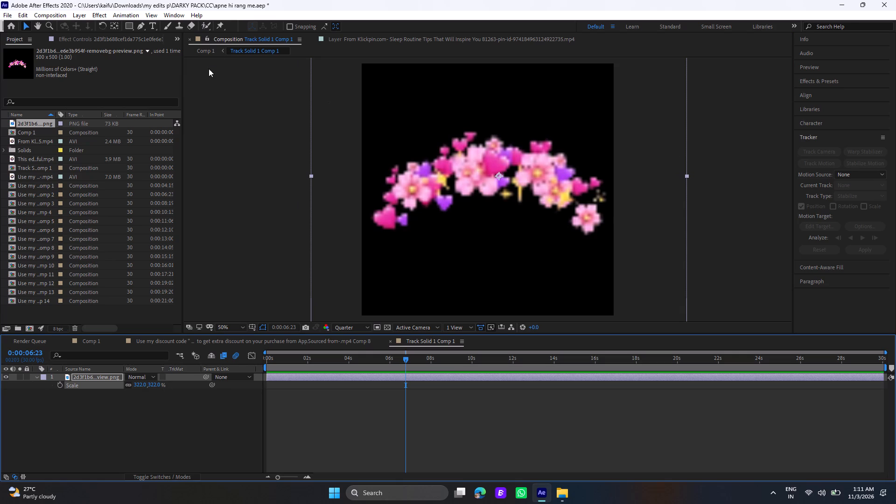
key(ctrl+s)
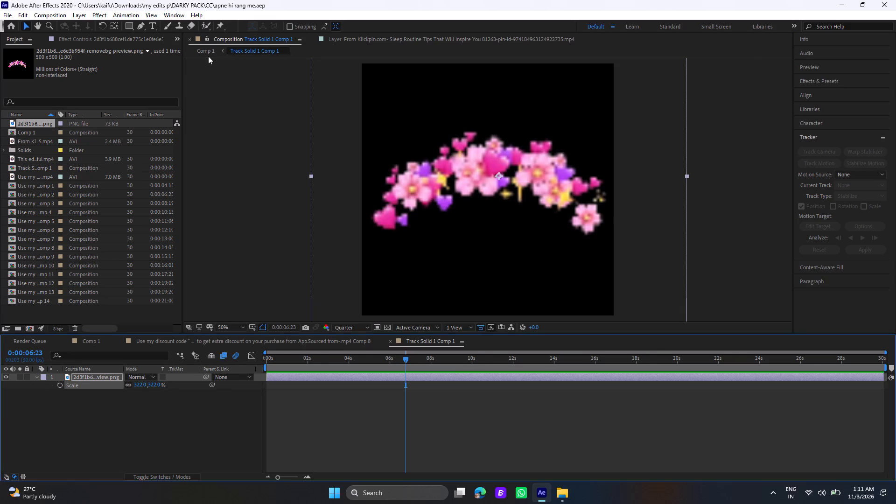
Scale the Track Solid 1 Comp 1 layer in Comp 1 up uniformly to 90% and play back the close-up.
click(207, 54)
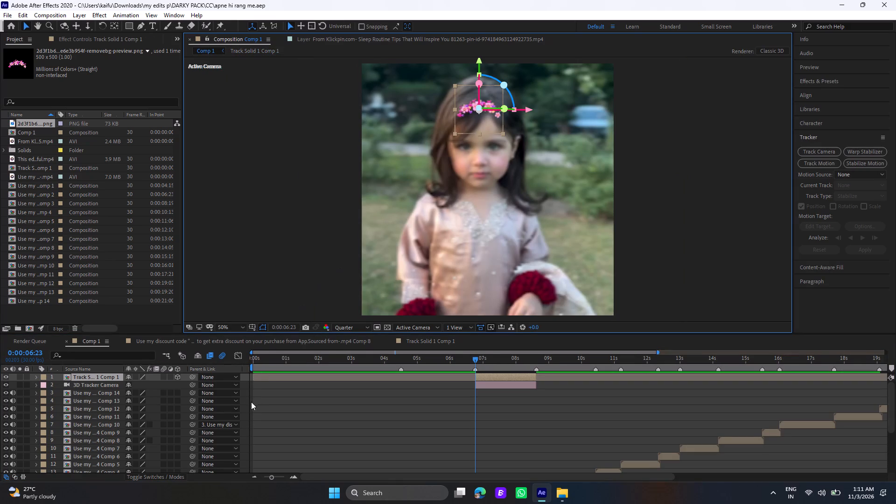
click(466, 405)
click(487, 377)
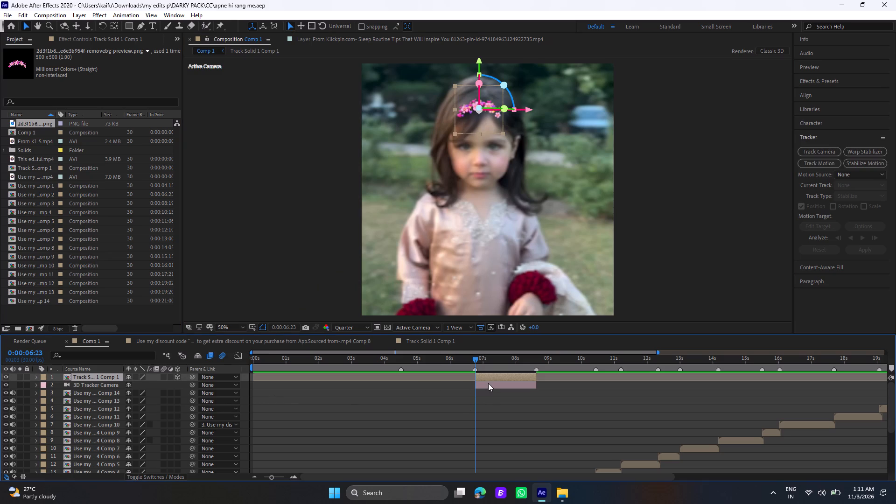
click(488, 383)
click(488, 374)
key(s)
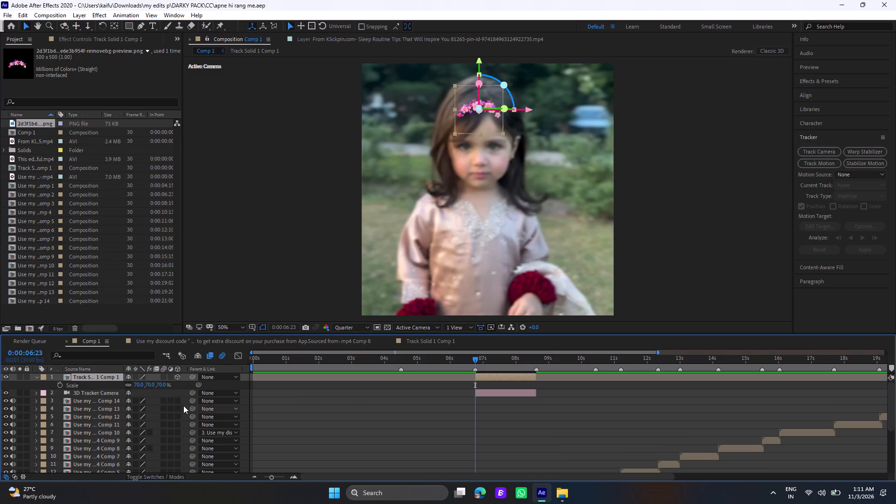
drag(136, 386, 142, 387)
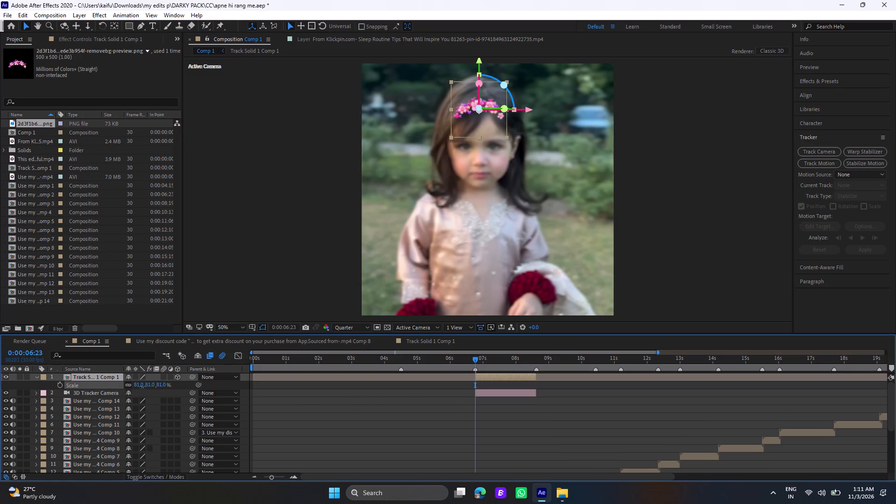
drag(142, 387, 148, 389)
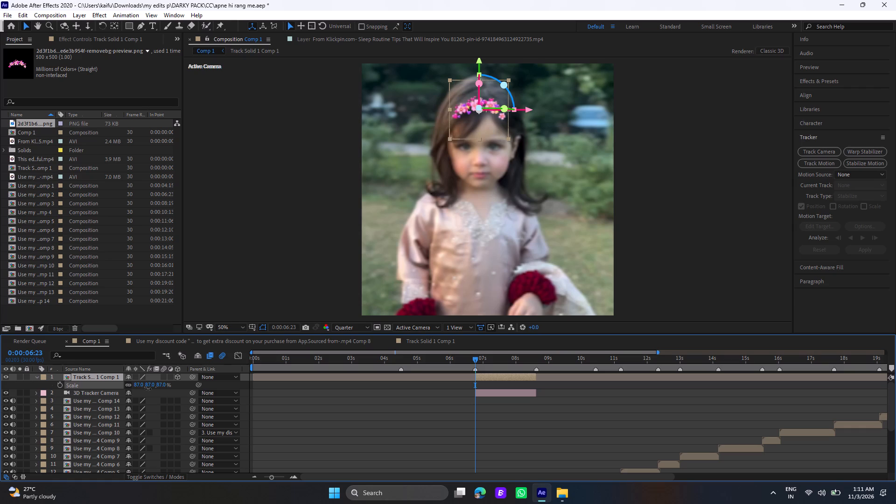
drag(148, 389, 148, 389)
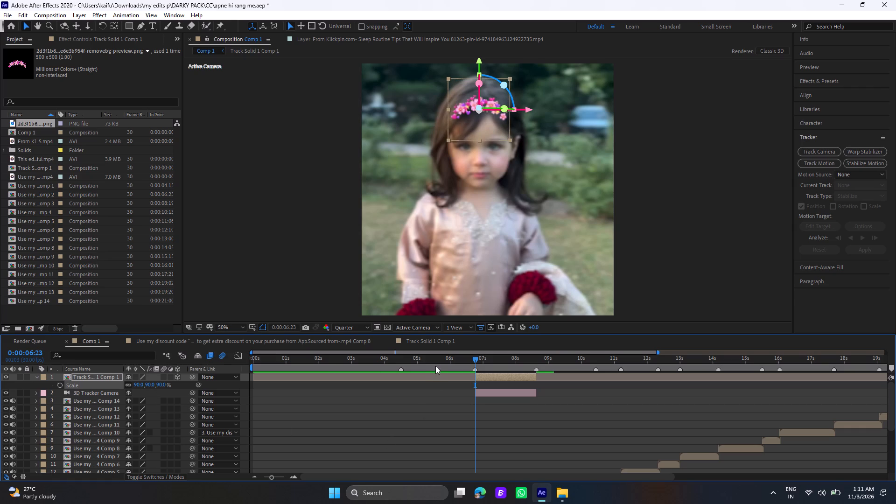
click(436, 366)
key(space)
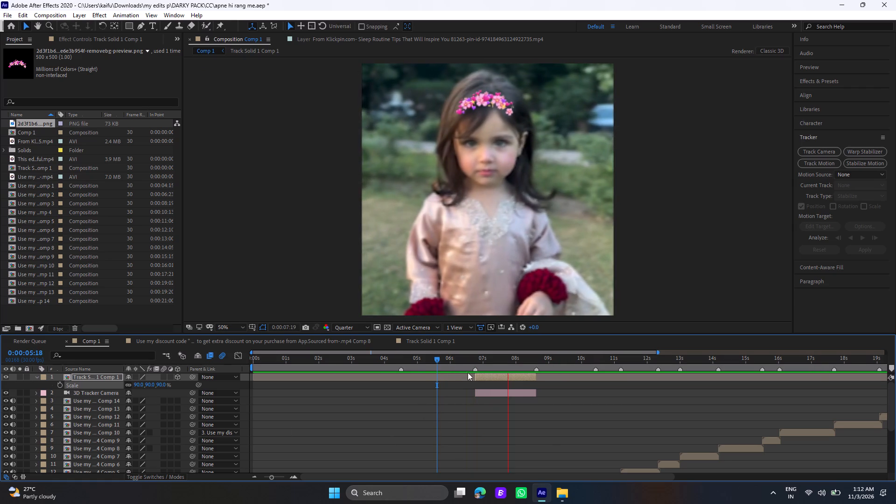
click(455, 362)
key(space)
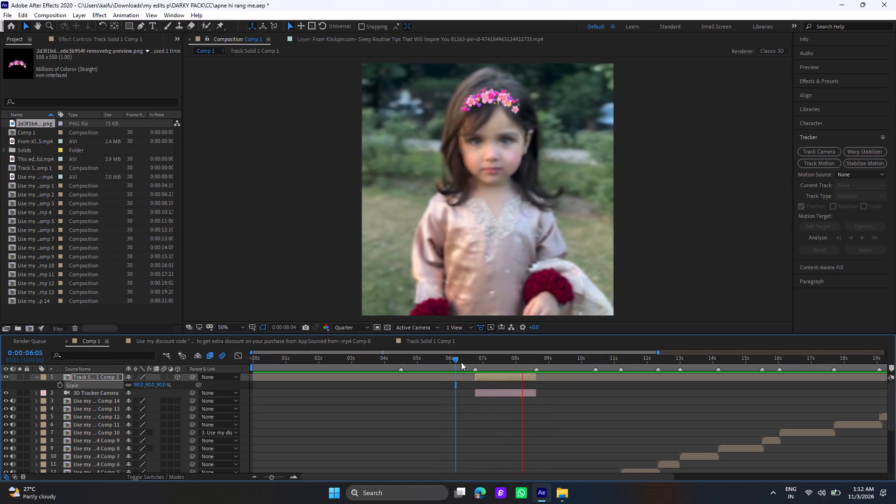
key(space)
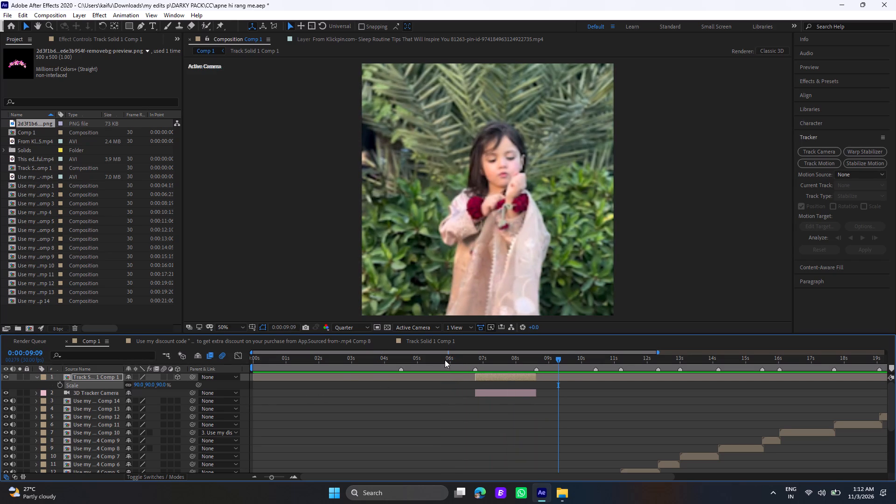
Scale the Track Solid 1 Comp 1 layer up uniformly to 100% and play back the close-up.
click(507, 359)
drag(140, 384, 140, 384)
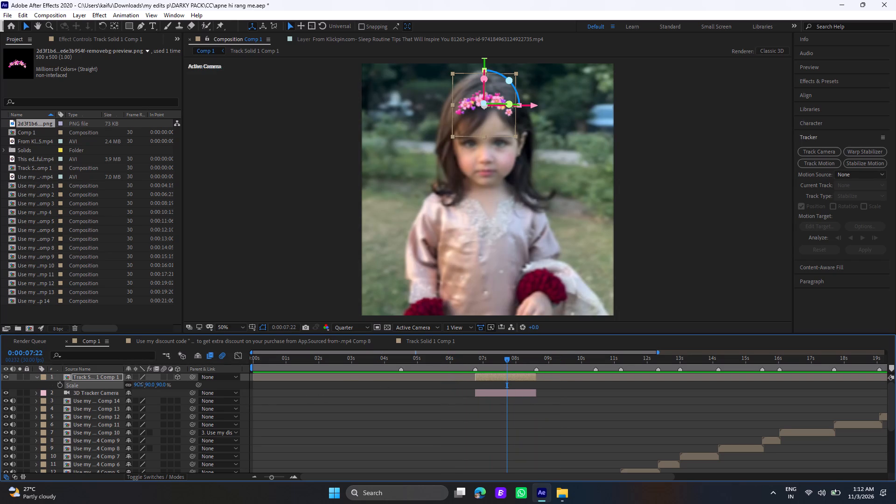
drag(140, 384, 144, 384)
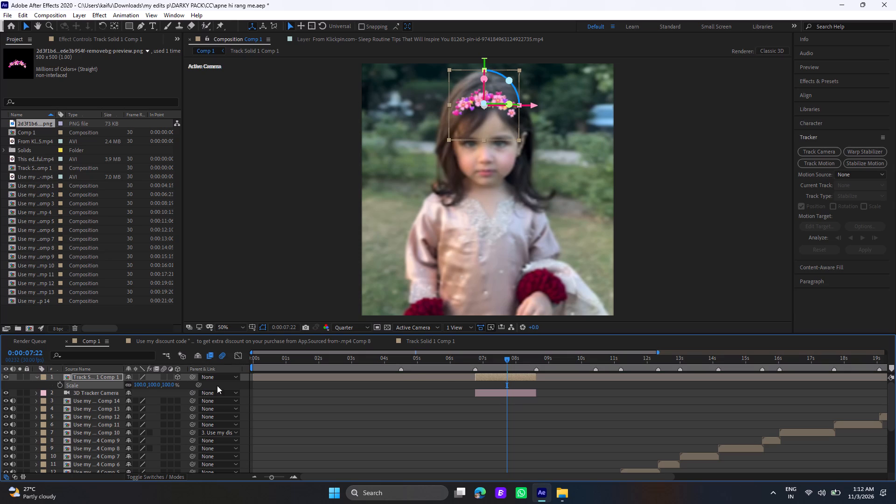
click(438, 364)
click(441, 400)
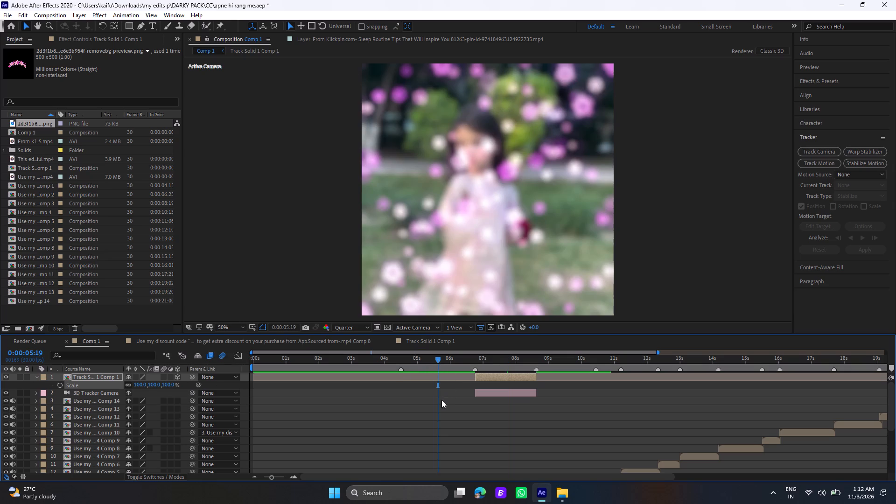
key(space)
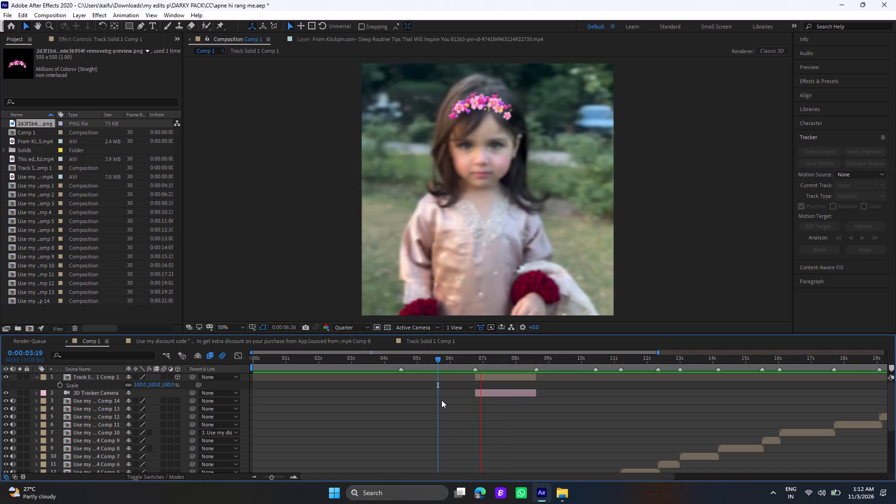
click(476, 358)
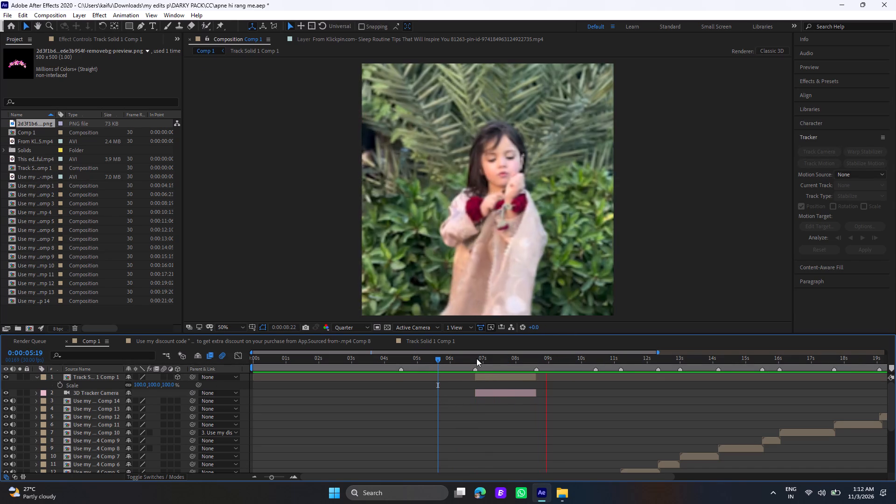
click(476, 358)
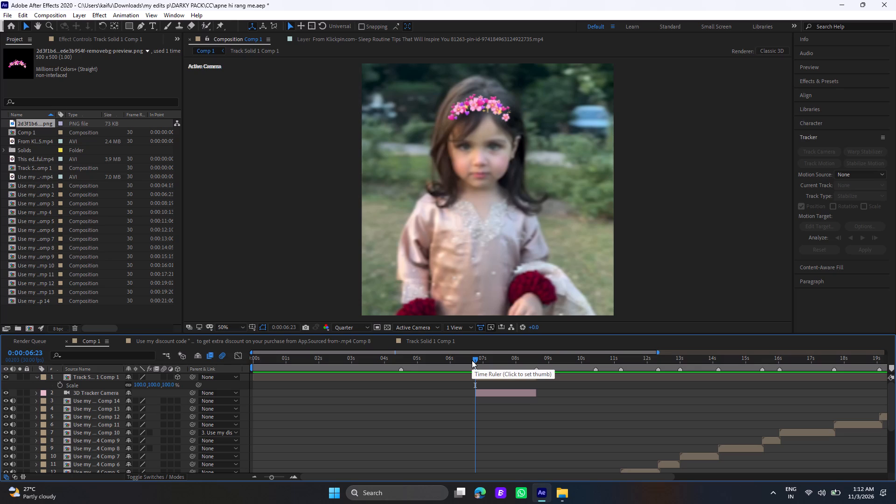
Pre-compose Track Solid 1 Comp 1 and the 3D Tracker Camera as Pre-comp 1, moving all attributes and matching the layers' time span.
click(483, 376)
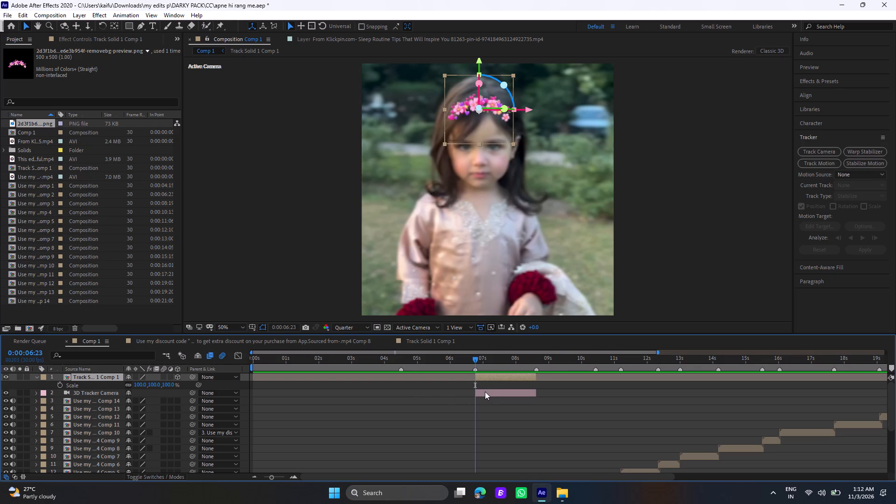
click(485, 392)
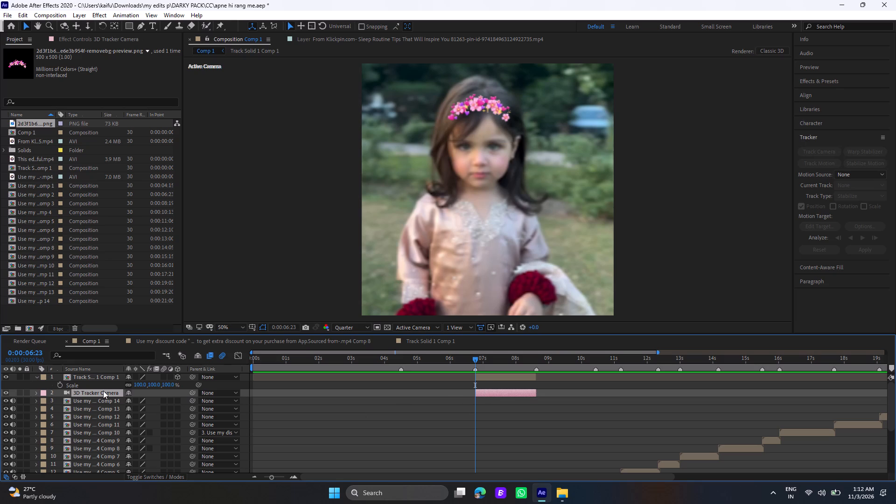
ctrl+click(103, 376)
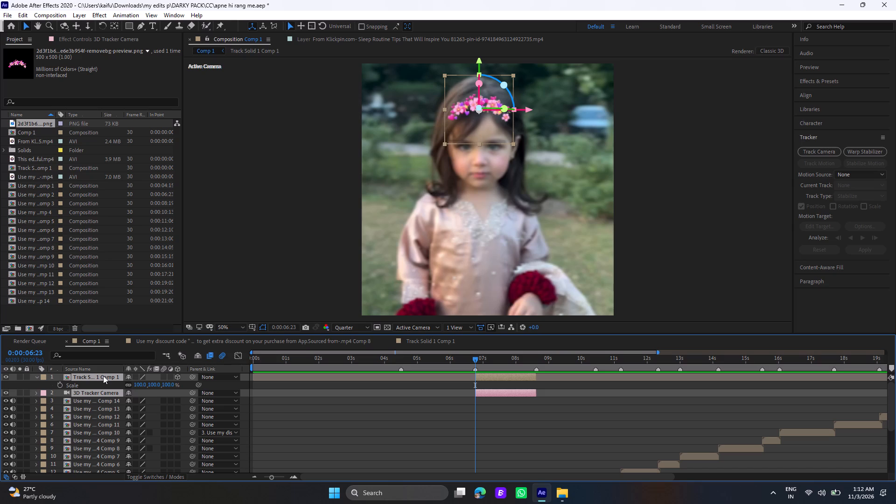
key(ctrl+shift+c)
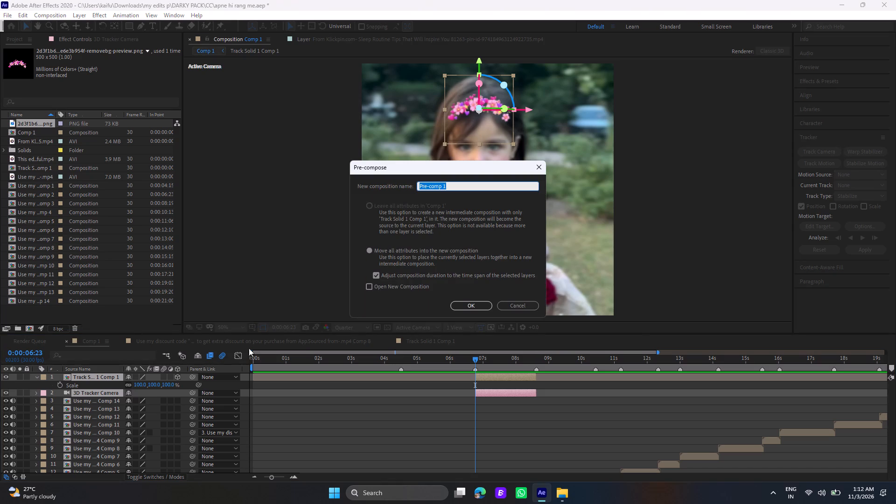
click(464, 306)
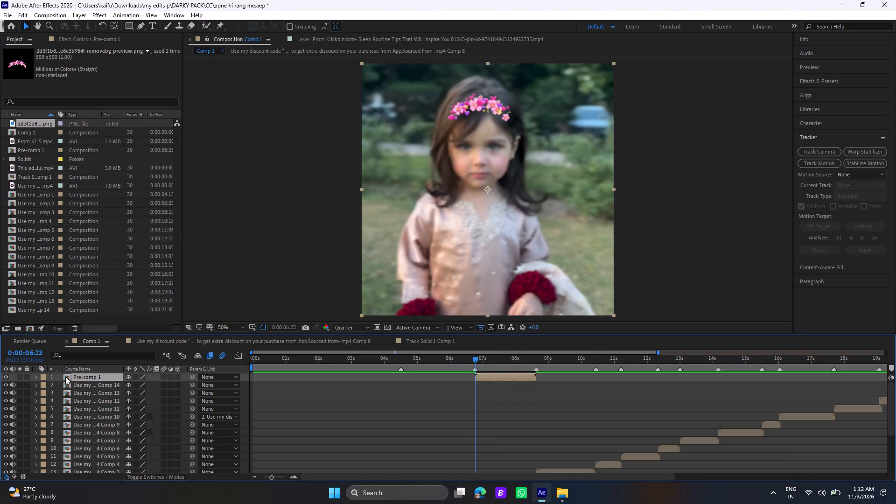
Move Pre-comp 1 down the layer stack to directly above the Comp 2 clip and play back the lead-in to the close-up.
scroll(360, 420, down, 1)
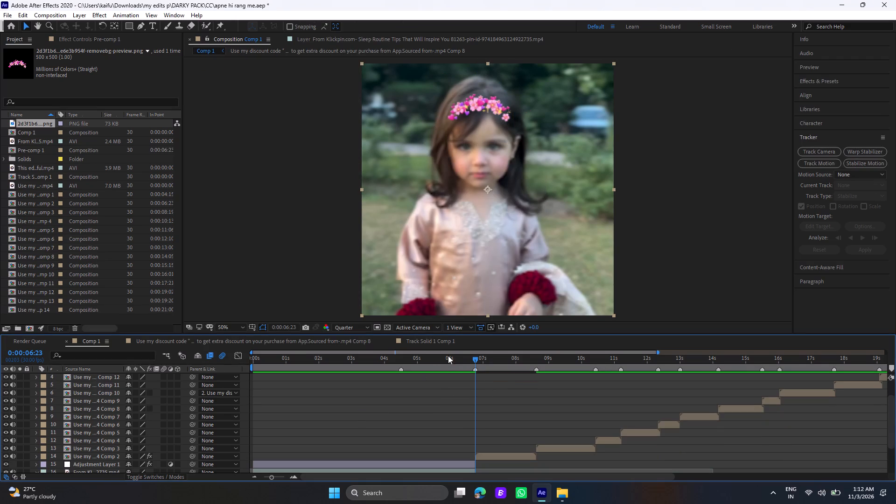
drag(490, 333, 490, 325)
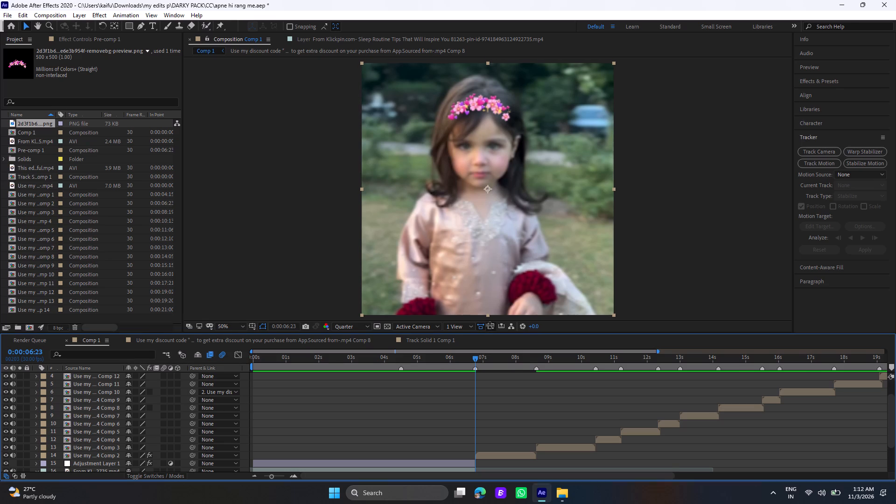
drag(490, 325, 490, 267)
click(490, 267)
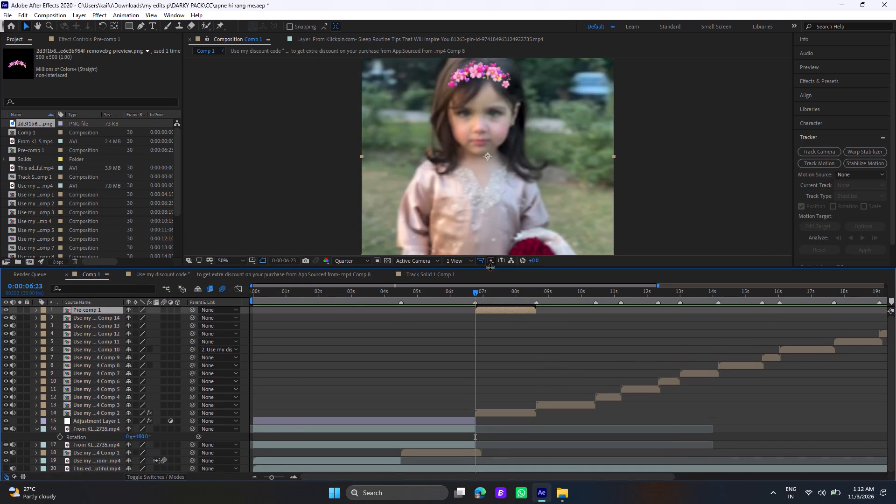
drag(54, 308, 56, 308)
drag(56, 308, 57, 313)
drag(78, 309, 84, 359)
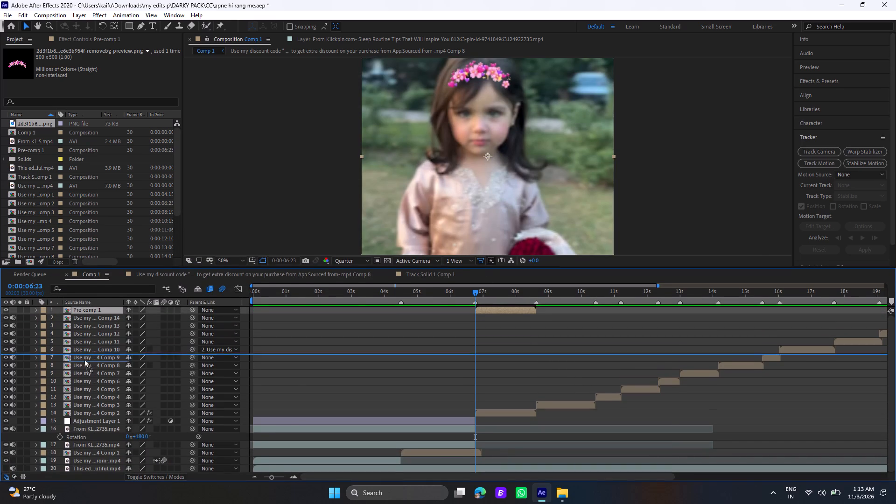
drag(84, 359, 88, 406)
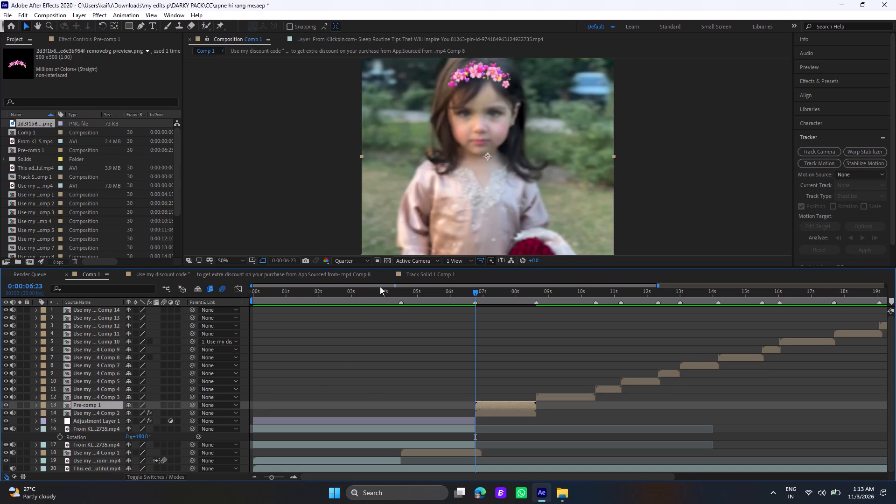
click(367, 294)
key(space)
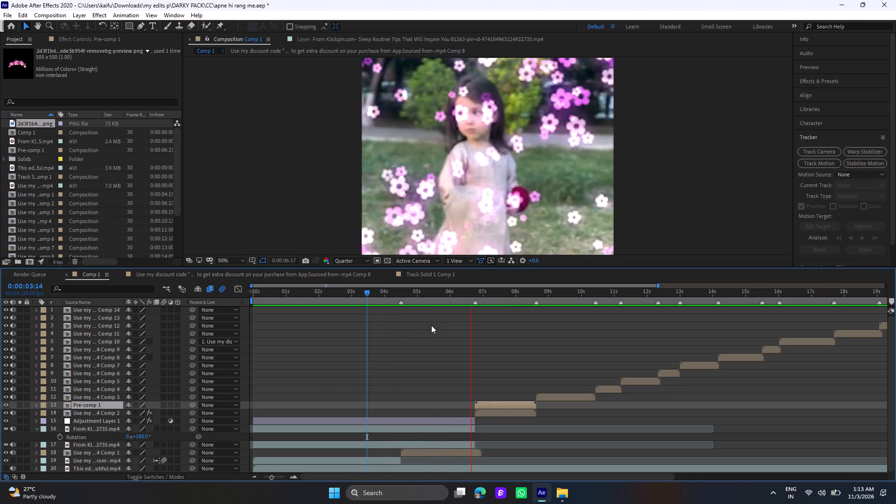
click(476, 287)
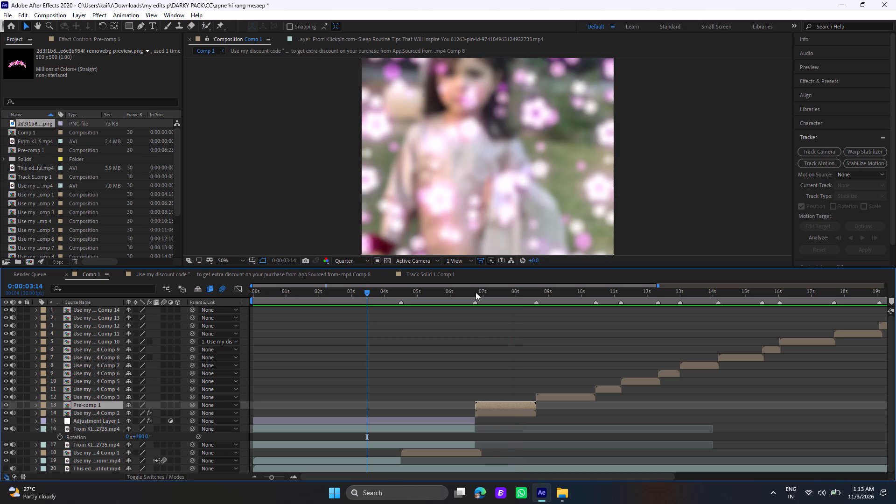
Add an adjustment layer above Pre-comp 1, split it at 0:00:06:23, and delete the portion before that time.
click(476, 292)
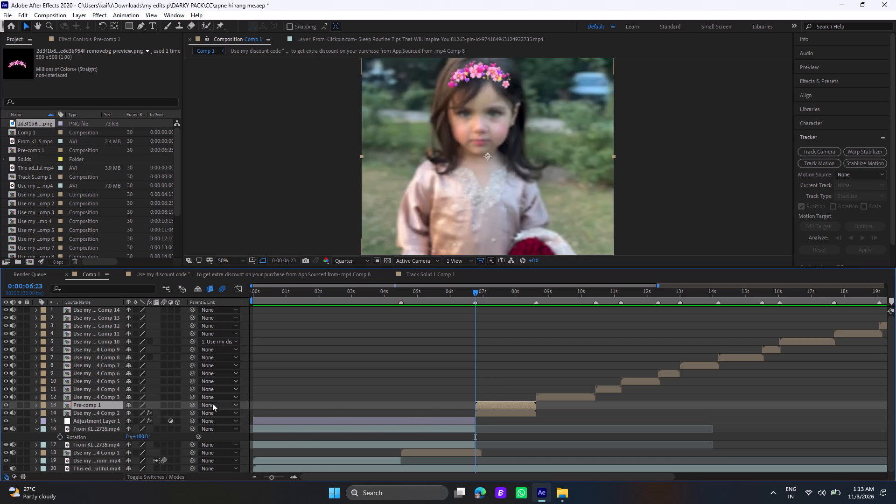
right_click(248, 404)
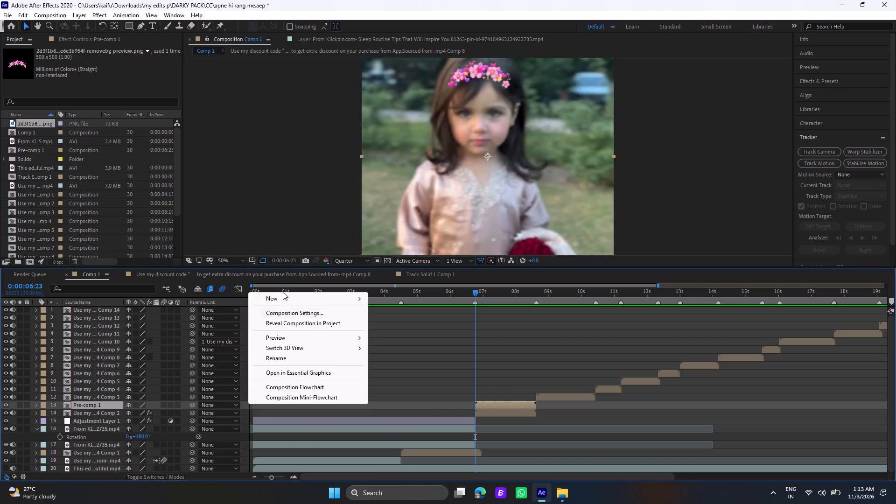
double_click(401, 373)
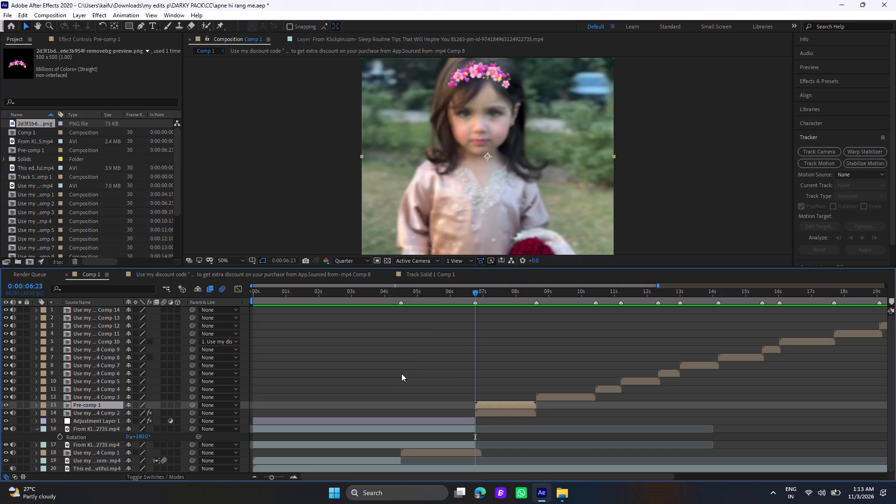
click(477, 405)
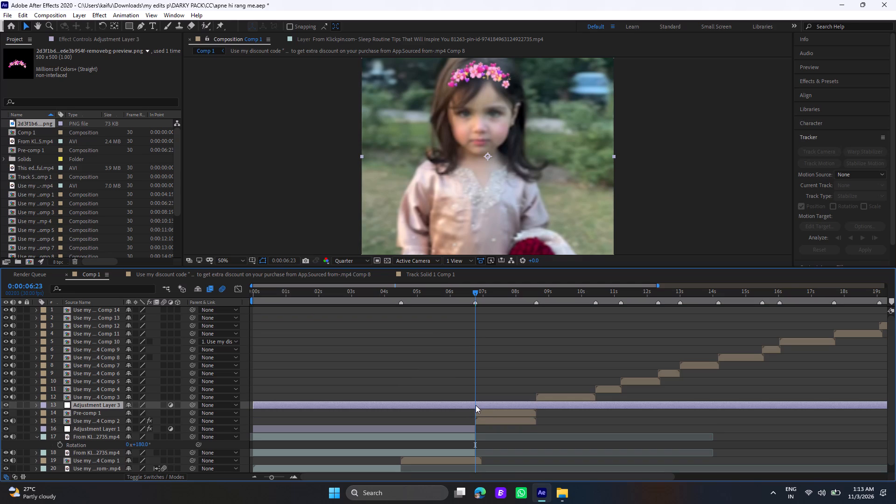
key(ctrl+shift+d)
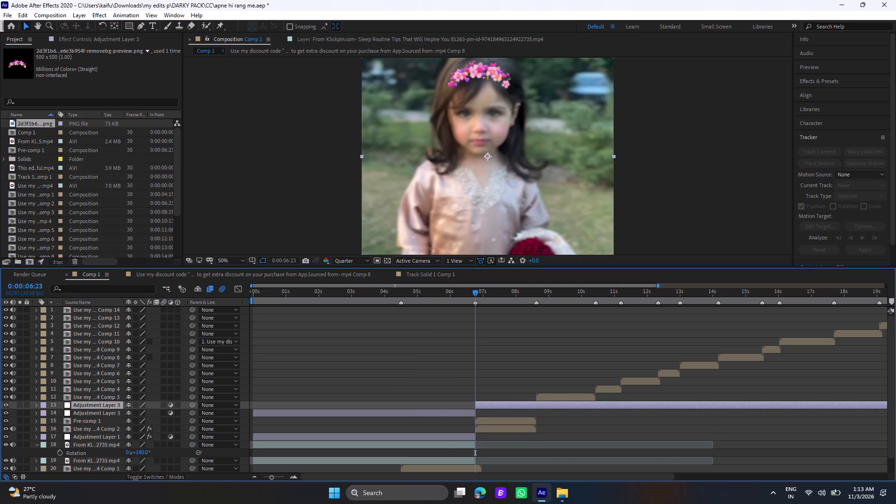
double_click(436, 412)
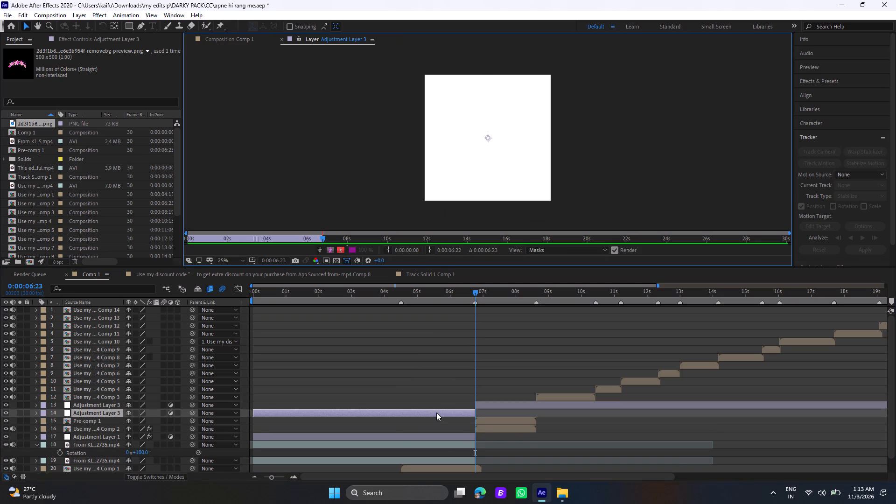
key(Delete)
click(225, 44)
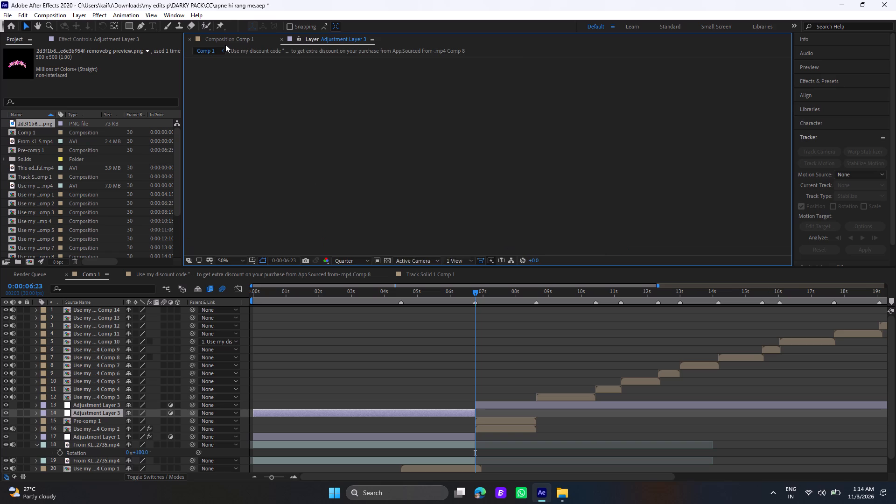
key(Delete)
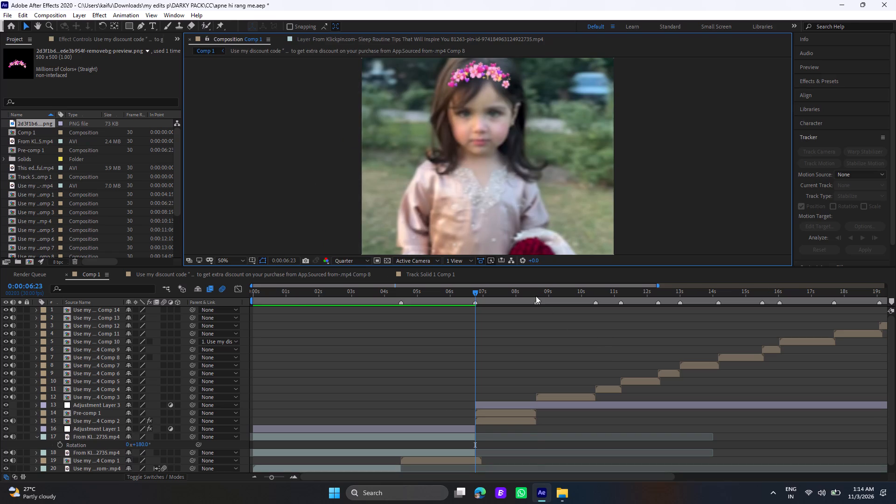
Move the current time to the close-up's end at 0:00:08:18 and select Adjustment Layer 3.
click(536, 296)
click(544, 407)
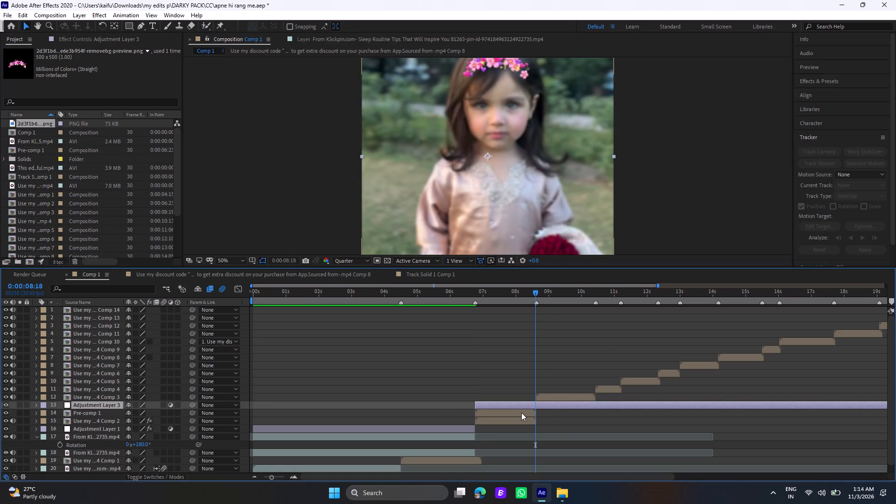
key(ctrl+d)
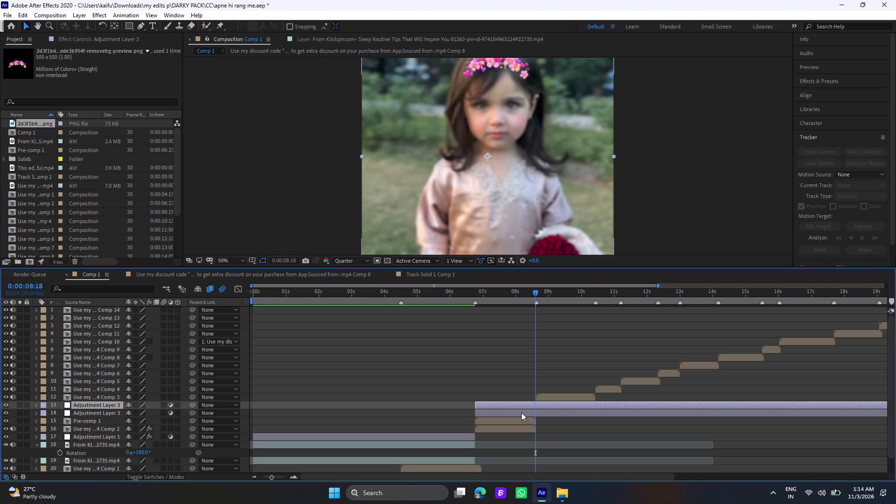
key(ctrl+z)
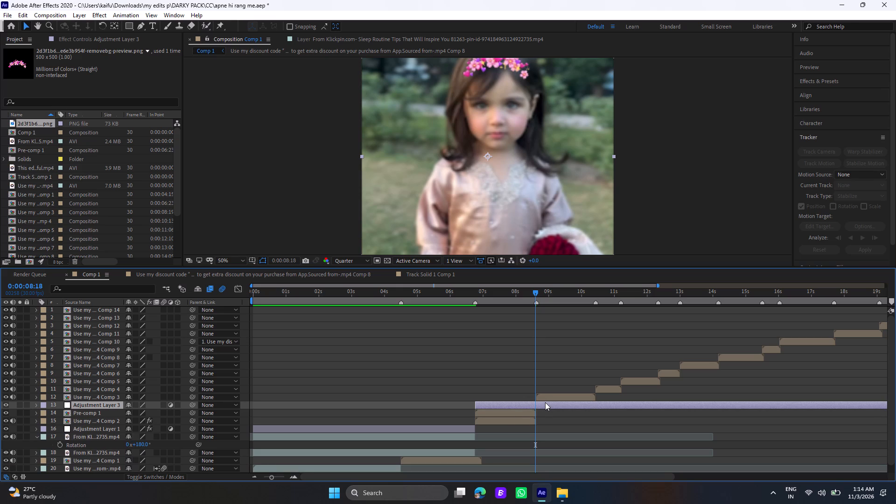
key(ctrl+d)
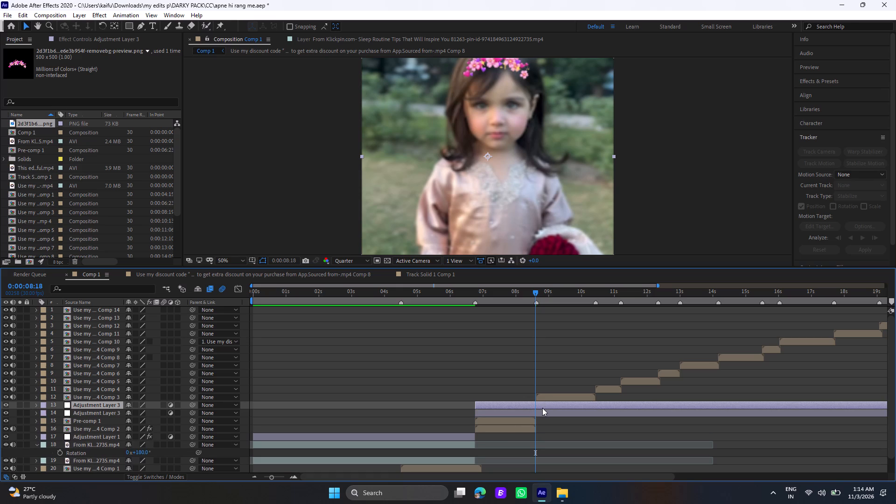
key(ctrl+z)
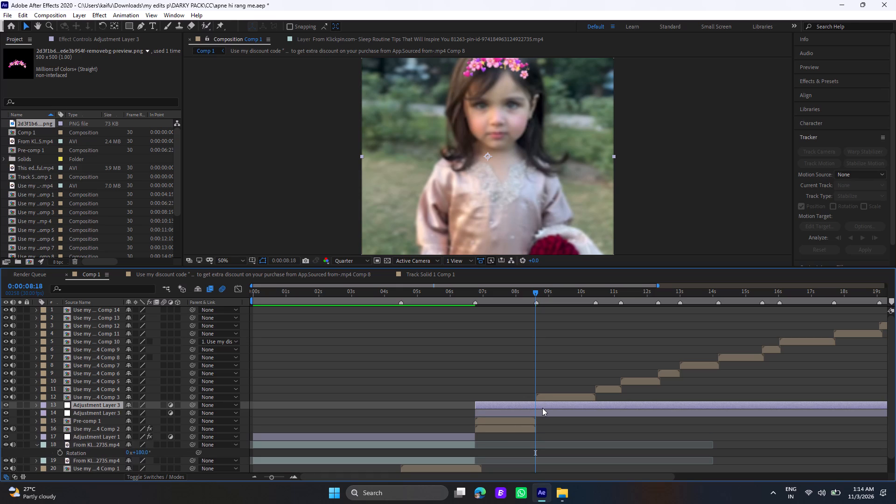
Split Adjustment Layer 3 at 0:00:08:18 and delete the portion after the close-up.
click(542, 407)
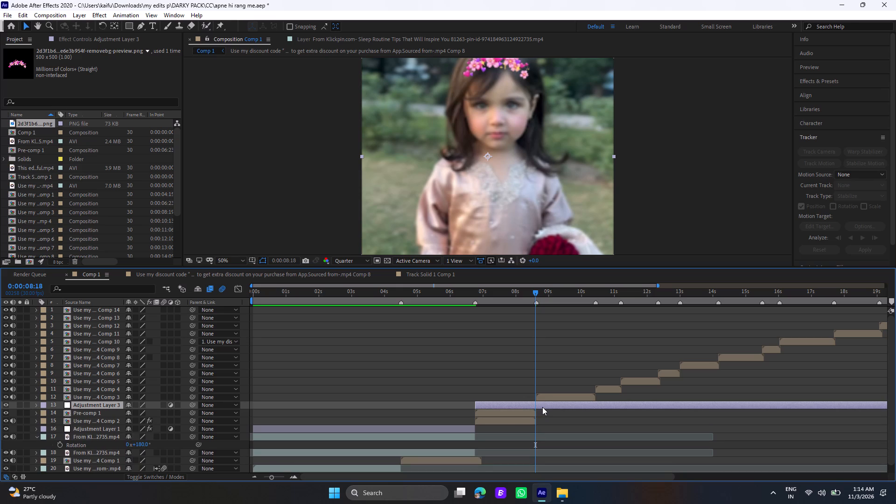
key(ctrl+shift+d)
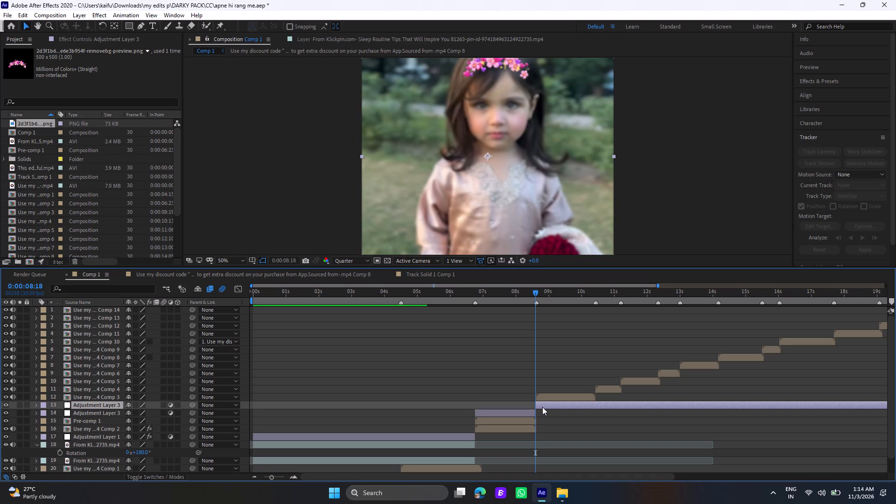
key(Delete)
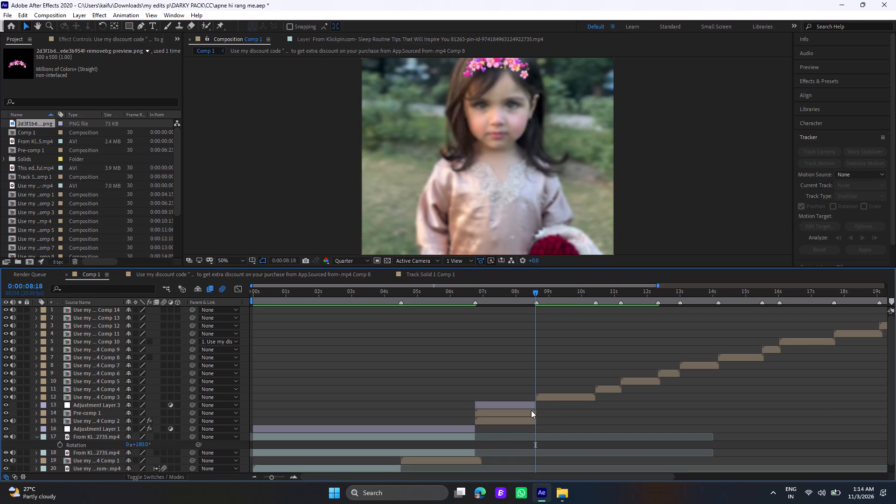
Extend Adjustment Layer 3's out point by one frame to match the end of the Pre-comp 1 and Comp 2 clips.
drag(284, 475, 289, 475)
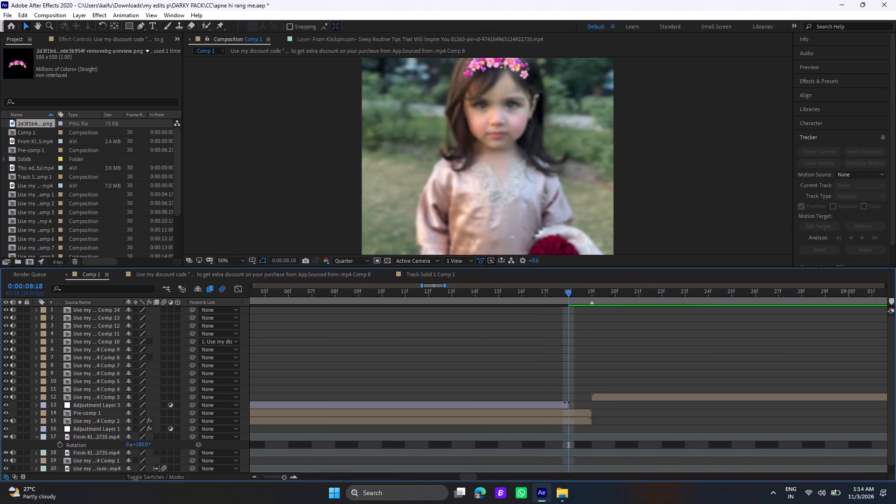
drag(567, 404, 586, 407)
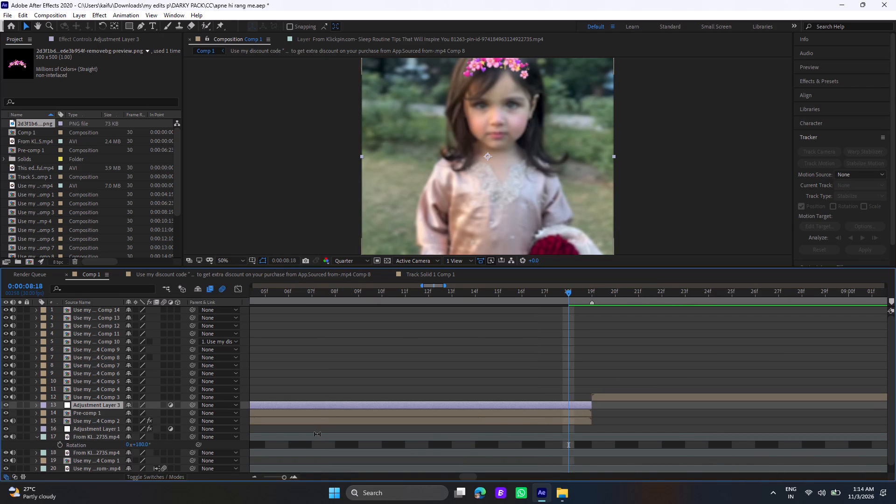
click(280, 477)
click(278, 477)
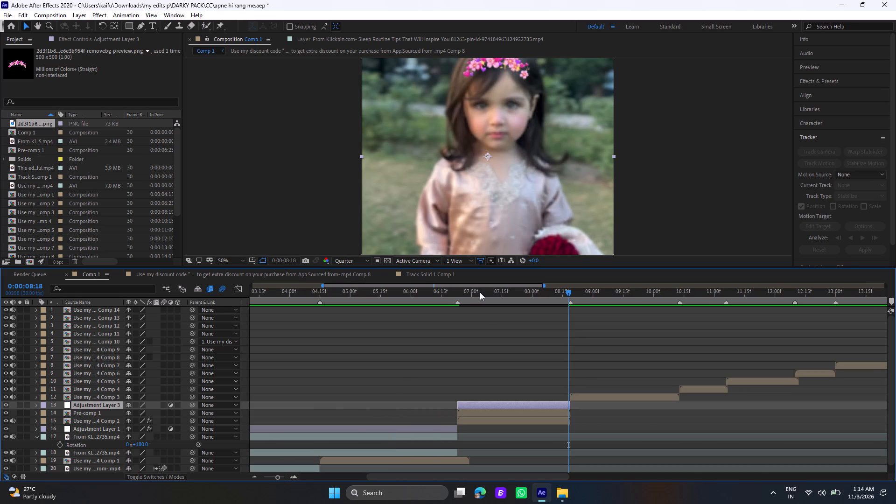
Move the current time to 0:00:06:23 and duplicate Adjustment Layer 3.
click(458, 294)
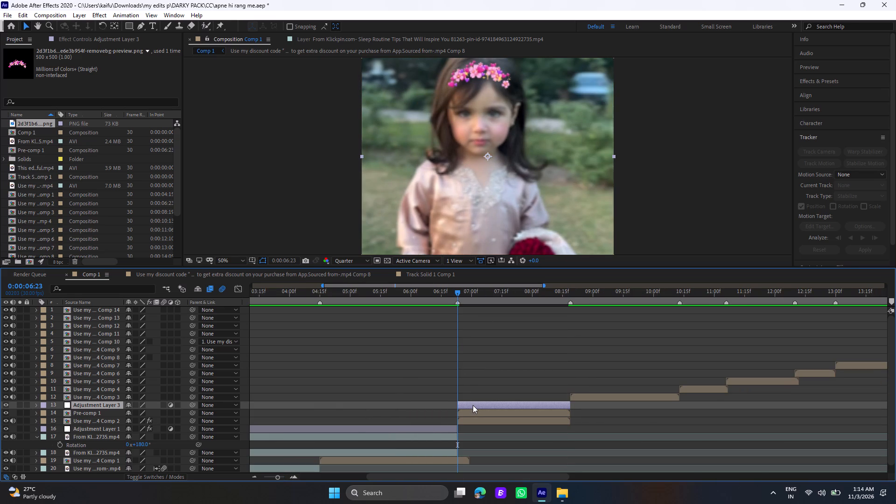
click(473, 405)
key(ctrl+d)
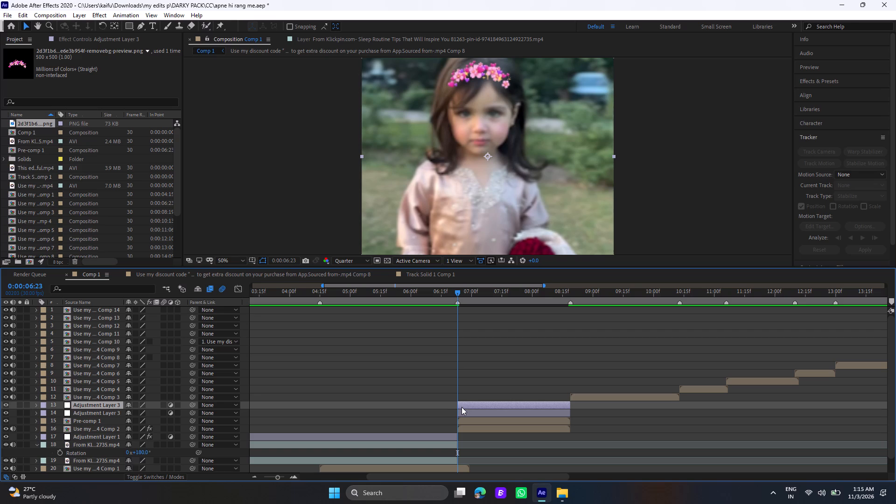
Inspect the close-up at 0:00:07:10 in Full preview resolution, restoring Quarter resolution when done.
click(491, 292)
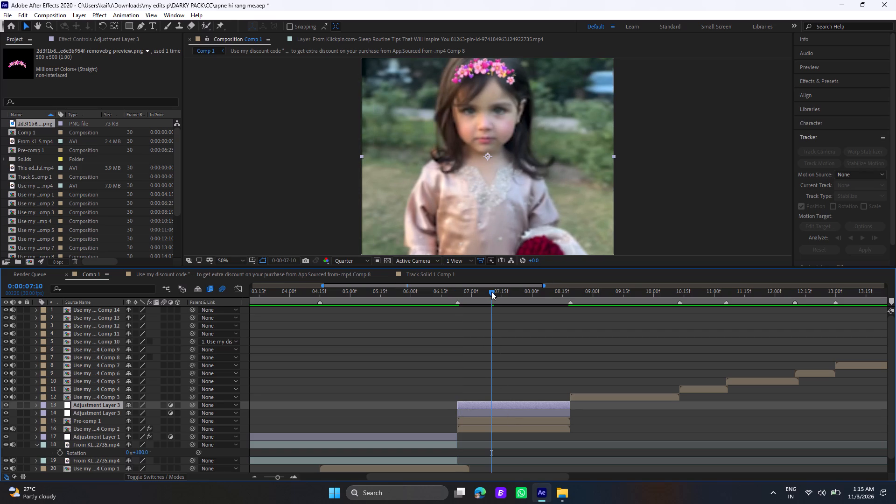
click(364, 264)
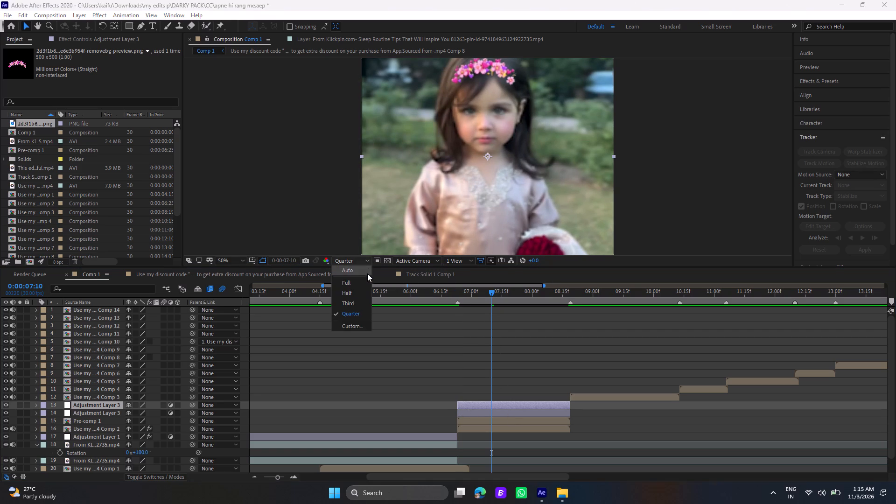
click(361, 282)
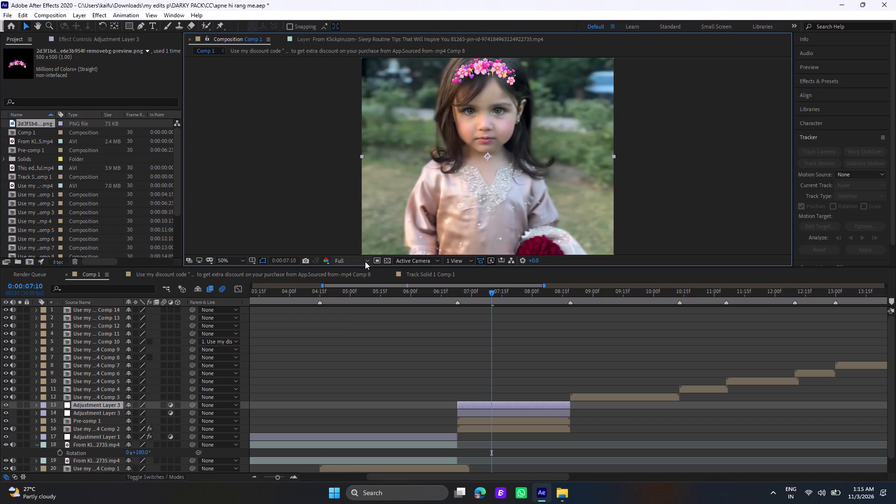
click(365, 261)
double_click(364, 310)
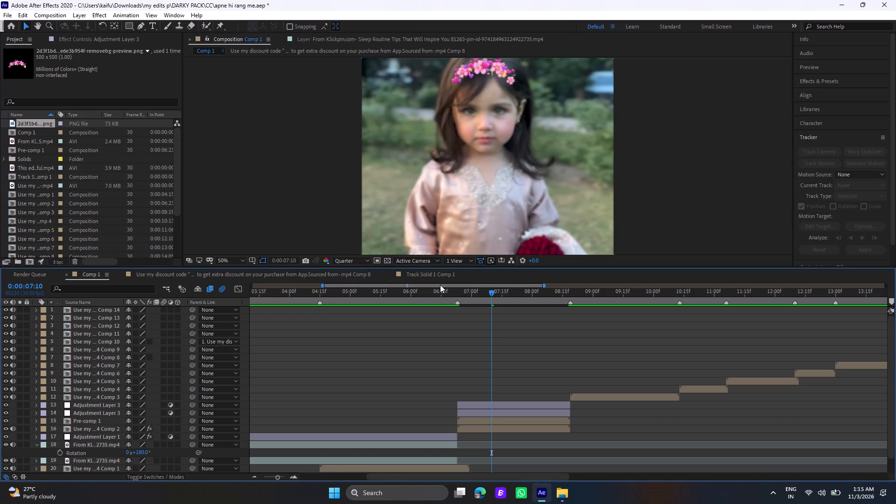
Find the ripple effects and apply BCC Ripple Dissolve to the lower Adjustment Layer 3, with the current time at 0:00:06:23.
click(455, 289)
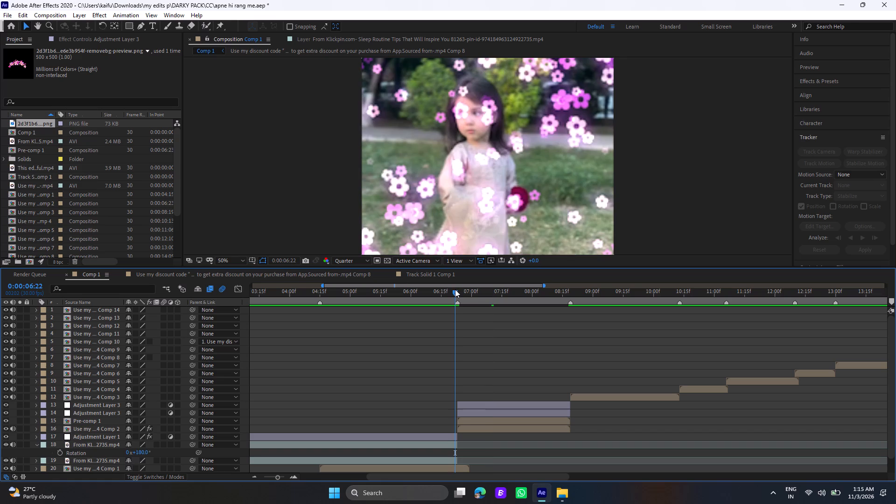
click(455, 289)
click(457, 291)
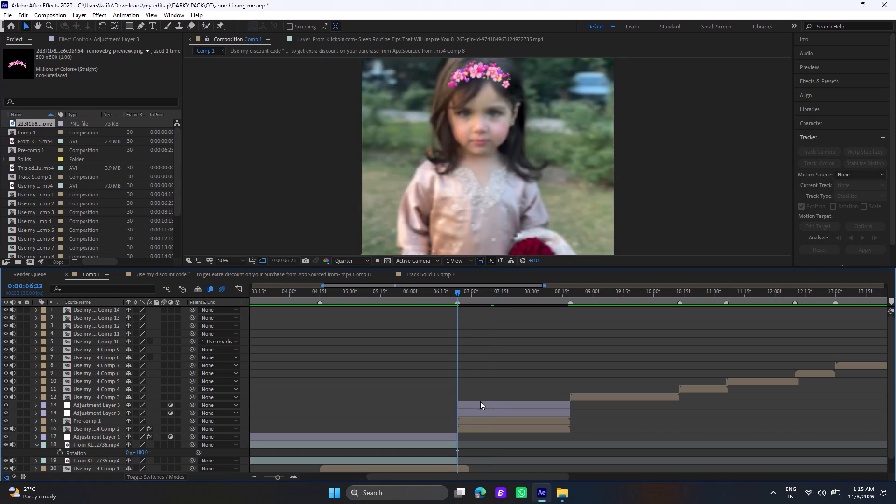
click(481, 403)
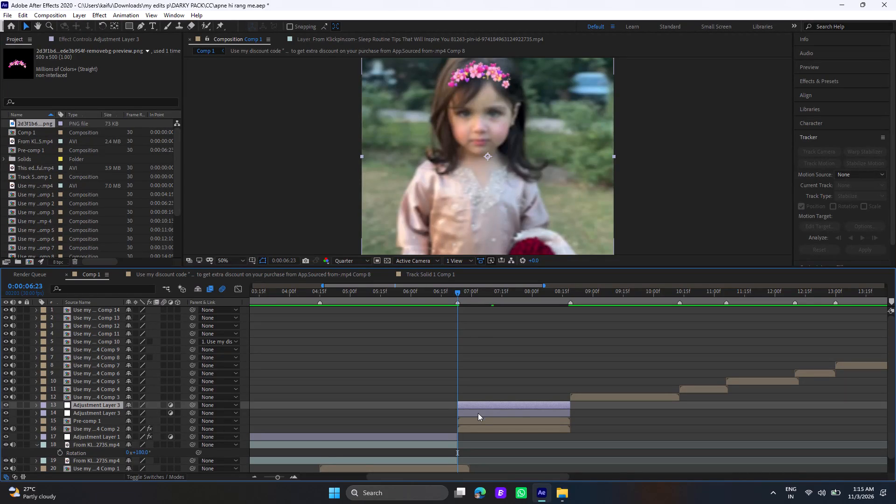
click(478, 413)
click(813, 82)
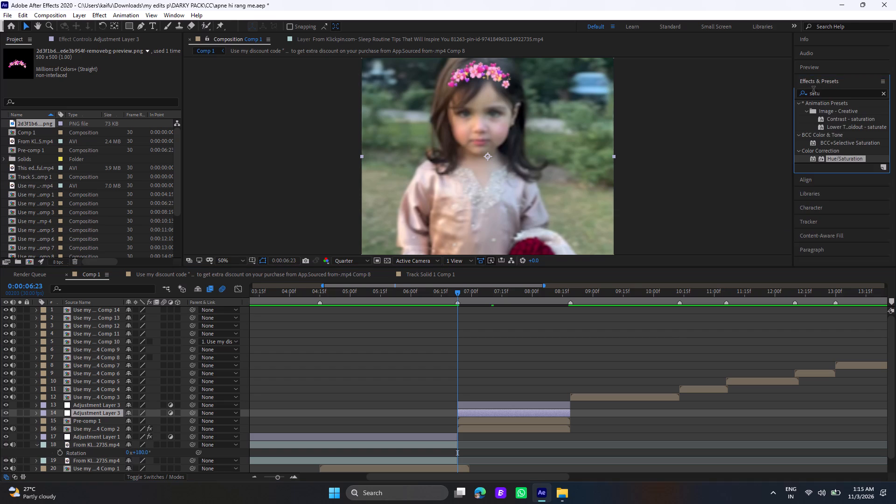
click(884, 94)
click(870, 91)
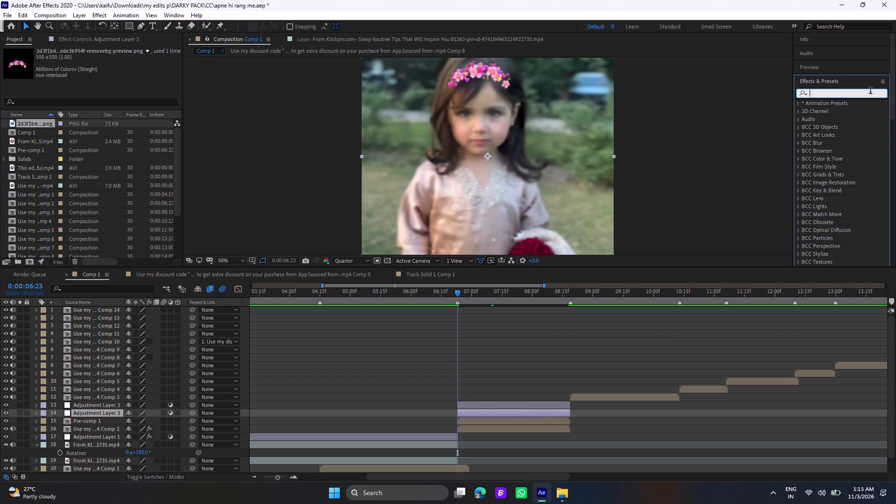
key(r)
text(ip)
key(p)
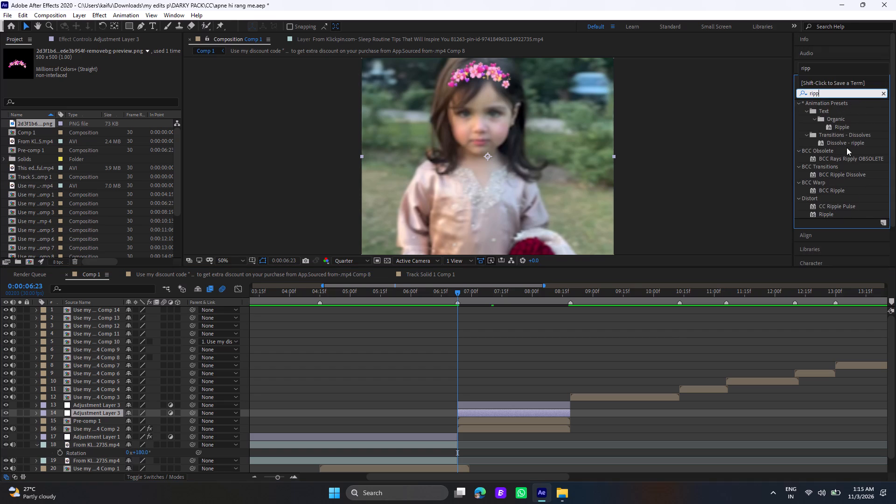
drag(843, 172, 833, 180)
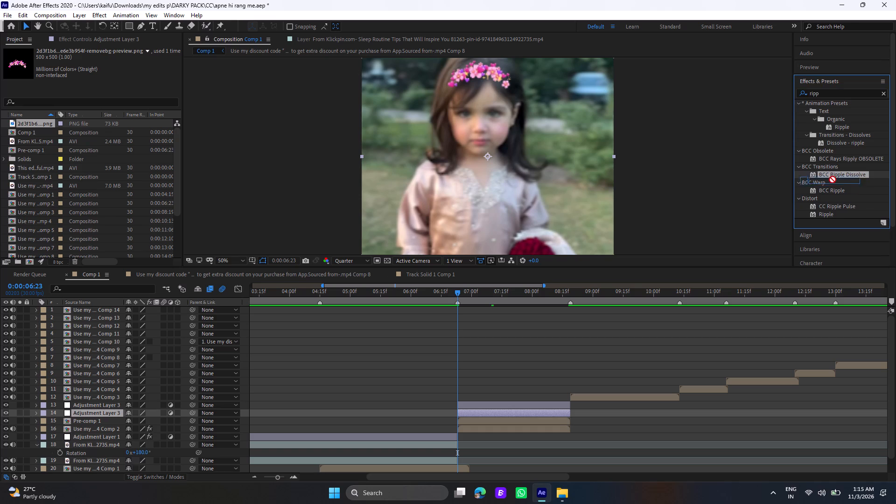
drag(833, 180, 547, 382)
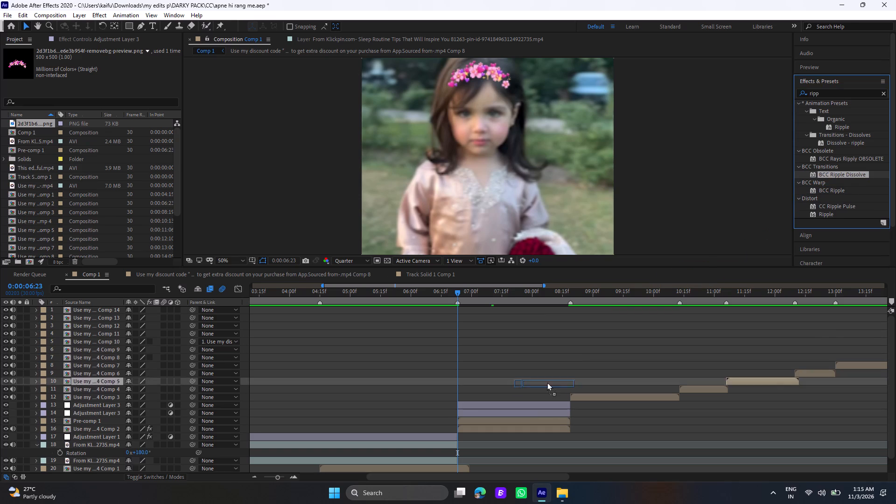
drag(547, 382, 529, 409)
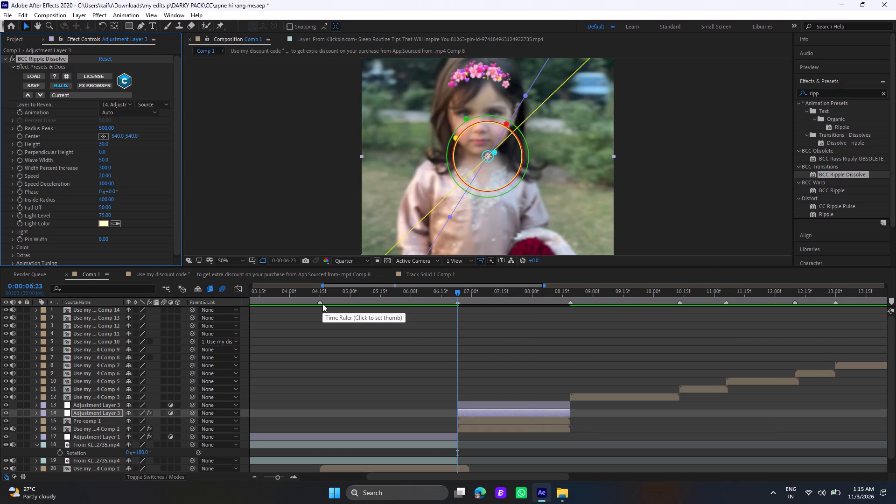
Set the BCC Ripple Dissolve Light Color to white (FFFFFF) and its Light Level to 120.
double_click(115, 224)
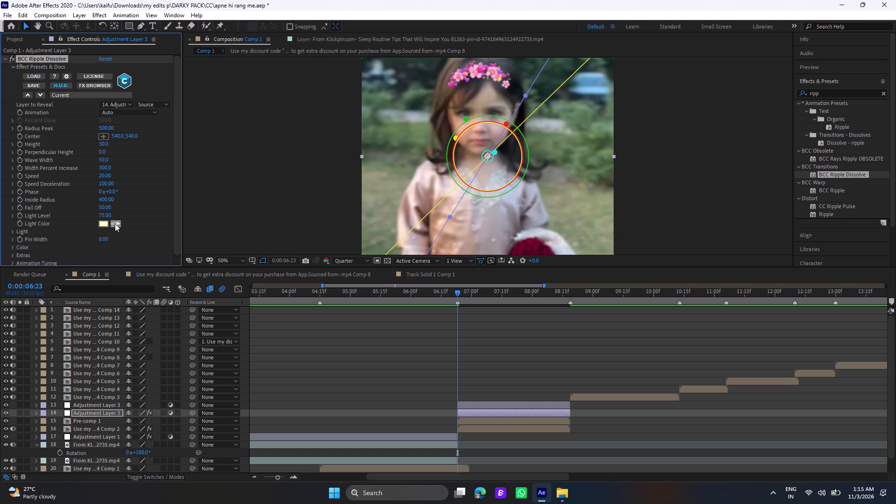
click(117, 223)
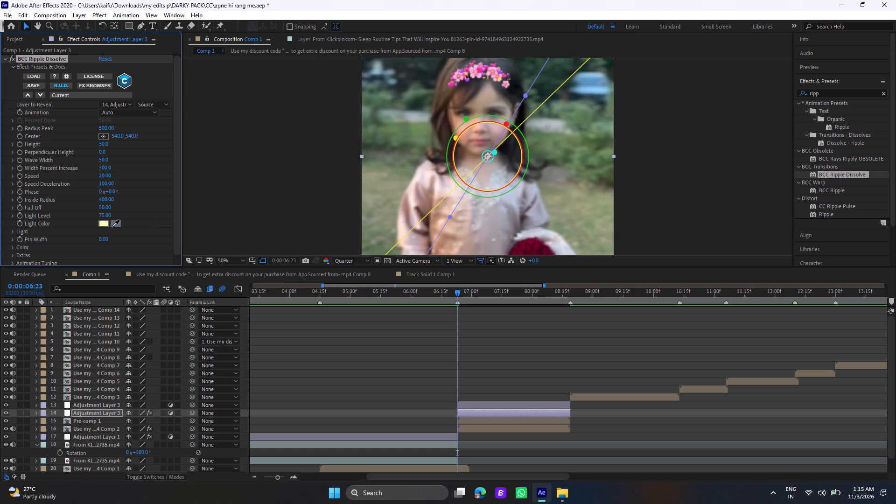
click(102, 226)
click(102, 226)
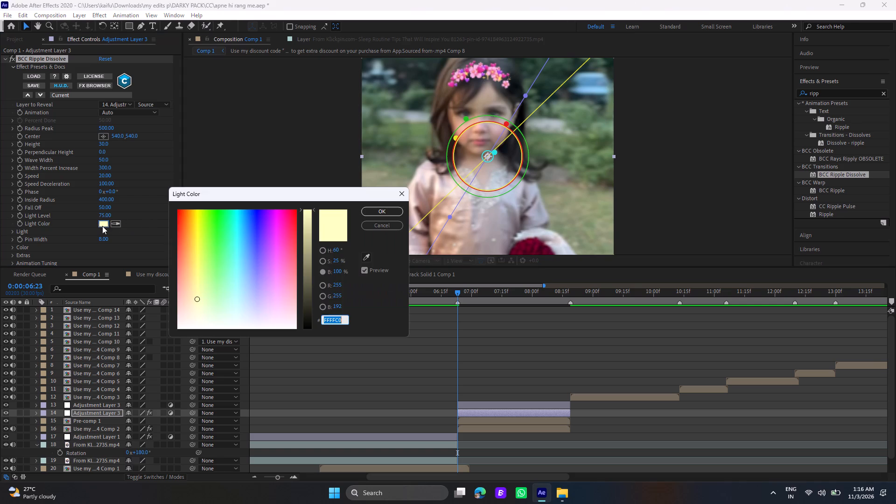
drag(254, 320, 285, 347)
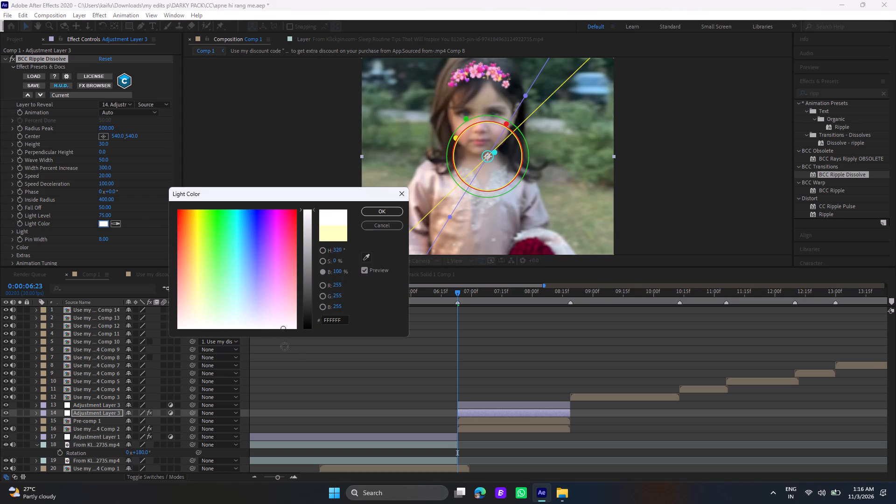
drag(285, 347, 297, 355)
click(369, 214)
click(105, 216)
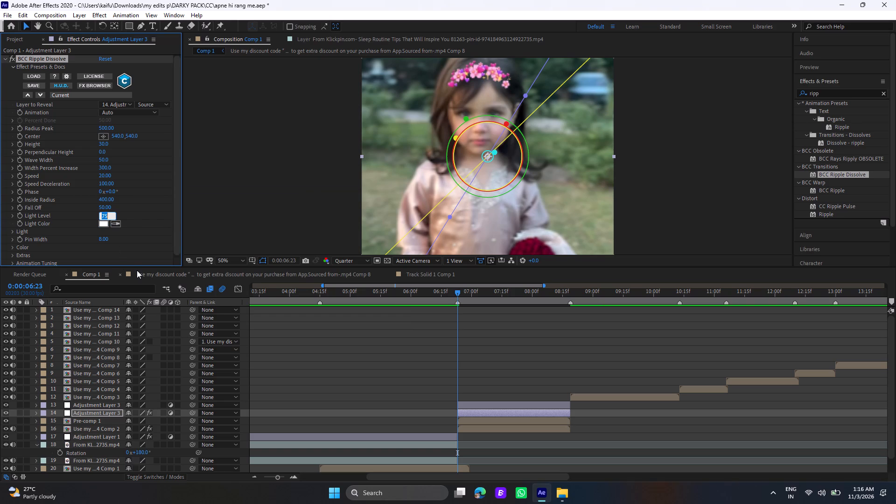
key(BackSpace)
text(120)
key(Return)
Set the BCC Ripple Dissolve Fall Off to 0 and Inside Radius to 500.
click(109, 205)
key(BackSpace)
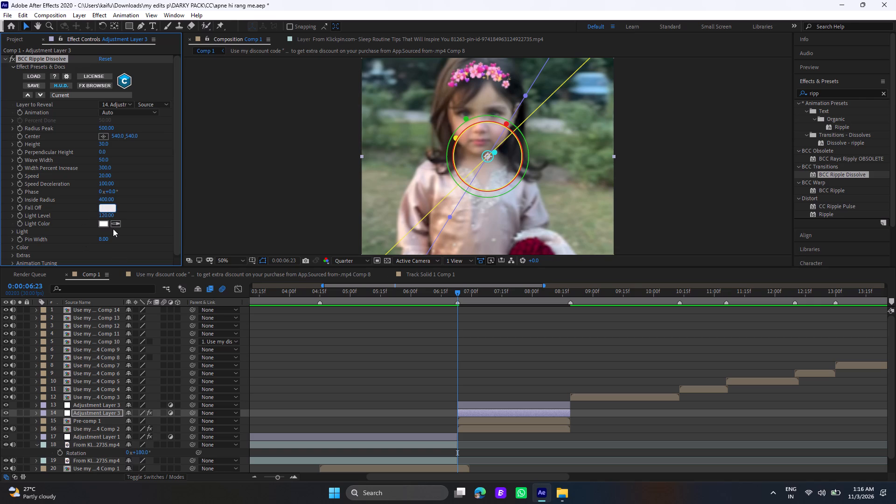
key(0)
key(Return)
click(102, 200)
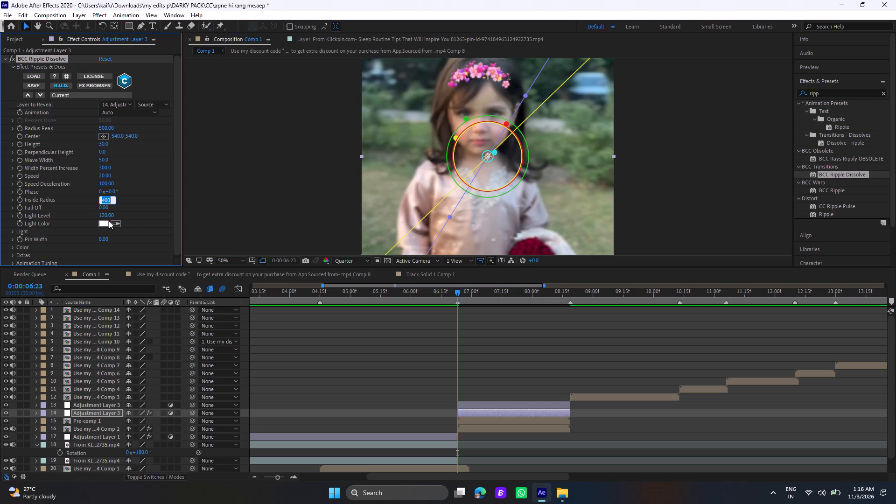
key(BackSpace)
text(500)
key(Return)
Switch the ripple's Animation to Pct. Done and keyframe Percent Done at 0 at 0:00:06:23.
click(115, 112)
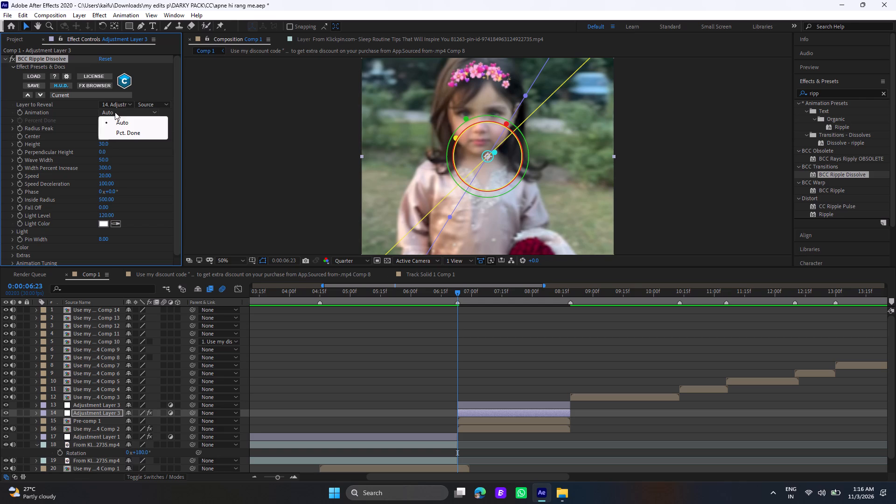
click(126, 132)
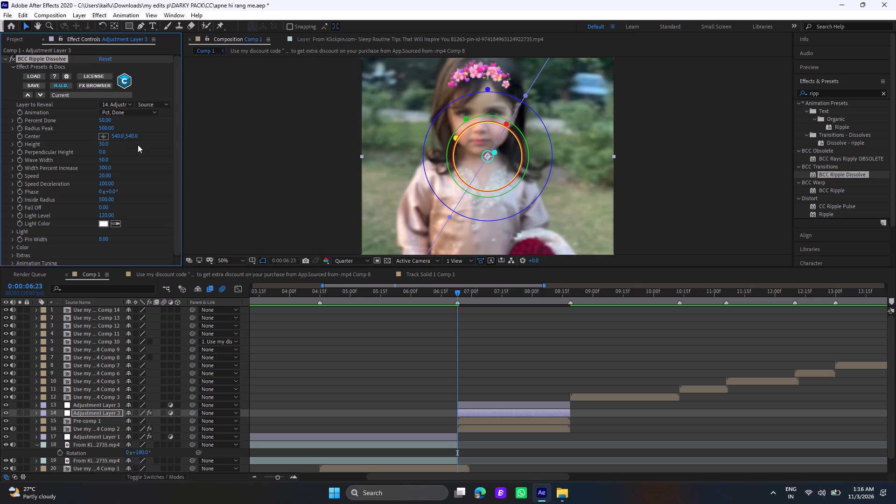
click(20, 120)
click(106, 121)
key(BackSpace)
key(0)
key(Return)
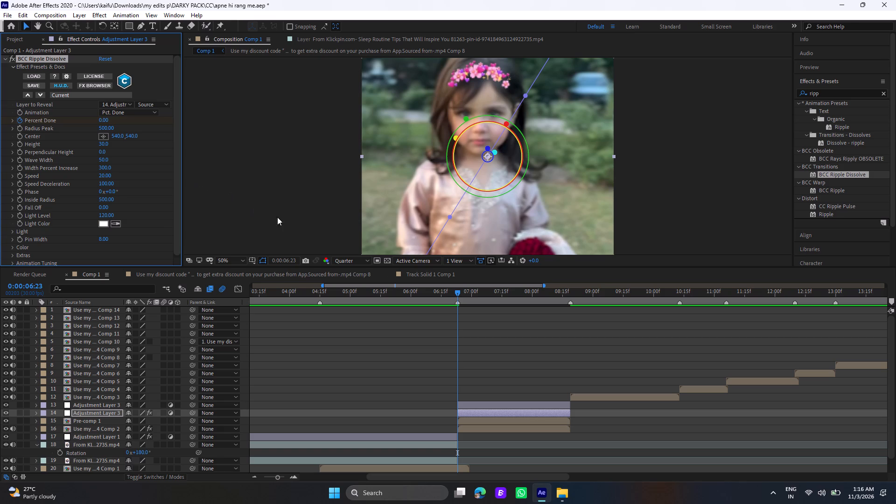
Keyframe the BCC Ripple Dissolve Percent Done at 100 at 0:00:08:19, where the adjustment layer ends.
click(570, 293)
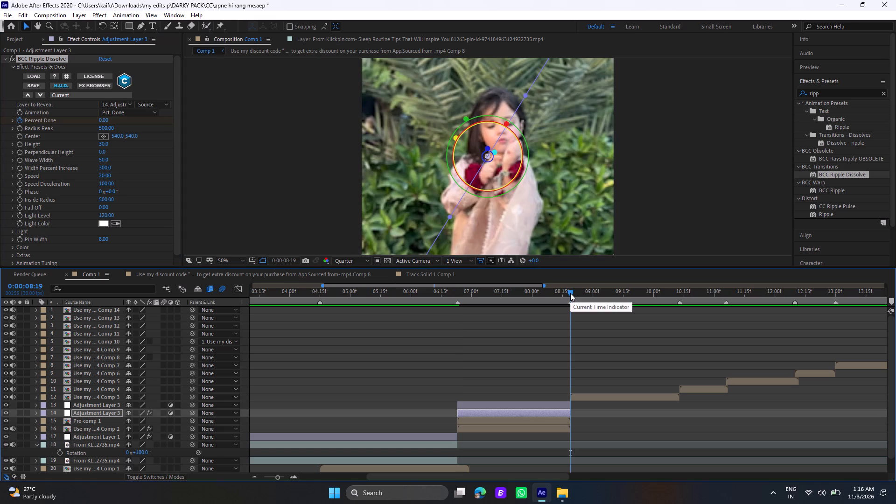
click(278, 477)
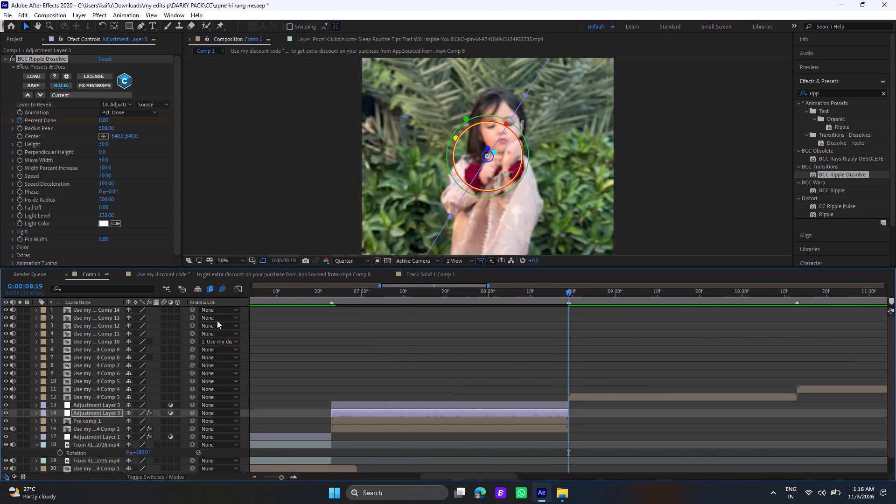
click(103, 120)
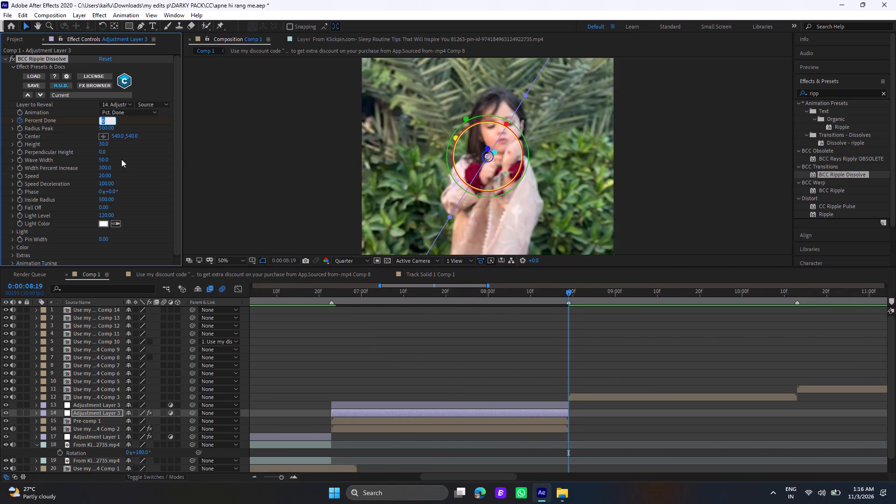
key(BackSpace)
text(100)
key(Return)
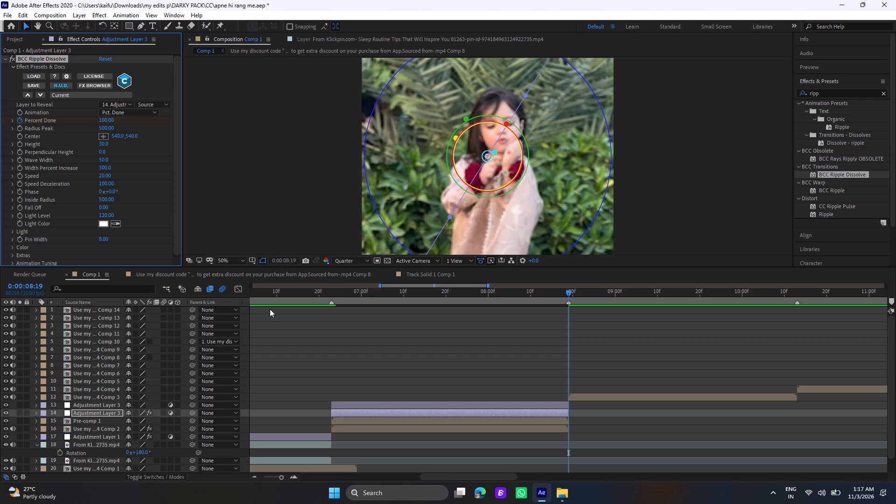
Reveal the lower Adjustment Layer 3's Percent Done keyframes and apply Easy Ease to both of them.
key(u)
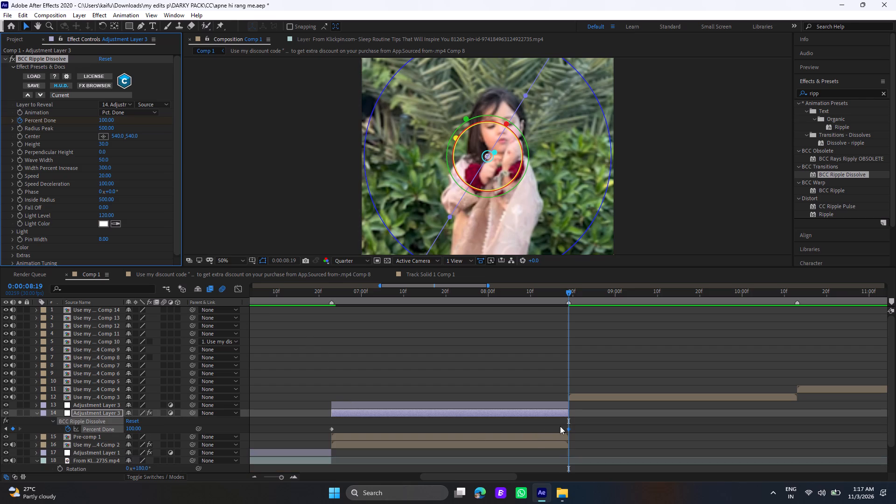
drag(576, 428, 326, 430)
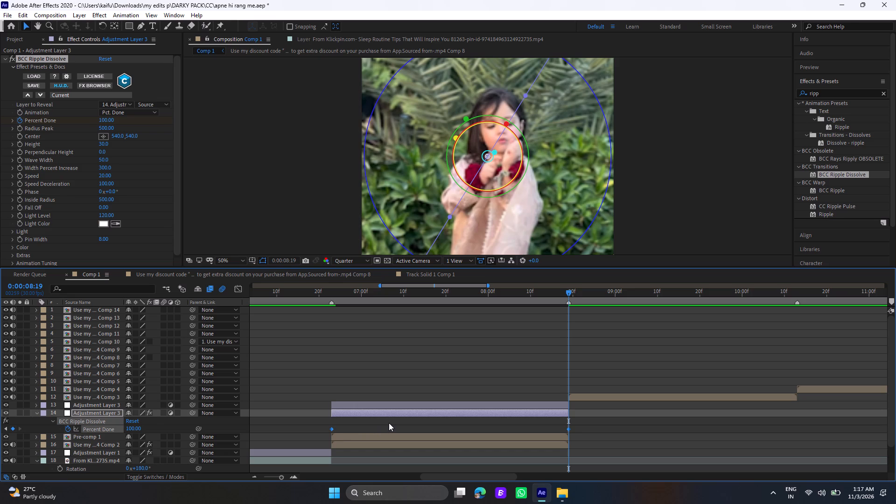
key(F9)
Reshape the Percent Done value graph to rise steeply at both ends and flatten midway, at about 48 at 0:00:07:17.
click(432, 295)
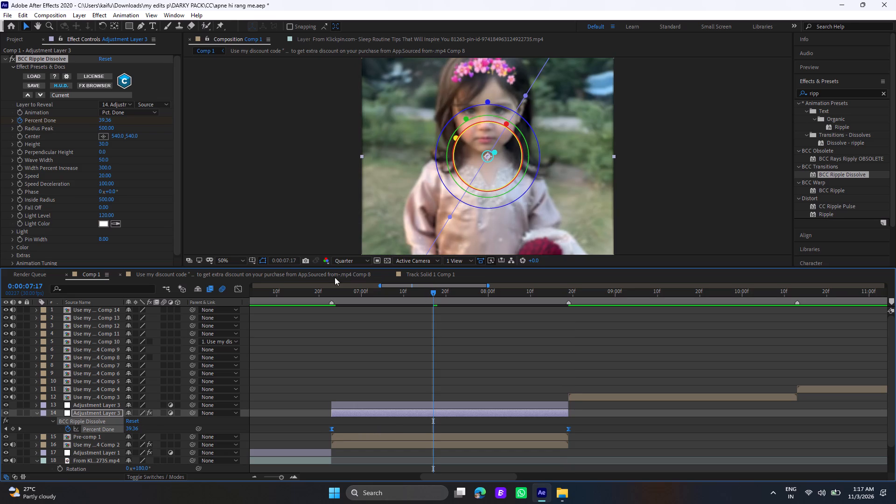
click(241, 286)
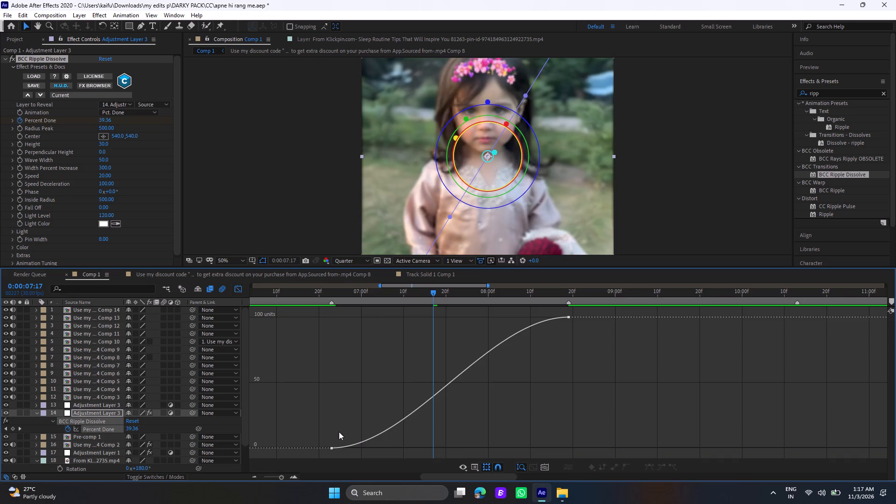
click(339, 432)
drag(328, 435, 570, 319)
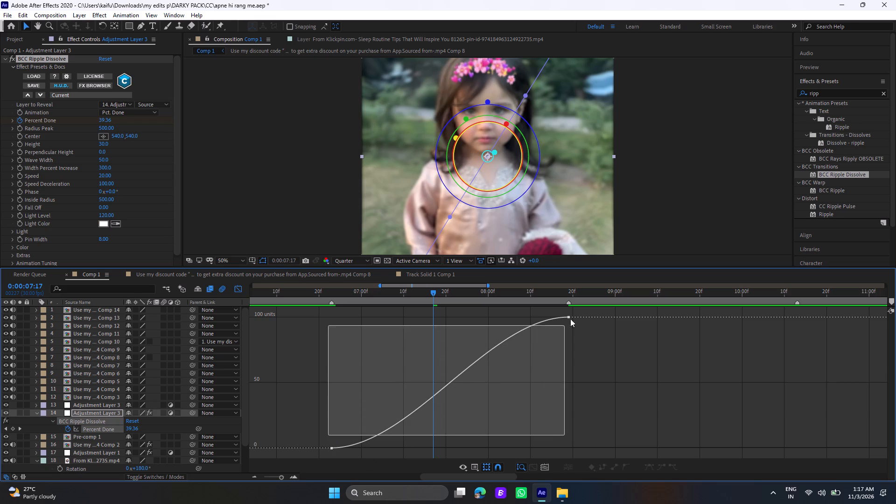
drag(570, 319, 578, 310)
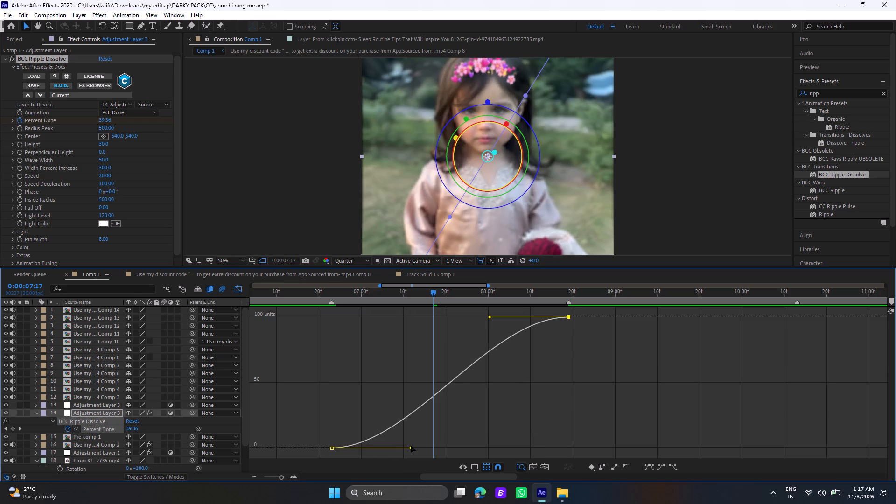
drag(411, 449, 374, 379)
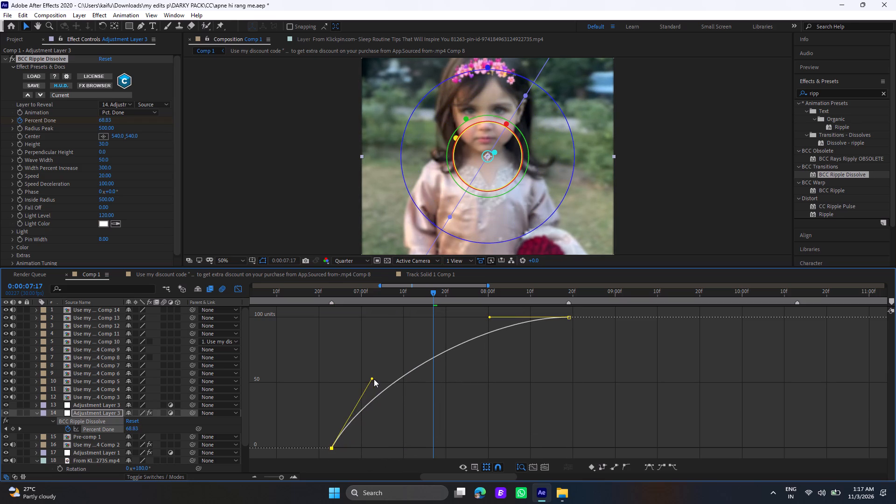
drag(374, 379, 350, 357)
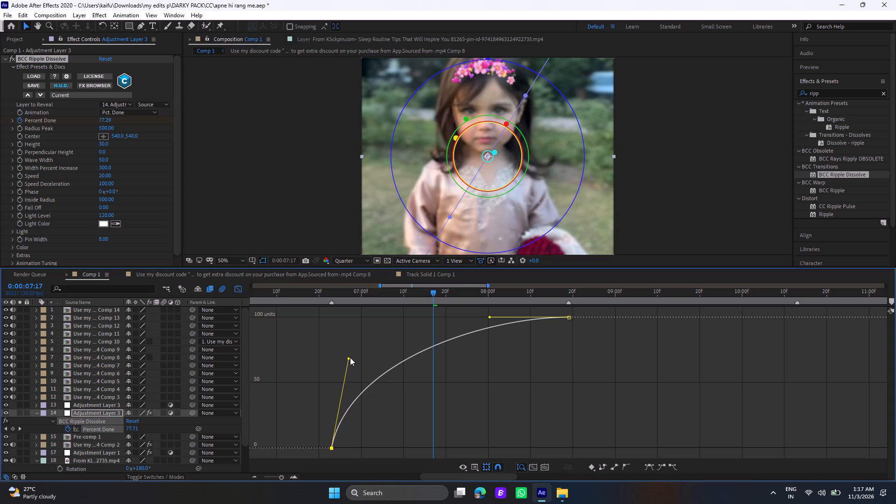
drag(350, 357, 343, 355)
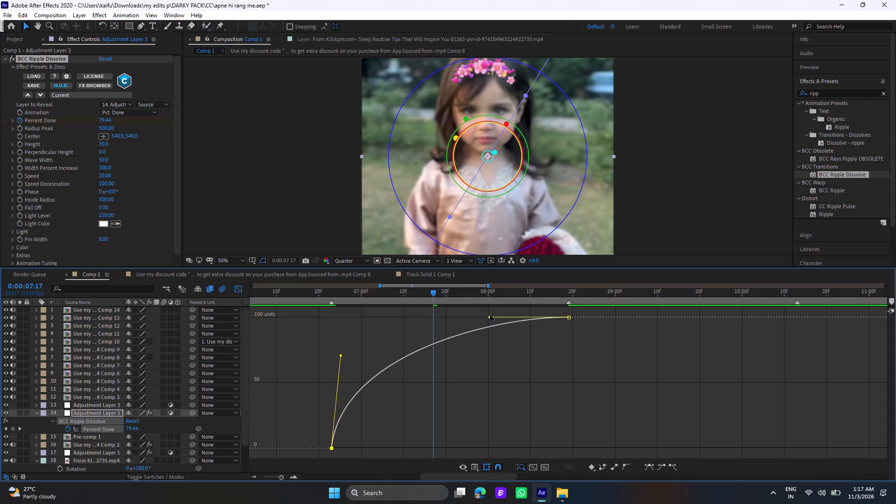
drag(489, 317, 507, 364)
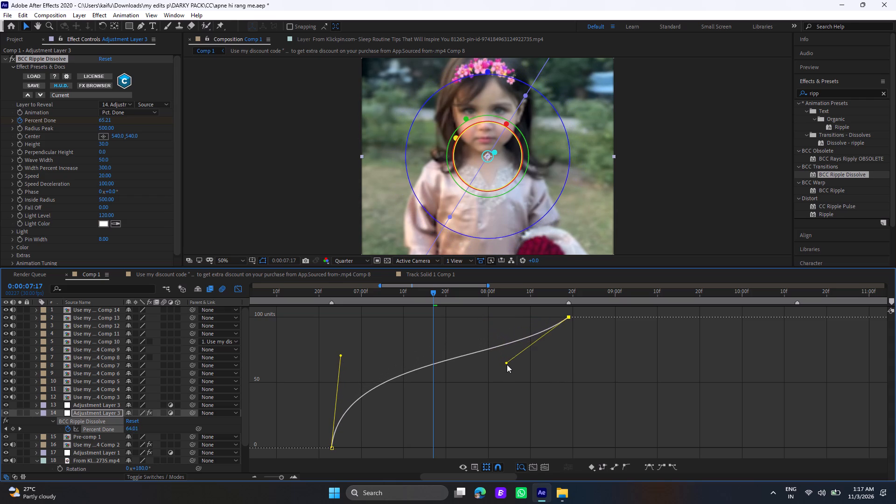
drag(507, 364, 537, 405)
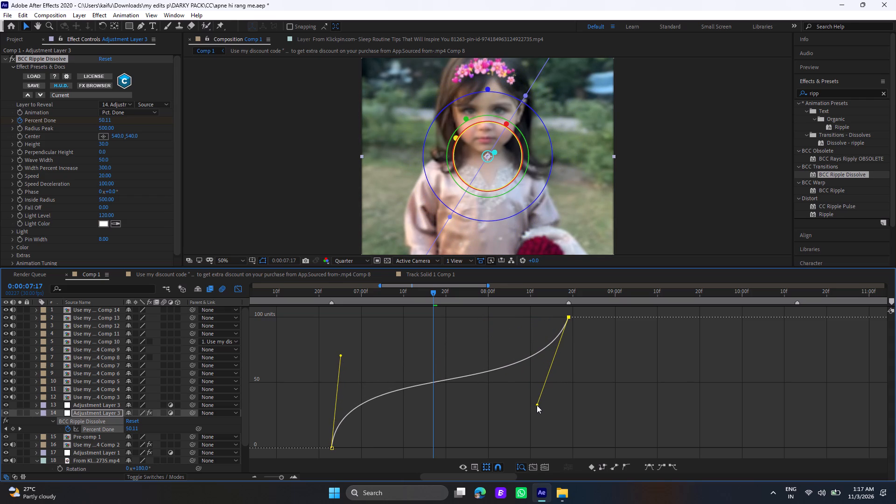
drag(537, 405, 539, 409)
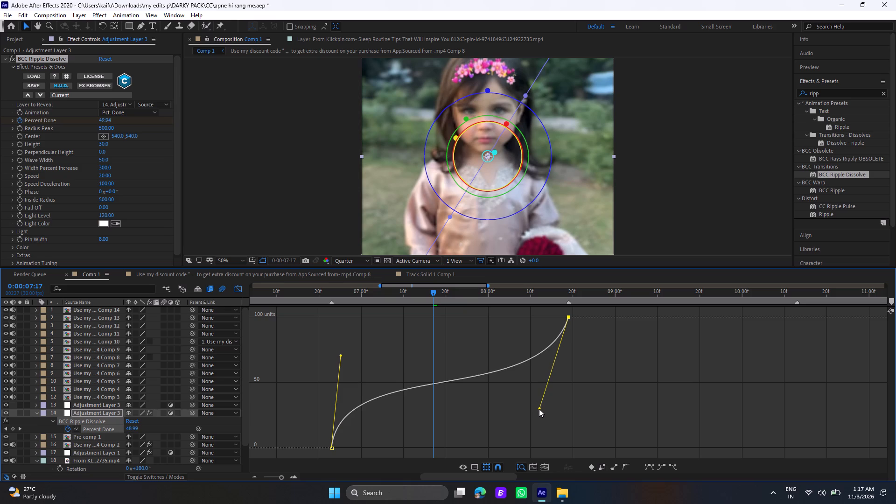
drag(539, 409, 543, 416)
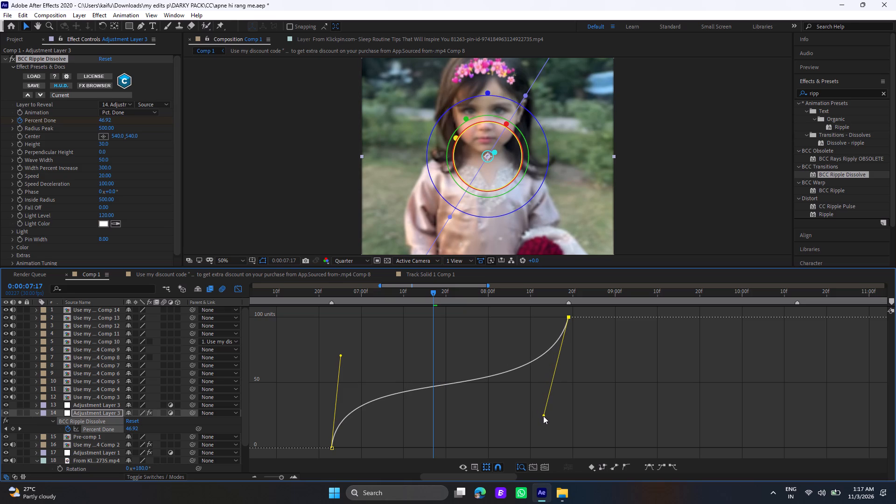
drag(543, 416, 538, 405)
drag(341, 356, 350, 361)
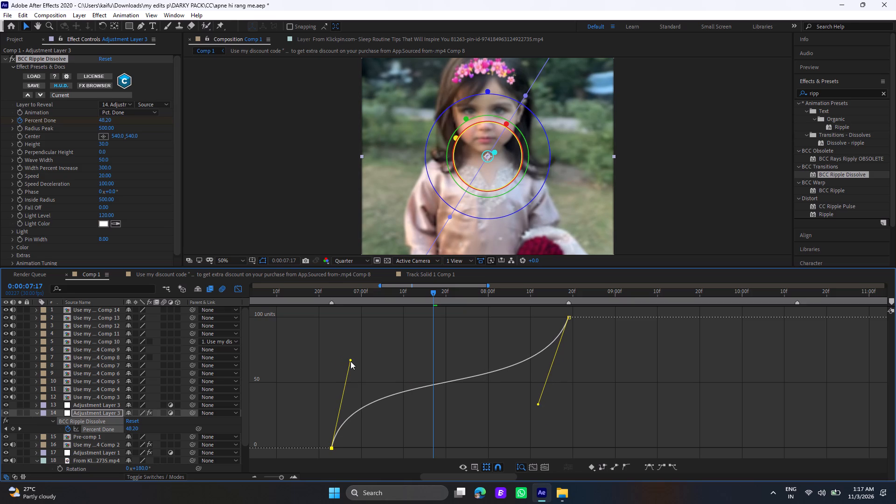
drag(350, 361, 352, 362)
click(239, 290)
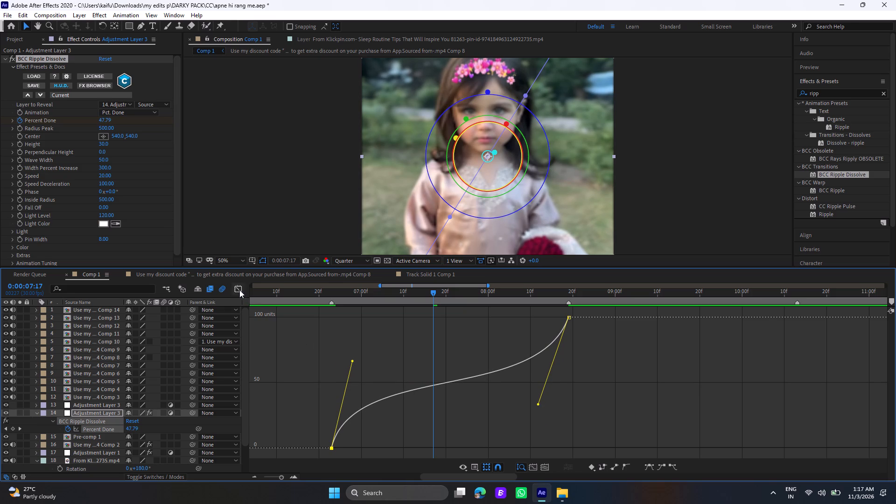
Search the effects for s_blur and apply S_BlurMoCurves to the upper Adjustment Layer 3.
click(379, 404)
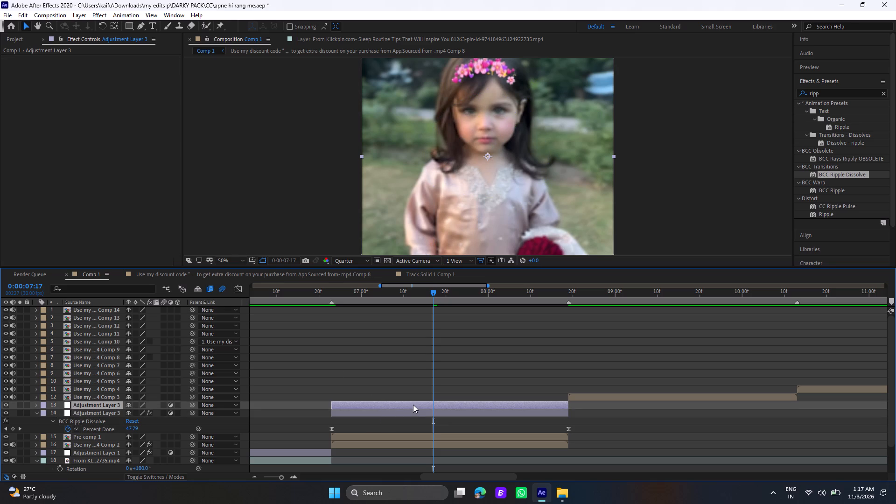
click(883, 94)
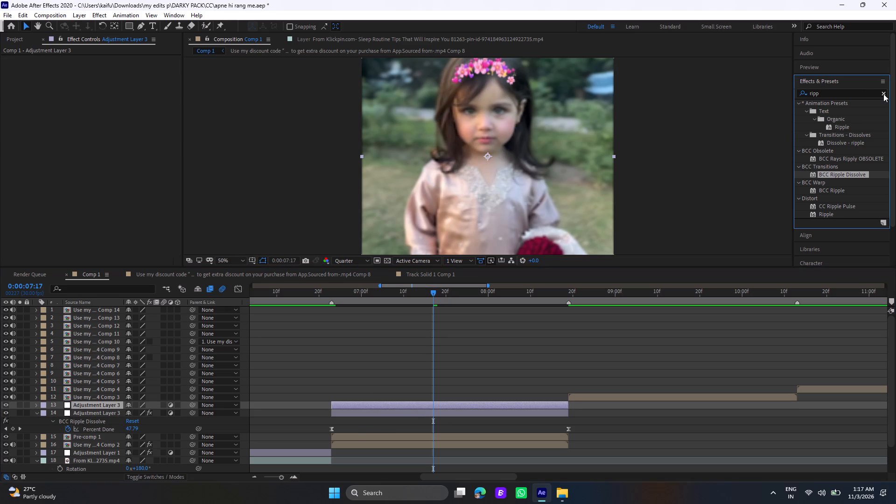
click(861, 96)
key(s)
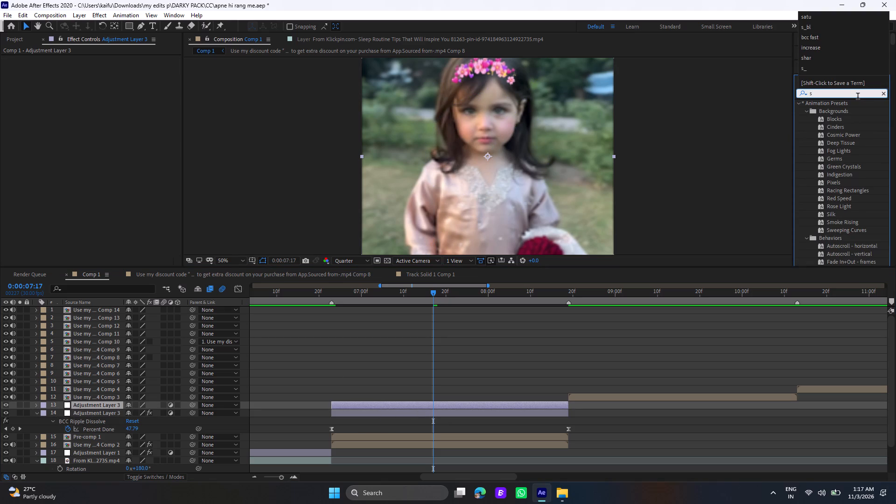
text(_blur)
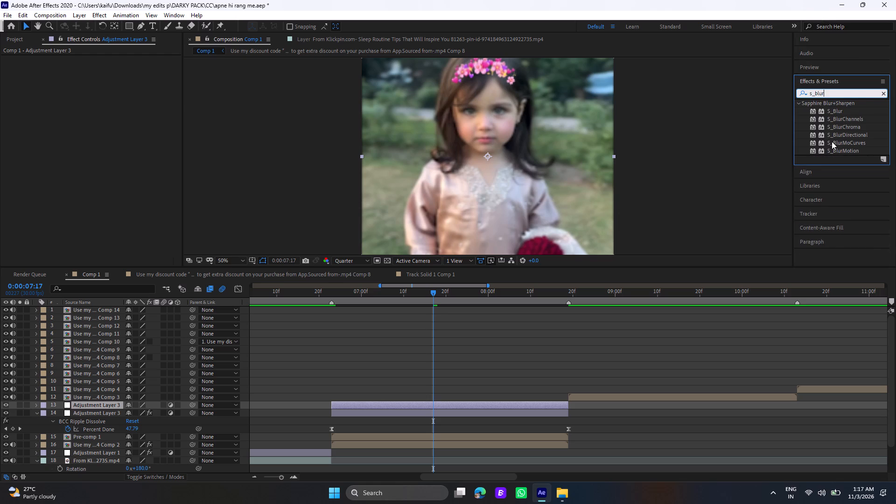
drag(832, 141, 526, 351)
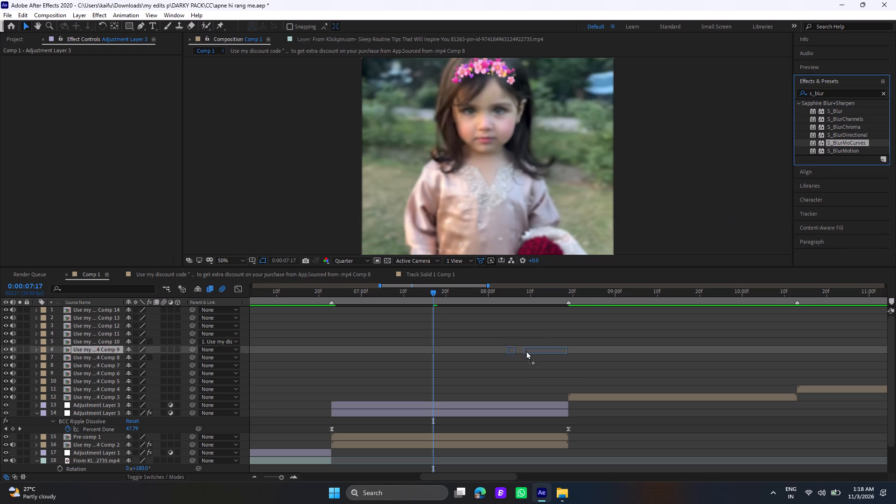
drag(526, 351, 476, 402)
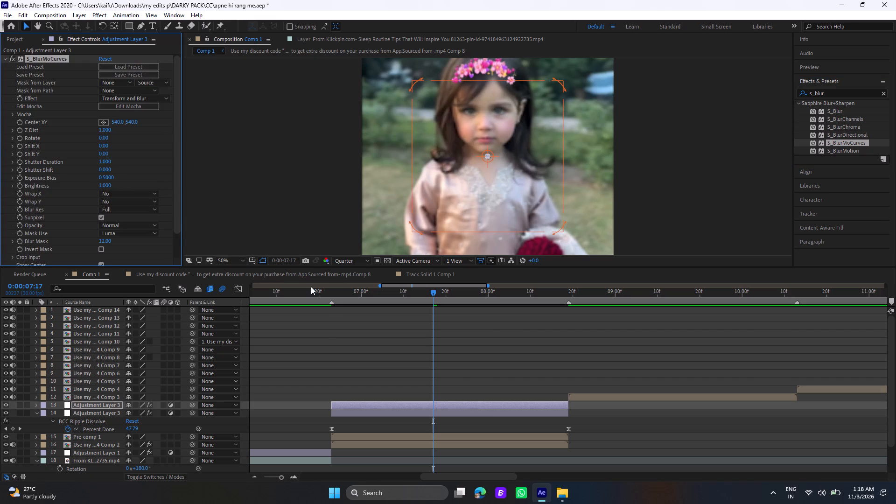
Keyframe the S_BlurMoCurves Z Dist at 0.7 at 0:00:06:23, the start of the adjustment layer.
click(329, 288)
click(330, 290)
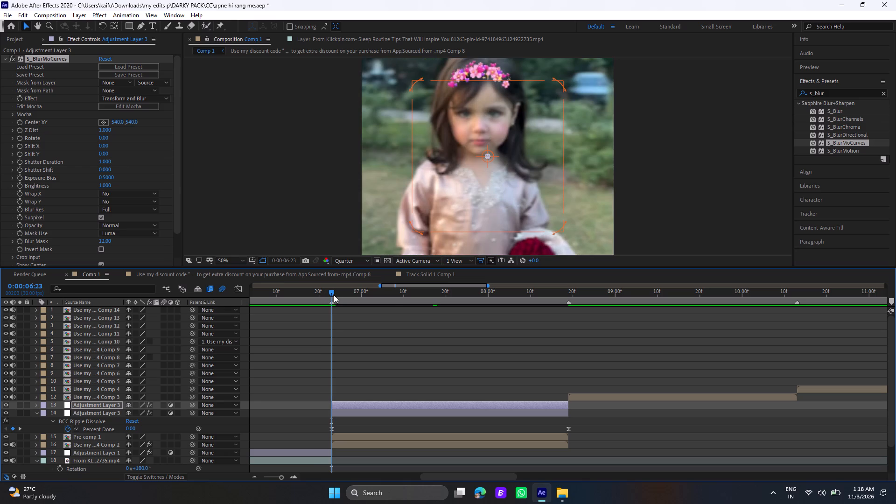
click(19, 130)
click(101, 133)
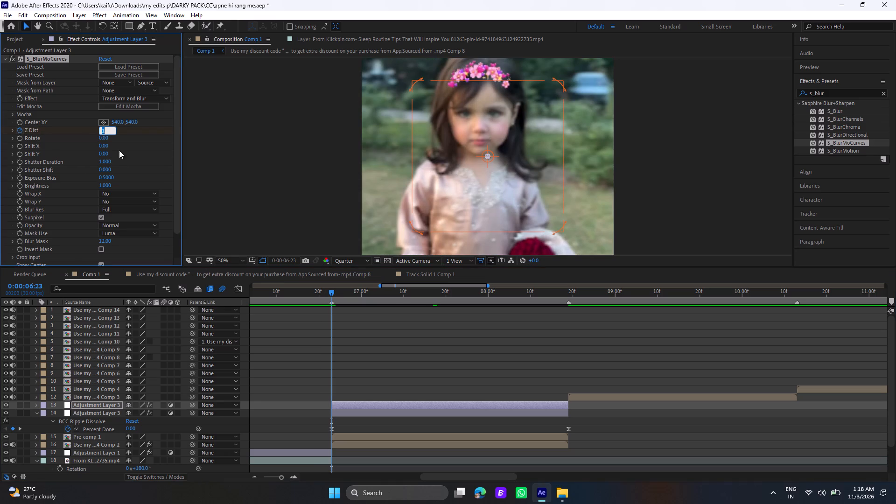
key(BackSpace)
text(0.7)
key(Return)
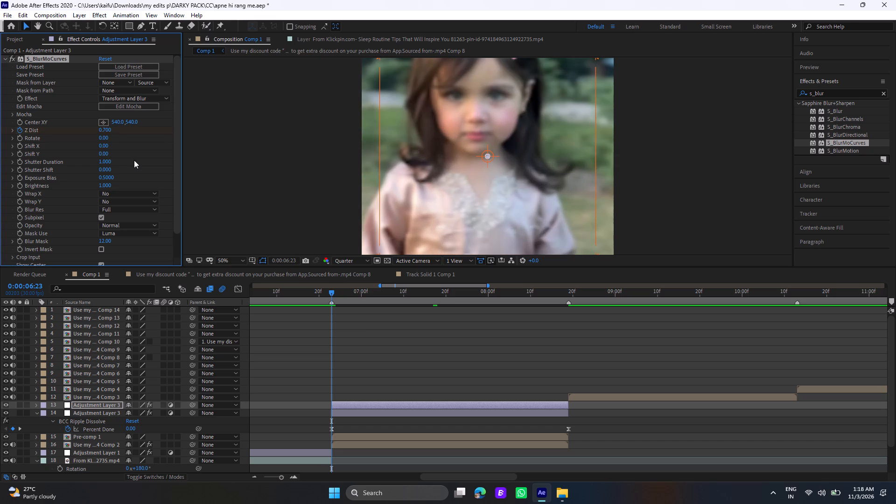
Keyframe the S_BlurMoCurves Z Dist at 0.1 at 0:00:08:19, the end of the adjustment layer.
click(569, 294)
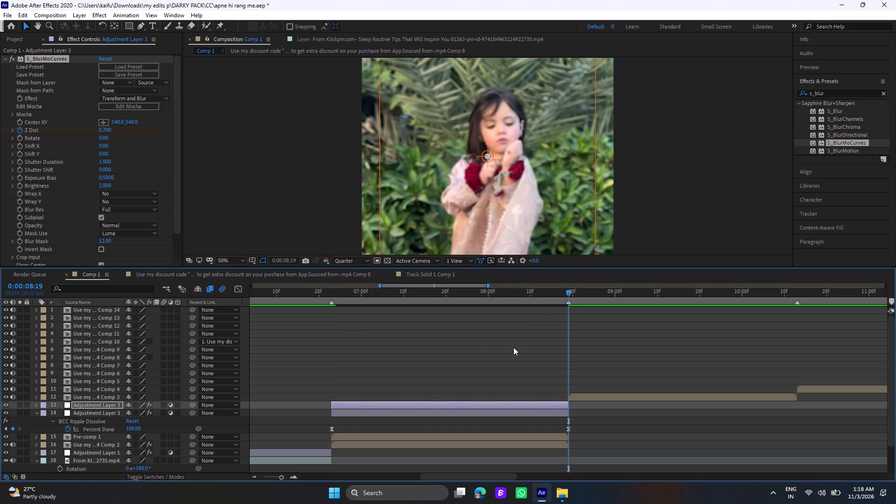
click(104, 131)
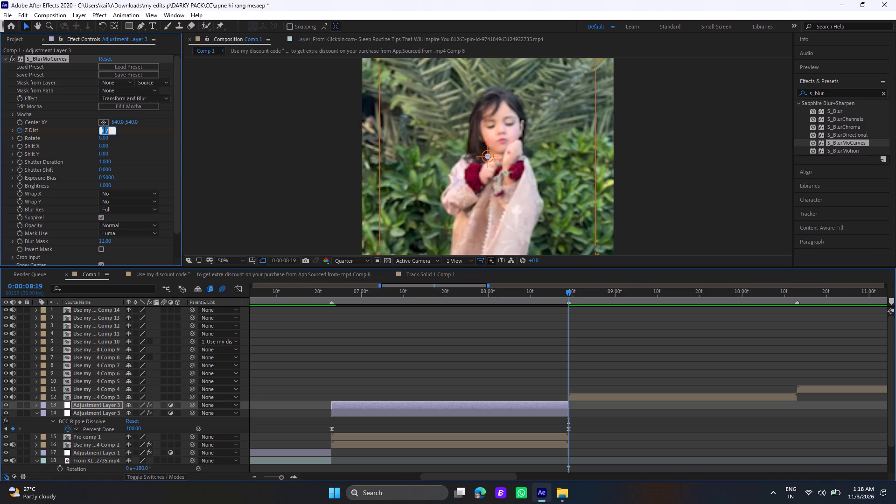
key(BackSpace)
text(0.1)
key(Return)
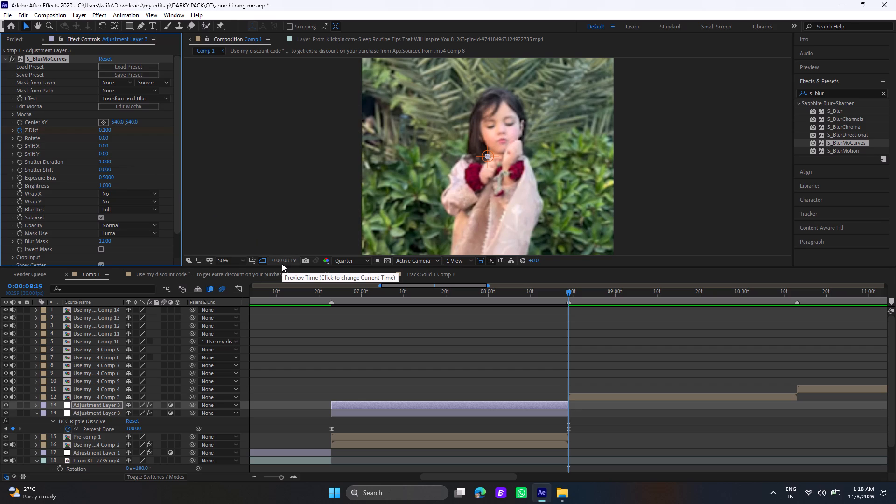
Undo the last S_BlurMoCurves Z Dist keyframe on the upper Adjustment Layer 3 and keyframe Z Dist at 1 at 0:00:08:19 instead.
click(380, 404)
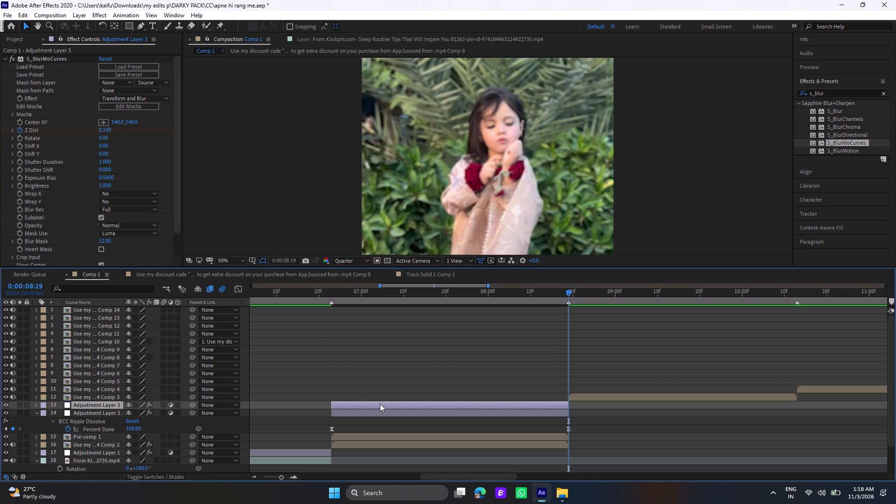
key(u)
drag(574, 418, 436, 426)
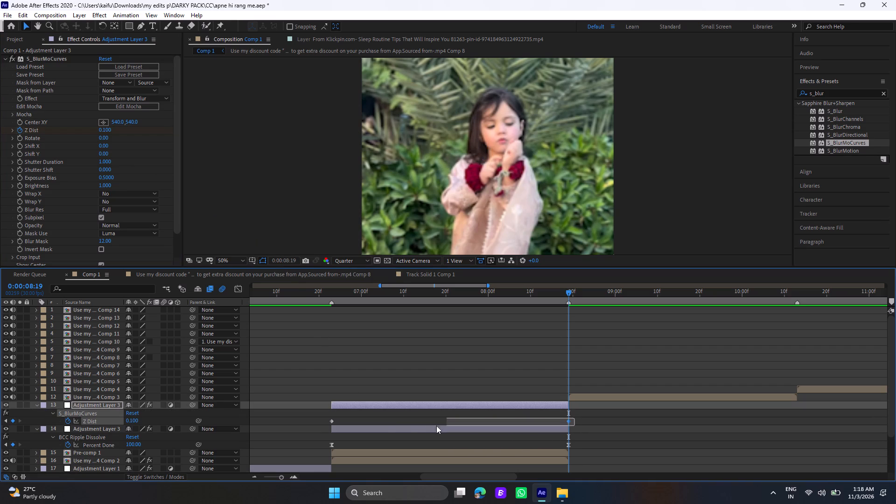
drag(436, 426, 327, 422)
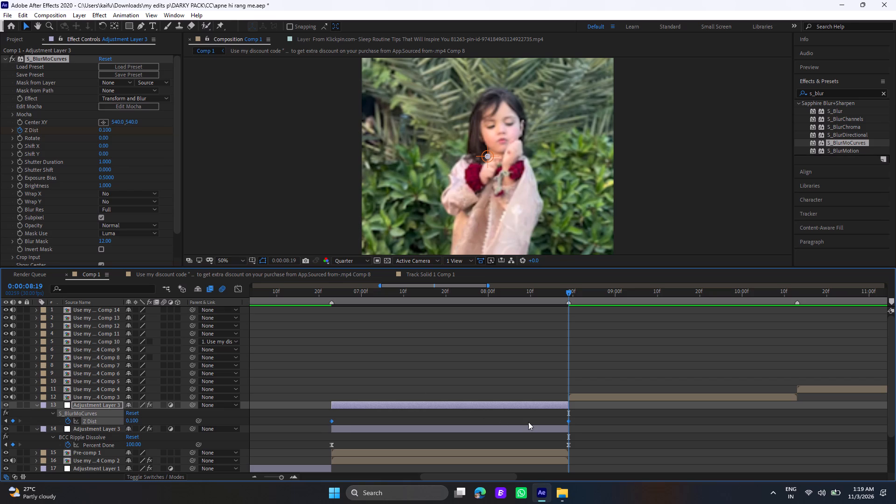
key(ctrl+z)
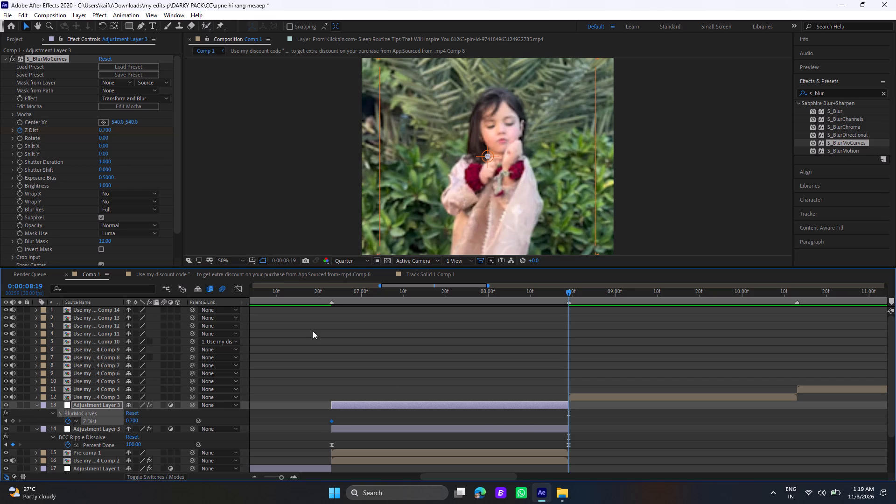
click(101, 130)
key(BackSpace)
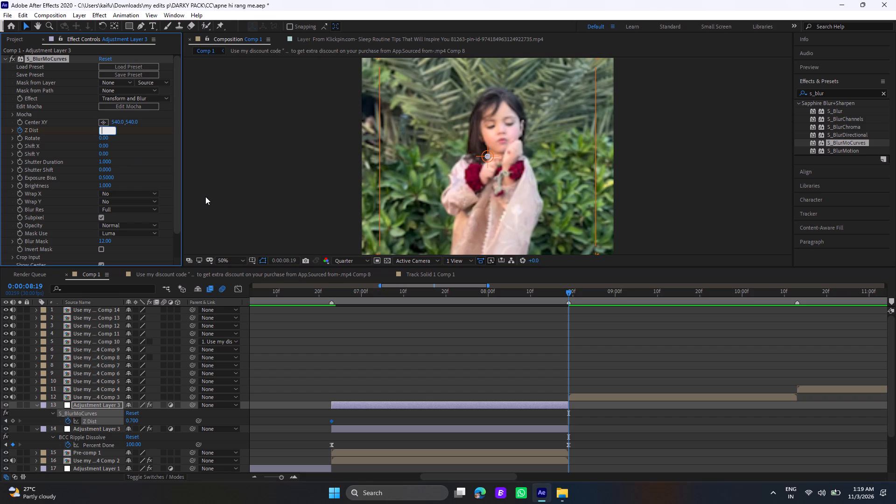
key(1)
key(Return)
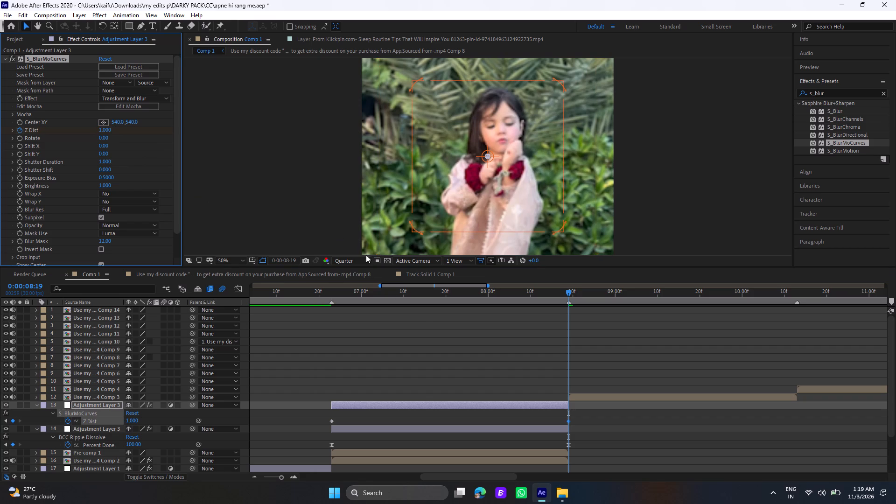
Apply Easy Ease to both S_BlurMoCurves Z Dist keyframes on the upper Adjustment Layer 3.
drag(574, 420, 301, 421)
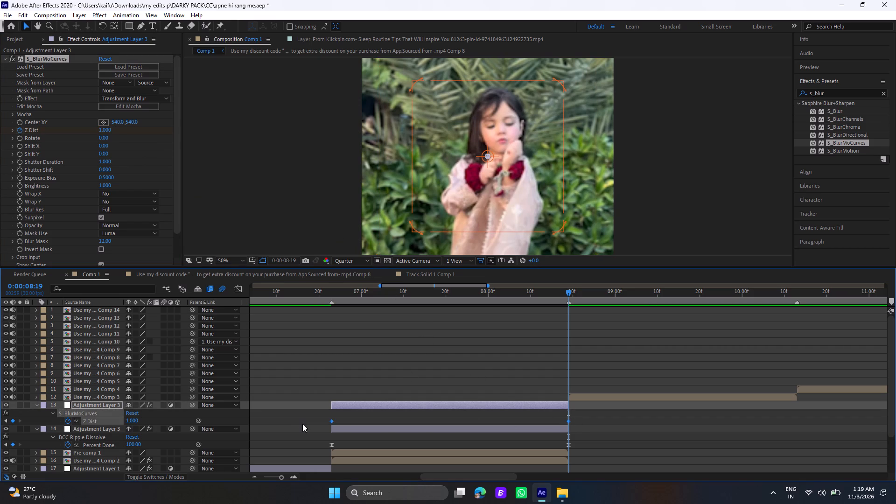
key(F9)
Reshape the Z Dist value graph to rise steeply at both ends and flatten midway, at about 0.84 at 0:00:07:19.
click(442, 296)
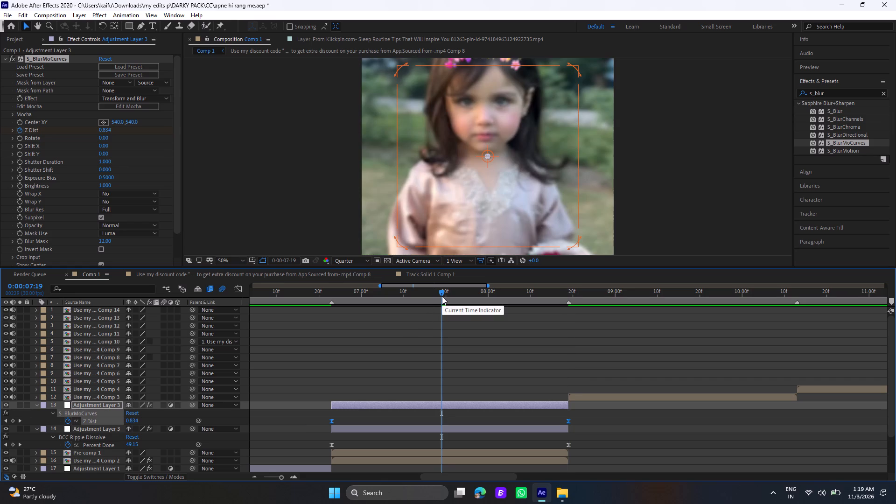
click(239, 292)
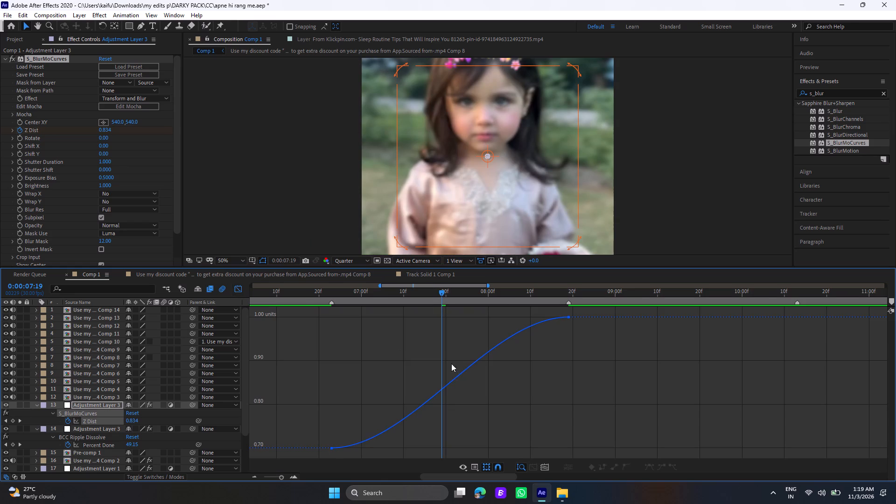
drag(351, 432, 315, 465)
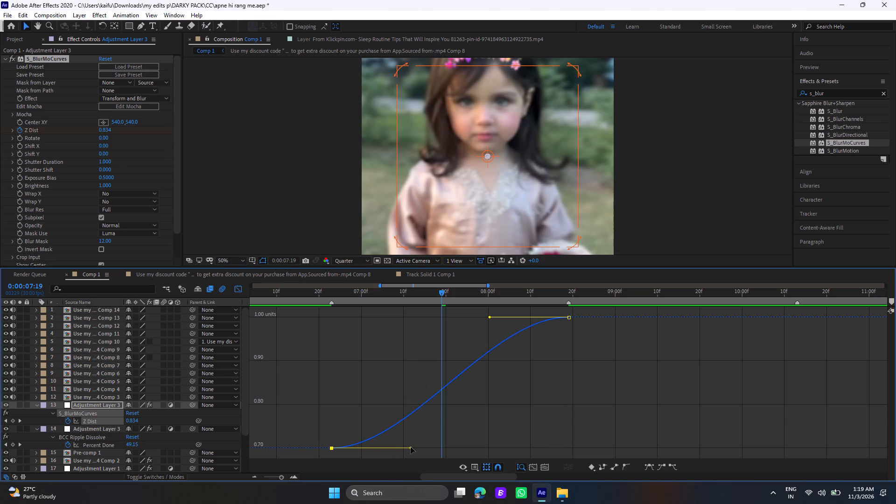
drag(411, 449, 401, 429)
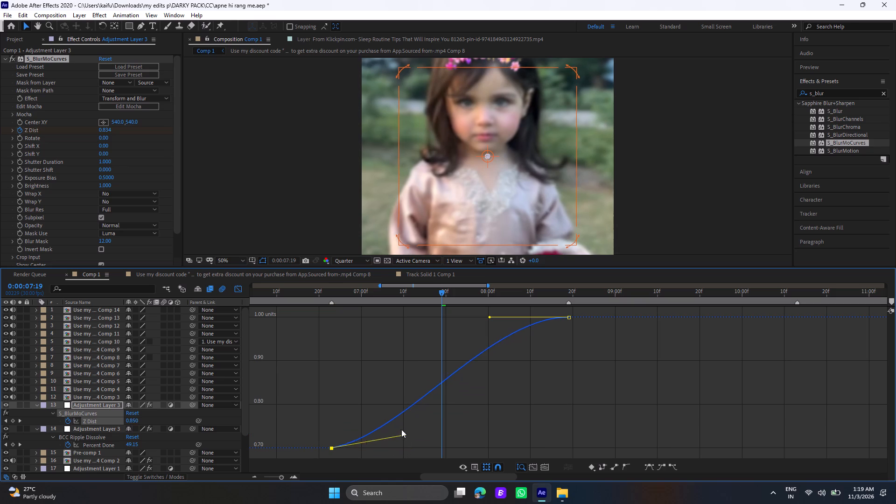
drag(401, 429, 356, 377)
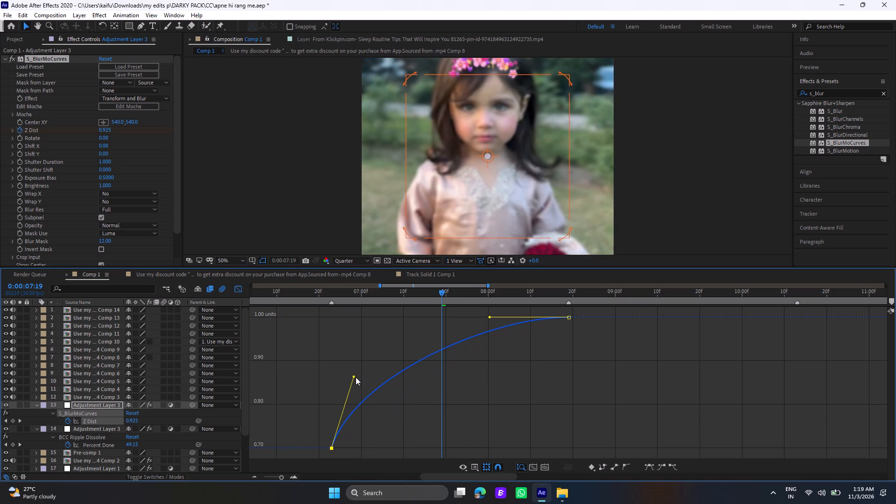
drag(356, 377, 356, 374)
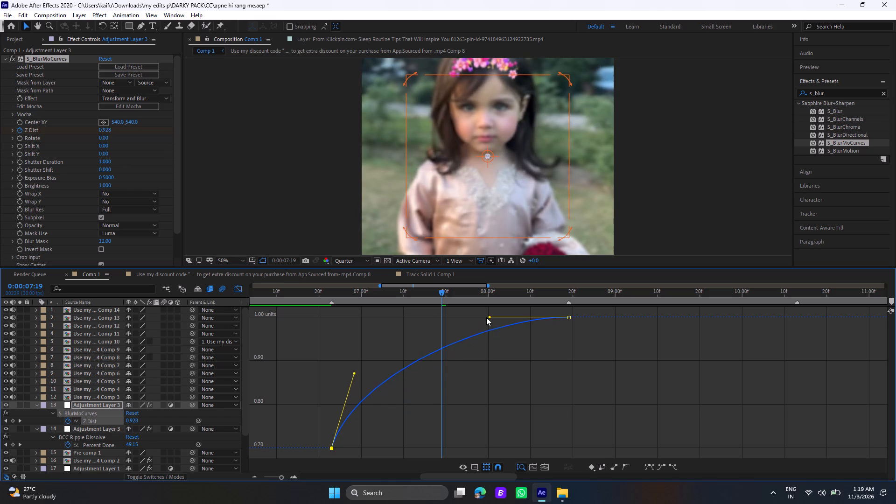
drag(490, 317, 518, 382)
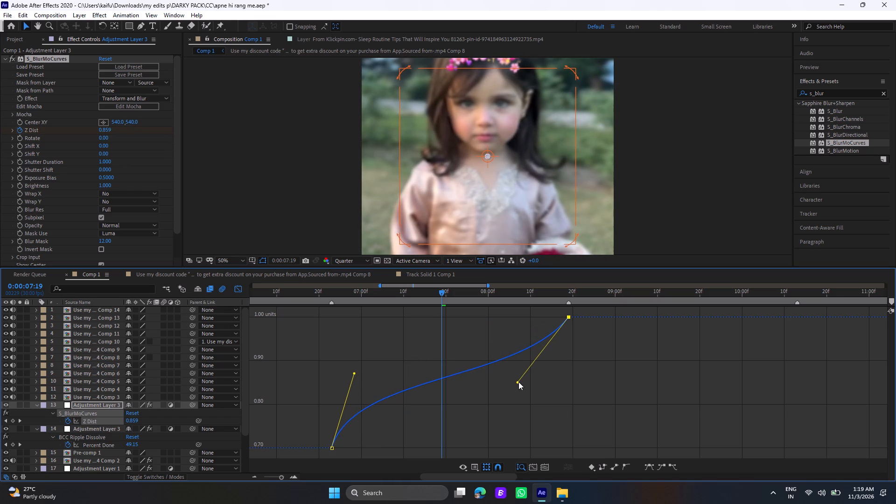
drag(518, 382, 524, 391)
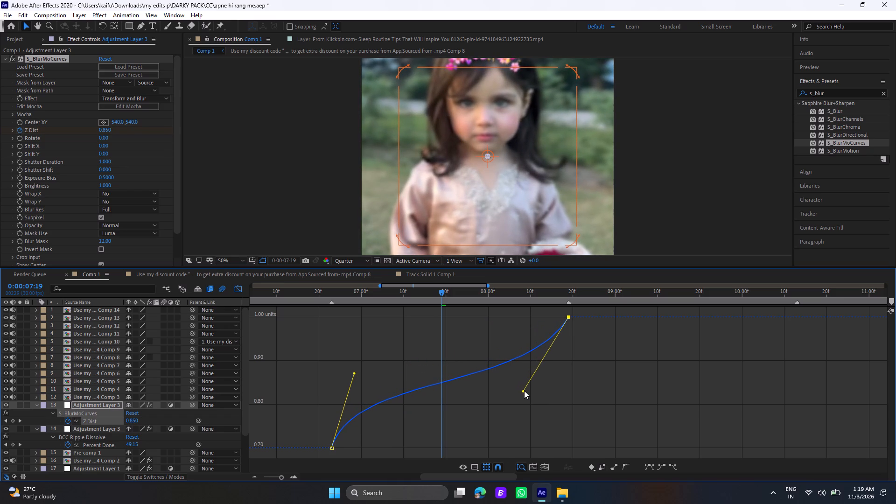
drag(524, 391, 525, 393)
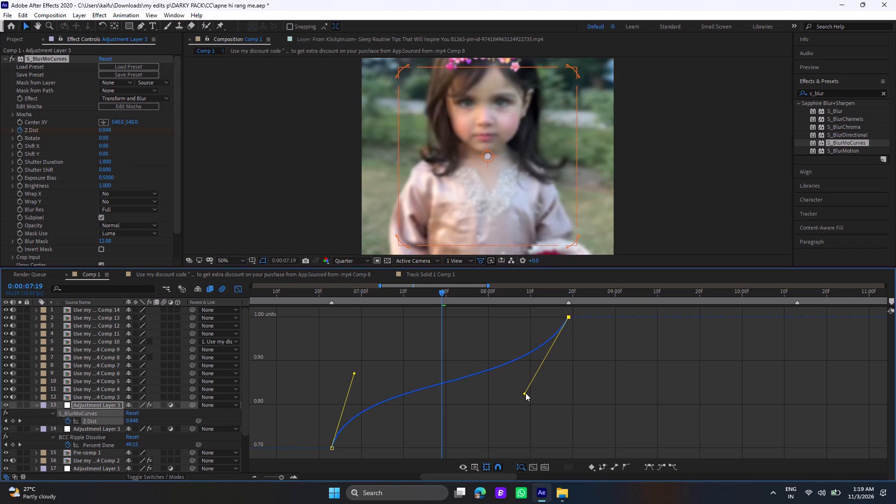
drag(525, 393, 531, 396)
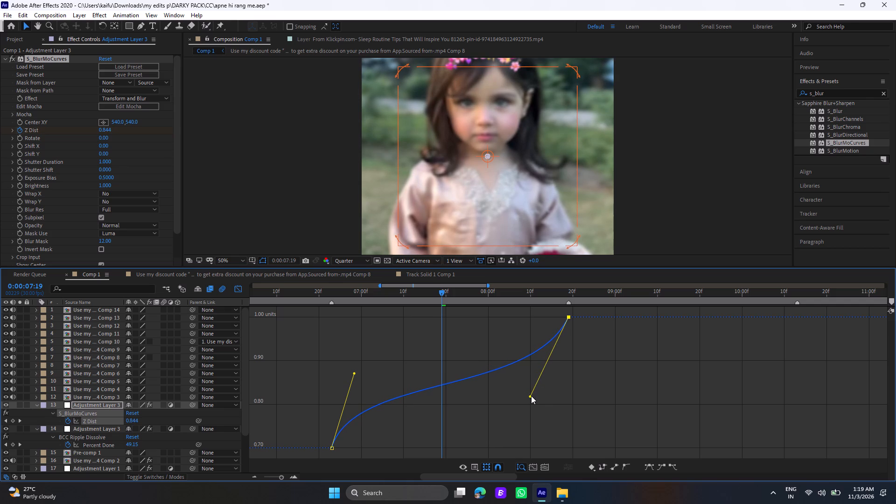
drag(531, 396, 536, 398)
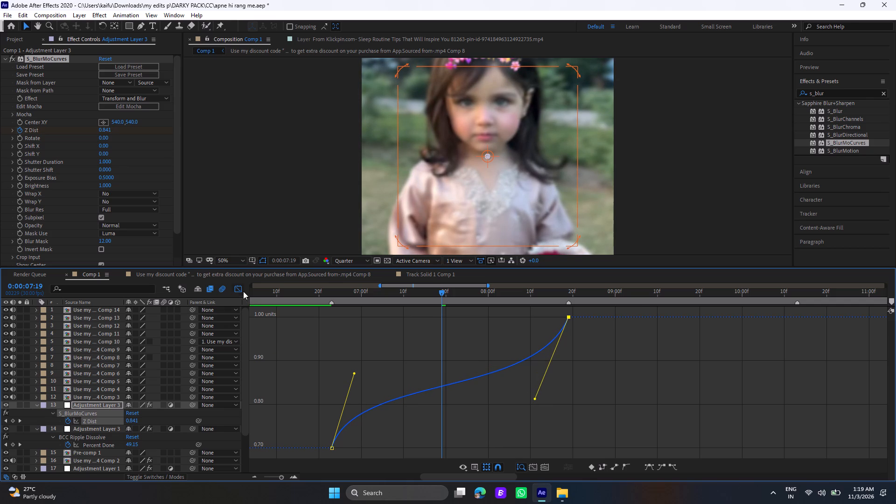
click(243, 291)
Collapse the revealed keyframe properties of both Adjustment Layer 3 layers in the timeline.
click(437, 407)
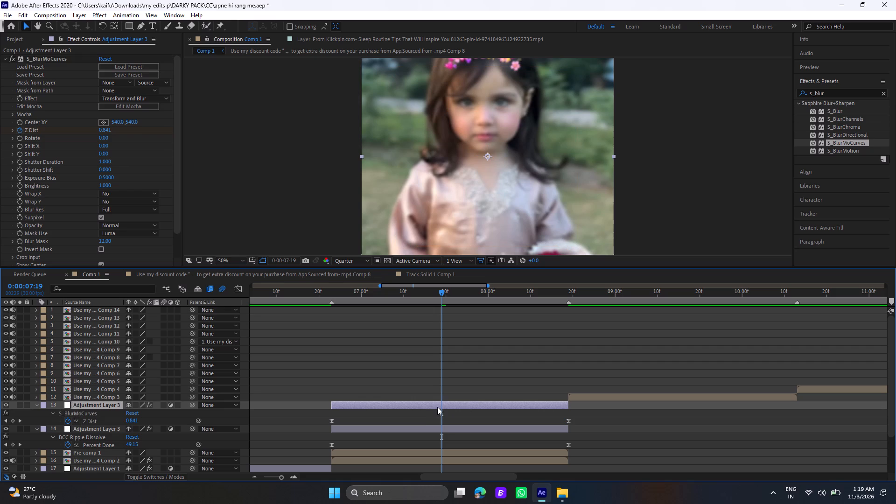
key(u)
click(440, 413)
key(u)
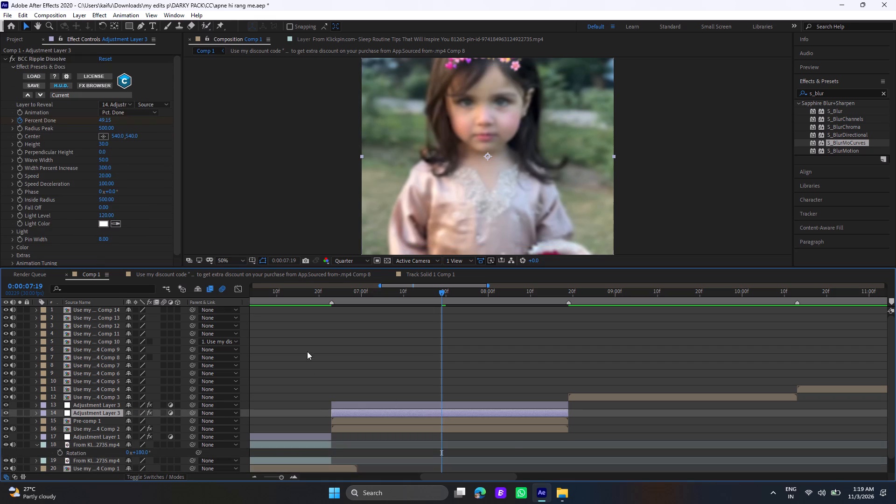
Preview Comp 1 from the start and again from 0:00:06:03, examining the zoom and transition on the flower-crown clip.
click(272, 477)
drag(272, 477, 266, 477)
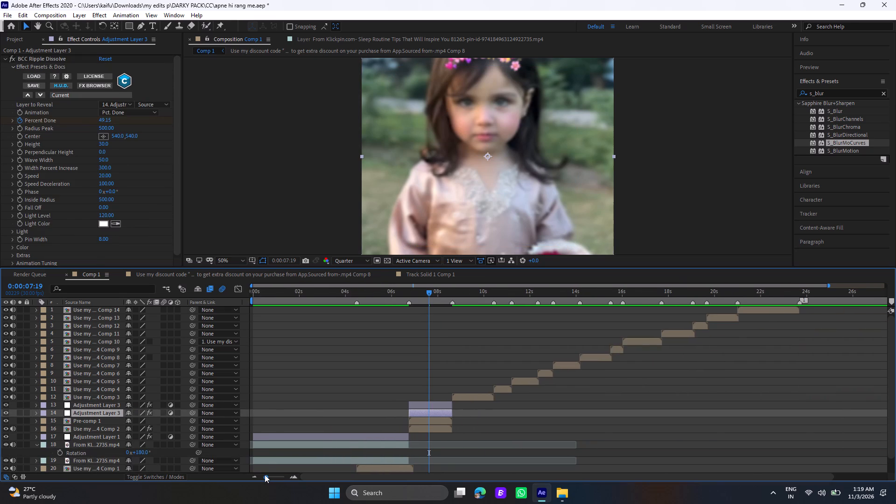
click(258, 294)
drag(255, 294, 244, 295)
key(space)
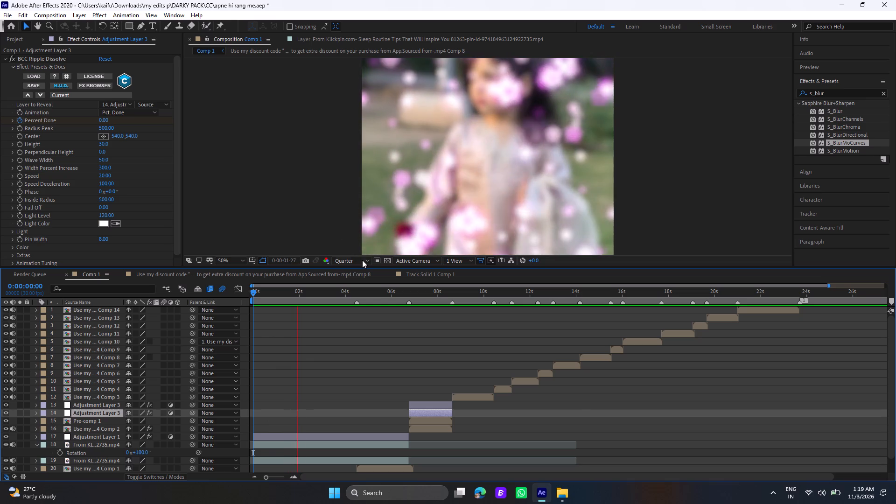
scroll(355, 206, down, 1)
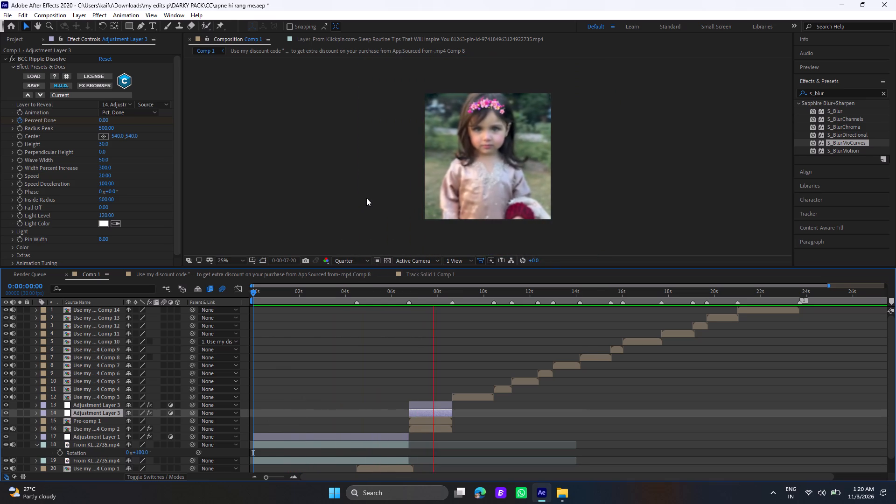
click(393, 288)
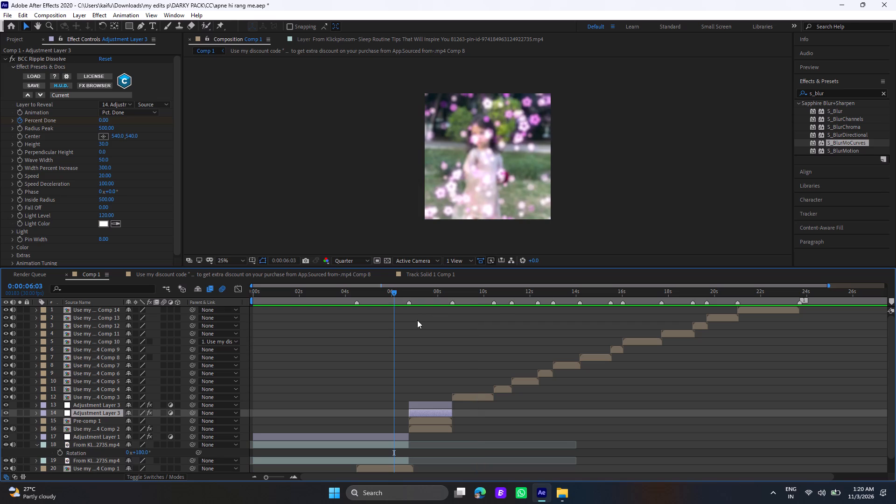
key(space)
key(space)
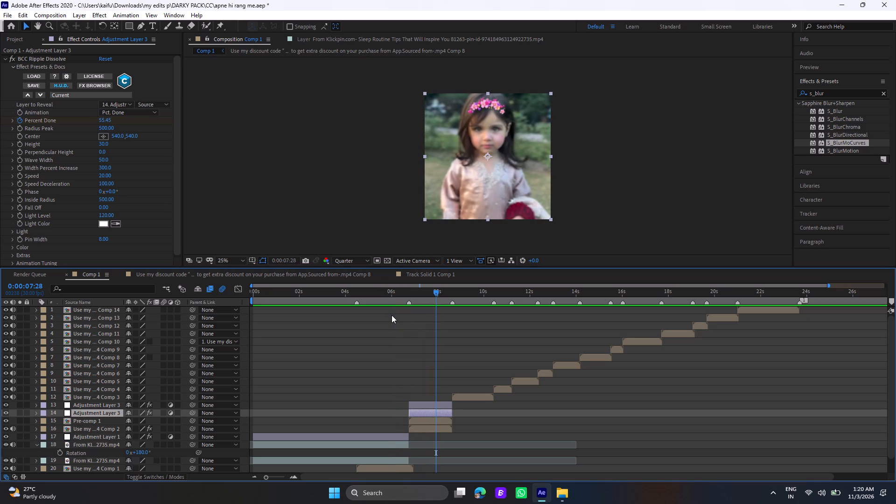
Inside Pre-comp 1, search the effects for deep and apply Deep Glow to the Track Solid 1 Comp 1 flower-crown layer.
click(433, 422)
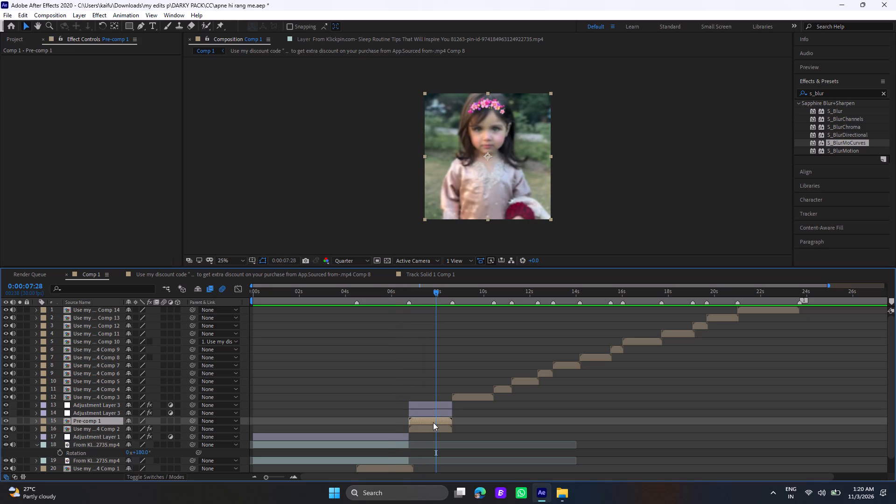
double_click(433, 421)
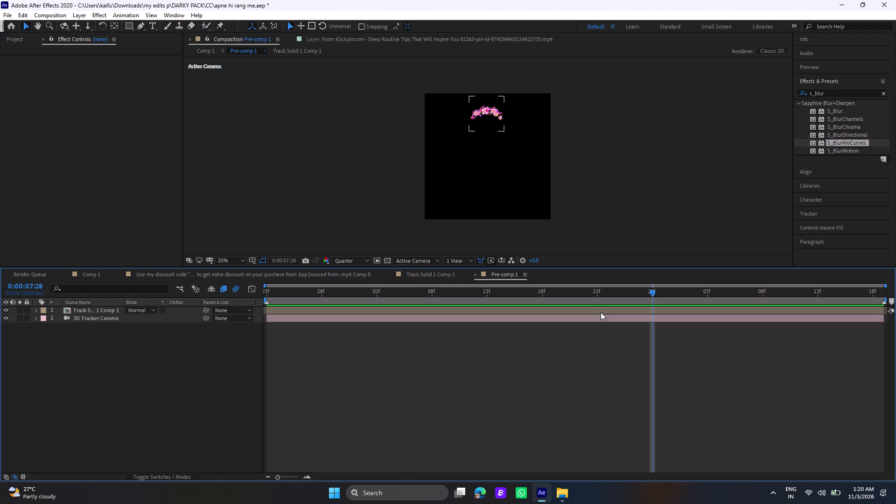
click(601, 312)
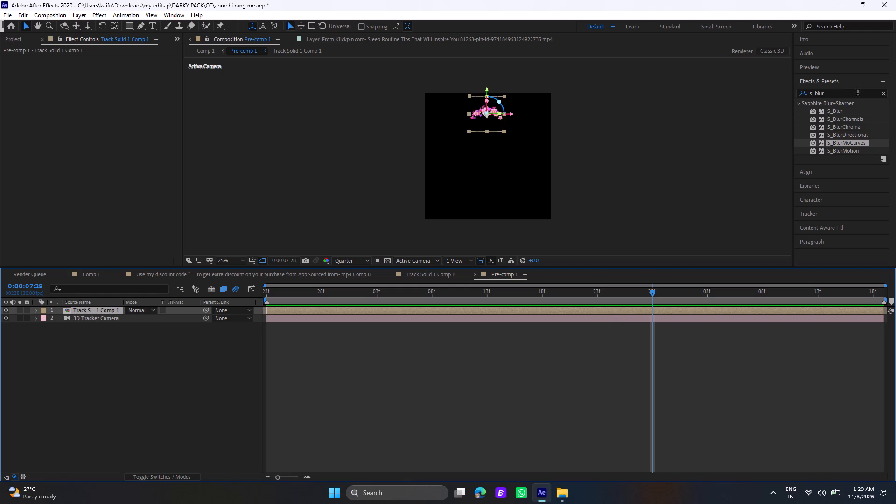
click(884, 95)
click(852, 96)
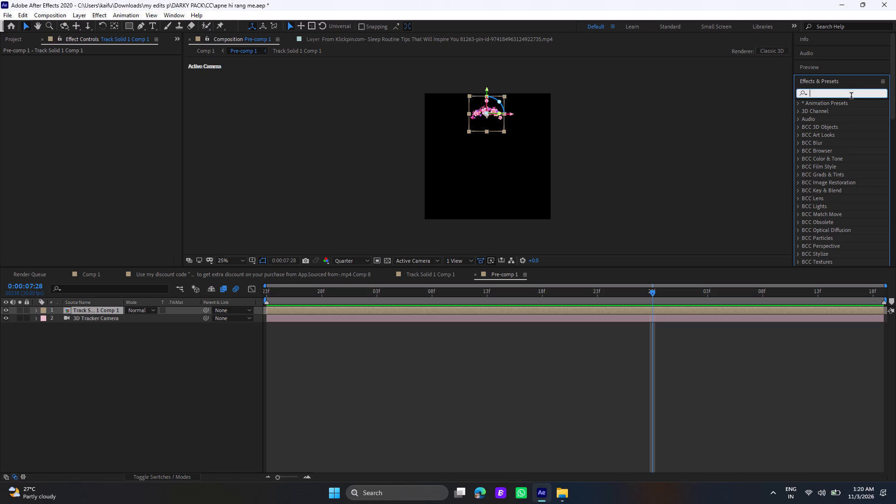
text(deep)
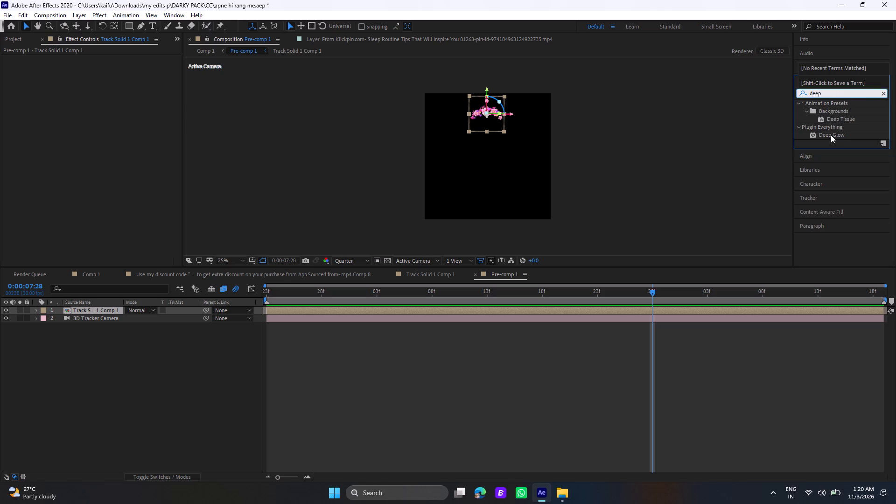
drag(828, 133, 645, 302)
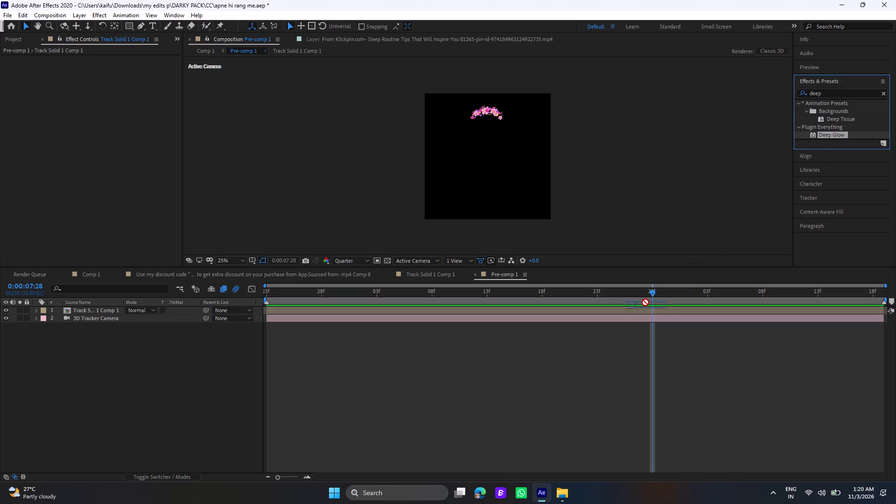
drag(645, 302, 643, 307)
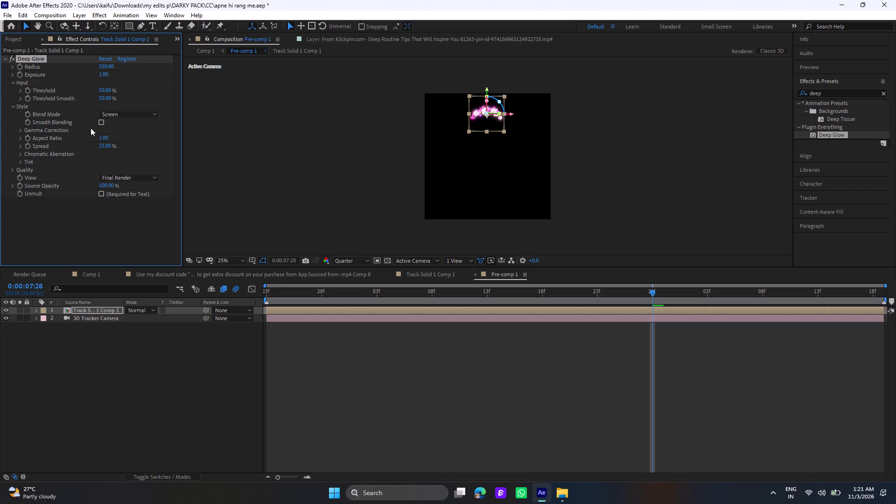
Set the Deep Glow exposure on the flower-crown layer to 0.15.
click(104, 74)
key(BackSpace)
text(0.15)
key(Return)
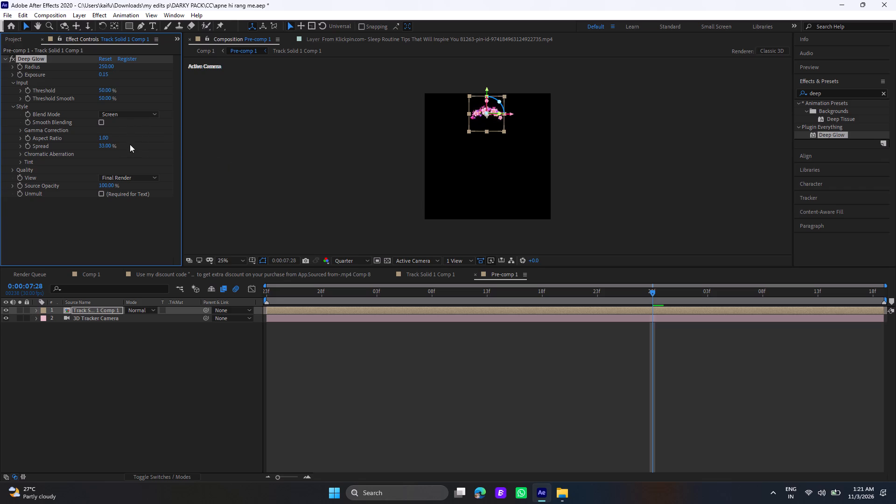
Return to Comp 1 and preview from 0:00:05:27, examining how the glowing crown looks over the flower-crown clip.
click(207, 53)
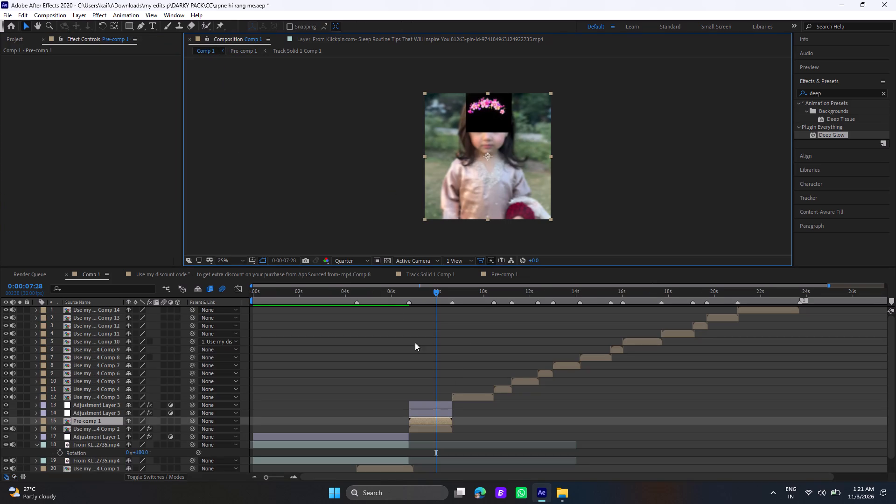
click(389, 294)
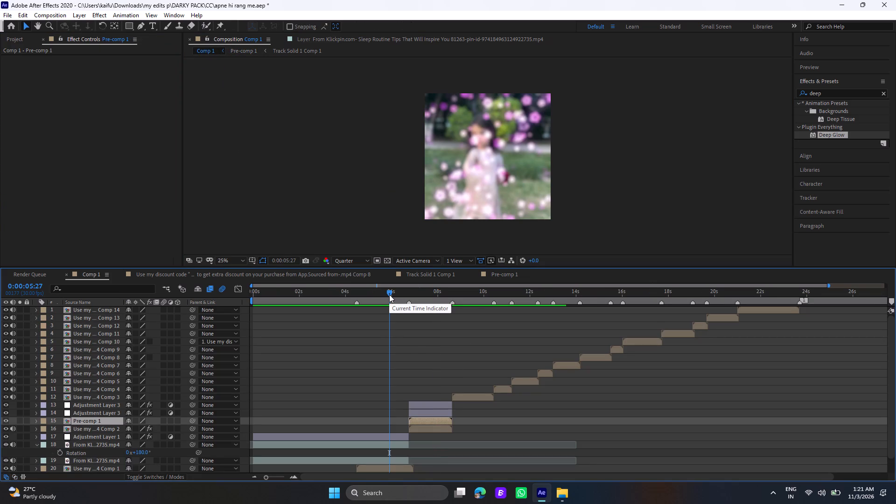
key(space)
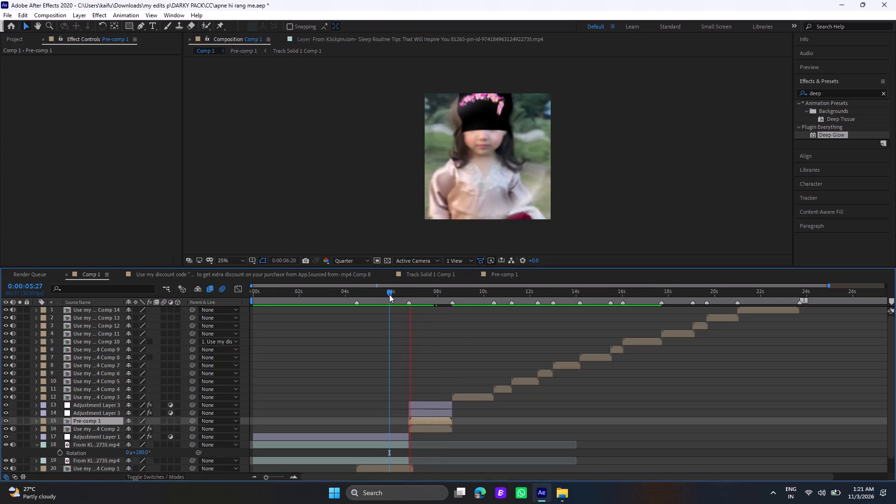
key(space)
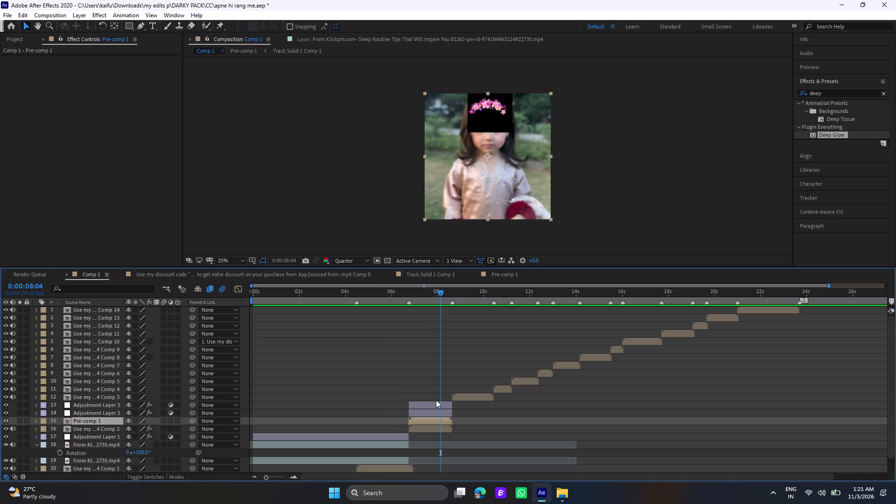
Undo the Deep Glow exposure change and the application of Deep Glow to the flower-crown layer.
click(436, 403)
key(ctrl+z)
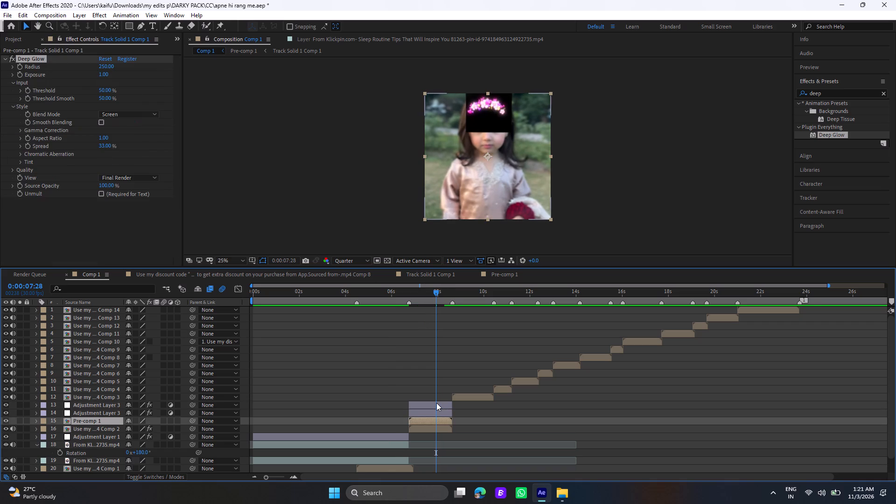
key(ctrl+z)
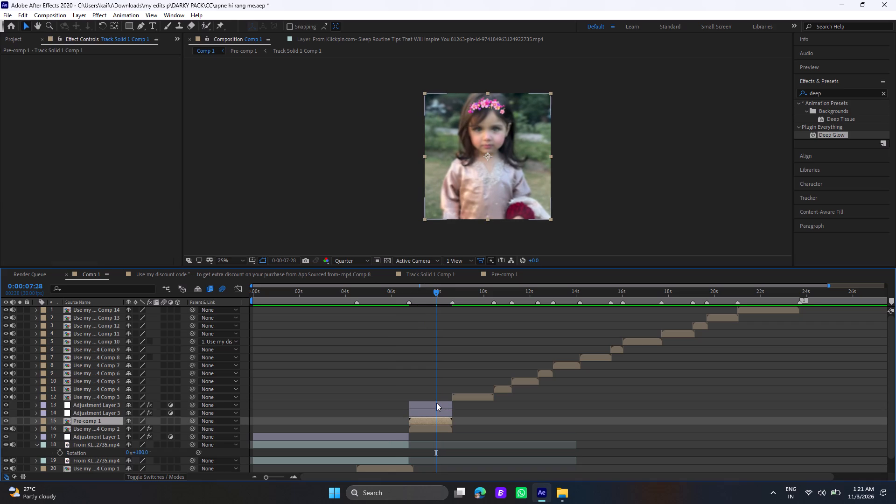
Create a new adjustment layer directly above the two Adjustment Layer 3 layers in Comp 1.
double_click(405, 295)
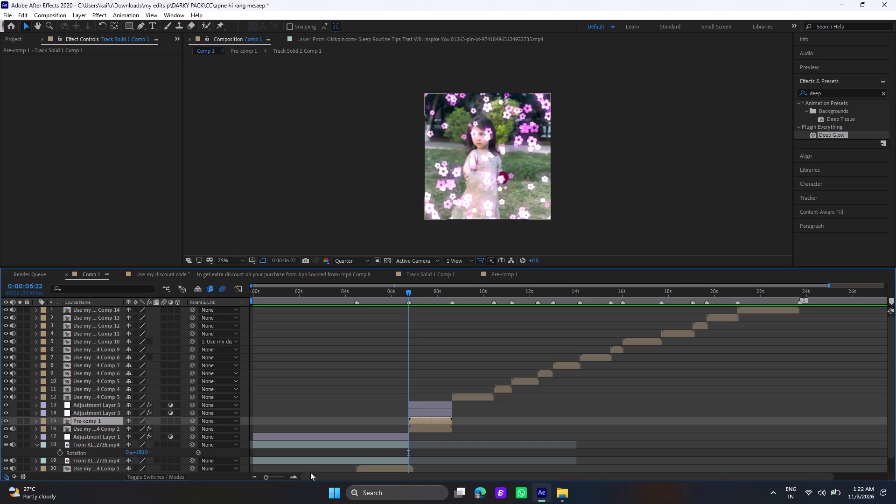
drag(274, 476, 281, 476)
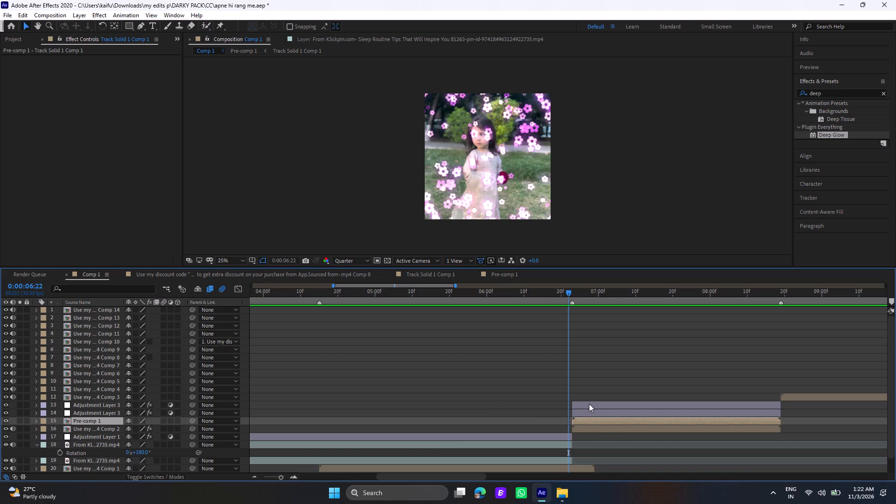
click(611, 428)
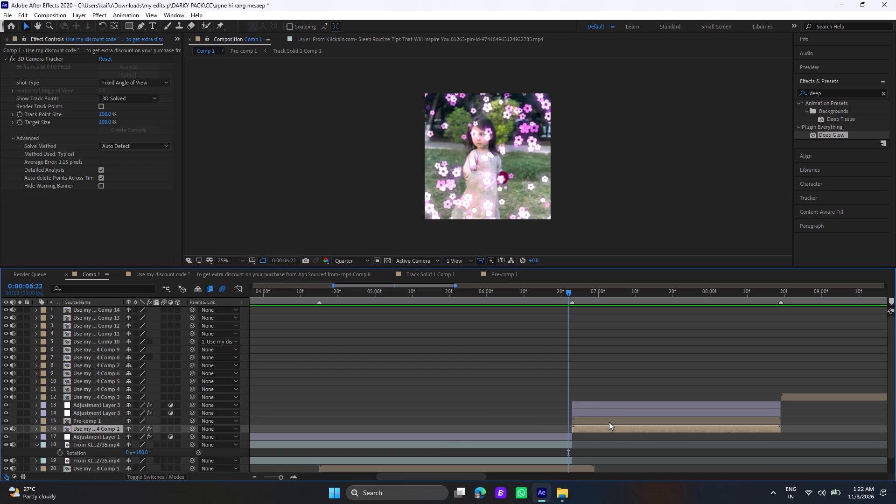
click(609, 422)
drag(278, 476, 270, 477)
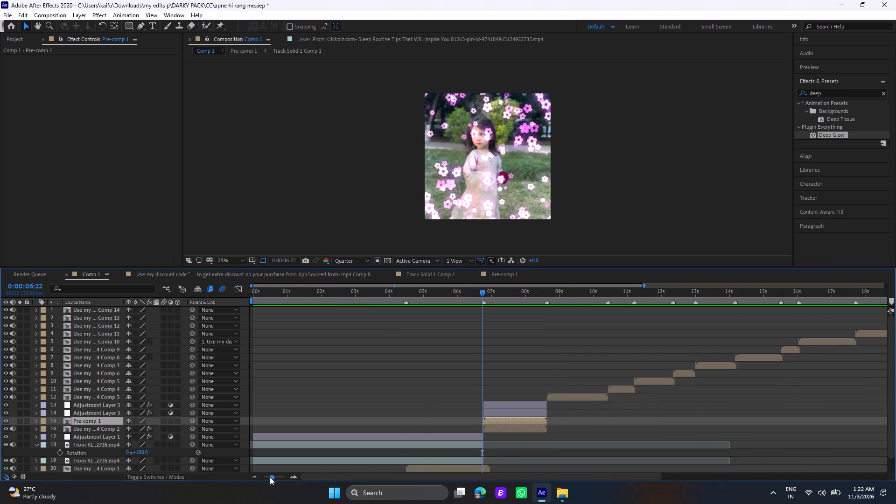
drag(270, 477, 267, 478)
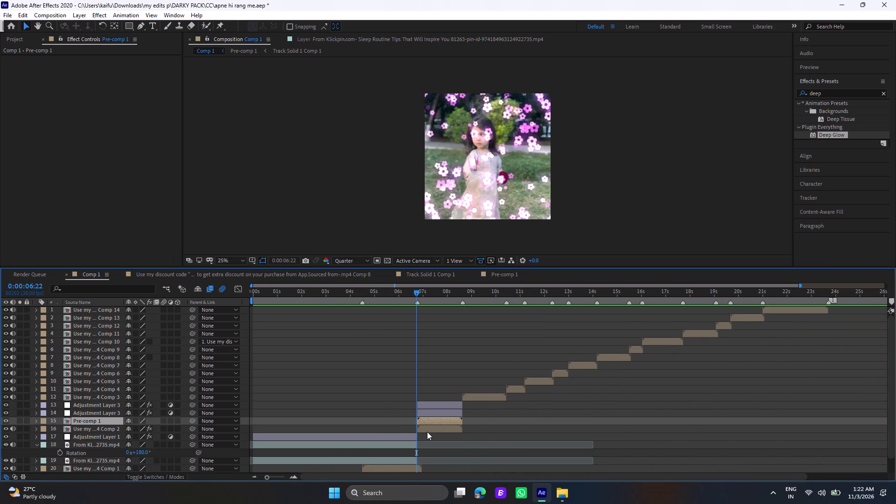
click(427, 430)
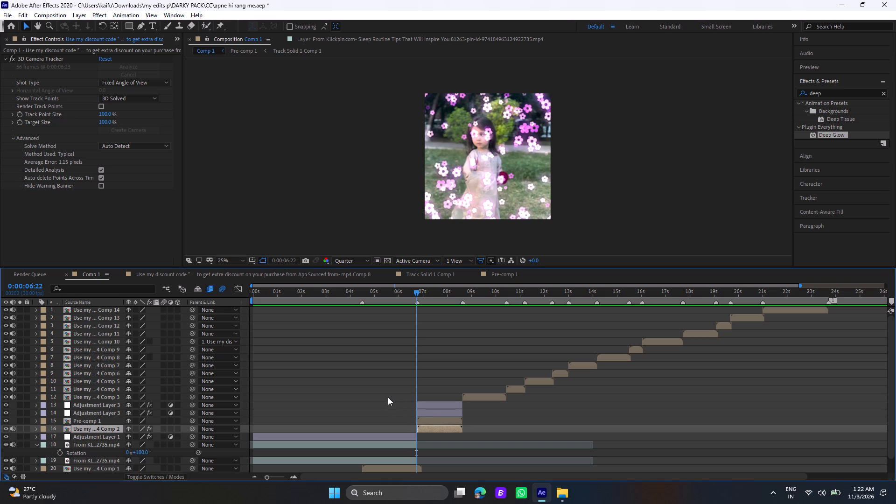
click(422, 402)
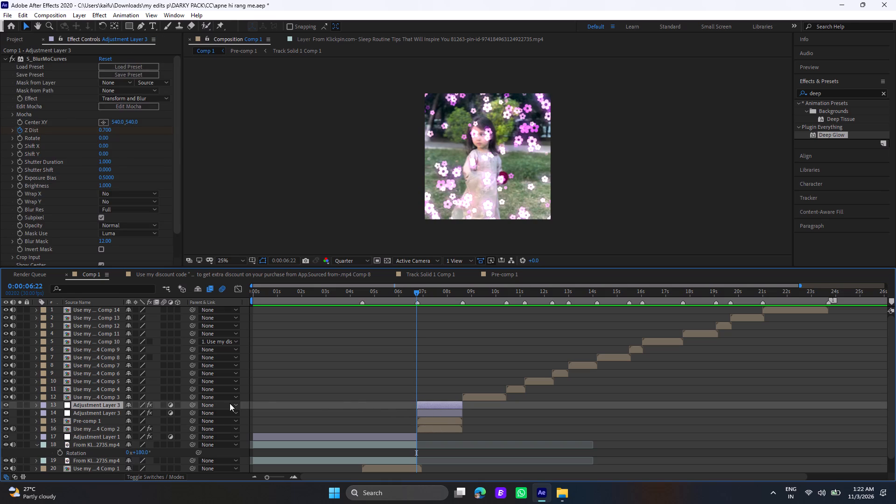
right_click(243, 405)
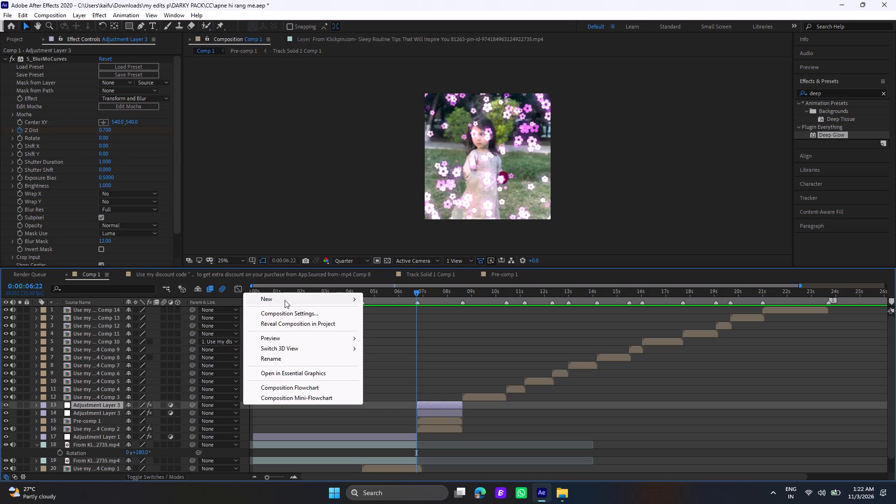
click(389, 374)
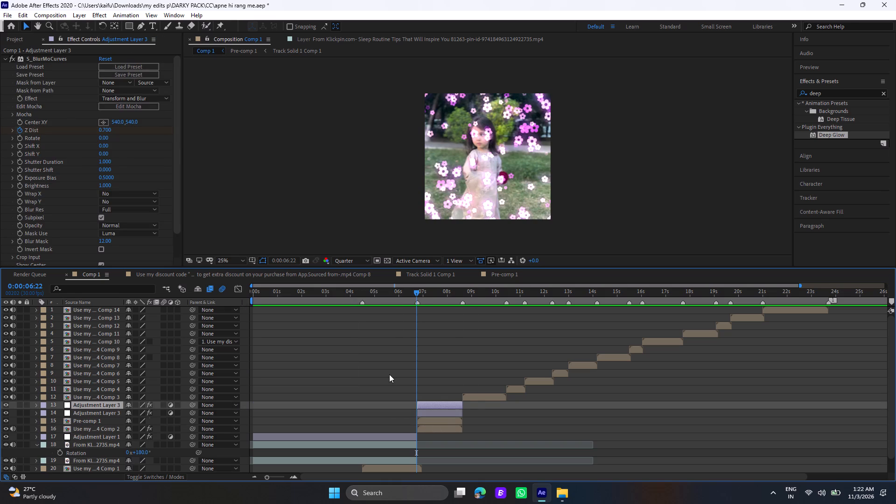
click(423, 406)
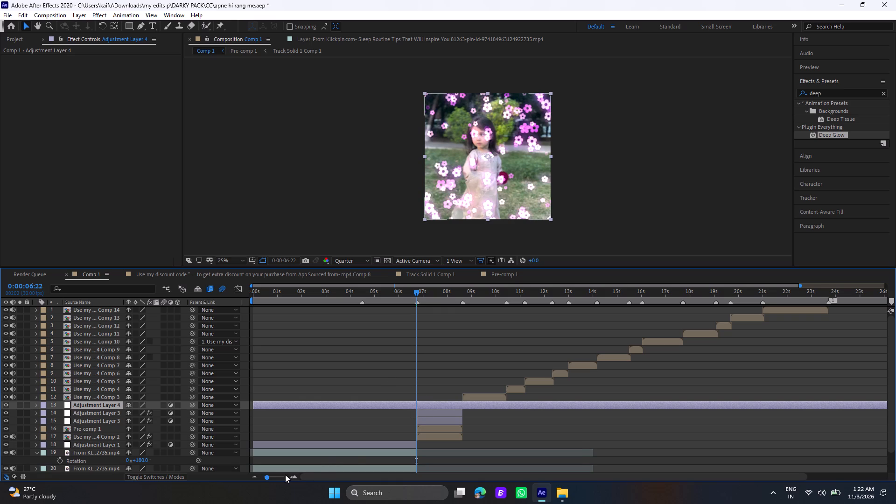
Split Adjustment Layer 4 at 0:00:06:17 and delete the part before that frame.
drag(284, 476, 294, 476)
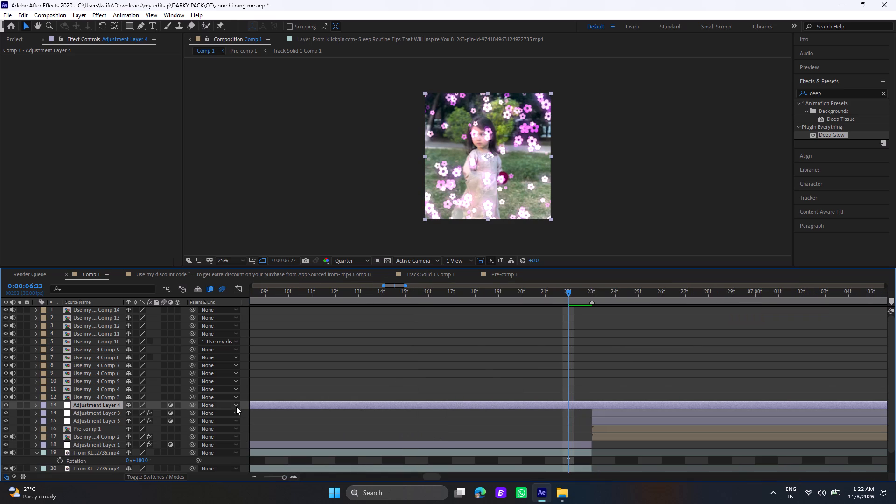
double_click(526, 295)
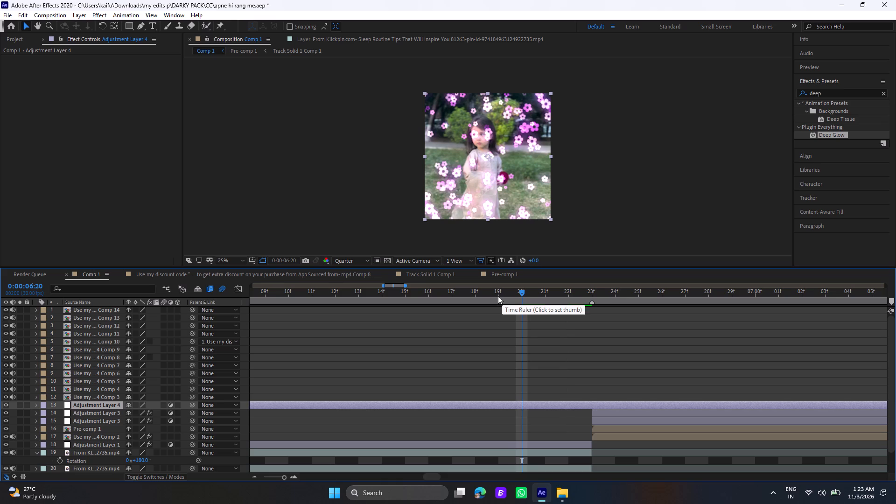
click(451, 296)
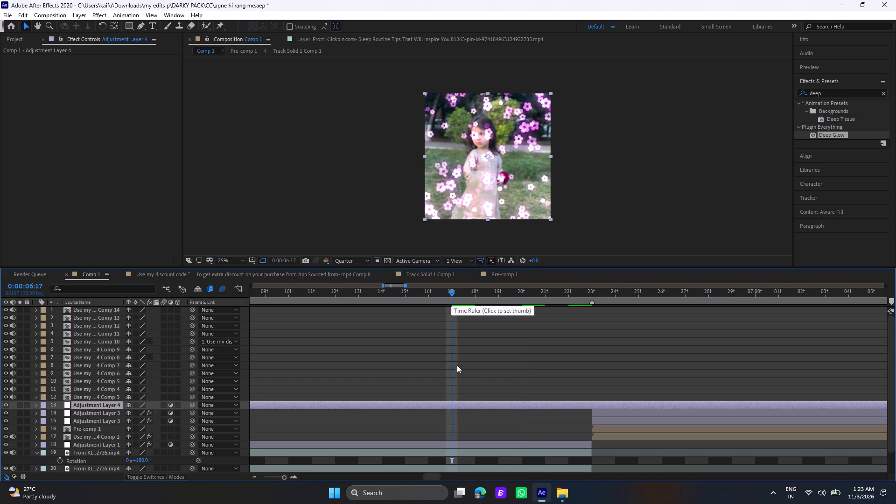
click(461, 405)
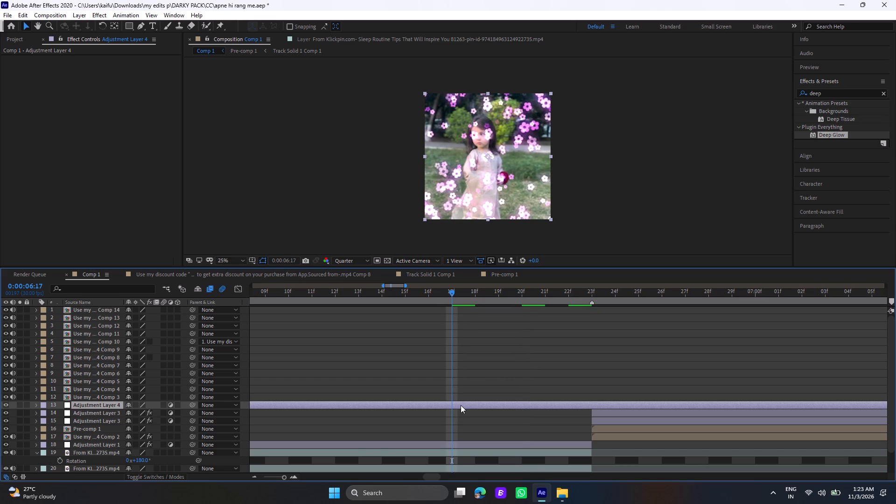
key(ctrl+shift+d)
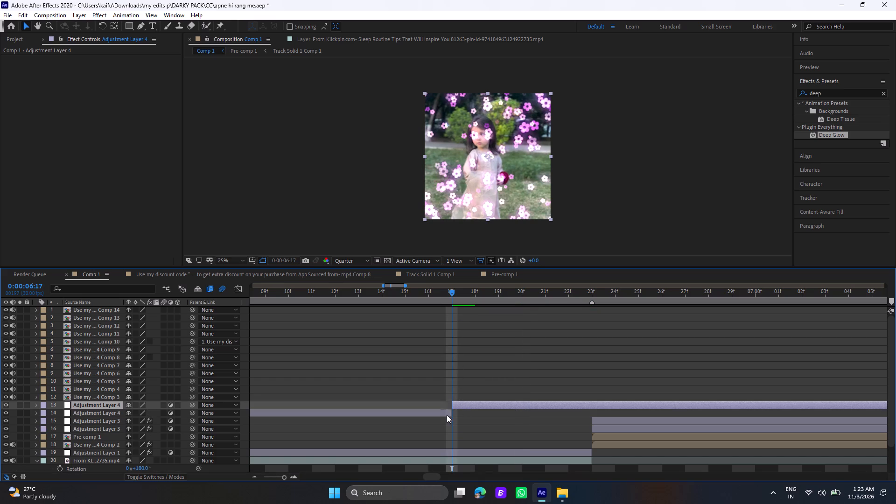
click(447, 415)
key(Delete)
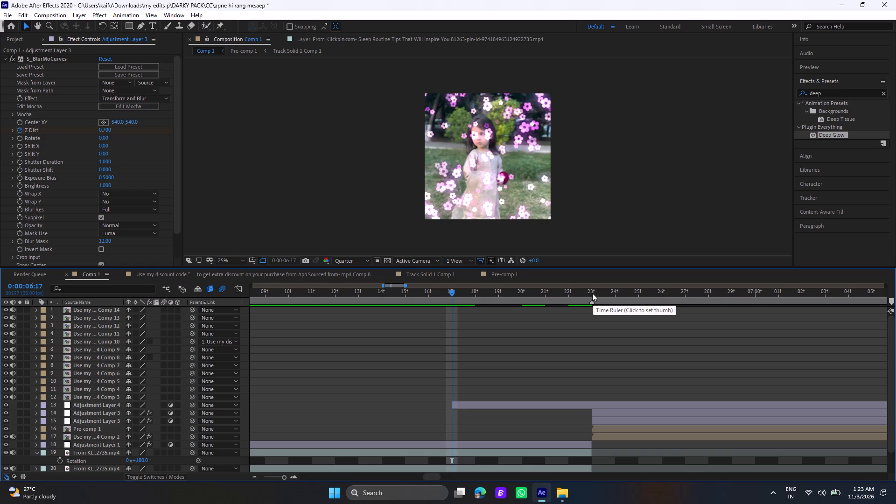
Split Adjustment Layer 4 at 0:00:06:29 and delete the part after that frame.
click(732, 294)
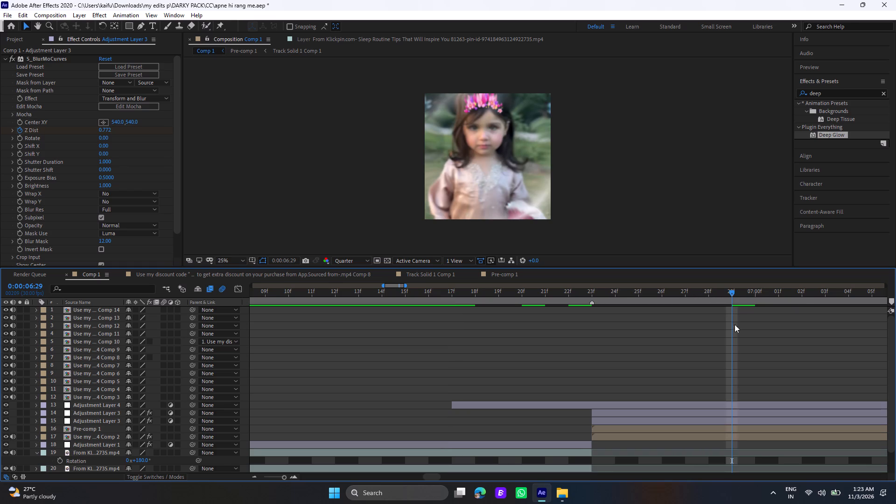
click(736, 404)
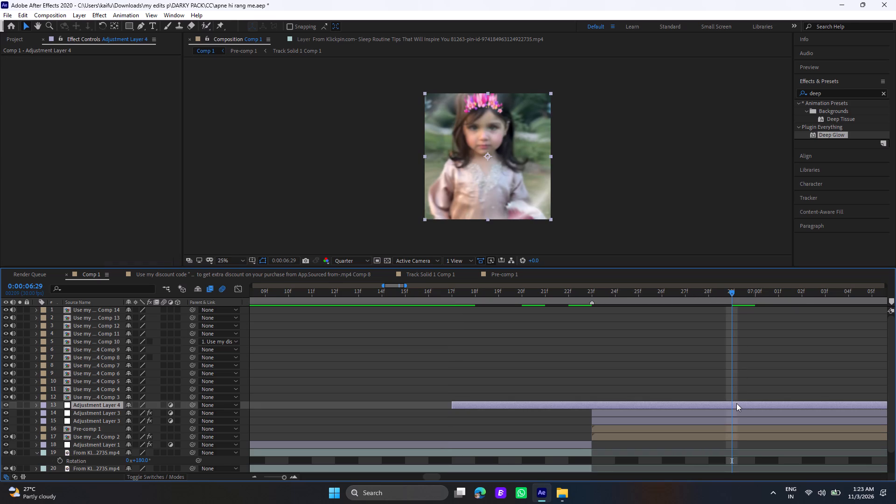
key(ctrl+shift+d)
key(Delete)
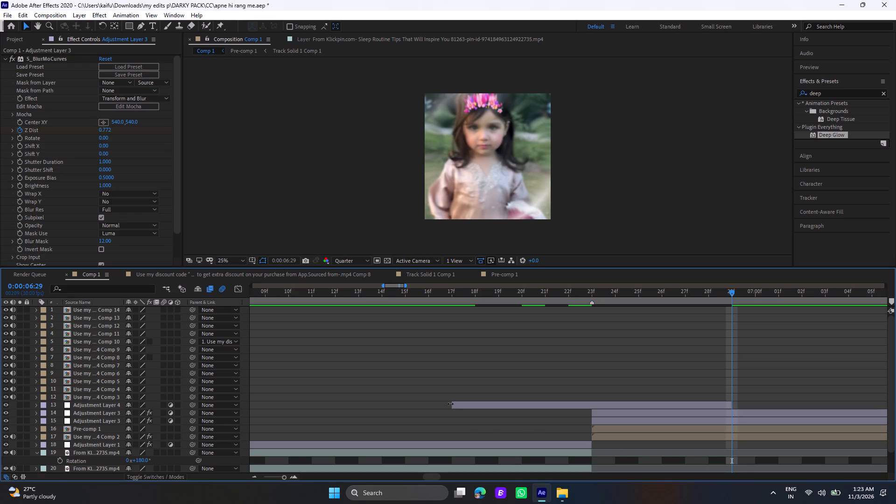
Extend Adjustment Layer 4 across the cut so it starts at 0:00:06:16 and ends at 0:00:07:00.
drag(450, 403, 441, 405)
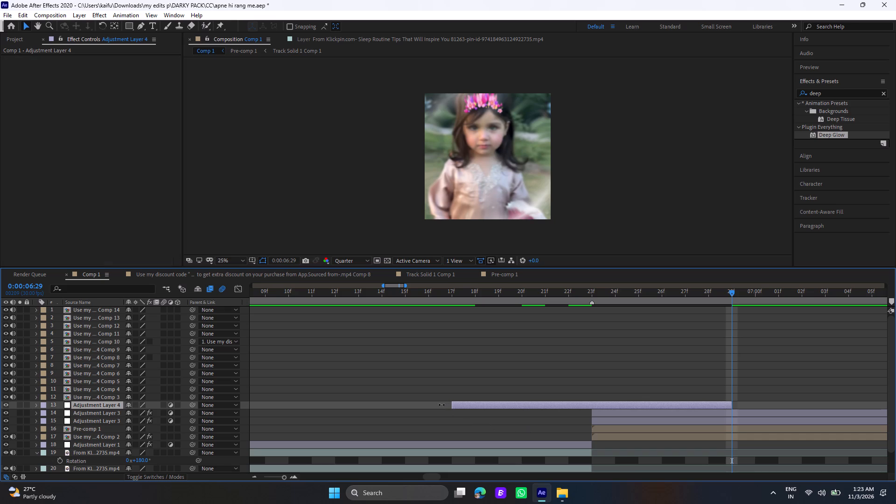
drag(441, 405, 439, 405)
drag(453, 404, 449, 404)
drag(449, 404, 440, 406)
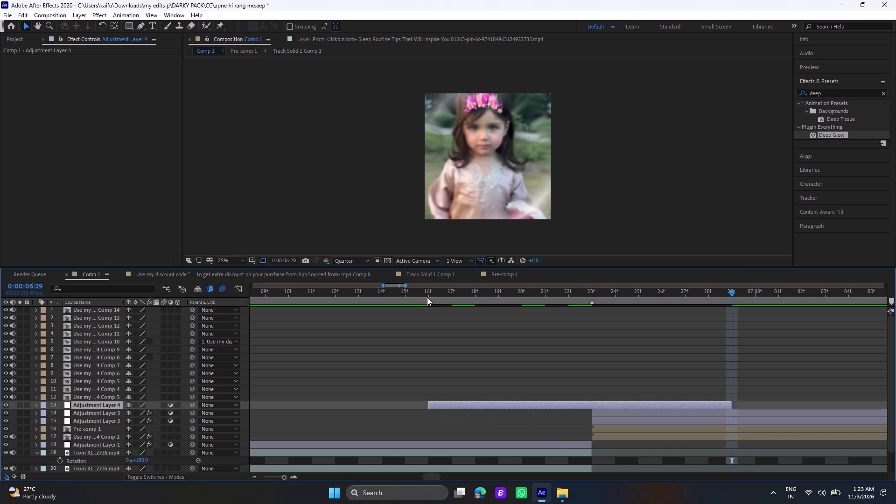
click(428, 297)
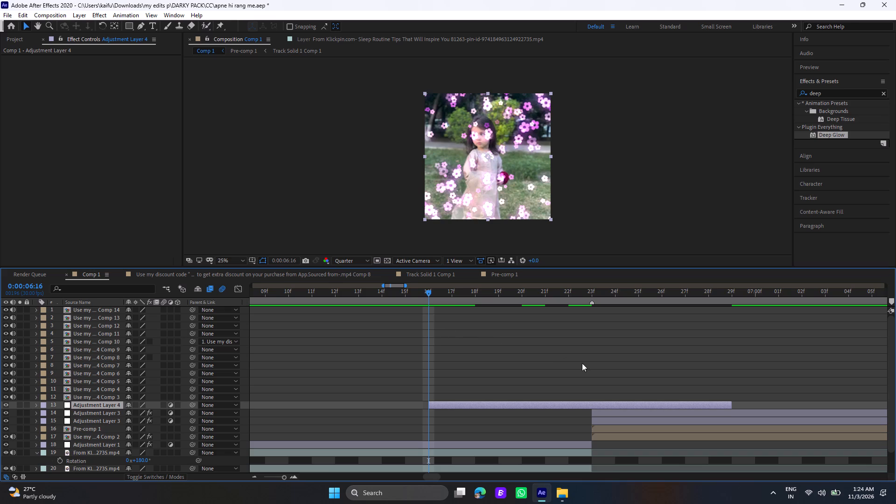
click(593, 294)
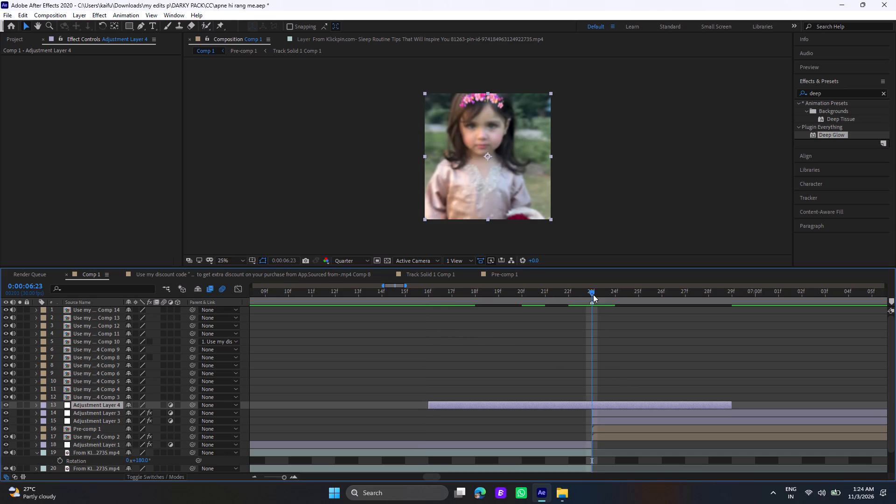
drag(731, 402, 732, 402)
drag(732, 402, 755, 401)
click(754, 294)
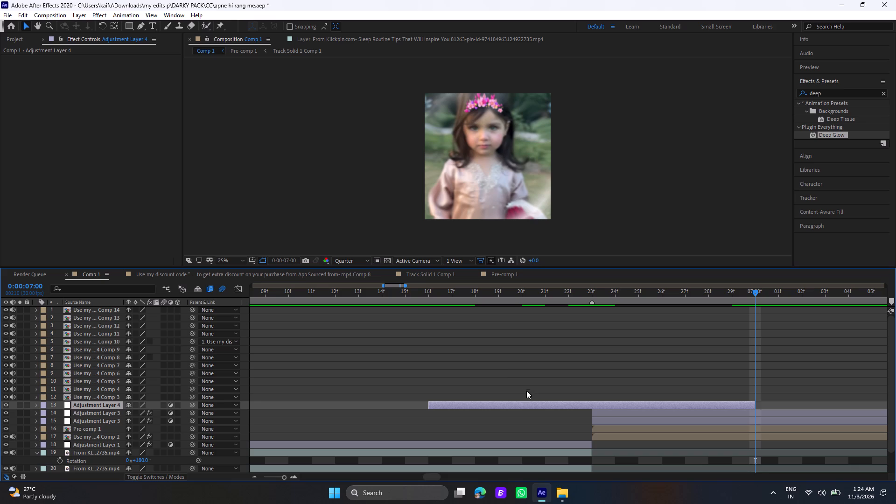
Find the Video Copilot Twitch effect and apply it to Adjustment Layer 4.
click(430, 293)
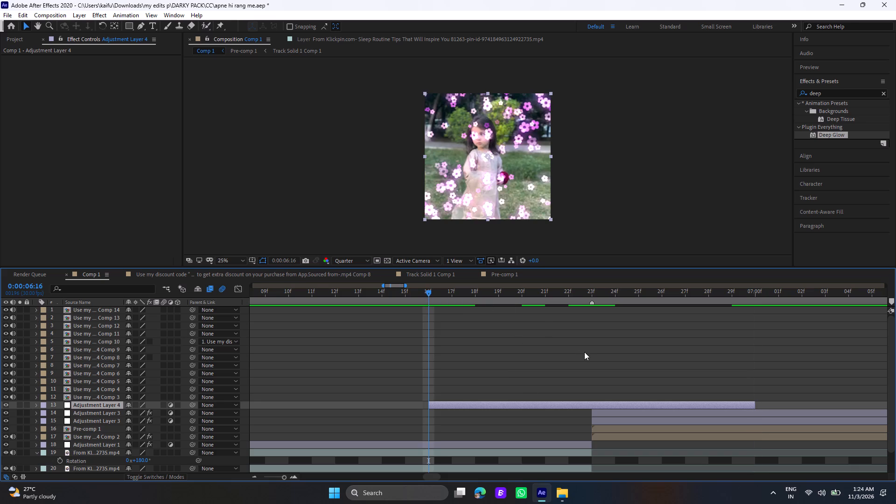
click(591, 293)
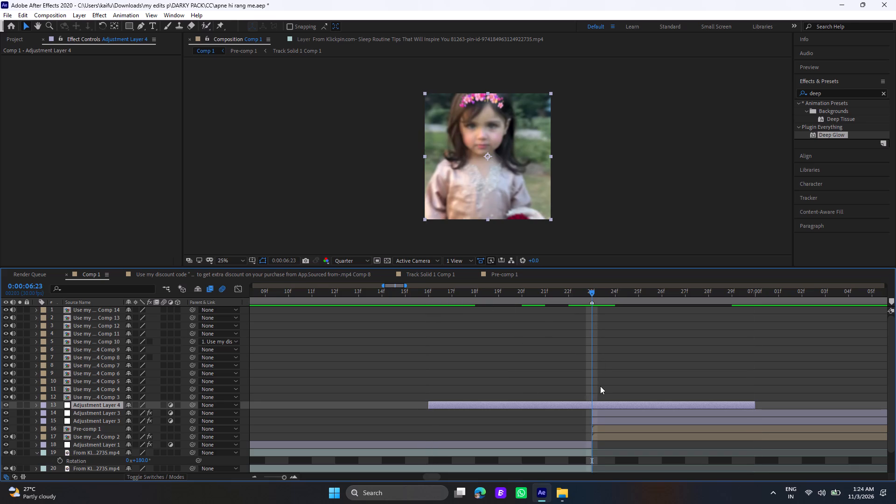
click(596, 402)
click(884, 94)
click(838, 94)
text(tw)
key(i)
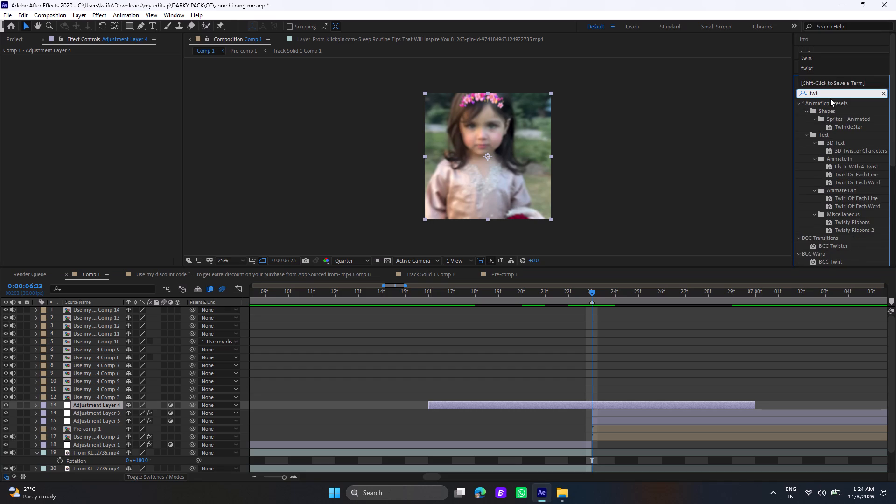
key(c)
key(BackSpace)
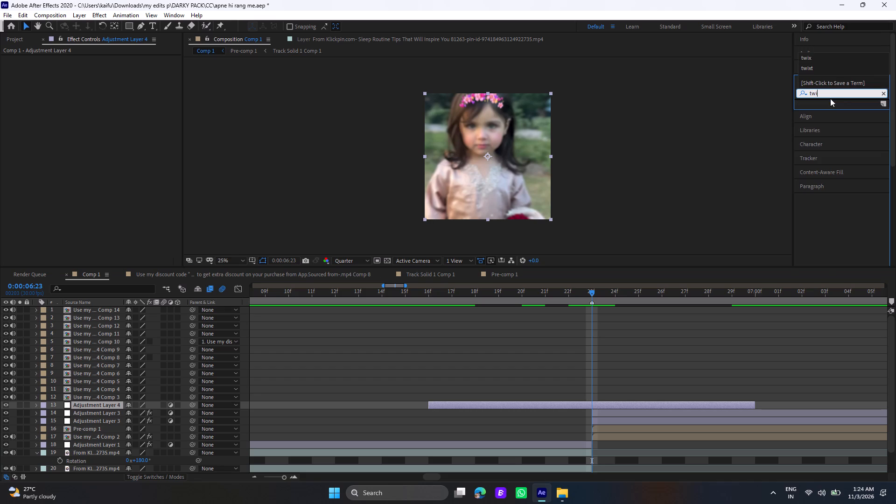
key(t)
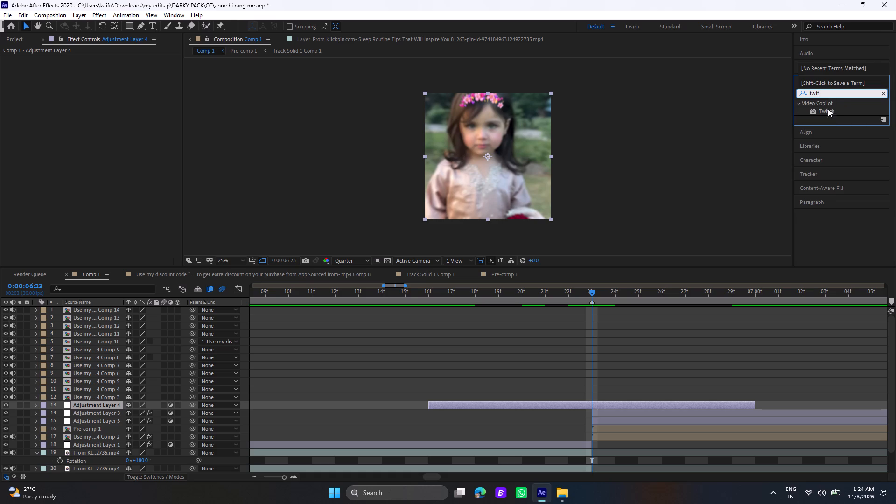
drag(827, 110, 606, 398)
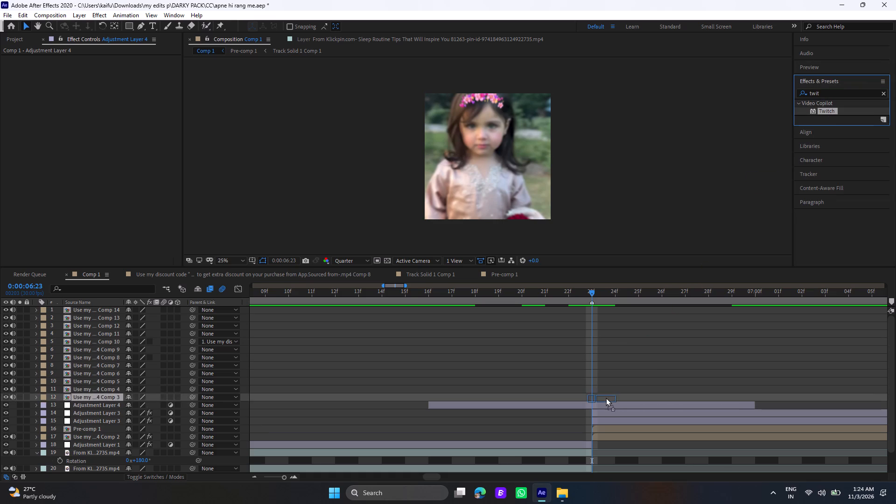
drag(606, 398, 599, 403)
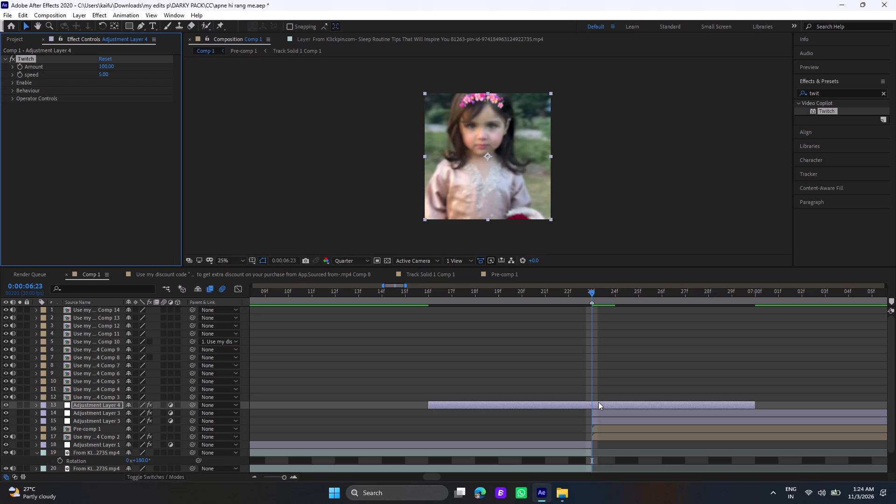
Set the Twitch effect's Amount to 200 and its speed to 20.
click(104, 66)
key(BackSpace)
text(200)
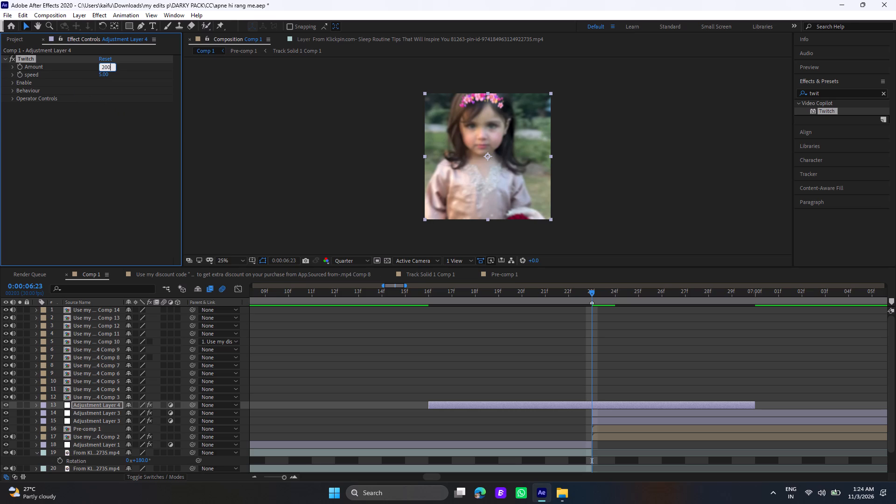
key(Return)
click(105, 74)
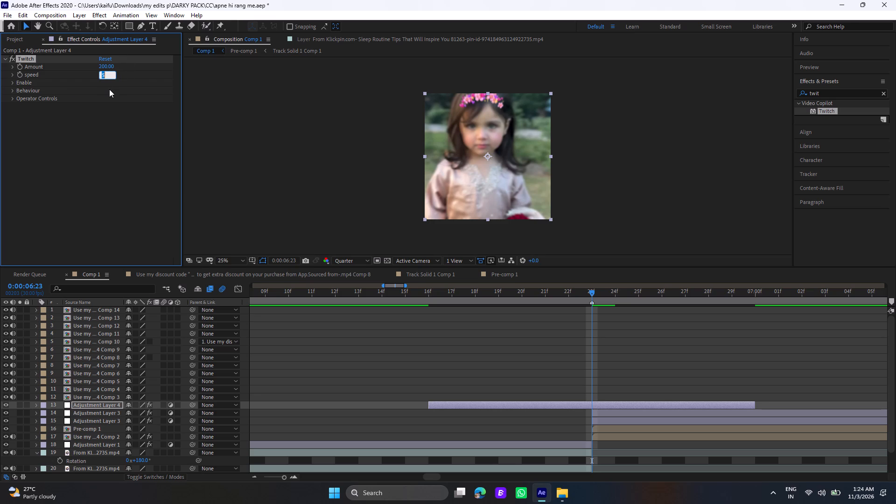
key(BackSpace)
text(20)
key(Return)
Enable Blur, Light and Slide in the Twitch effect.
click(12, 81)
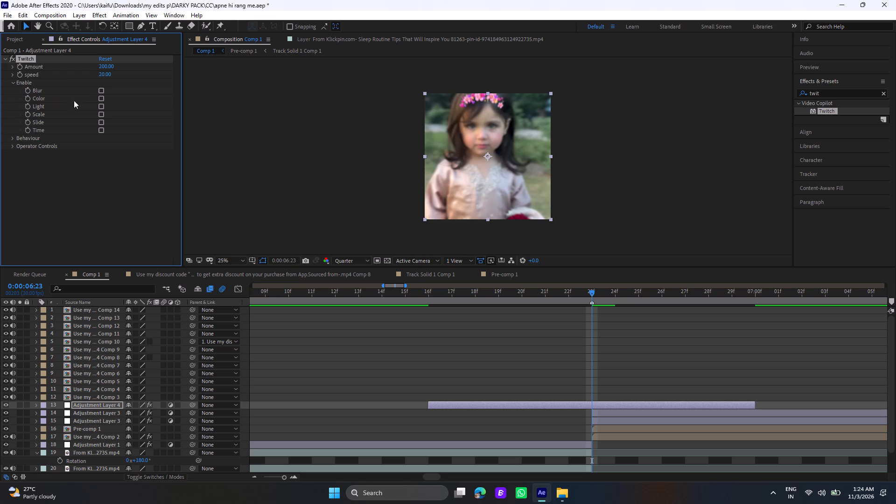
click(102, 90)
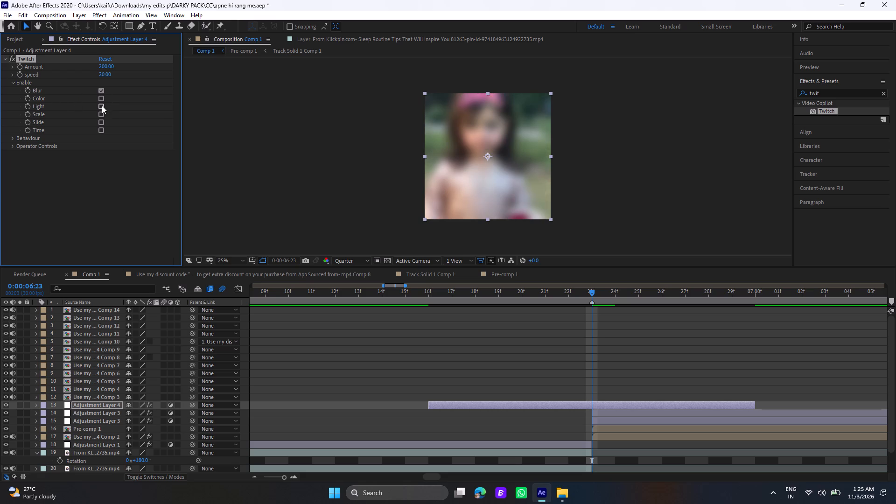
click(102, 105)
click(103, 121)
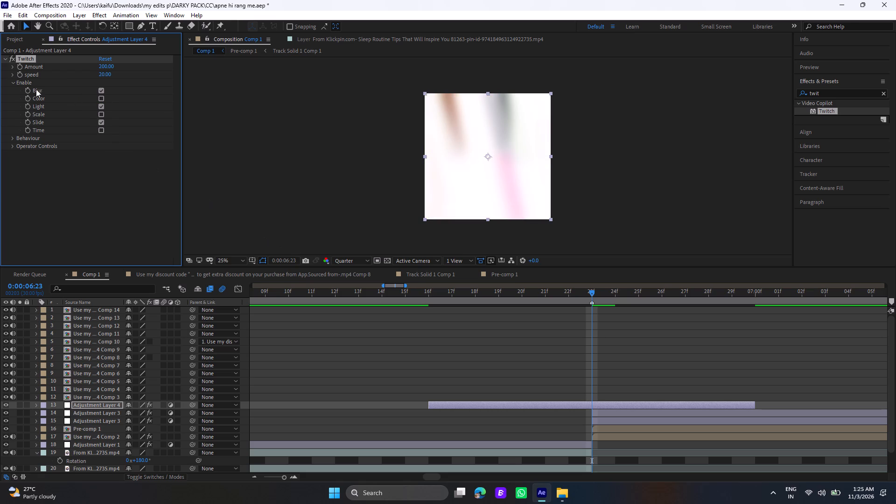
Keyframe the Twitch Amount of 200 at the cut at 0:00:06:23, and set it to 0 at 0:00:06:16.
click(18, 67)
click(430, 297)
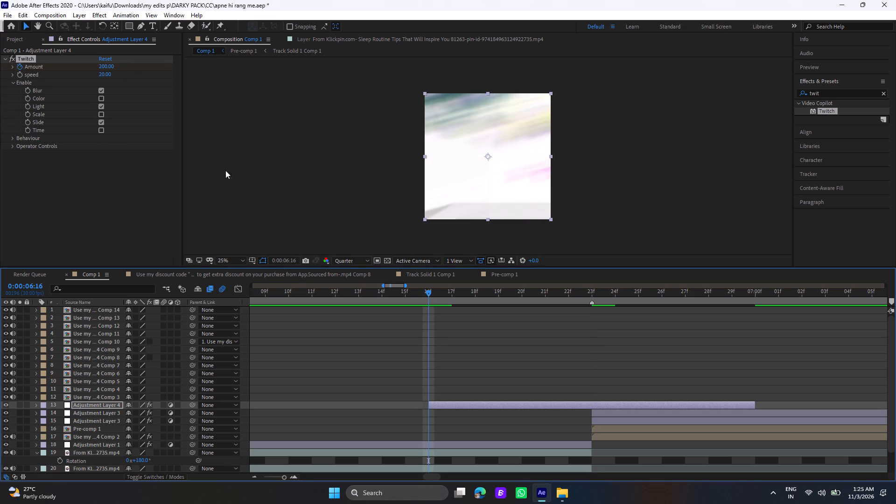
click(105, 67)
key(BackSpace)
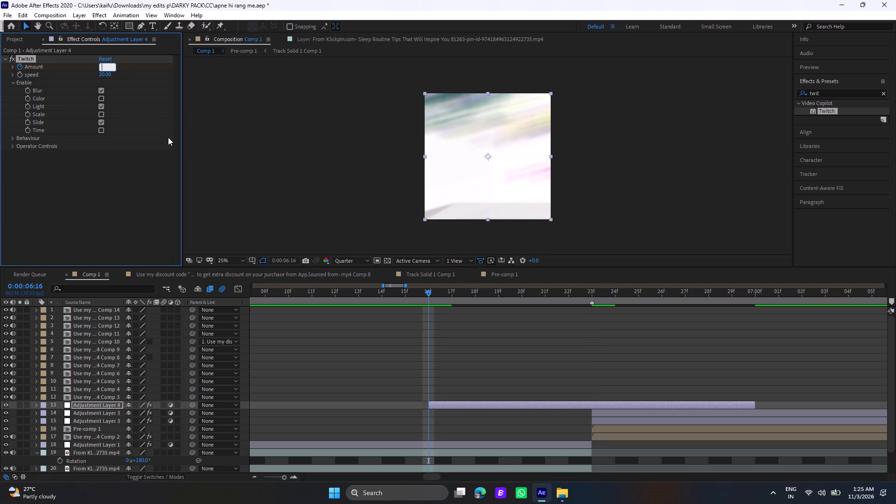
key(0)
key(Return)
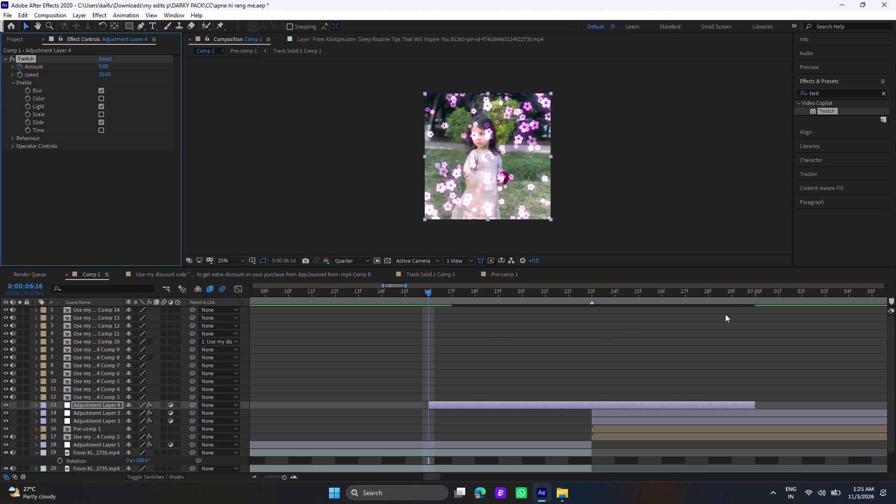
Set the Twitch Amount to 0 at Adjustment Layer 4's end, 0:00:07:00.
click(756, 292)
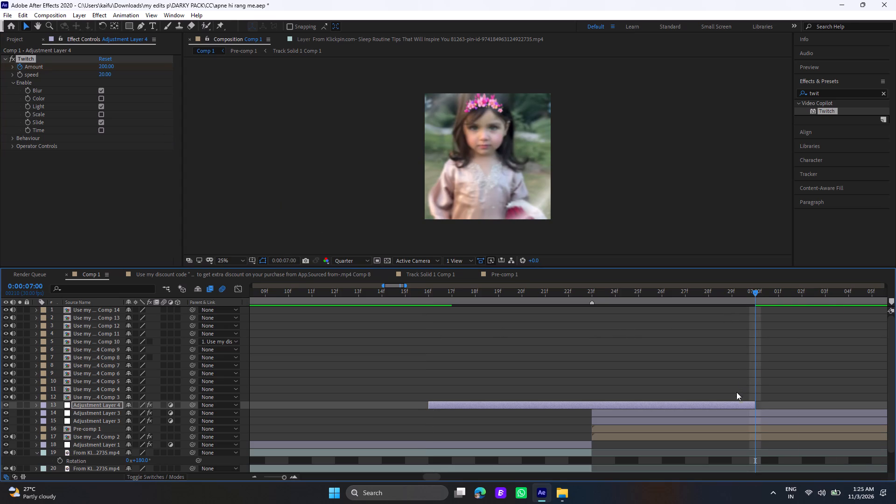
click(736, 403)
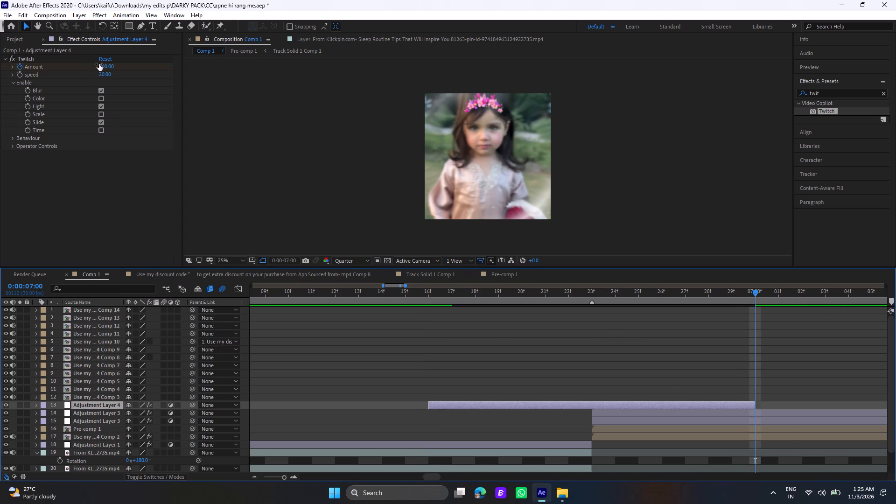
click(100, 64)
key(BackSpace)
key(0)
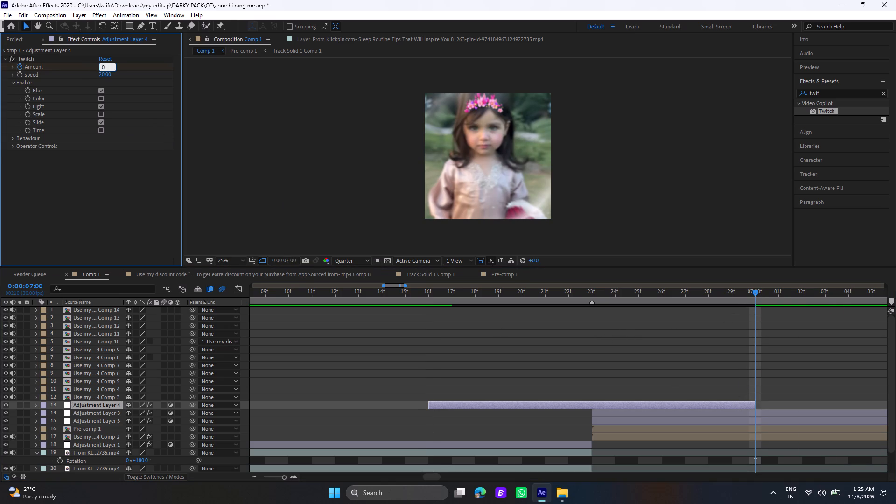
key(Return)
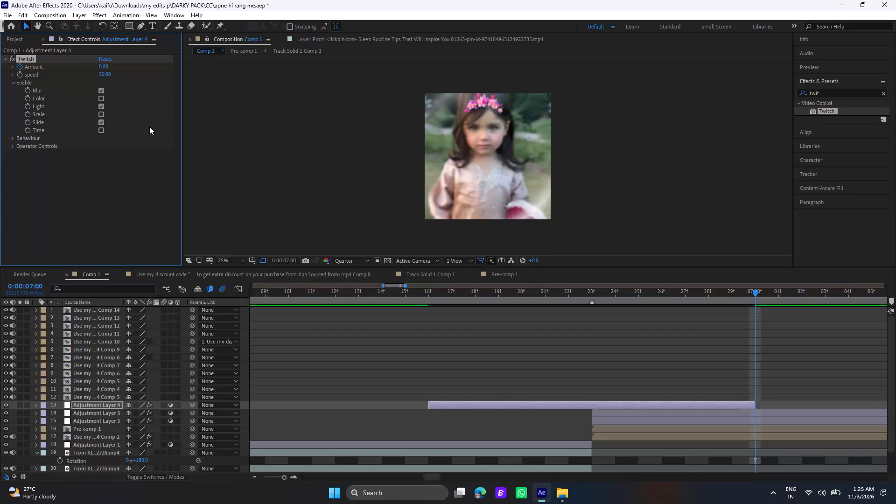
Reveal Adjustment Layer 4's keyframes and apply Easy Ease to all three Twitch Amount keyframes.
click(578, 401)
key(u)
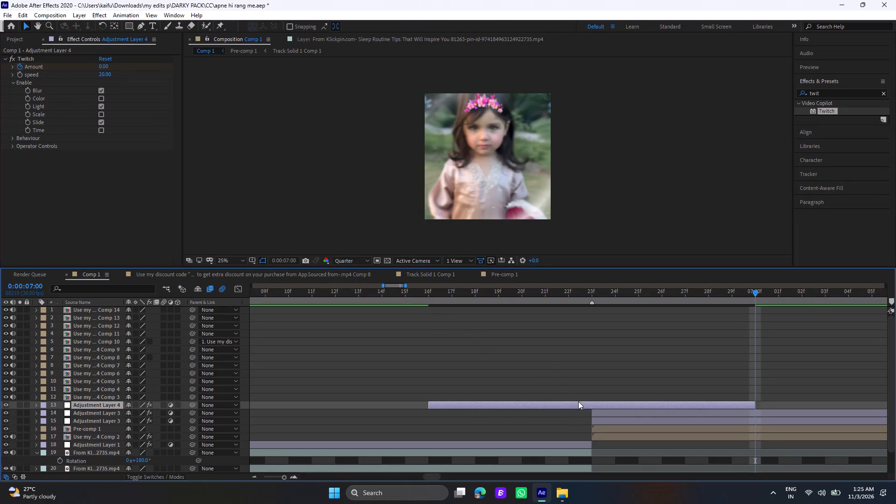
click(762, 416)
drag(762, 416, 659, 420)
drag(650, 420, 554, 429)
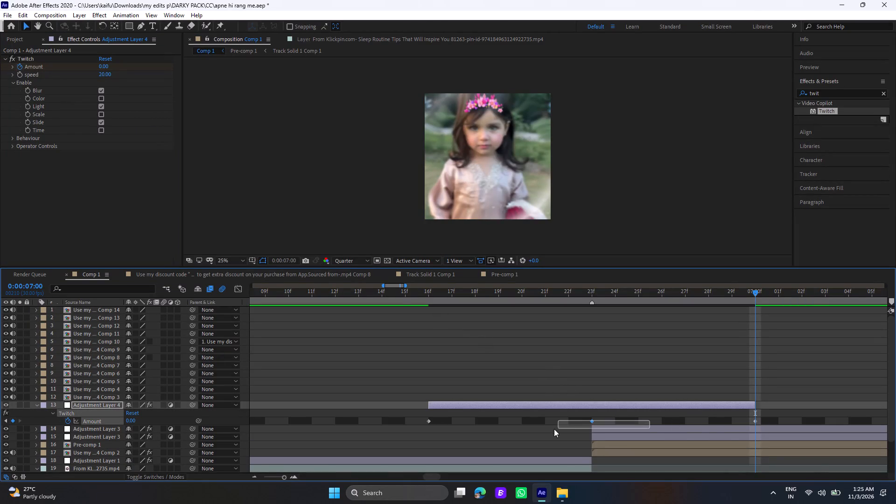
drag(554, 429, 514, 427)
drag(775, 418, 514, 428)
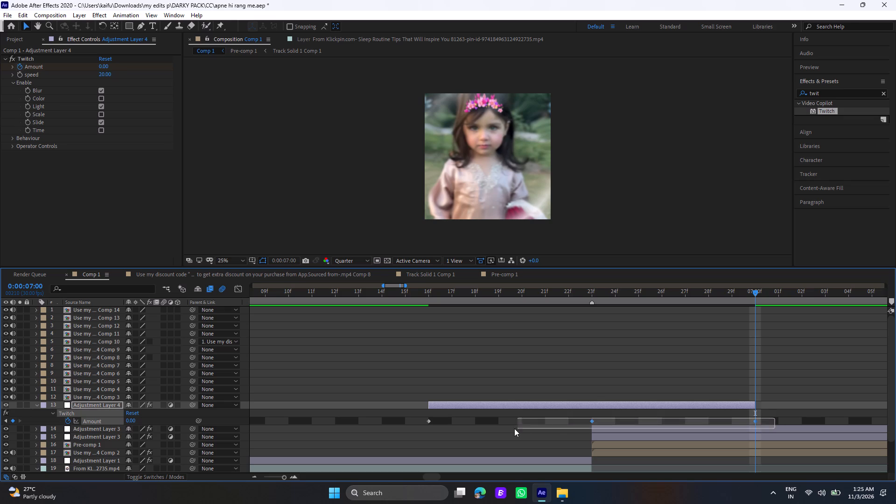
drag(514, 428, 420, 422)
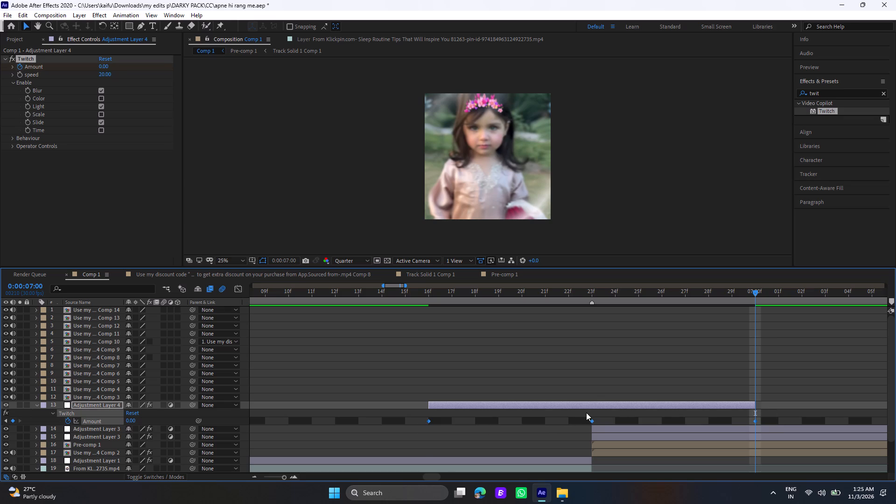
key(F9)
Reshape the Twitch Amount value graph so the curve rises slowly, then steeply into the peak keyframe at 0:00:06:23.
click(591, 294)
click(238, 289)
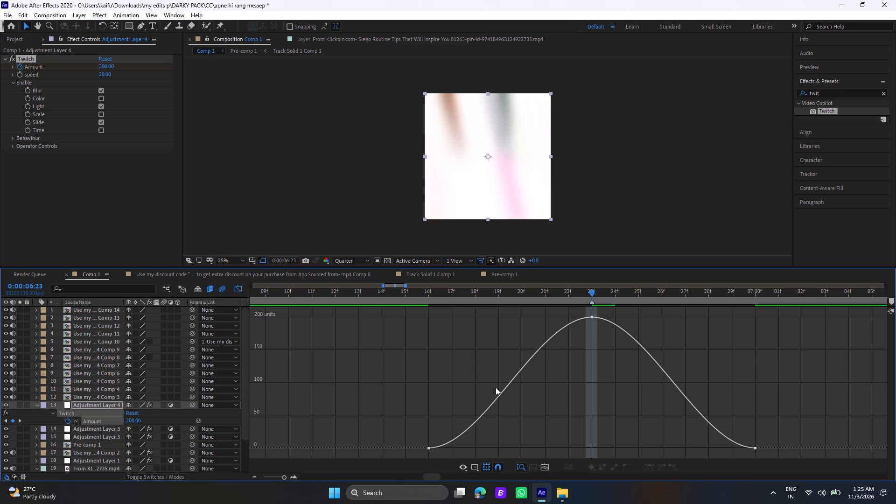
drag(601, 312, 596, 315)
drag(596, 315, 577, 325)
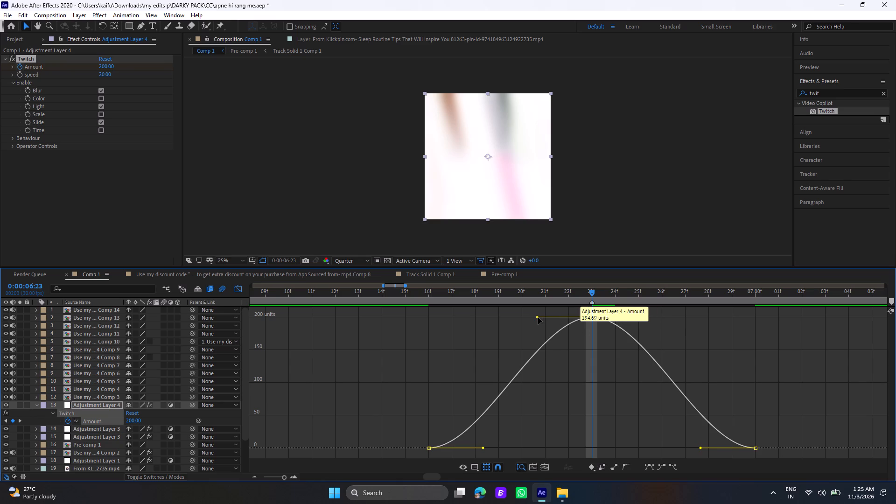
drag(538, 318, 588, 399)
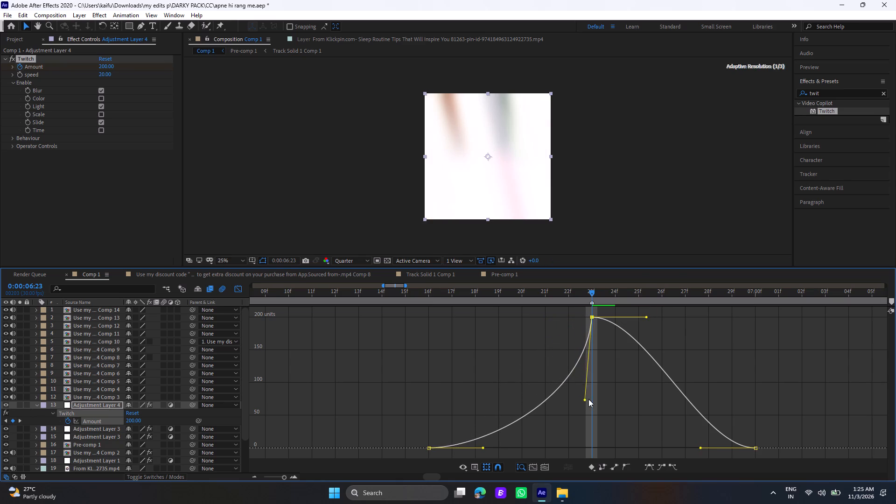
drag(588, 399, 590, 403)
drag(591, 404, 594, 408)
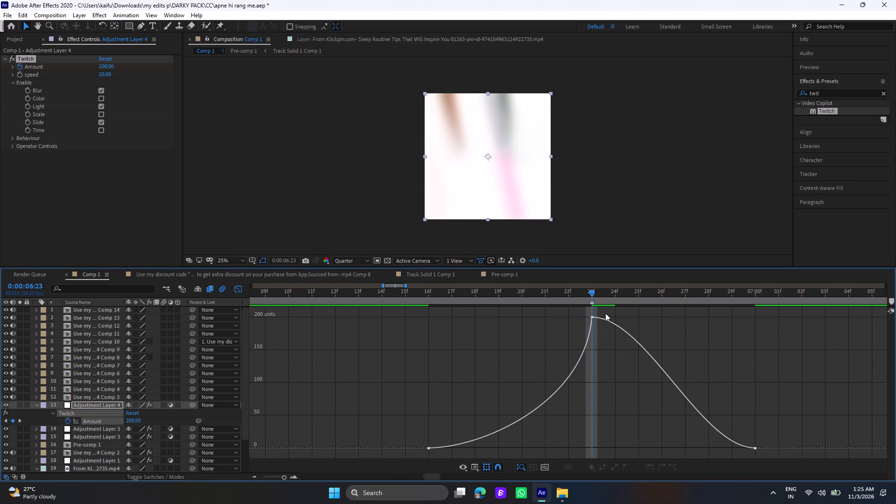
Reshape the falling side of the Twitch Amount value graph so it drops steeply from the peak at 0:00:06:23, mirroring the rise.
drag(604, 311, 578, 328)
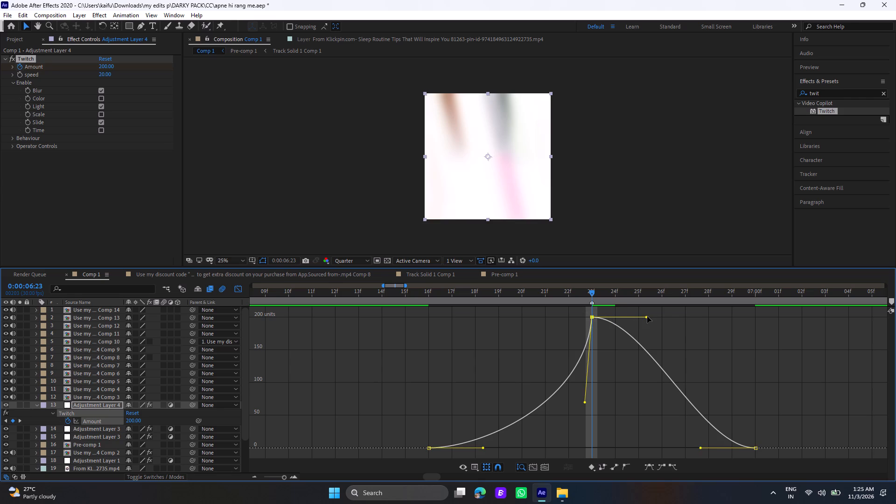
drag(647, 316, 596, 385)
drag(584, 401, 589, 404)
drag(599, 385, 596, 399)
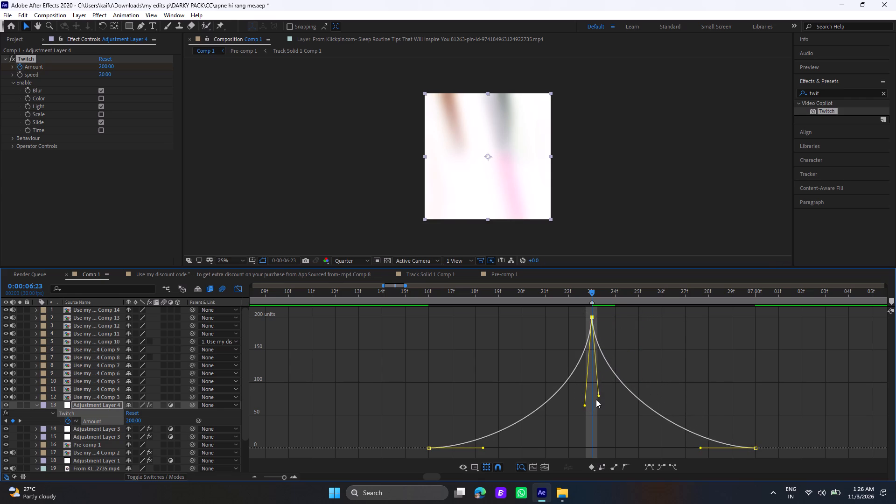
drag(596, 399, 595, 409)
Extend both peak handles of the Twitch Amount curve down near 0 for a sharper symmetrical spike, and collapse Adjustment Layer 4's keyframes.
drag(584, 406, 587, 407)
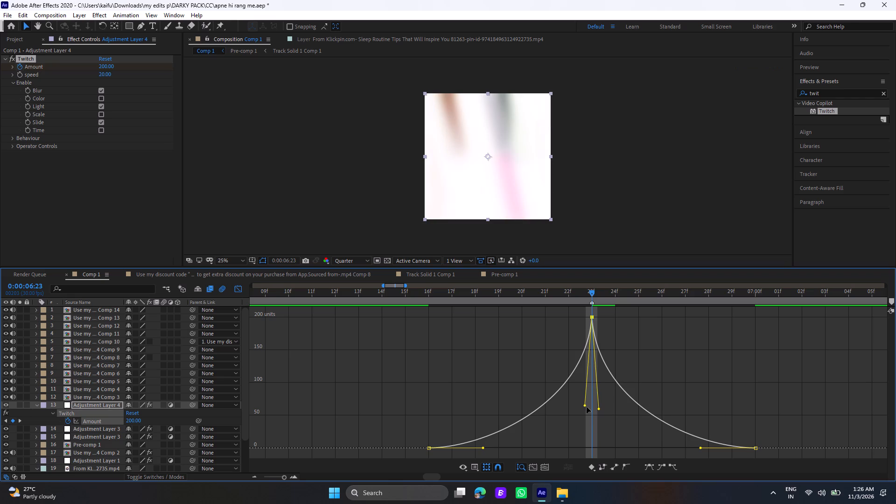
drag(587, 407, 589, 424)
drag(590, 426, 590, 433)
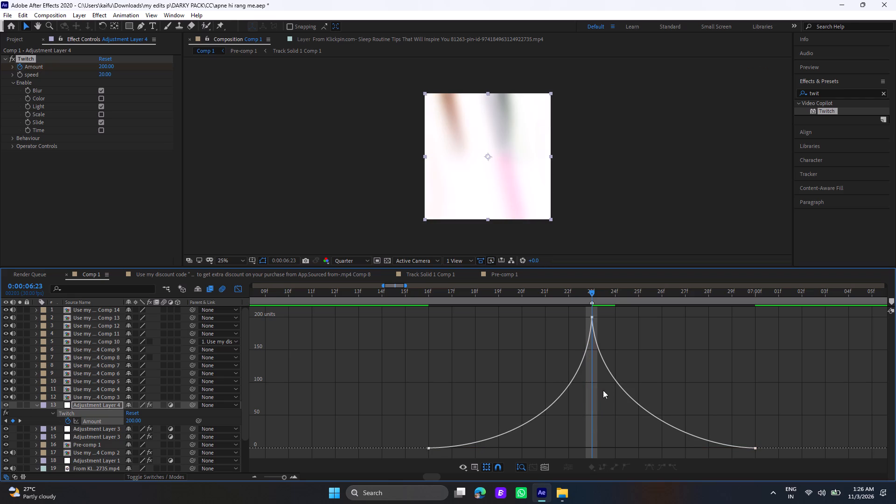
drag(603, 314, 575, 329)
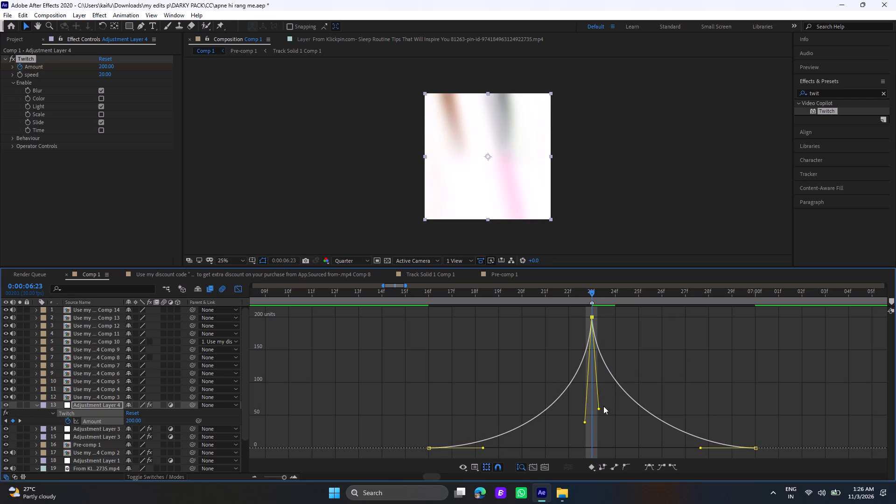
drag(599, 410, 598, 422)
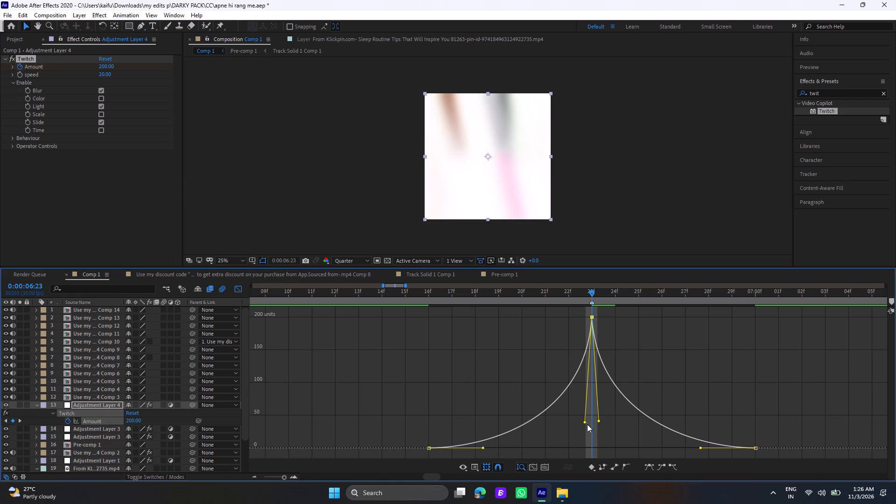
drag(585, 422, 585, 444)
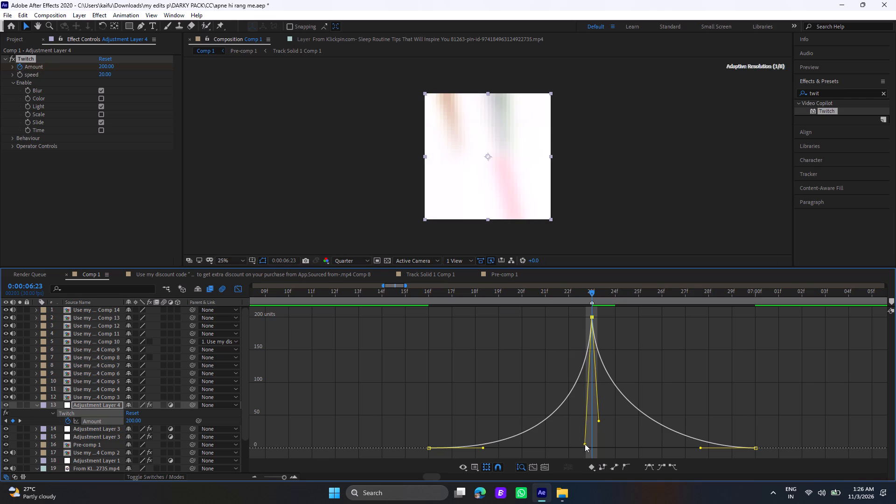
drag(585, 444, 586, 439)
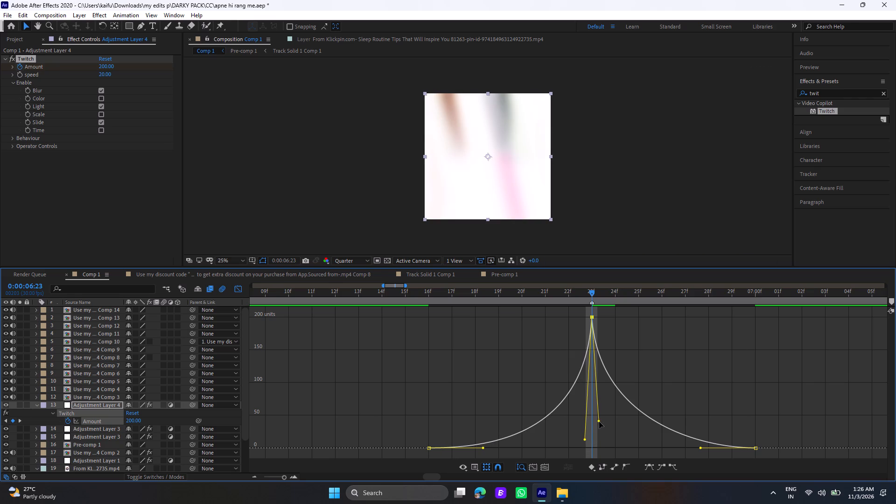
drag(599, 422, 599, 438)
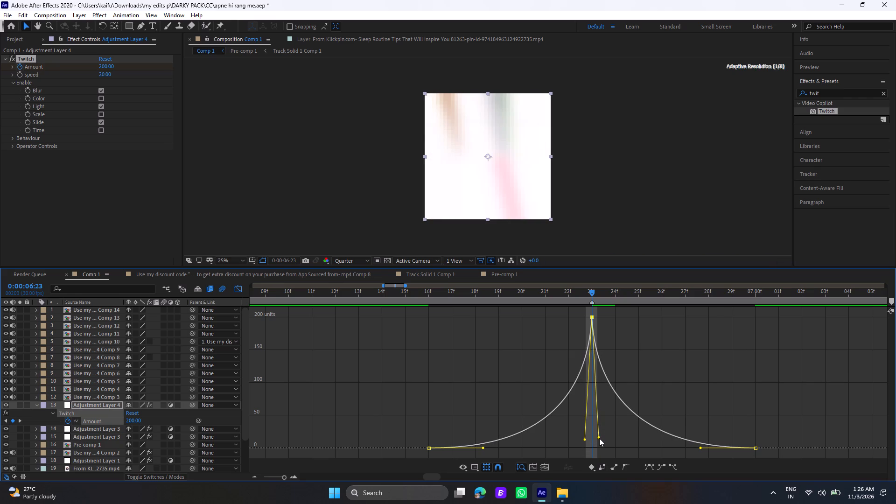
drag(599, 438, 598, 438)
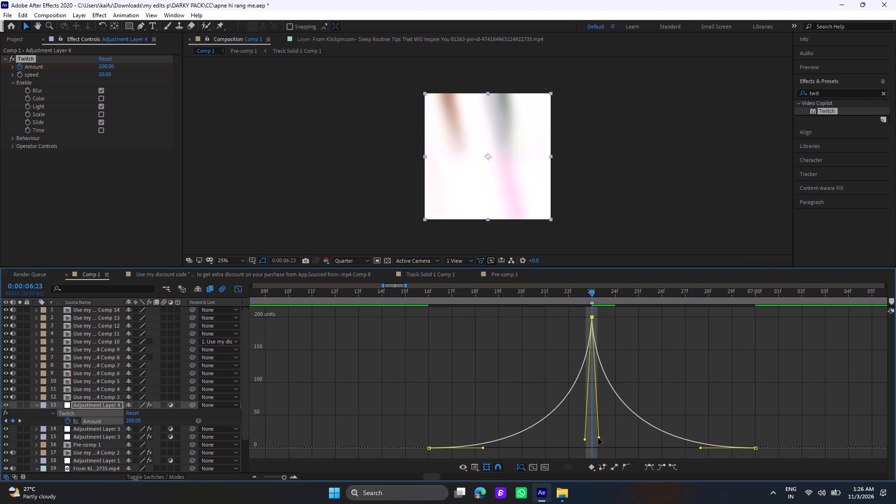
click(239, 290)
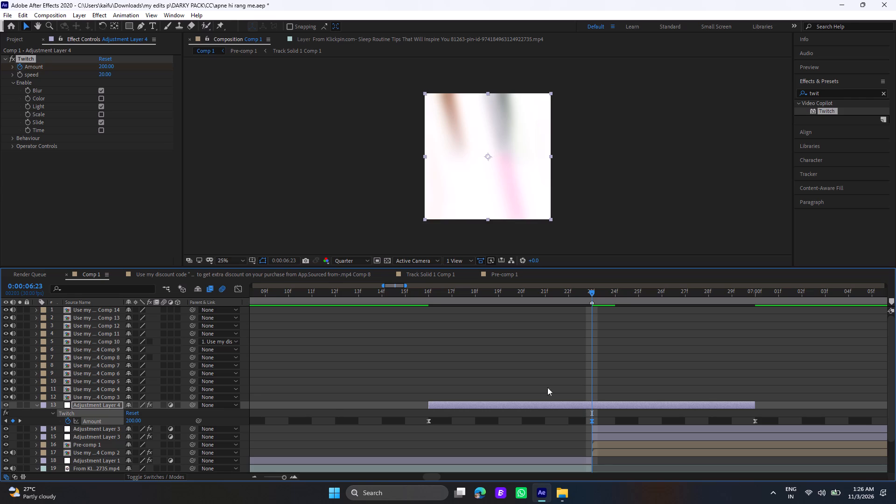
click(545, 403)
key(u)
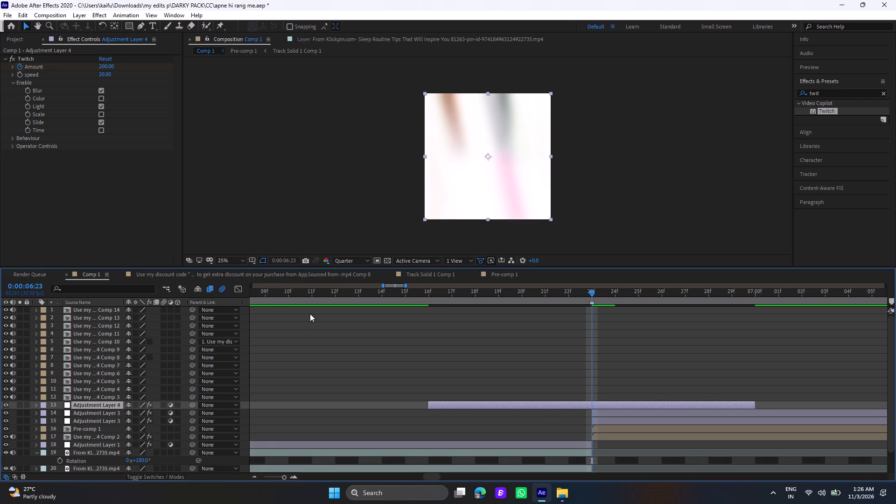
Play the composition from the start through the cut to review the Twitch transition, stopping at 0:00:06:22.
click(263, 294)
drag(263, 294, 178, 308)
drag(174, 309, 168, 310)
key(space)
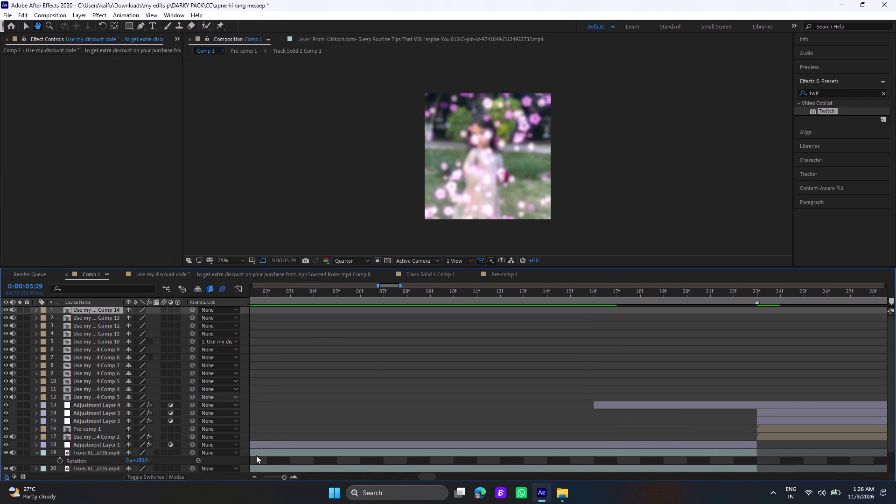
click(270, 479)
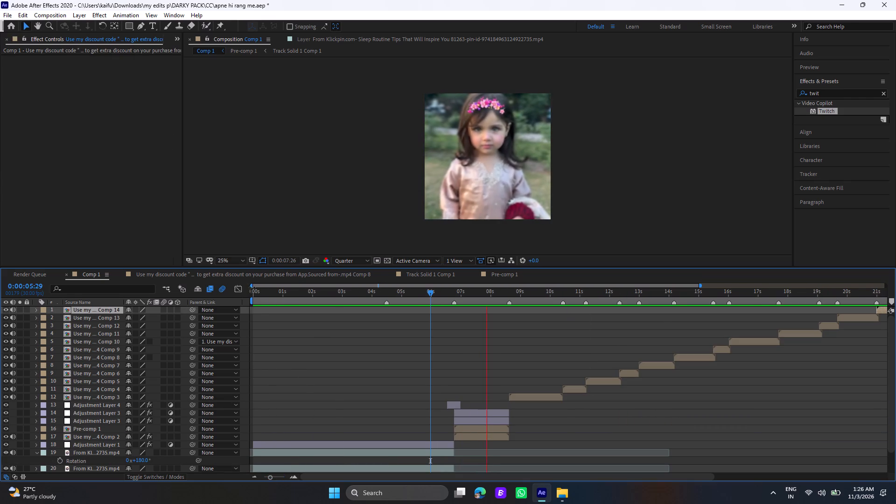
click(256, 293)
drag(256, 293, 214, 298)
key(space)
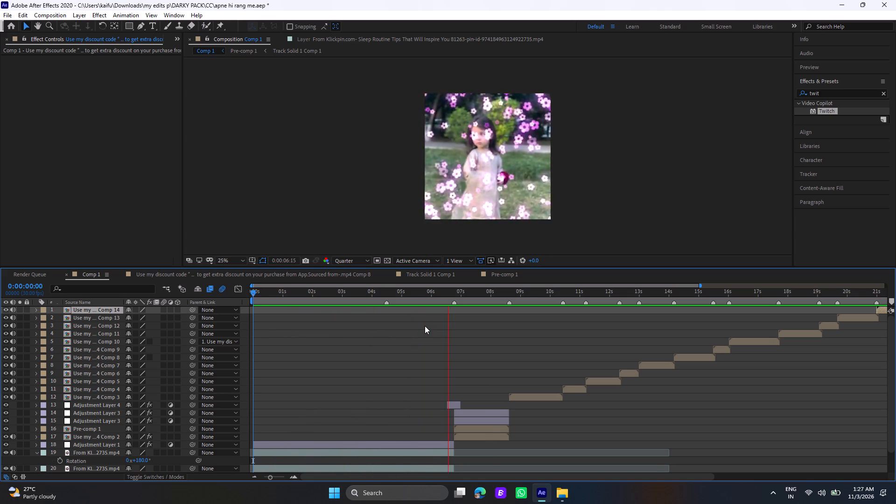
click(453, 294)
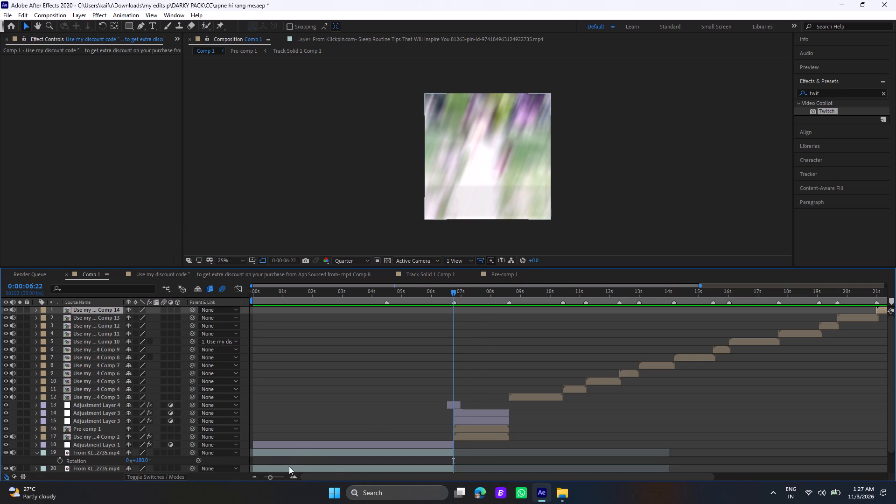
Duplicate Adjustment Layer 4 and remove the Twitch effect from the upper copy.
click(278, 477)
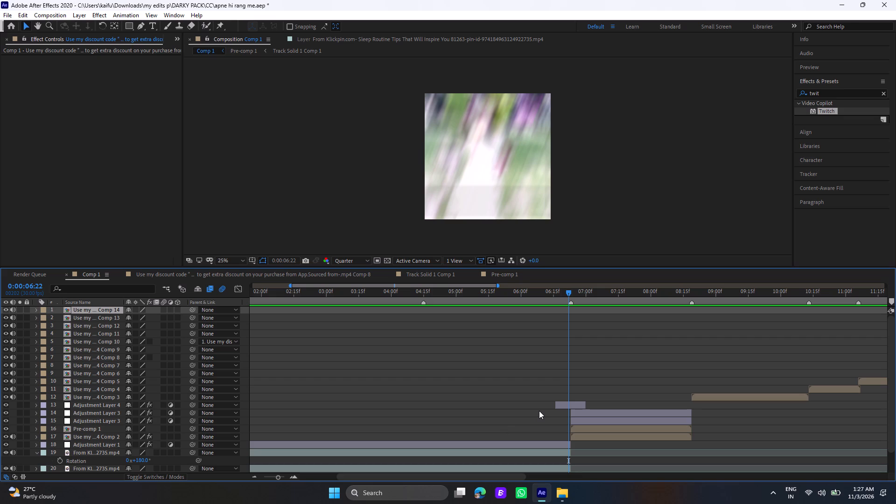
click(573, 404)
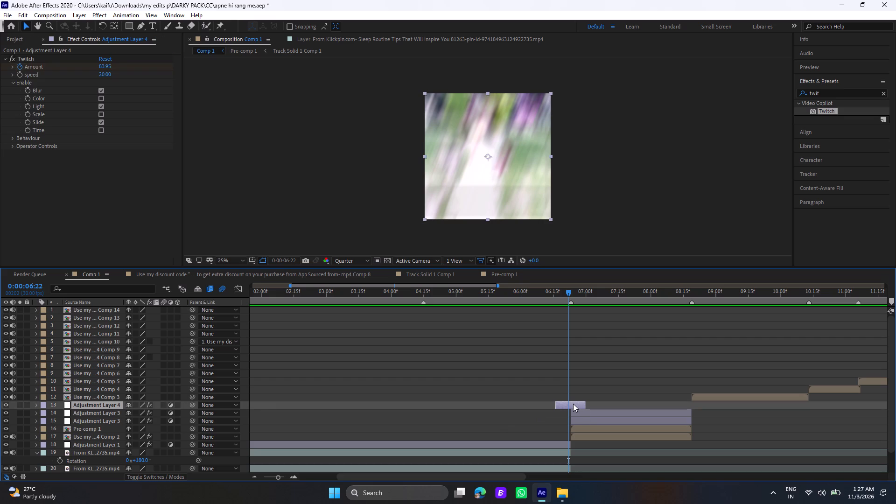
key(ctrl+d)
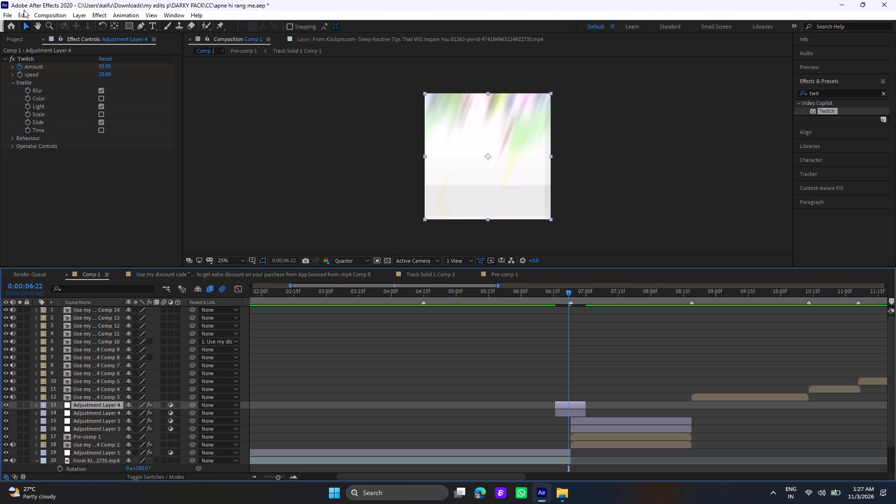
click(23, 58)
right_click(23, 57)
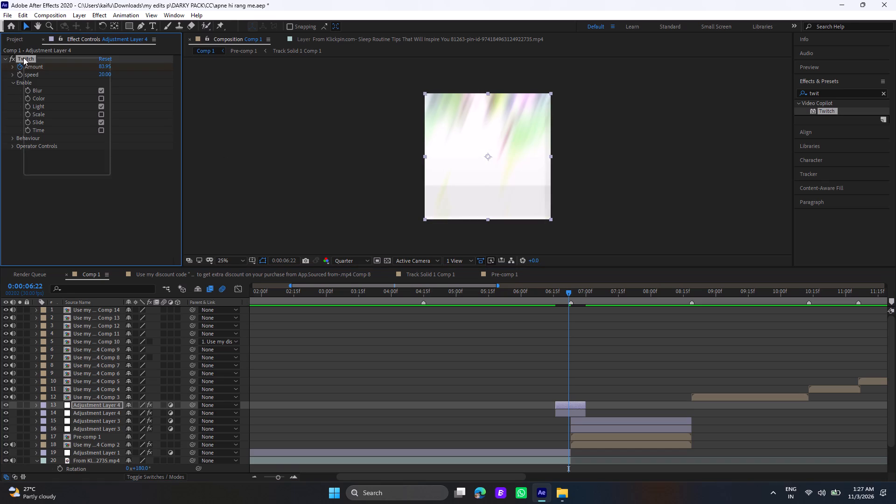
click(39, 77)
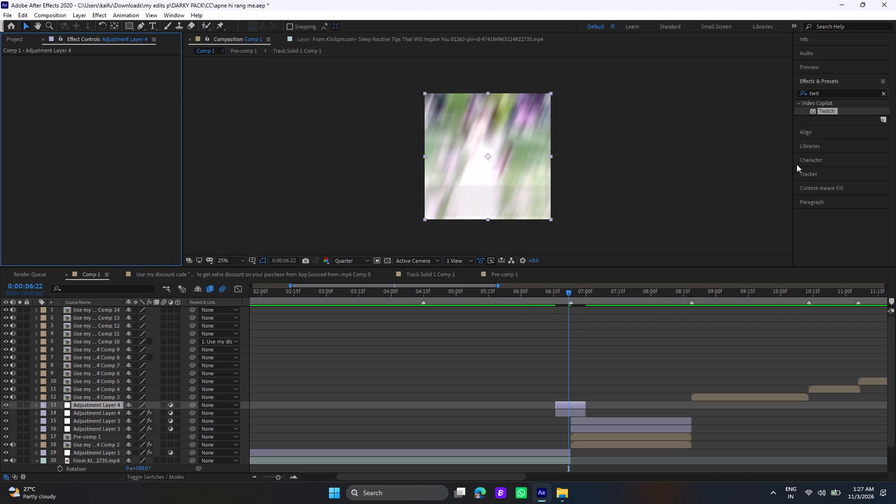
Search the effects for "expo" and apply the Color Correction Exposure effect to the upper Adjustment Layer 4.
click(883, 93)
click(845, 96)
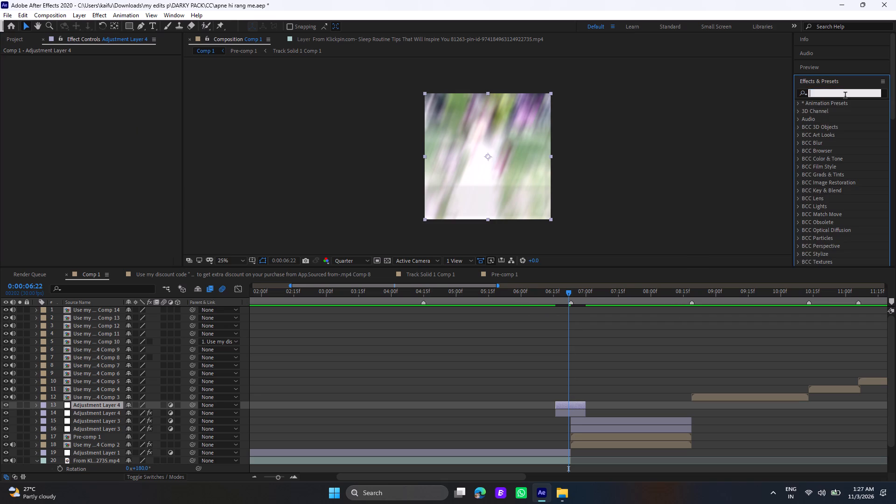
key(e)
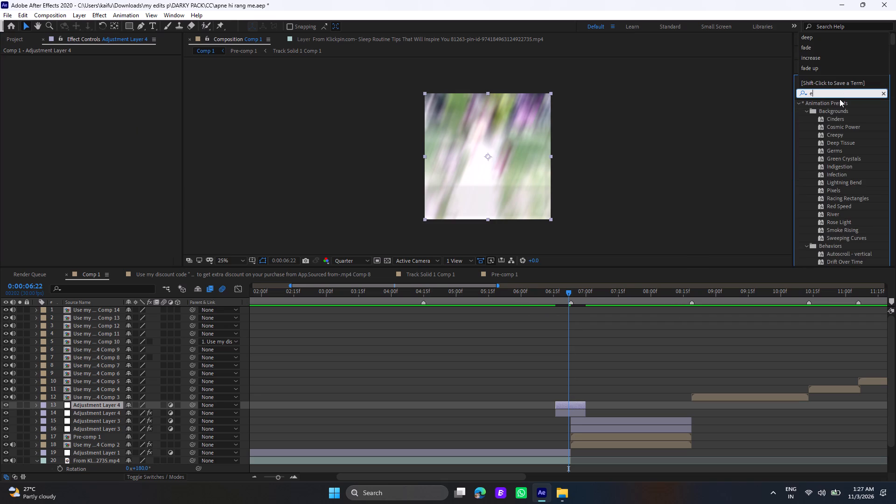
key(x)
text(po)
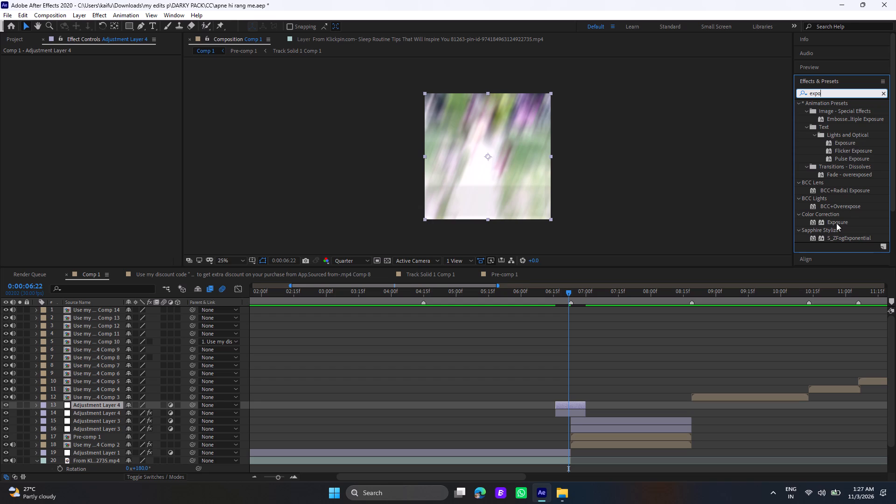
drag(837, 220, 575, 399)
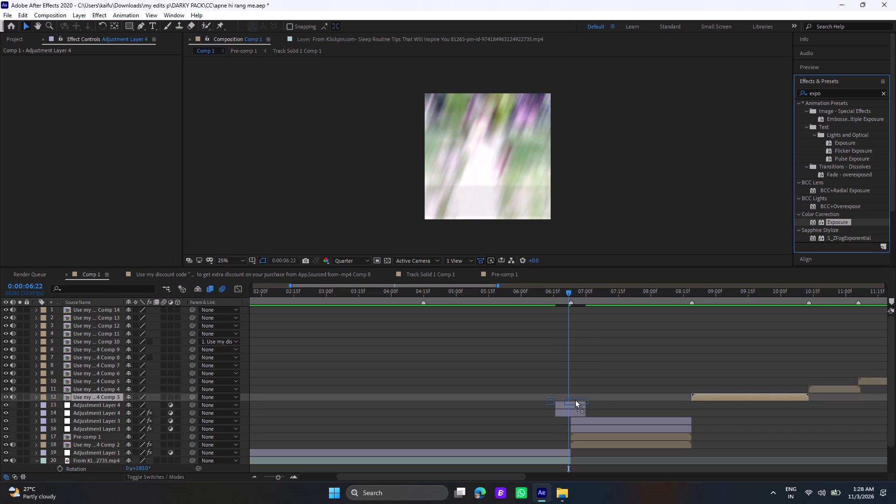
drag(575, 399, 570, 404)
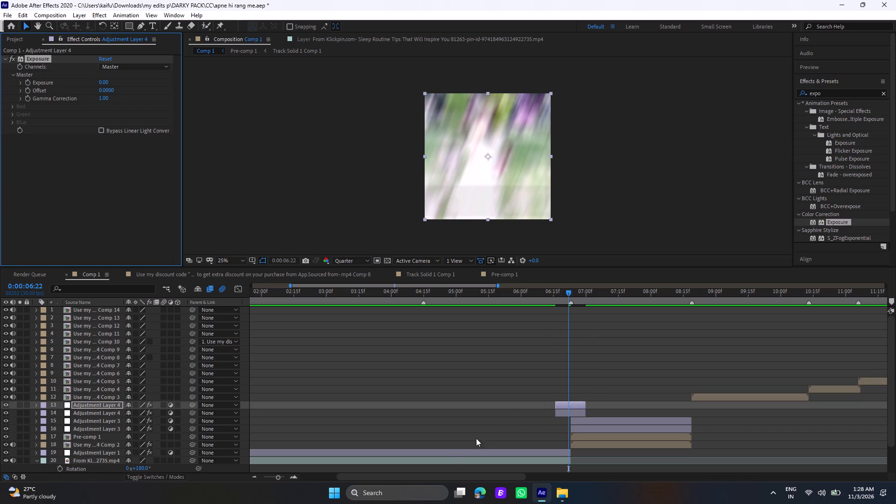
Keyframe the master Exposure at 3 on the cut at 0:00:06:23.
drag(279, 477, 285, 480)
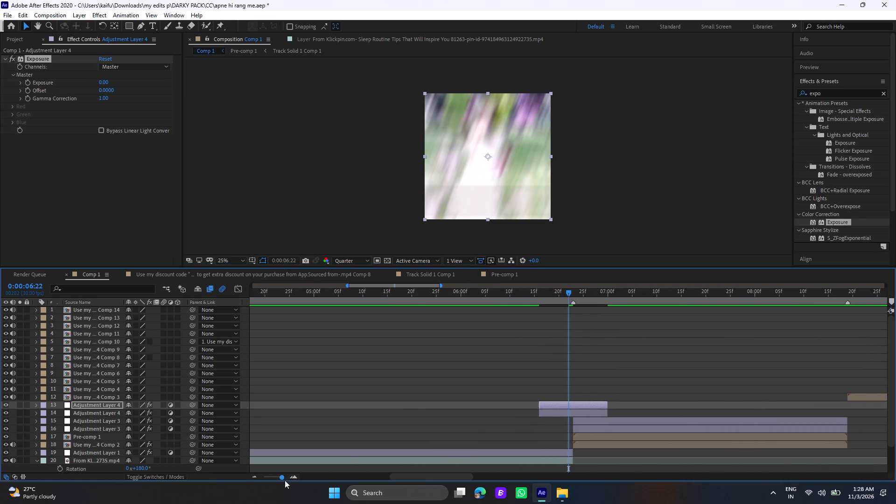
drag(285, 480, 287, 482)
click(592, 292)
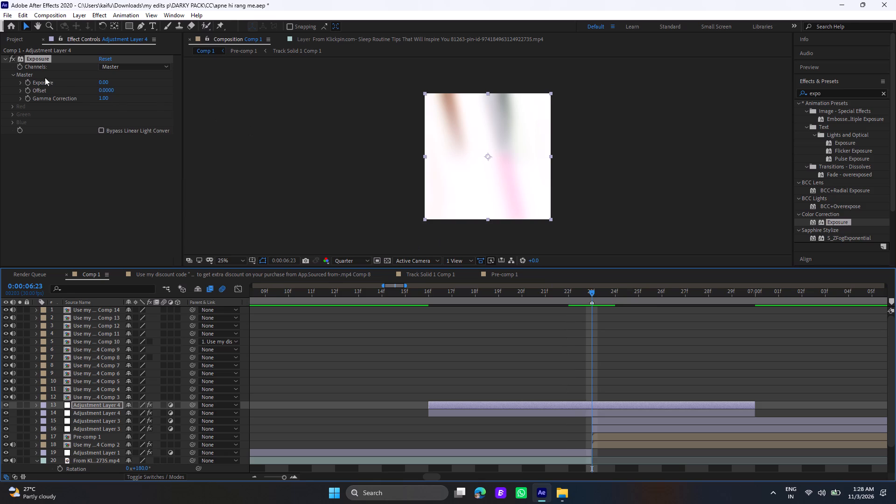
click(27, 83)
click(106, 85)
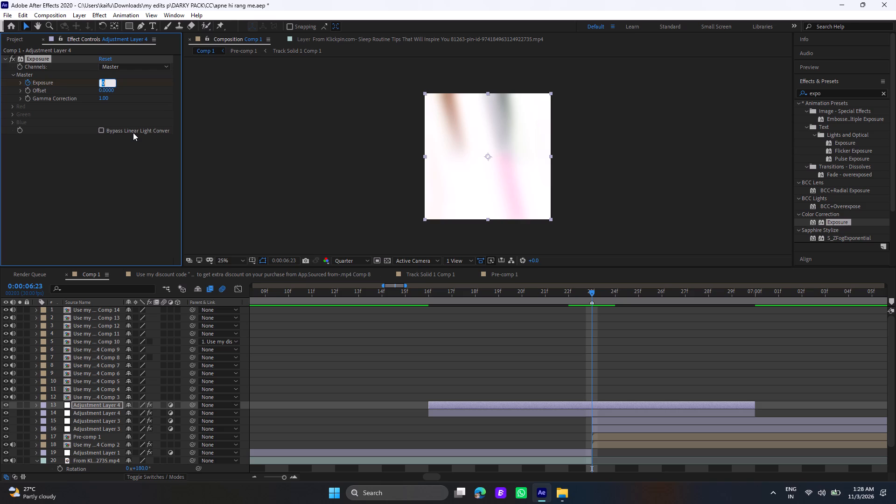
key(3)
Set the master Exposure to 0 at the adjustment layer's start, 0:00:06:16.
click(427, 293)
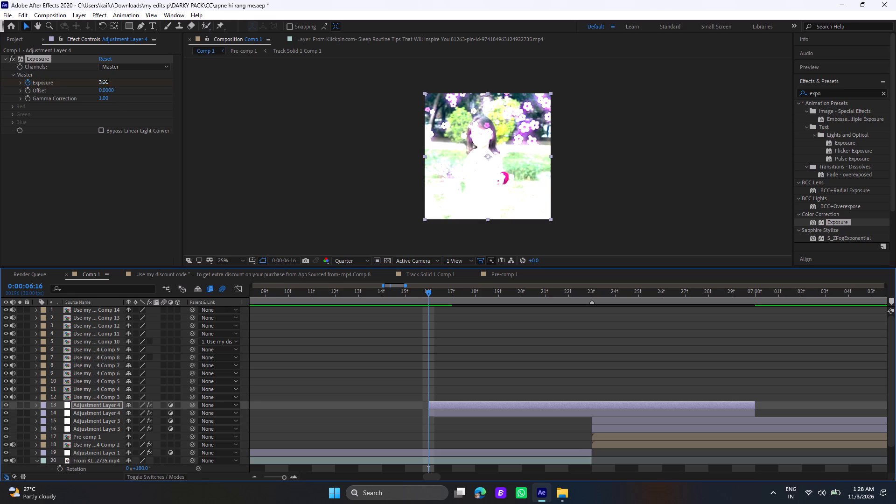
click(105, 81)
key(BackSpace)
key(0)
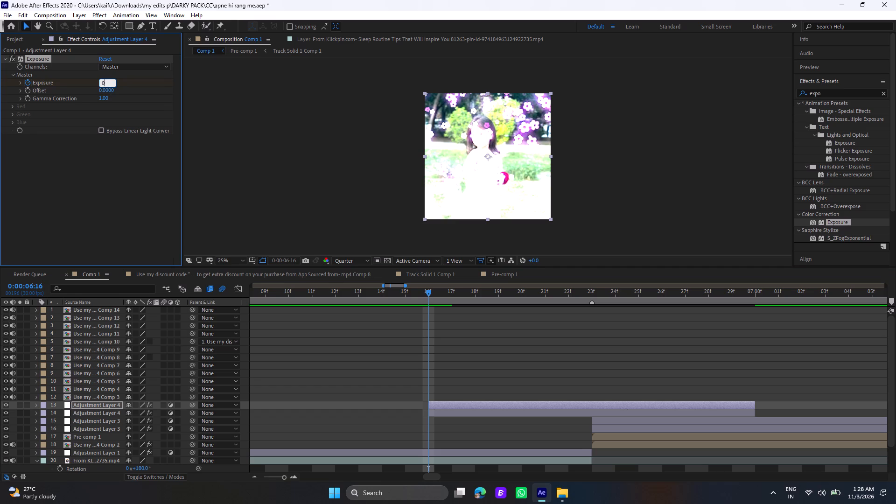
key(Return)
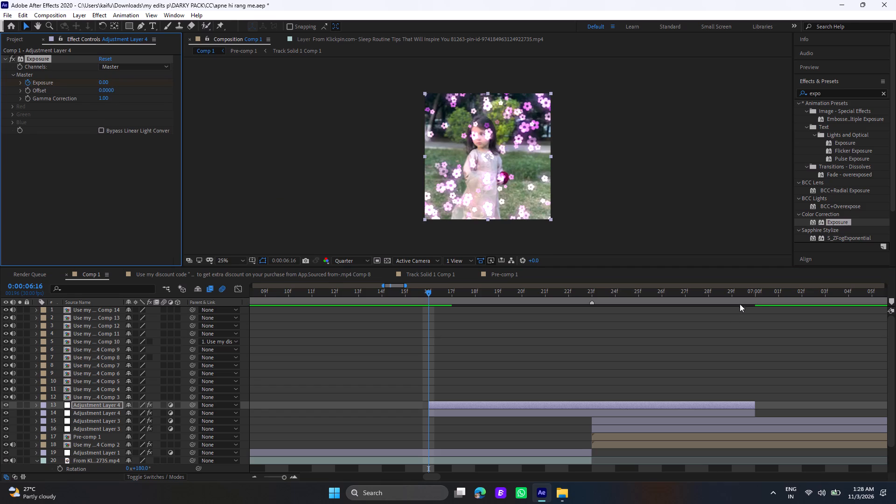
Set the master Exposure to 0 at the upper Adjustment Layer 4's end, 0:00:07:00.
click(755, 297)
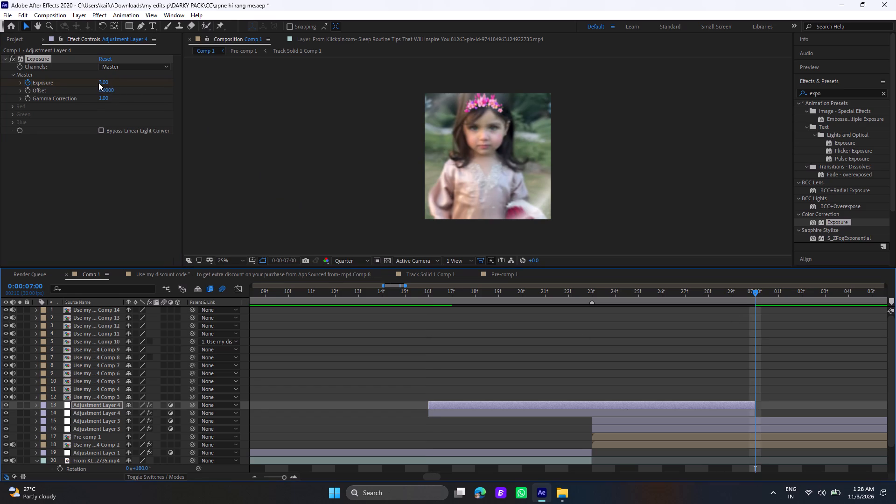
click(98, 83)
click(102, 83)
key(BackSpace)
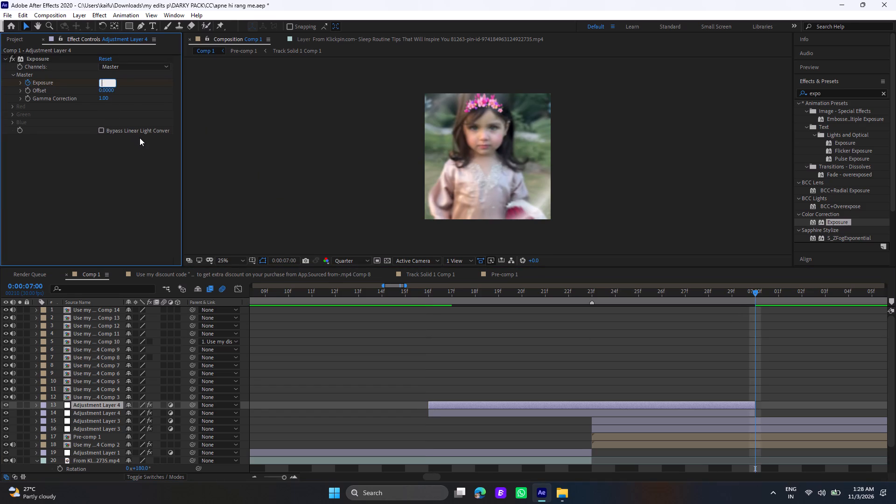
key(0)
key(Return)
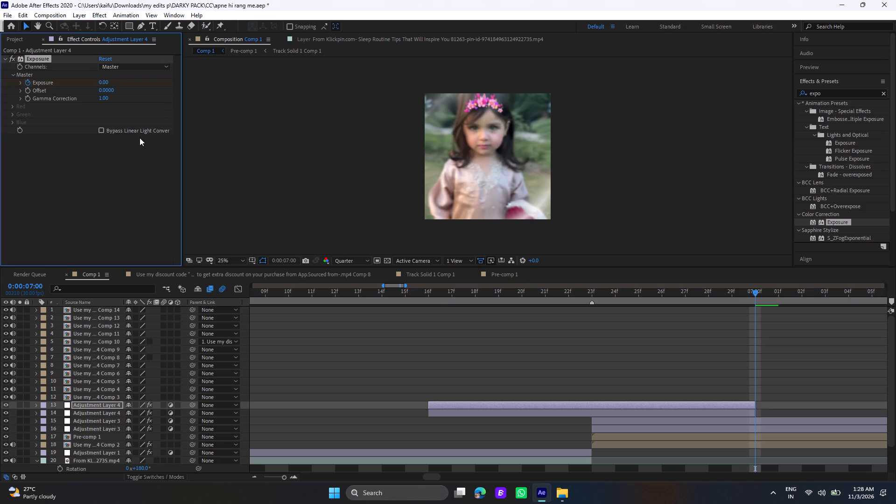
Apply Easy Ease to all three Exposure keyframes on the upper Adjustment Layer 4.
click(591, 294)
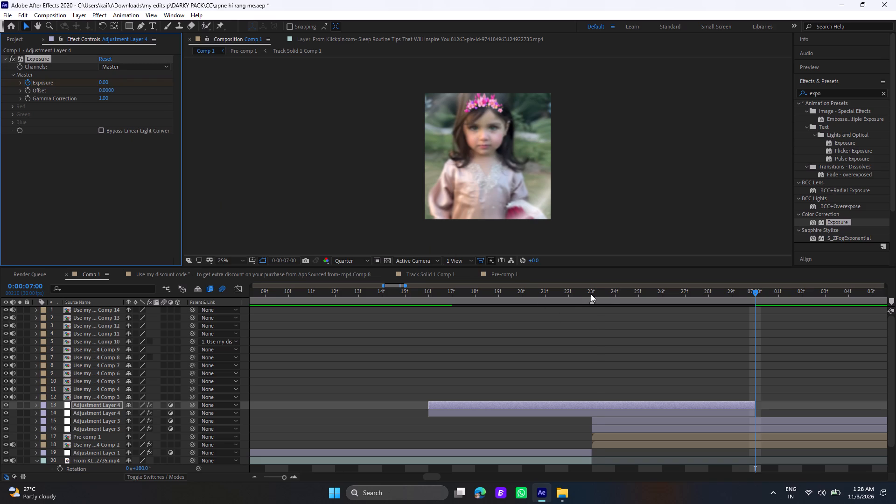
click(610, 404)
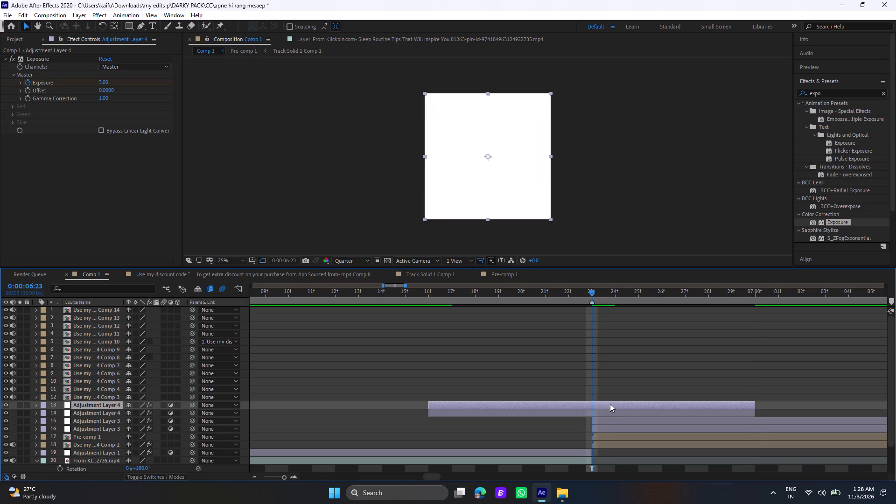
key(u)
drag(770, 420, 721, 420)
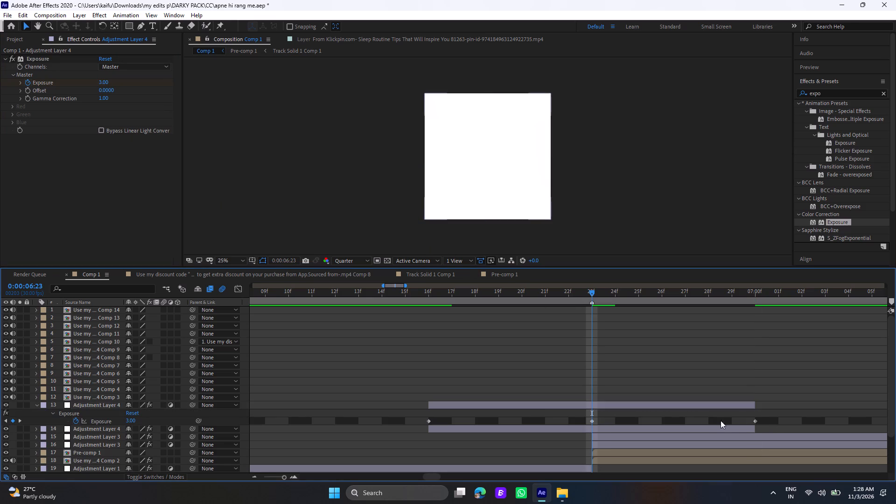
drag(721, 420, 418, 423)
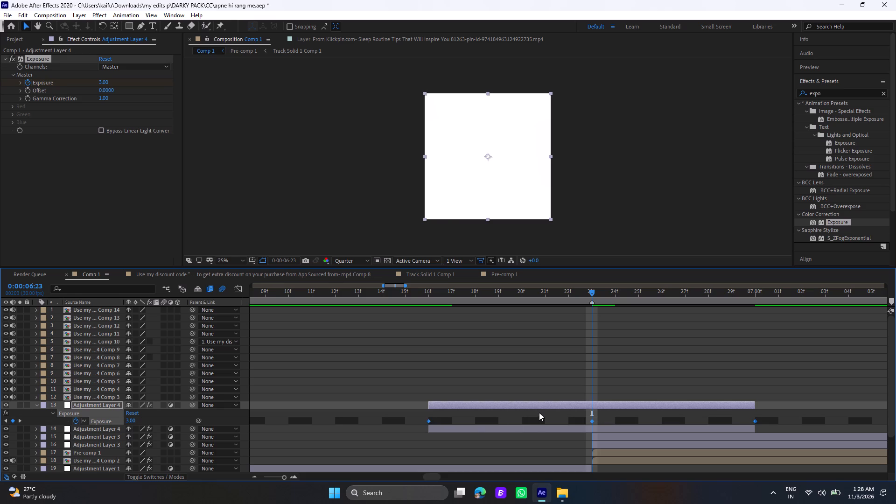
key(F9)
Reshape the Exposure value curve into a sharp peak at 0:00:06:23, with both of the peak keyframe's handles pulled steeply down.
click(239, 288)
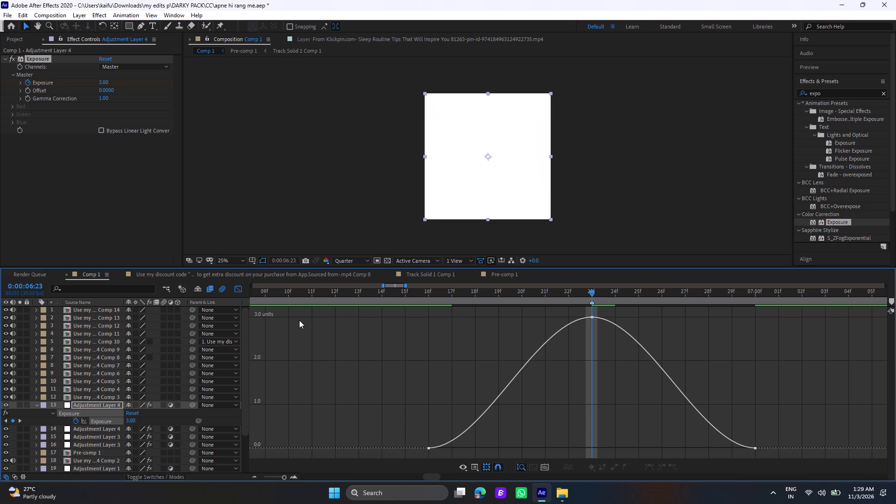
drag(619, 315, 567, 319)
drag(645, 315, 643, 326)
drag(643, 326, 643, 326)
drag(613, 320, 538, 322)
drag(607, 312, 563, 319)
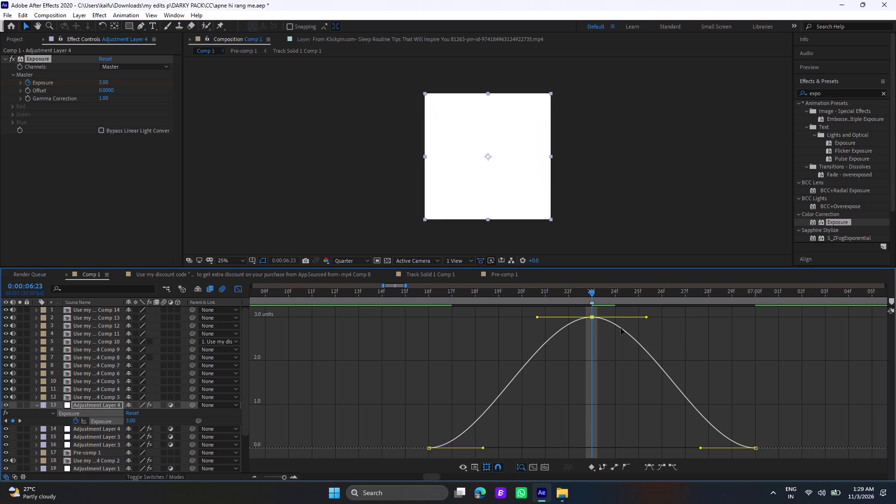
drag(646, 315, 644, 329)
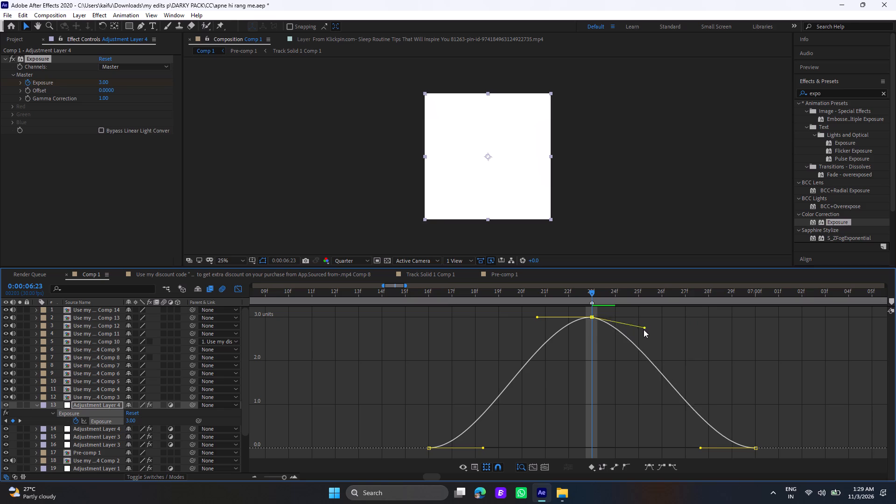
drag(644, 329, 594, 431)
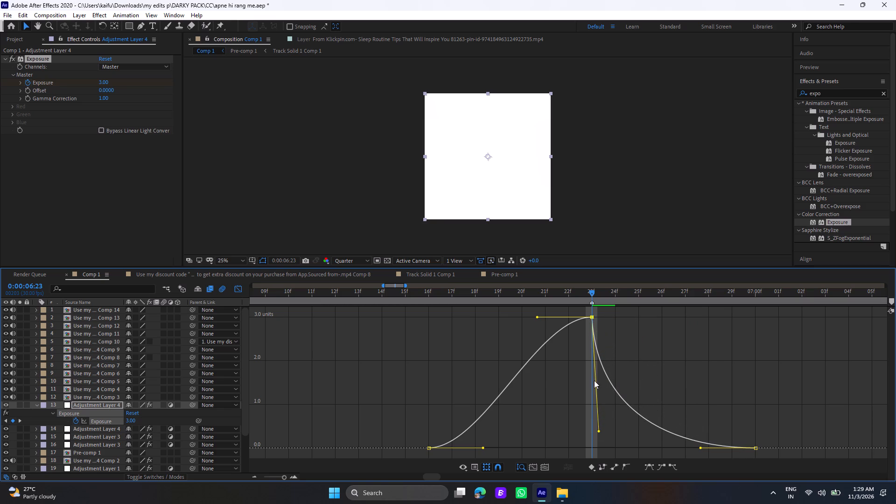
click(538, 319)
drag(538, 319, 567, 402)
drag(568, 406, 577, 421)
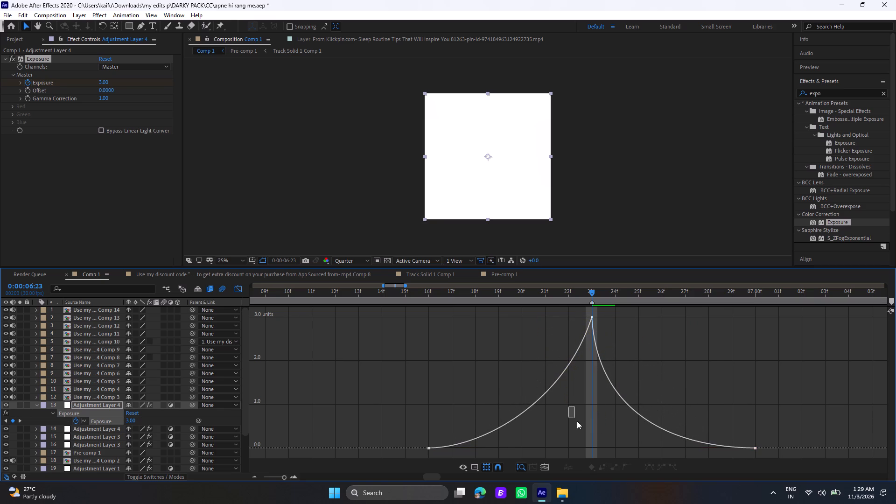
drag(577, 421, 581, 428)
drag(581, 310, 609, 322)
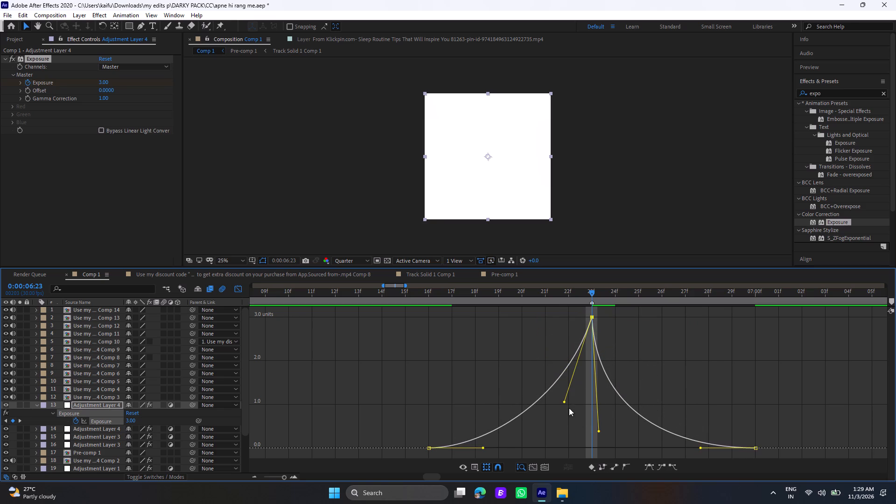
drag(564, 402, 588, 434)
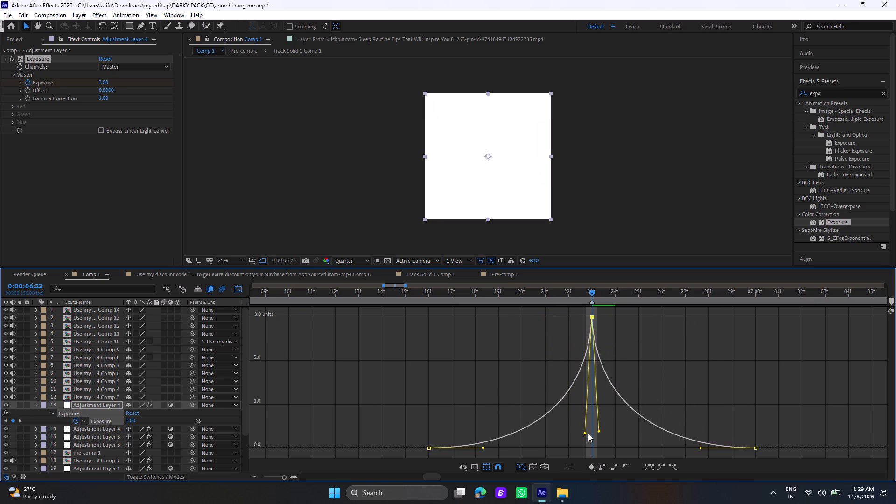
drag(588, 434, 588, 433)
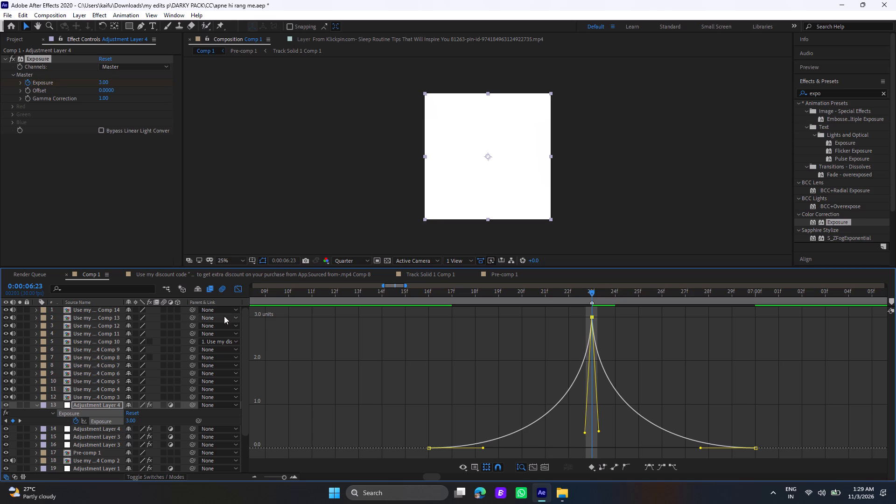
click(238, 294)
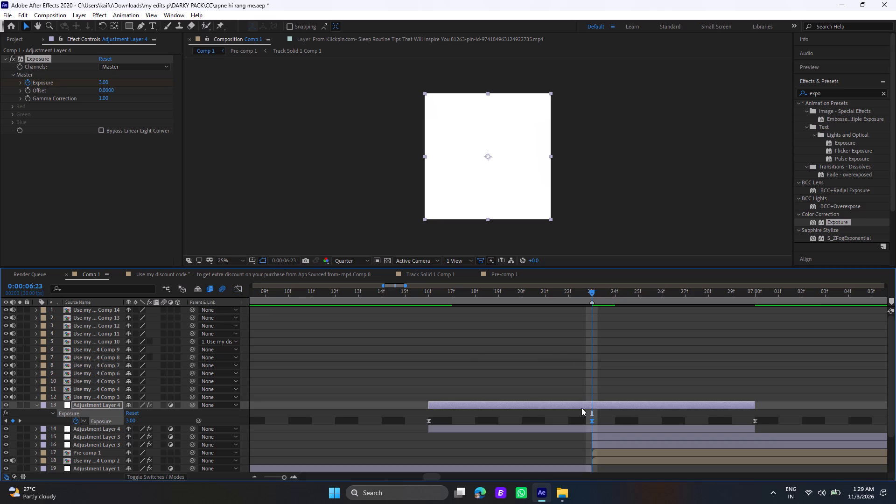
key(u)
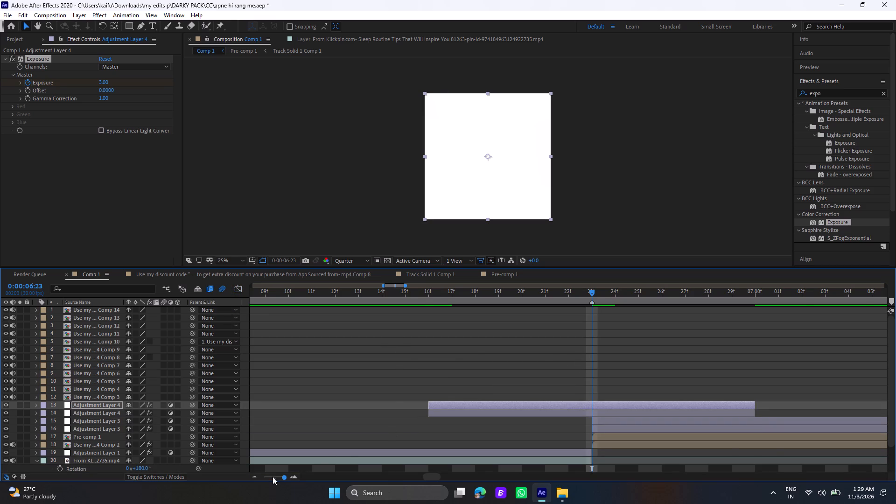
Play Comp 1 from the start to review the flash transition and check the following cut at 0:00:08:19.
click(277, 476)
click(285, 294)
drag(285, 294, 160, 321)
key(space)
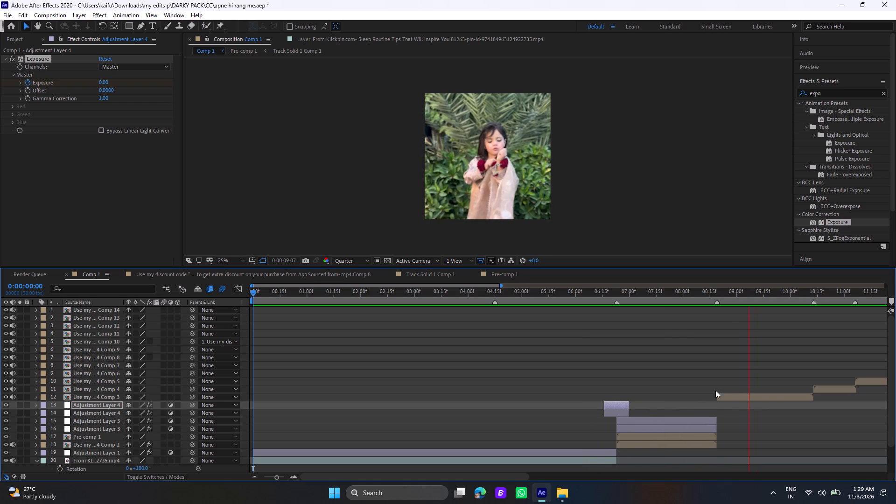
click(717, 294)
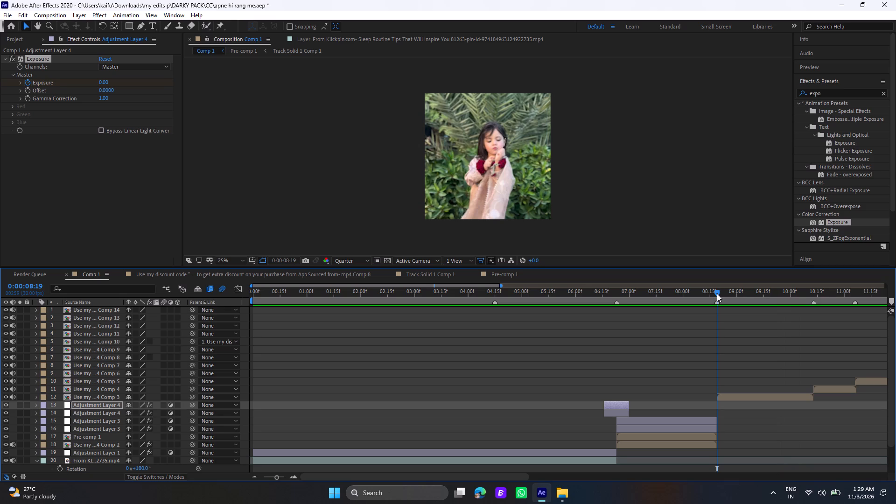
click(617, 294)
drag(617, 294, 721, 322)
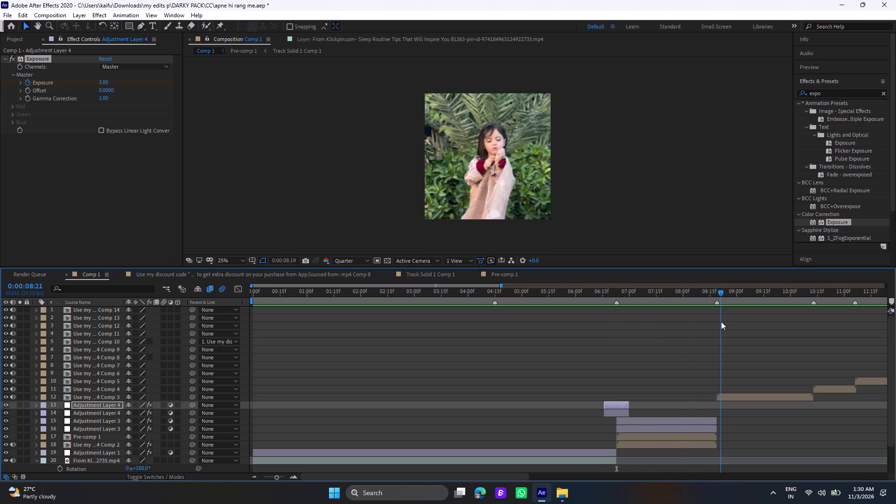
drag(721, 322, 720, 322)
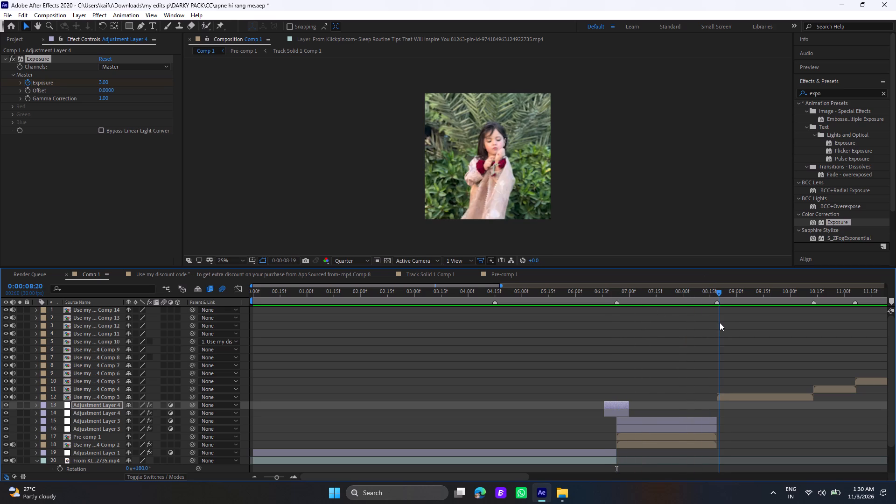
drag(720, 322, 718, 322)
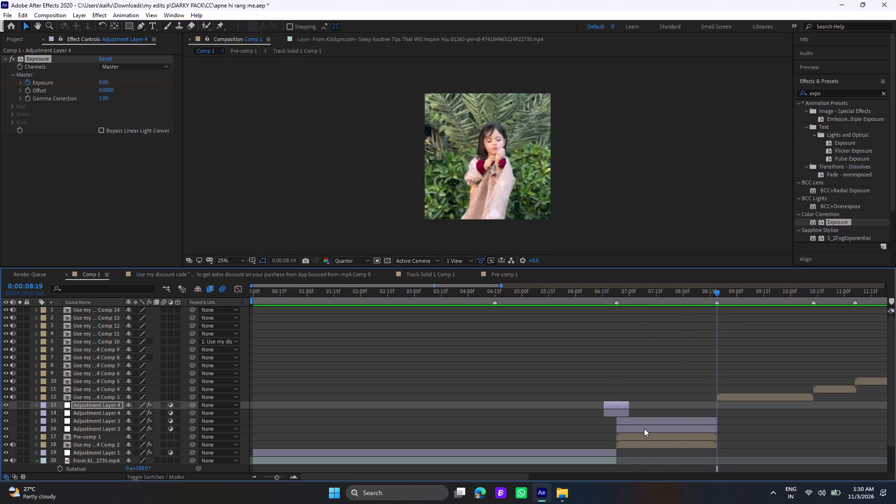
Examine Pre-comp 1 and the effects on the two Adjustment Layer 3 layers around 0:00:07:01.
click(644, 438)
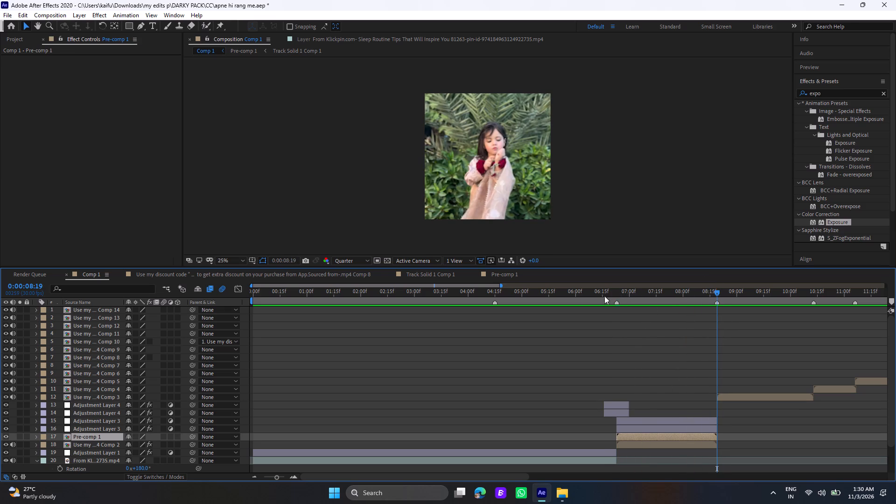
click(616, 294)
drag(616, 294, 630, 305)
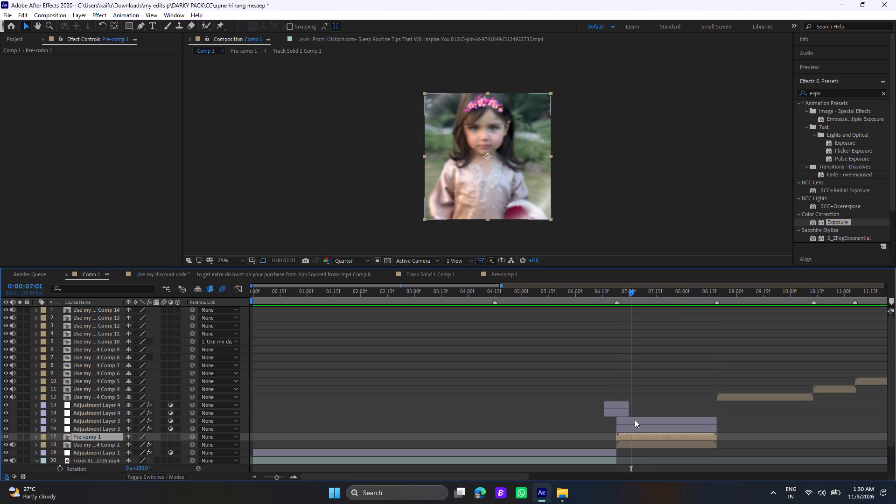
click(635, 420)
click(635, 427)
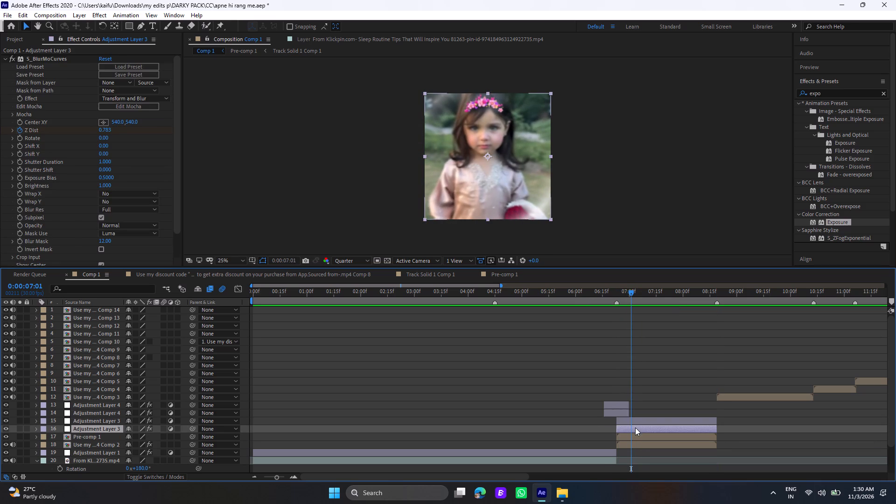
triple_click(635, 426)
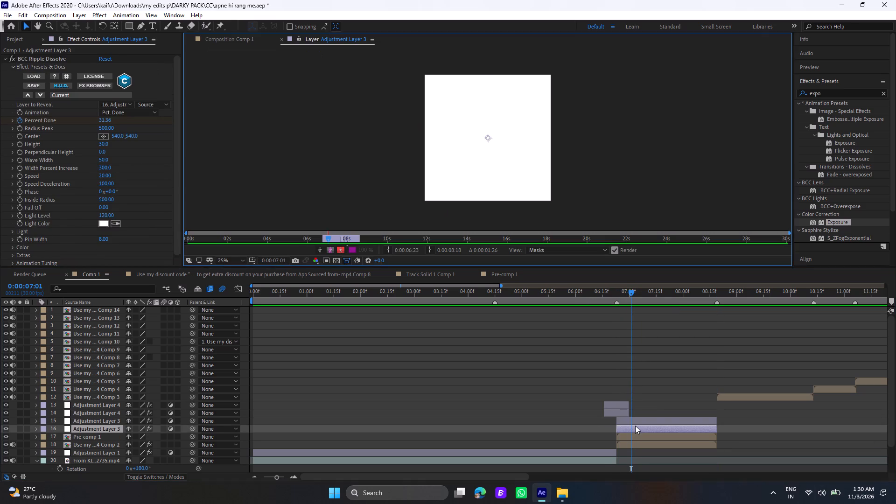
click(634, 421)
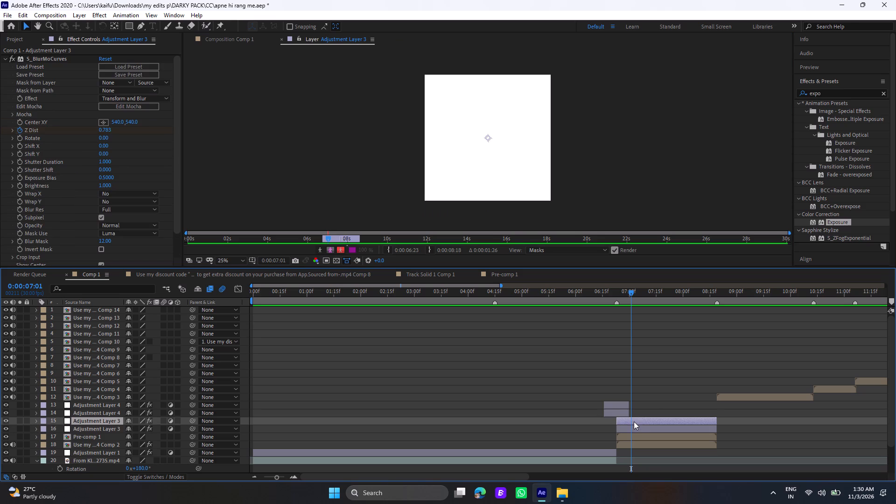
click(634, 427)
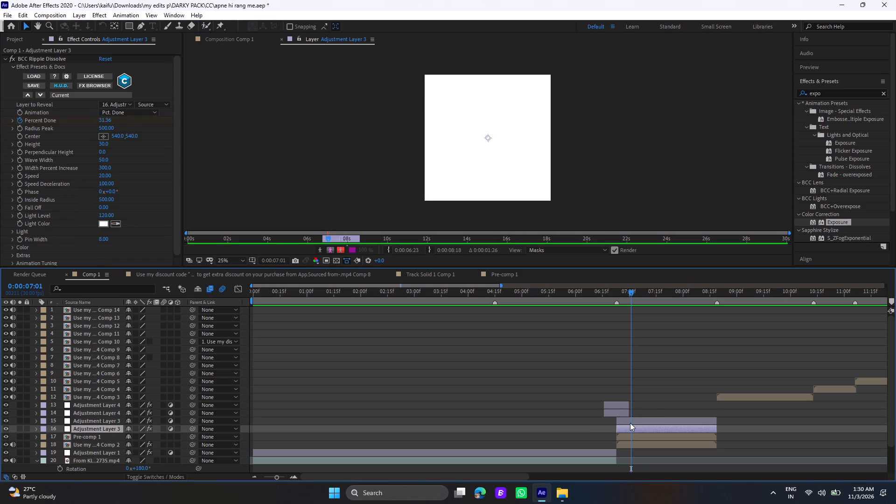
click(630, 423)
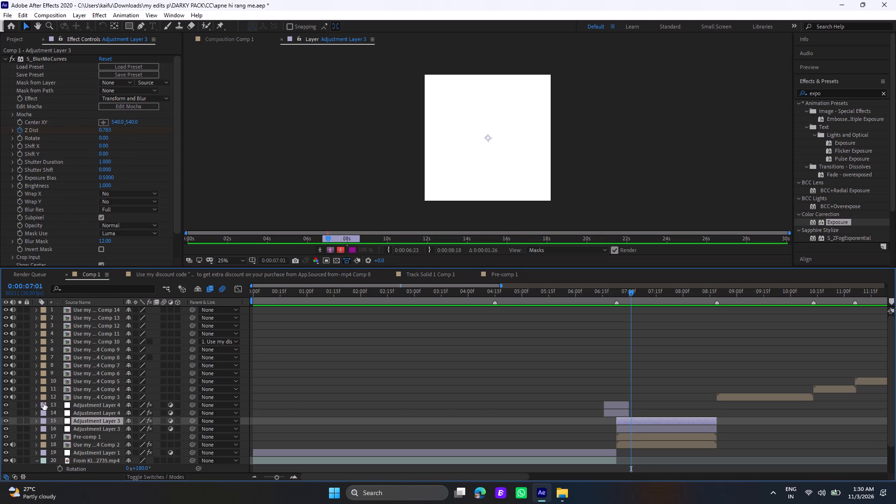
Copy both Adjustment Layer 4 layers and both Adjustment Layer 3 layers together.
click(63, 404)
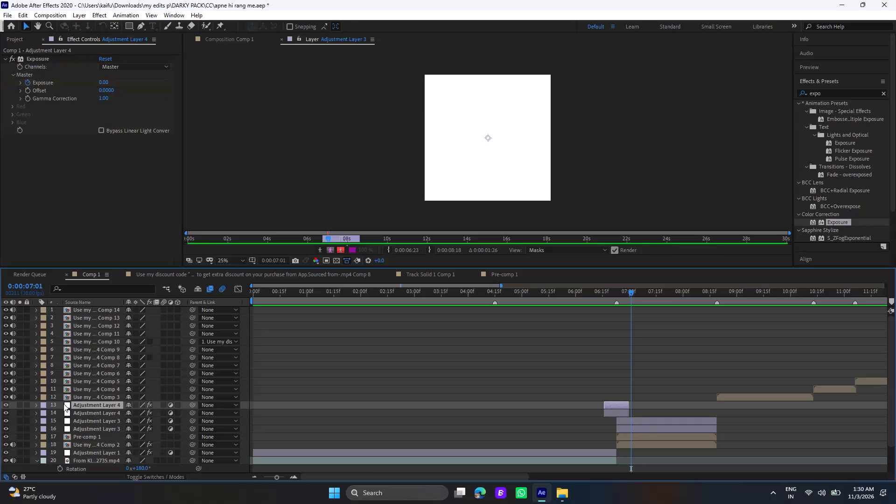
ctrl+click(63, 410)
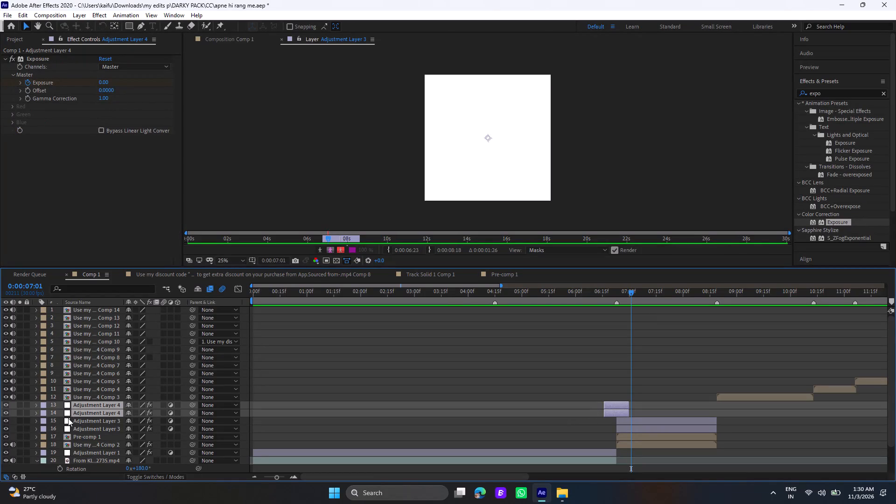
ctrl+click(68, 418)
ctrl+click(70, 427)
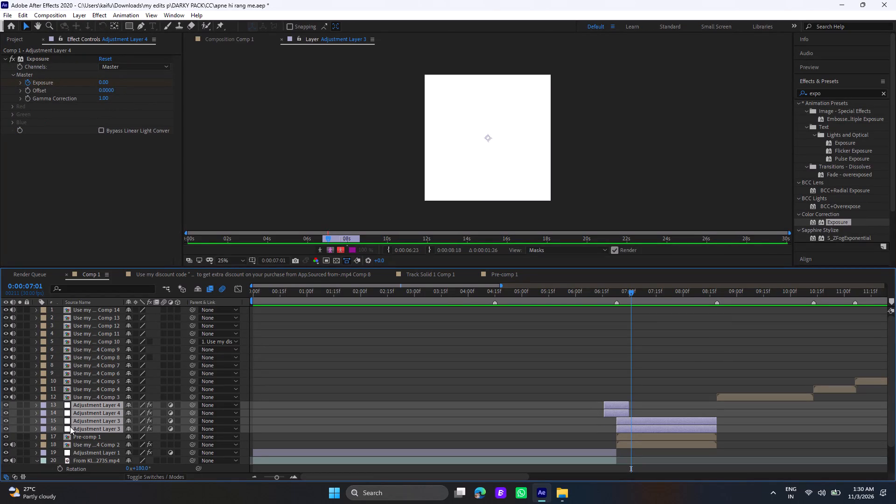
key(ctrl+c)
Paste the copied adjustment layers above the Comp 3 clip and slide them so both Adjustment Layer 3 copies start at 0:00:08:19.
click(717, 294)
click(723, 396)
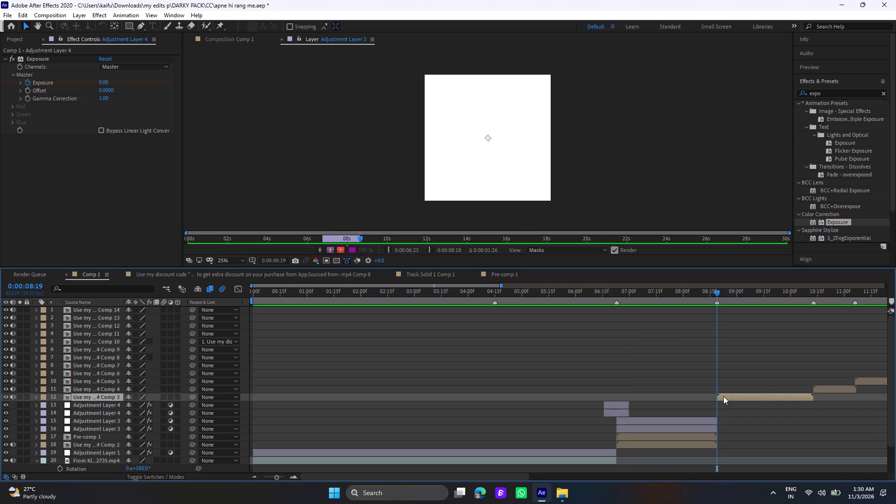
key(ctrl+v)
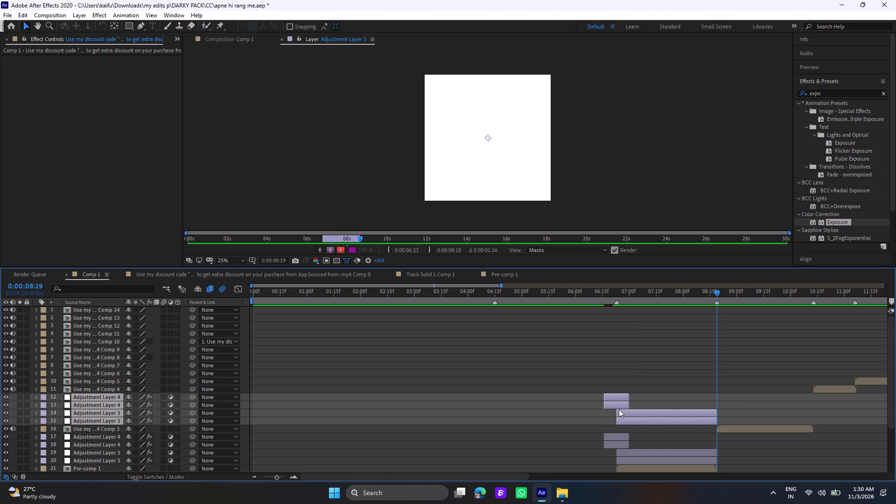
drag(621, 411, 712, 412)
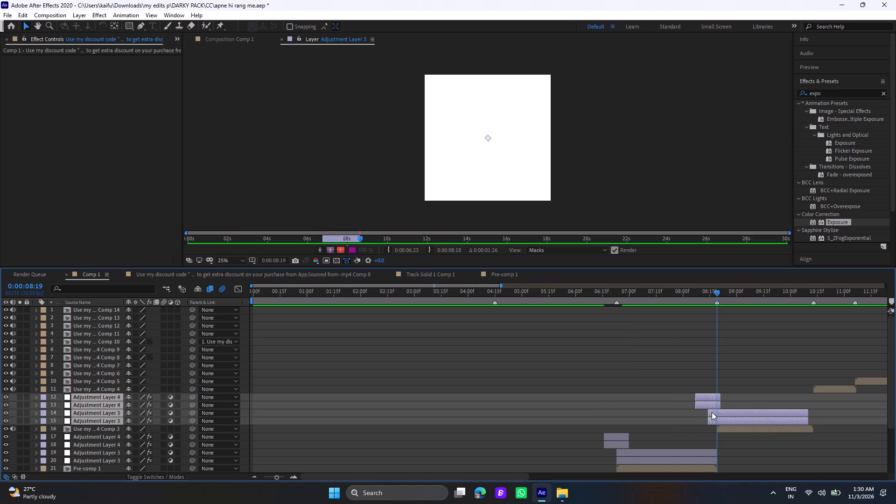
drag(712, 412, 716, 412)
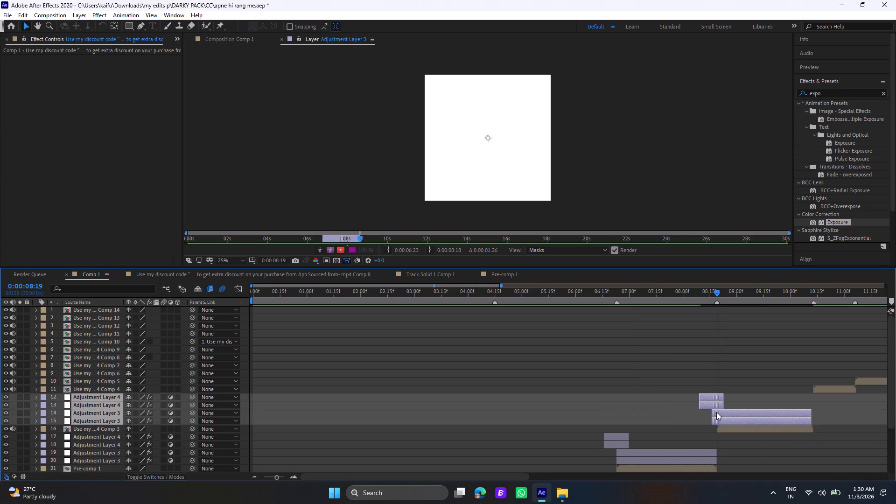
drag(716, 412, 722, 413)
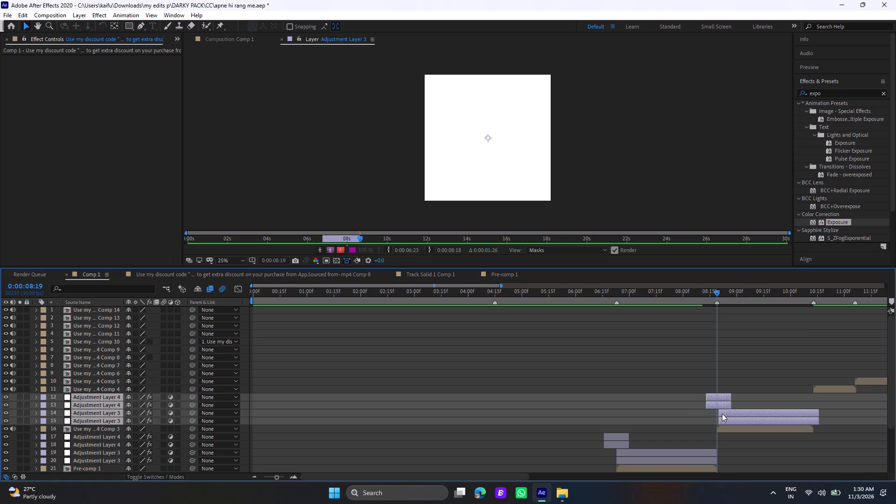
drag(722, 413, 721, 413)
Play Comp 1 through the cuts at 0:00:06:23 and 0:00:08:19 to review the pasted transition.
click(244, 42)
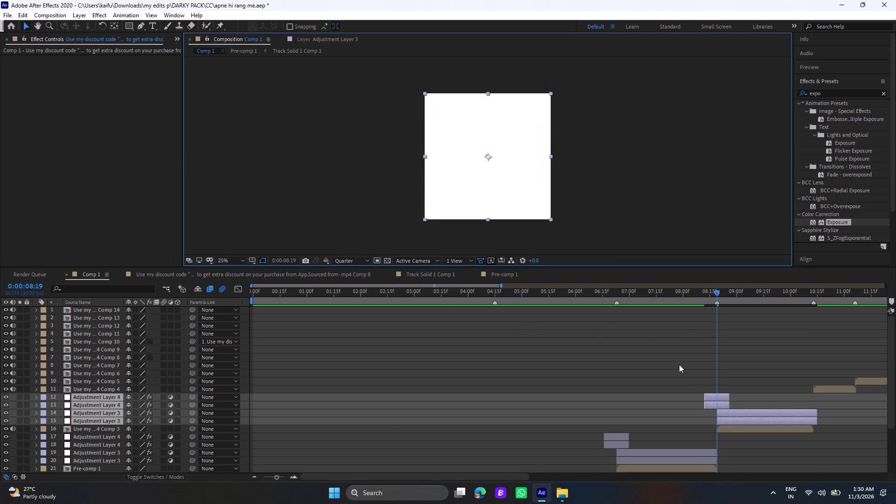
click(597, 302)
key(space)
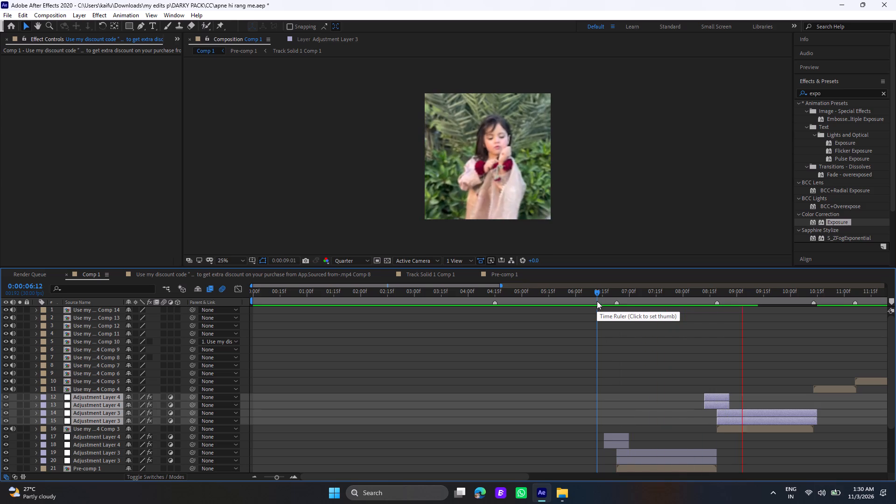
click(467, 299)
key(space)
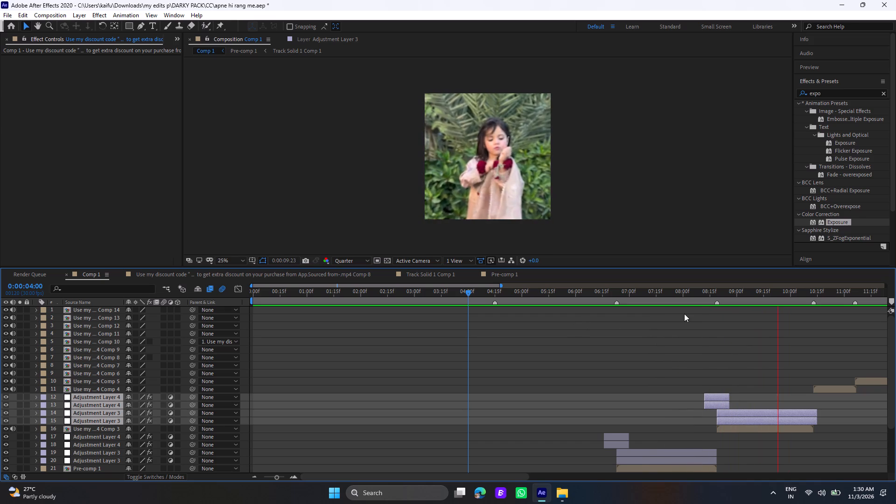
click(580, 298)
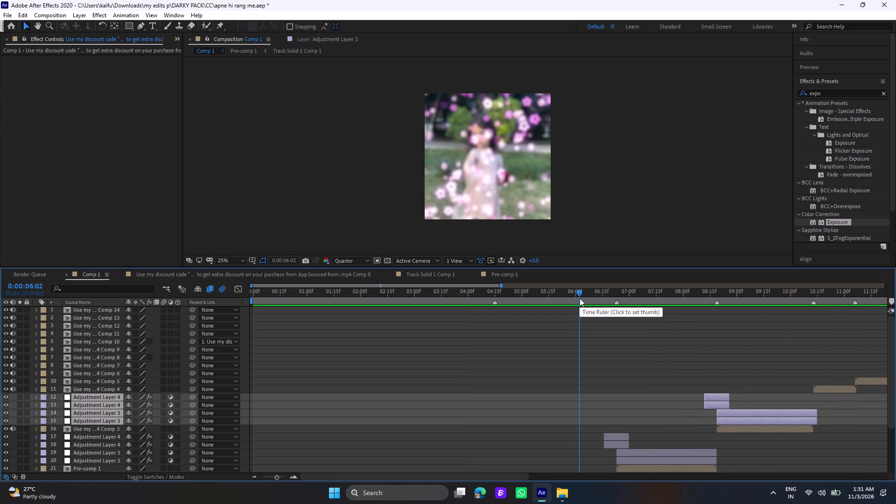
key(space)
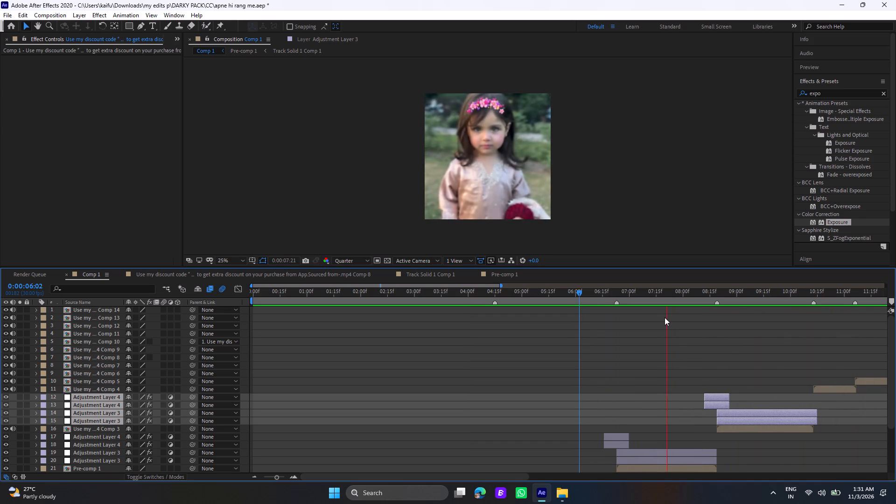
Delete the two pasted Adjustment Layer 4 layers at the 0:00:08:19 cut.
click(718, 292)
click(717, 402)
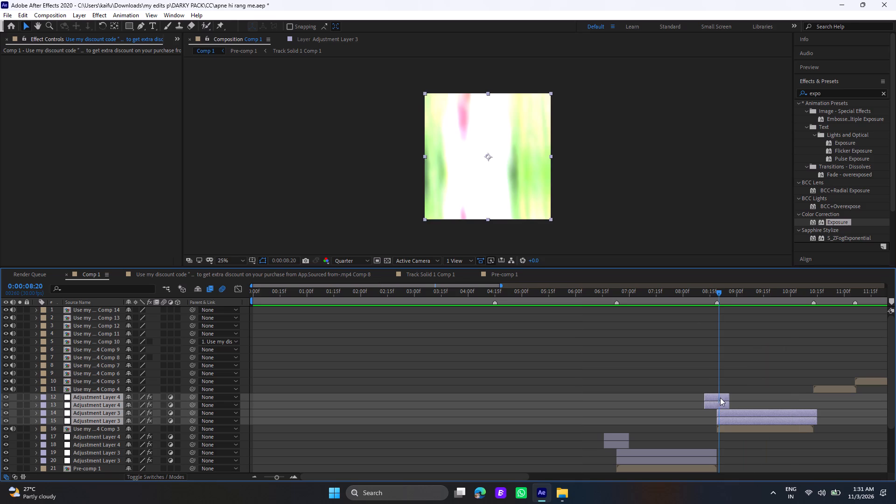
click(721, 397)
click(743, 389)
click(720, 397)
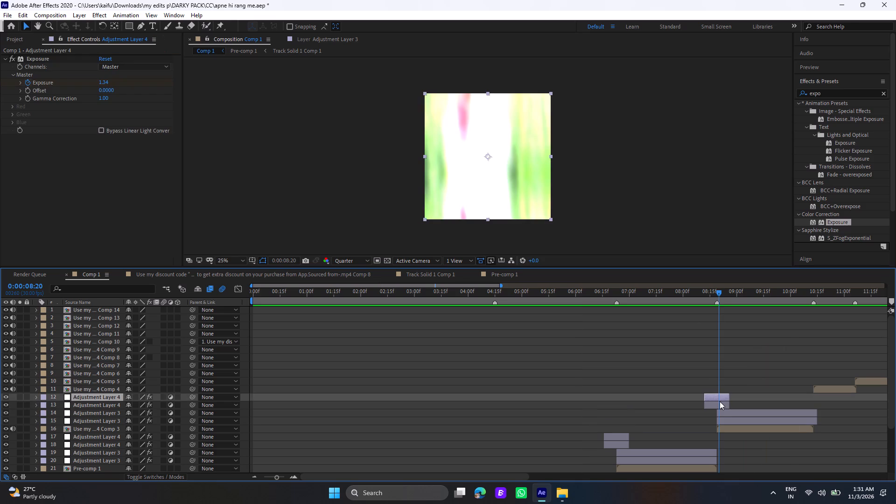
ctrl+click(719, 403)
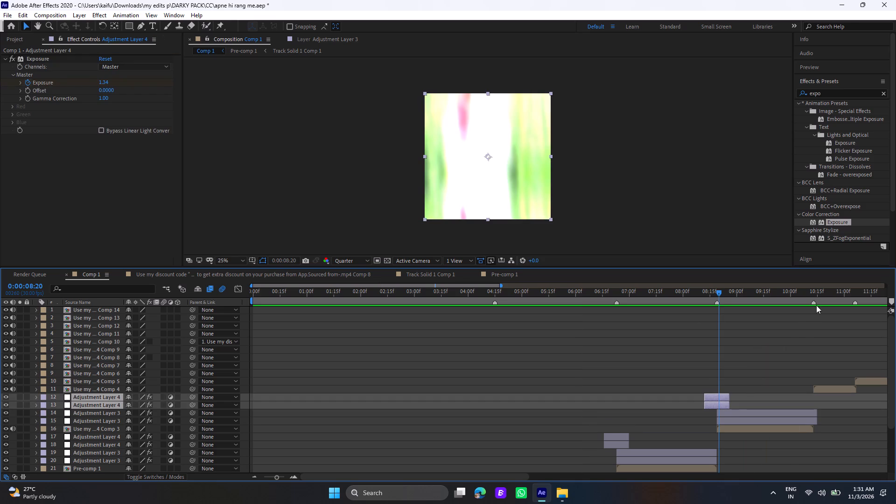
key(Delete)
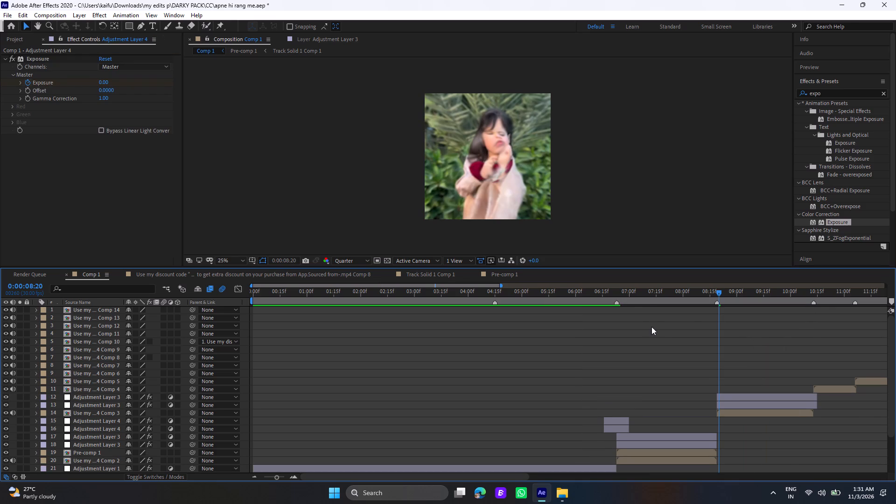
Play across the 0:00:08:19 cut and compare it with the flash frames around 0:00:06:23.
click(636, 301)
key(space)
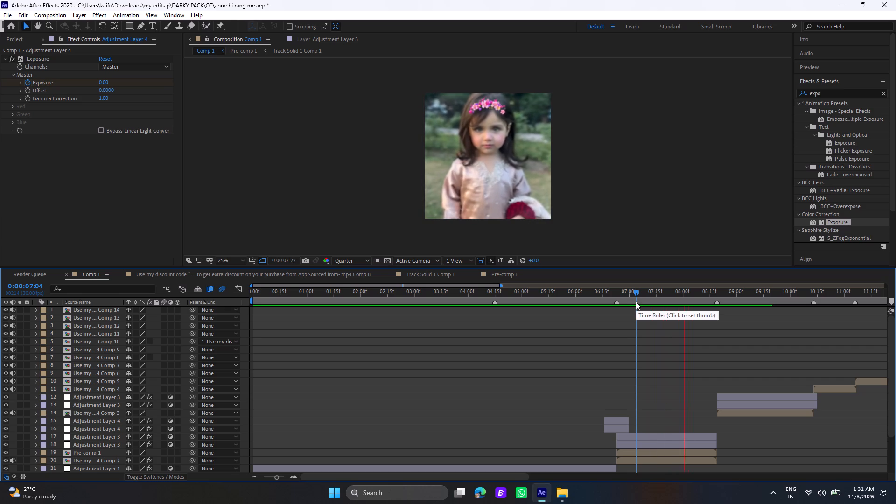
click(666, 294)
key(space)
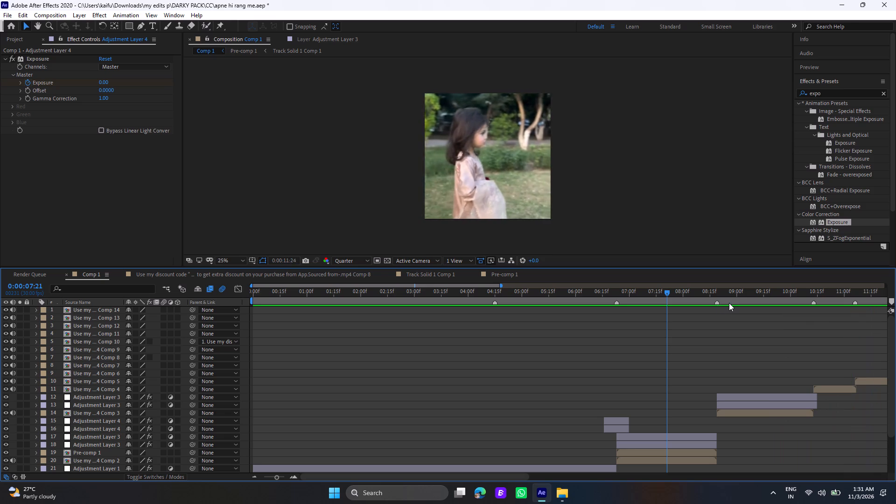
click(618, 294)
click(618, 294)
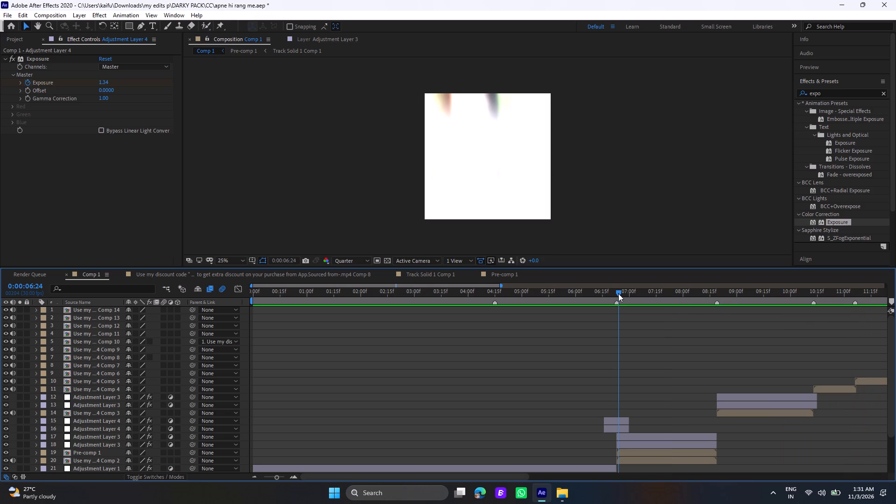
click(617, 293)
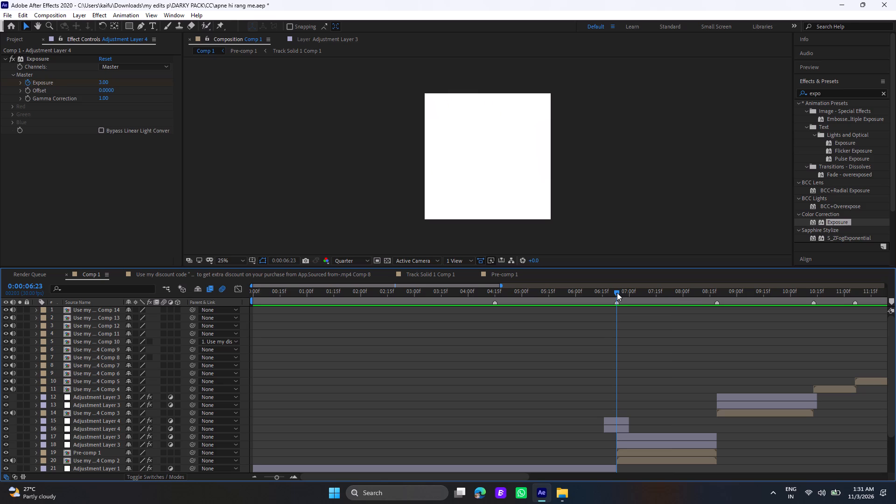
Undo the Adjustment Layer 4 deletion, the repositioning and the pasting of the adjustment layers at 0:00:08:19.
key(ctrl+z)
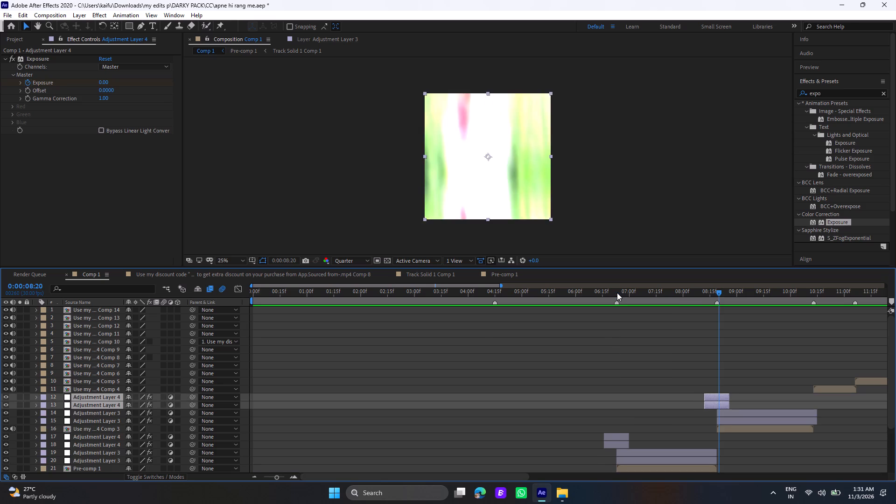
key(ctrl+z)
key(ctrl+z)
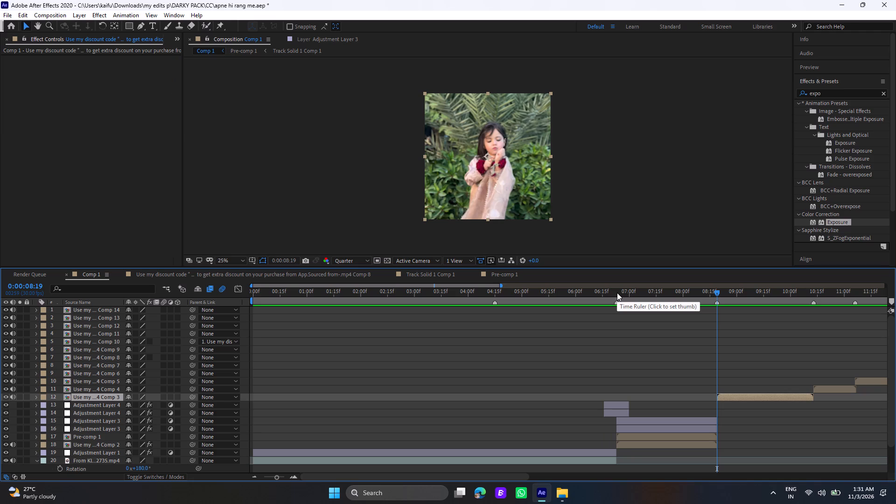
Set the Scale of the Comp 3 clip that starts at 0:00:08:19 to 121%.
click(727, 292)
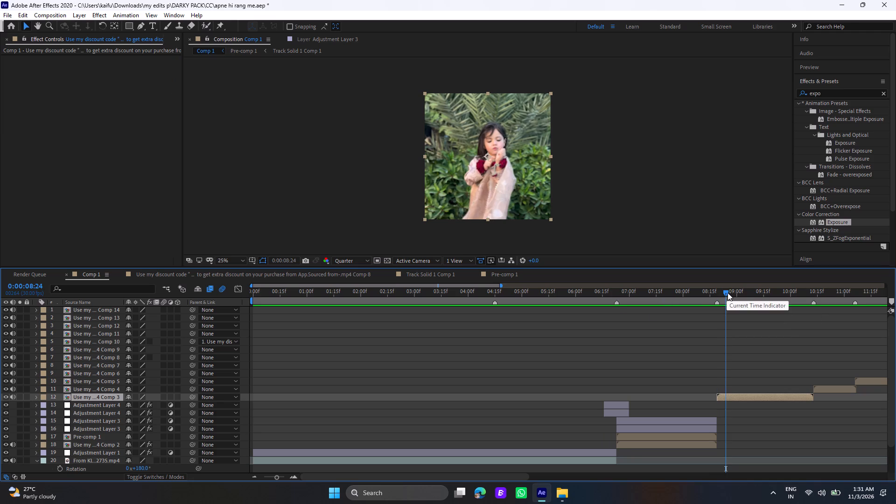
drag(728, 294, 719, 296)
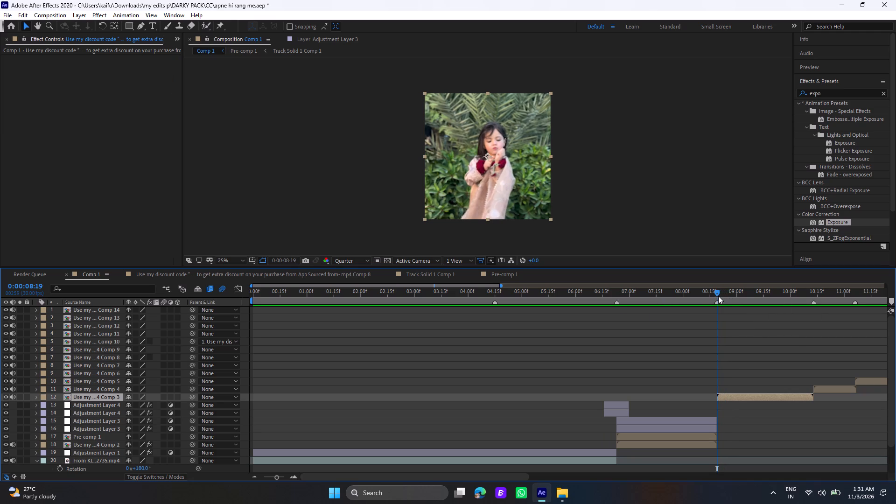
click(742, 394)
click(521, 185)
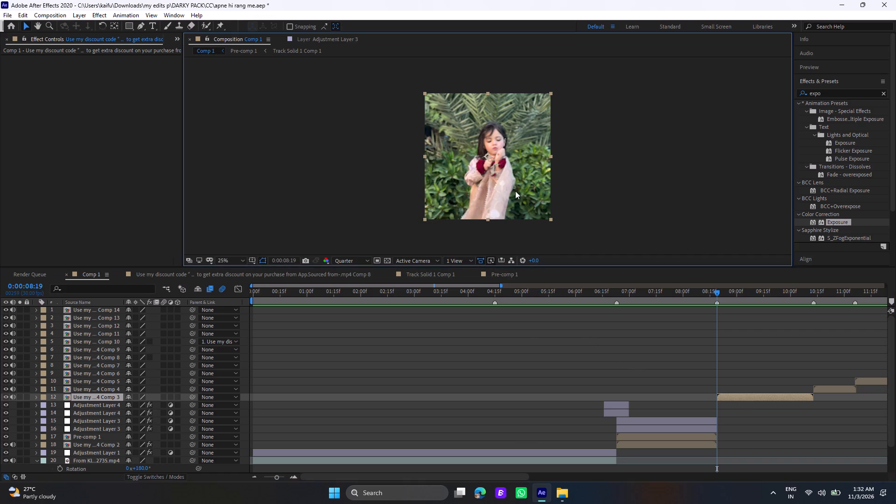
click(726, 394)
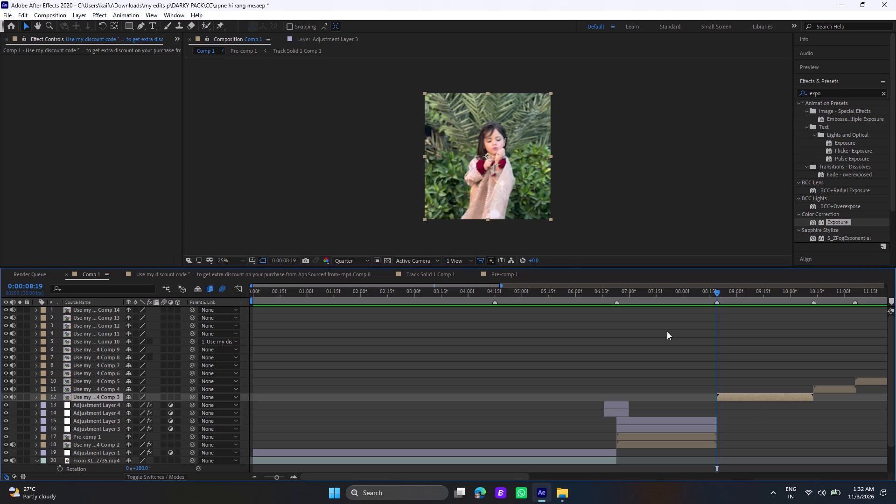
click(755, 398)
key(s)
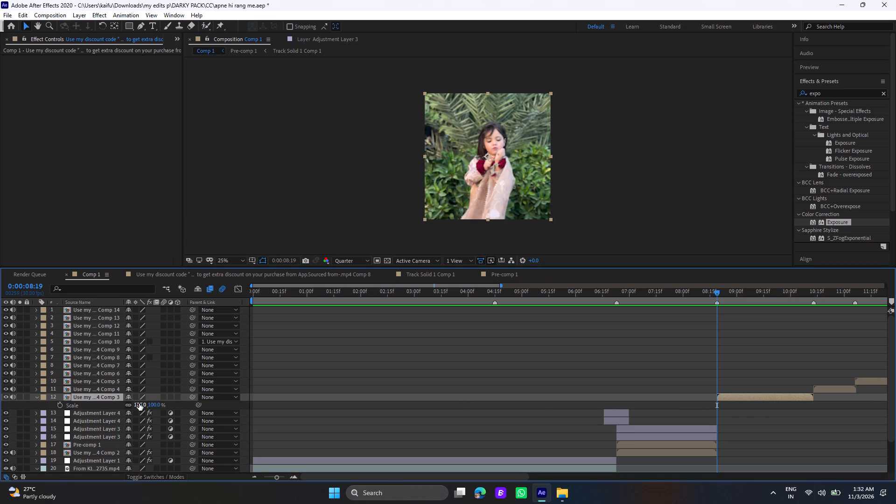
drag(139, 404, 150, 406)
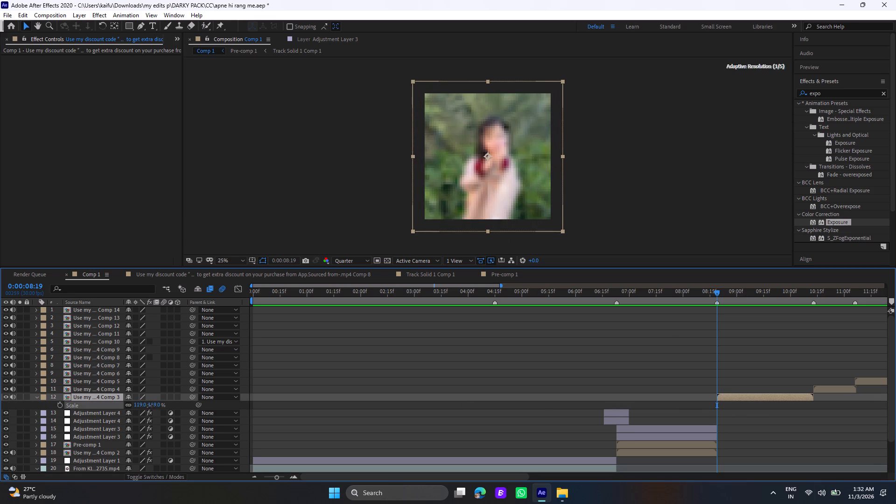
drag(150, 406, 153, 407)
Move the enlarged Comp 3 clip slightly upward in the frame, keeping the whole frame covered.
drag(463, 189, 463, 185)
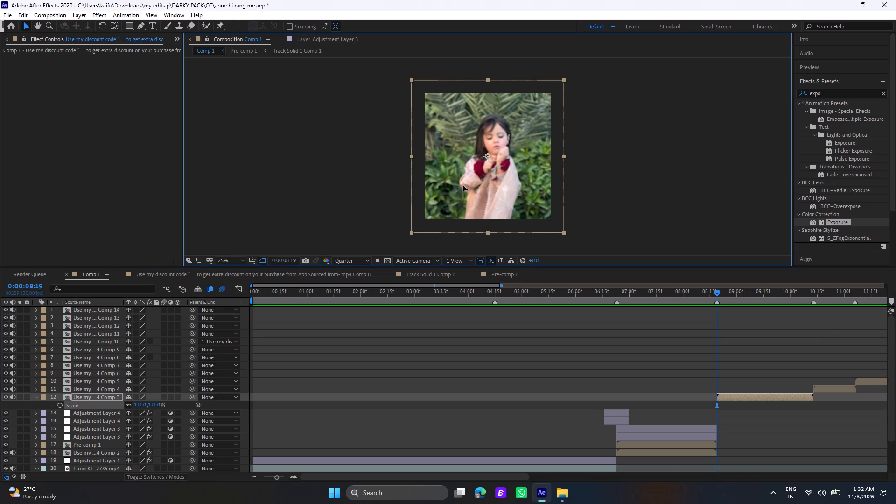
drag(463, 185, 463, 178)
Play Comp 1 from the 0:00:08:19 cut and again from the start to review the reframed clip.
key(space)
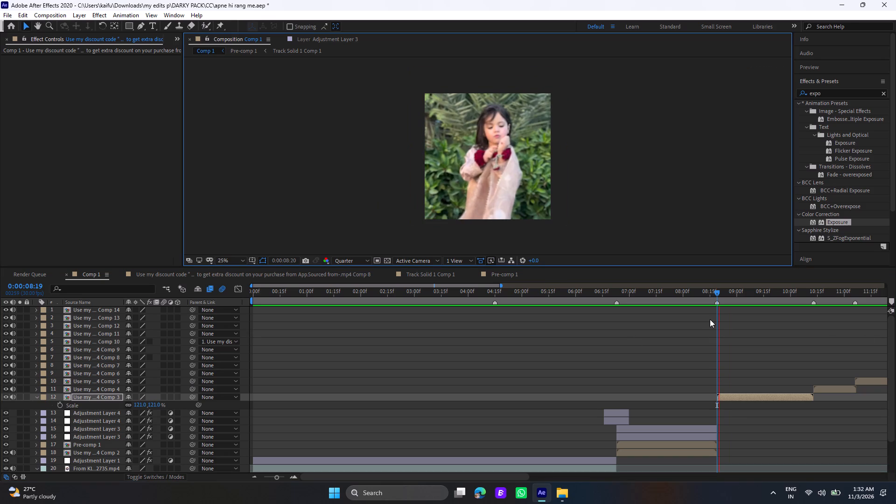
click(712, 294)
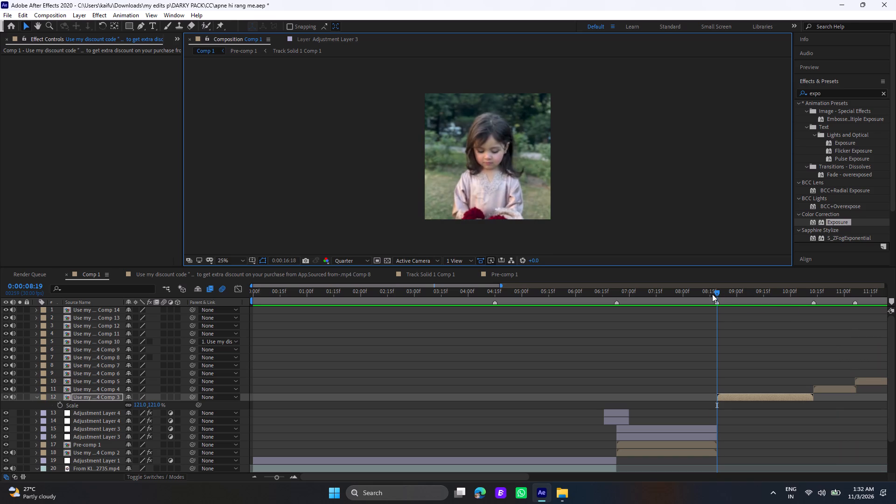
click(264, 294)
drag(262, 292, 203, 298)
key(space)
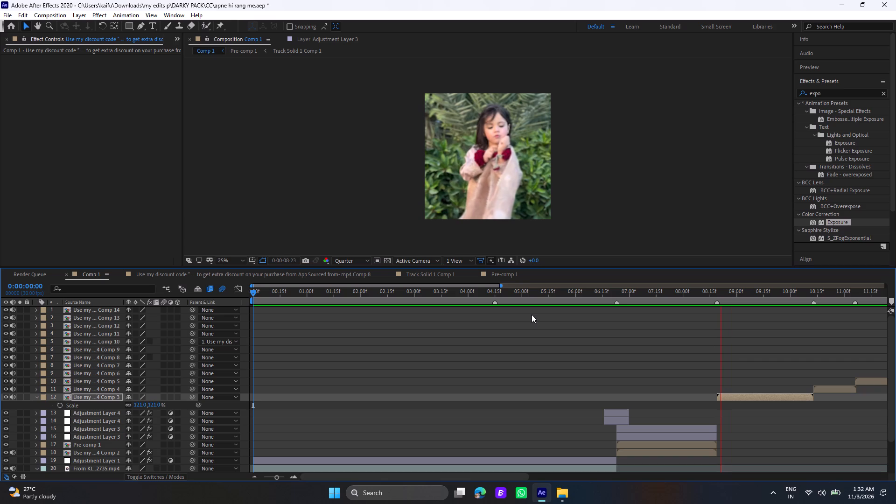
Run 3D Camera Tracker on the Comp 3 clip that starts at 0:00:08:19, with Detailed Analysis enabled.
click(715, 292)
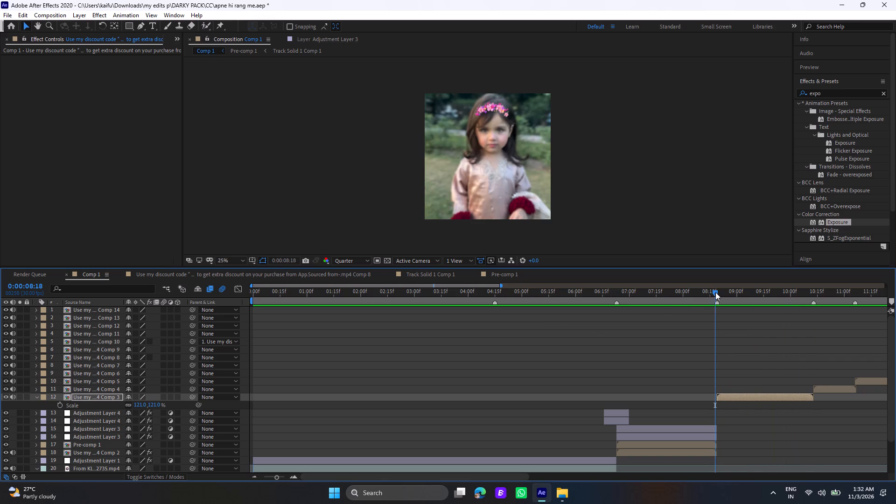
click(715, 292)
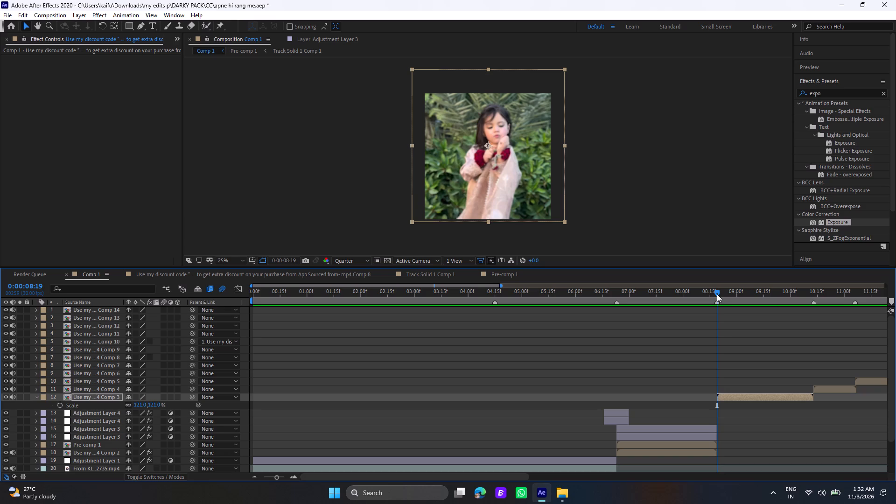
click(750, 395)
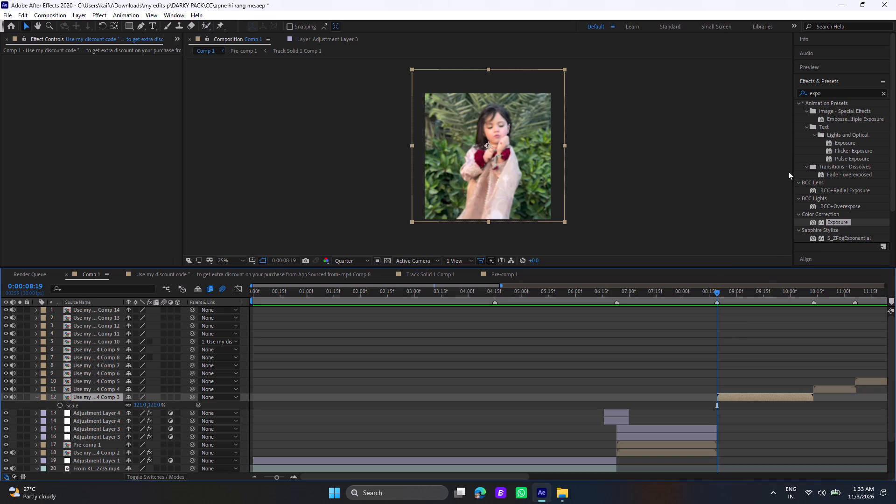
scroll(831, 226, down, 3)
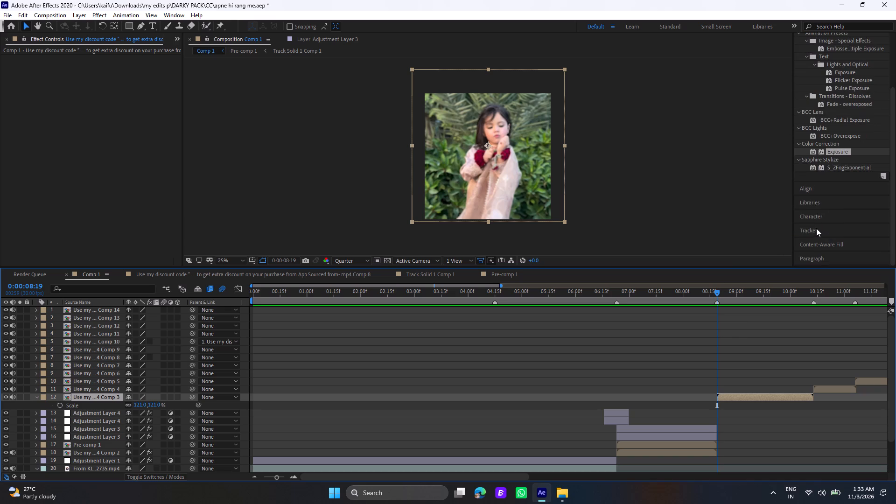
click(815, 229)
click(830, 149)
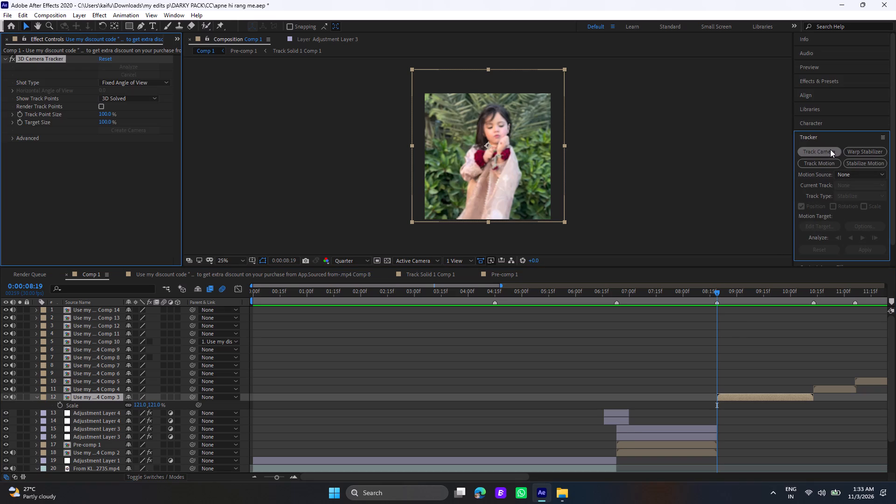
click(13, 139)
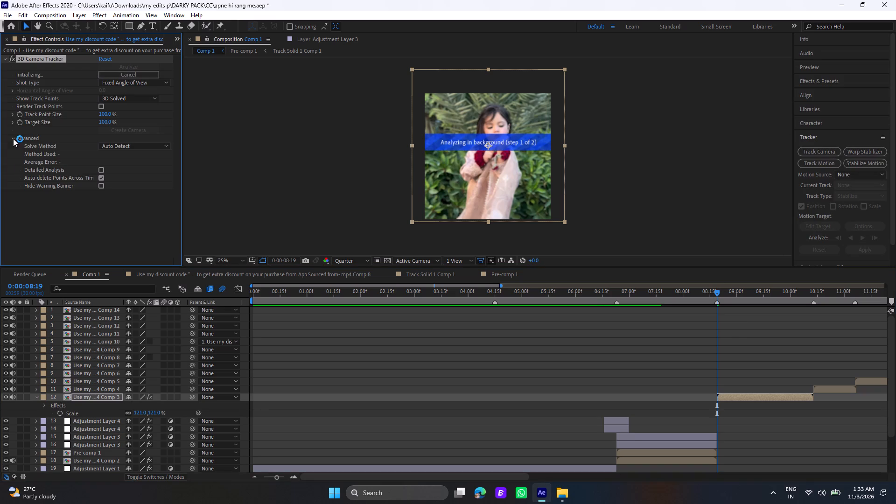
click(100, 168)
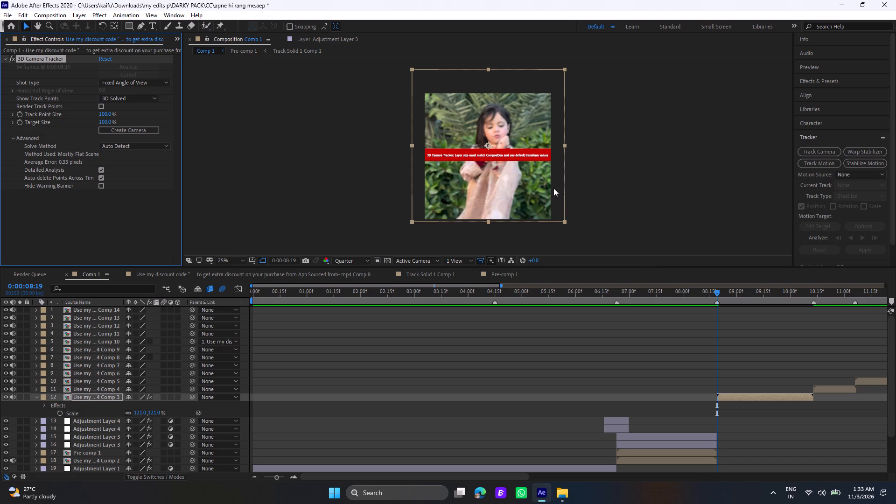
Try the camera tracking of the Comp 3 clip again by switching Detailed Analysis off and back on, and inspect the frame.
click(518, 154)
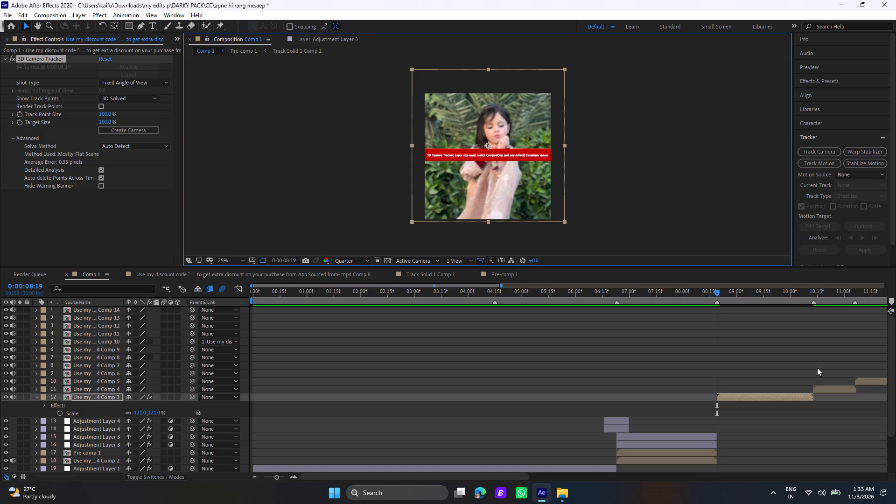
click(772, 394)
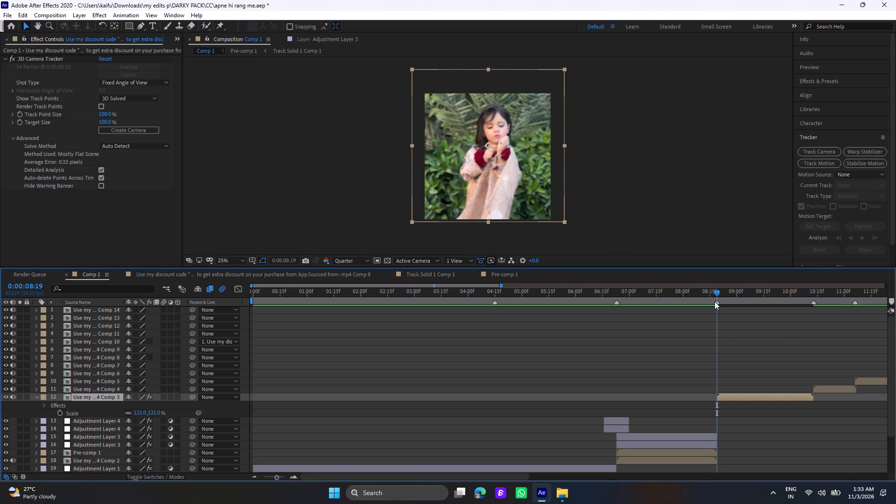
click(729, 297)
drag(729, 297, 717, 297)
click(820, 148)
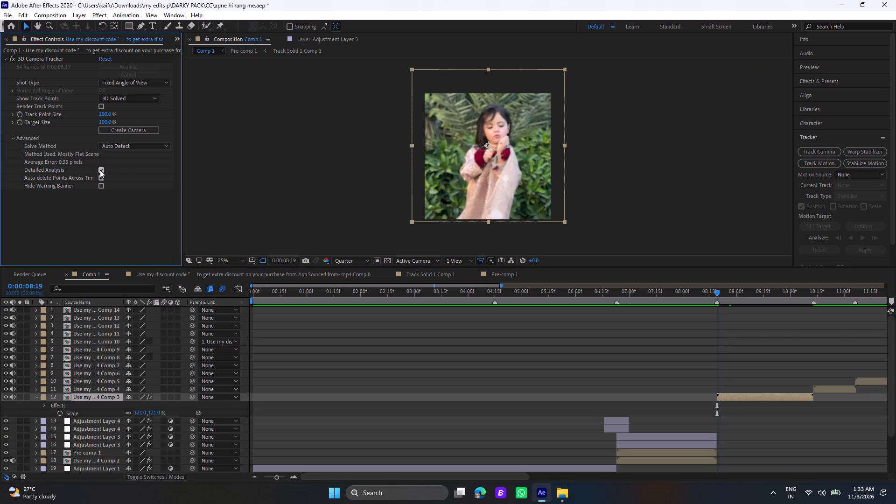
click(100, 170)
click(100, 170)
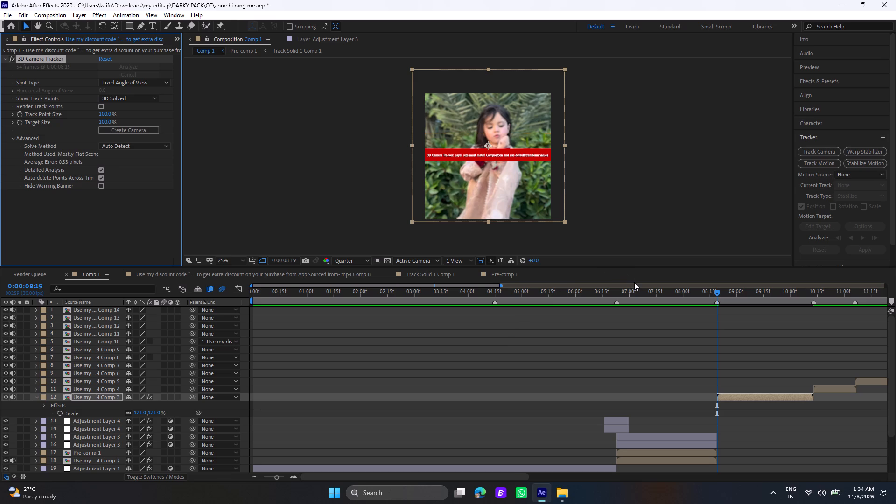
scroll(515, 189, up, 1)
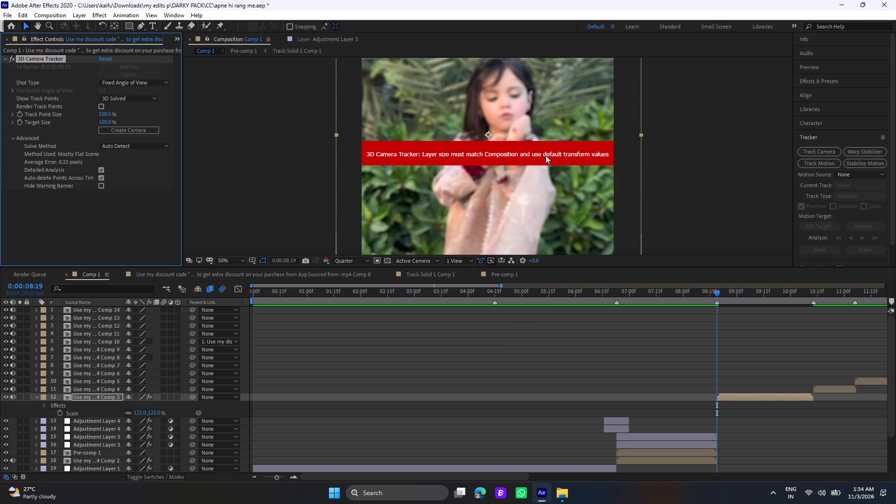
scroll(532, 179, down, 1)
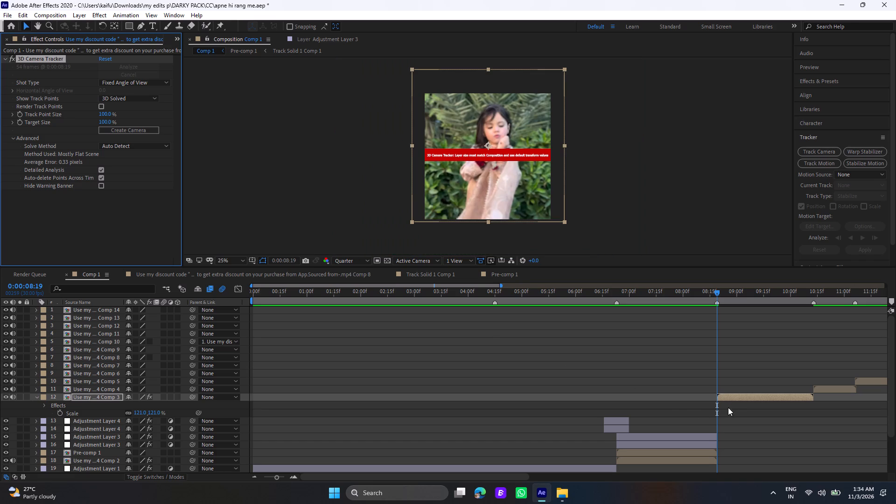
Set the Scale of the Comp 3 clip that starts at 0:00:08:19 to 100%.
click(735, 396)
key(s)
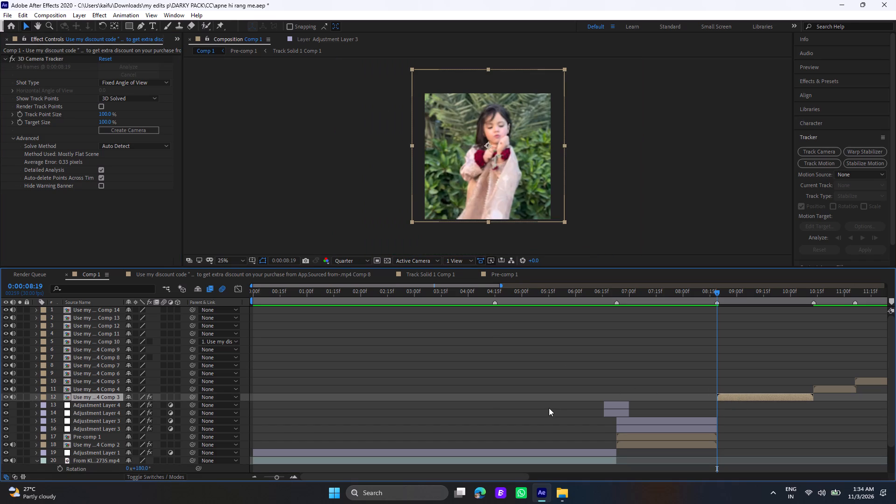
key(s)
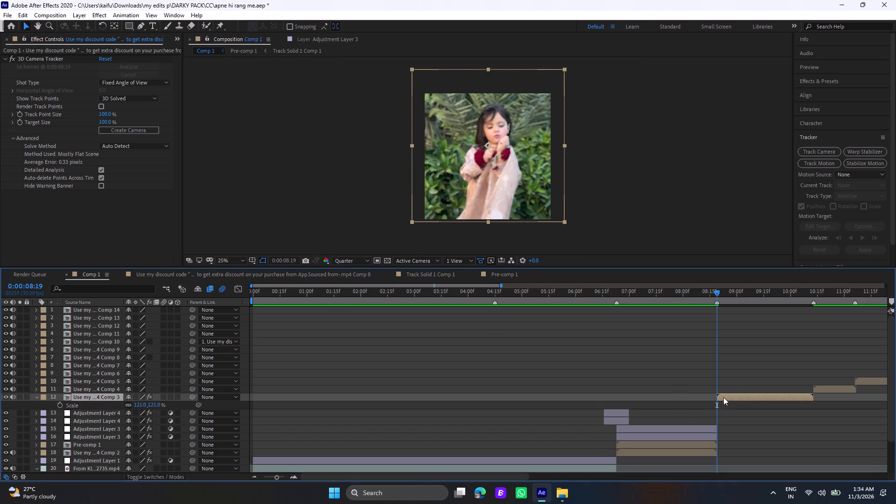
click(138, 405)
key(BackSpace)
text(100)
key(Return)
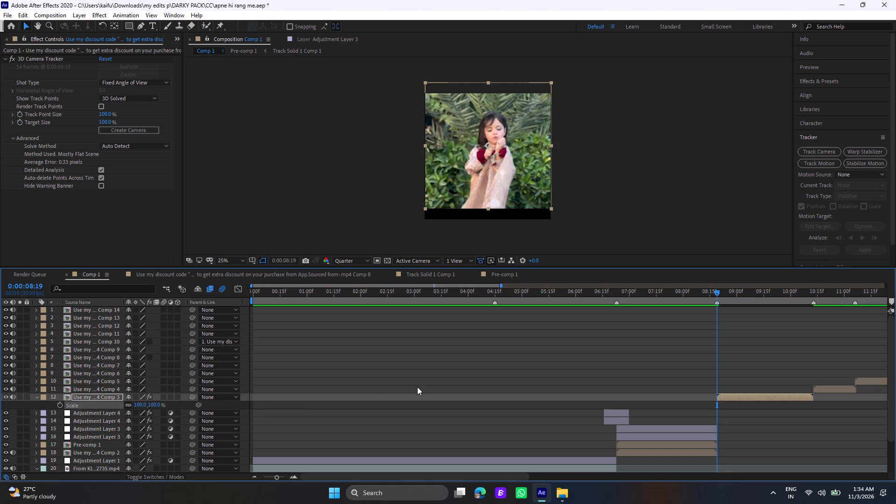
Move the Comp 3 clip down and slightly left until it lines up exactly with the composition frame.
key(Down)
key(Down)
key(Down)
key(Down)
key(Down)
key(Down)
key(Down)
key(Down)
key(Down)
key(Down)
key(Down)
key(Down)
key(Down)
key(Down)
key(Down)
key(Down)
key(Down)
key(Down)
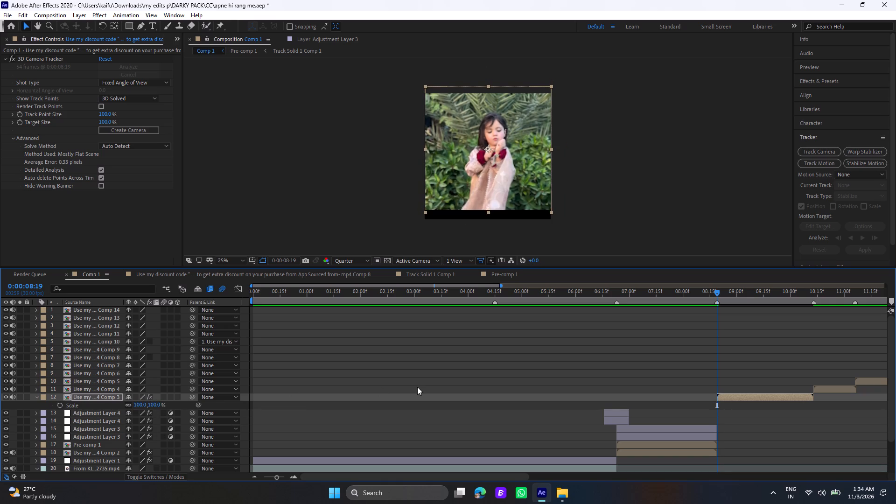
key(Down)
key(Down)
key(Down)
key(Down)
key(Down)
key(Down)
key(Down)
key(Down)
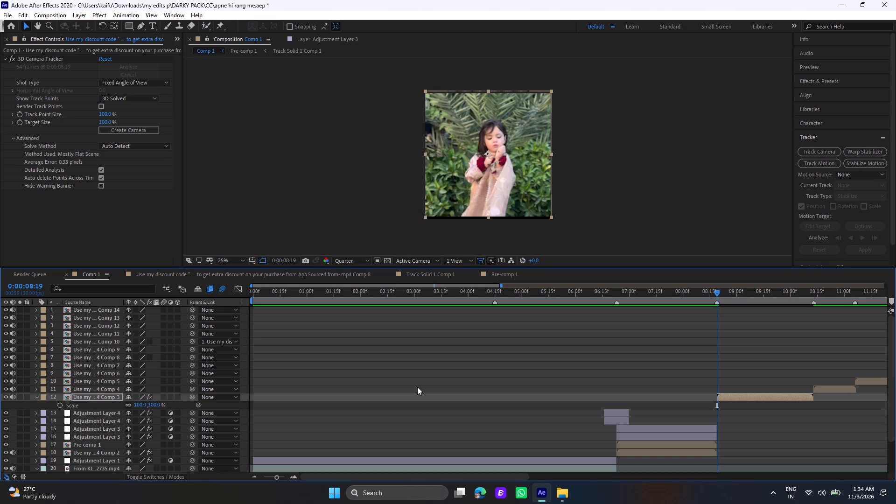
key(Down)
key(Down)
key(Down)
key(Down)
key(Down)
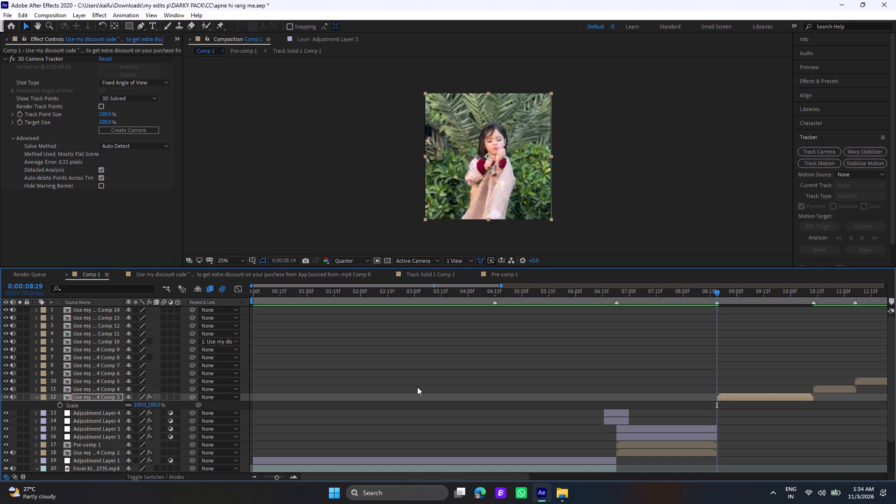
key(Left)
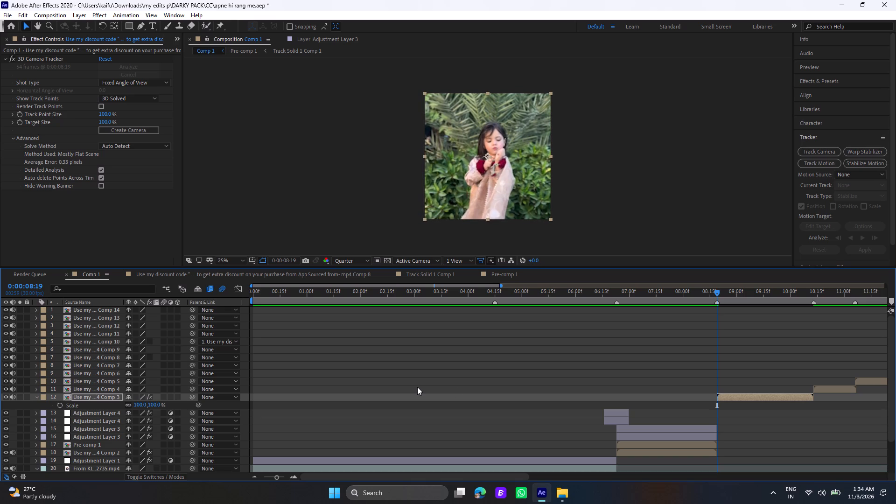
Run the 3D camera analysis of the realigned Comp 3 clip again, keeping Detailed Analysis on.
click(810, 148)
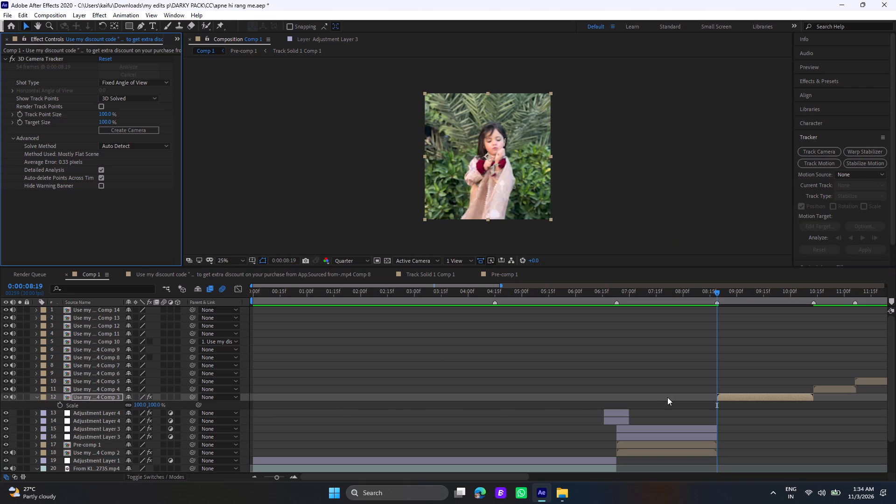
key(s)
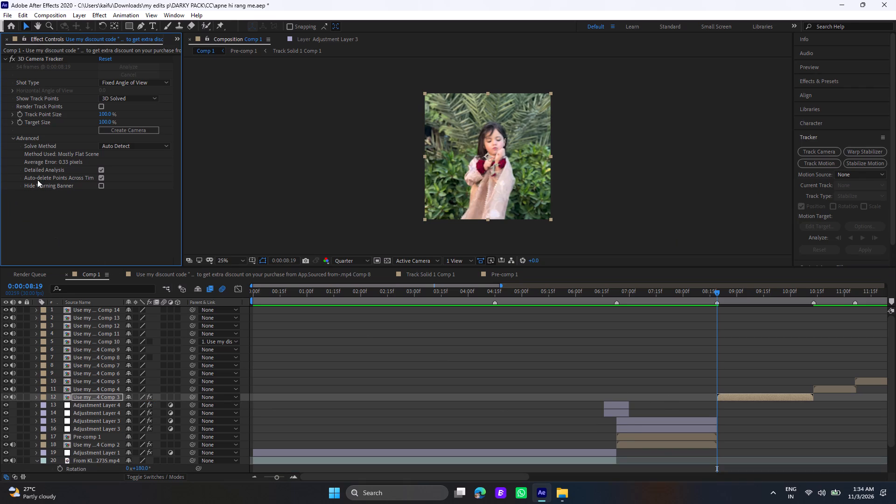
click(101, 172)
click(101, 171)
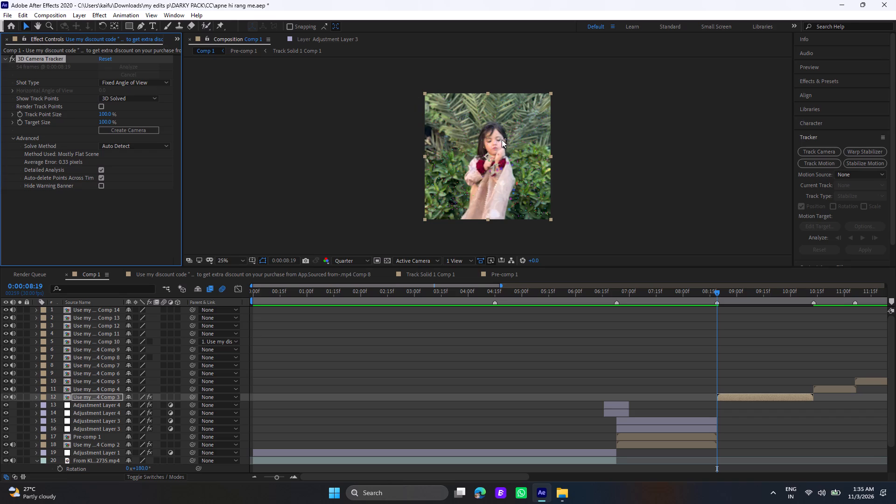
Create a solid and camera from the track points beside the girl's face at 0:00:08:19.
scroll(535, 149, up, 2)
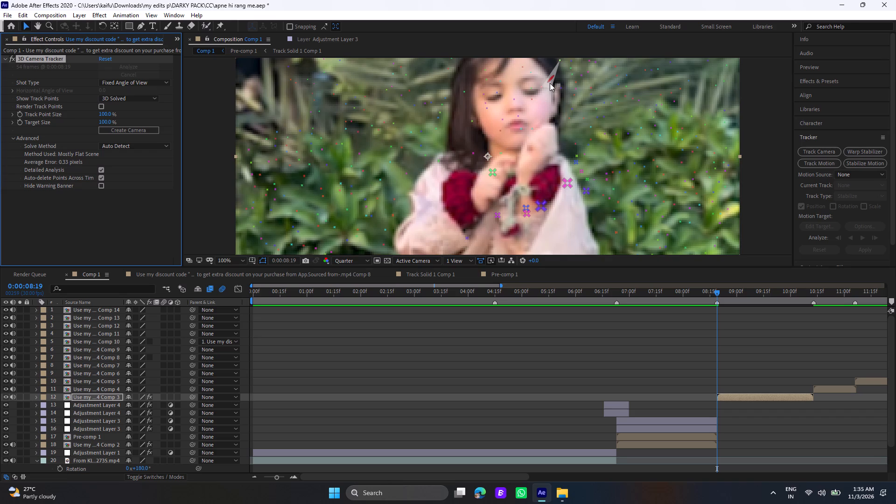
click(550, 82)
right_click(550, 82)
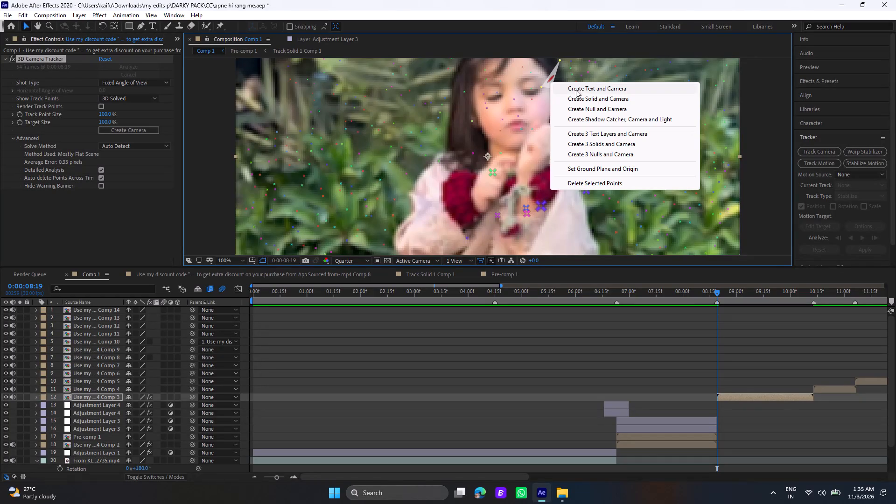
click(588, 98)
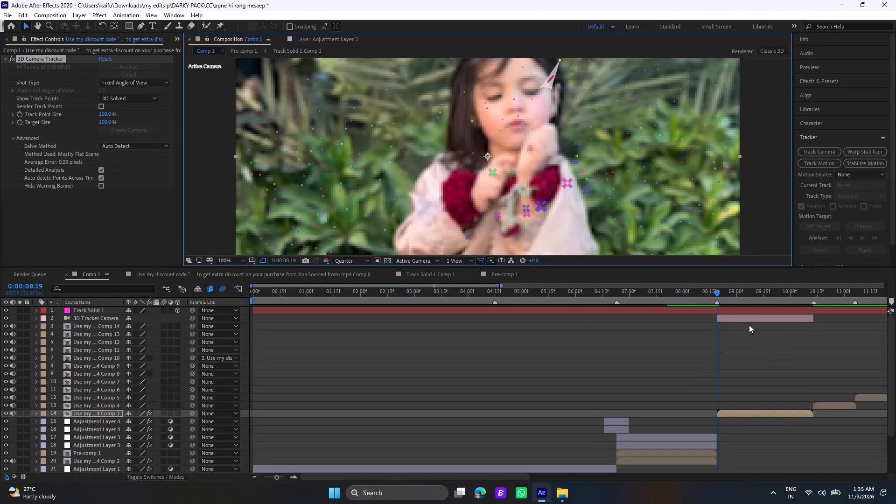
Split the track solid at 0:00:08:19 and delete the portion before the cut.
click(732, 307)
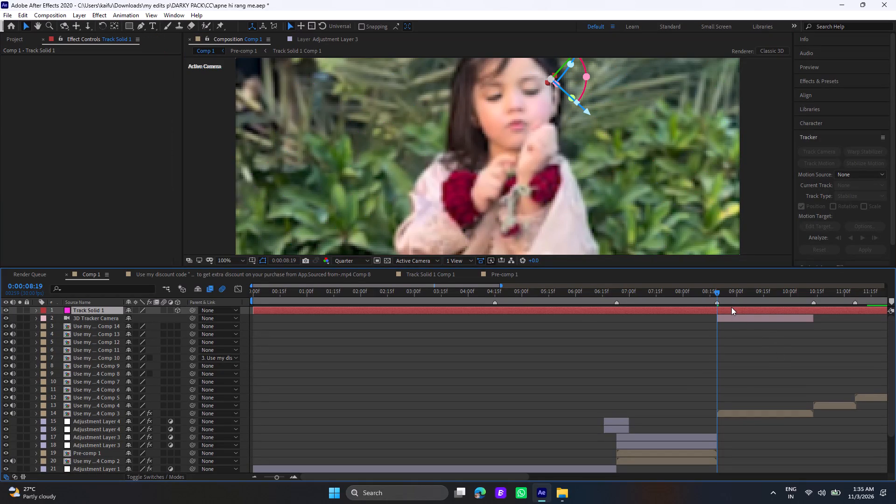
key(ctrl+shift+d)
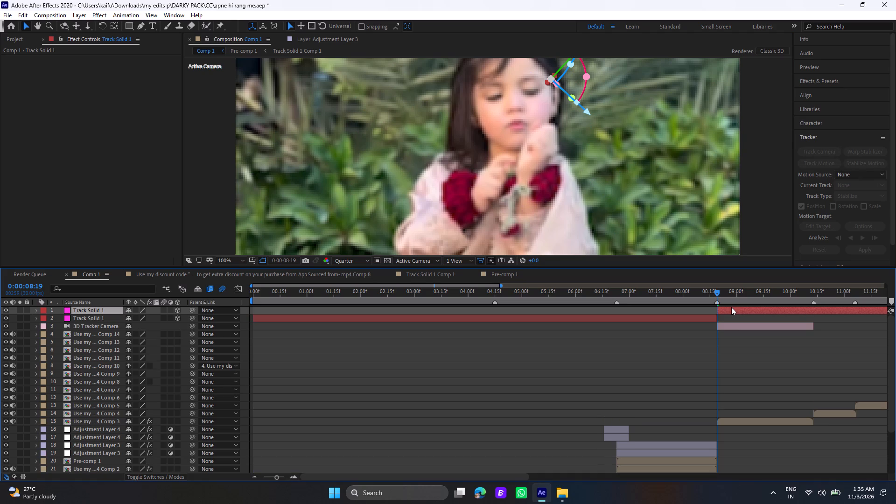
click(713, 316)
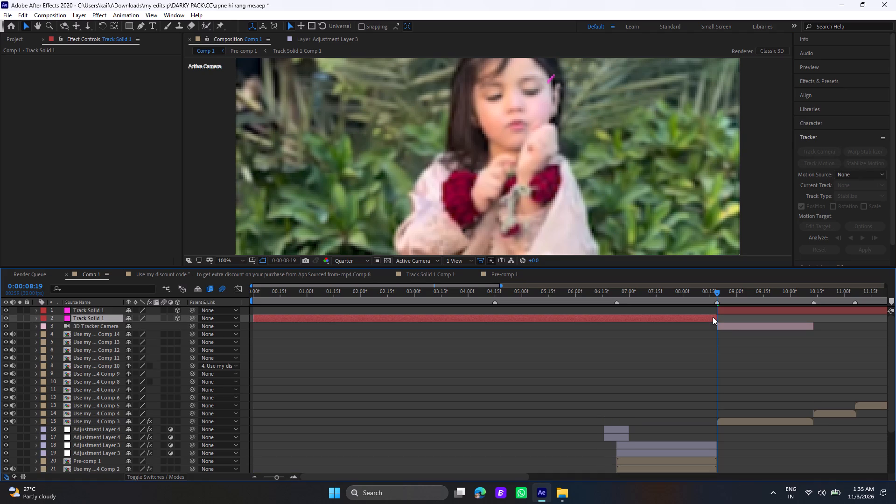
key(Delete)
Split the track solid at 0:00:10:13, where the Comp 3 clip ends, and delete the portion after it.
click(813, 293)
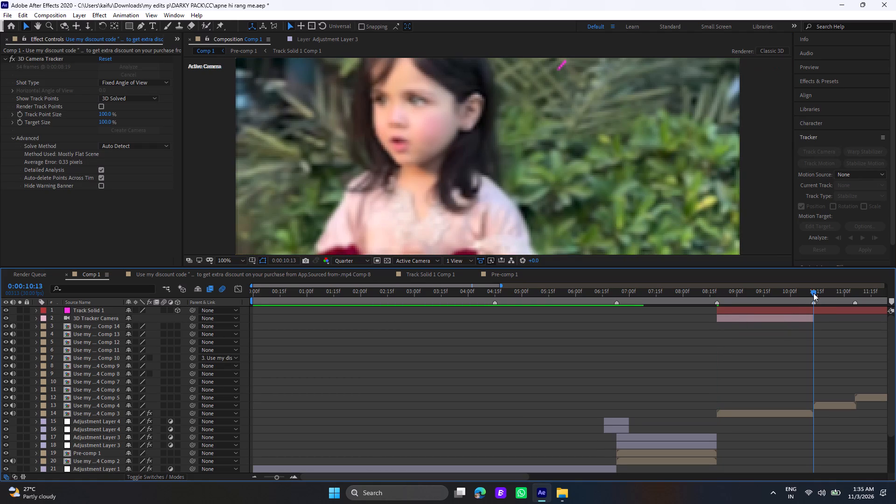
click(818, 308)
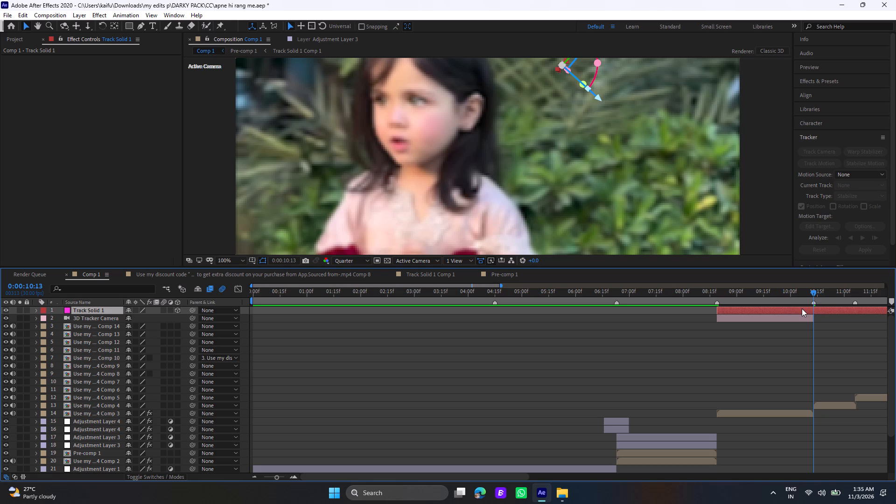
key(ctrl+shift+d)
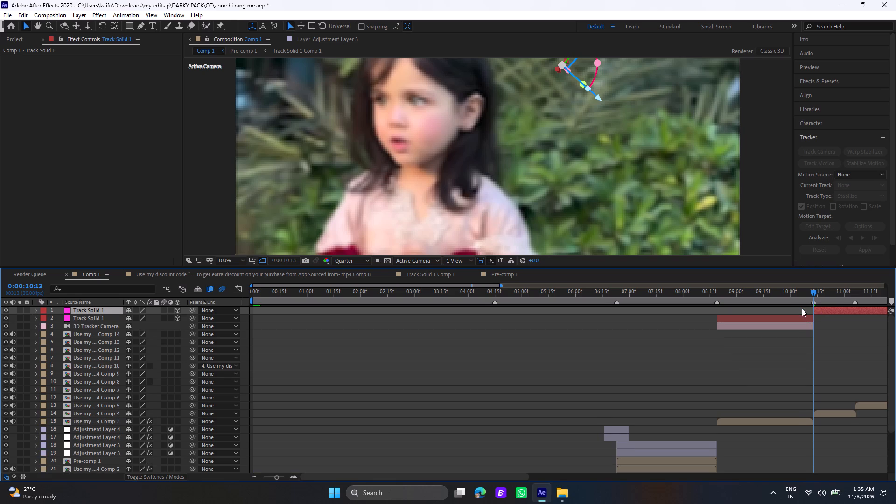
key(Delete)
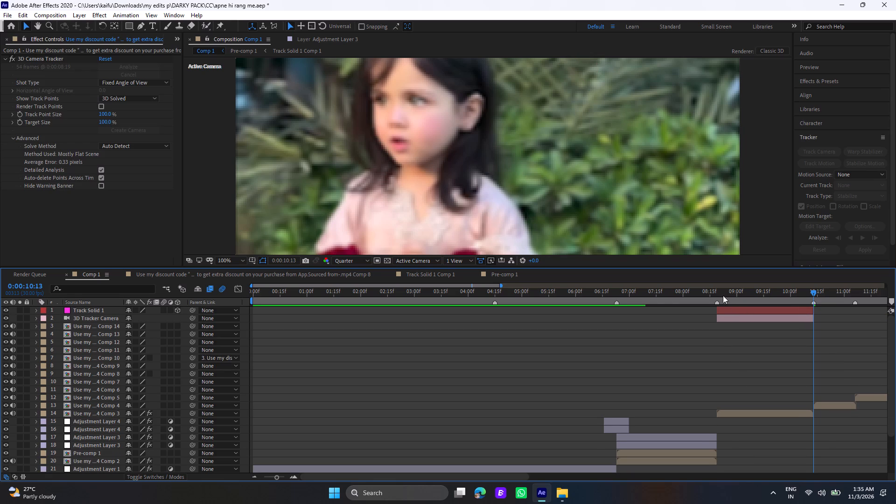
Play and scrub the Comp 3 section from 0:00:08:19 to 0:00:10:13 to check the trimmed track solid and camera.
click(716, 290)
drag(716, 290, 776, 303)
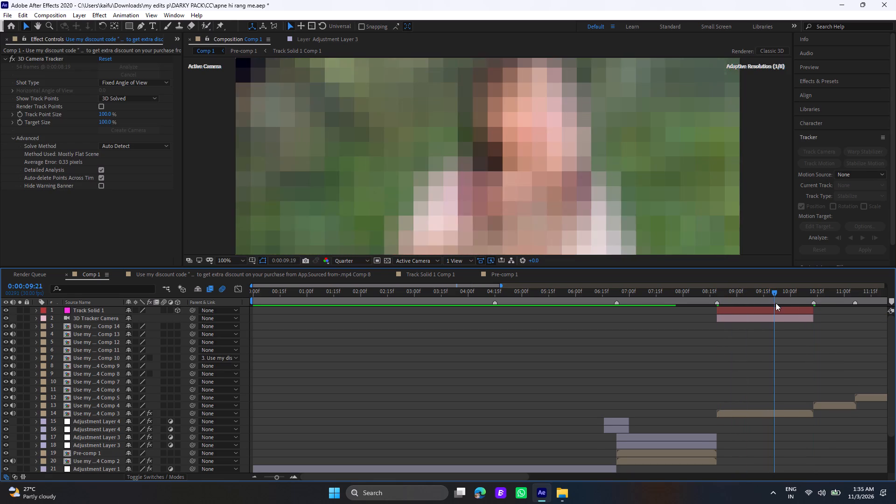
drag(776, 303, 716, 299)
click(716, 299)
scroll(623, 219, down, 1)
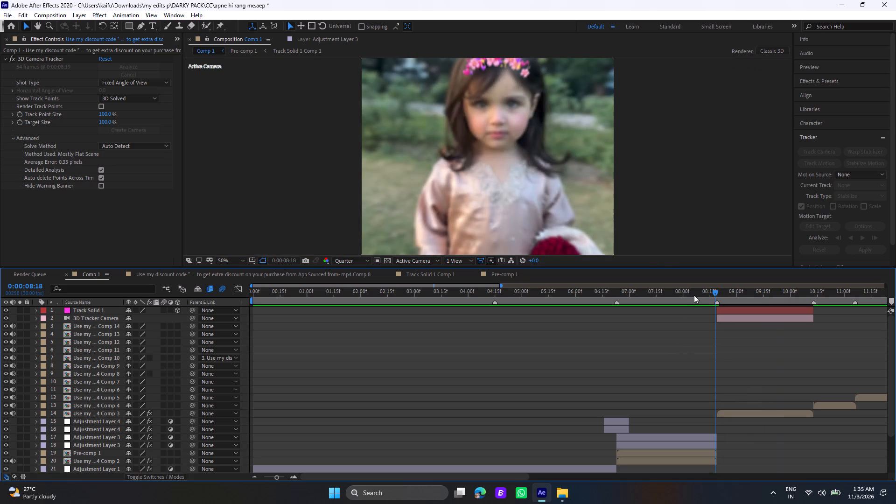
key(space)
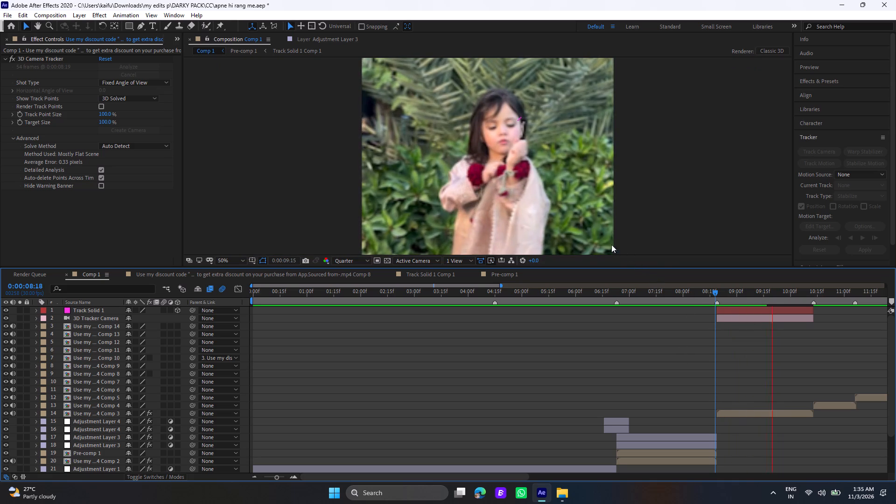
click(717, 292)
drag(717, 292, 720, 295)
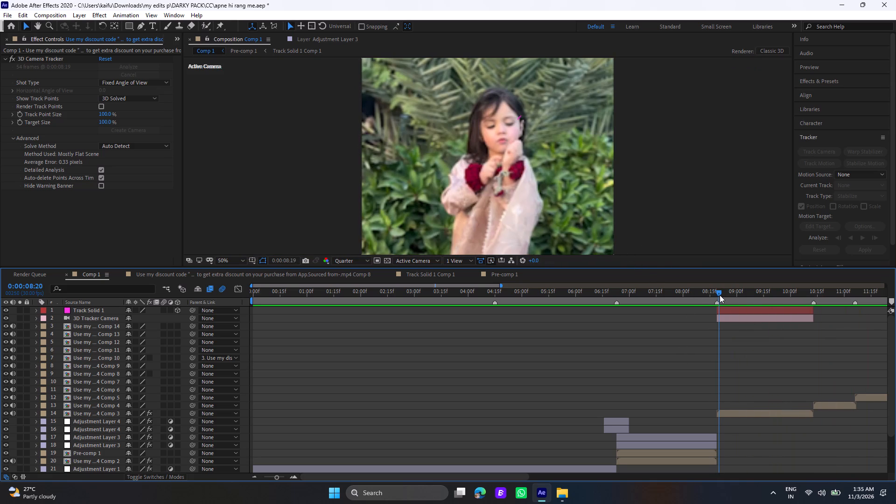
drag(720, 295, 812, 314)
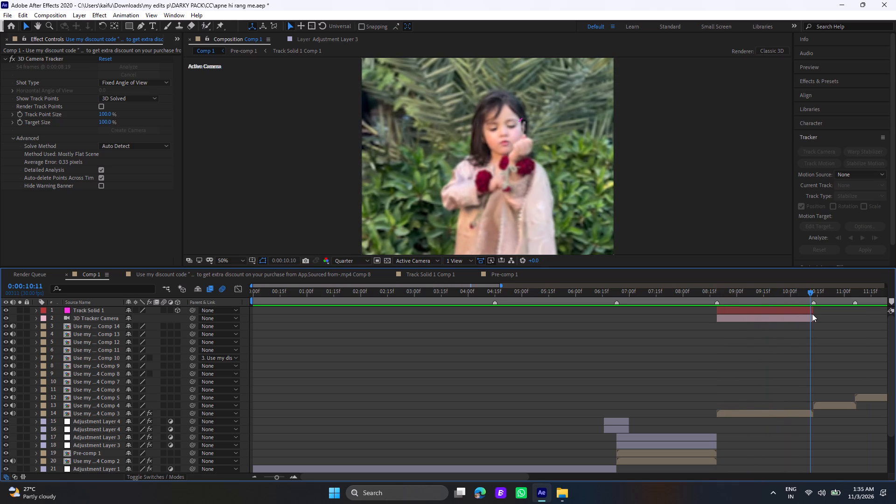
drag(812, 314, 815, 318)
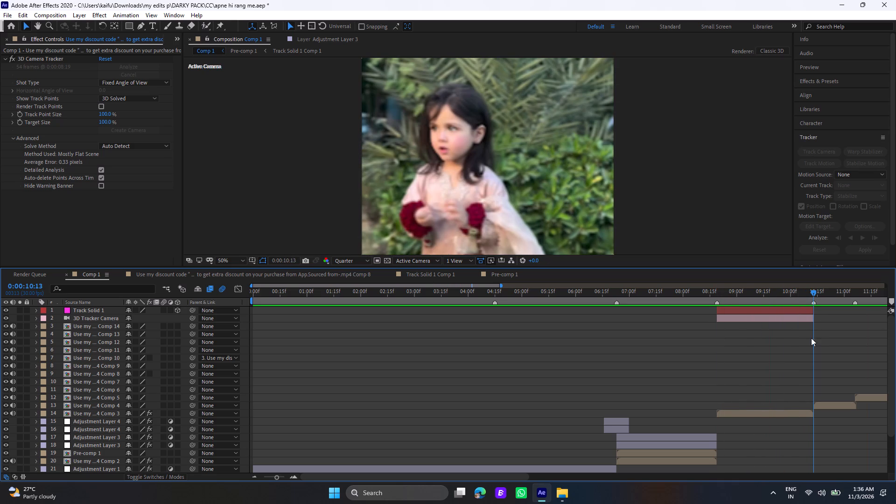
Reset the Orientation of the Track Solid 1 layer to 0°, 0°, 0° at 0:00:09:06.
drag(280, 475, 288, 476)
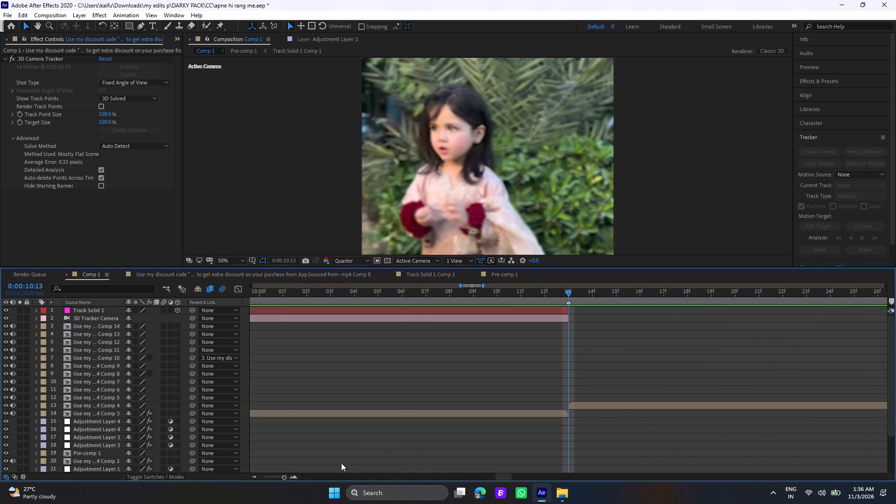
drag(280, 477, 275, 476)
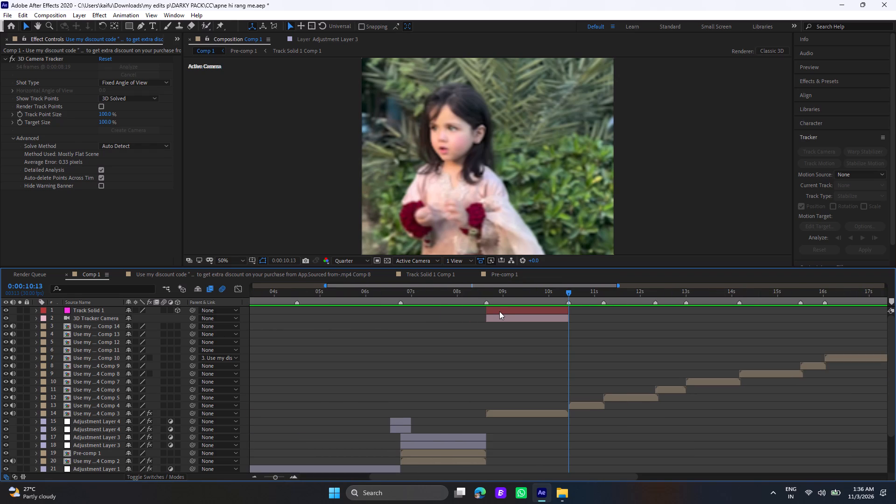
click(502, 309)
click(512, 297)
click(514, 309)
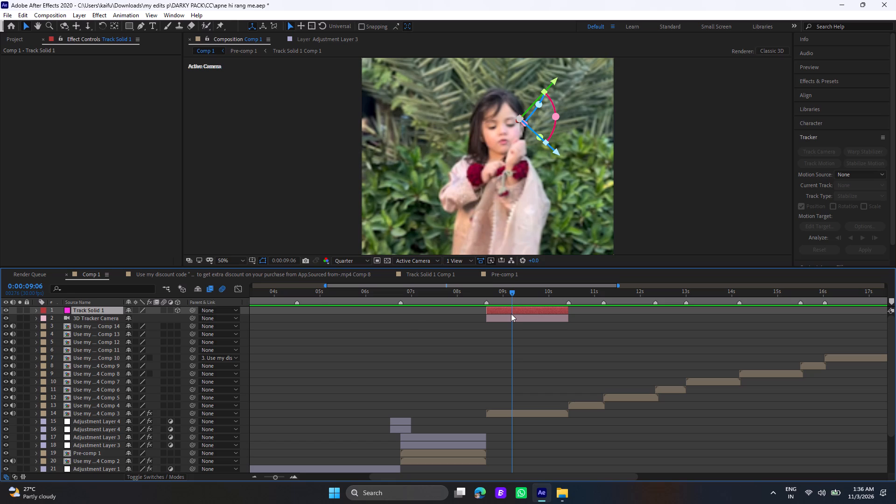
key(r)
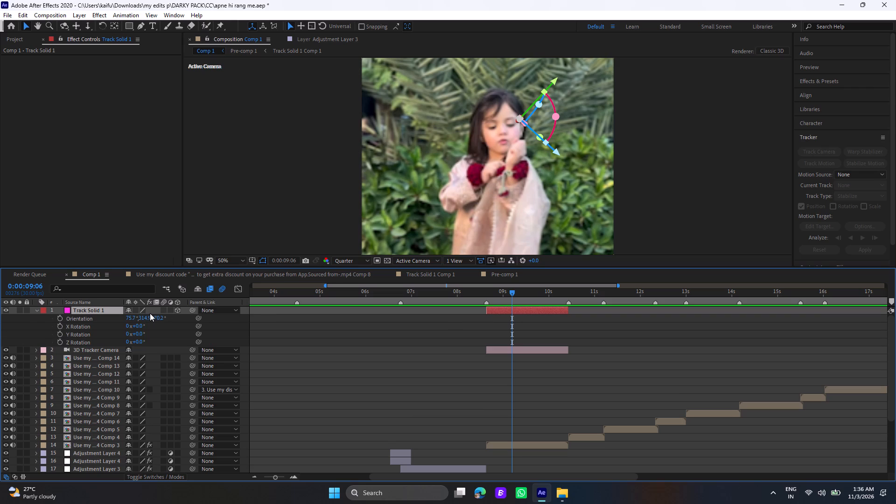
right_click(136, 318)
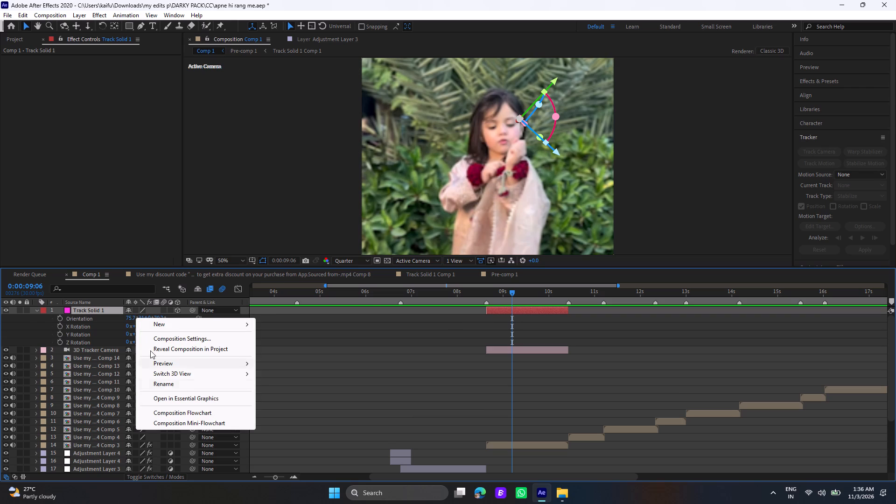
right_click(129, 317)
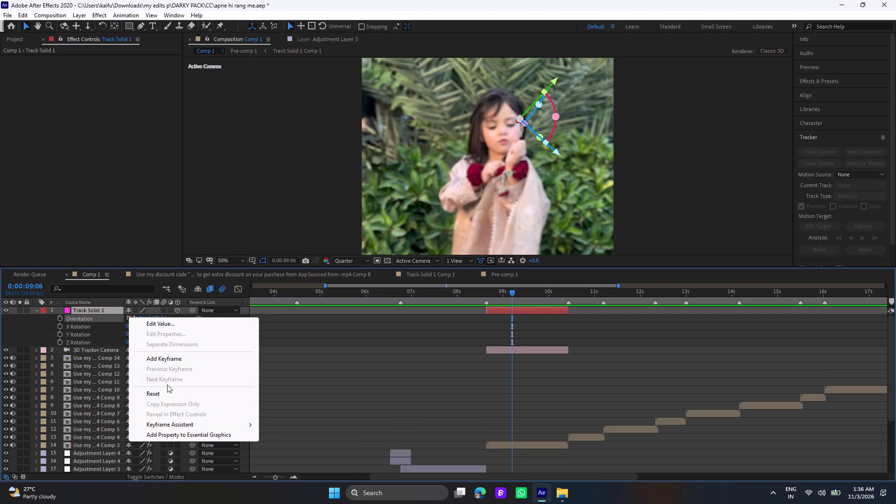
click(152, 391)
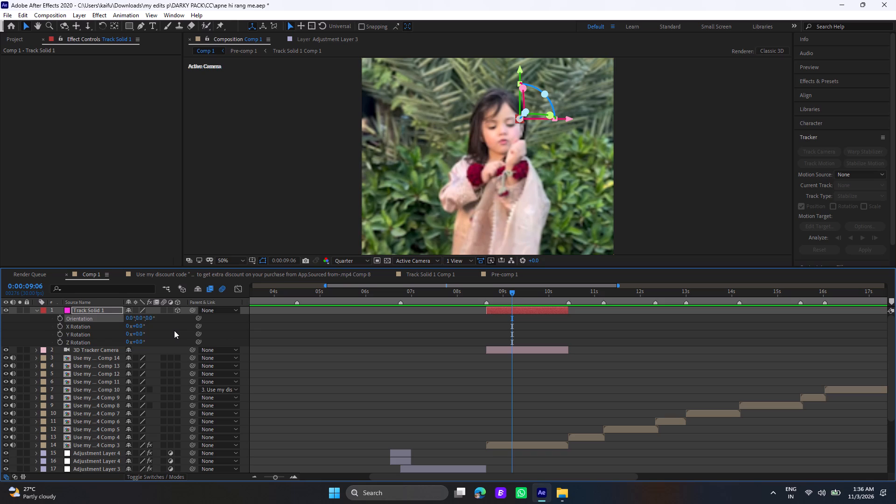
Scale the Track Solid 1 layer up to 121% on all axes.
key(s)
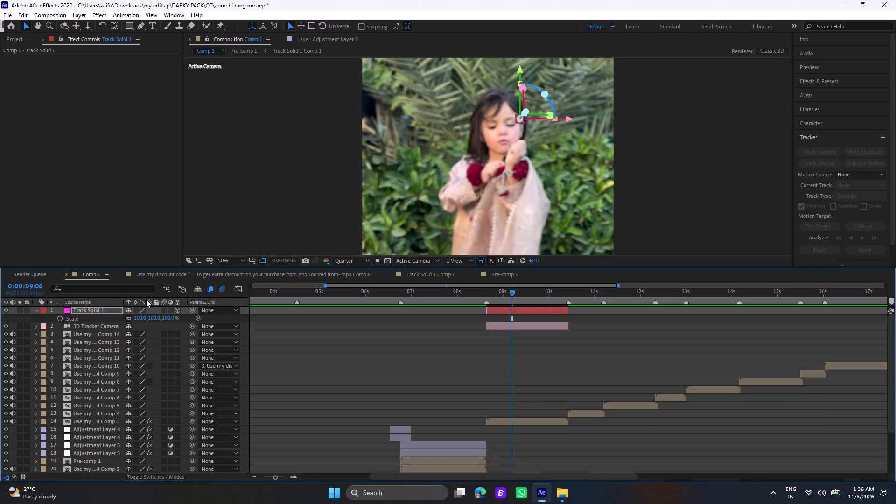
drag(141, 317, 145, 319)
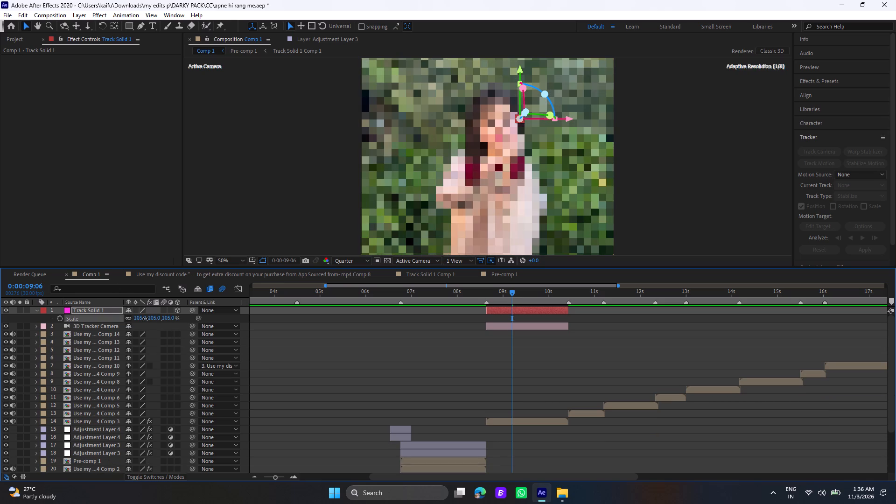
drag(145, 319, 150, 319)
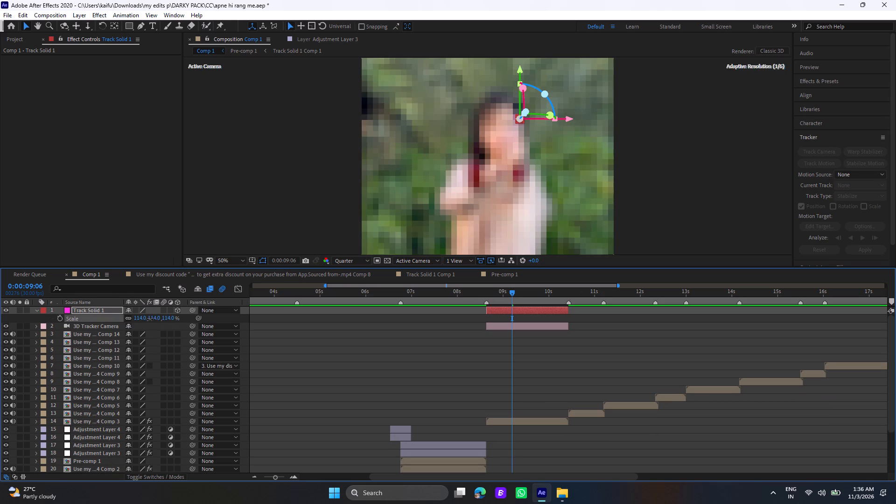
drag(150, 319, 153, 319)
click(153, 319)
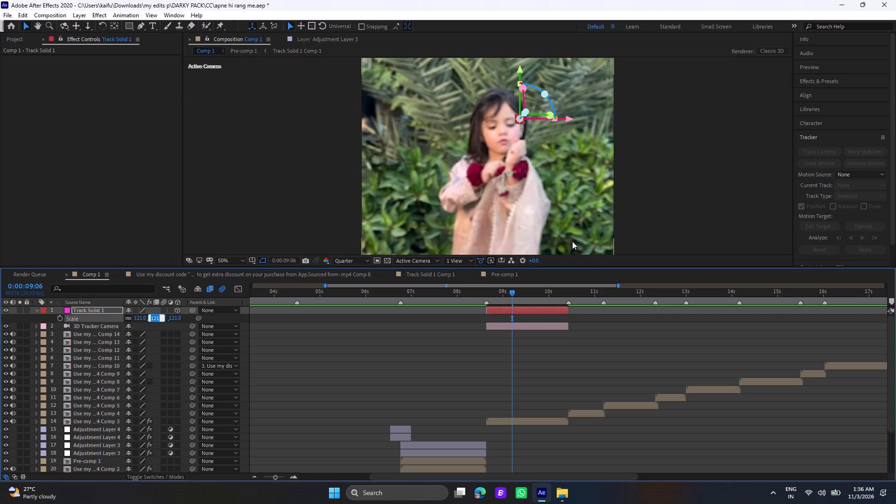
click(542, 307)
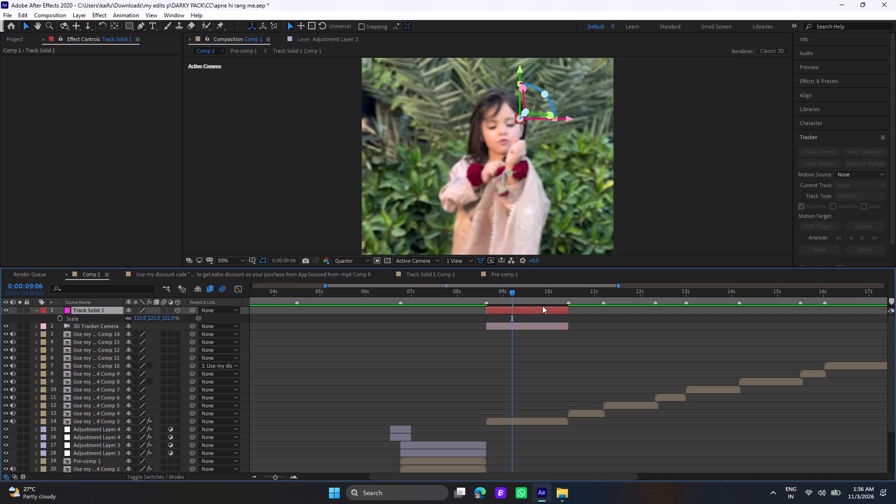
Pre-compose the track solid with all attributes left in Comp 1, then open the new composition with the project's files in view.
key(ctrl+shift+c)
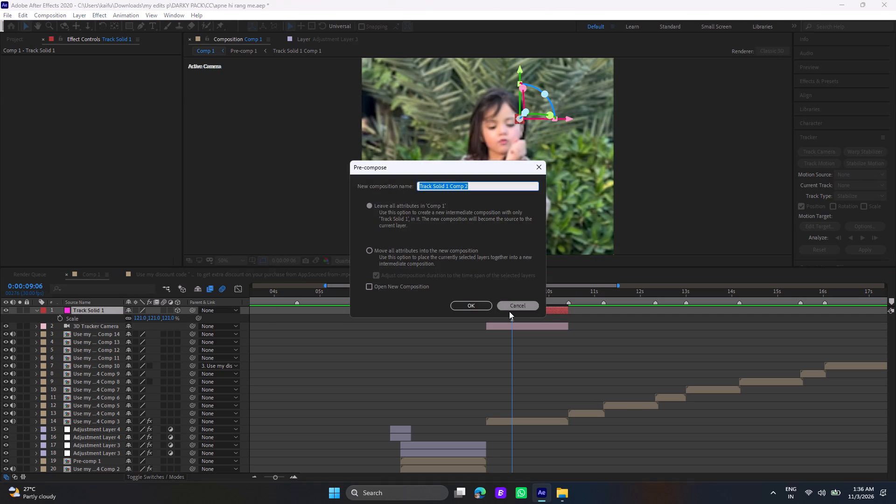
click(487, 303)
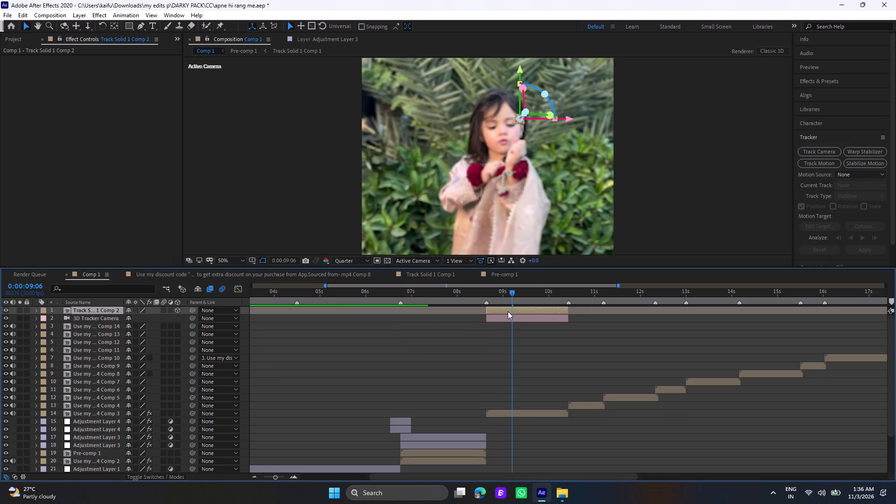
click(508, 309)
double_click(508, 309)
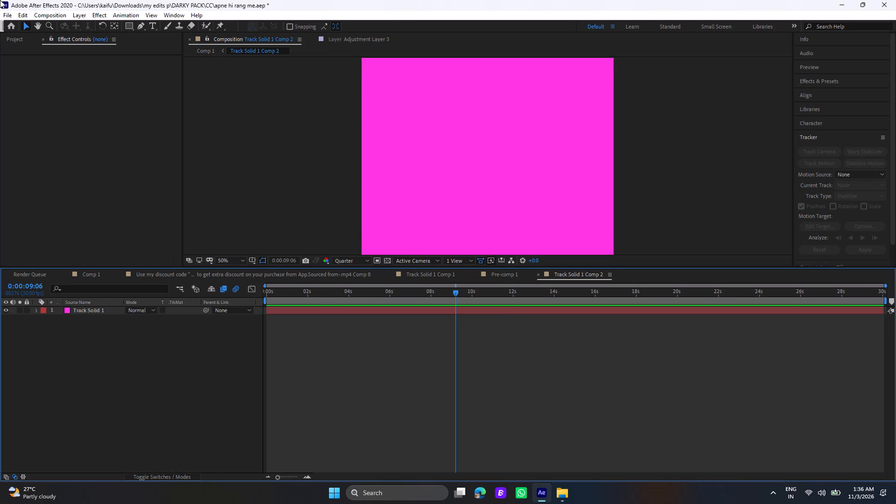
click(13, 38)
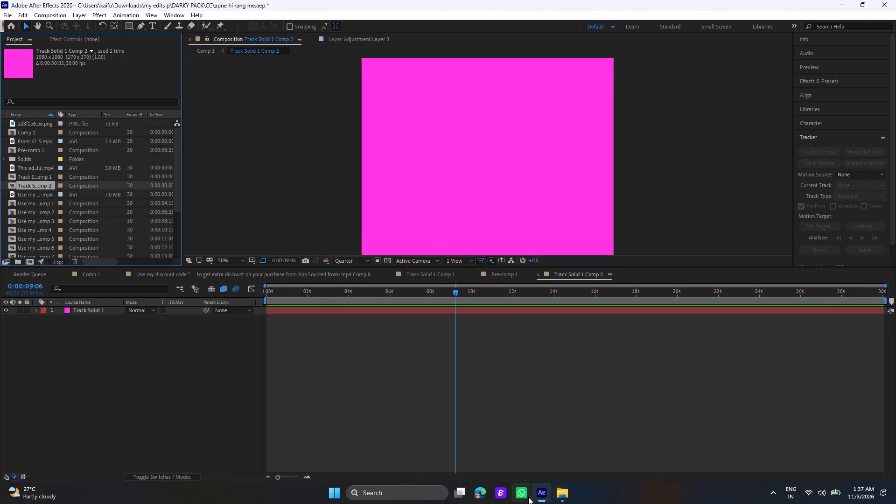
Switch to Google Chrome, search for "bg remove" and open the remove.bg website.
click(841, 5)
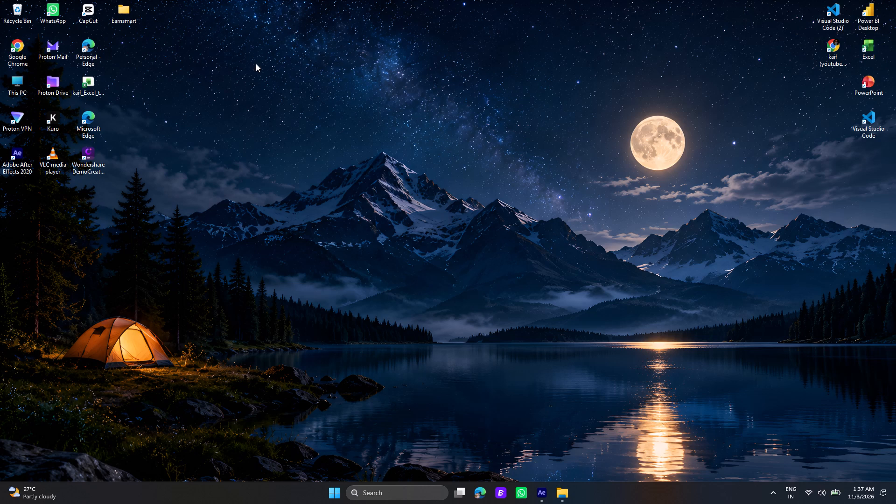
double_click(14, 55)
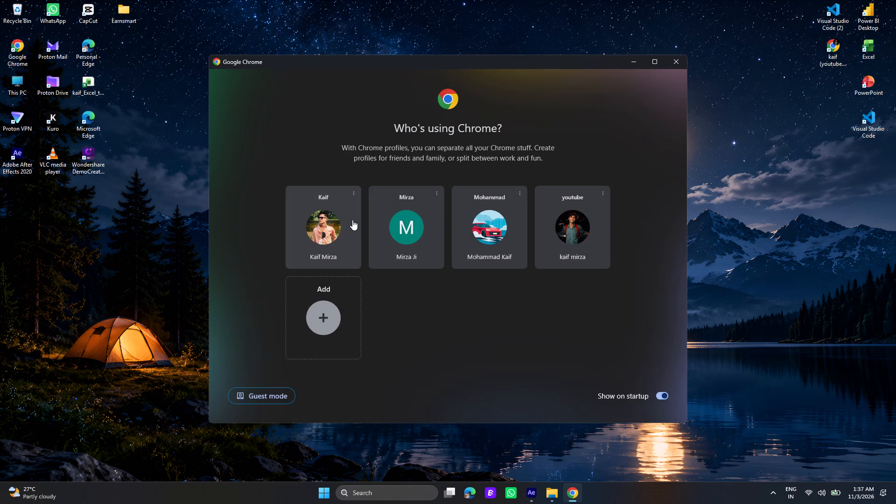
click(331, 233)
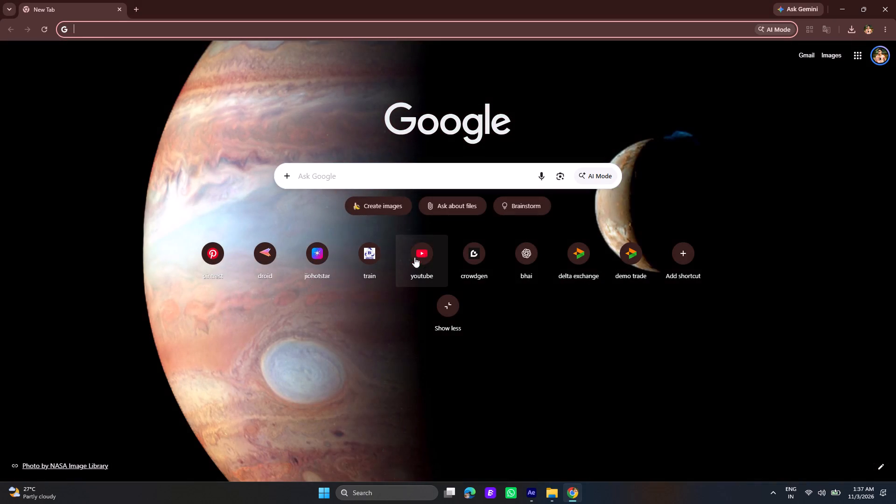
click(346, 170)
click(347, 201)
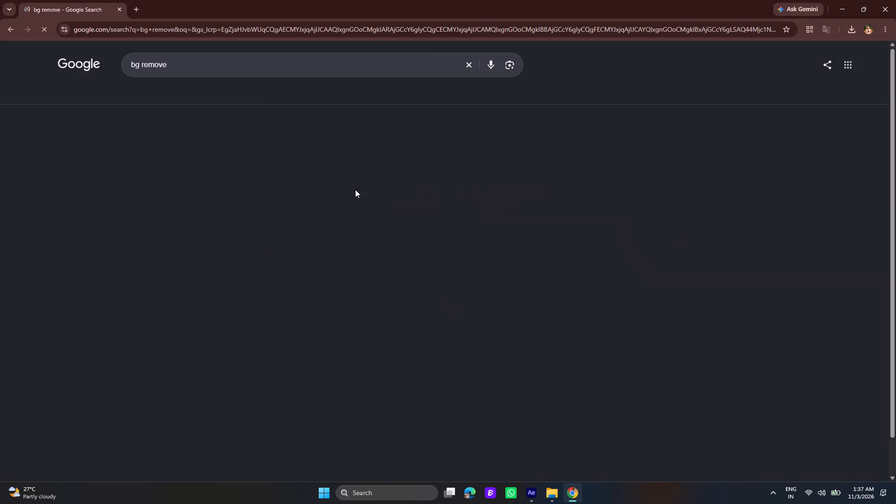
click(210, 142)
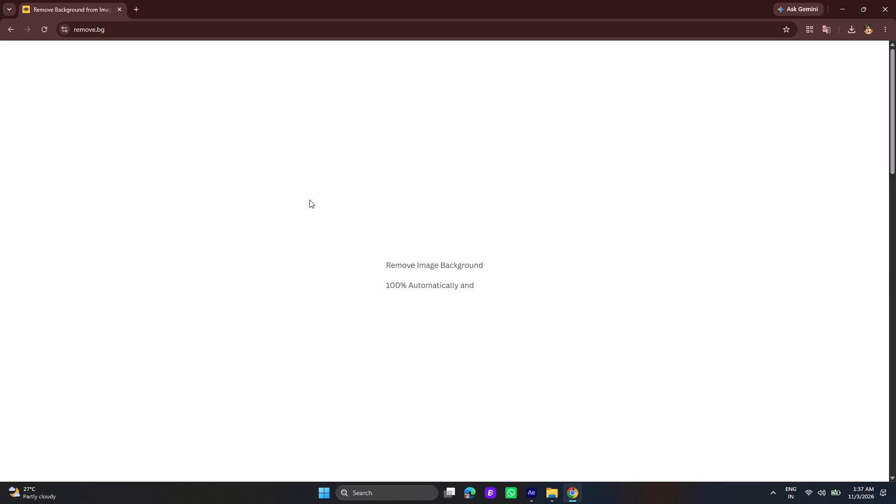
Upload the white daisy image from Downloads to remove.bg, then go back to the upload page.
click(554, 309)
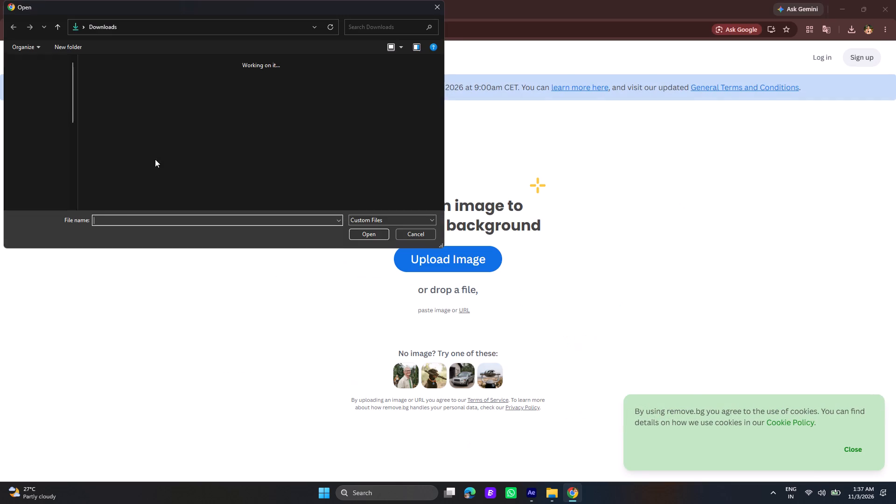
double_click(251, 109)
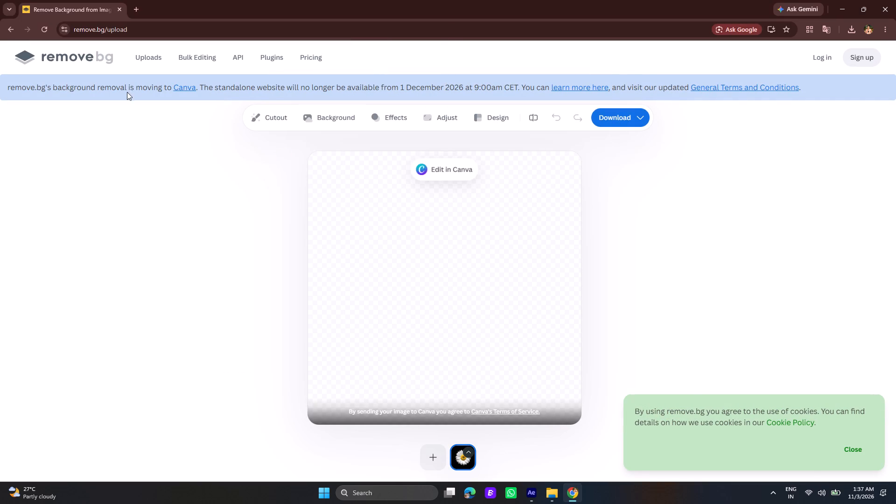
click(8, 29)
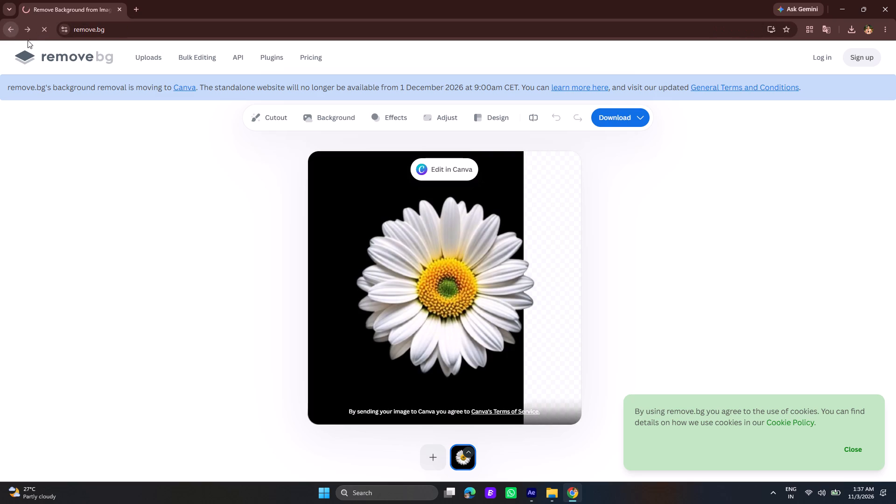
Upload the blue flower image d8482a69c99e83a17056aae1c52a28e8 to remove.bg and download the free 388 x 642 cutout preview.
click(593, 311)
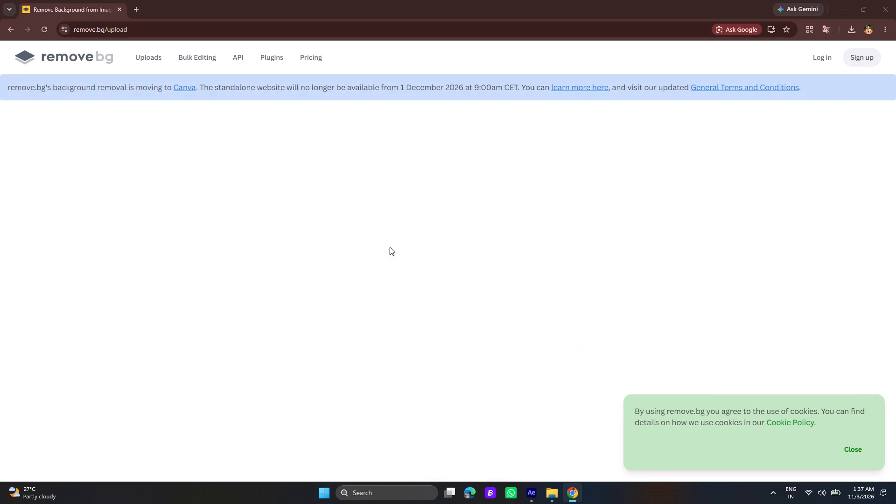
click(203, 105)
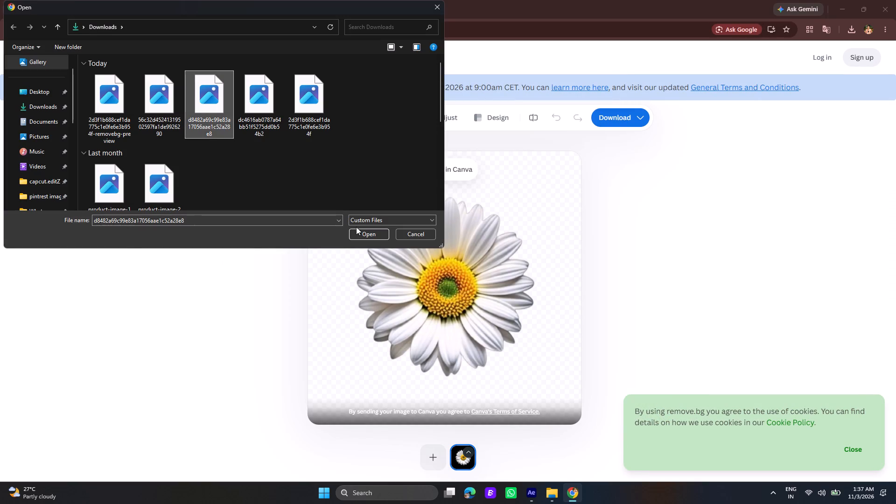
click(359, 229)
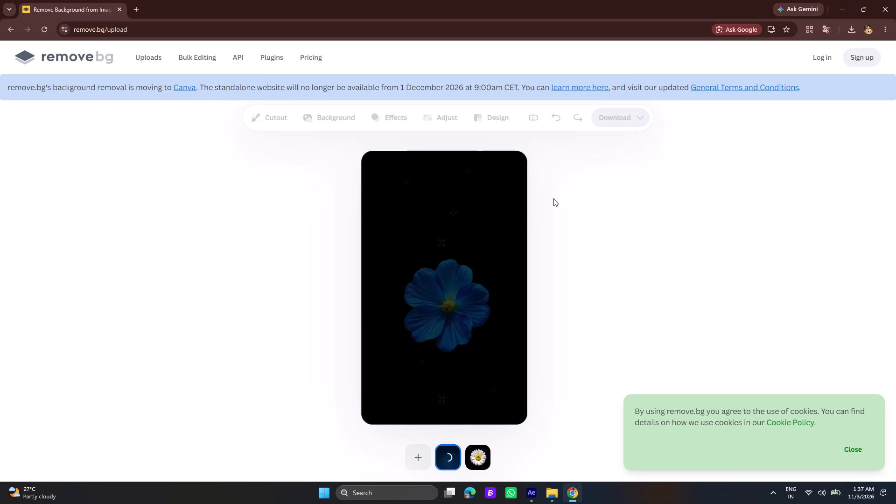
click(614, 122)
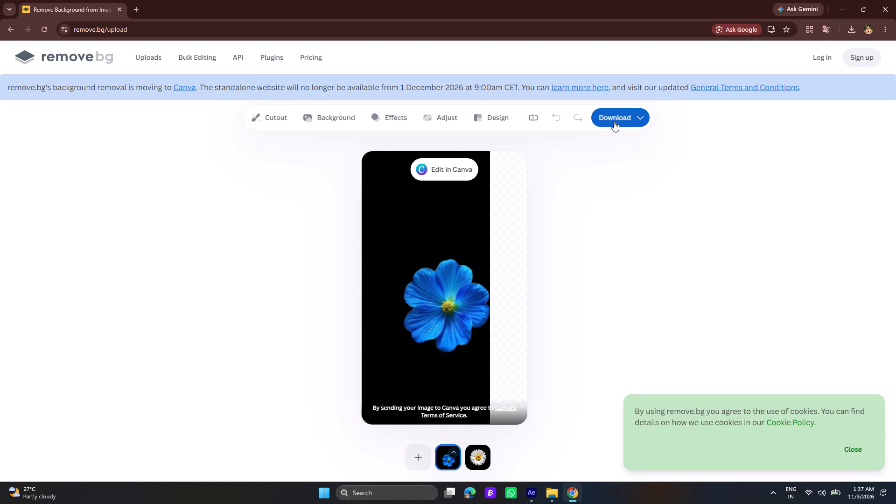
click(630, 141)
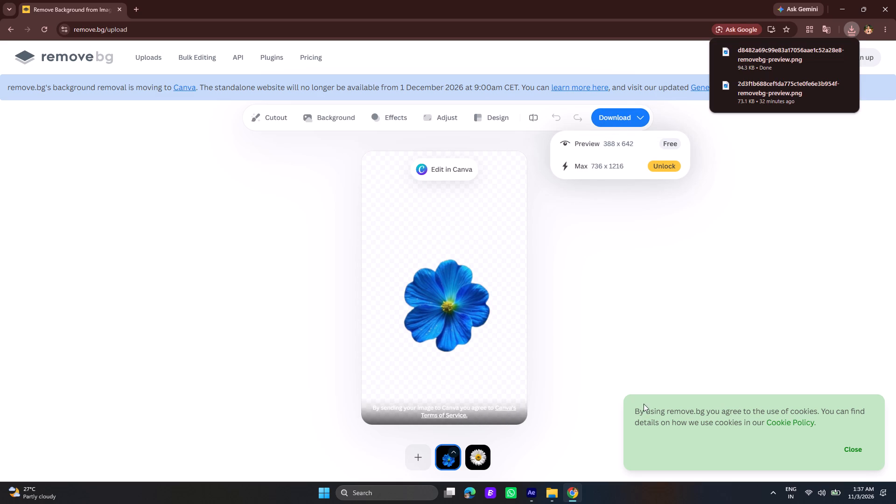
Switch to After Effects, import the d8482a69c99e83a17056aae1c52a28e8-removebg-preview image from Downloads and place it in Track Solid 1 Comp 2.
click(533, 492)
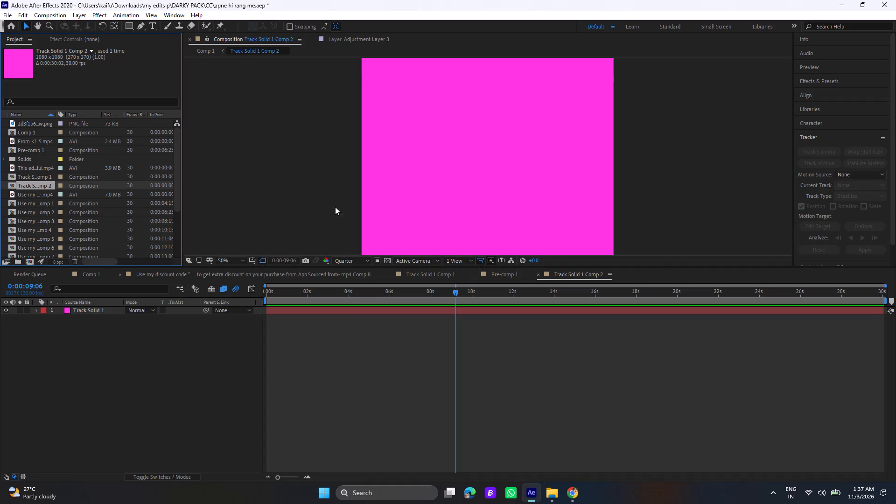
scroll(62, 180, down, 6)
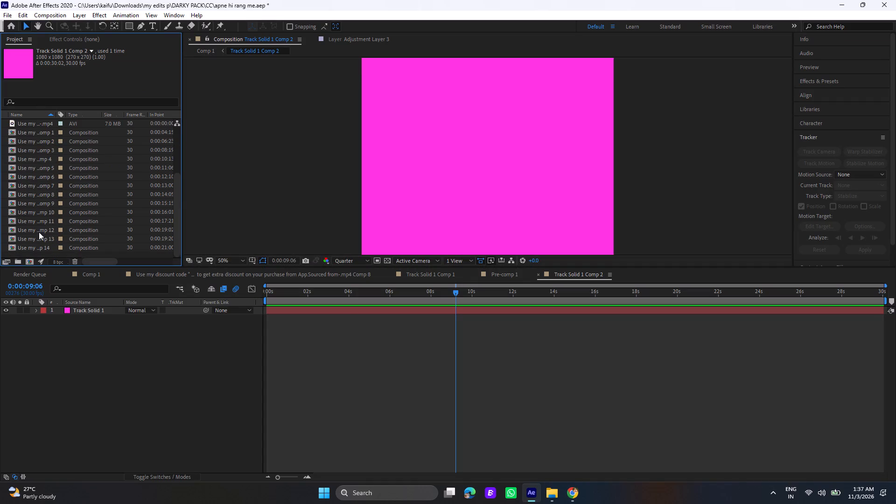
double_click(72, 253)
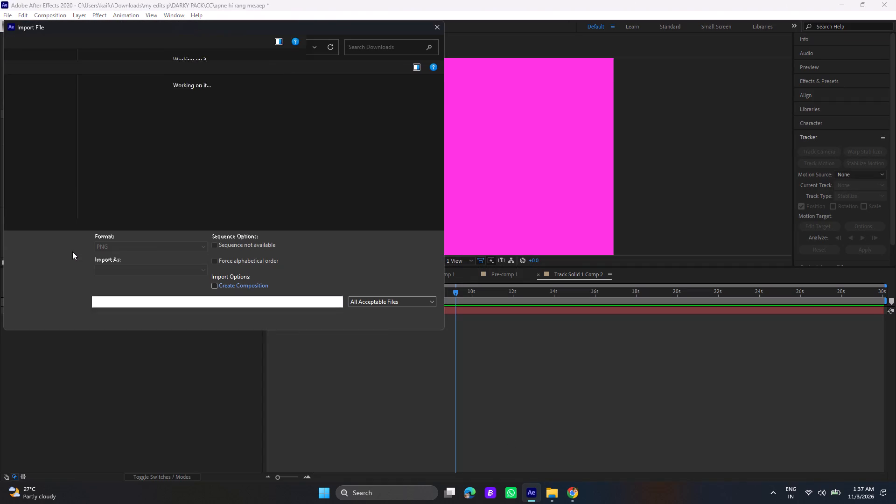
click(111, 121)
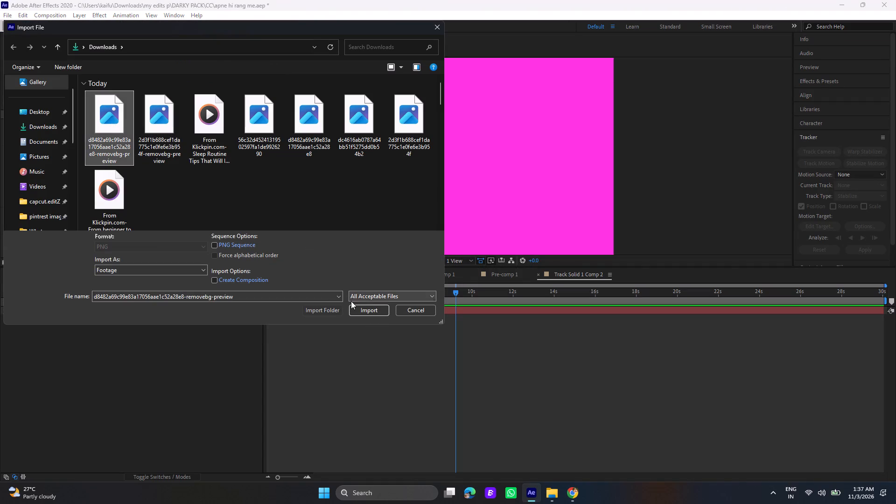
click(357, 305)
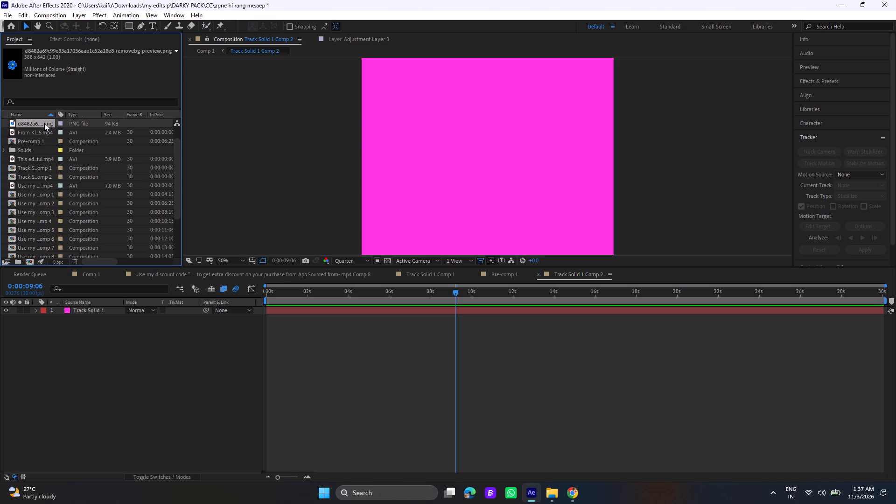
drag(44, 123, 490, 154)
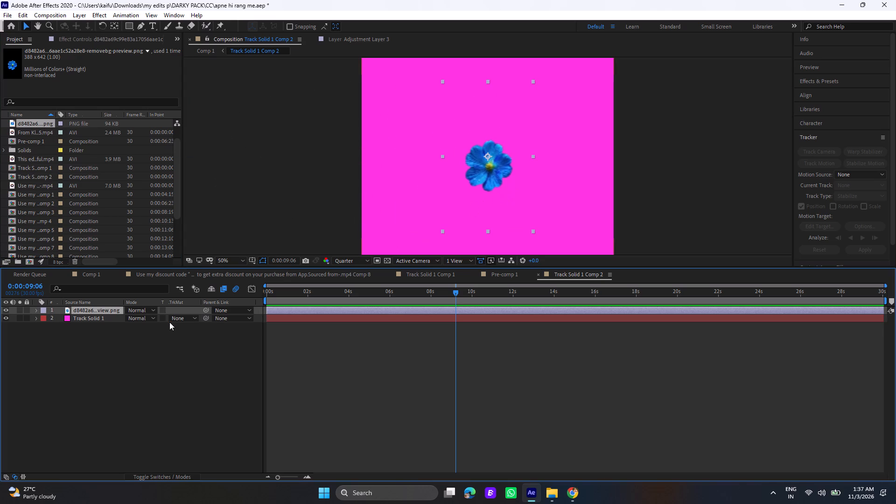
Scale the blue flower layer up to 305% and shift it so the flower sits near the centre of the frame.
key(s)
drag(144, 315, 150, 314)
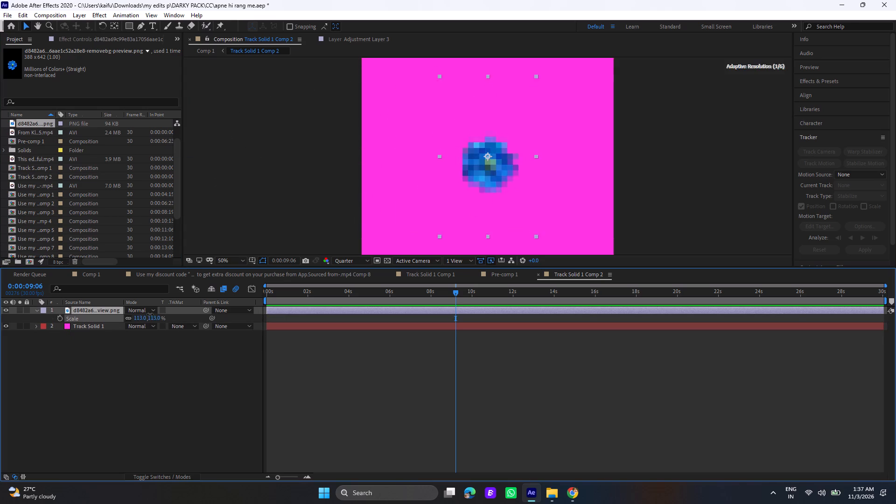
drag(150, 314, 203, 316)
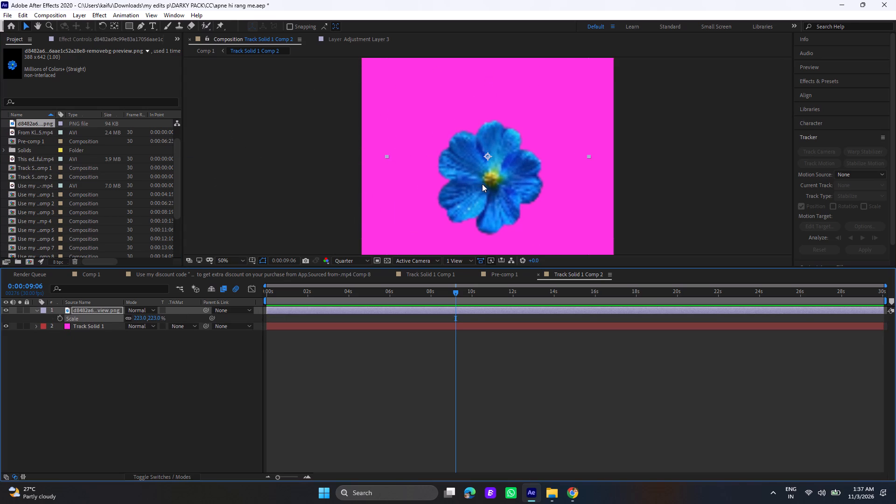
drag(482, 184, 476, 165)
click(476, 165)
drag(146, 318, 157, 317)
drag(160, 317, 170, 317)
click(175, 317)
drag(144, 322, 155, 322)
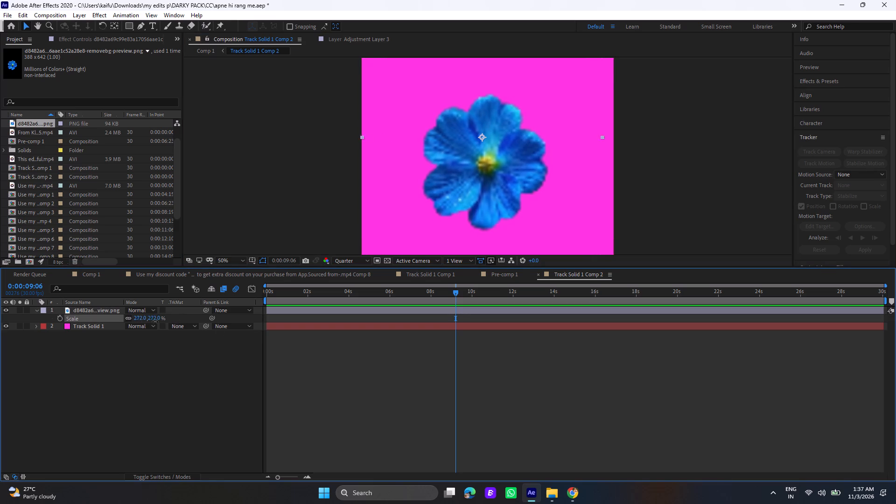
drag(155, 322, 164, 321)
Delete the pink Track Solid 1 layer beneath the flower.
click(377, 324)
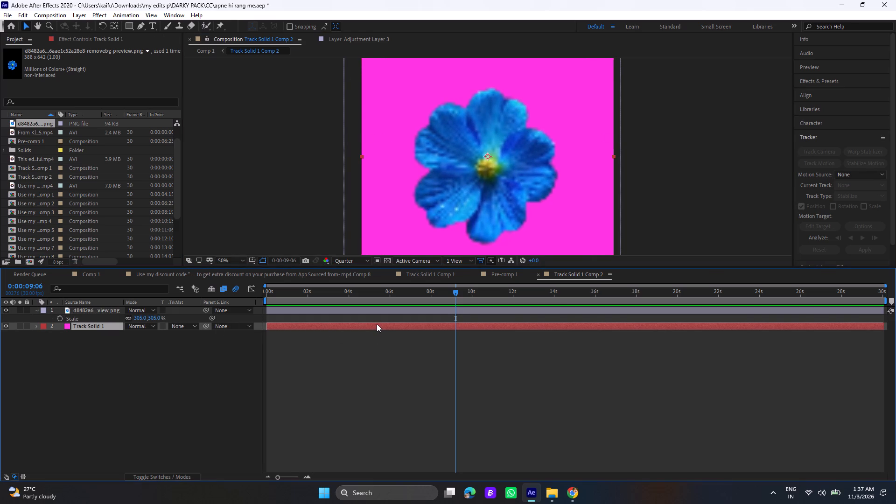
key(Delete)
Return to Comp 1 and scale the Track Solid 1 Comp 2 layer to 348% so the flower fits the girl's hair.
click(205, 54)
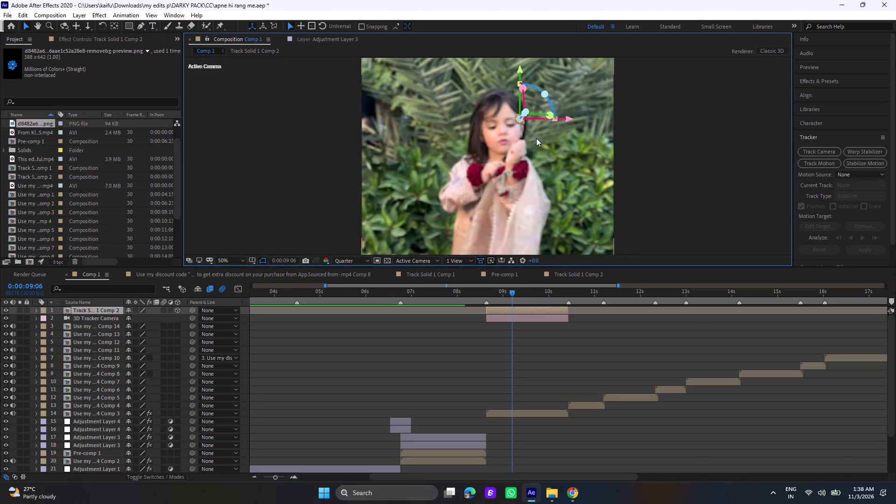
scroll(536, 138, up, 1)
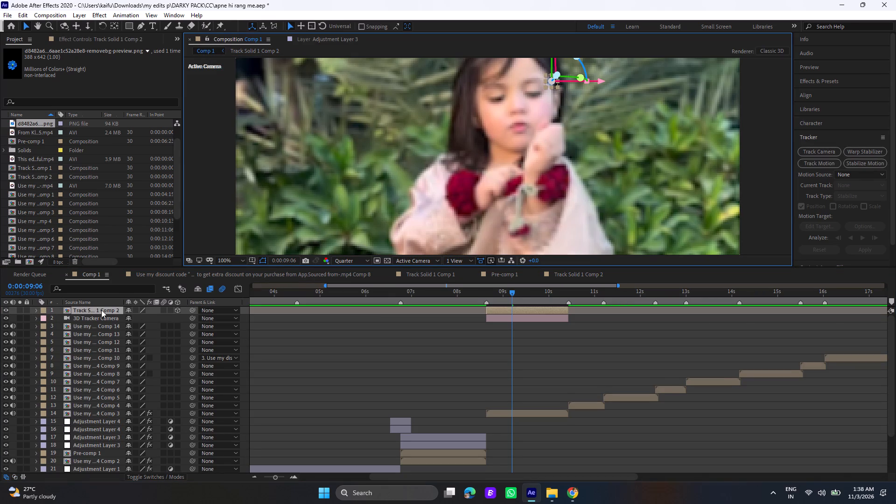
key(s)
drag(139, 316, 172, 319)
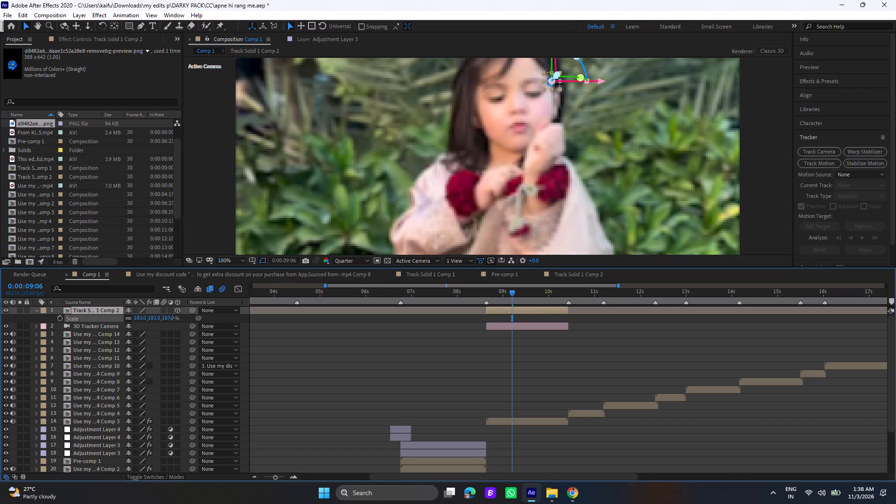
drag(172, 319, 254, 326)
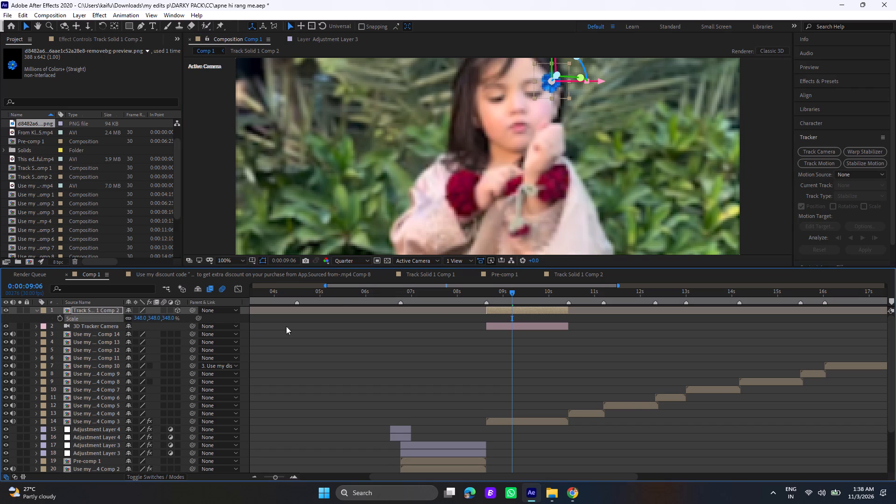
Preview the tracked flower over the Comp 3 clip at Full resolution and again at Quarter resolution.
click(360, 265)
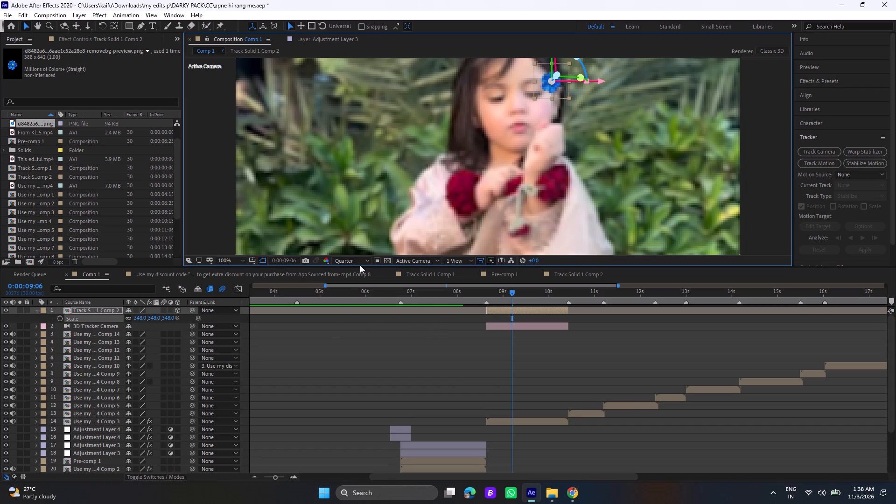
click(362, 262)
click(360, 280)
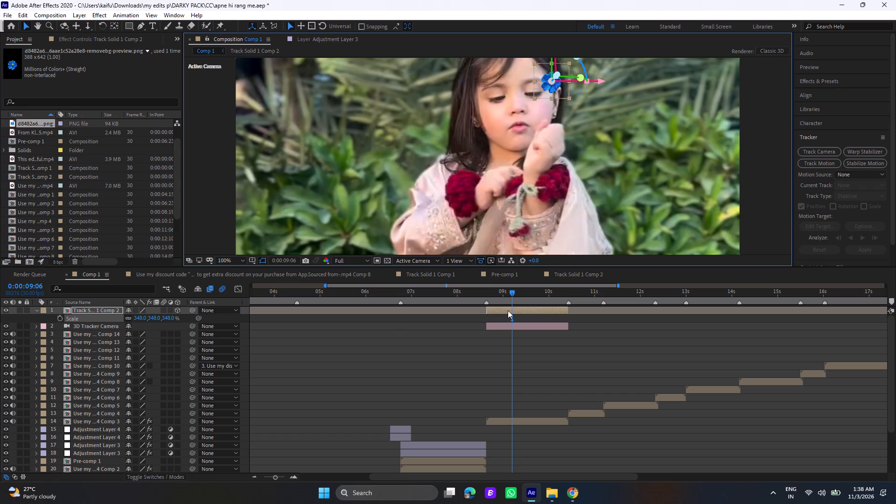
click(483, 294)
key(space)
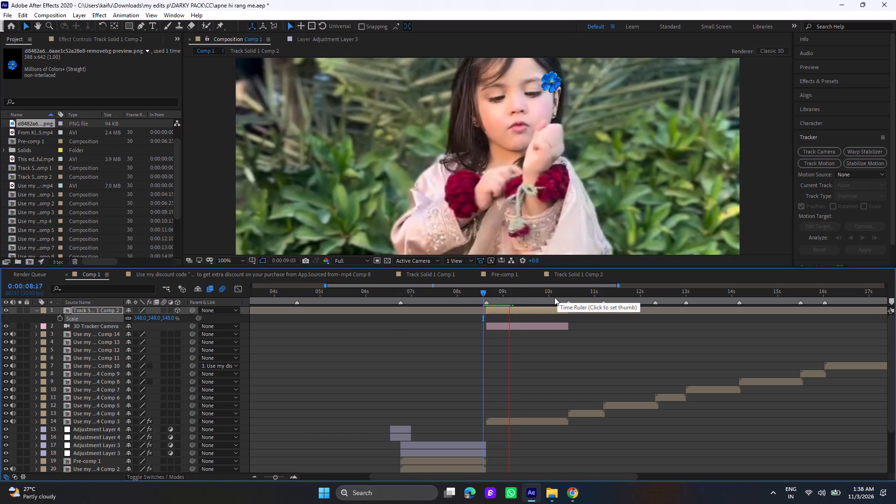
key(space)
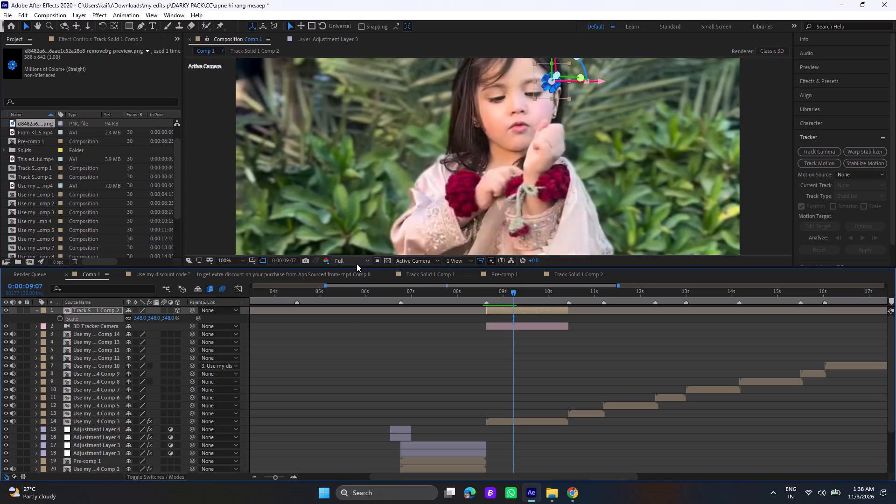
click(357, 262)
click(357, 311)
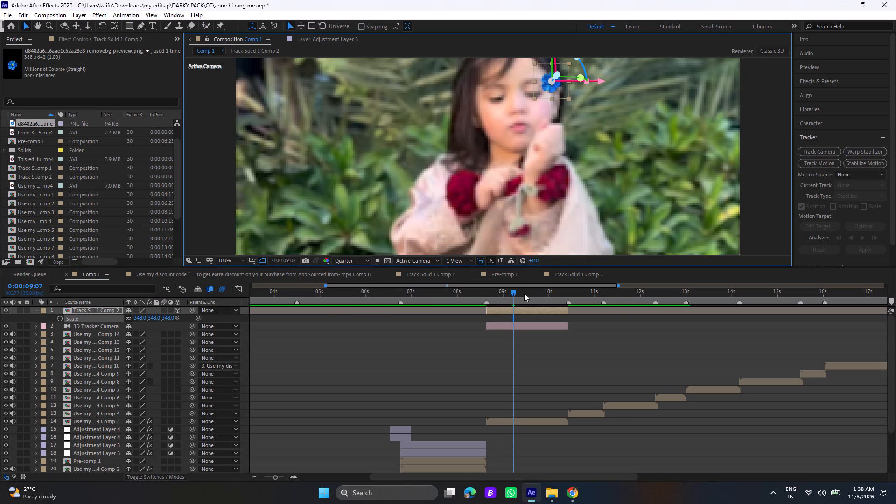
key(space)
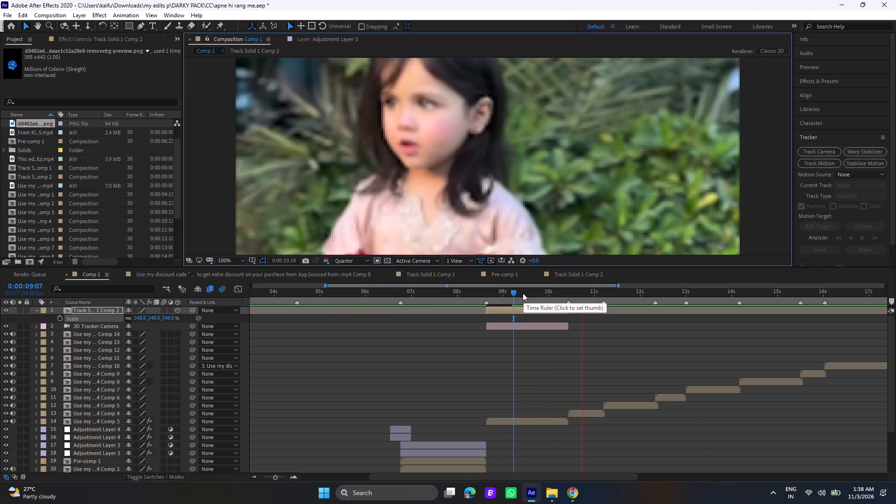
click(478, 290)
key(space)
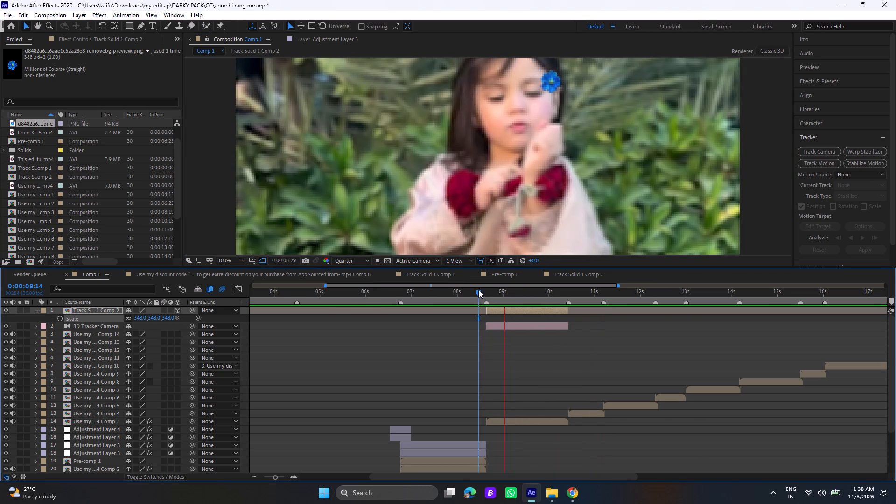
key(space)
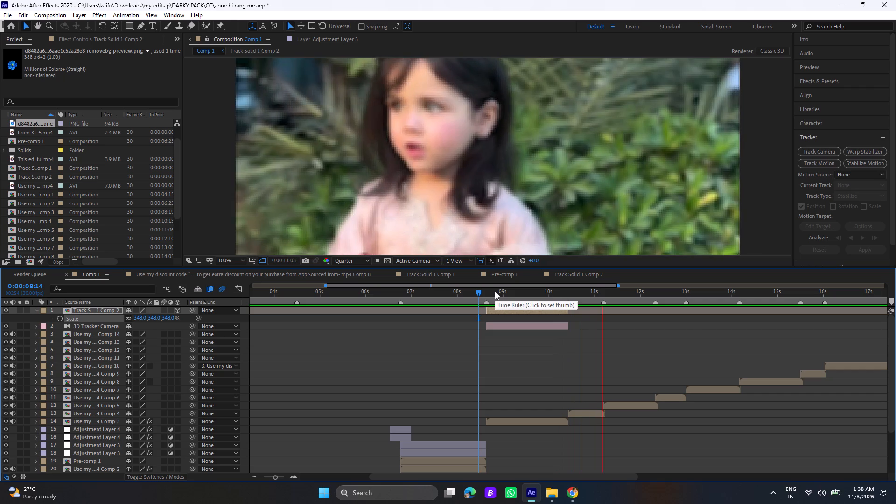
Pre-compose Track Solid 1 Comp 2 and the 3D Tracker Camera together as Pre-comp 2, moving all attributes into the new composition.
click(488, 292)
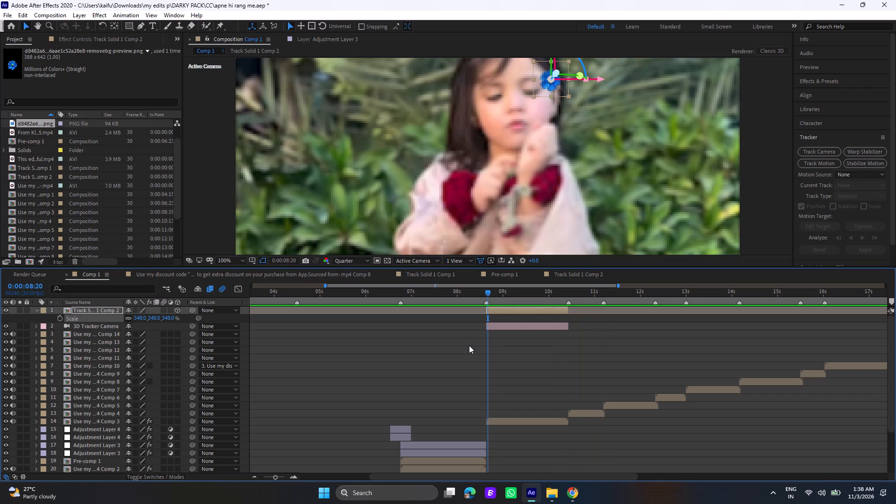
click(510, 324)
click(510, 308)
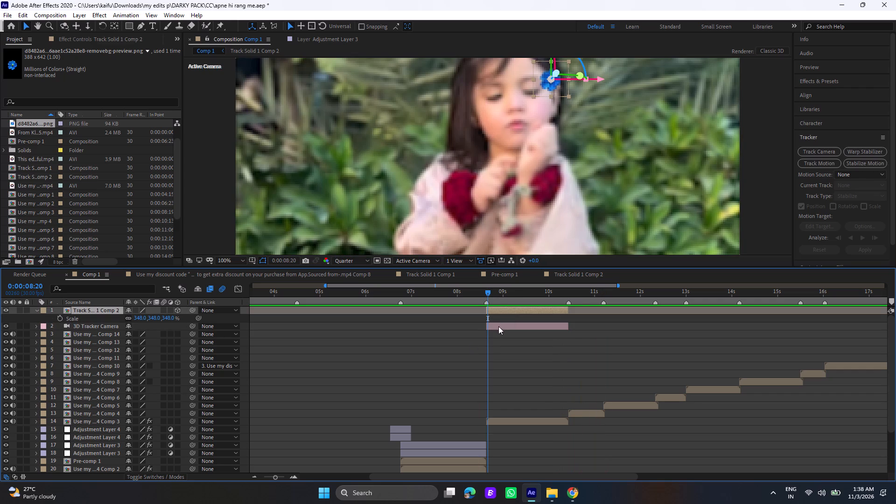
ctrl+click(494, 324)
ctrl+click(499, 310)
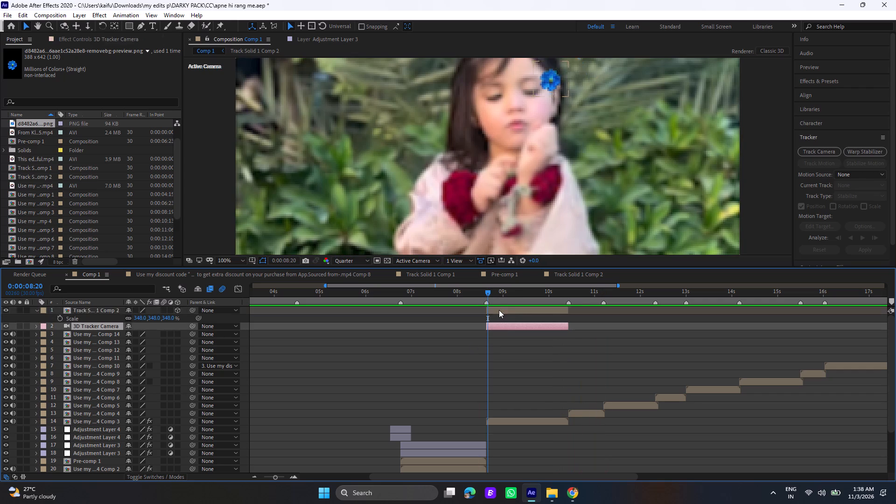
ctrl+click(499, 310)
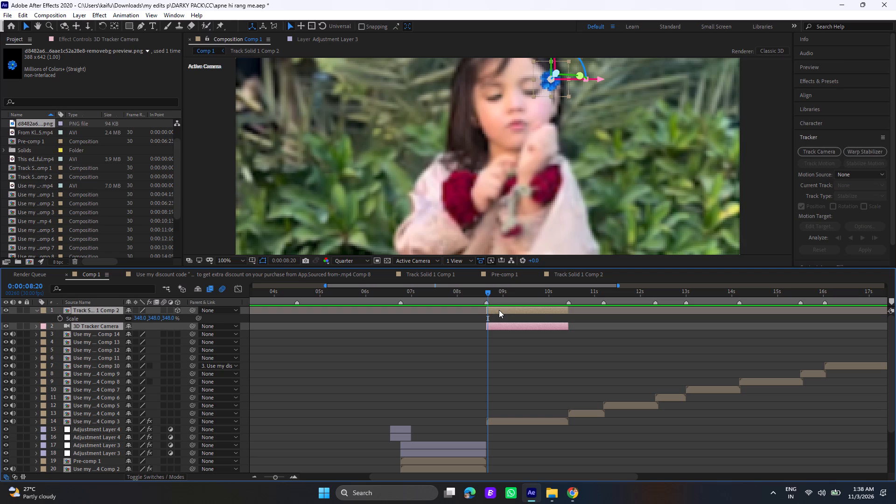
key(ctrl+shift+c)
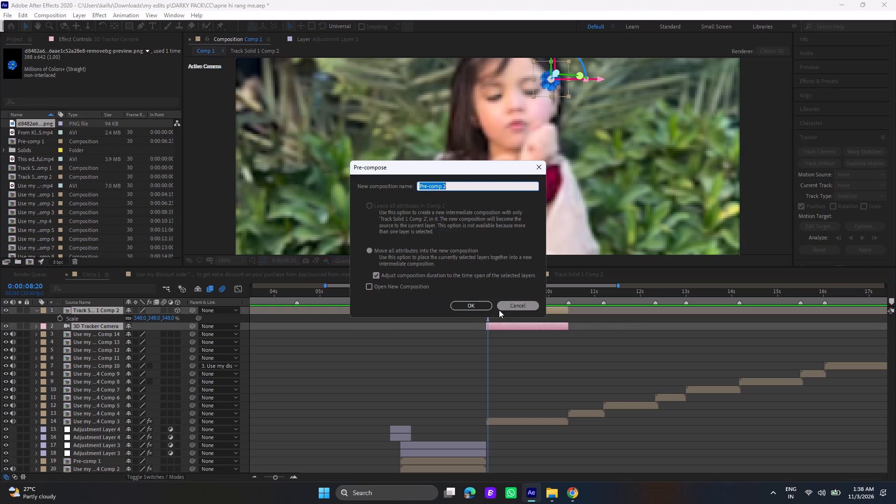
key(Return)
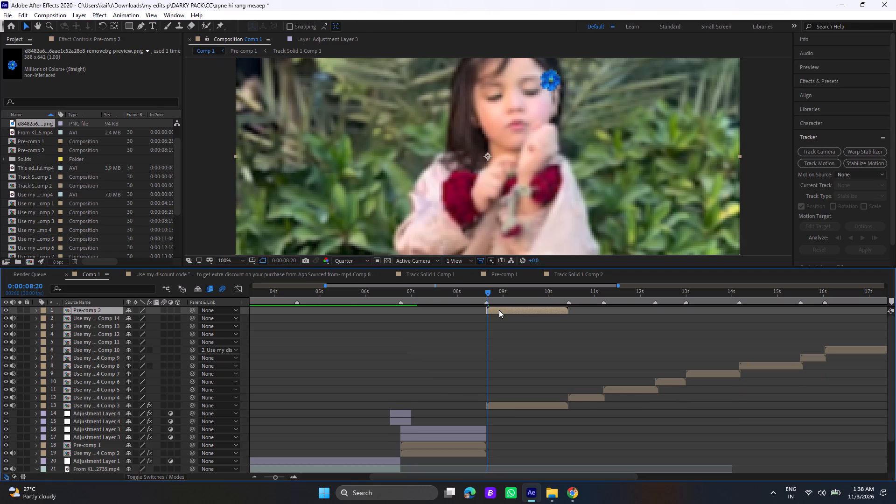
Move the Pre-comp 2 layer down the layer stack to directly above the Comp 3 clip.
drag(97, 310, 96, 362)
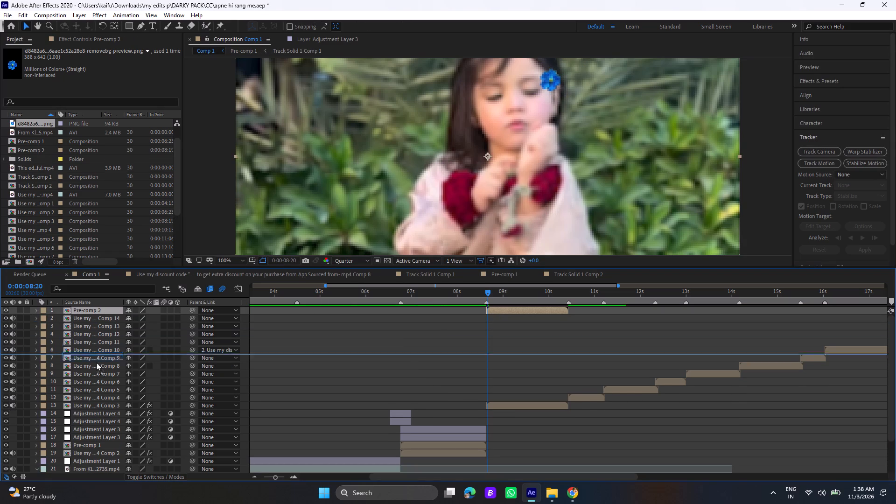
drag(96, 362, 95, 398)
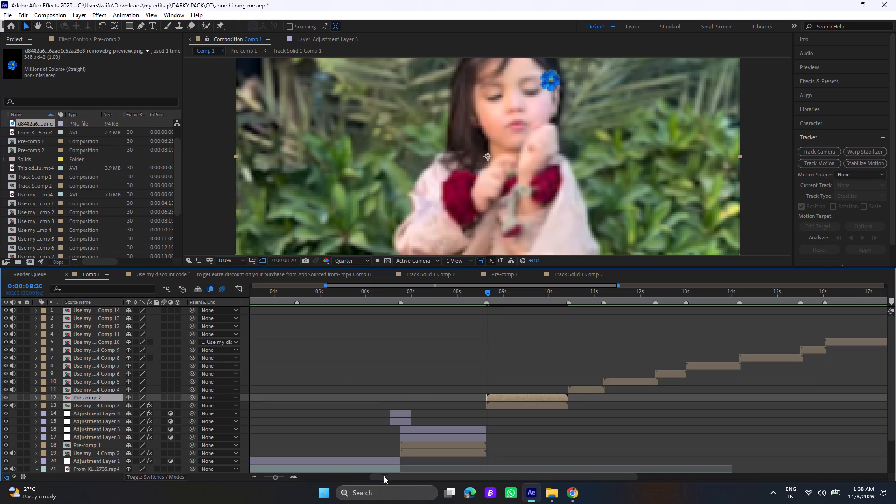
Play back the Comp 1 edit from the start, then replay from about 5:18 and 4:04 to review the flower section.
click(277, 476)
drag(277, 476, 270, 477)
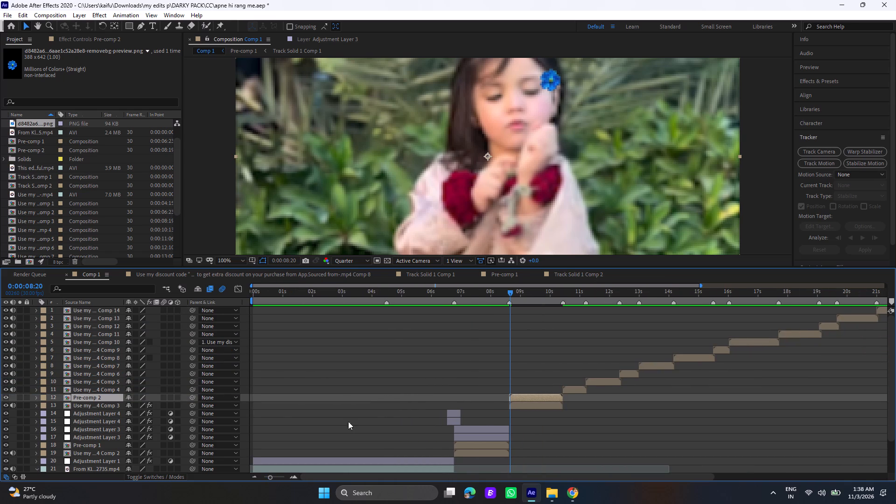
click(375, 292)
drag(375, 292, 195, 316)
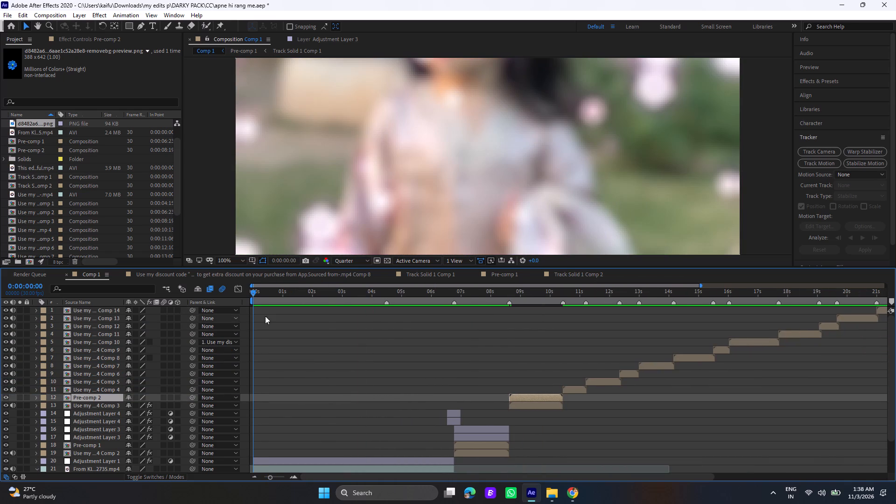
scroll(409, 161, down, 2)
key(space)
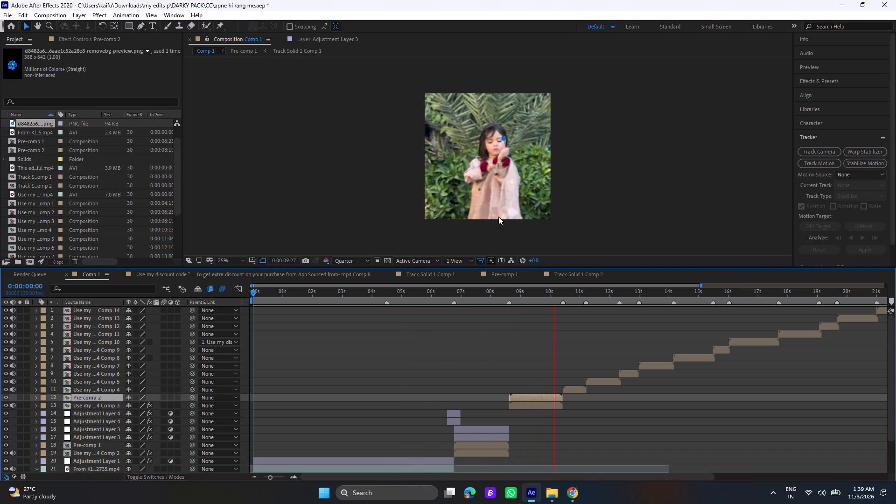
double_click(511, 291)
drag(511, 291, 419, 296)
key(space)
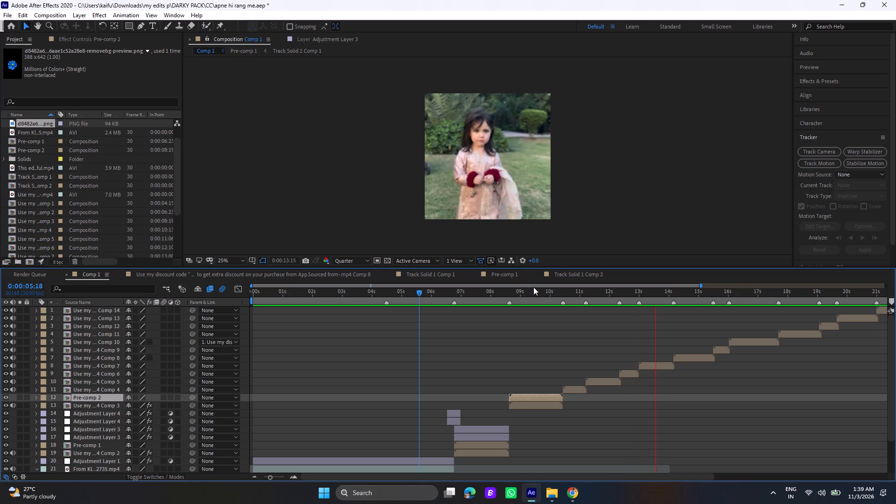
click(447, 294)
drag(447, 294, 376, 298)
key(space)
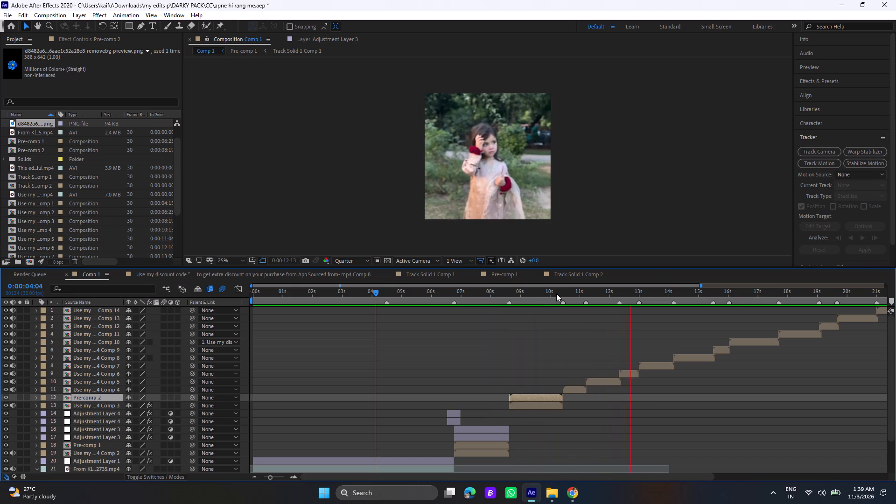
Review the transition into the Comp 2 clip in Comp 1, from 4:17 and frame by frame between about 6:21 and 6:28.
click(389, 292)
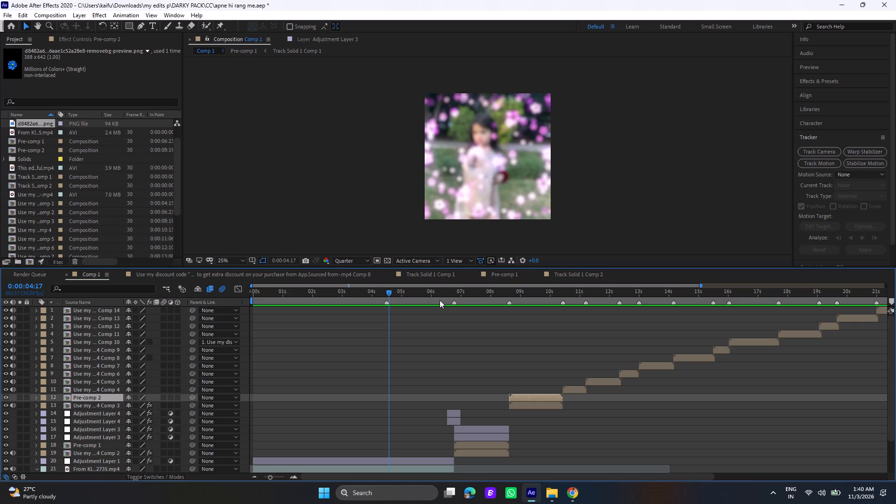
click(439, 297)
drag(439, 297, 464, 309)
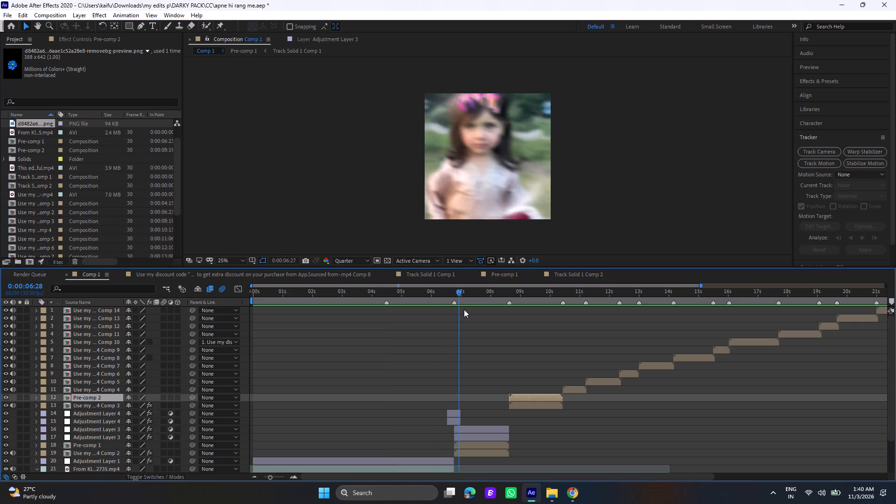
drag(464, 309, 456, 315)
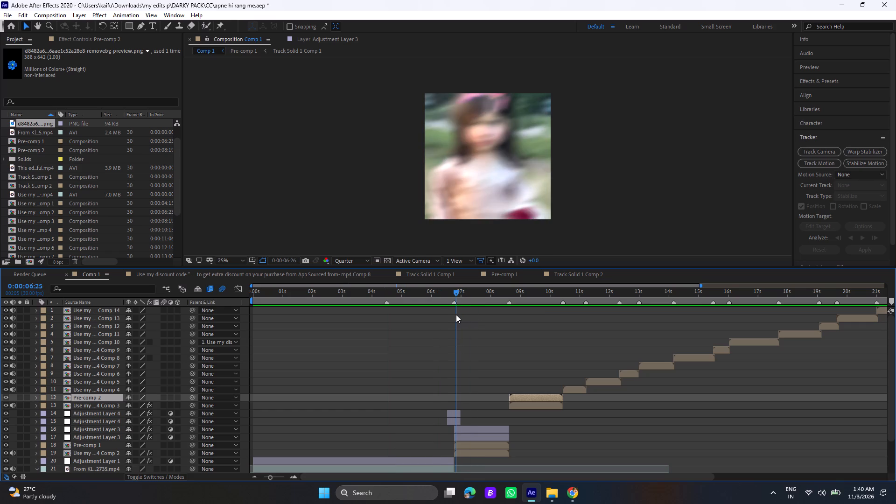
drag(456, 315, 452, 314)
drag(452, 314, 451, 314)
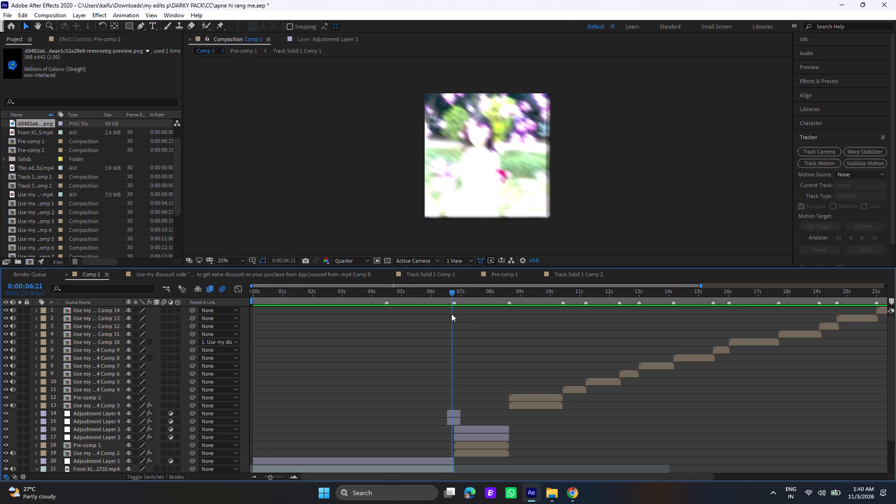
drag(451, 314, 449, 313)
drag(449, 313, 443, 308)
drag(443, 308, 443, 308)
Scrub Comp 1 from about 6:19 through the Comp 2 clip into Comp 3, returning to the cut at 8:18.
click(451, 294)
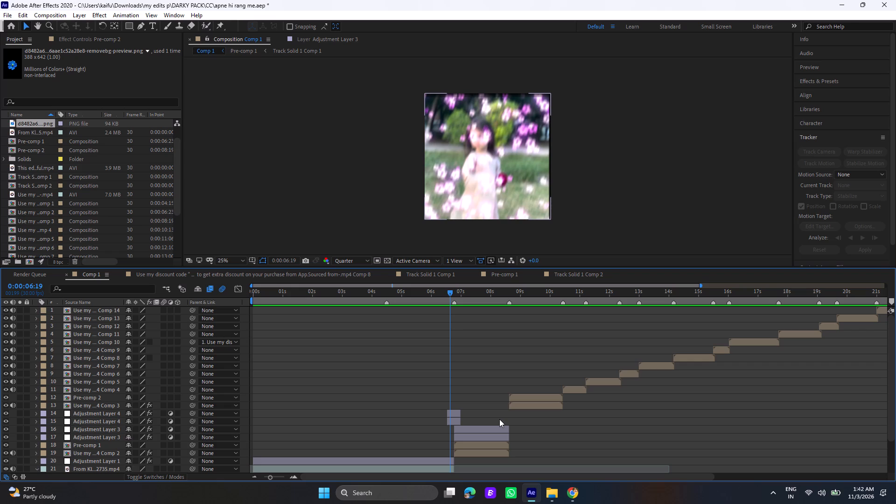
click(449, 291)
drag(449, 291, 464, 300)
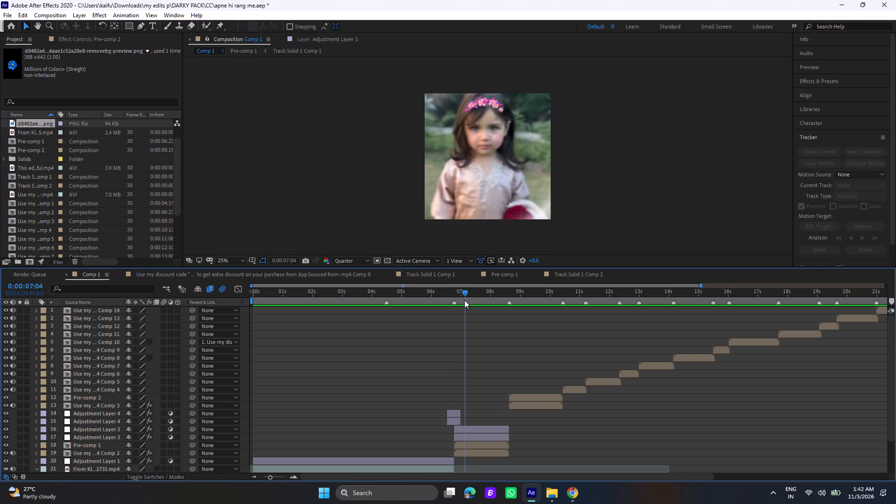
drag(464, 300, 462, 317)
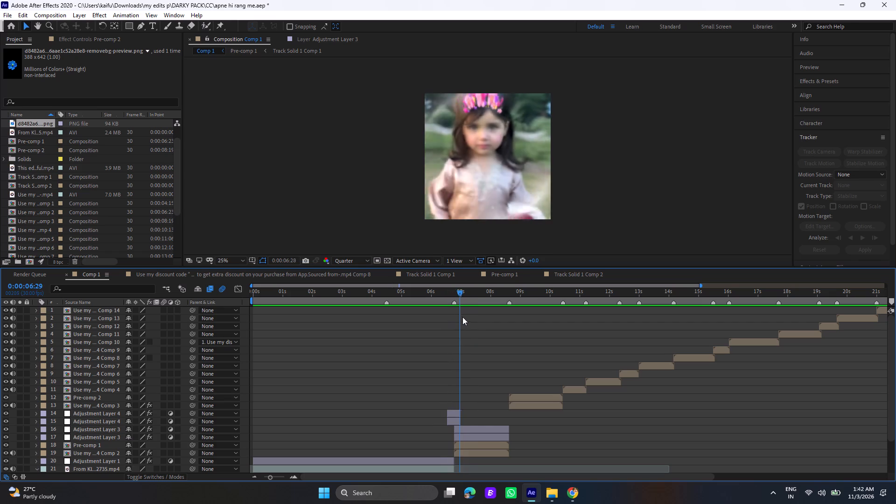
drag(462, 317, 456, 315)
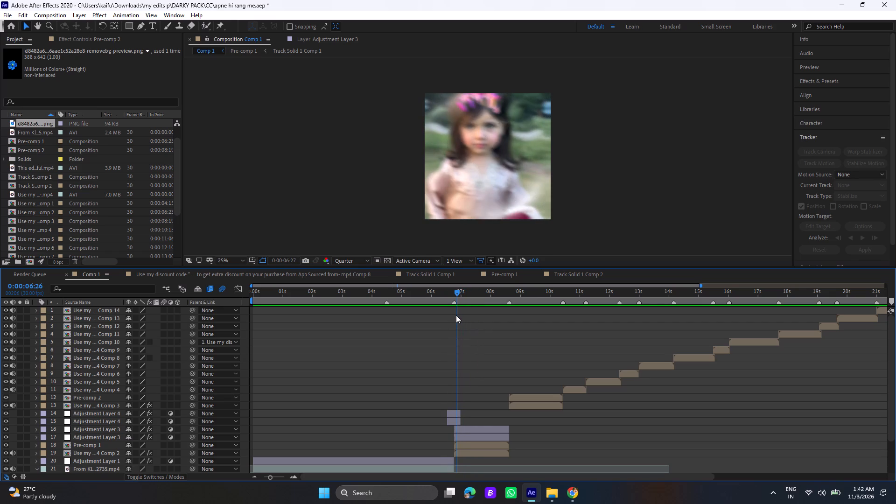
drag(456, 315, 476, 330)
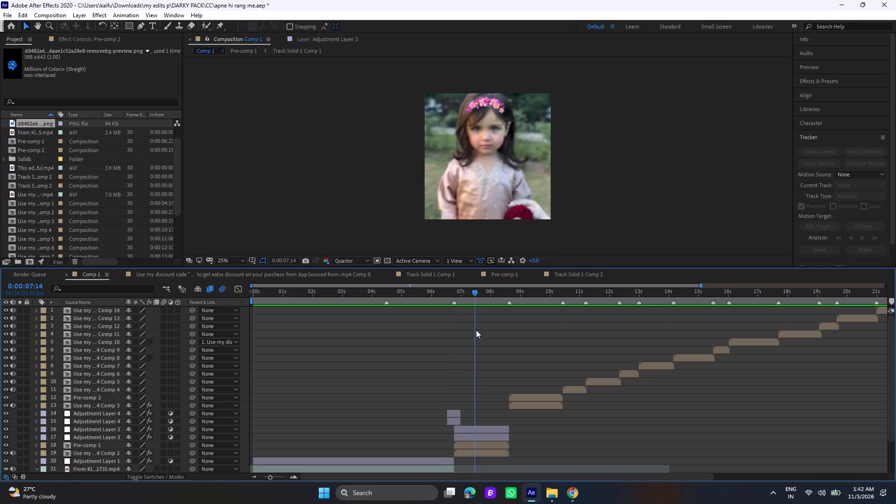
drag(476, 330, 513, 368)
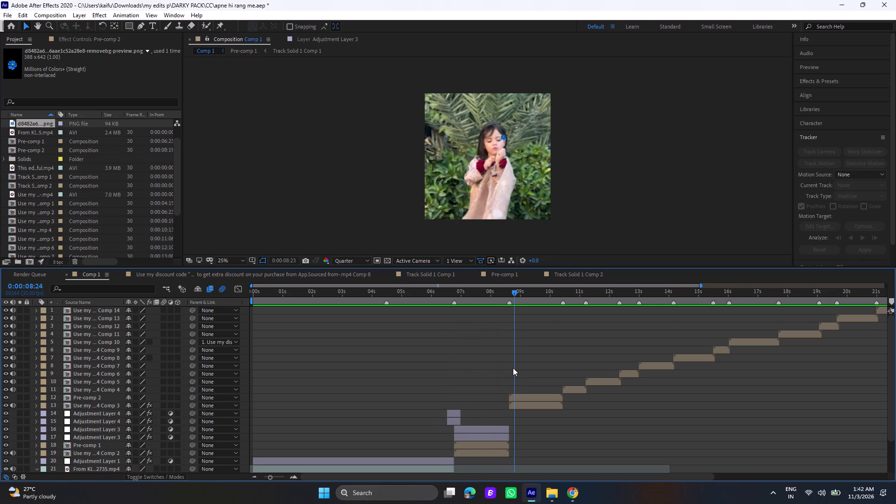
drag(513, 368, 508, 366)
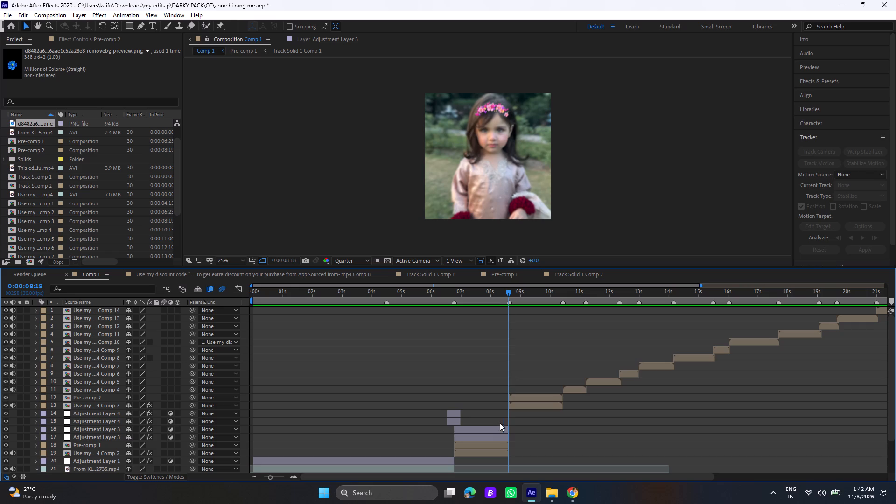
Examine which effects are applied to the Comp 2 clip, Pre-comp 1 and the two Adjustment Layer 3 layers.
click(498, 436)
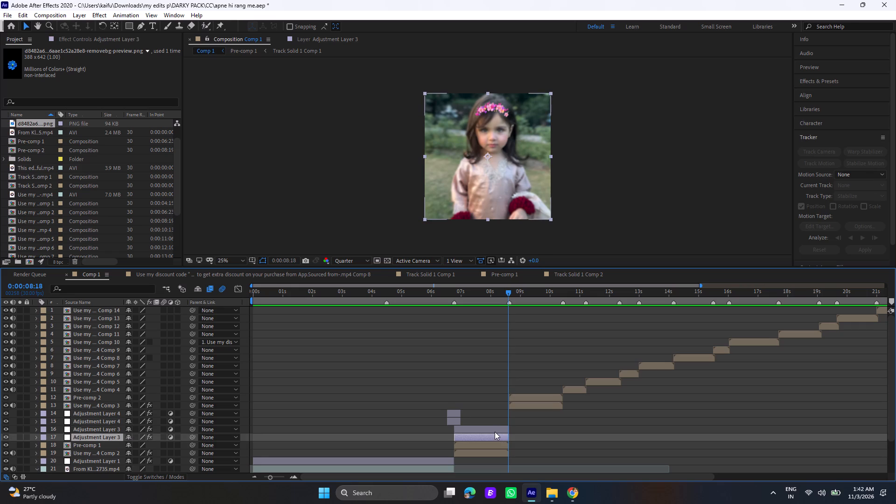
click(495, 432)
click(496, 446)
click(497, 450)
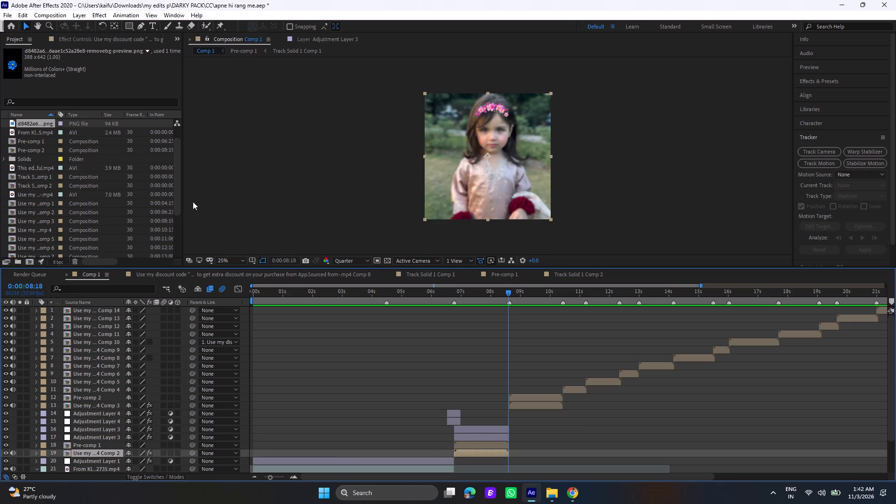
click(91, 36)
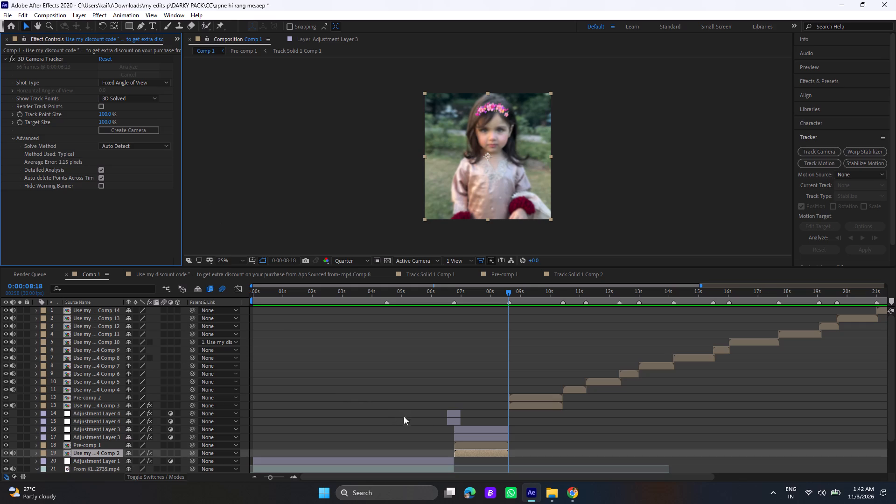
click(465, 444)
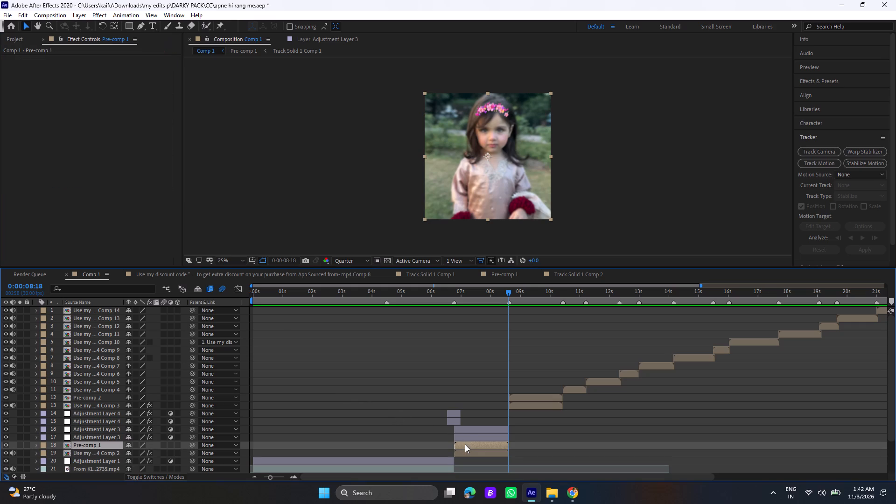
click(471, 436)
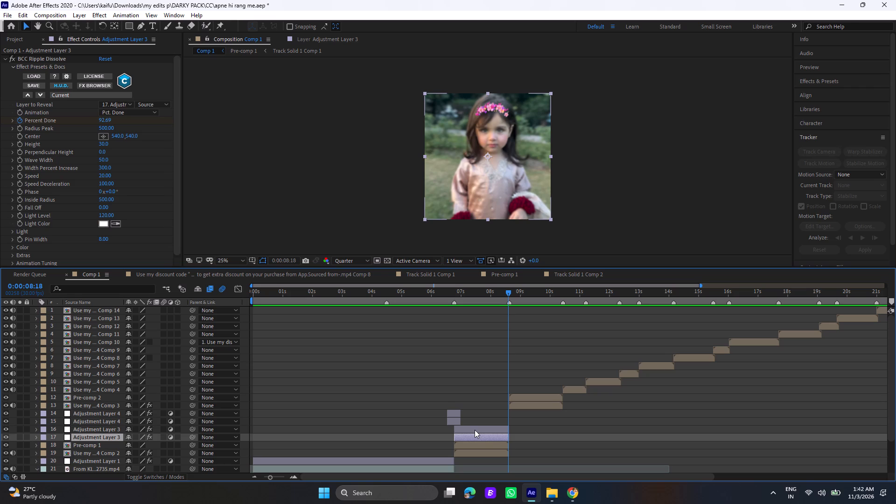
click(475, 430)
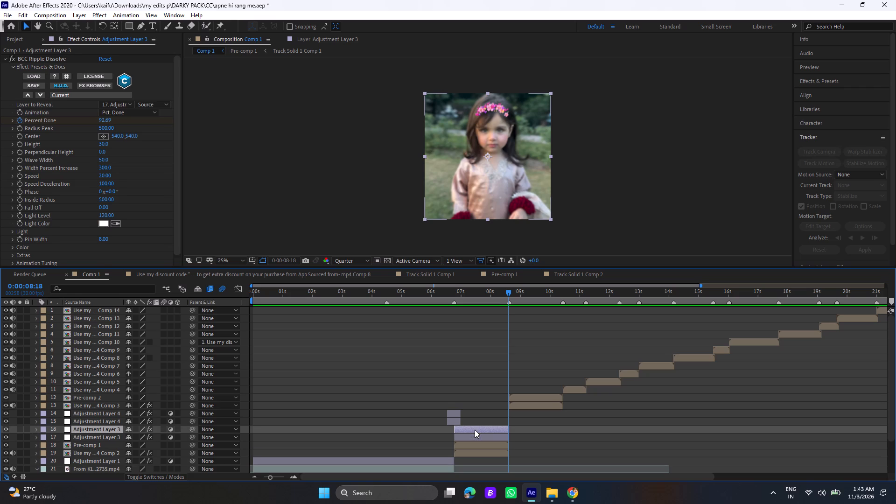
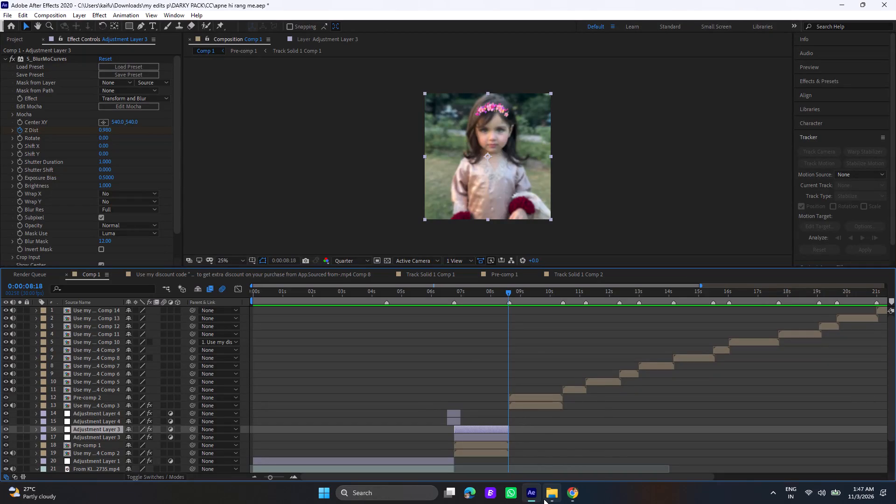
Watch the Klickpin "From beginner to obsessed" clip, a "Use my discount code" clip and the "This edit hits different" video from Downloads.
click(546, 499)
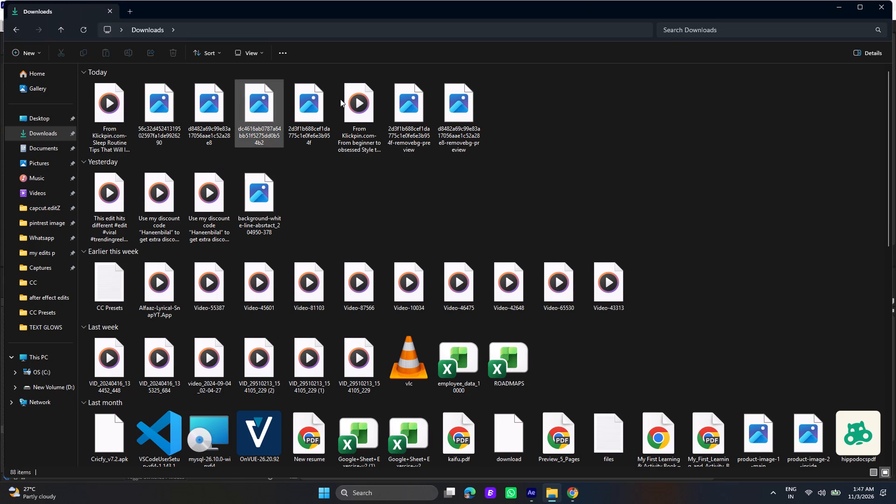
double_click(370, 108)
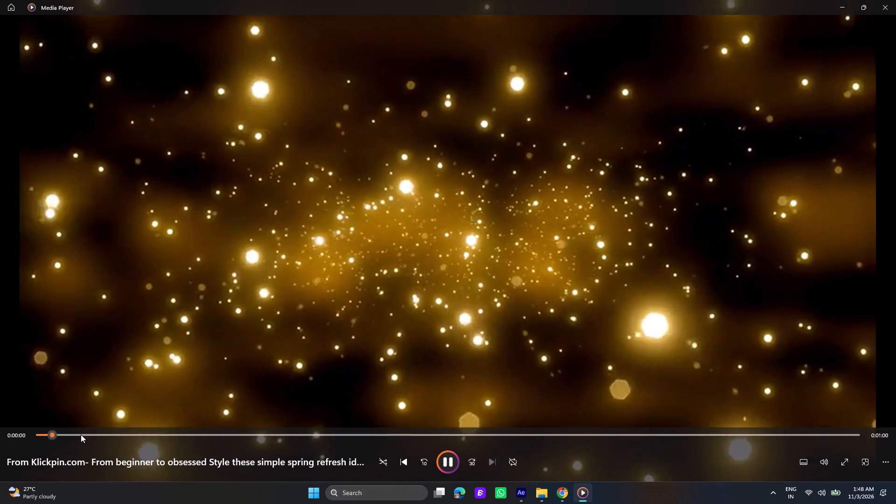
click(892, 4)
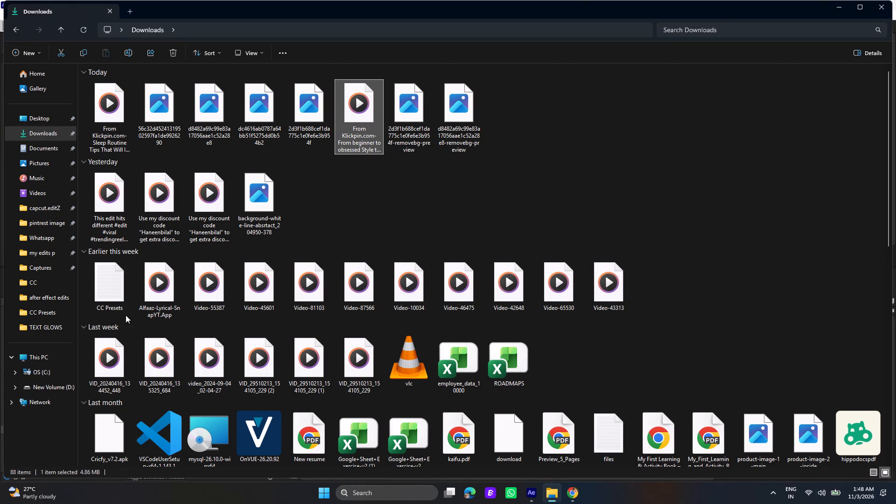
double_click(209, 220)
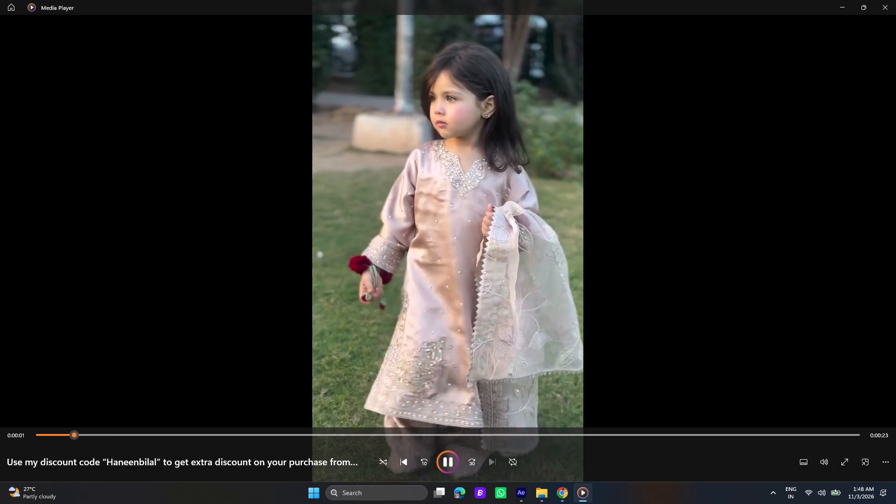
click(888, 0)
triple_click(124, 213)
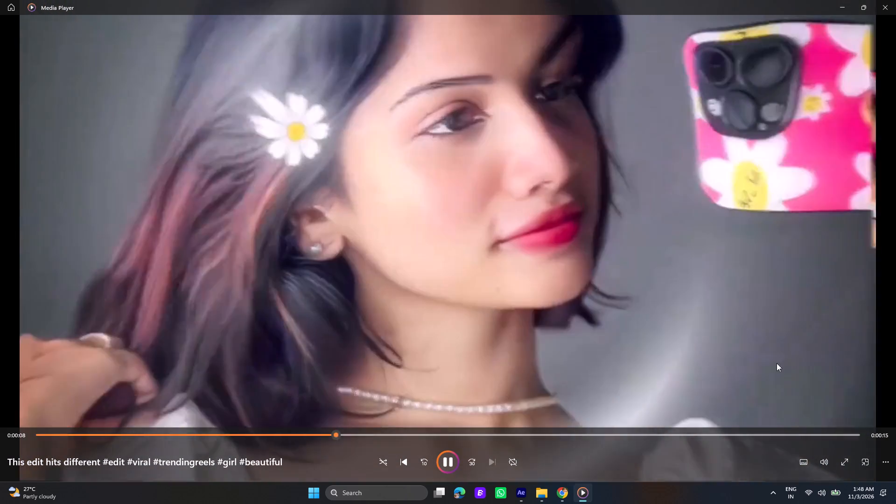
double_click(866, 7)
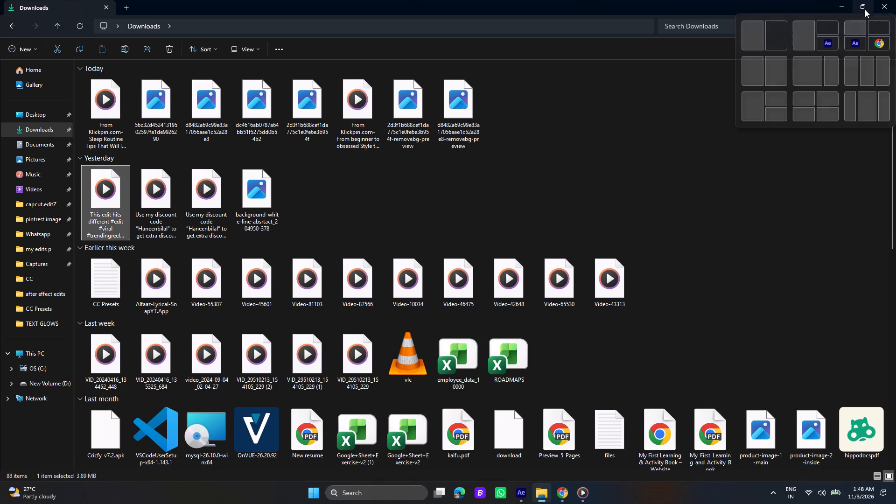
click(575, 498)
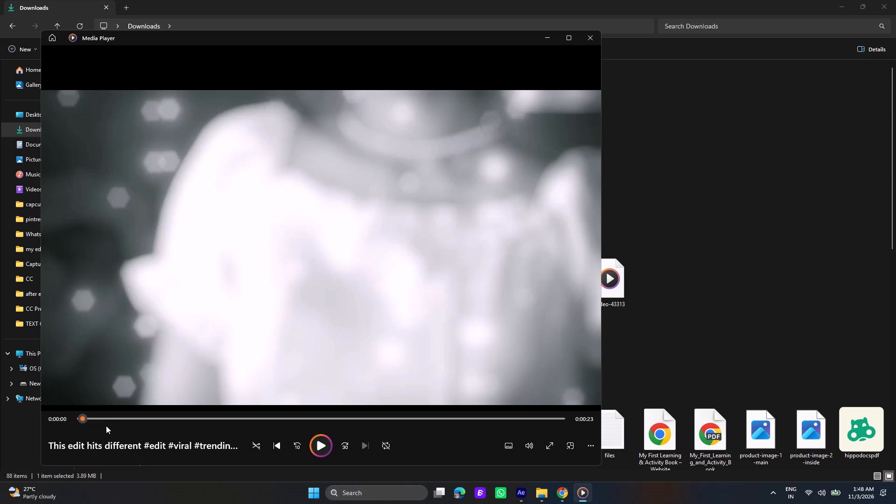
key(space)
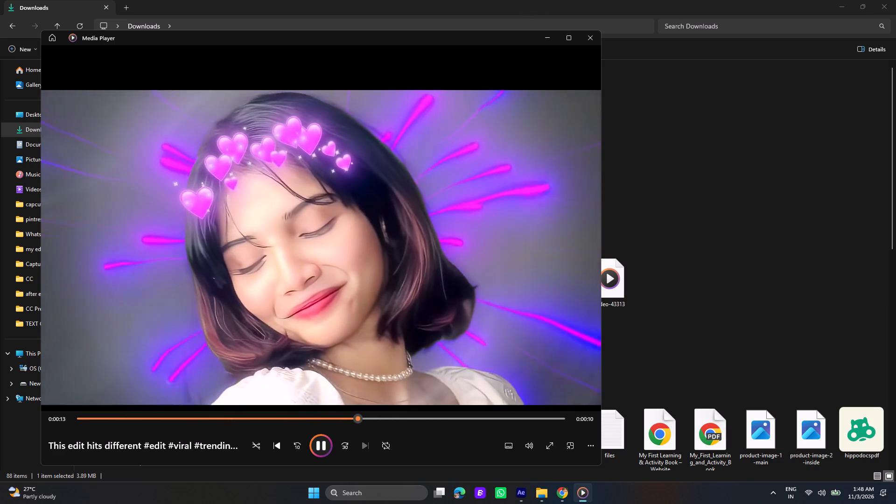
click(594, 37)
click(891, 12)
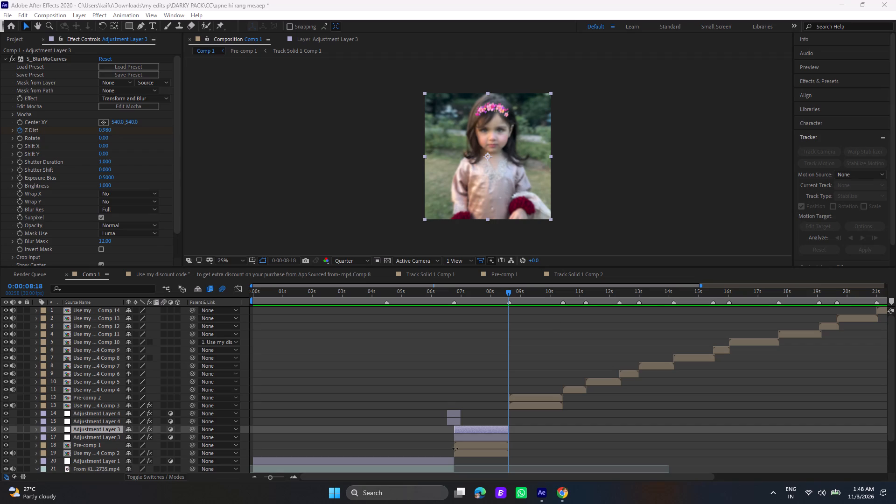
Copy both Adjustment Layer 4 layers and the upper Adjustment Layer 3 at the first cut and paste them above Pre-comp 2.
click(455, 292)
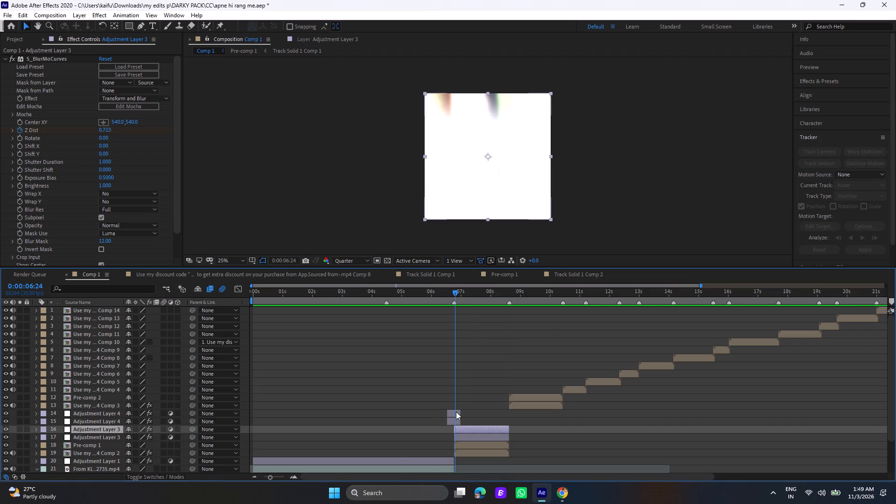
click(456, 412)
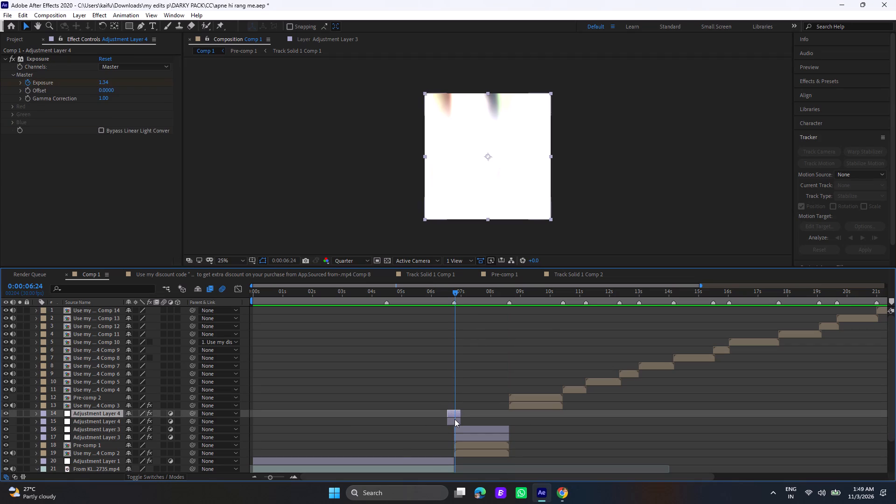
ctrl+click(455, 419)
ctrl+click(460, 427)
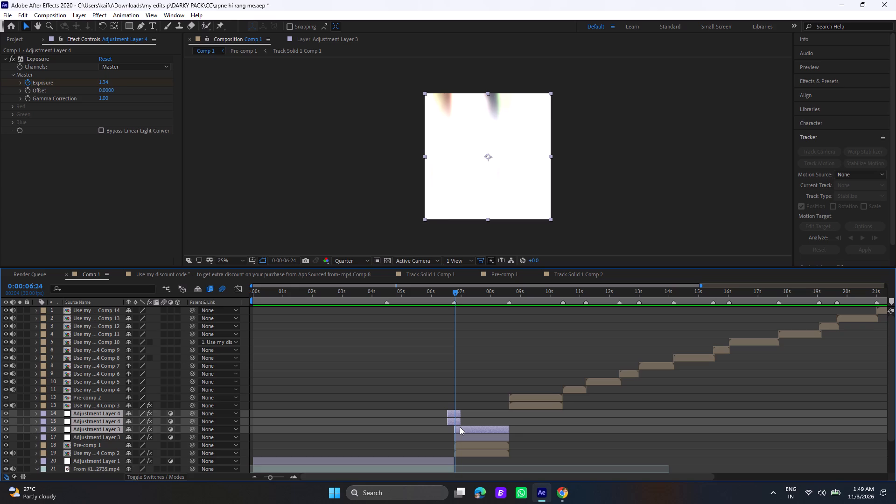
key(ctrl+c)
click(509, 291)
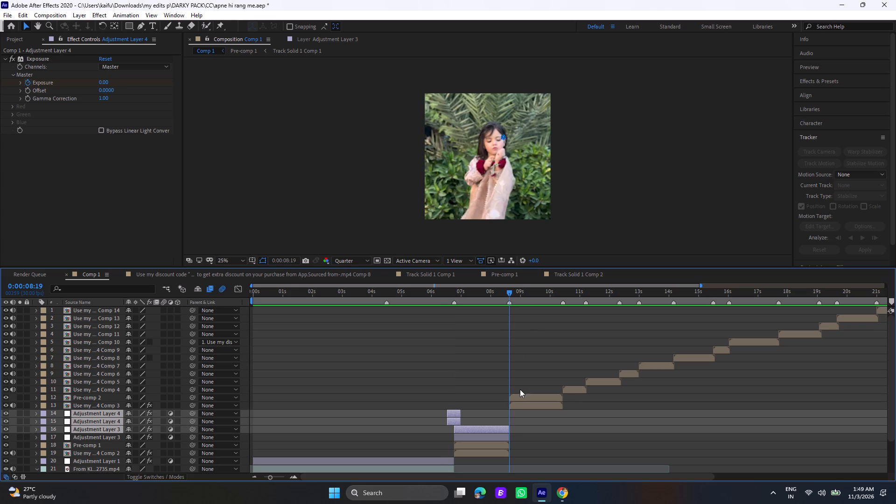
click(521, 393)
click(520, 395)
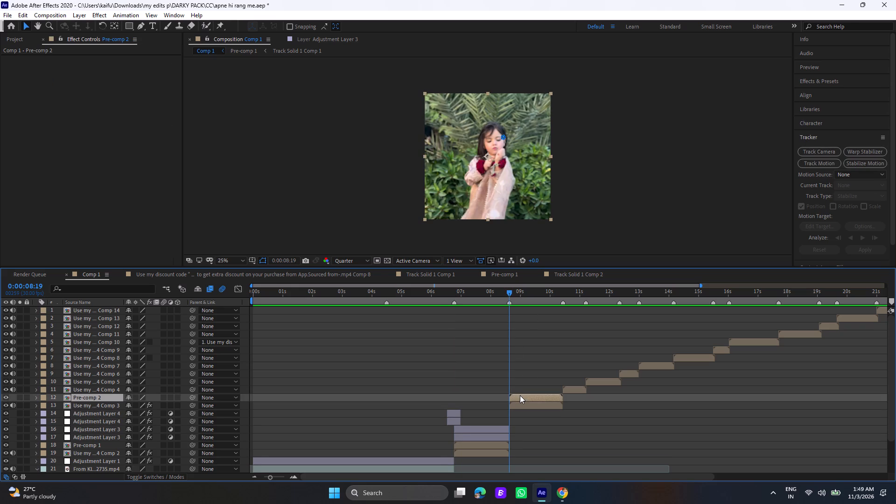
key(ctrl+v)
Move the three pasted layers together so the Adjustment Layer 3 copy starts with Pre-comp 2 at 0:00:08:19, previewing the transition.
drag(451, 396, 461, 397)
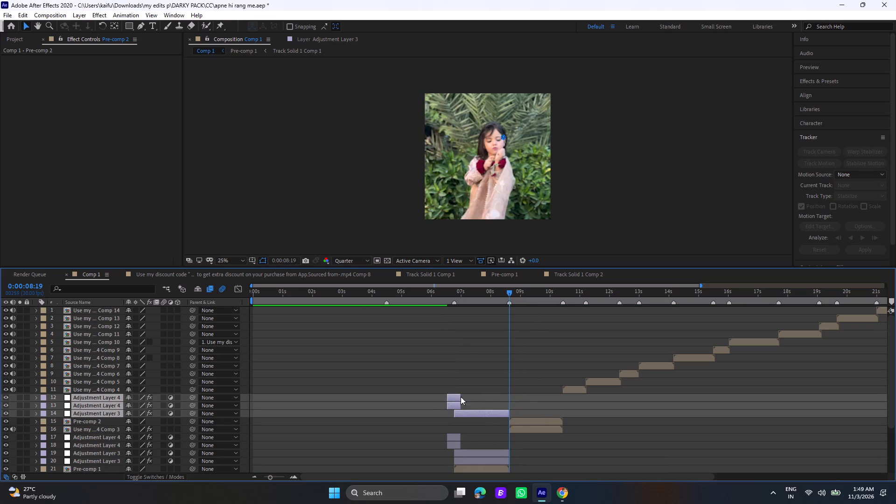
drag(461, 397, 505, 404)
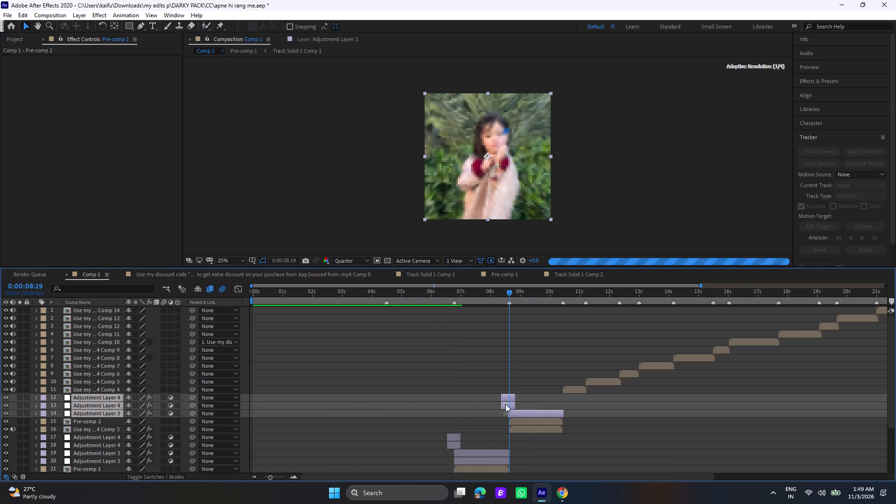
drag(505, 404, 507, 405)
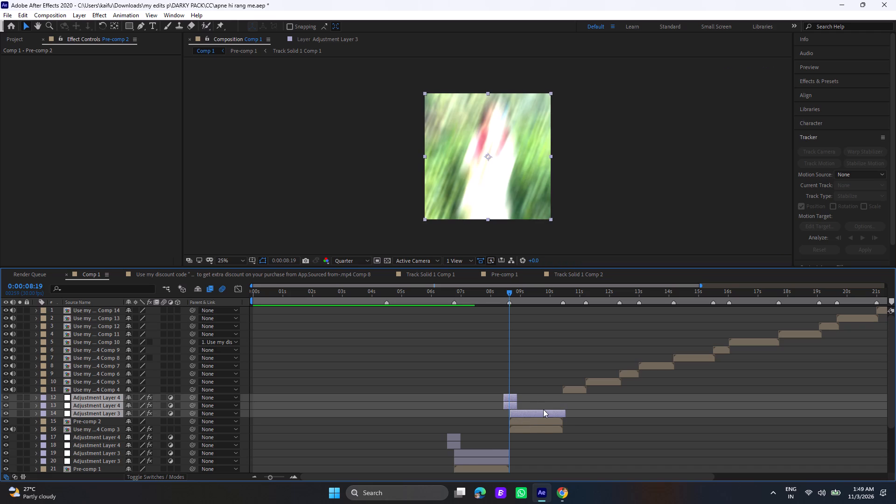
click(420, 299)
key(space)
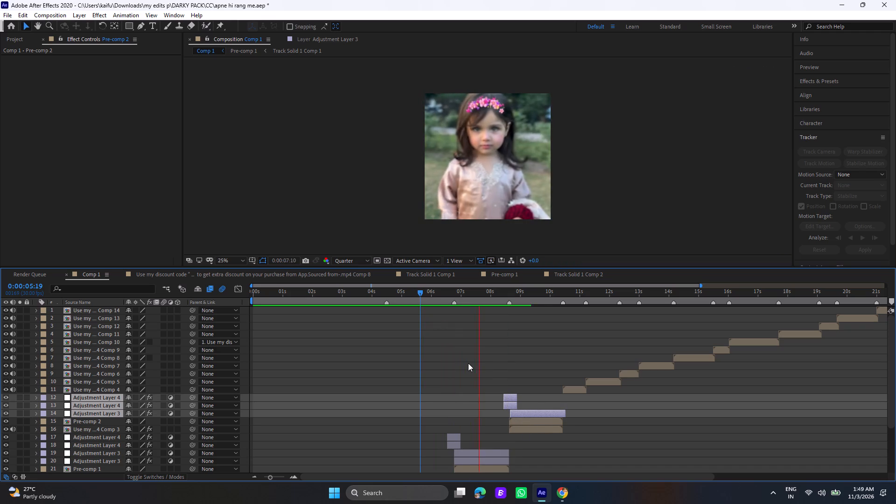
click(507, 293)
click(507, 293)
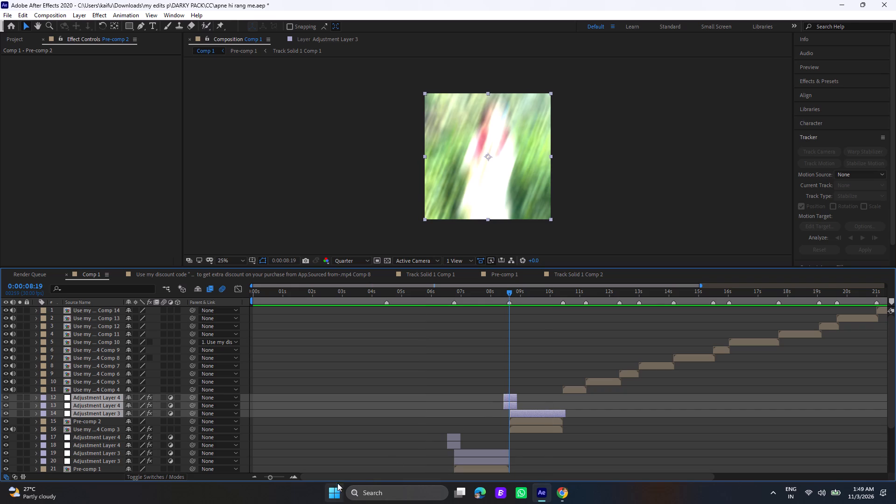
drag(283, 475, 289, 476)
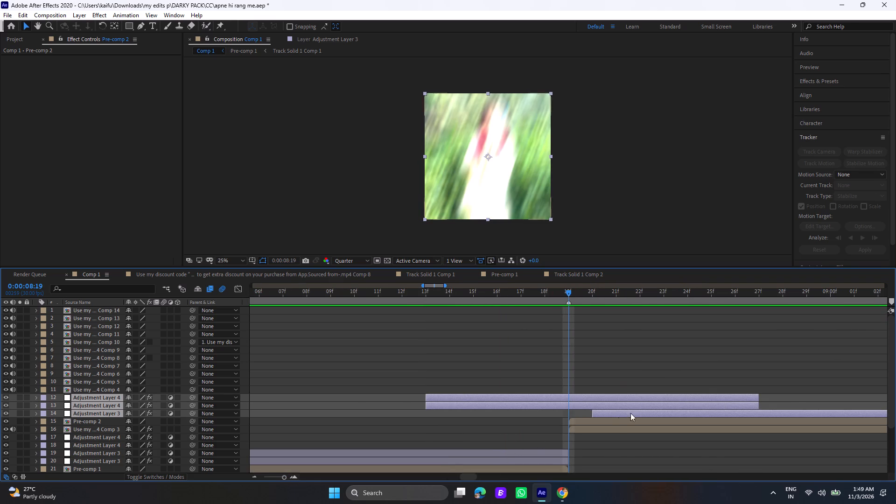
drag(633, 413, 619, 410)
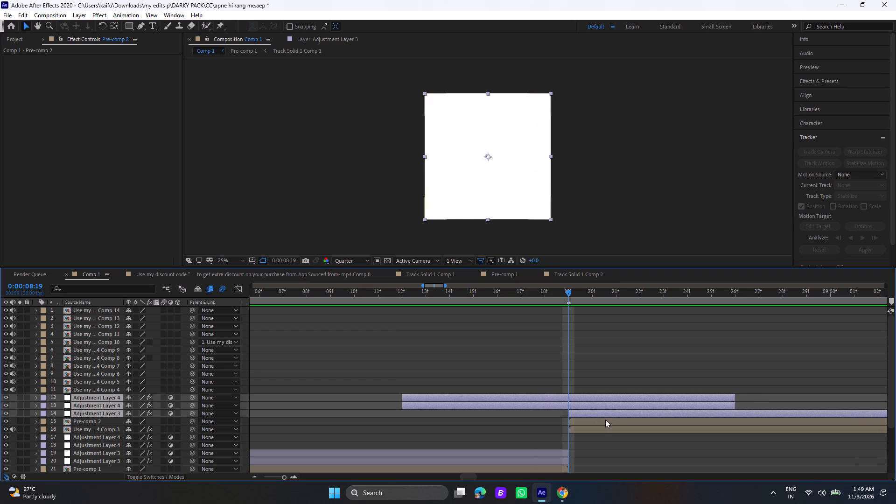
click(598, 411)
Reveal the pasted layers' keyframes and move the last S_BlurMoCurves Z Dist keyframe to the end of Pre-comp 2 at 0:00:10:13.
drag(468, 476, 504, 481)
click(531, 413)
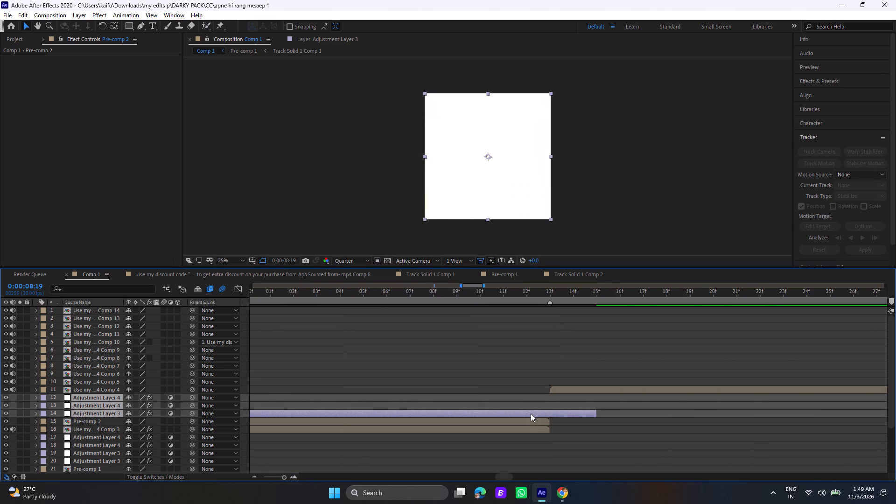
key(u)
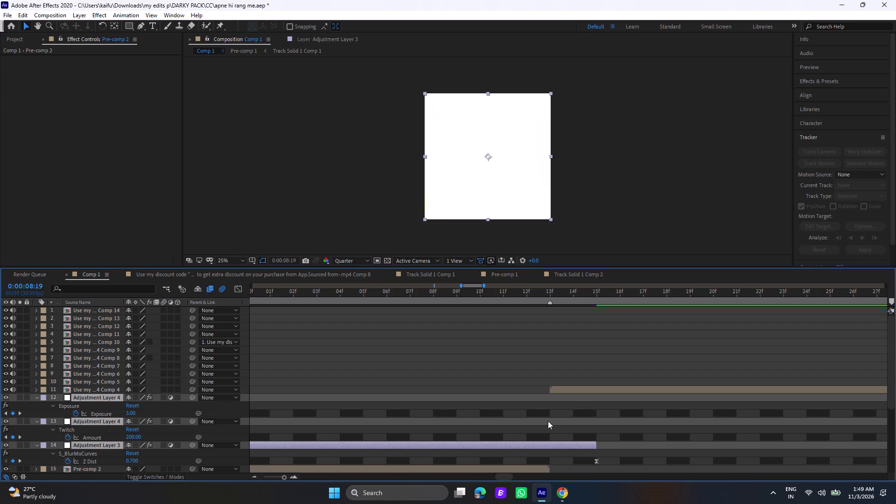
scroll(549, 421, down, 1)
drag(505, 476, 502, 476)
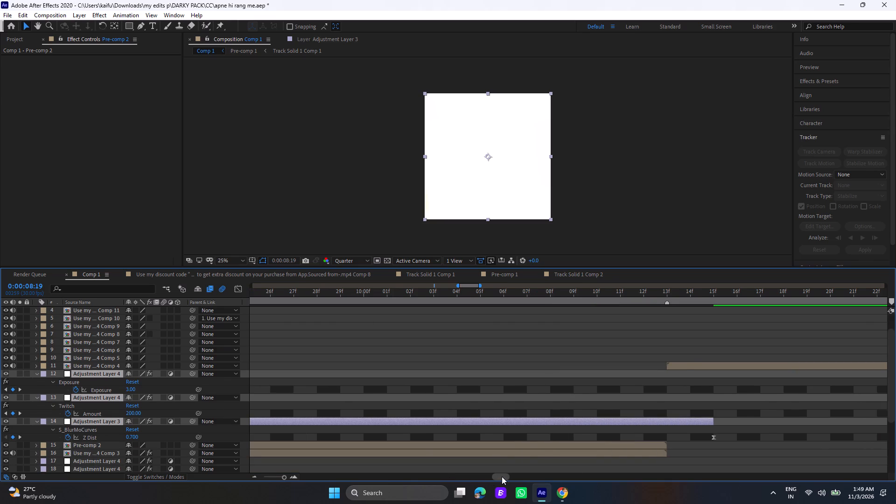
drag(502, 476, 497, 476)
click(284, 477)
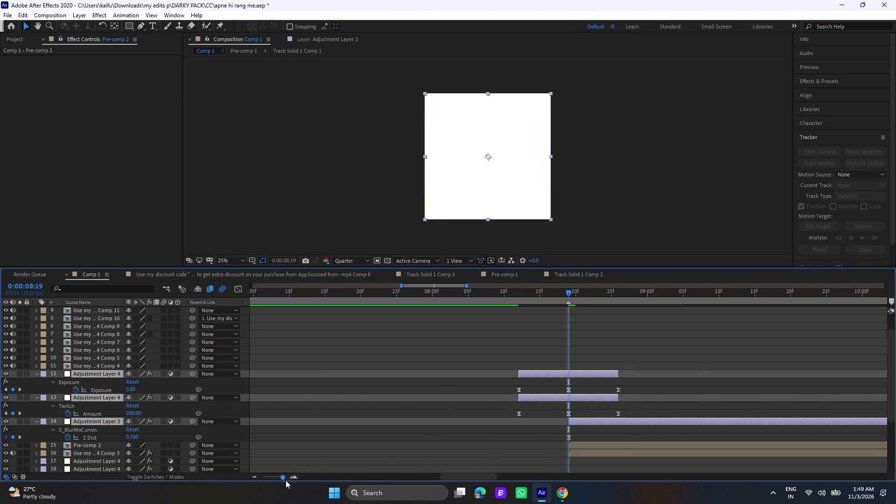
click(284, 475)
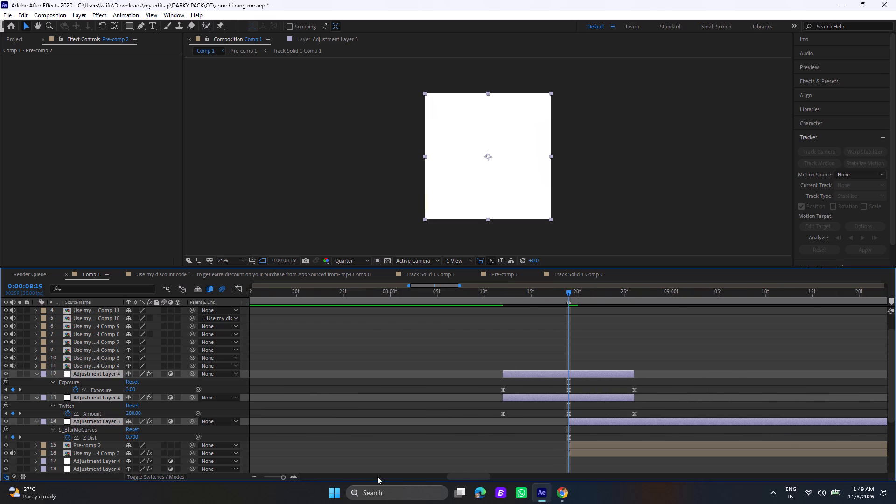
drag(482, 476, 514, 476)
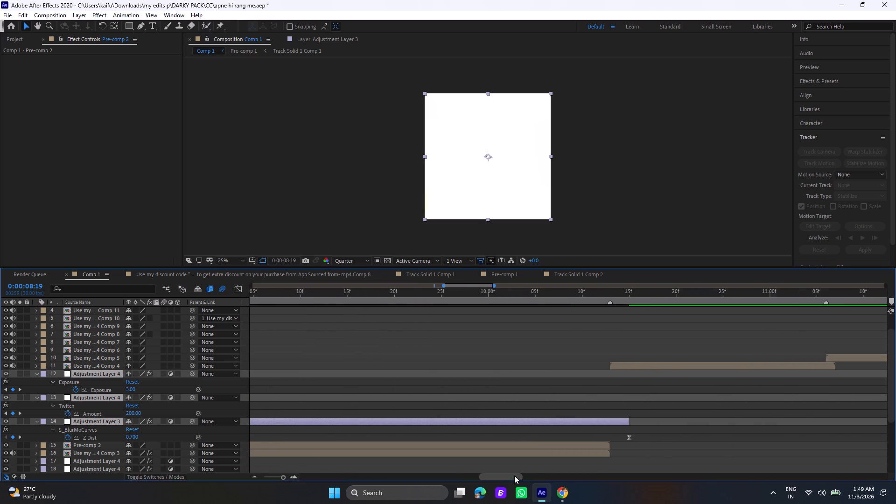
drag(514, 476, 504, 473)
click(503, 473)
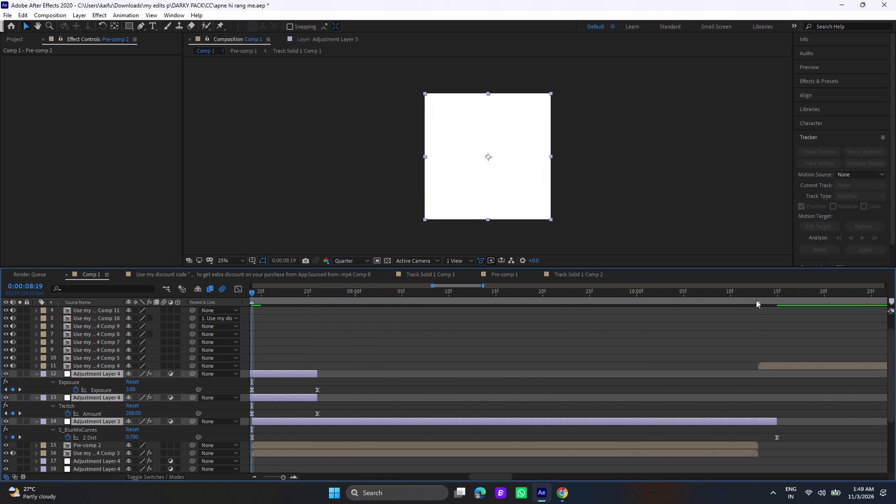
click(758, 296)
click(776, 437)
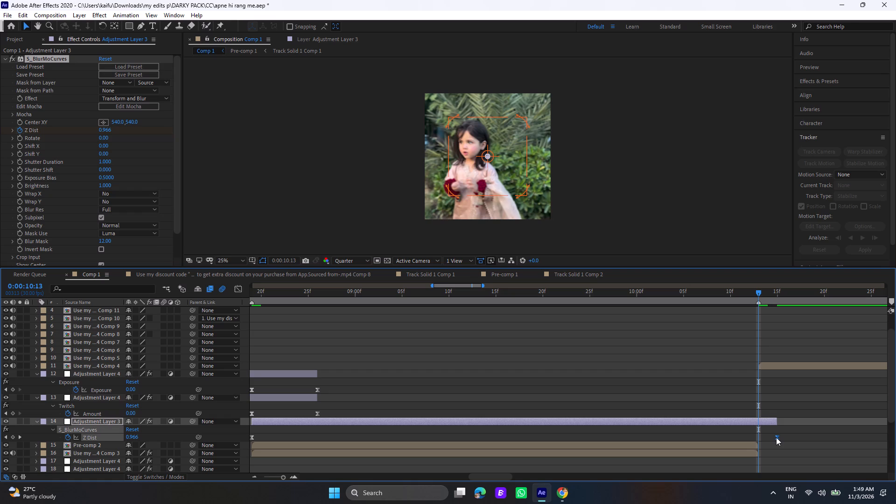
drag(776, 437, 761, 433)
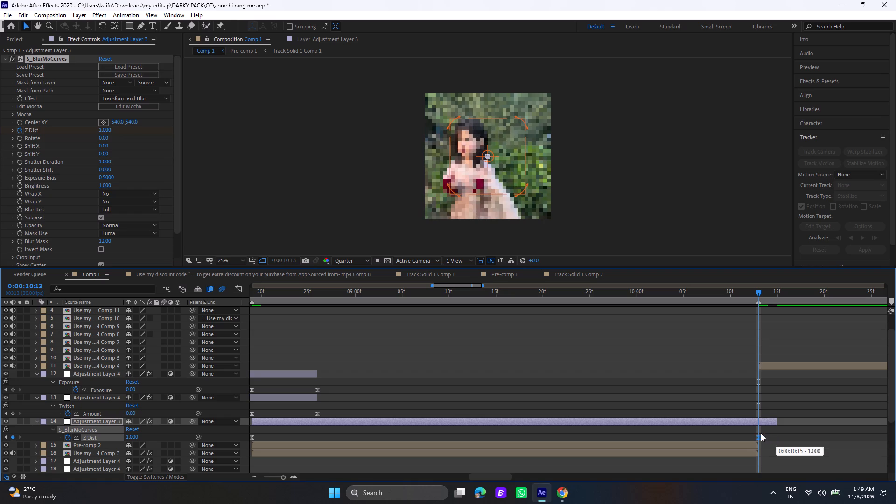
drag(761, 433, 759, 433)
Split the pasted Adjustment Layer 3 at 0:00:10:13 and delete the excess part after Pre-comp 2's end.
click(767, 419)
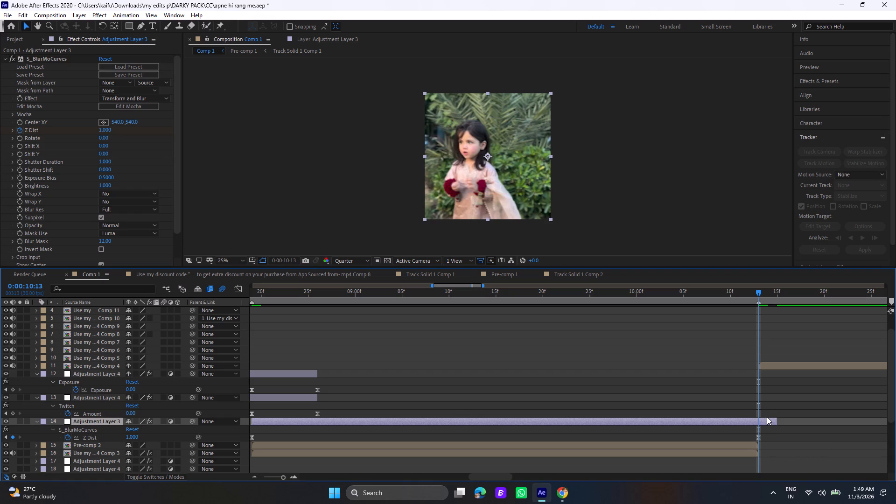
key(ctrl+shift+d)
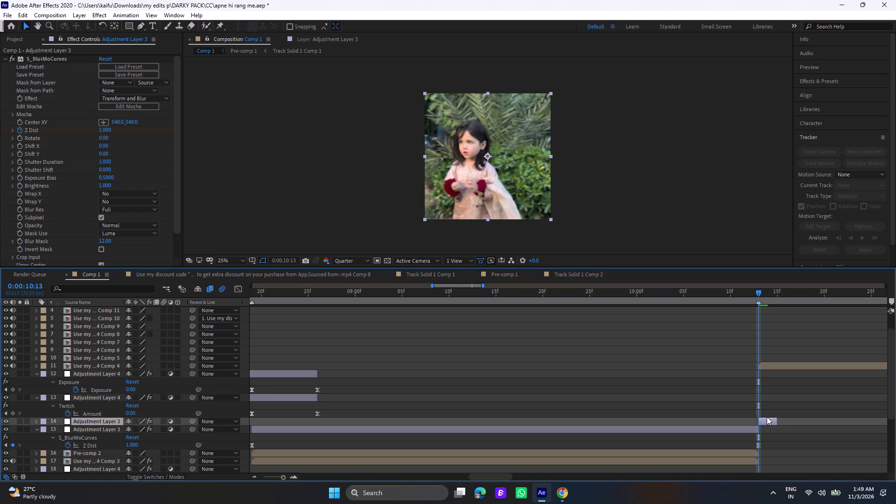
key(Delete)
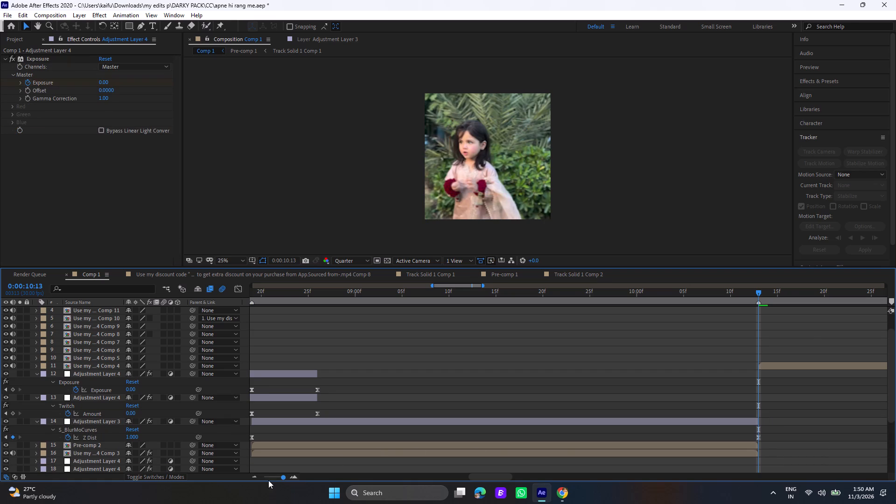
Preview the flash and twitch transition into Pre-comp 2 repeatedly, starting from about 0:00:07:29.
click(276, 478)
click(449, 293)
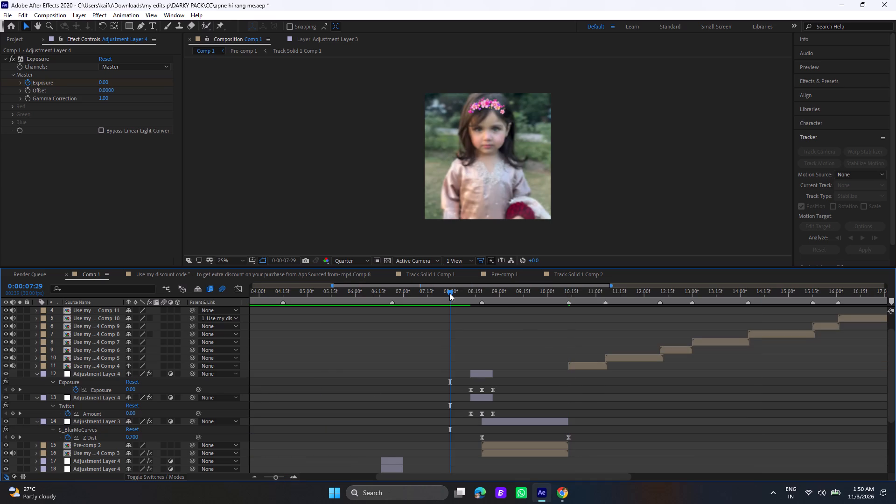
key(space)
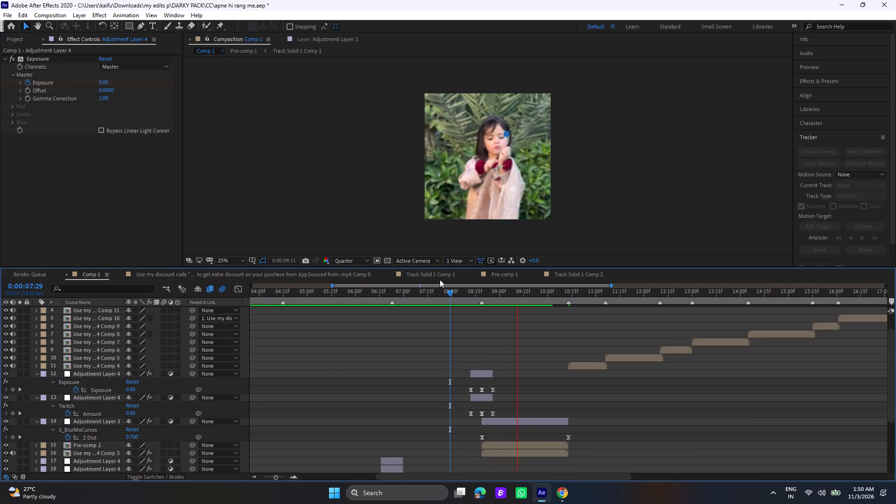
click(440, 288)
key(space)
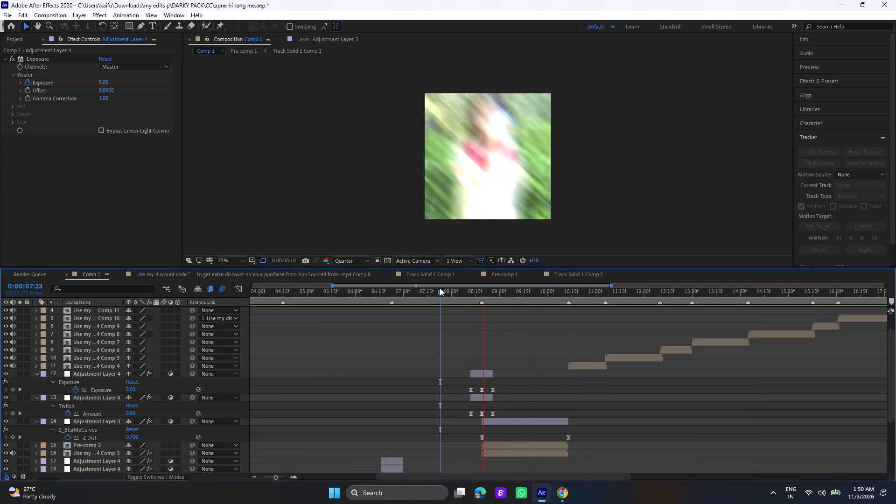
click(479, 291)
drag(481, 291, 467, 290)
click(463, 290)
drag(459, 290, 449, 291)
key(space)
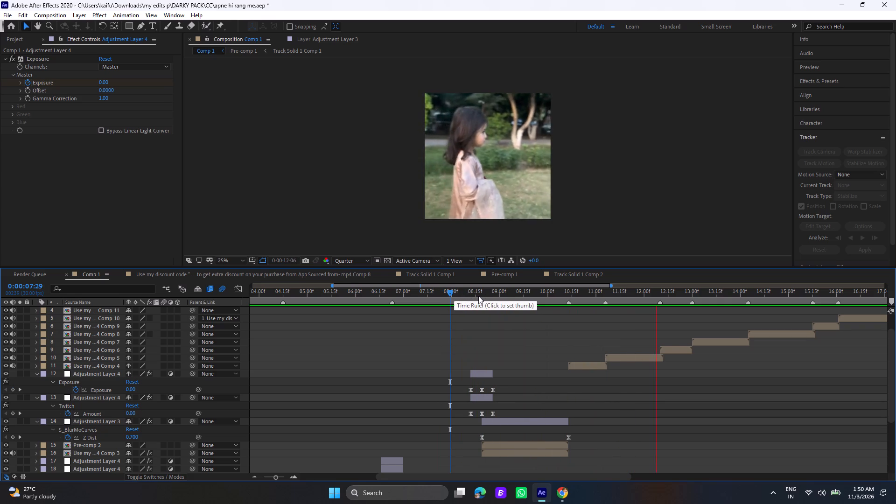
click(449, 296)
key(space)
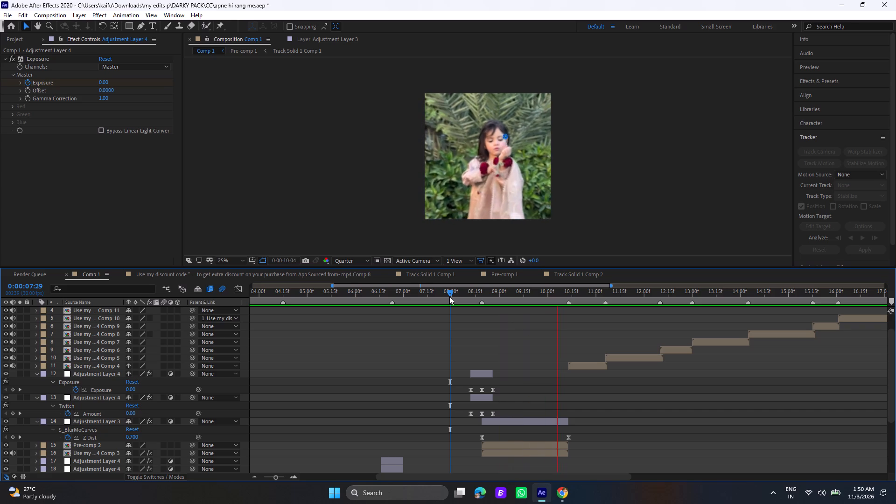
click(449, 296)
key(space)
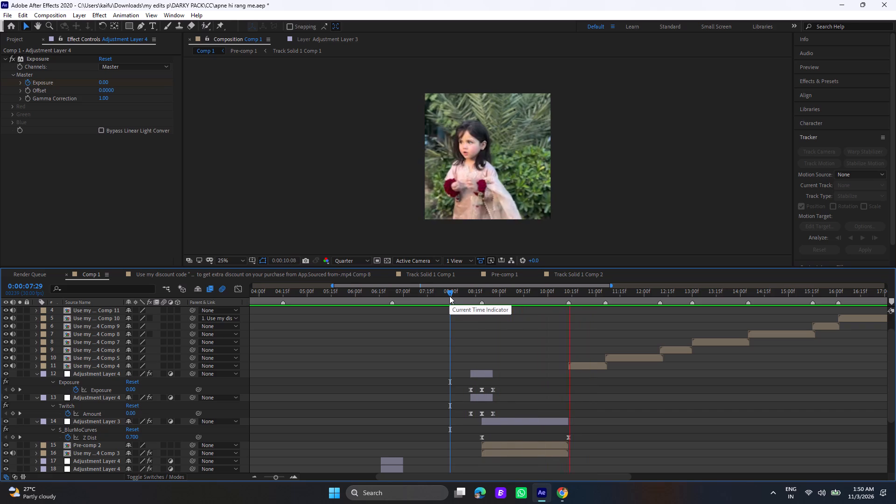
click(449, 296)
key(space)
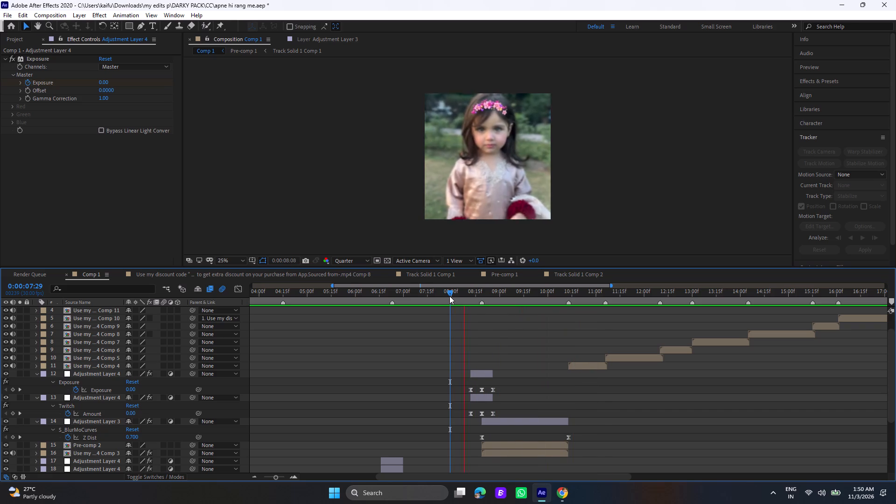
Tighten the flash at the 0:00:08:19 cut by moving its outer Exposure keyframes to 0:00:08:14 and 0:00:08:24.
click(483, 294)
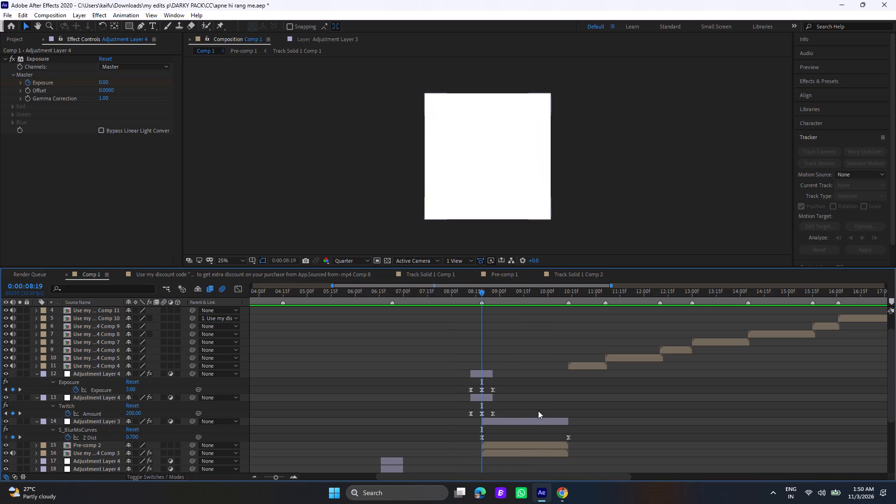
drag(274, 476, 274, 476)
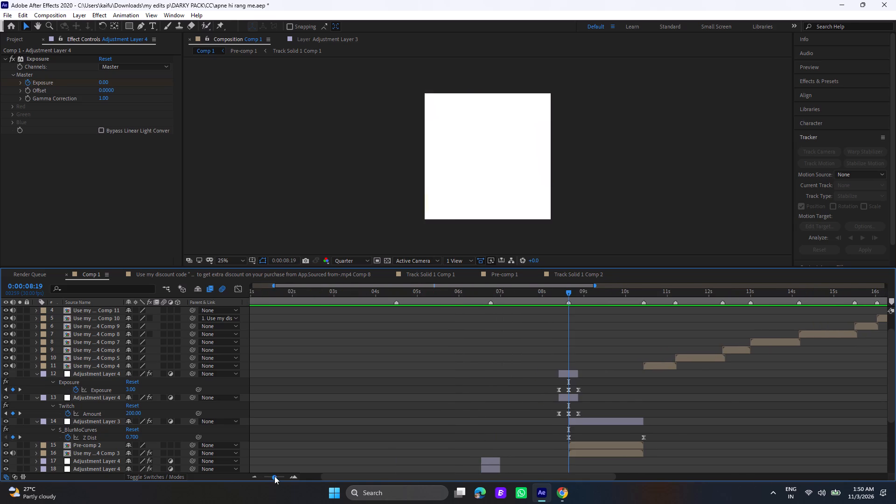
drag(274, 476, 289, 483)
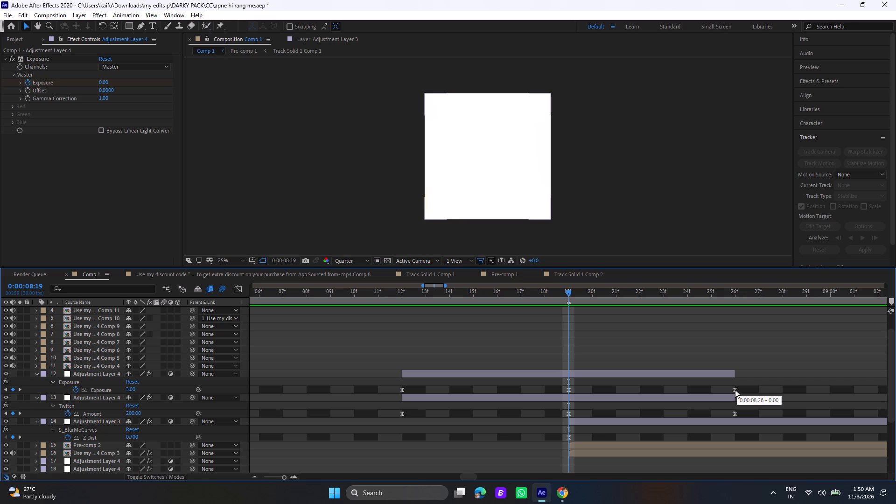
drag(735, 390, 717, 386)
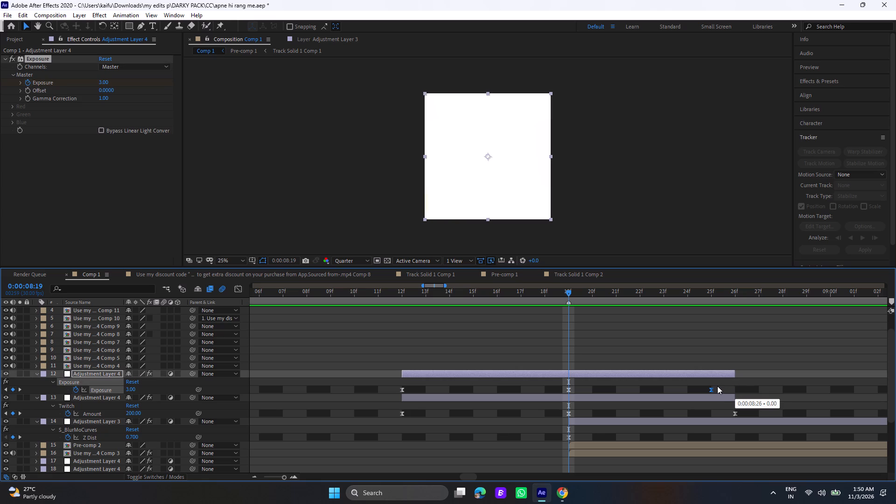
drag(717, 386, 698, 386)
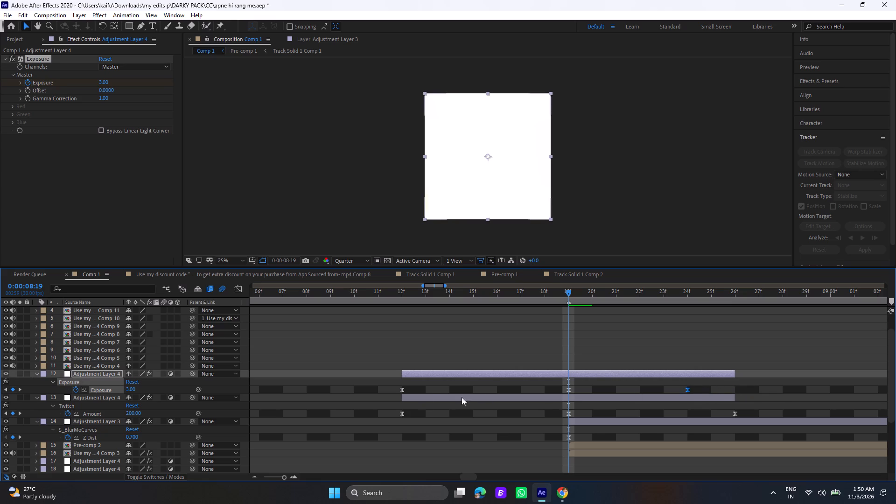
drag(403, 388, 441, 394)
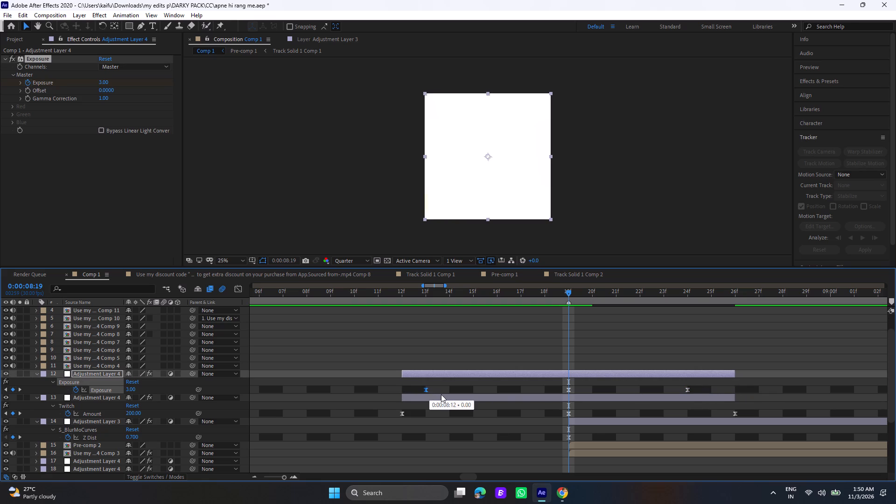
drag(441, 394, 445, 395)
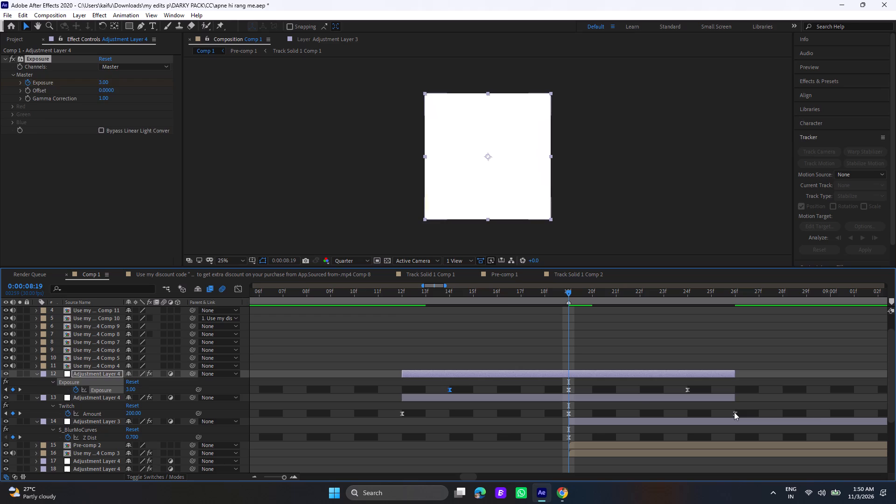
Move the outer Twitch Amount keyframes to 0:00:08:14 and 0:00:08:24, and check their curve in the graph editor.
drag(734, 412, 698, 406)
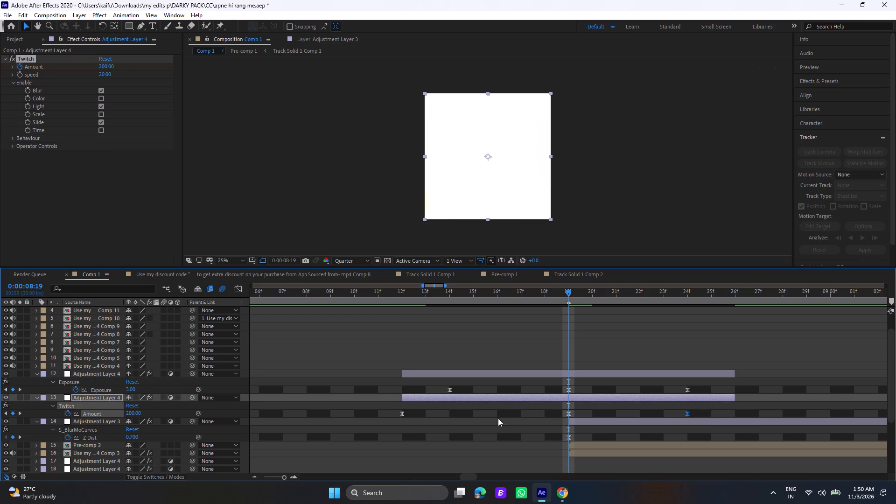
drag(402, 415, 441, 416)
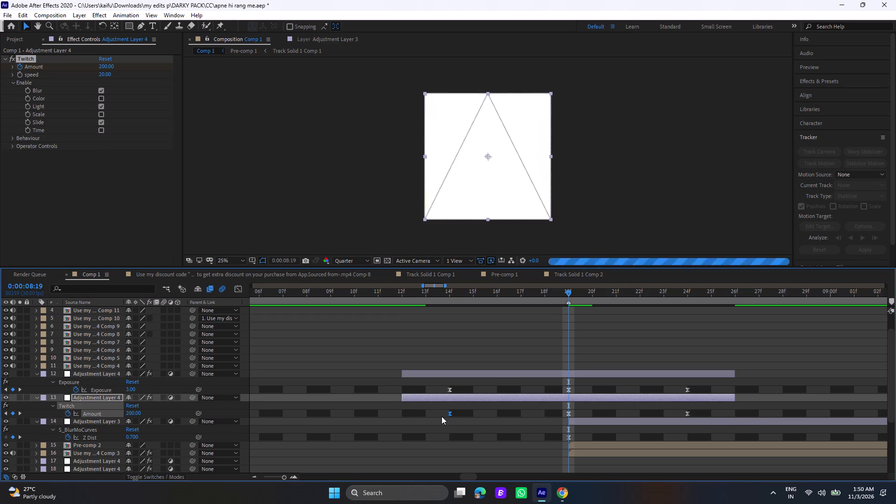
drag(703, 415, 446, 415)
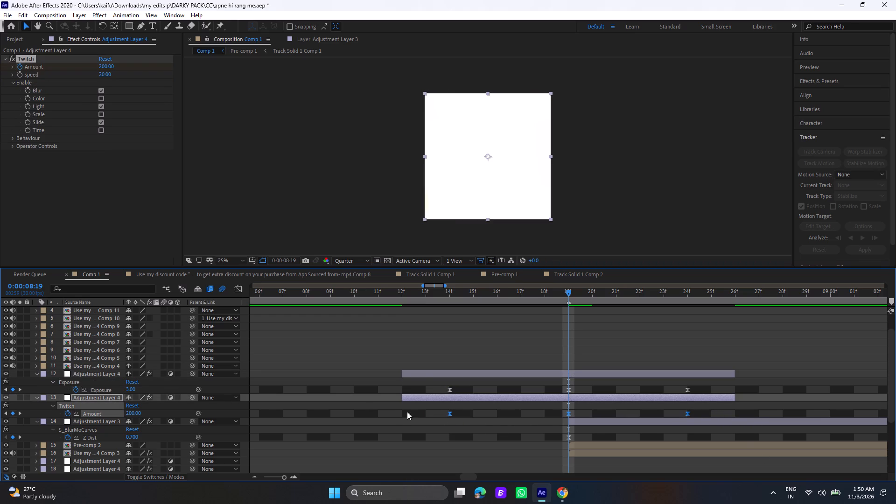
click(235, 287)
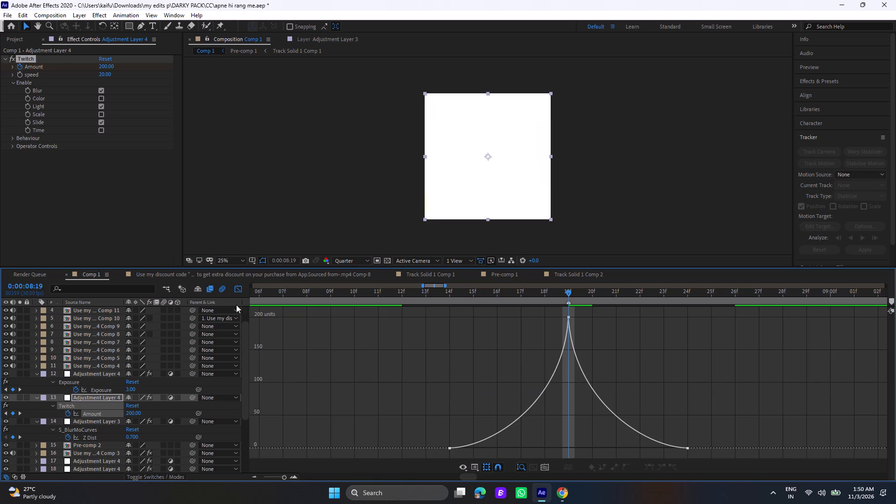
click(236, 289)
click(448, 350)
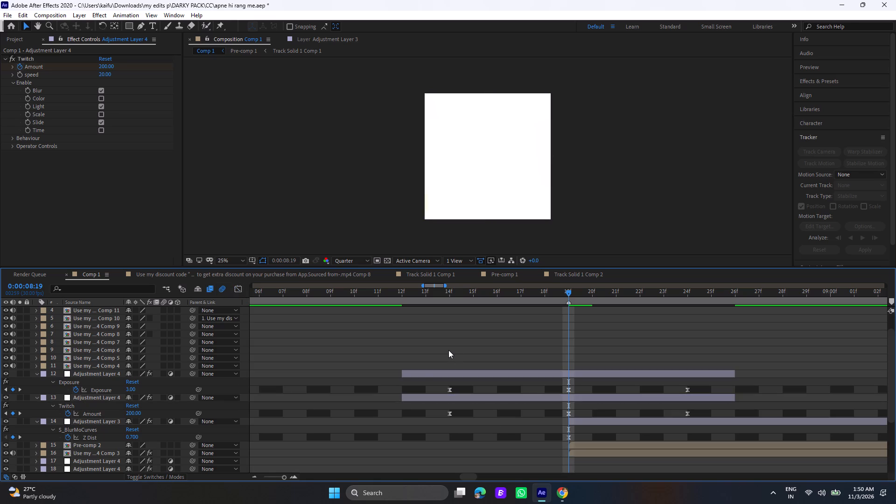
Split both Adjustment Layer 4 layers over the Pre-comp 2 cut at 0:00:08:14 and delete the parts before it.
click(450, 297)
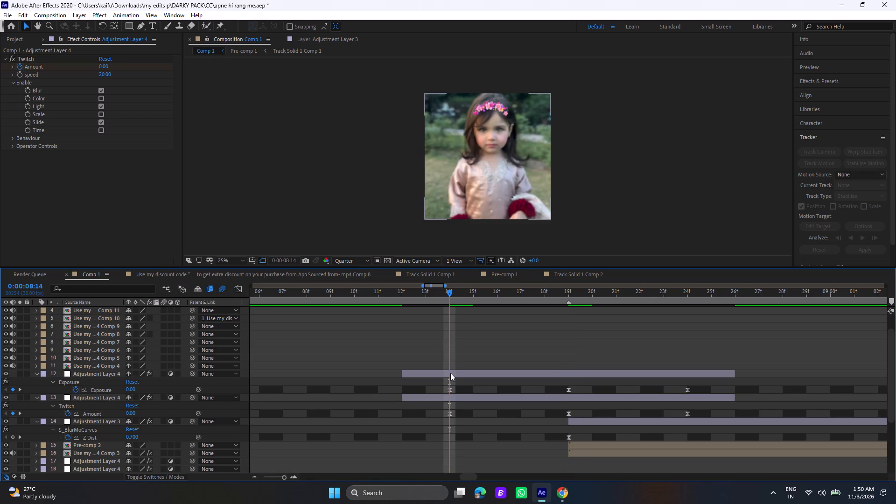
click(450, 373)
key(ctrl+shift+d)
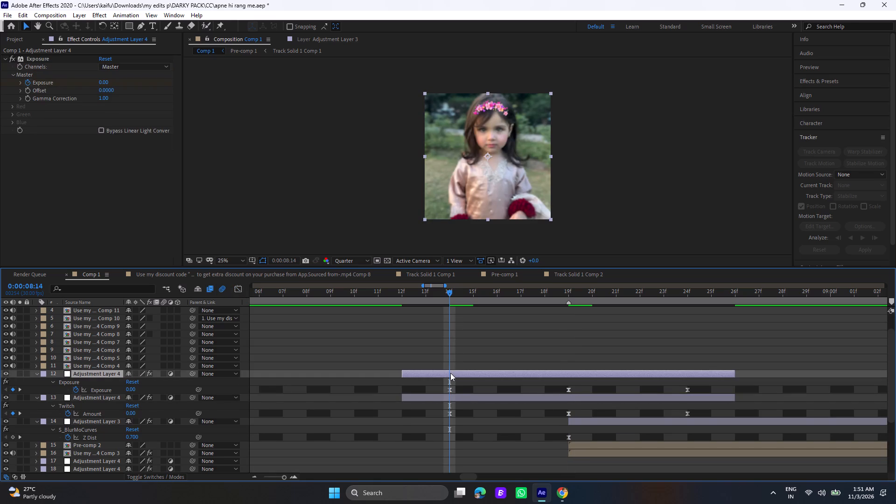
click(429, 384)
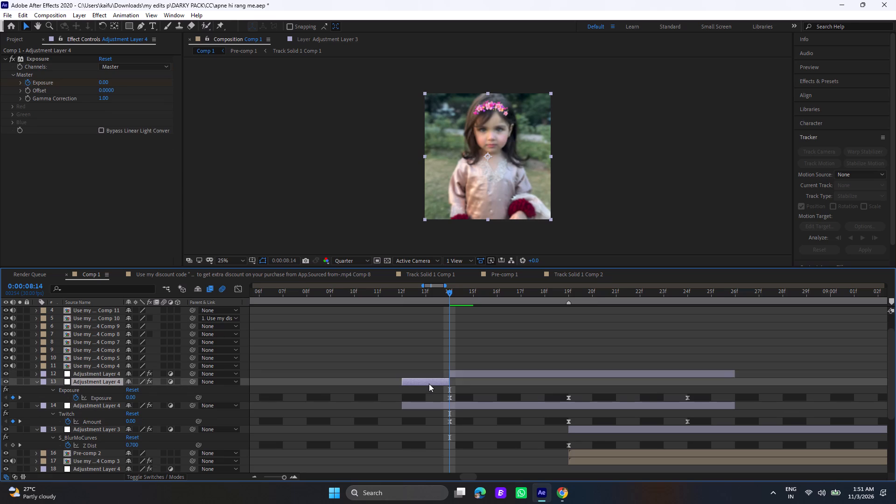
key(Delete)
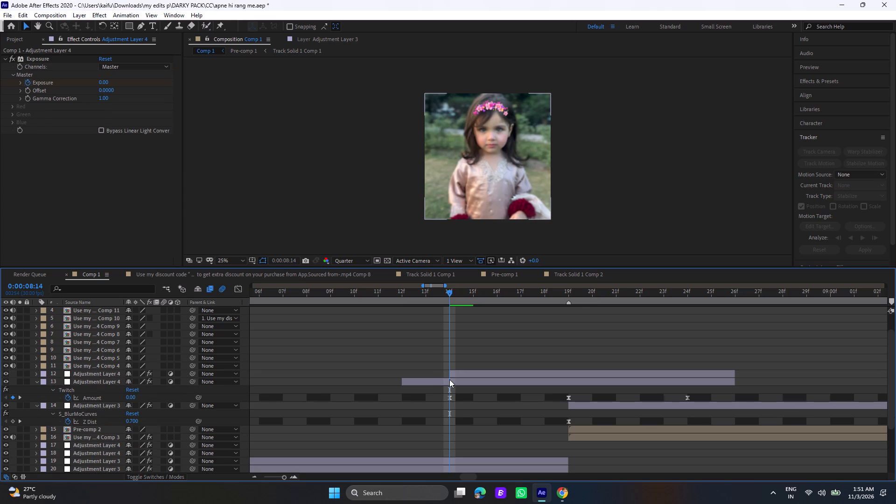
click(449, 379)
key(ctrl+shift+d)
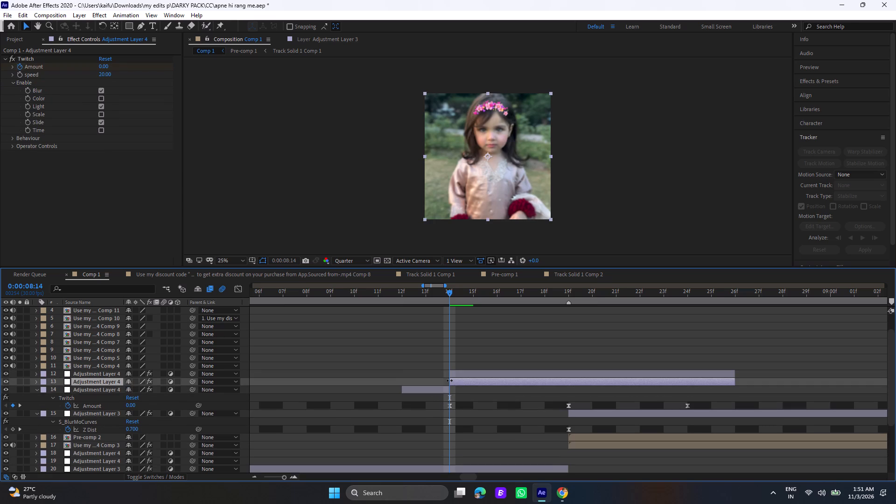
click(438, 393)
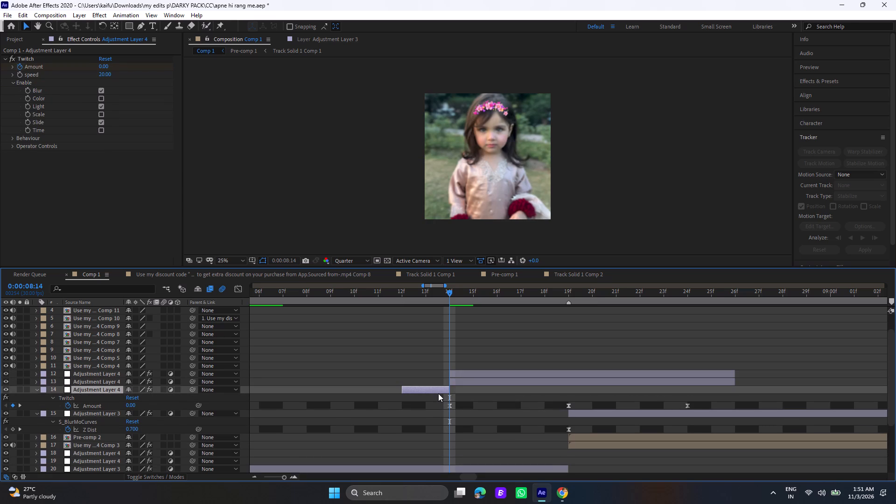
key(Delete)
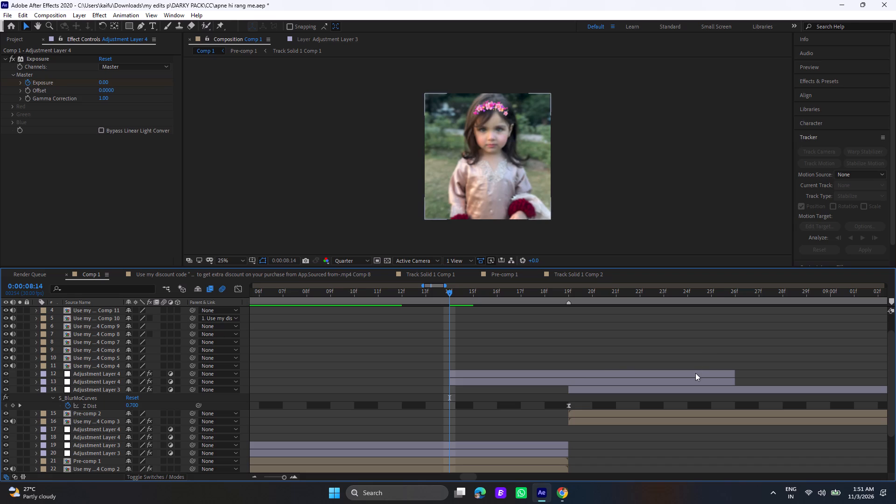
Split the same two Adjustment Layer 4 layers at their last keyframes, 0:00:08:24, and delete the parts after it.
click(695, 372)
key(u)
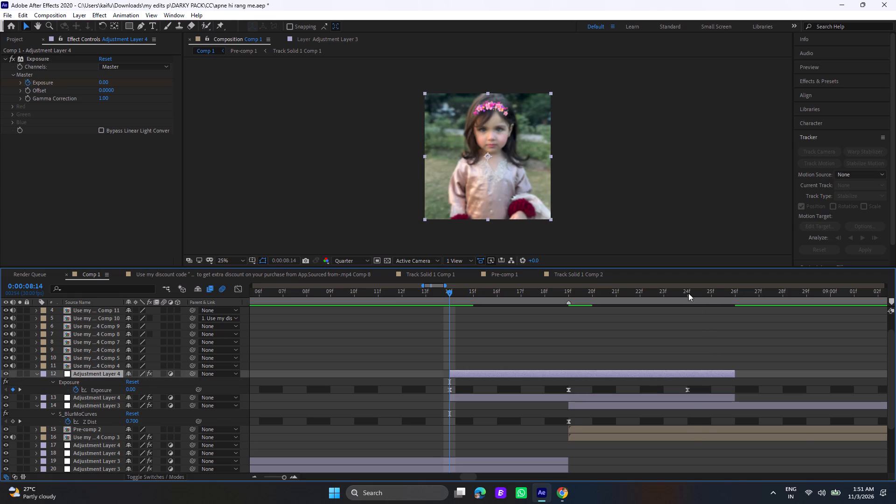
click(688, 293)
click(699, 374)
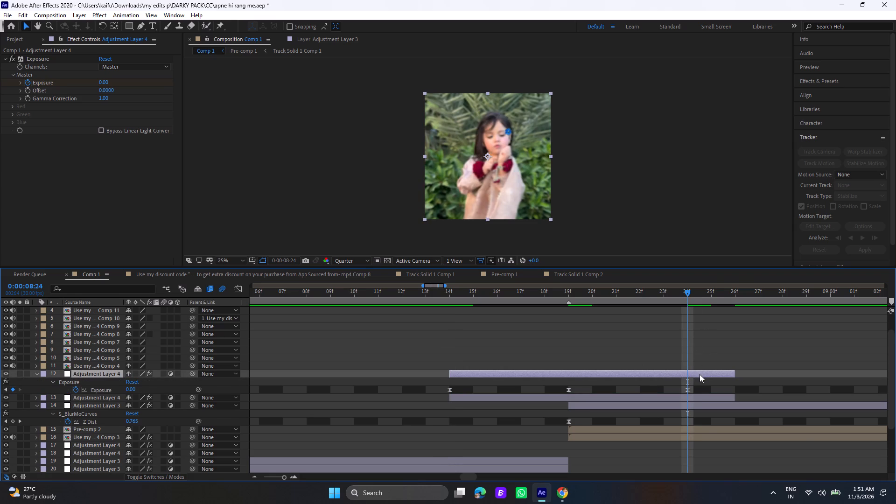
key(ctrl+shift+d)
key(Delete)
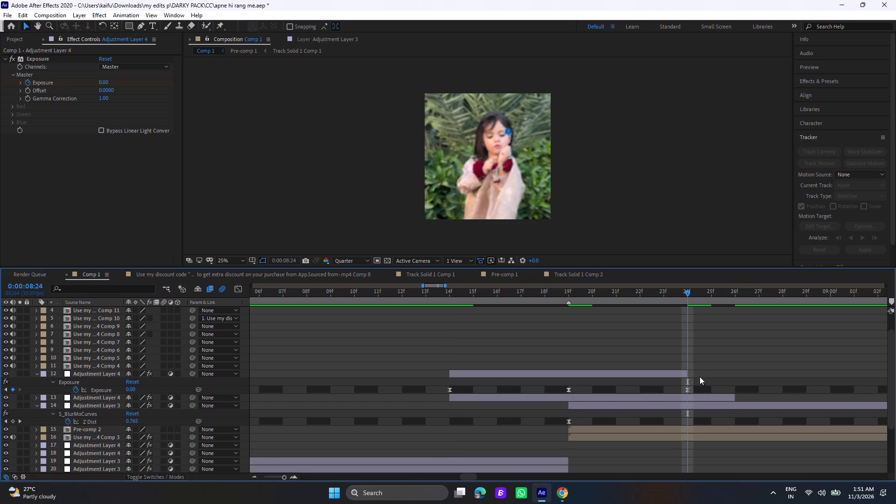
click(697, 395)
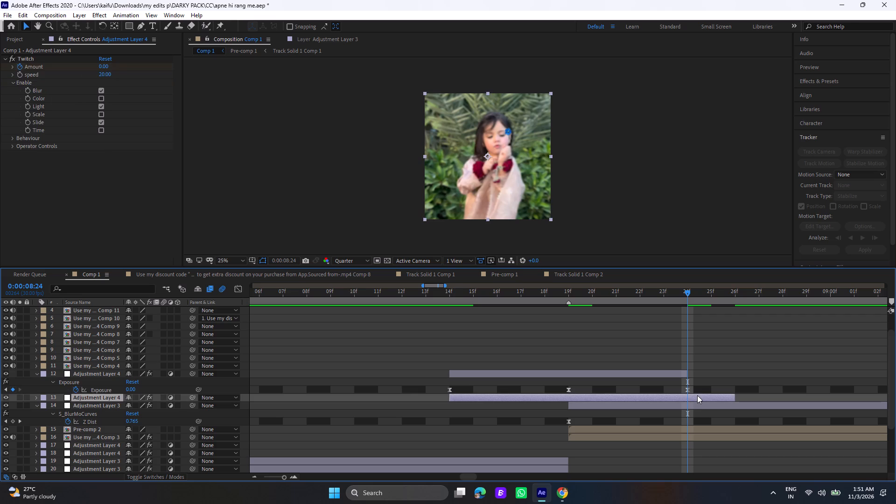
key(ctrl+shift+d)
key(Delete)
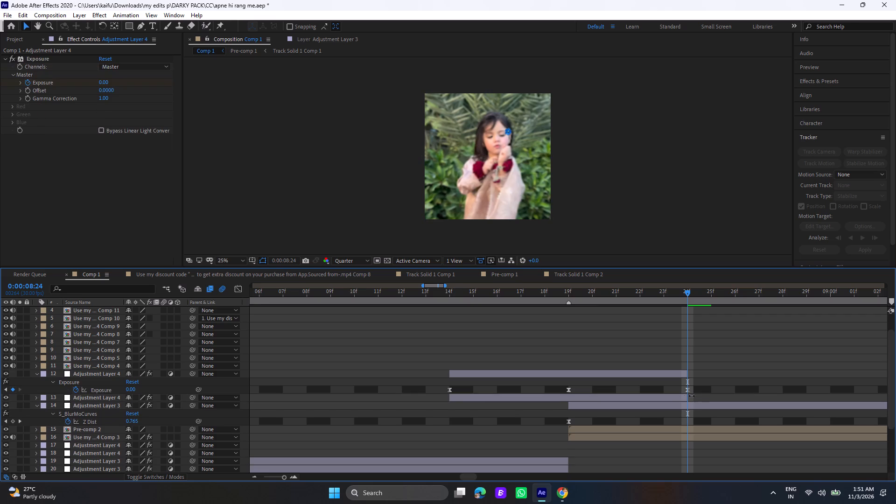
Collapse the revealed keyframe properties of the upper Adjustment Layer 4 and the Adjustment Layer 3 above Pre-comp 2.
click(643, 373)
key(u)
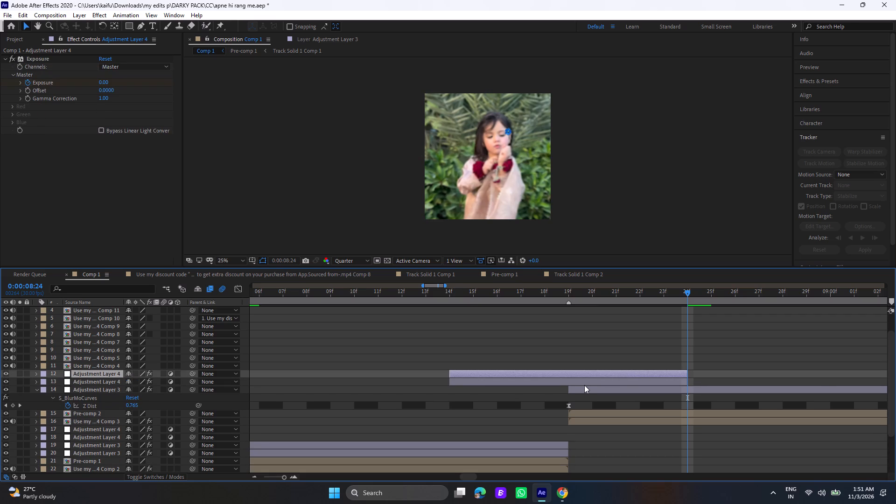
click(583, 391)
key(u)
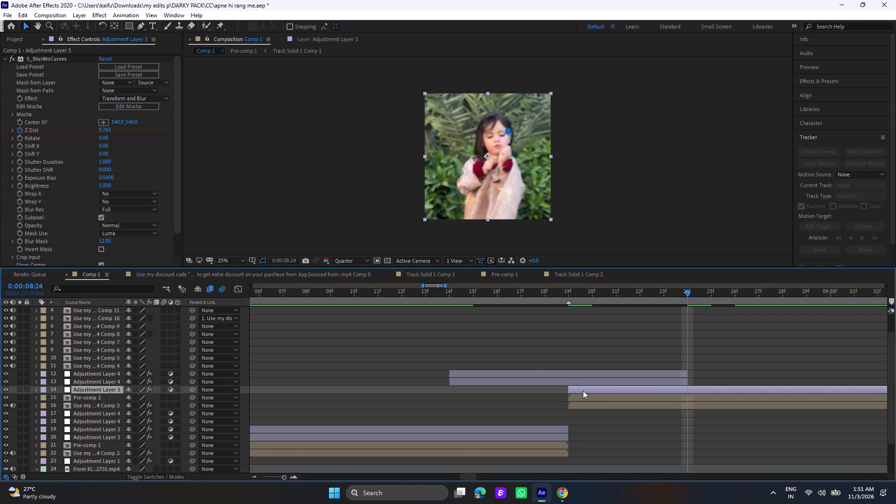
Preview both clip transitions in Comp 1 from 0:00:06:12.
click(280, 476)
click(370, 293)
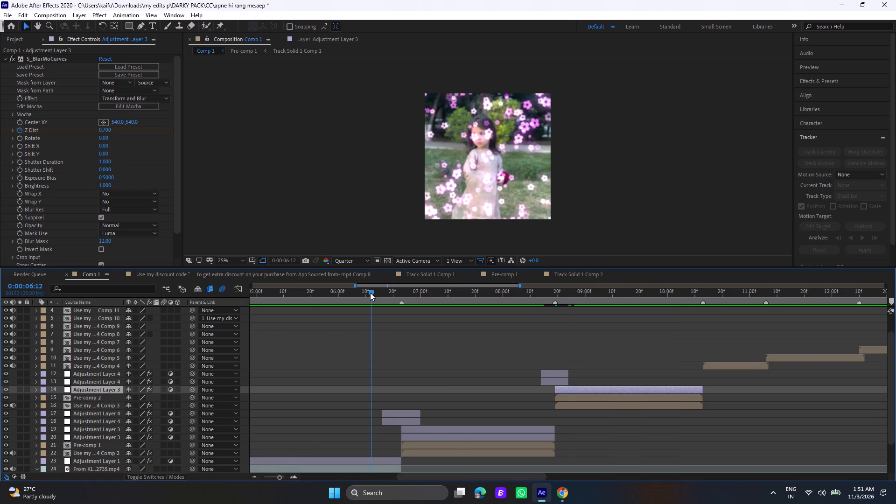
key(space)
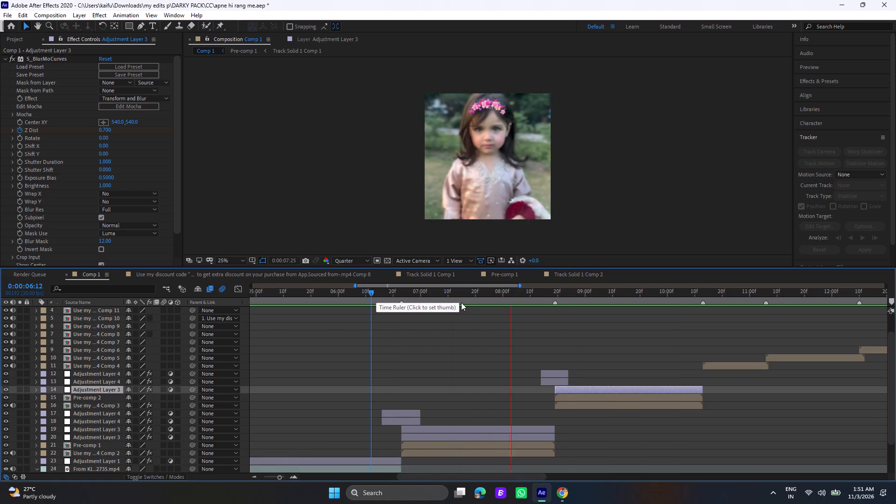
Replay both clip transitions in Comp 1, from 0:00:06:12 and repeatedly from 0:00:05:25, to check the effects against the beat.
click(373, 291)
key(space)
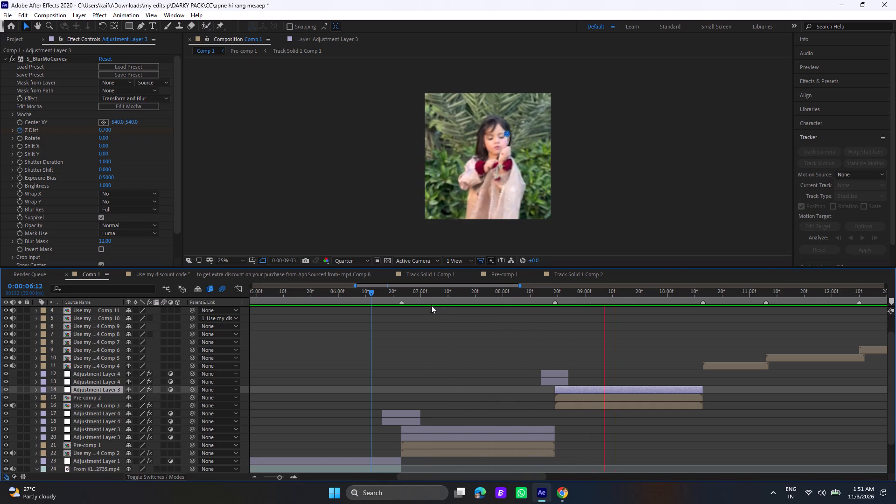
click(537, 291)
drag(533, 289, 324, 317)
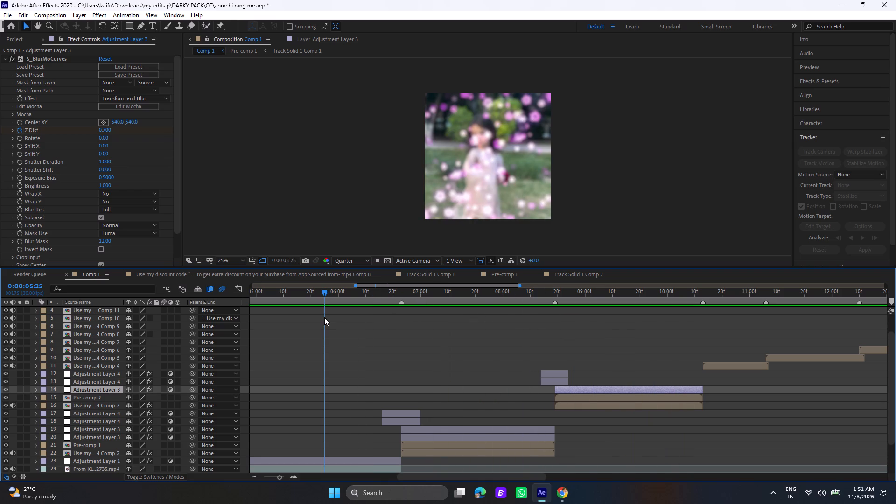
key(space)
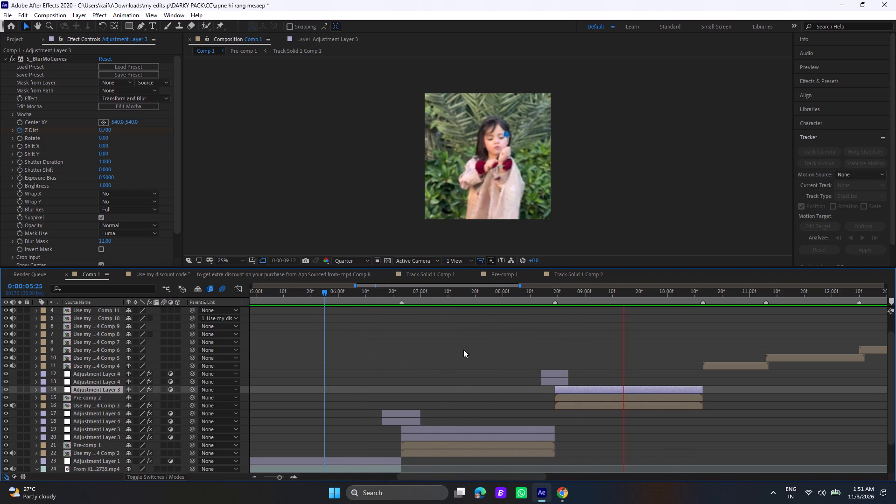
click(553, 294)
drag(553, 294, 419, 317)
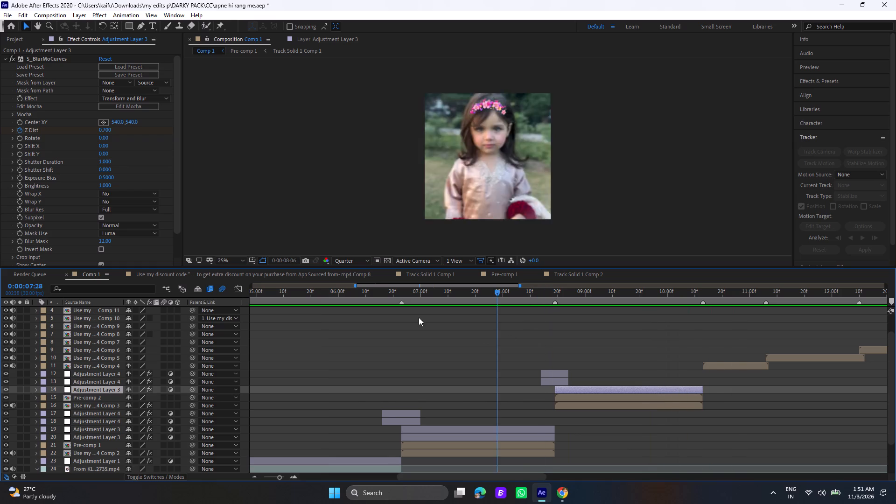
drag(419, 317, 326, 329)
key(space)
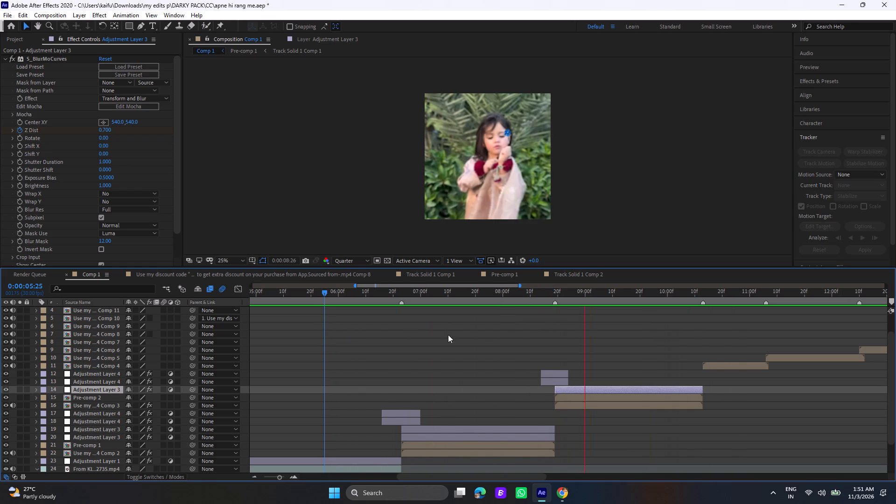
At the 0:00:08:19 cut, reveal the keyframed Z Dist property of the Adjustment Layer 3 above Pre-comp 2.
click(557, 293)
click(557, 293)
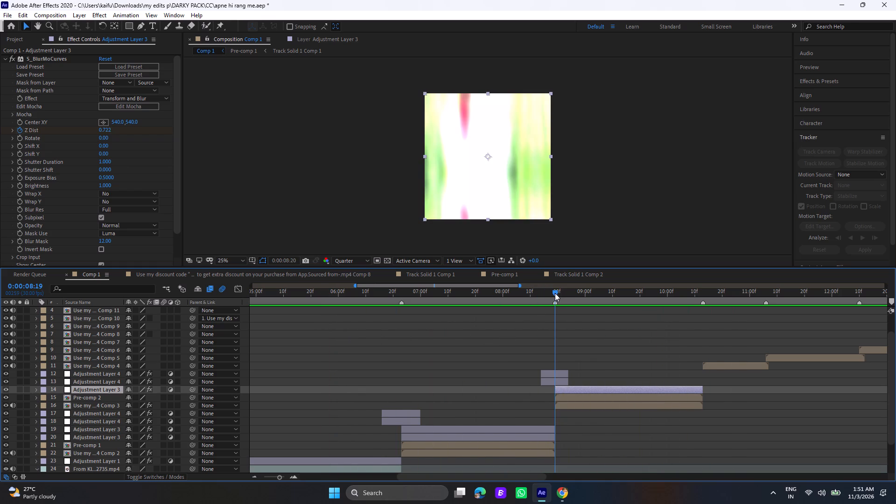
click(561, 381)
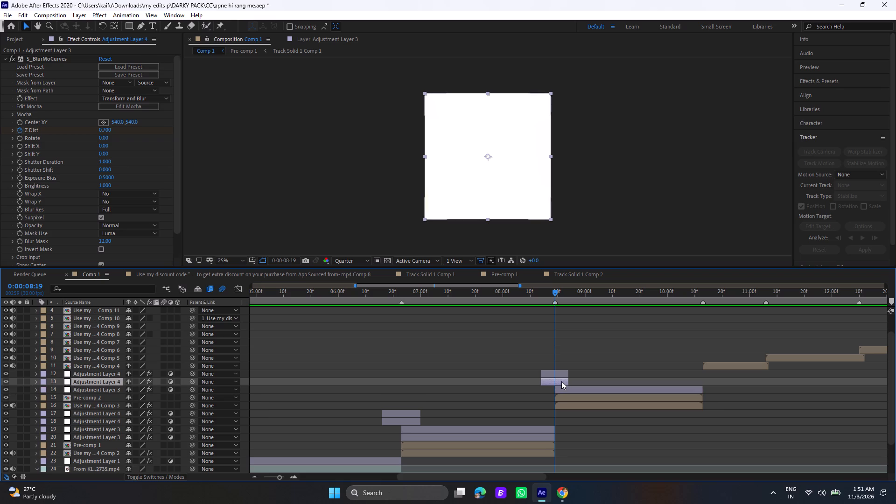
click(561, 374)
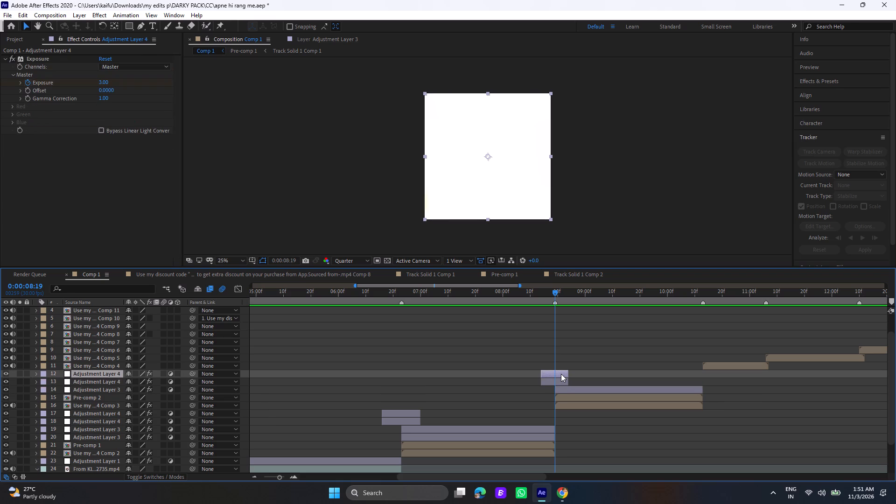
click(564, 388)
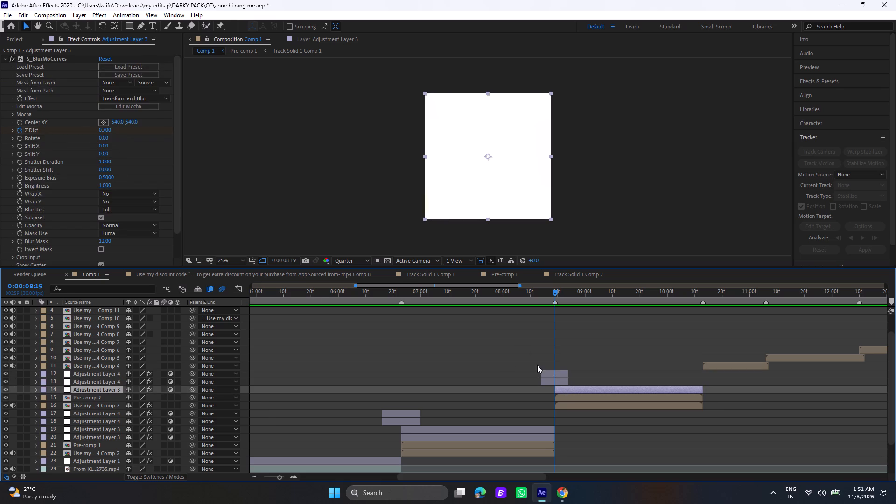
click(567, 388)
key(u)
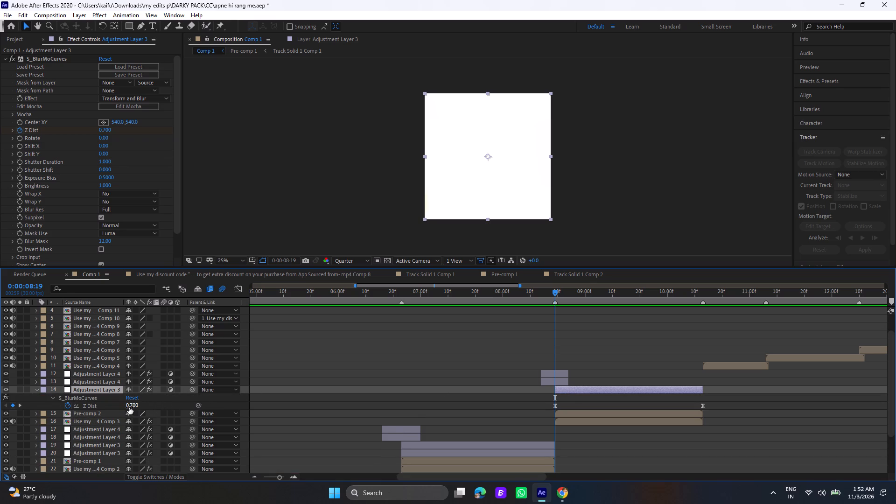
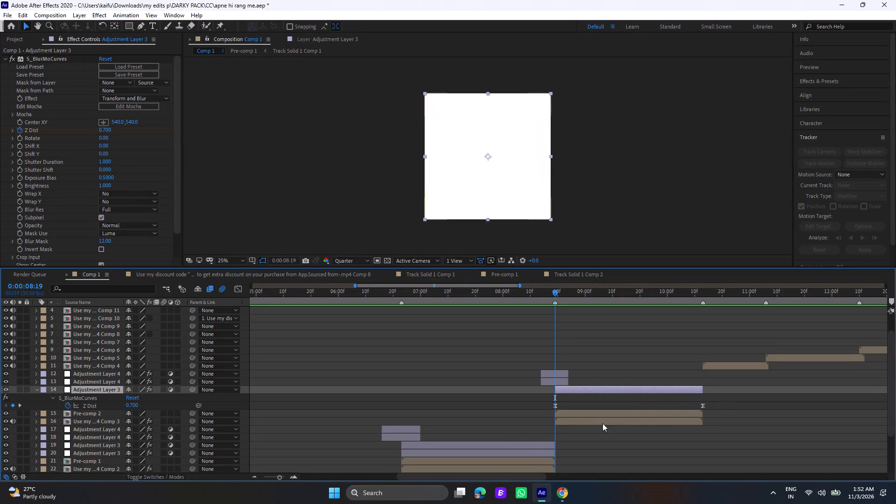
Set the Z Dist keyframes of the Adjustment Layer 3 above Pre-comp 2 to 1 at 0:00:08:19 and 0.7 at 0:00:10:13.
click(132, 407)
key(BackSpace)
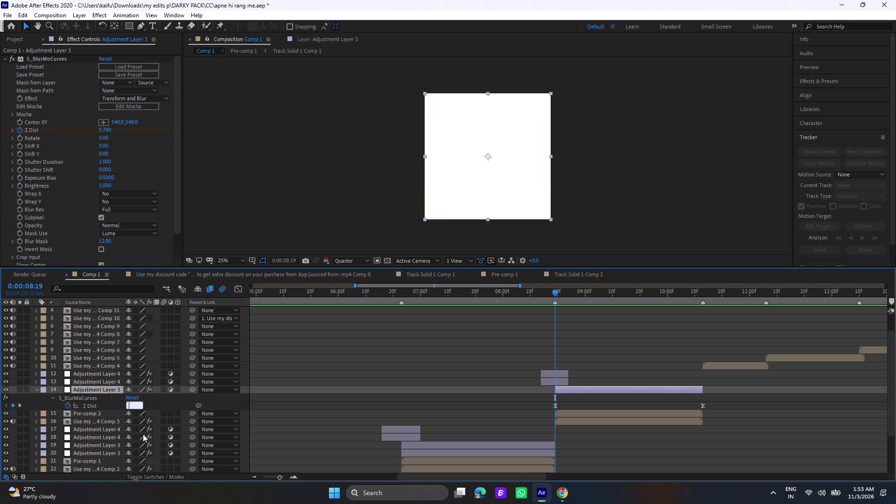
key(1)
key(Return)
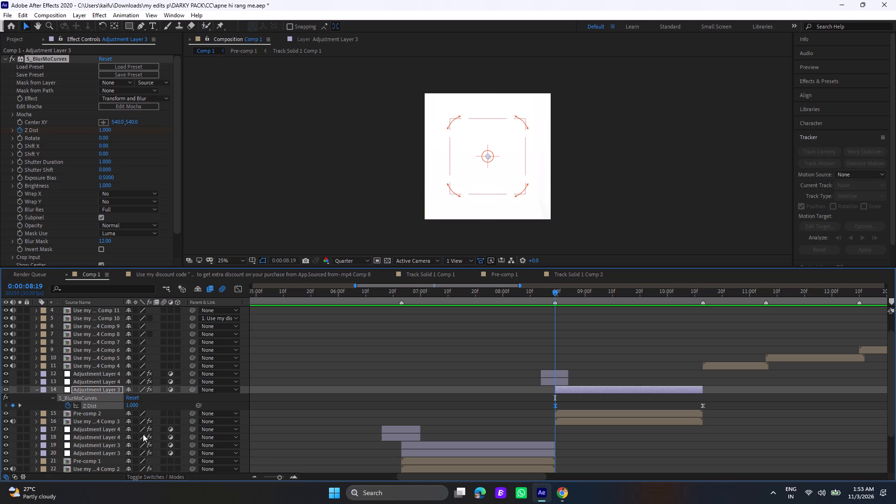
click(705, 297)
click(701, 293)
click(702, 294)
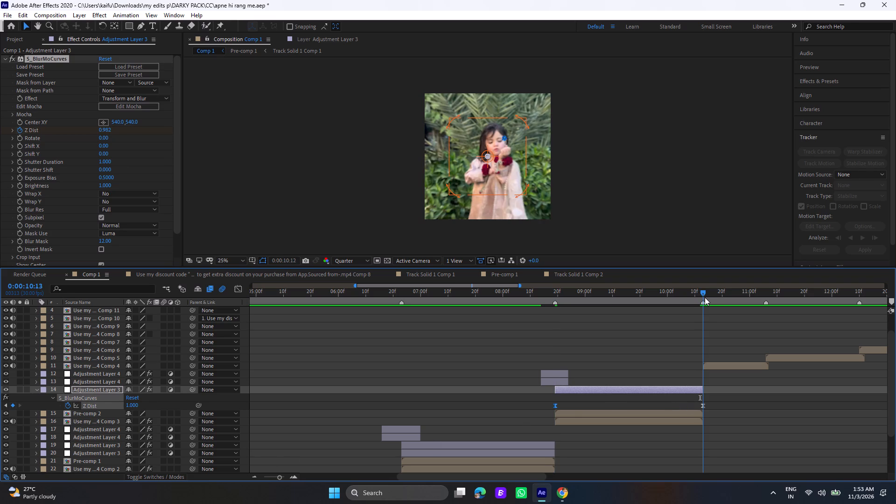
click(128, 406)
key(BackSpace)
text(0.7)
key(Return)
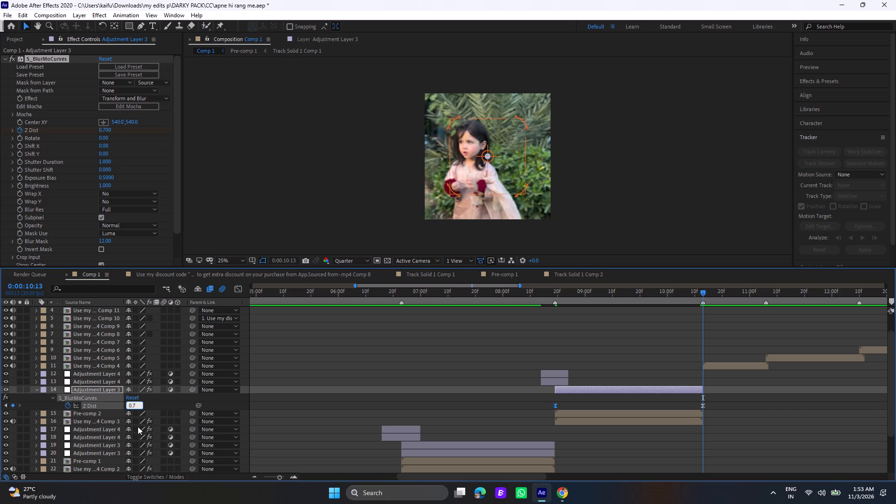
Preview the clip transition in Comp 1 from 0:00:07:11, repeatedly from the 0:00:08:19 cut, and again from 0:00:07:24.
click(276, 476)
click(421, 297)
key(space)
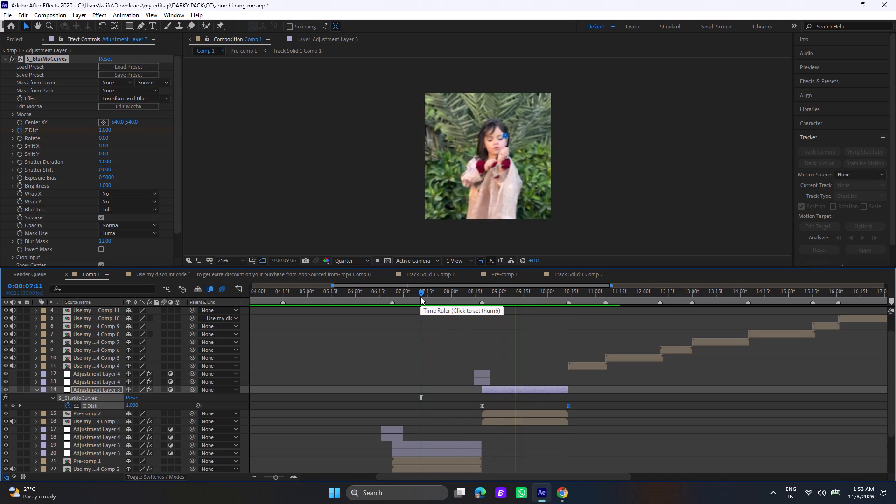
click(483, 291)
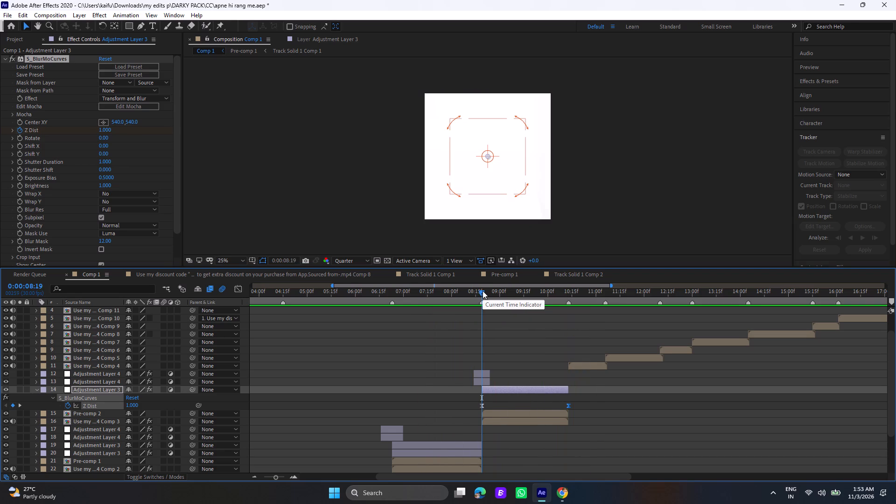
key(space)
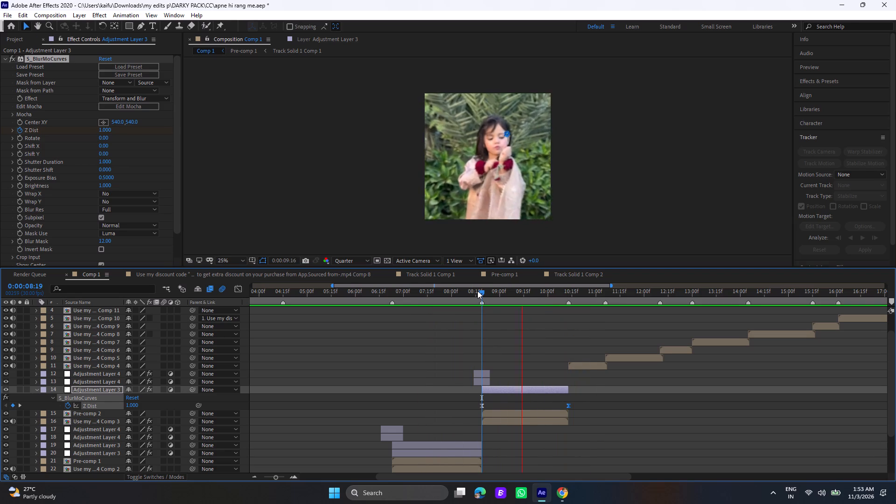
click(479, 291)
key(space)
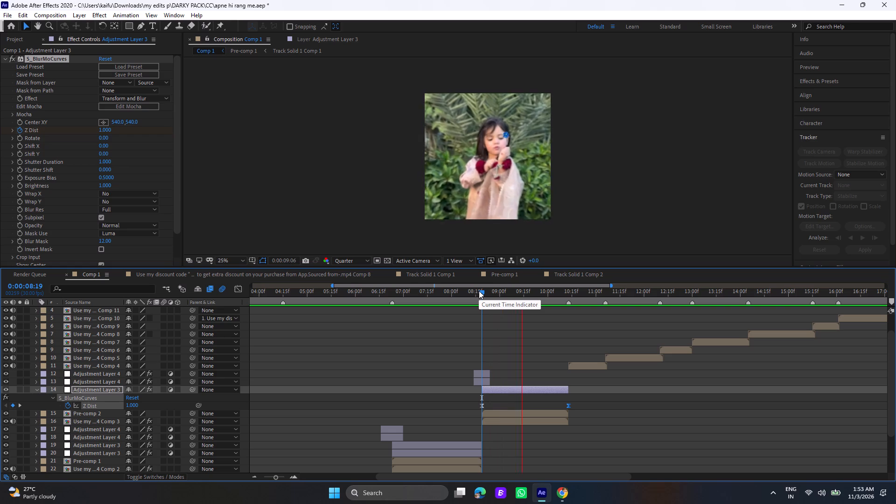
click(479, 291)
key(space)
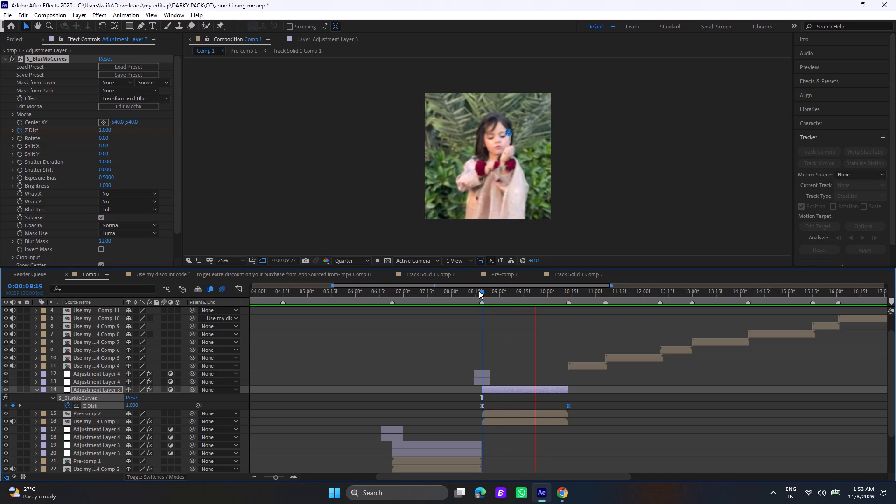
click(479, 291)
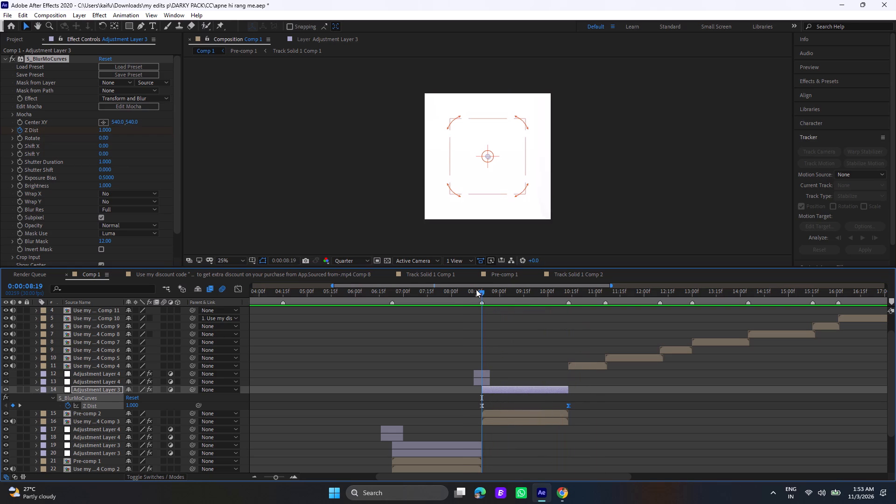
drag(467, 290, 462, 291)
drag(459, 292, 442, 291)
key(space)
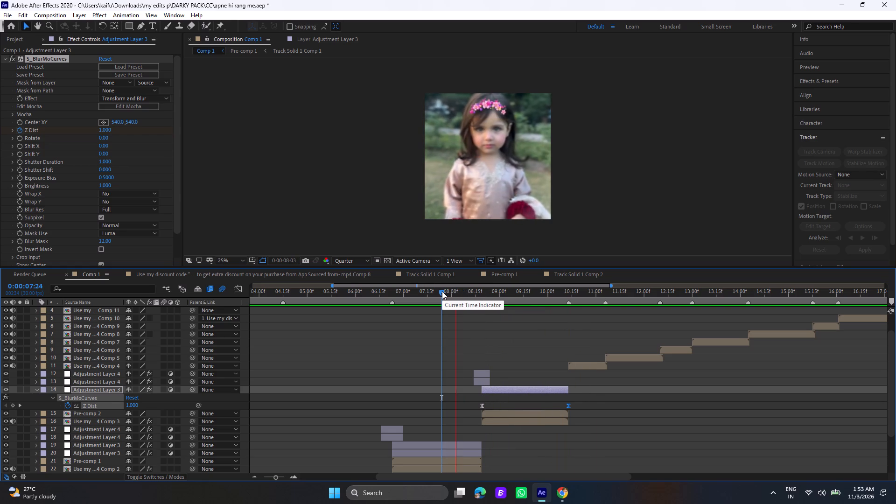
Scrub through the frames from the 0:00:08:19 cut to 0:00:08:29 to inspect the image edges, stopping at 0:00:08:23.
click(479, 293)
drag(479, 293, 482, 295)
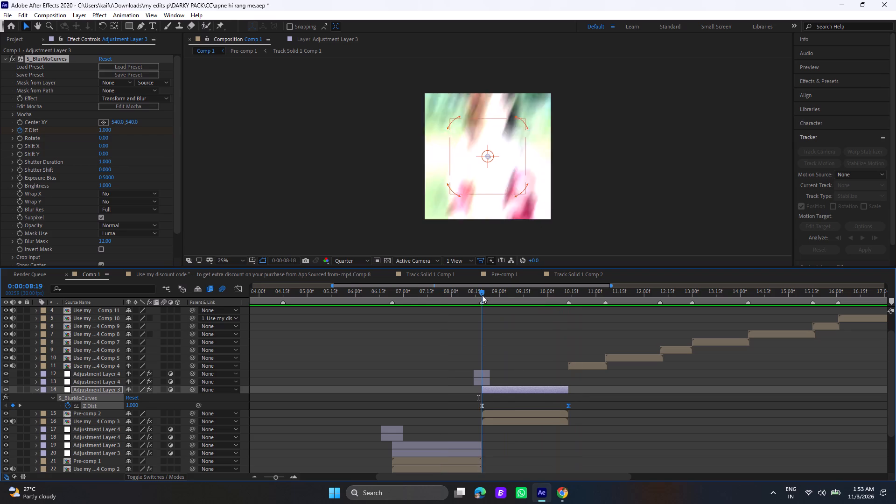
drag(482, 295, 491, 300)
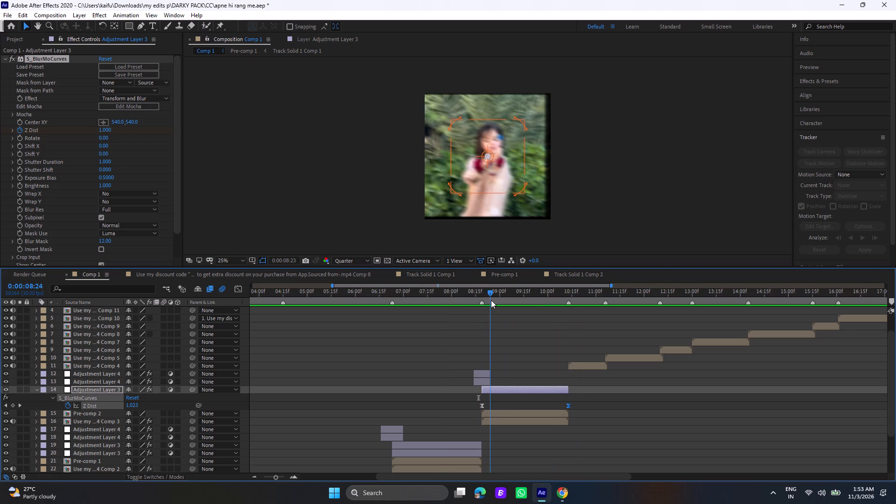
drag(491, 300, 499, 306)
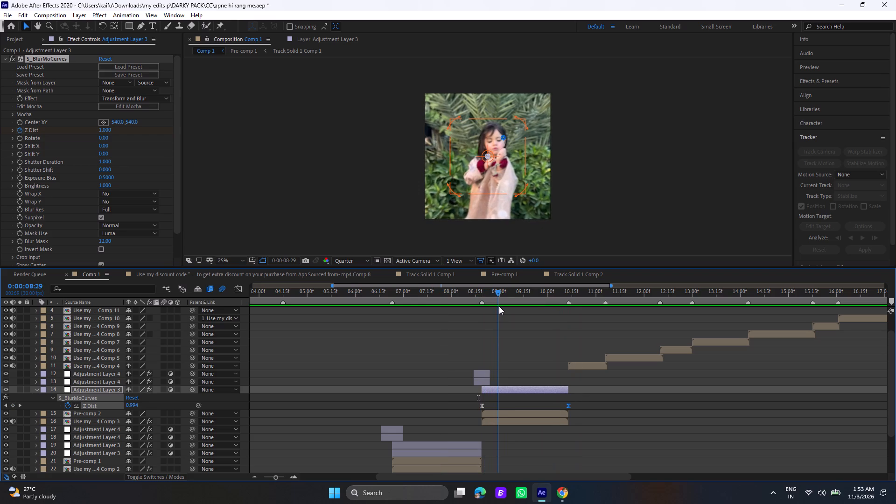
drag(499, 306, 486, 301)
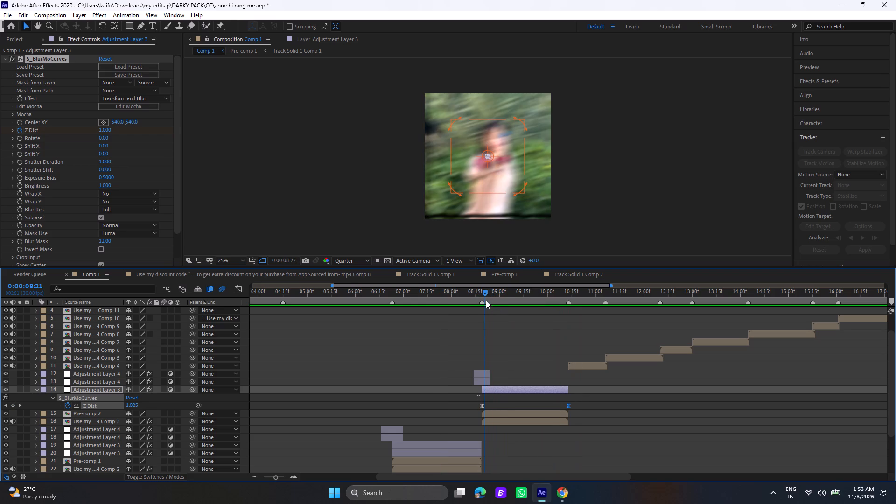
drag(486, 301, 490, 303)
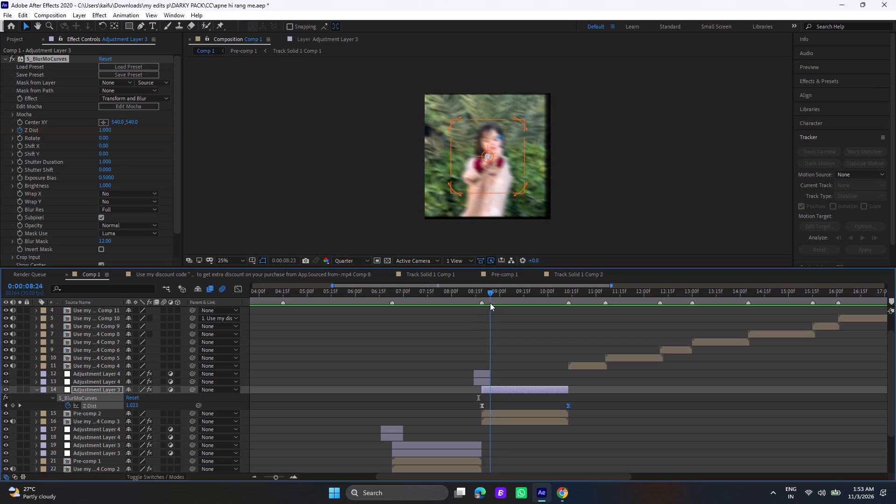
drag(490, 303, 490, 303)
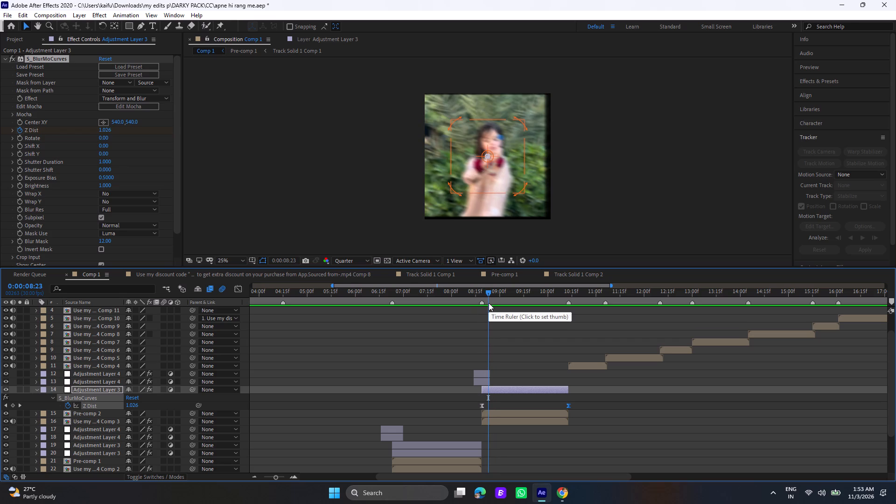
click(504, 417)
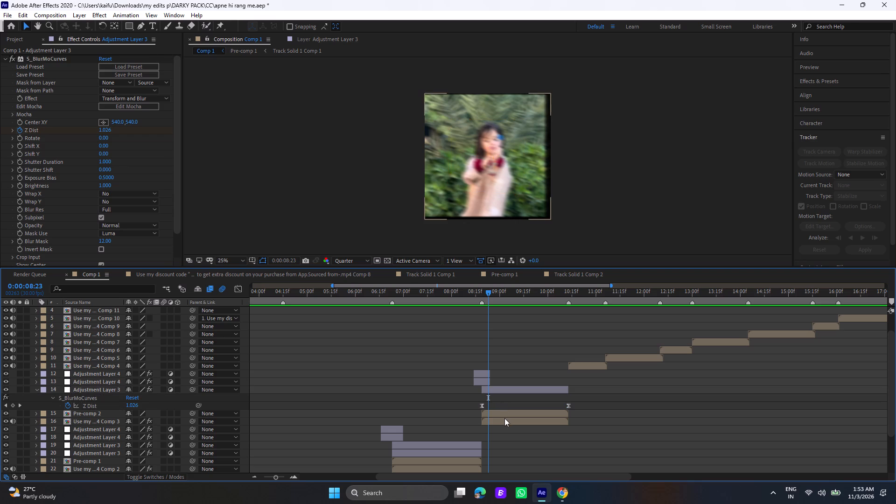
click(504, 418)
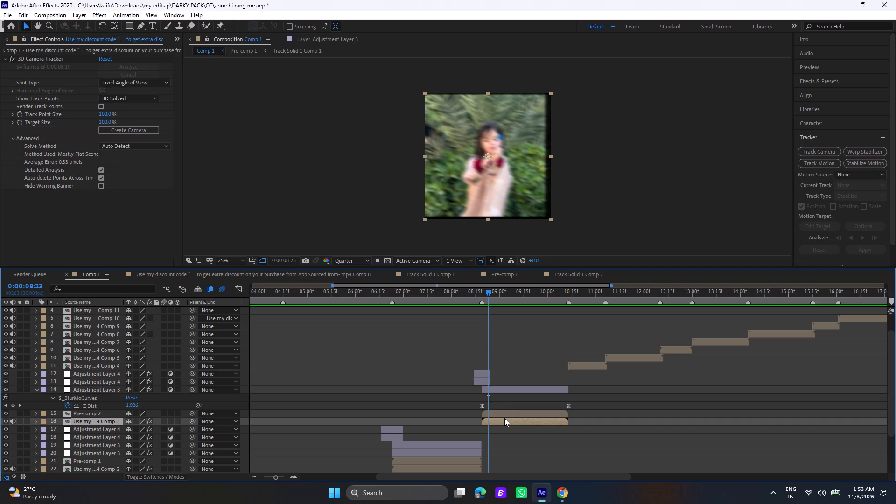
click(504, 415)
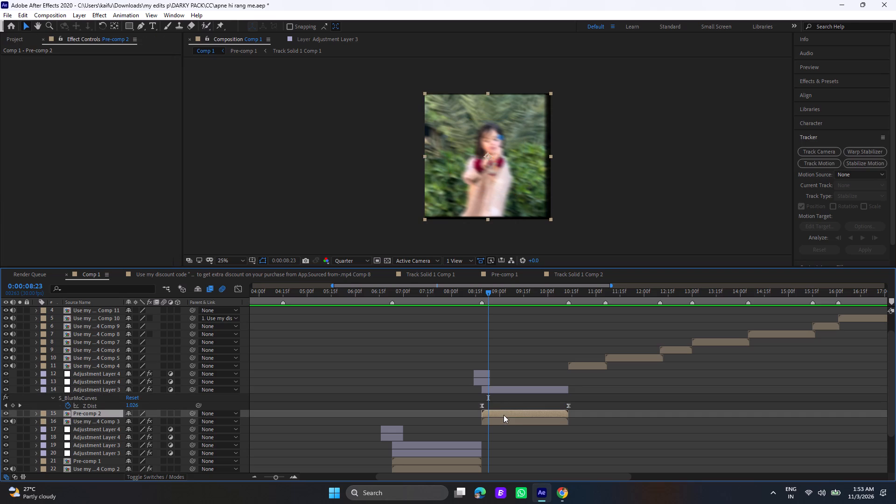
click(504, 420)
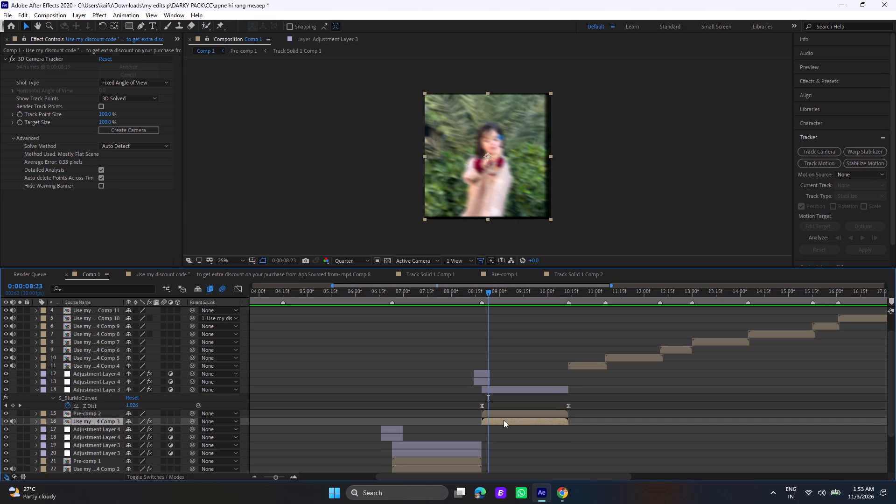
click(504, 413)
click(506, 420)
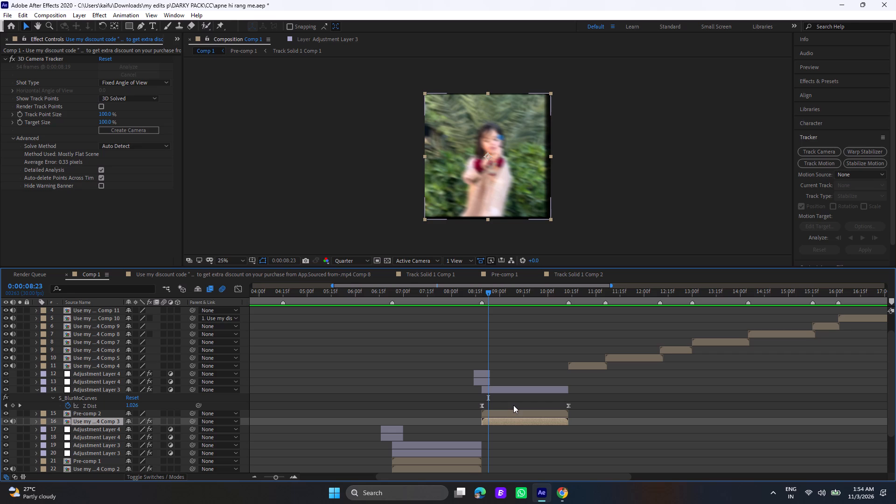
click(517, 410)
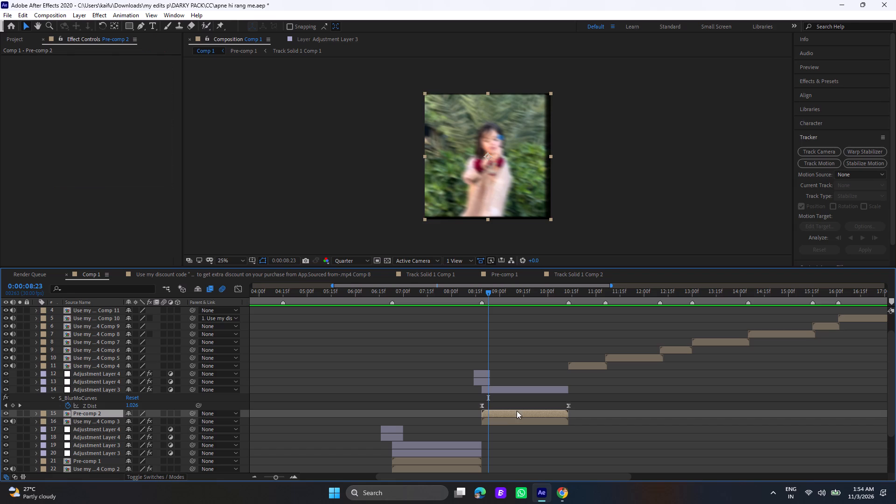
Search the effects for "motion" and apply Motion Tile to the Comp 3 clip layer directly below Pre-comp 2.
click(515, 425)
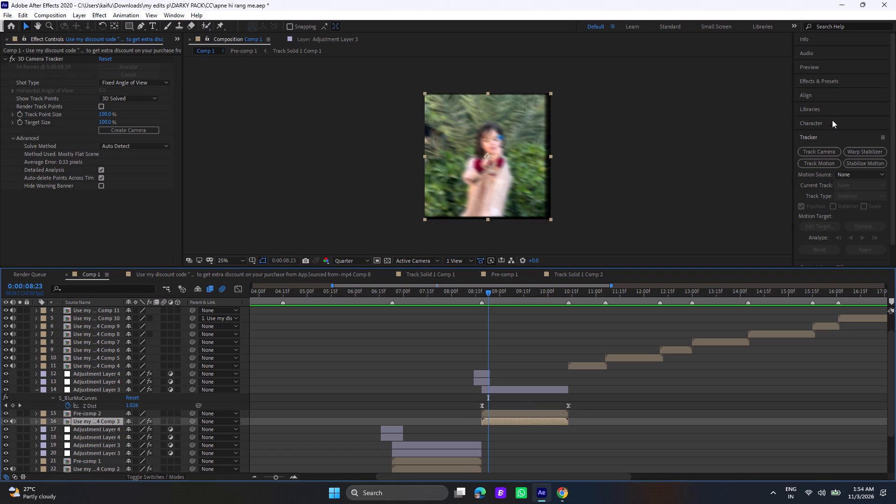
click(828, 82)
click(833, 93)
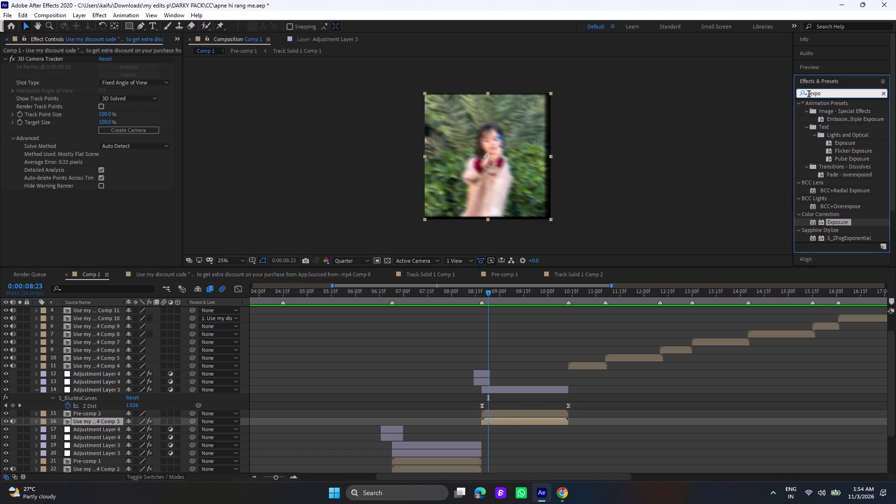
key(BackSpace)
key(BackSpace)
key(BackSpace)
key(BackSpace)
key(BackSpace)
key(BackSpace)
key(BackSpace)
key(BackSpace)
key(BackSpace)
key(BackSpace)
key(BackSpace)
key(BackSpace)
key(BackSpace)
key(BackSpace)
key(BackSpace)
key(BackSpace)
key(BackSpace)
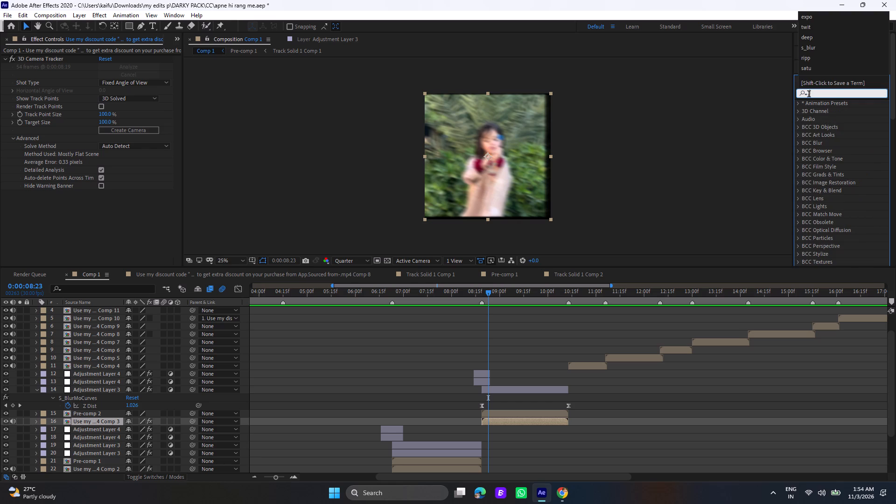
text(mothion)
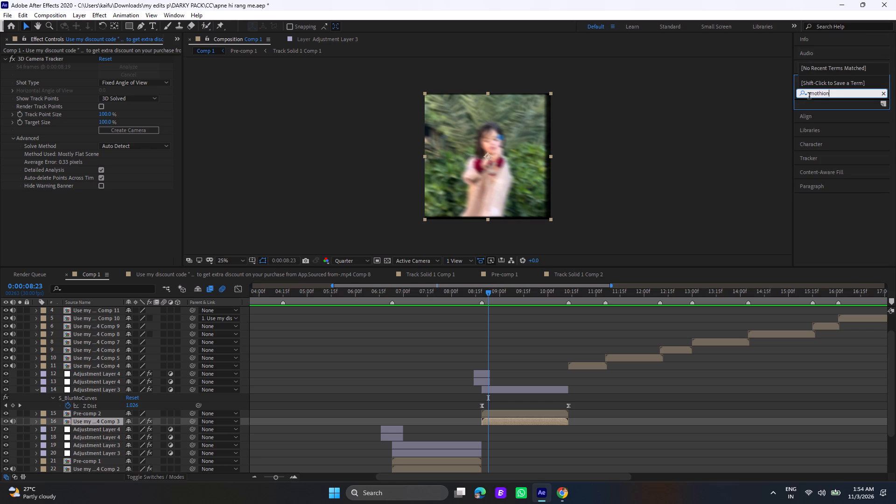
key(BackSpace)
key(BackSpace)
key(BackSpace)
key(BackSpace)
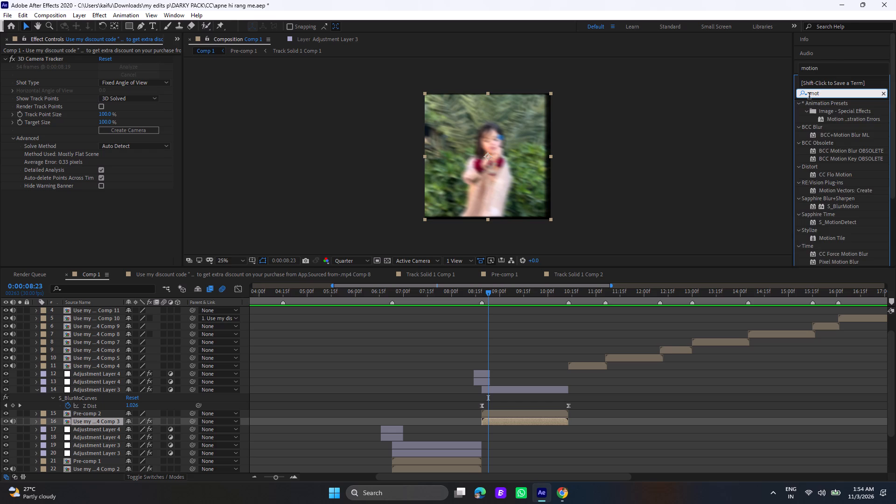
text(iom)
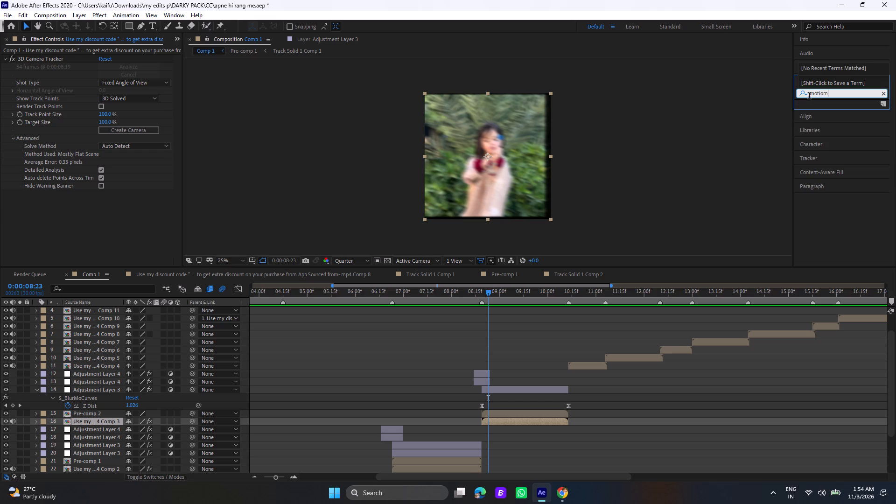
key(BackSpace)
key(n)
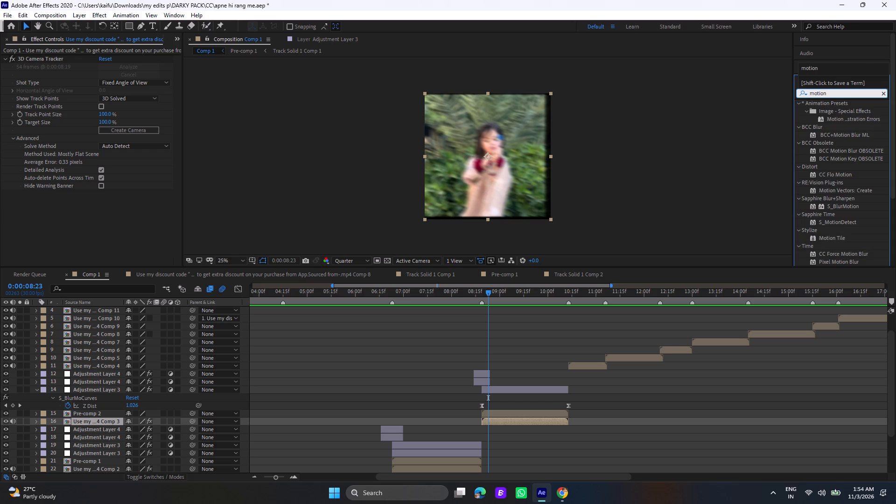
drag(826, 238, 565, 339)
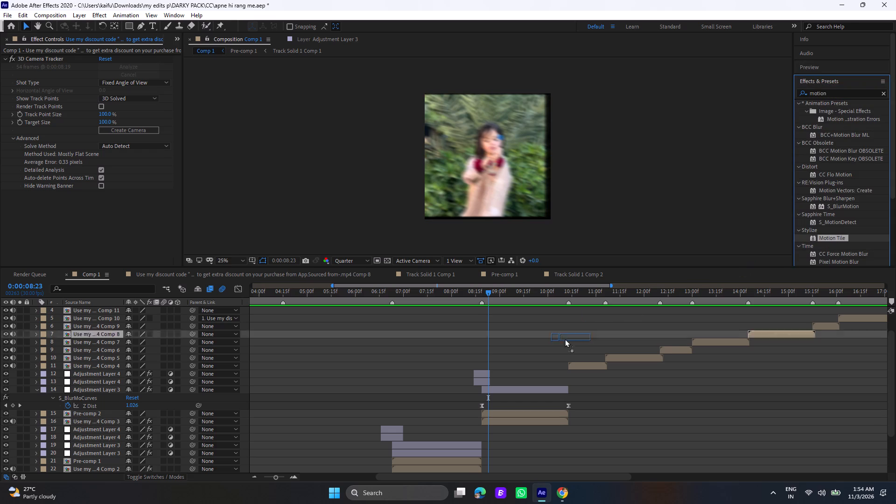
drag(565, 339, 507, 422)
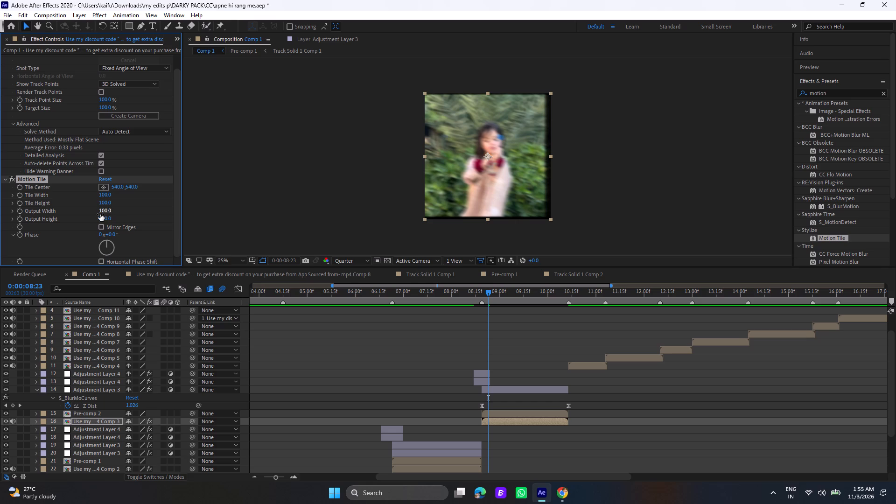
Set Motion Tile's Output Width and Output Height to 200 on the Comp 3 clip layer.
click(100, 214)
key(BackSpace)
key(2)
key(0)
key(0)
key(Return)
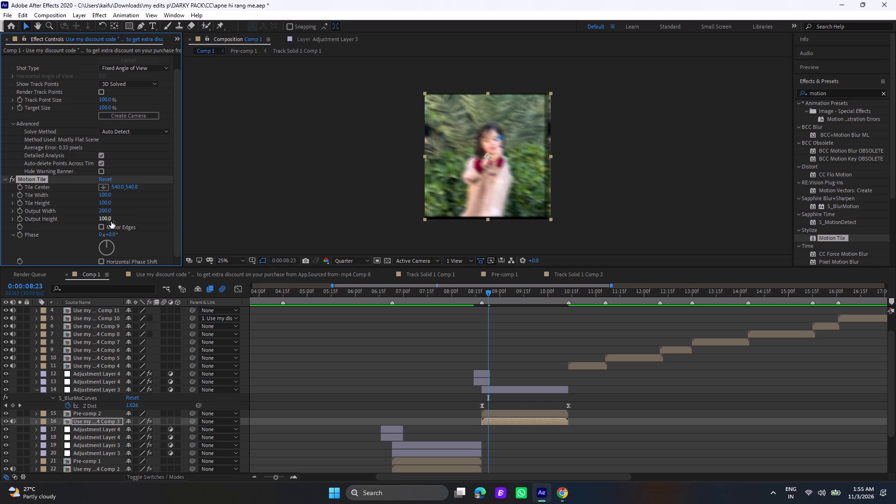
click(111, 222)
key(BackSpace)
text(200)
key(Return)
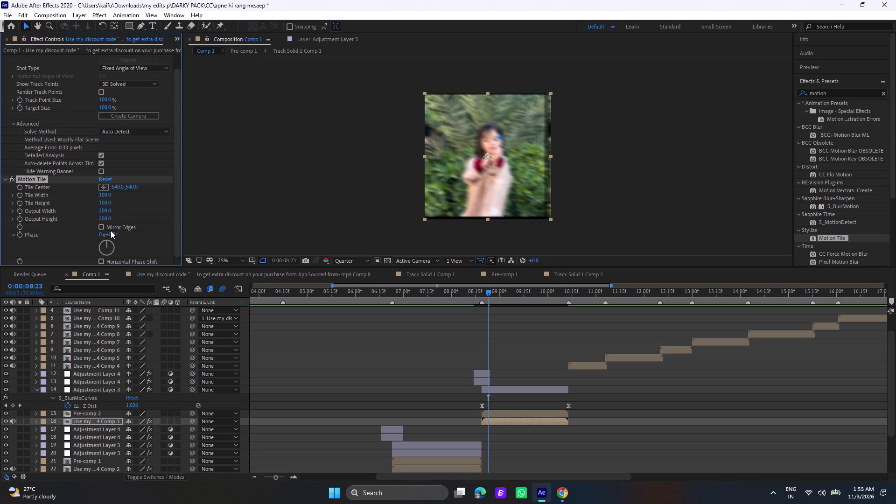
Enable Mirror Edges in the Motion Tile effect on the Comp 3 clip layer.
click(102, 226)
Check the edges around the 0:00:08:19 cut by previewing from 0:00:07:29, 0:00:08:07 and 0:00:05:29 and scrubbing between 0:00:08:22 and 0:00:08:24.
click(449, 290)
key(space)
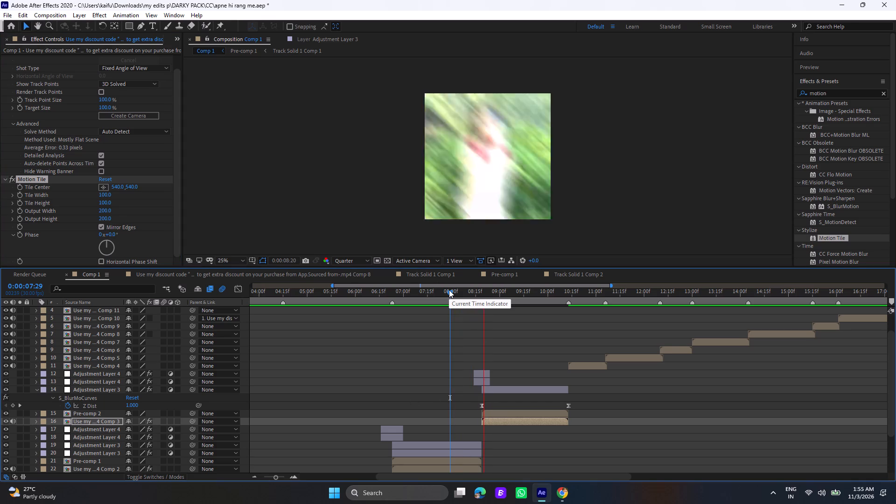
click(449, 290)
key(space)
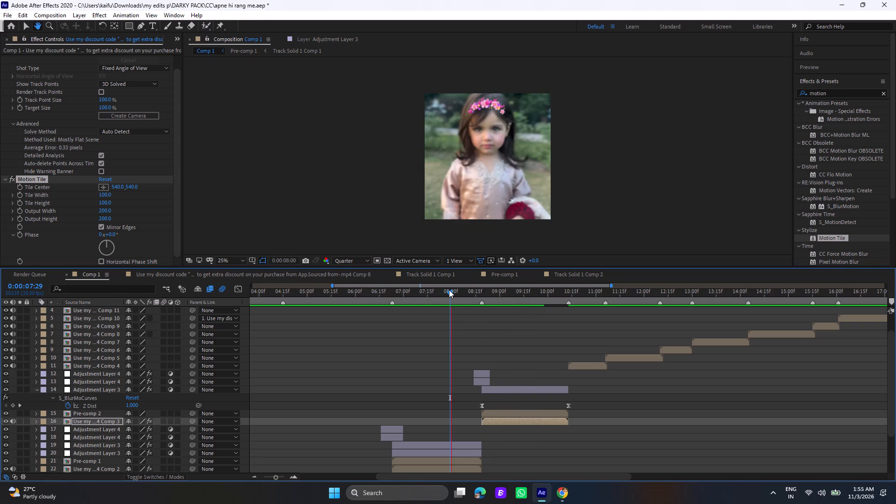
click(449, 290)
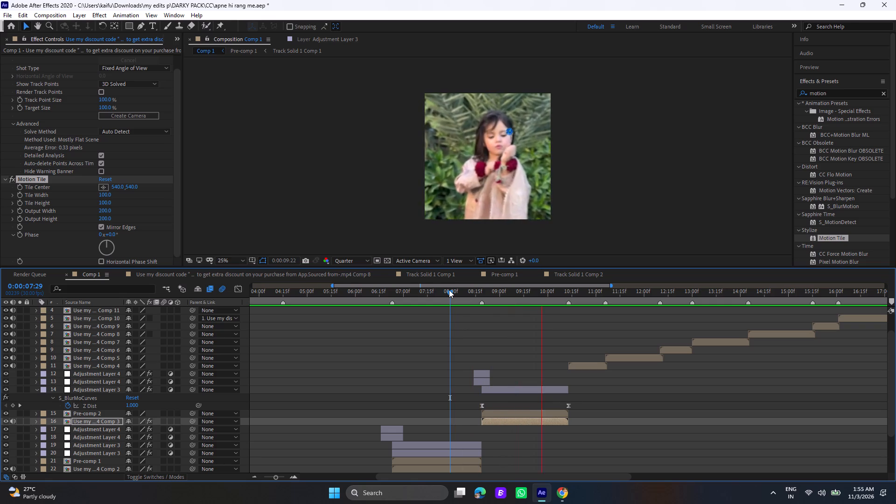
key(space)
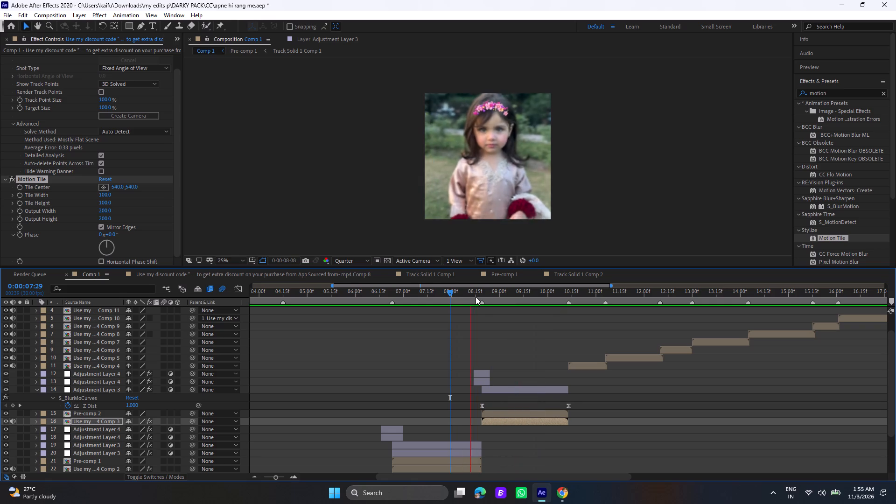
click(476, 295)
drag(476, 295, 490, 308)
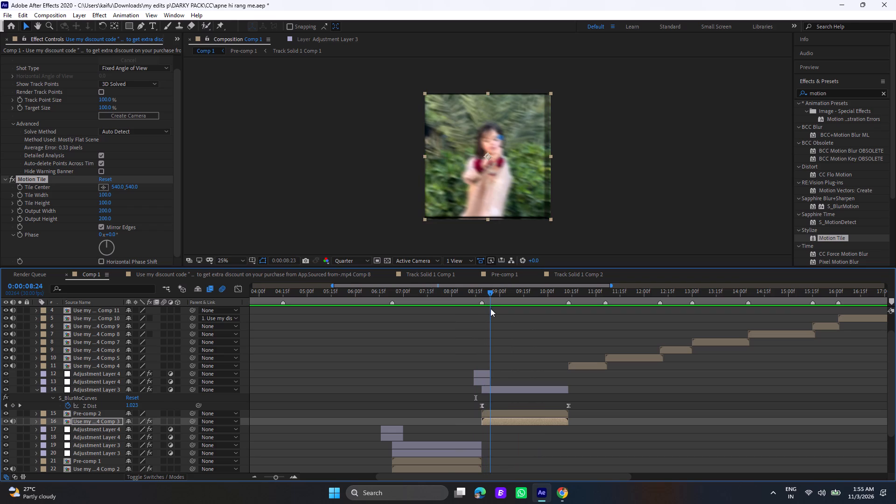
drag(490, 308, 489, 309)
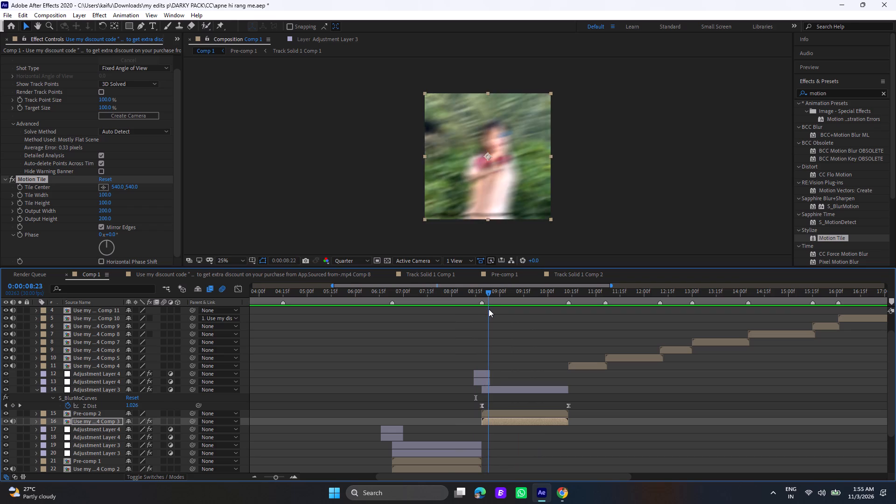
drag(489, 309, 486, 310)
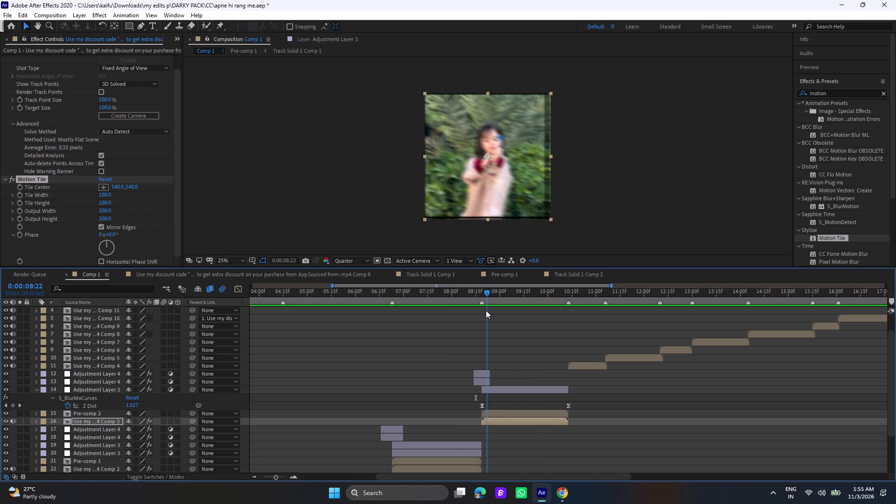
drag(486, 310, 462, 303)
key(space)
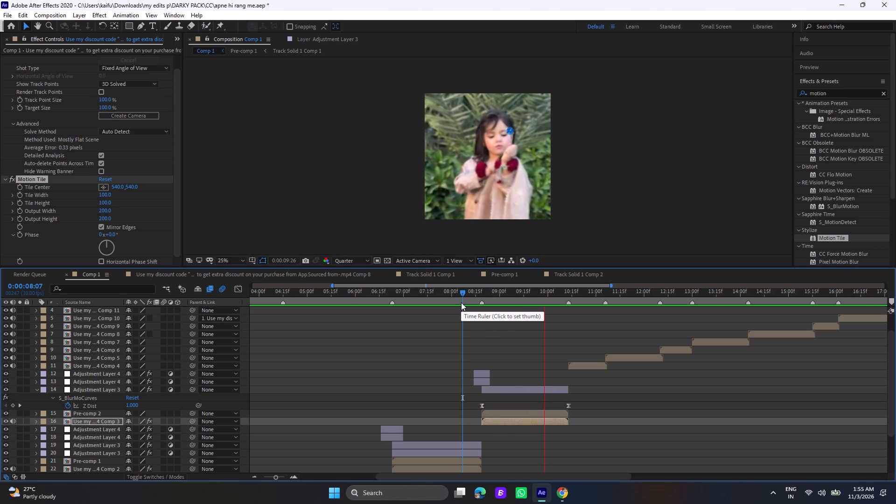
click(353, 297)
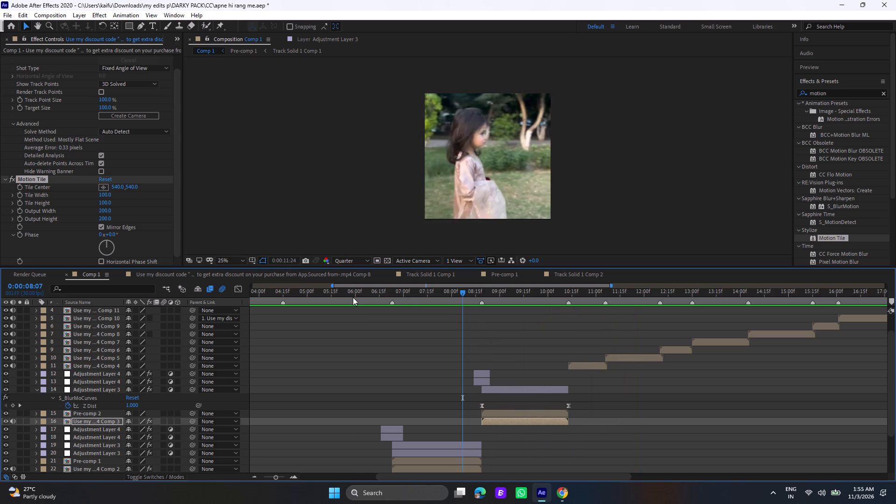
key(space)
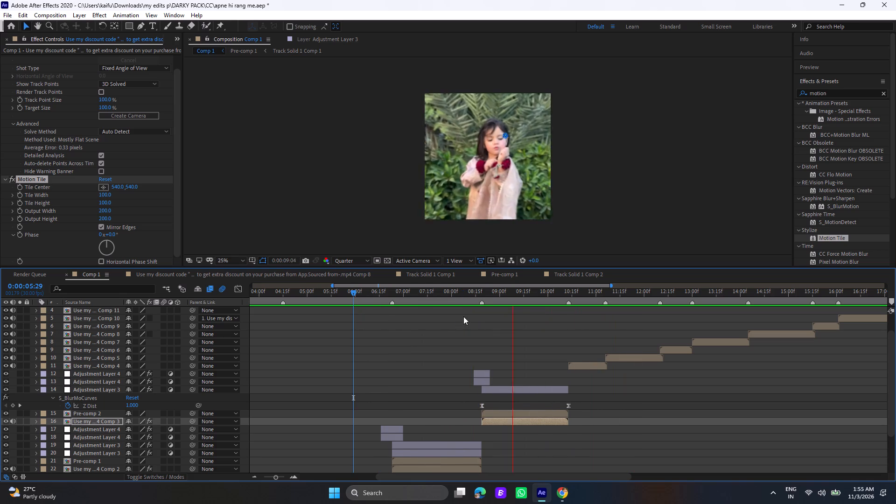
Align the first S_BlurMoCurves Z Dist keyframe of Adjustment Layer 3 (layer 14) with the layer's start at 0:00:08:19.
click(481, 294)
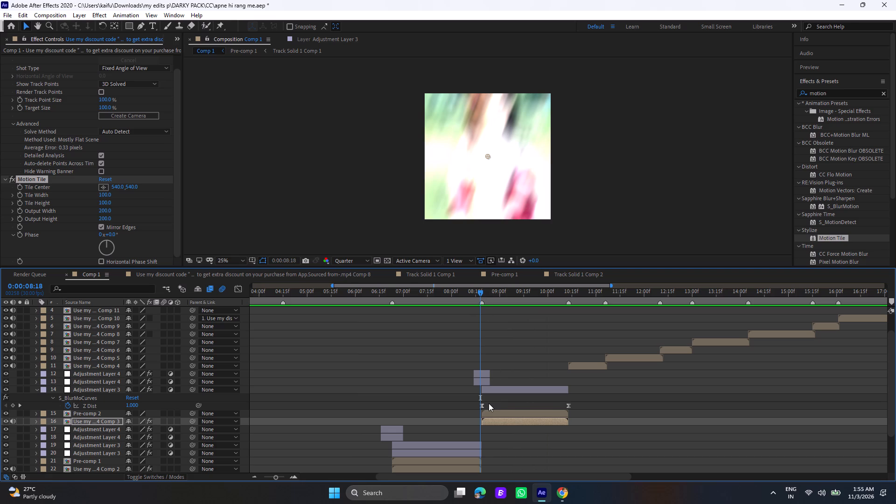
click(485, 404)
click(483, 405)
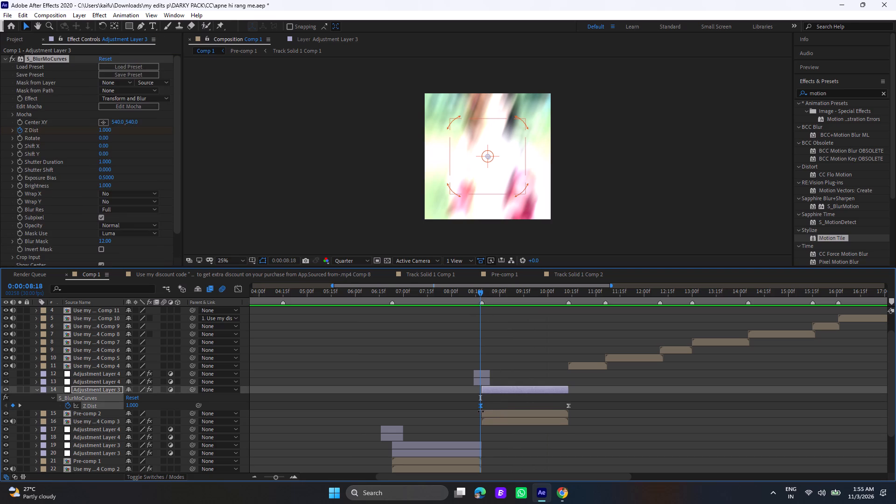
click(283, 477)
drag(283, 477, 301, 478)
drag(567, 407, 577, 406)
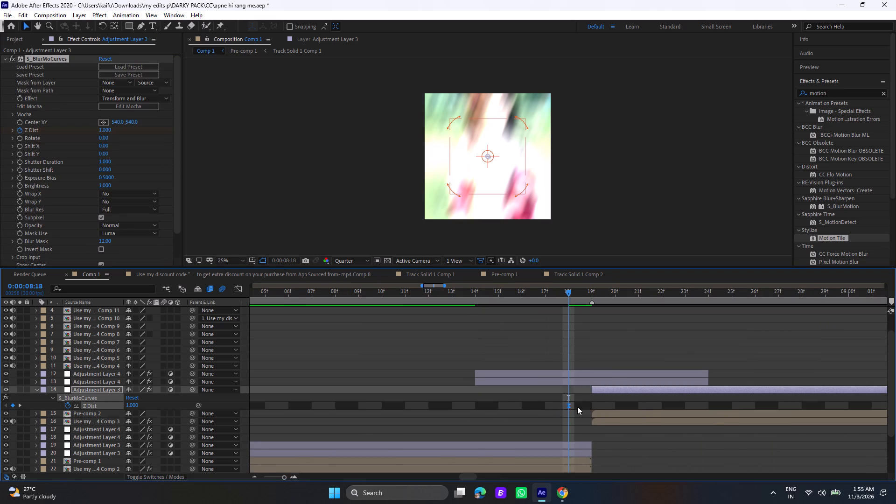
drag(577, 406, 593, 406)
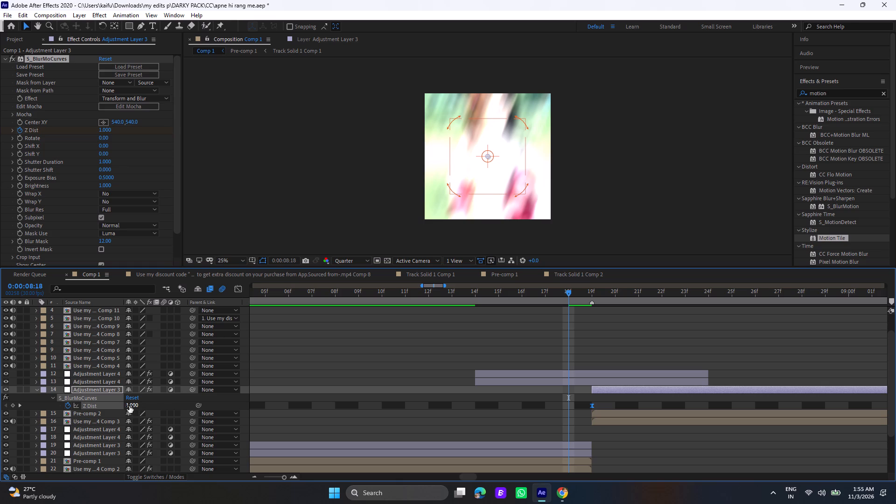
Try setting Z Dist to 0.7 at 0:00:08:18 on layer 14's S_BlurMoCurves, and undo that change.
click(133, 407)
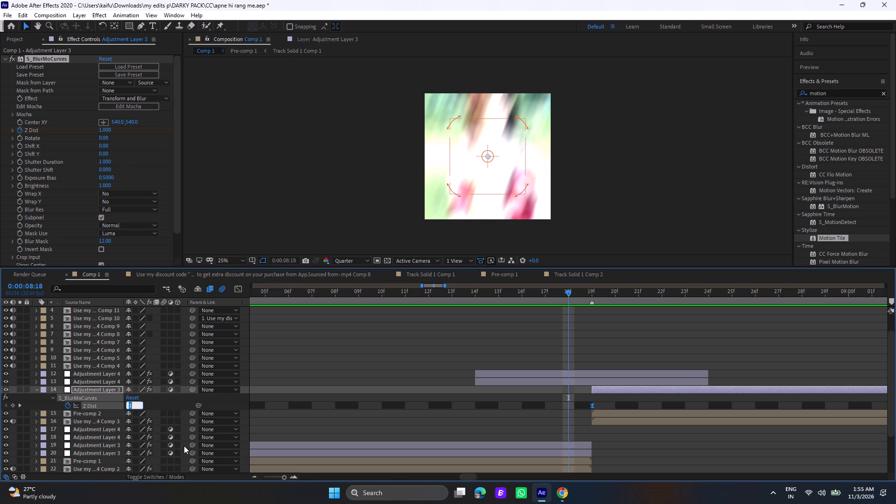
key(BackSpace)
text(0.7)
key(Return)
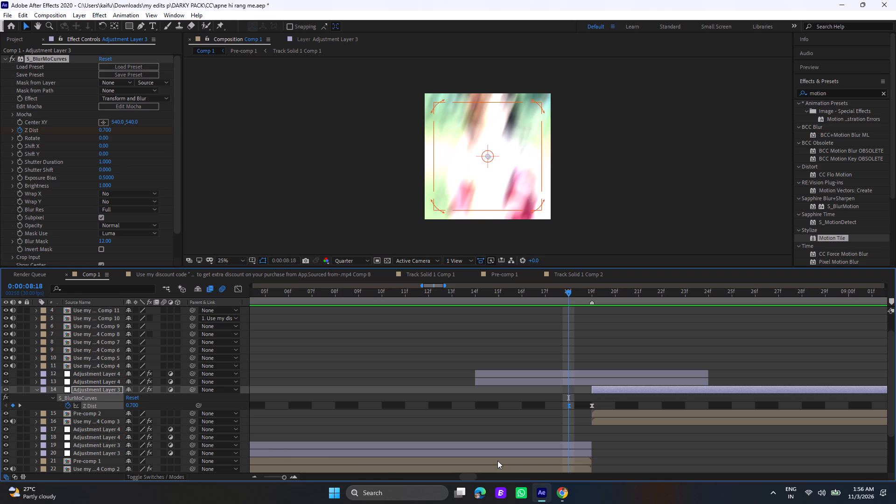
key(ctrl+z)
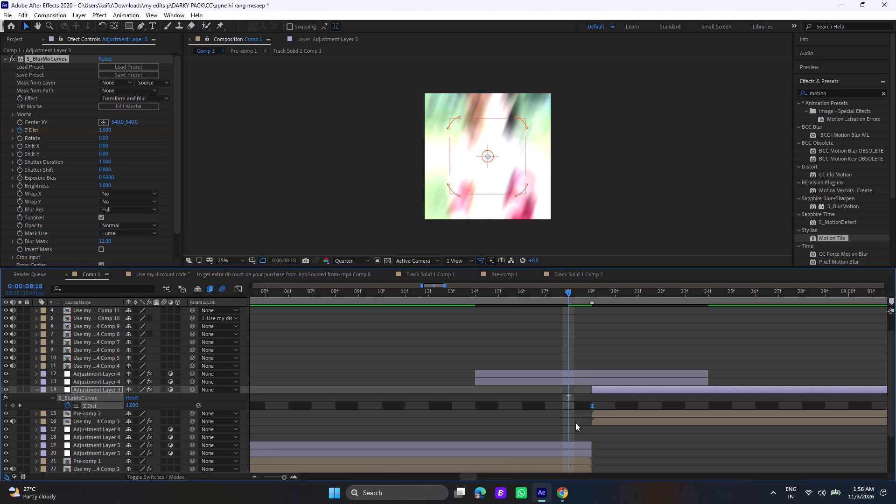
Set the S_BlurMoCurves Z Dist keyframe at 0:00:08:19 on Adjustment Layer 3 (layer 14) to 0.7.
click(591, 298)
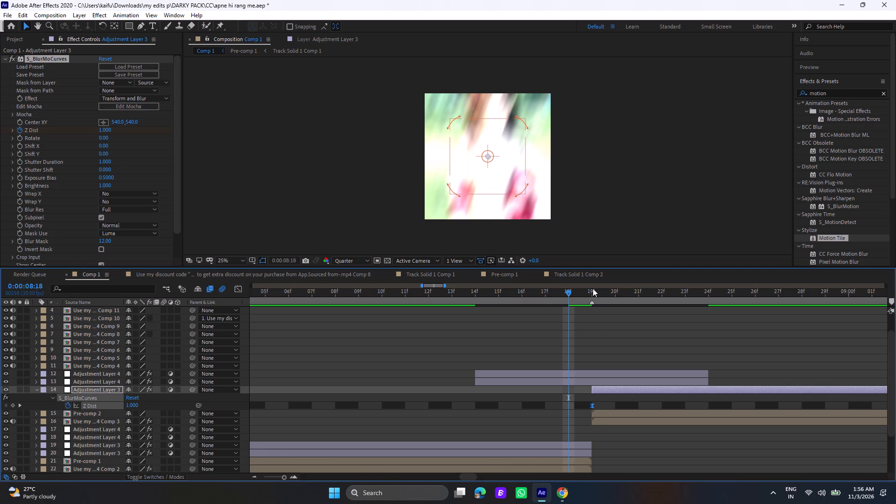
click(593, 288)
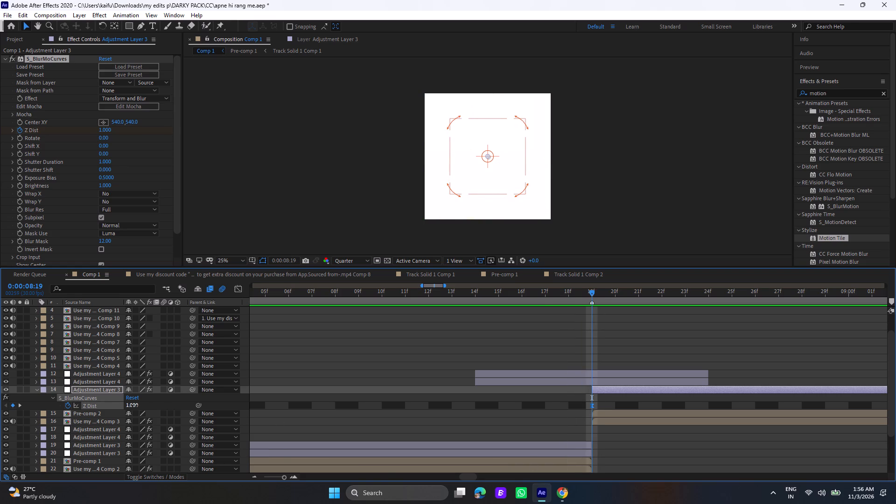
click(134, 406)
key(BackSpace)
text(0.)
key(7)
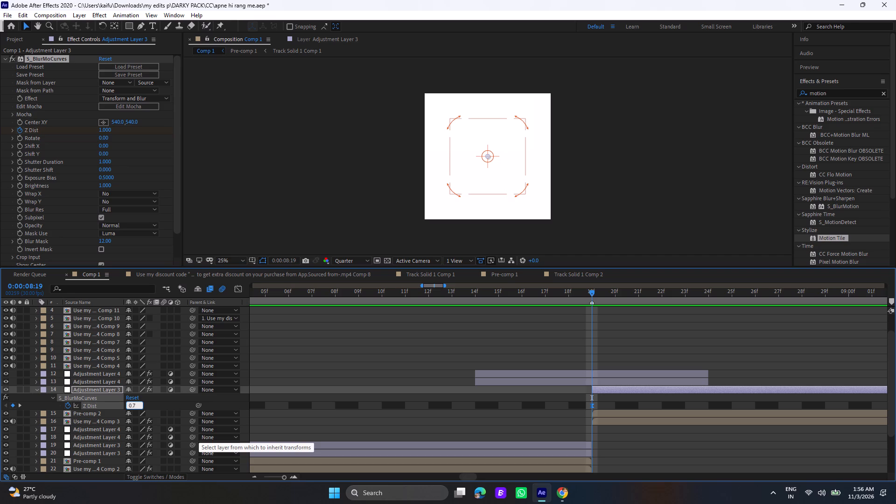
key(Return)
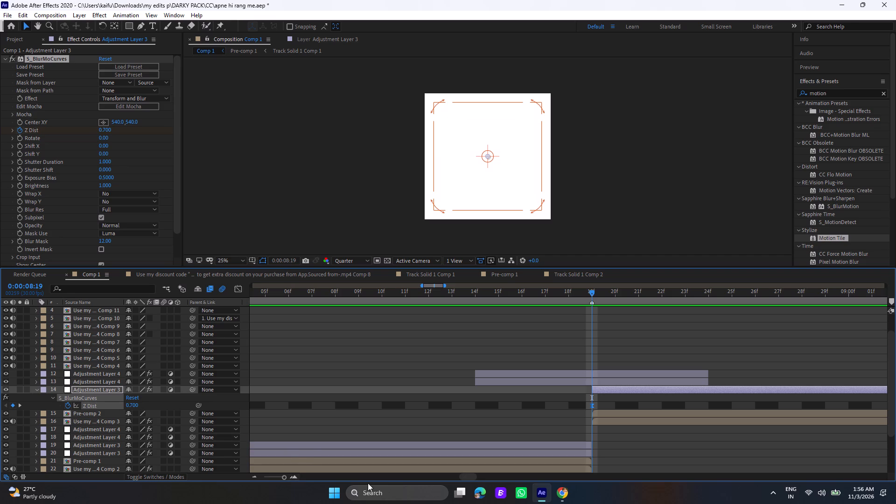
Set layer 14's ending S_BlurMoCurves Z Dist keyframe at 0:00:10:13 to 1.
drag(462, 477, 484, 478)
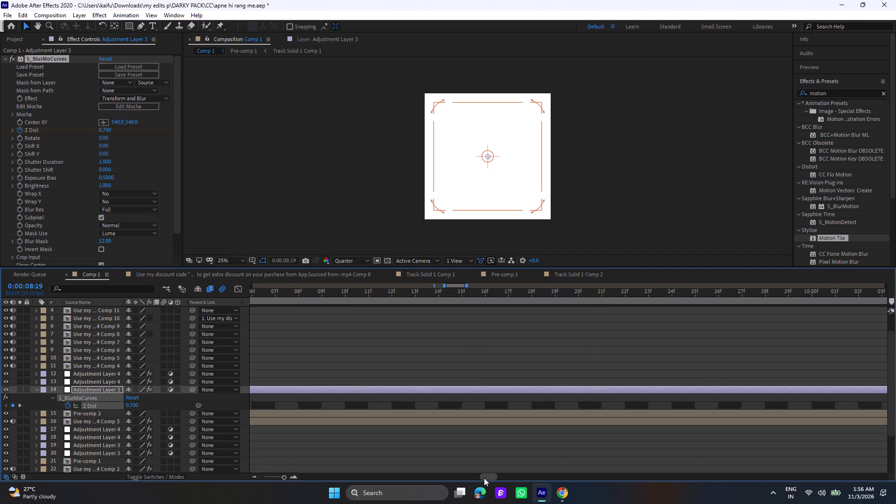
drag(484, 478, 494, 478)
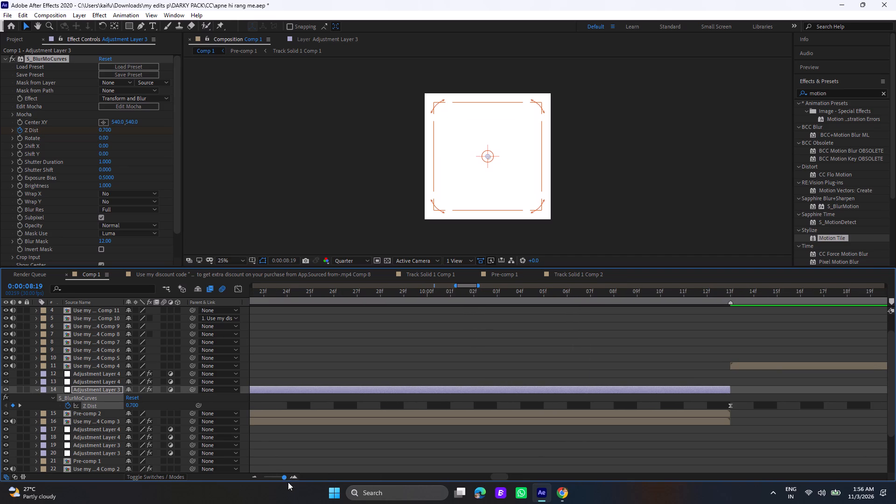
click(280, 477)
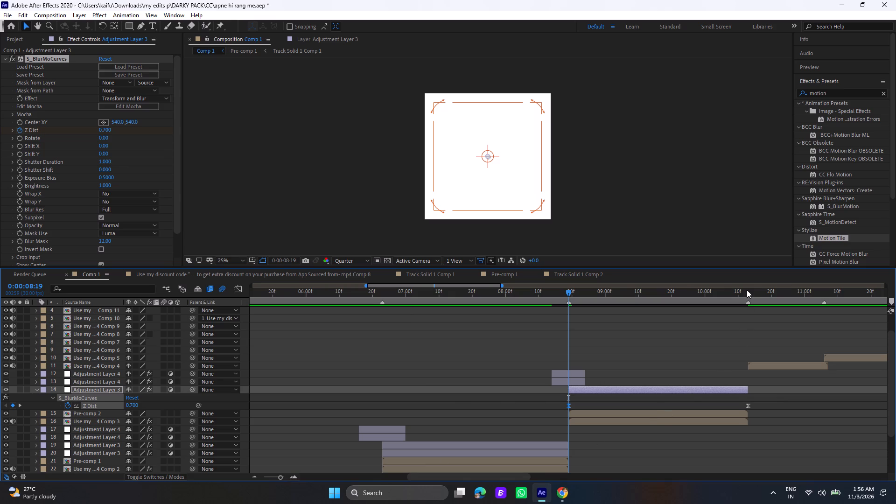
click(747, 290)
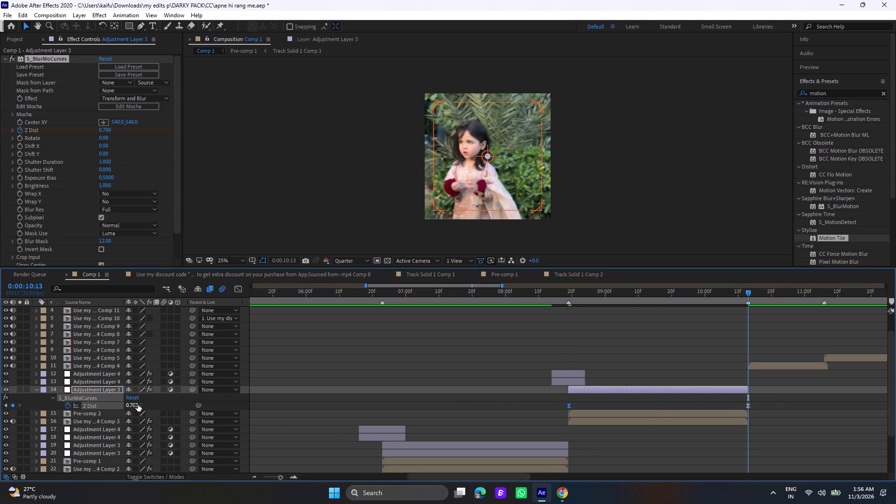
click(137, 405)
key(BackSpace)
key(1)
key(Return)
Preview the adjusted zoom in Comp 1 from 0:00:07:24 and from 0:00:06:04, stopping at the 0:00:08:19 cut.
click(485, 296)
key(space)
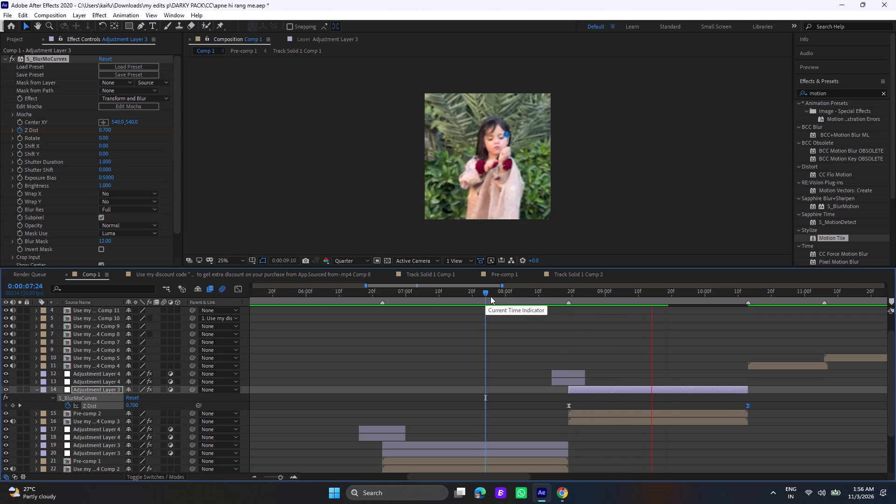
click(319, 294)
key(space)
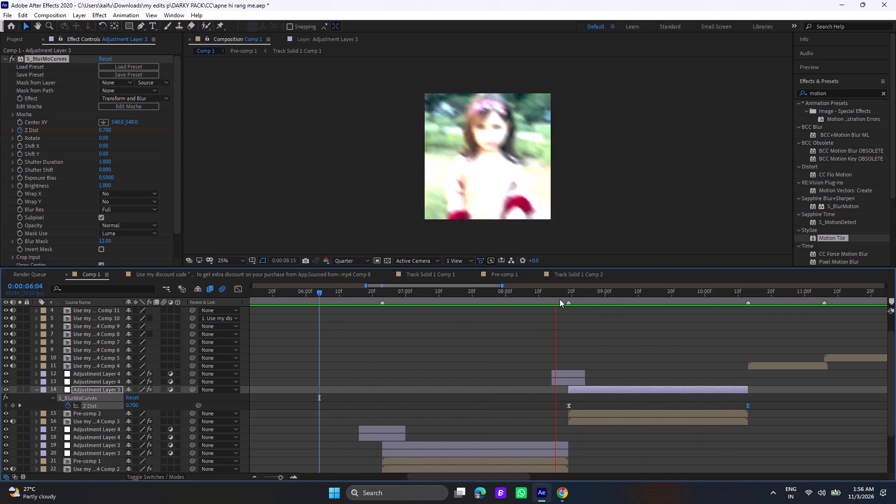
click(570, 290)
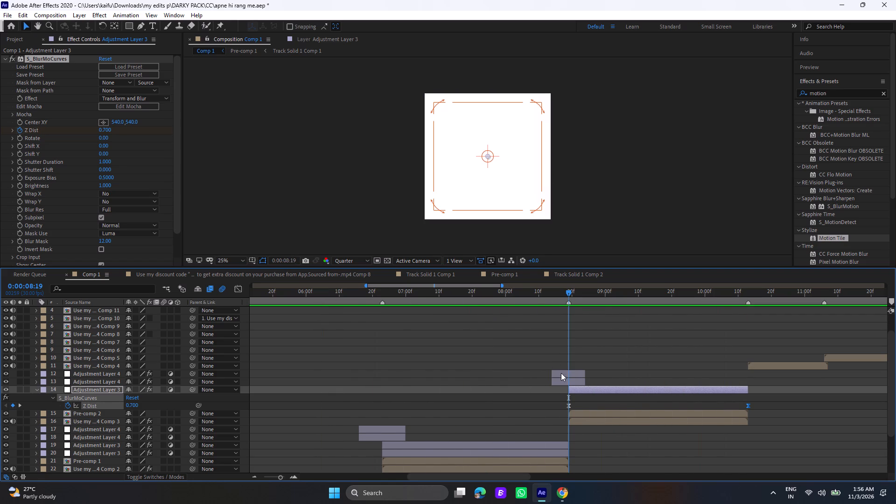
Create a new adjustment layer in Comp 1 and place it directly below layer 14's zoom-blur adjustment, above Pre-comp 2.
click(529, 452)
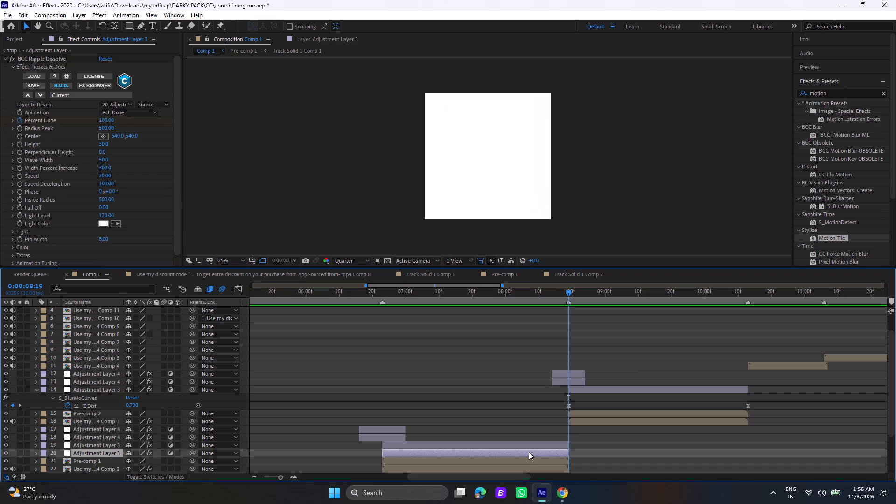
click(569, 293)
right_click(244, 393)
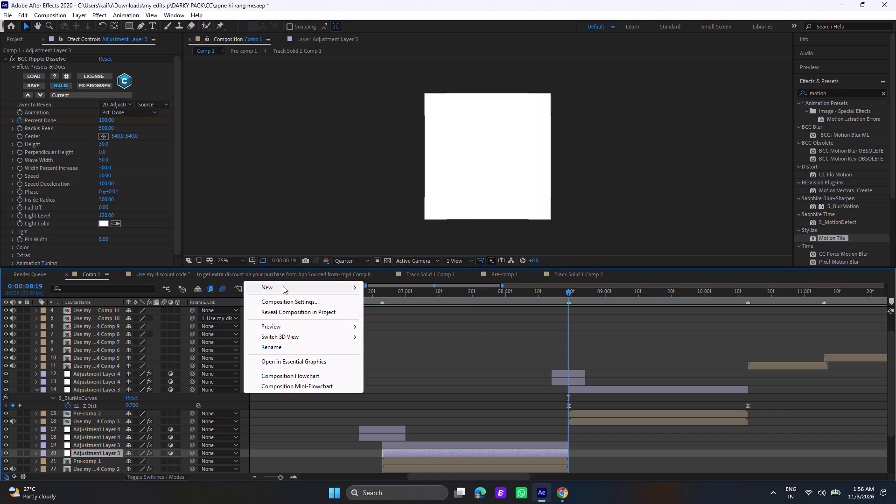
click(398, 362)
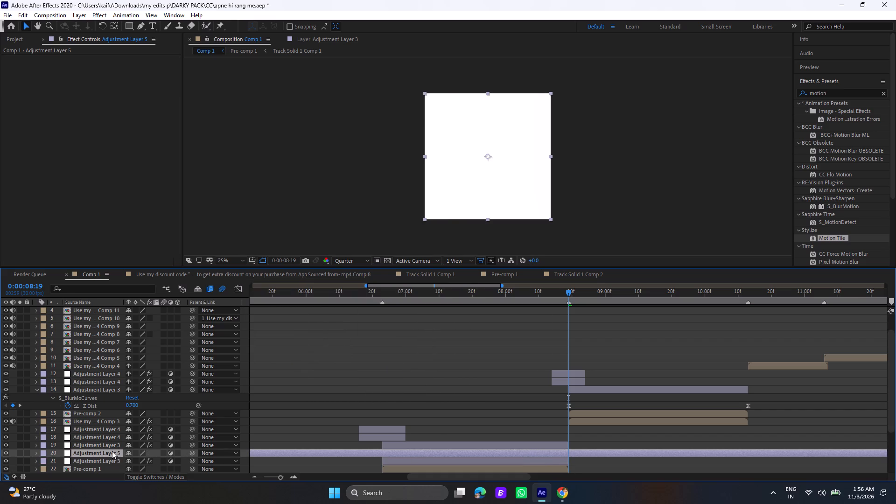
drag(109, 451, 113, 391)
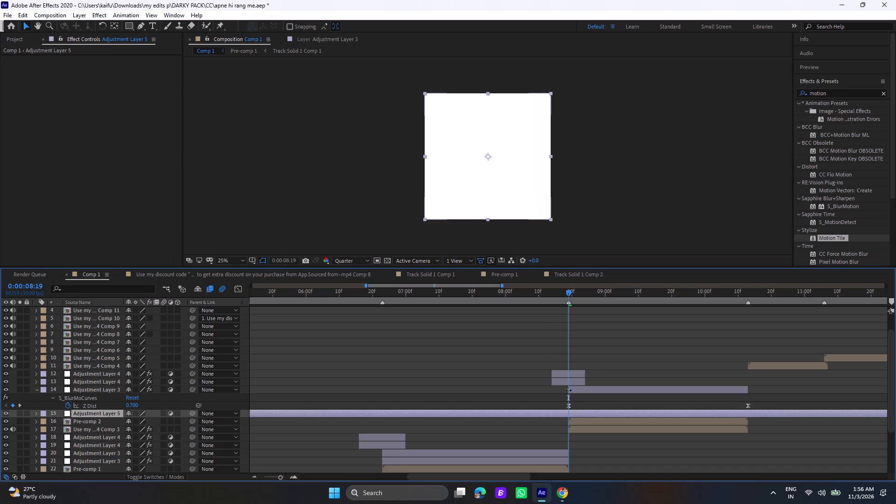
Collapse layer 14's properties and trim Adjustment Layer 5 to span 0:00:08:19 to 0:00:10:13, deleting the leftover pieces.
click(572, 388)
key(u)
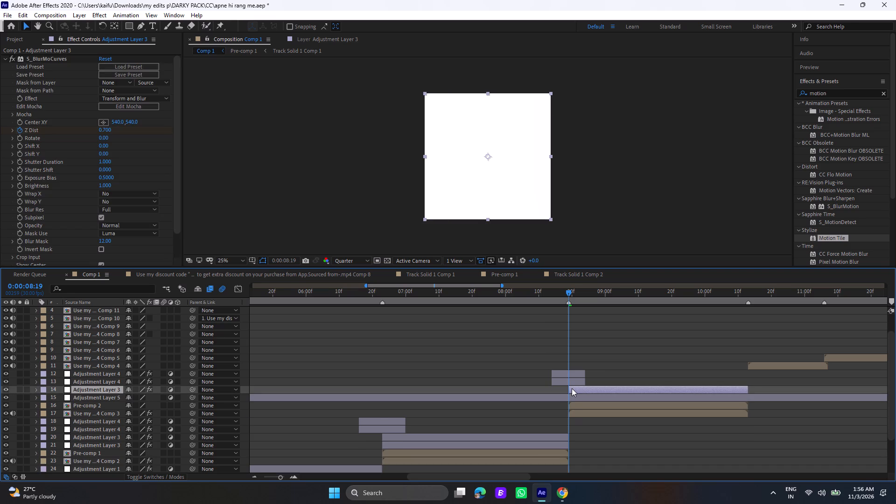
click(572, 396)
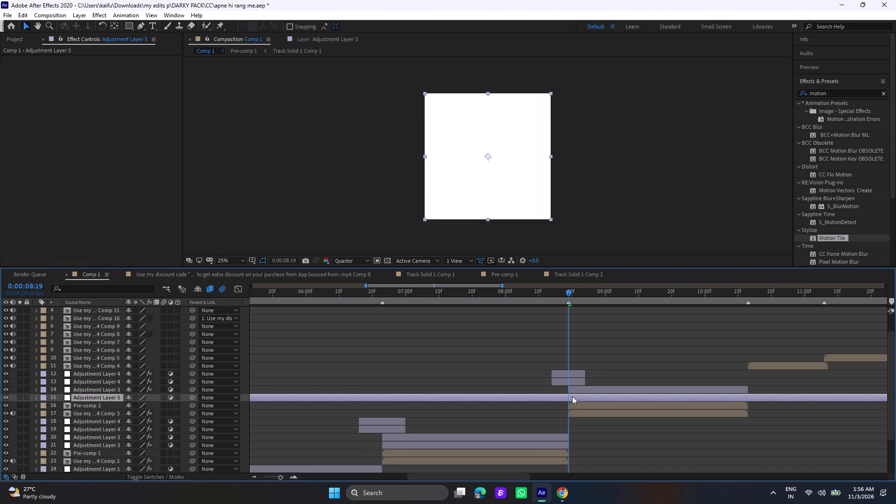
key(ctrl+shift+d)
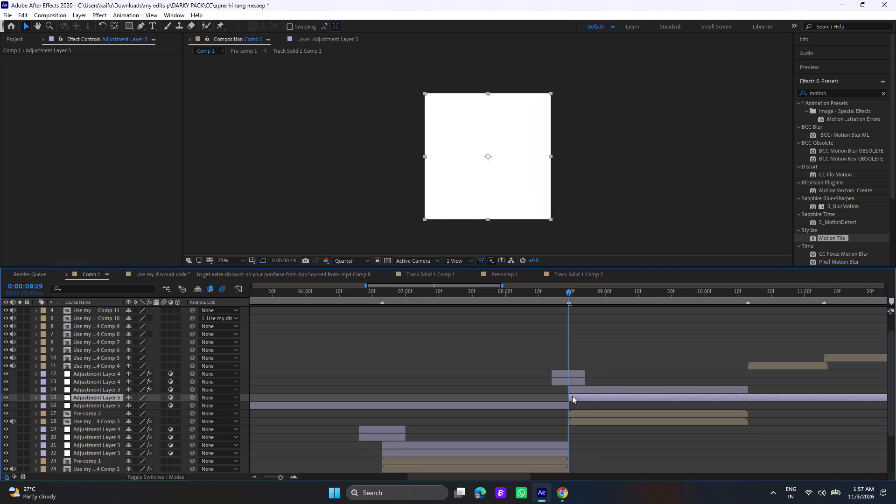
click(564, 404)
key(Delete)
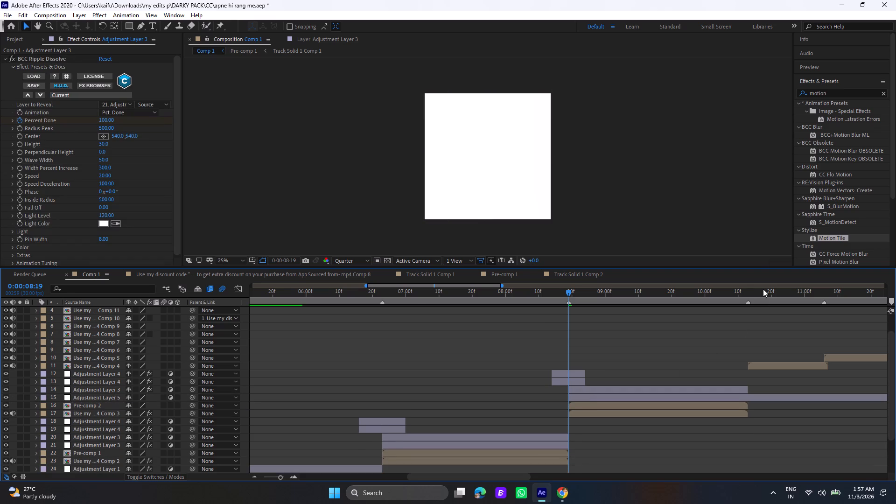
click(749, 292)
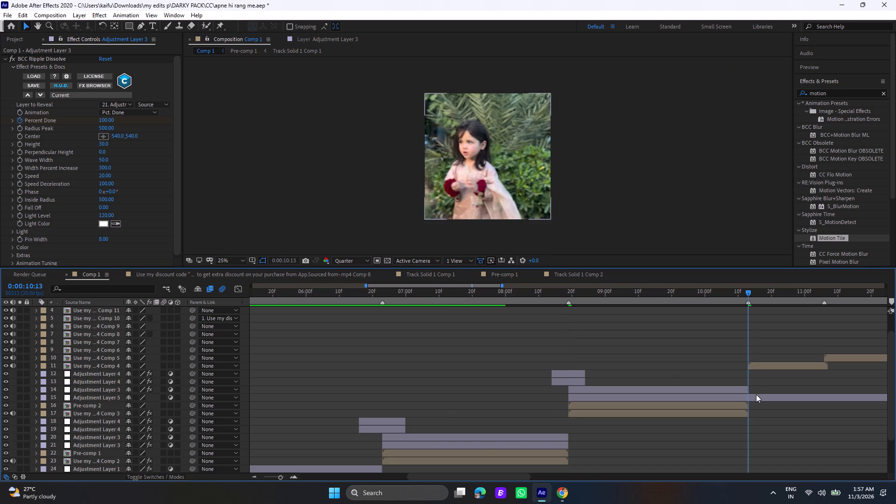
click(756, 394)
key(ctrl+shift+d)
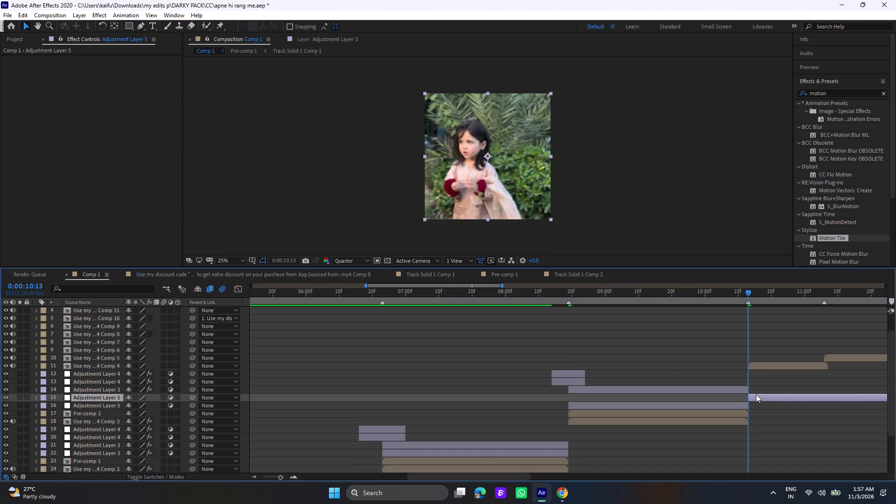
key(Delete)
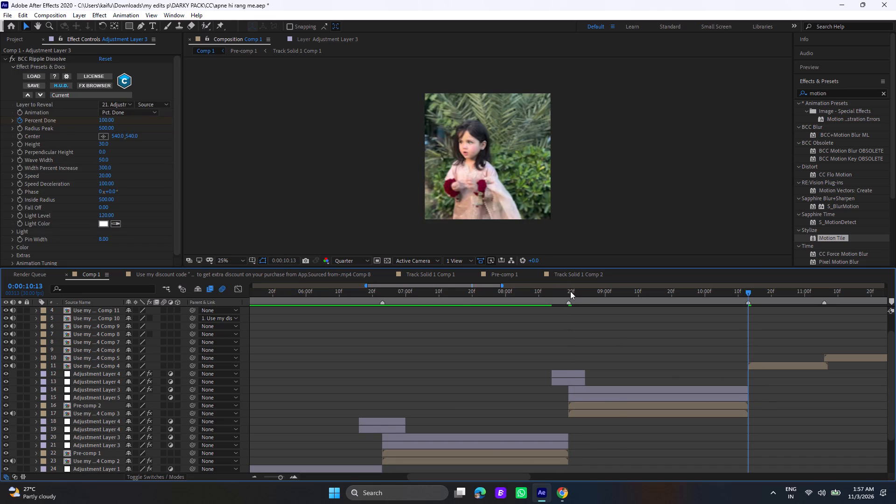
Search the effects for "ripp" and apply BCC Ripple Dissolve to Adjustment Layer 5, with the current time at 0:00:08:19.
click(570, 291)
click(573, 293)
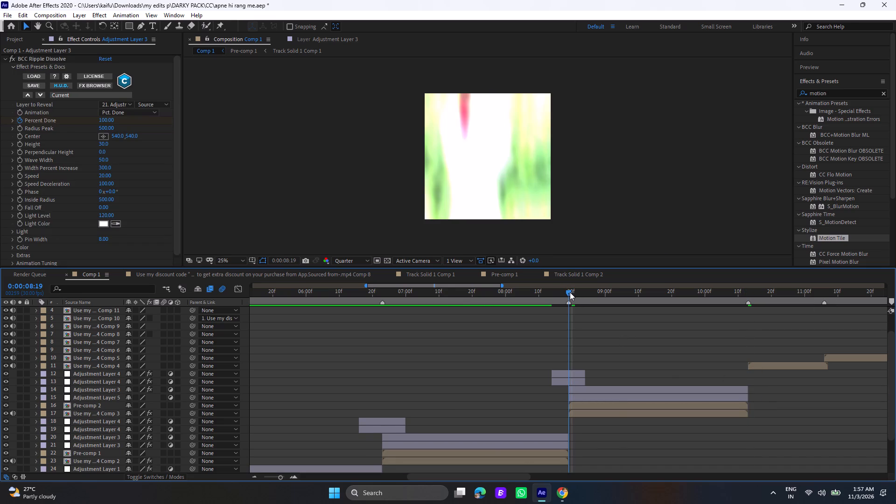
click(589, 394)
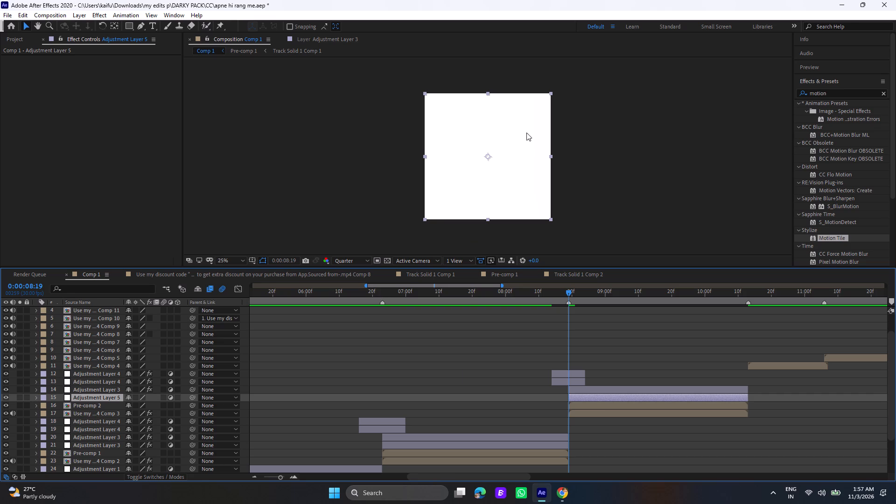
click(885, 93)
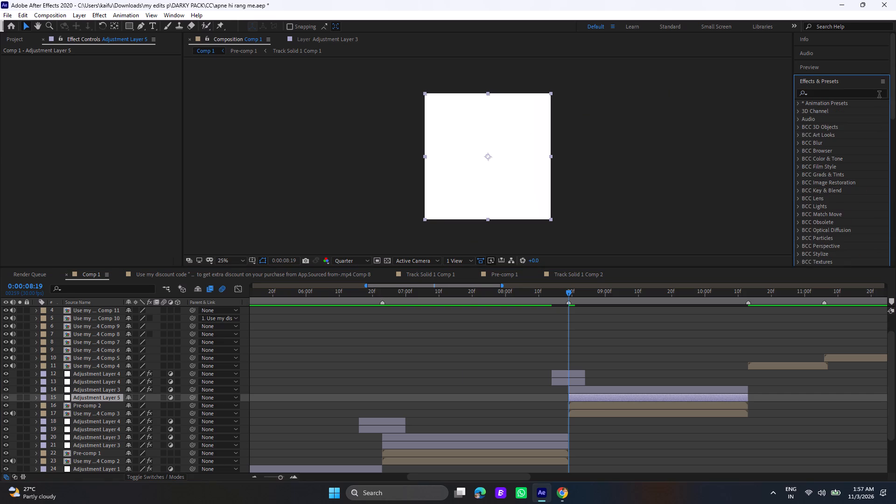
click(874, 95)
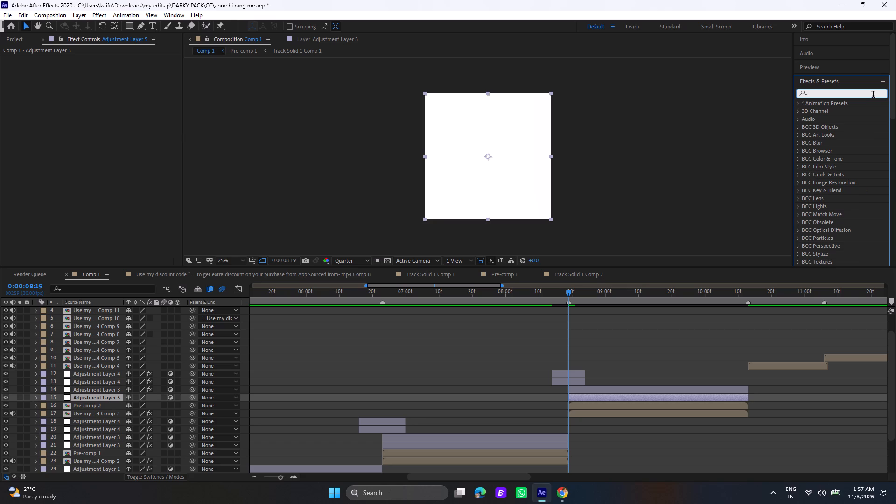
key(r)
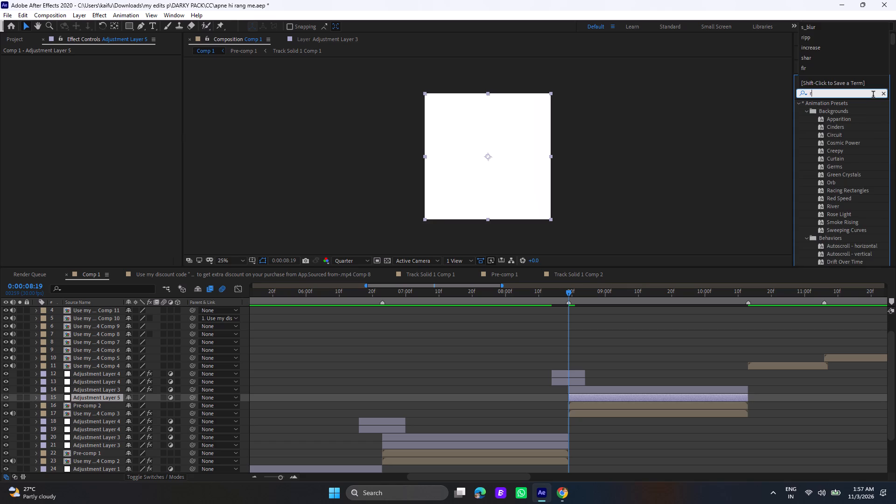
key(i)
text(pp)
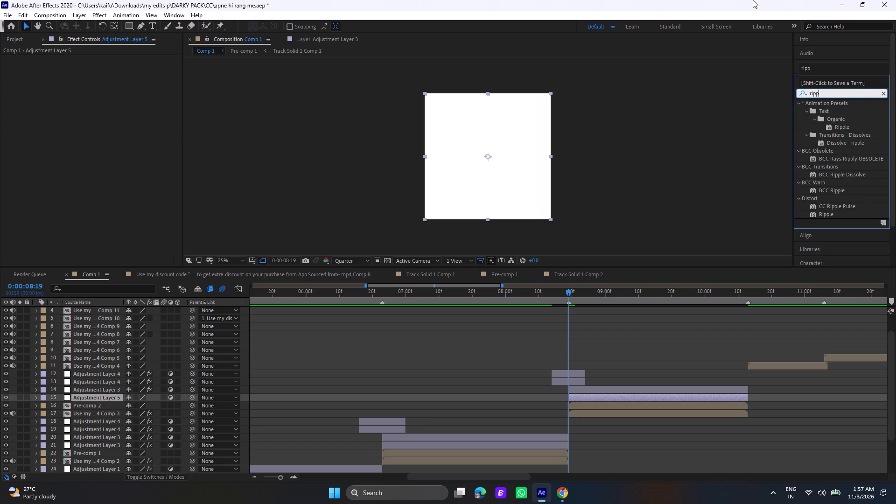
drag(843, 174, 712, 312)
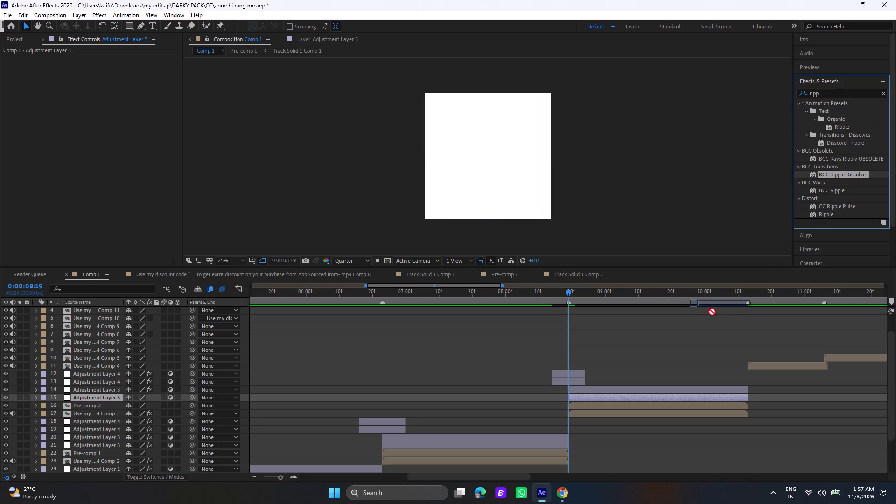
drag(712, 312, 628, 396)
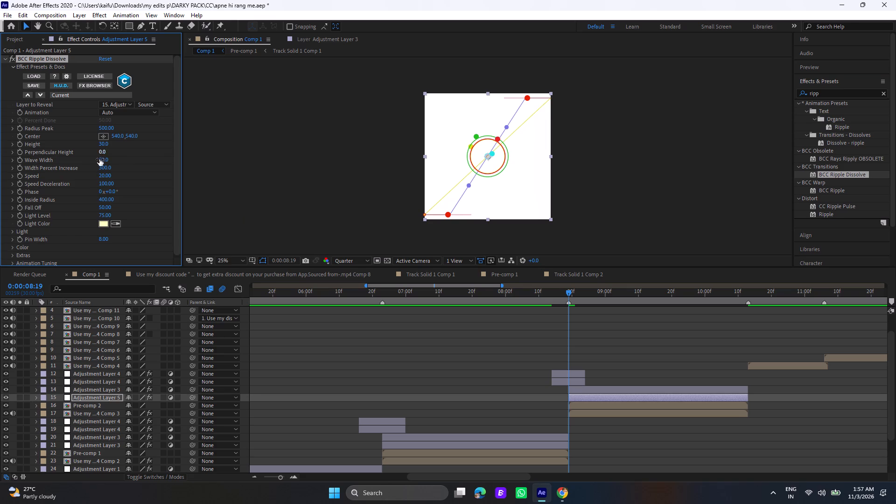
Set the Ripple Dissolve's Light Color to white (FFFFFF) and its Light Level to 120 on Adjustment Layer 5.
click(102, 226)
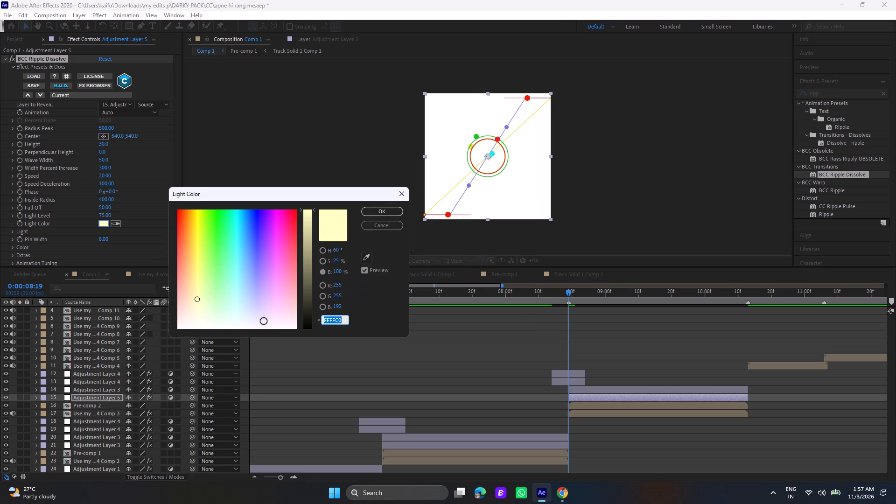
drag(264, 321, 305, 373)
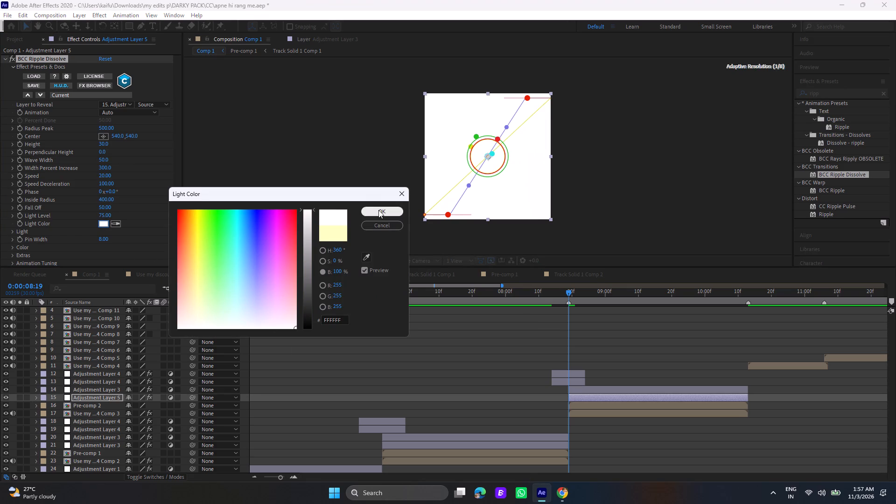
click(378, 210)
click(108, 216)
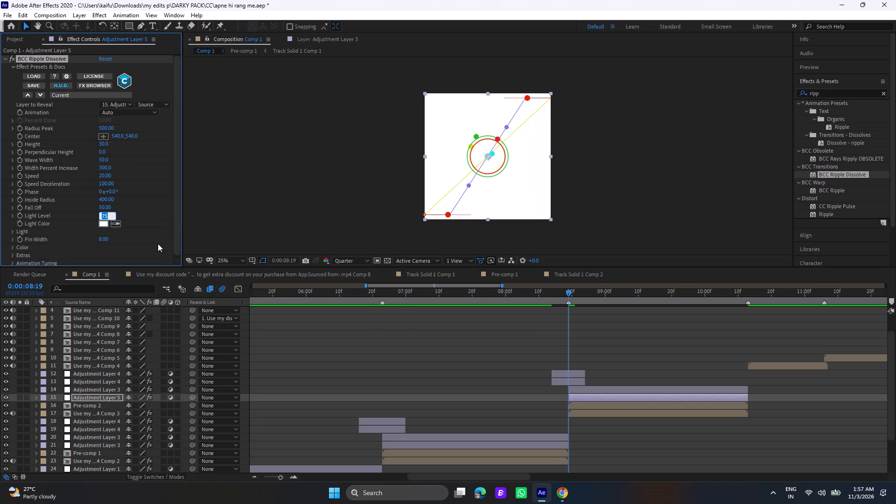
key(BackSpace)
text(120)
key(Return)
Set Adjustment Layer 5's Ripple Dissolve Fall Off to 0 and Inside Radius to 500, checking layer 21's ripple settings for reference.
click(103, 208)
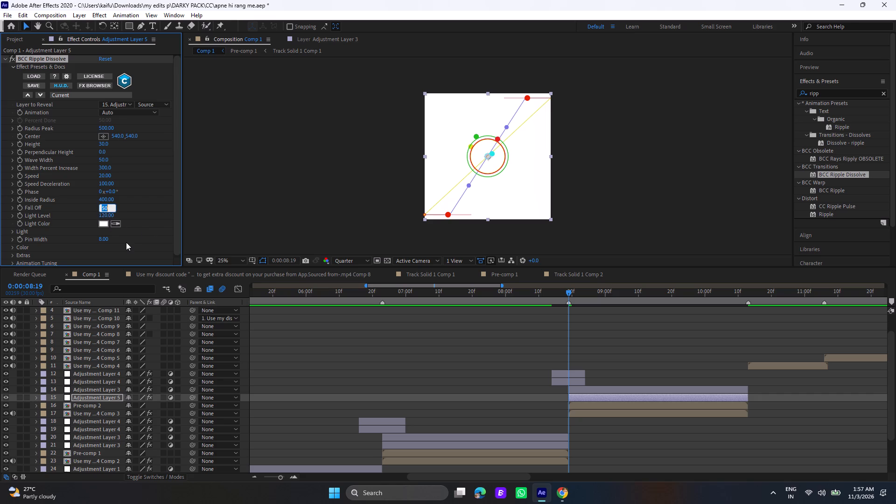
key(BackSpace)
key(1)
key(BackSpace)
key(Return)
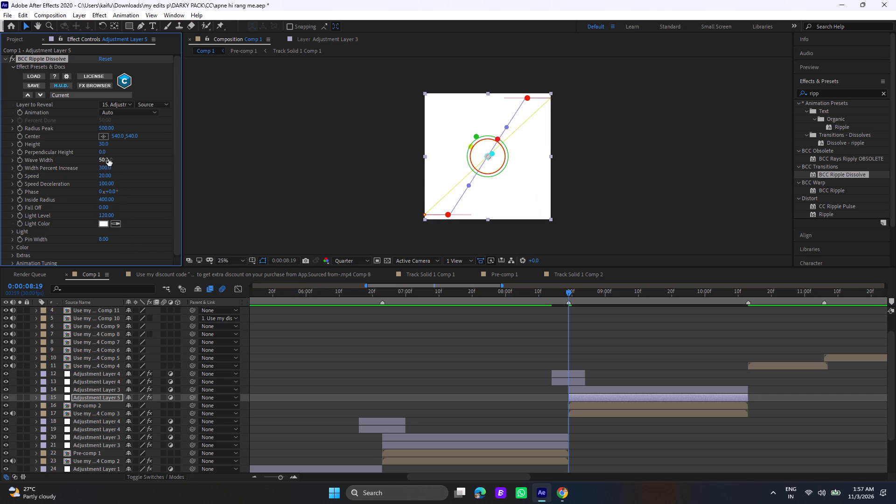
click(118, 111)
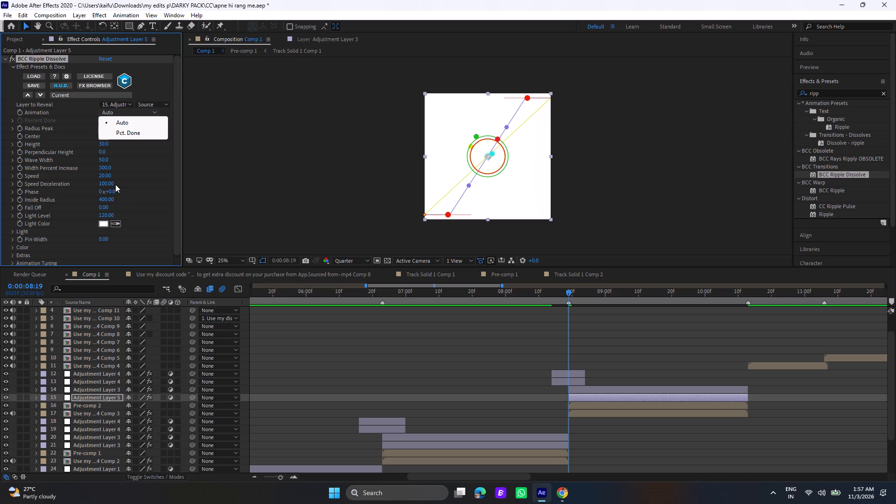
click(416, 443)
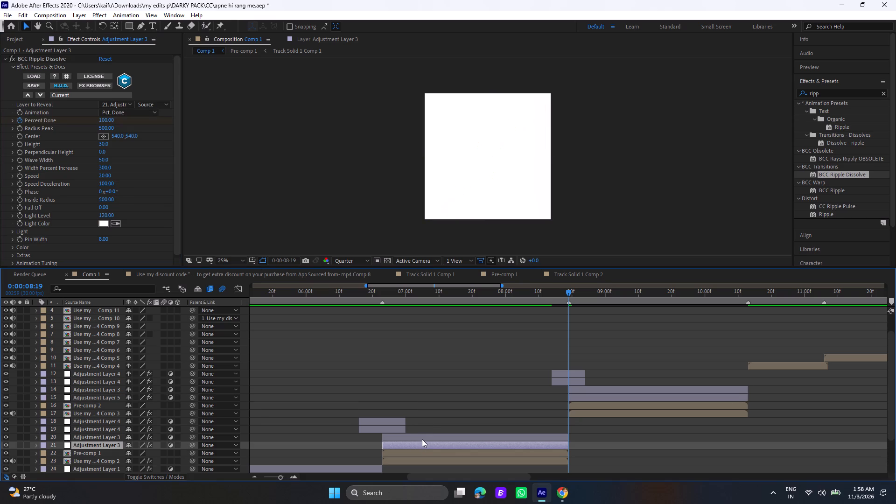
click(597, 395)
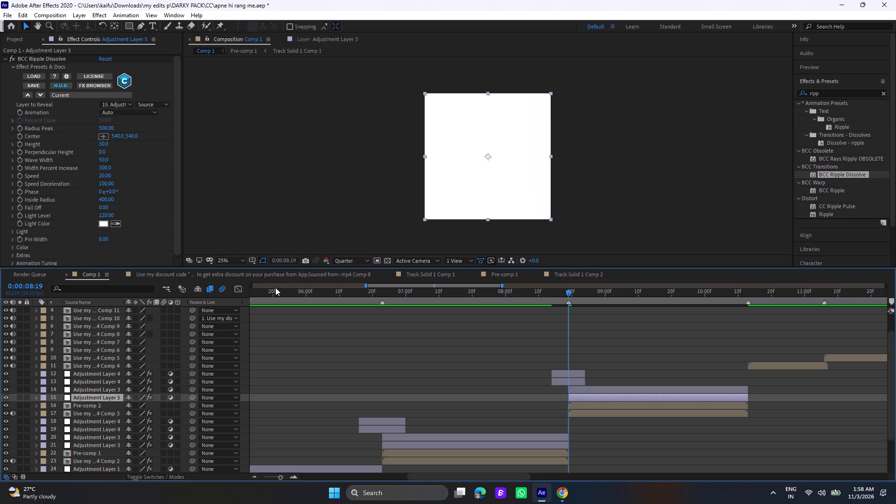
click(102, 202)
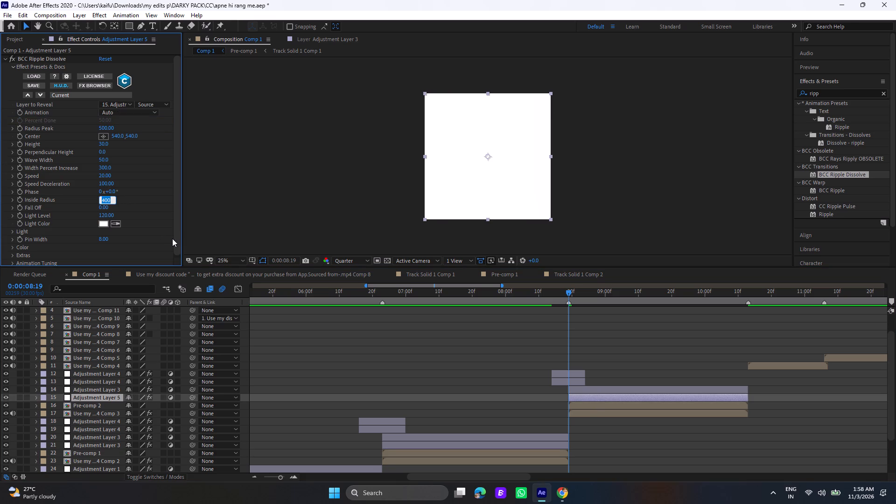
key(BackSpace)
text(500)
key(Return)
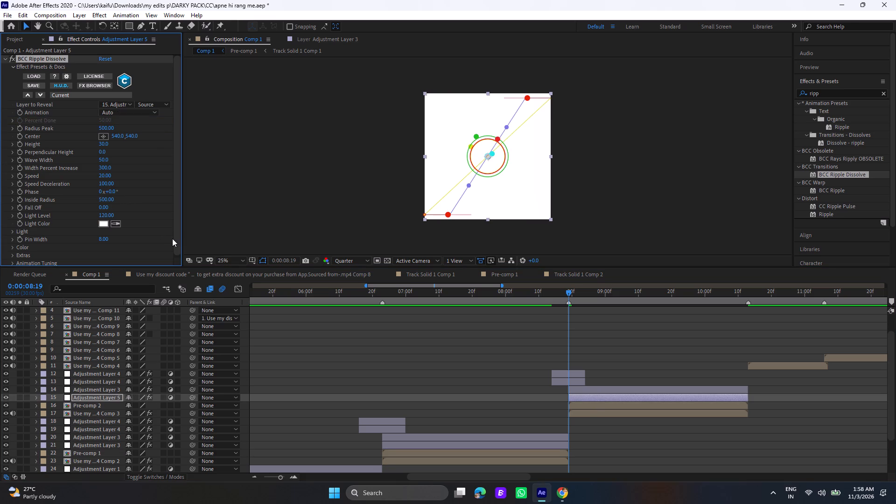
Set Adjustment Layer 5's Ripple Dissolve animation to Pct. Done and keyframe Percent Done from 0 at 0:00:08:19 to 100 at 0:00:10:13.
click(120, 114)
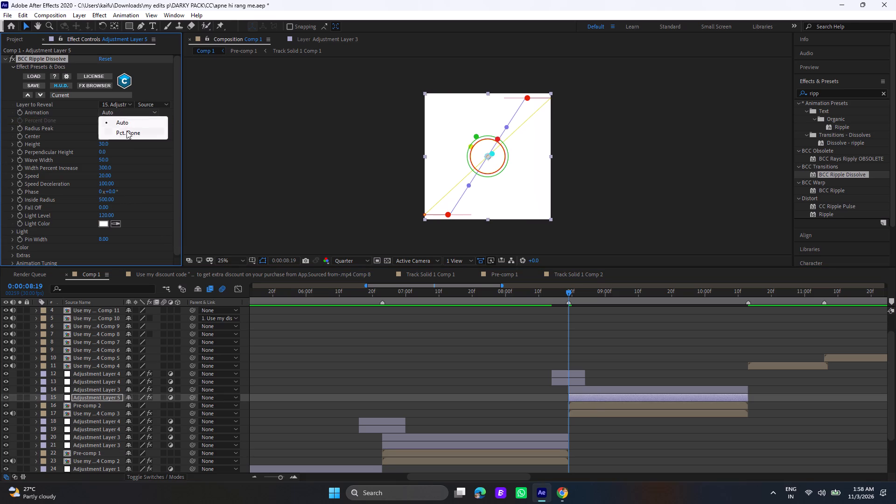
click(127, 131)
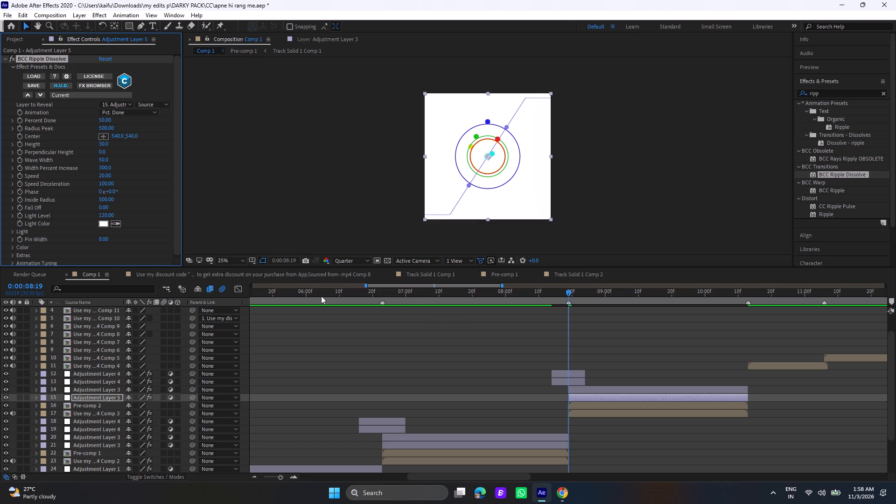
click(20, 121)
drag(102, 118, 58, 123)
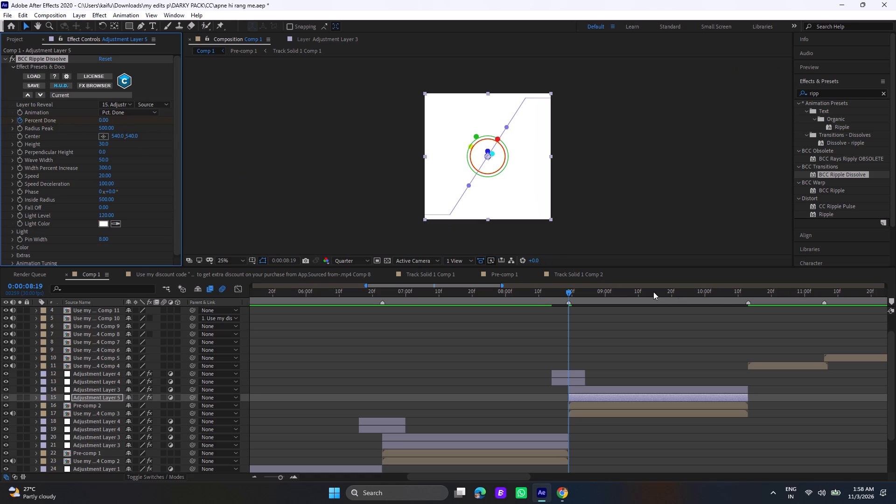
click(745, 291)
click(745, 291)
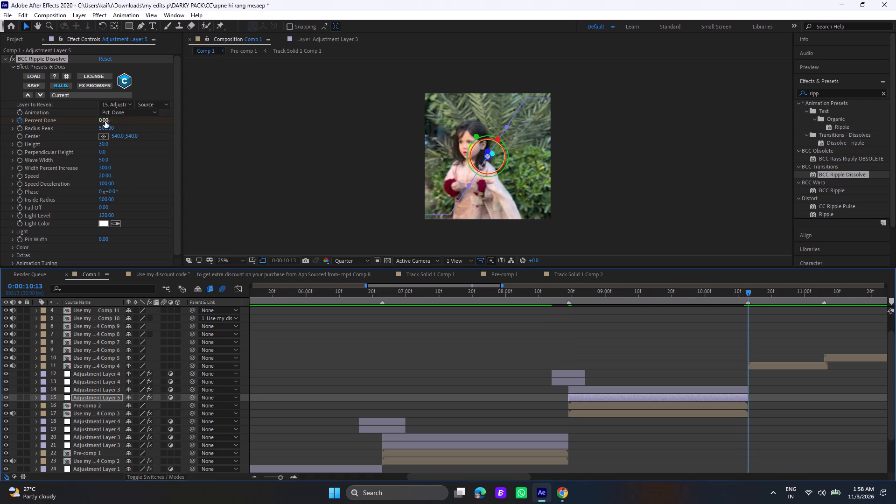
drag(105, 121, 166, 128)
drag(167, 128, 182, 128)
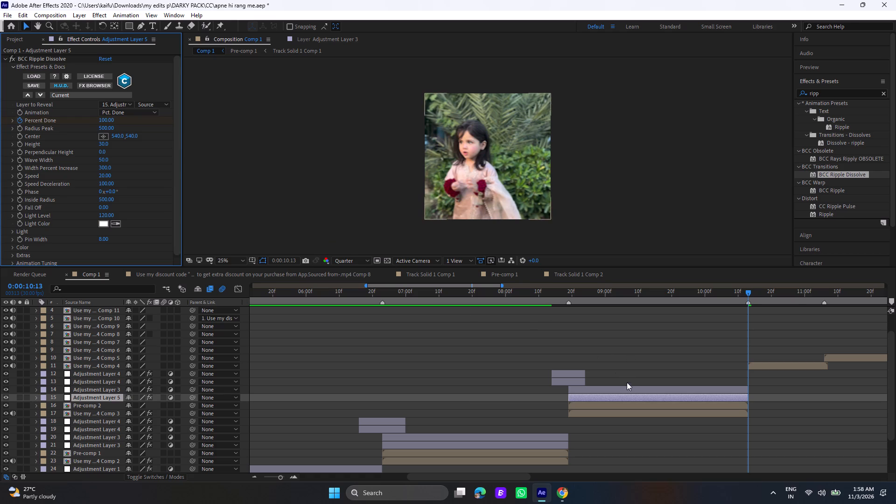
Easy-ease both Percent Done keyframes and shape their value curve steep at both ends and flatter in the middle.
key(u)
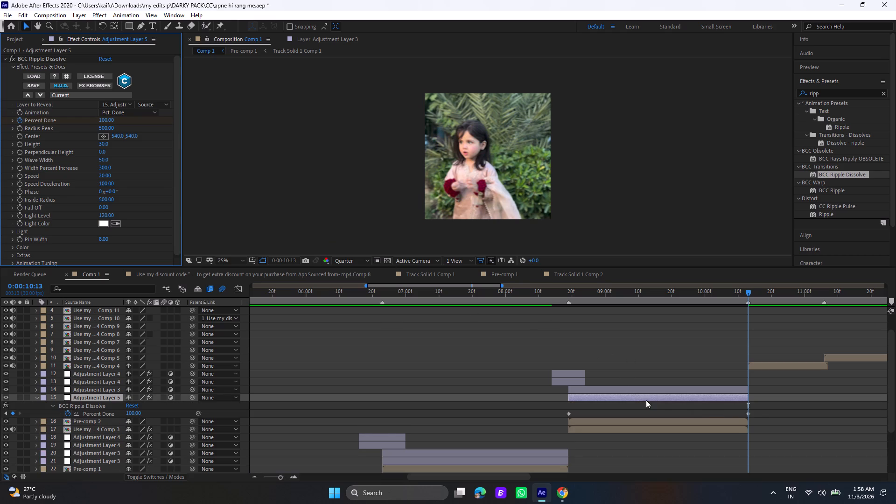
drag(756, 409, 562, 413)
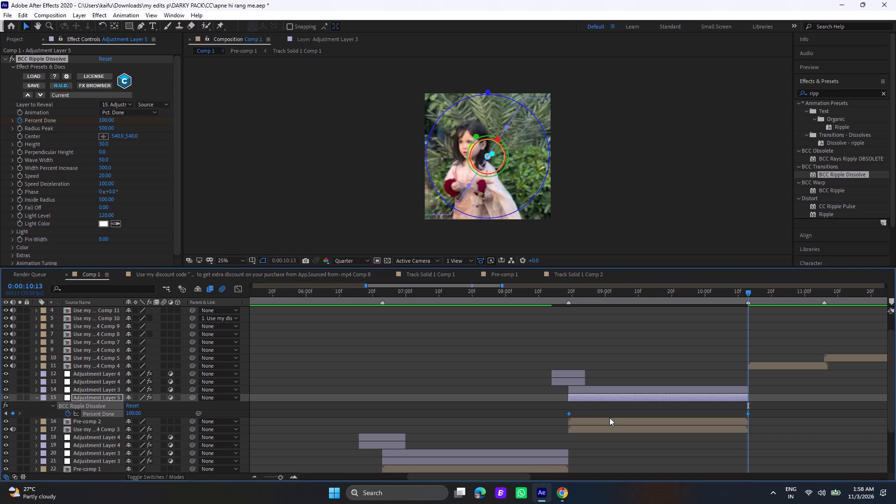
key(F9)
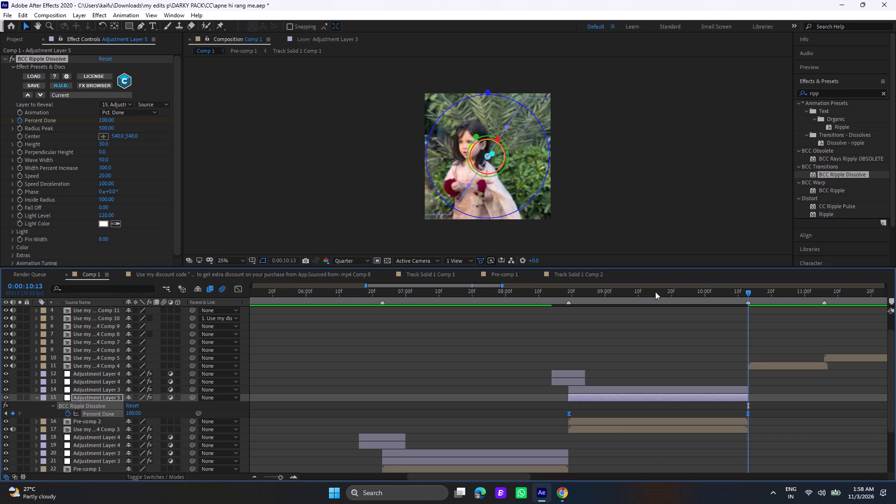
click(655, 292)
click(238, 290)
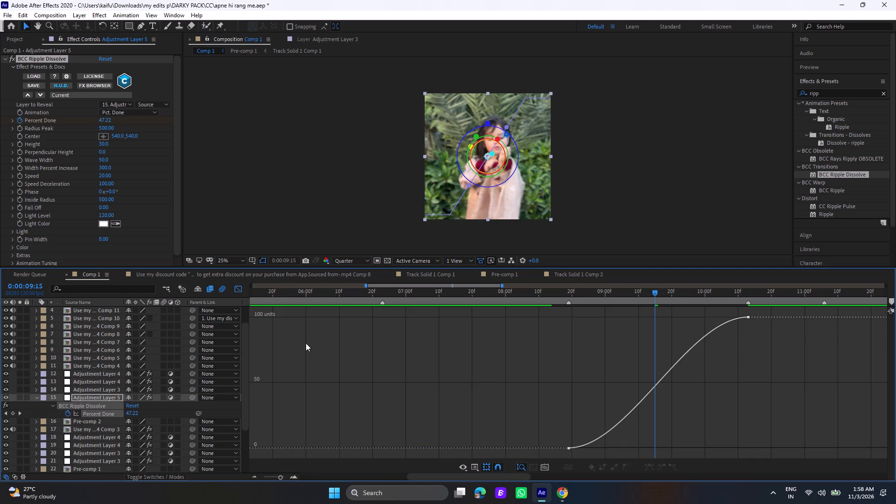
drag(582, 424, 577, 431)
drag(577, 431, 559, 459)
drag(628, 447, 628, 444)
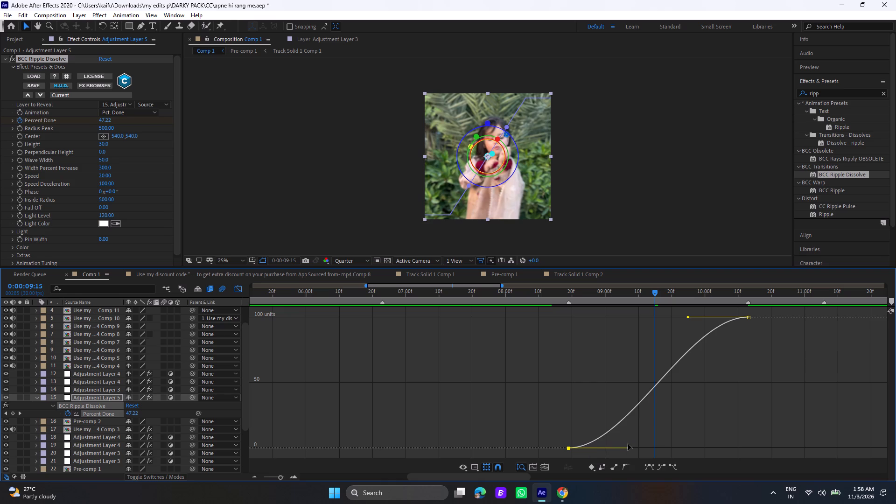
drag(628, 444, 597, 354)
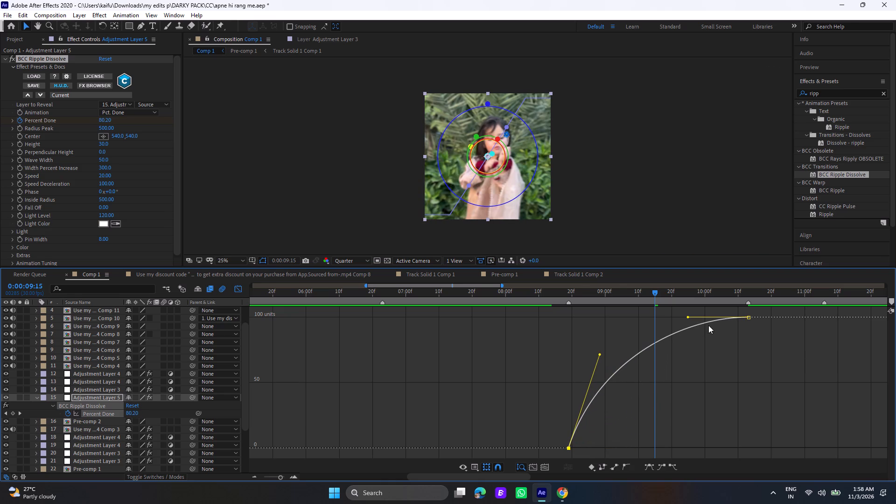
drag(688, 319, 714, 411)
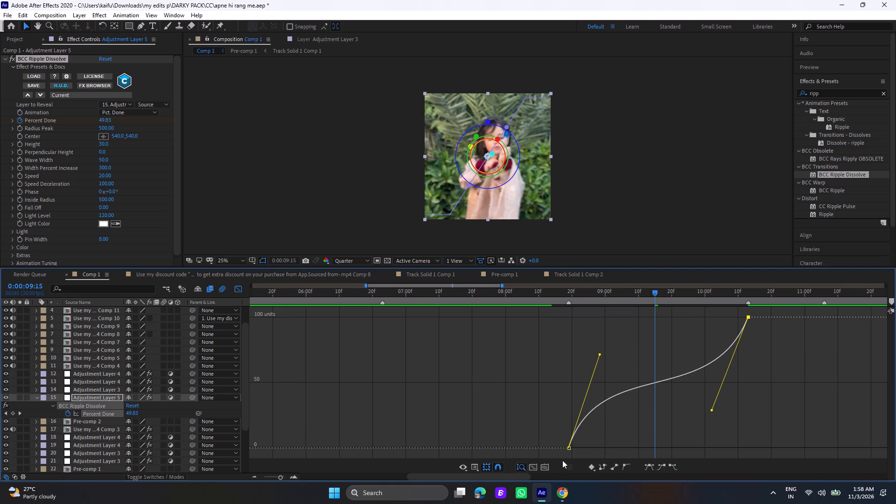
click(236, 287)
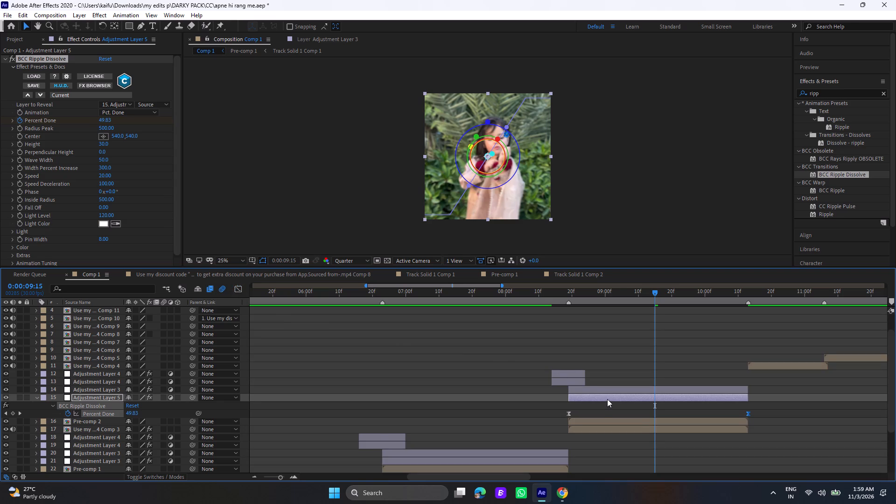
key(u)
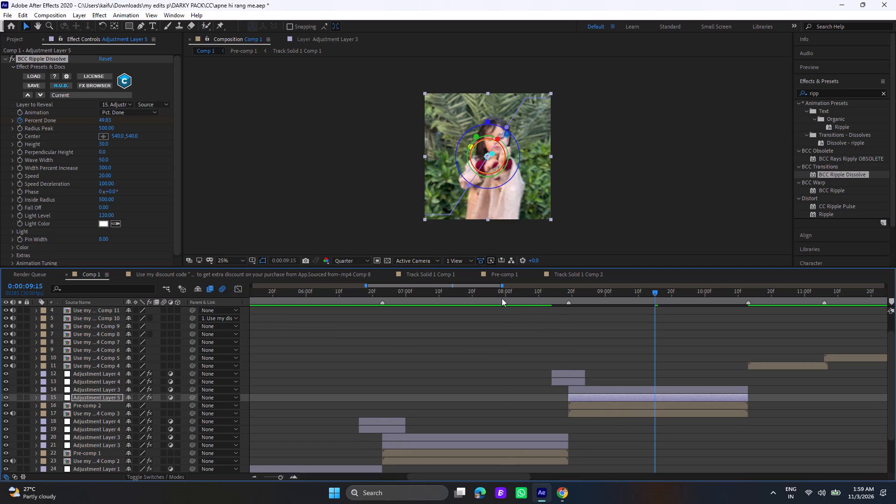
Preview the ripple transition from about 0:00:08:00, and play the composition from its start.
click(503, 298)
key(space)
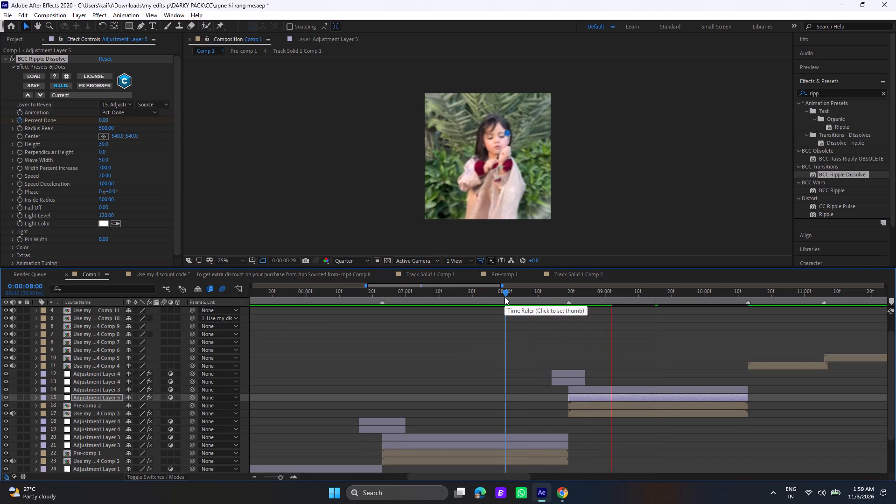
click(506, 294)
key(space)
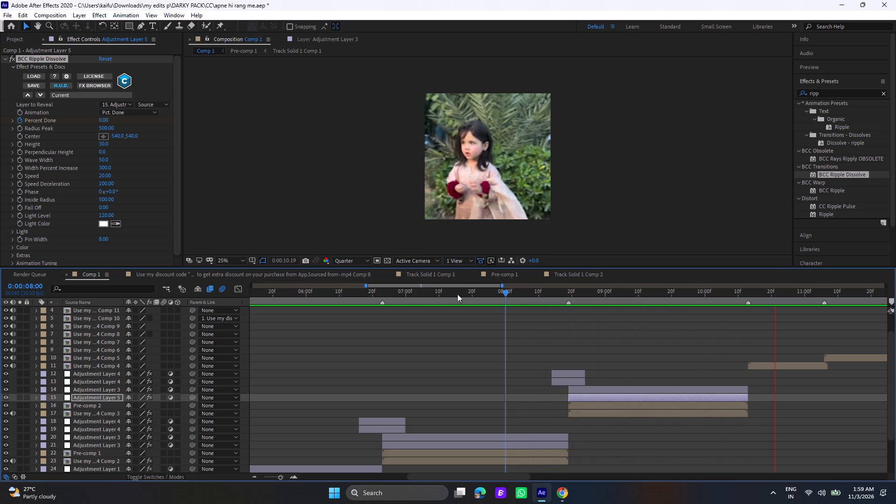
click(274, 479)
click(255, 294)
drag(255, 294, 220, 298)
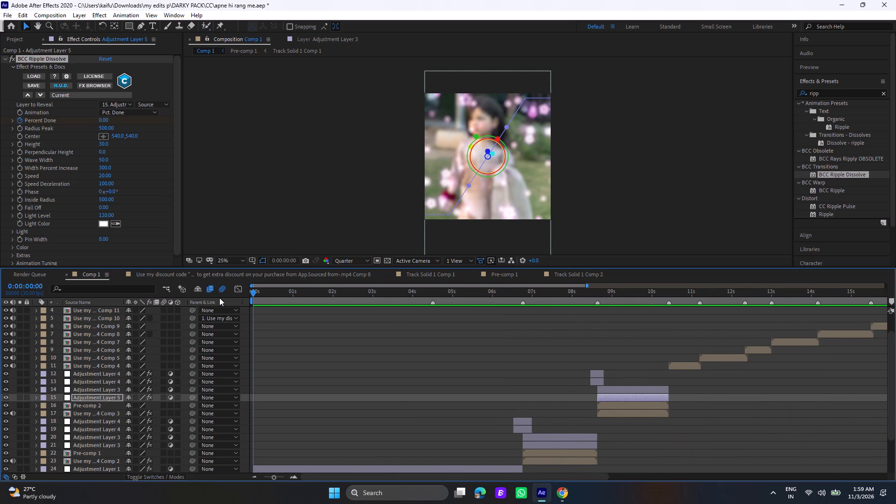
key(space)
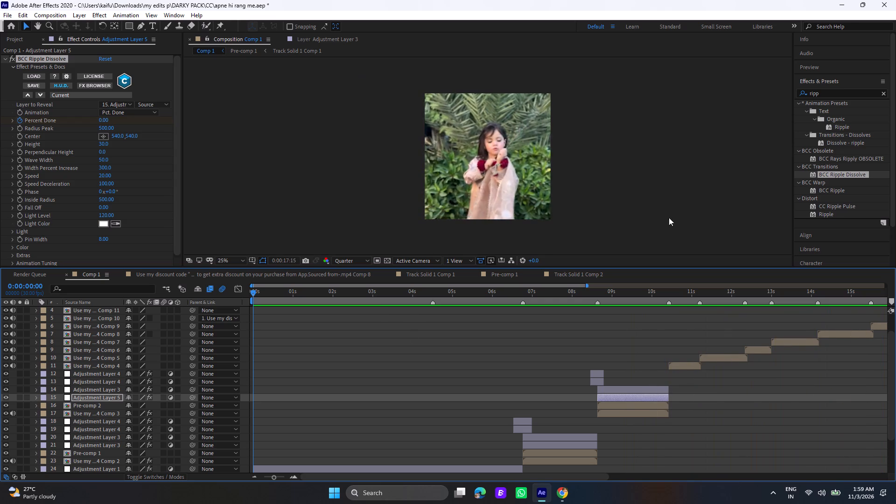
Copy layer 14 (Adjustment Layer 3), paste it directly above the Comp 4 clip starting at 0:00:10:12, and preview the blur.
click(670, 295)
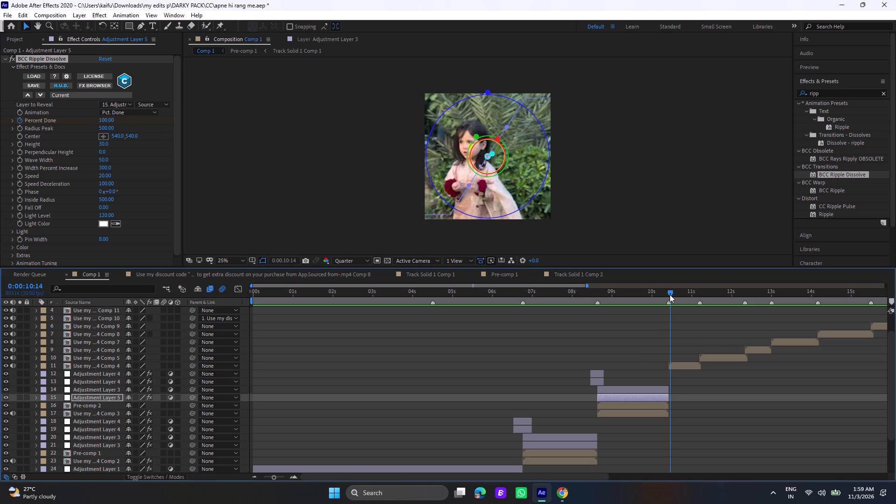
click(669, 294)
click(644, 386)
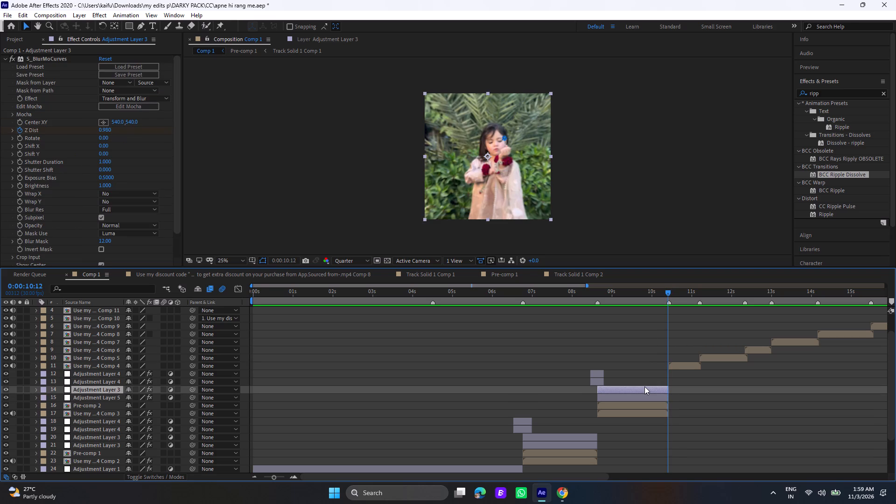
key(ctrl+c)
key(ctrl+v)
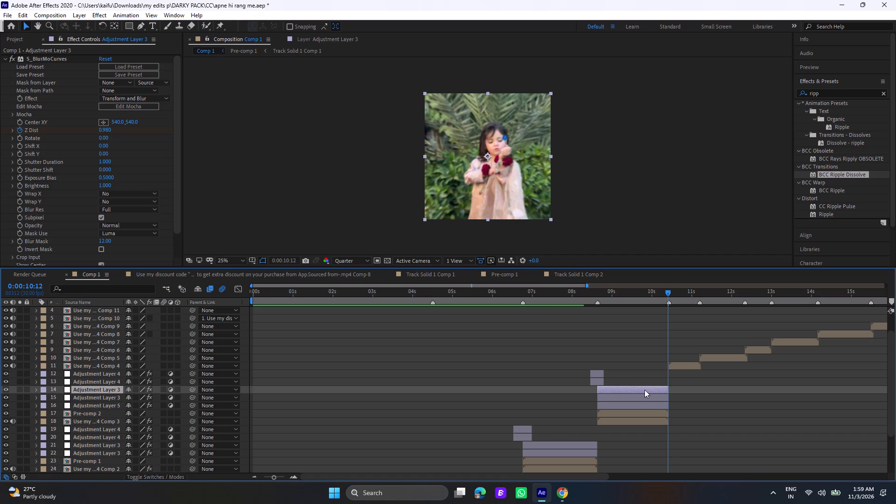
key(ctrl+z)
click(678, 363)
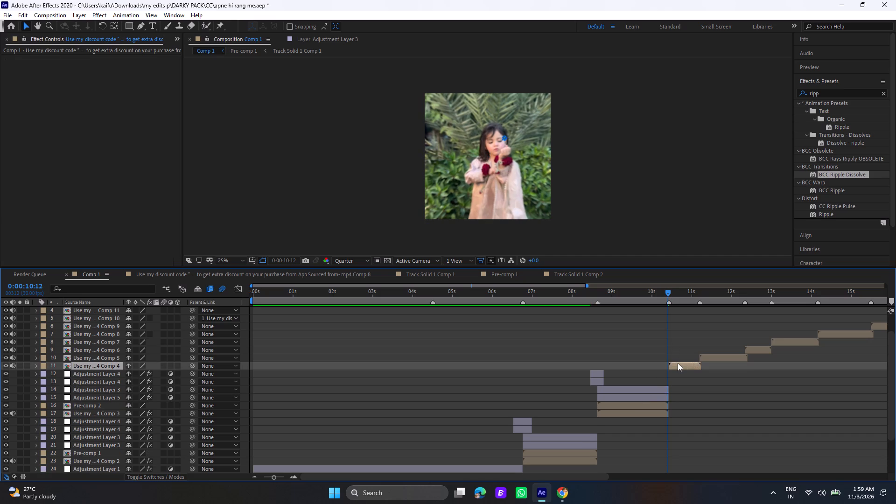
key(ctrl+v)
drag(642, 364, 715, 367)
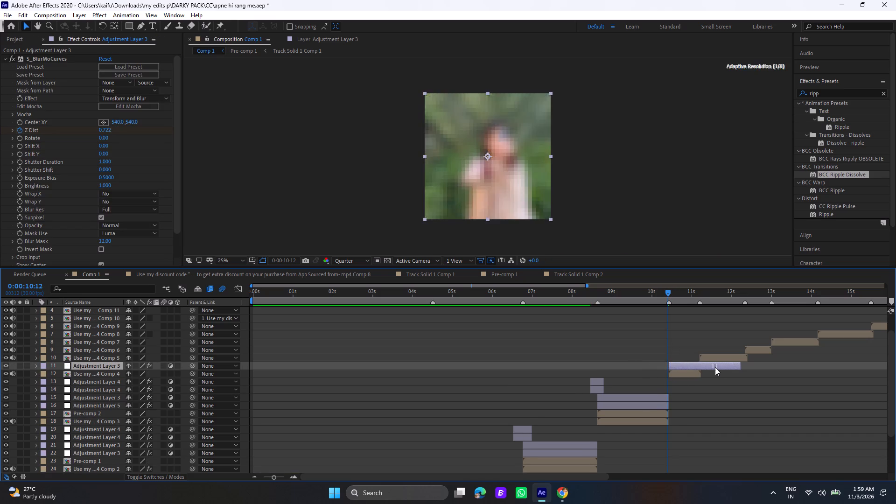
drag(715, 367, 713, 368)
key(space)
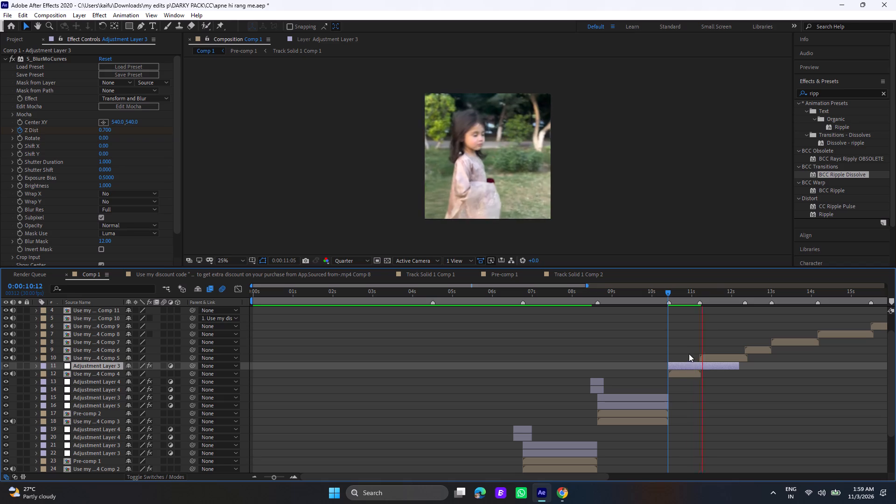
click(665, 292)
key(space)
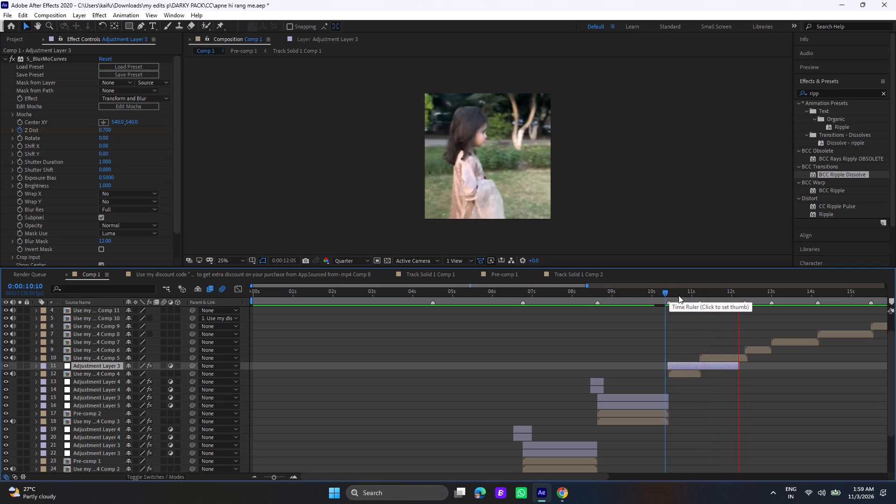
Reveal the pasted Adjustment Layer 3's Z Dist keyframes and shift the layer to start at about 0:00:10:11.
click(695, 294)
click(701, 364)
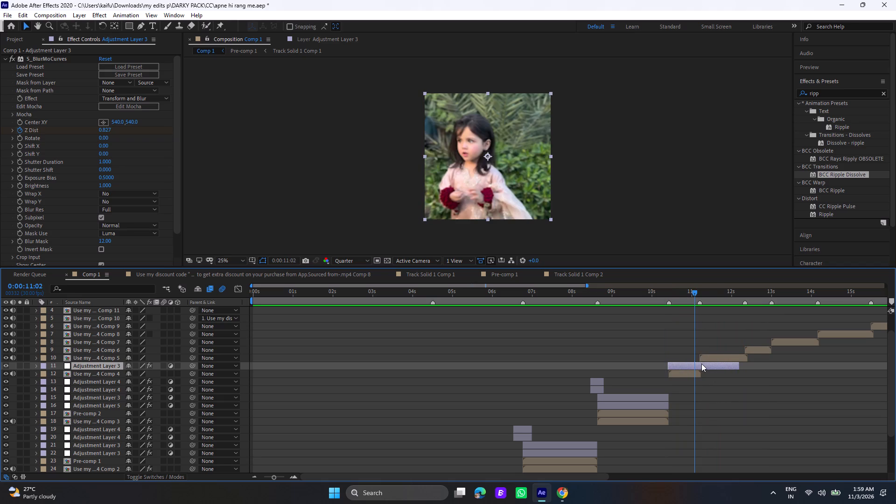
key(u)
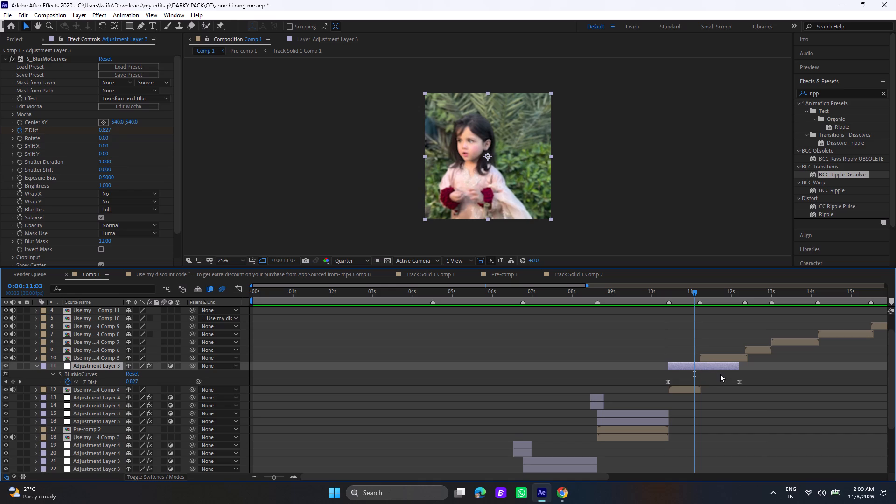
click(668, 292)
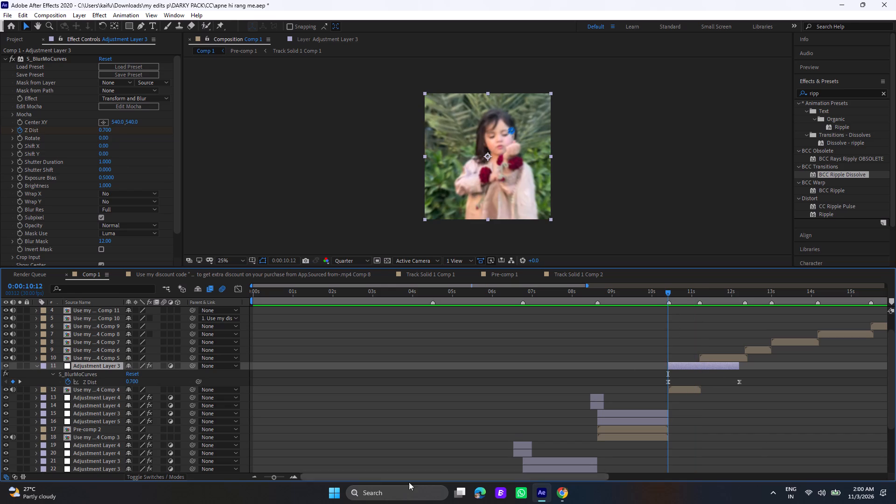
drag(280, 477, 286, 478)
click(286, 478)
drag(286, 478, 286, 478)
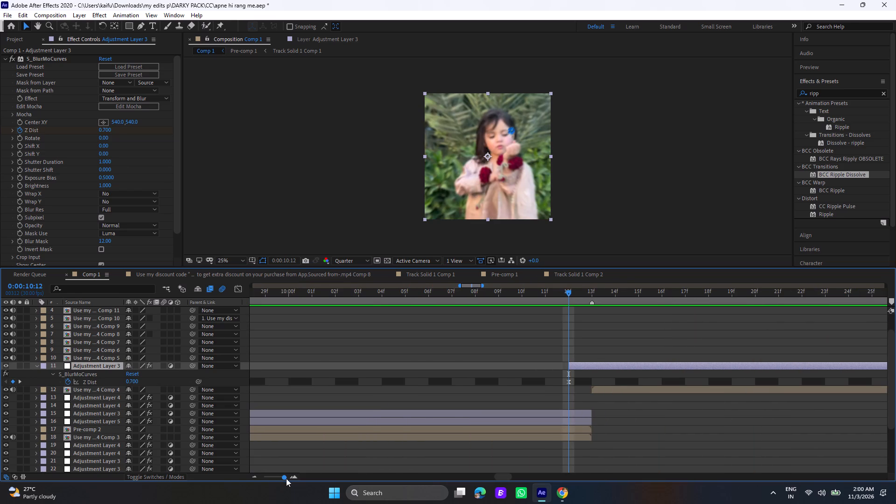
drag(286, 478, 618, 374)
click(618, 374)
click(614, 372)
drag(610, 368, 627, 366)
drag(627, 366, 627, 367)
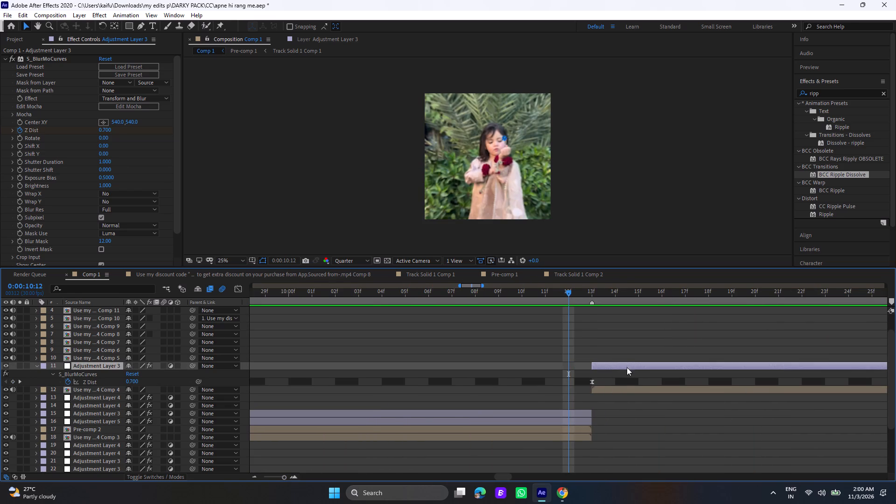
drag(627, 367, 580, 432)
Move the last Z Dist keyframe of layer 11 (Adjustment Layer 3) earlier to 0:00:11:06, where the Comp 5 clip starts.
drag(506, 475, 524, 474)
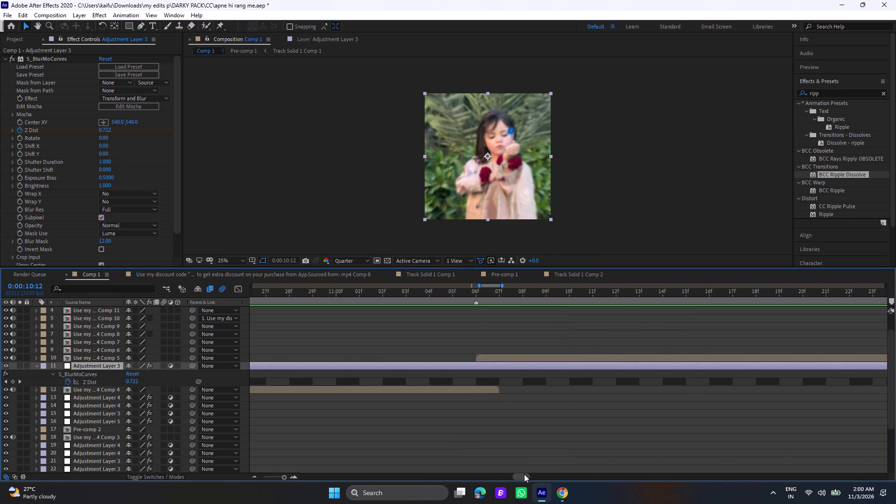
drag(524, 474, 521, 474)
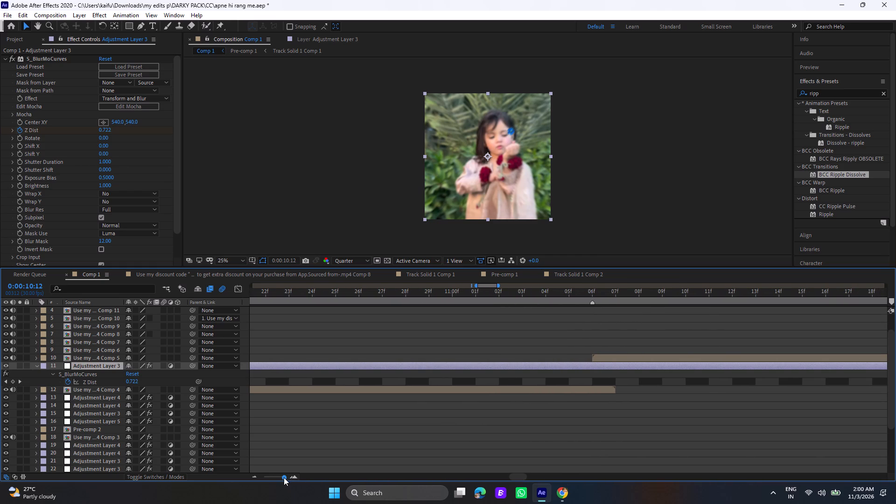
click(281, 475)
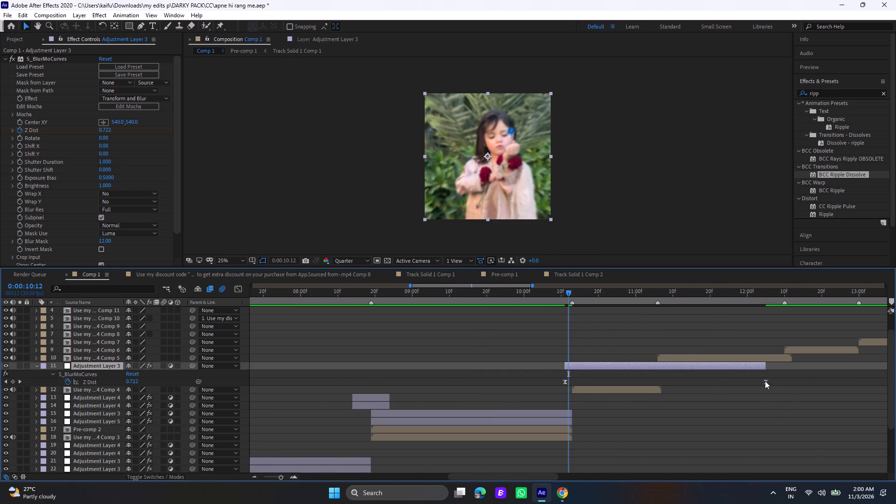
drag(765, 380, 660, 388)
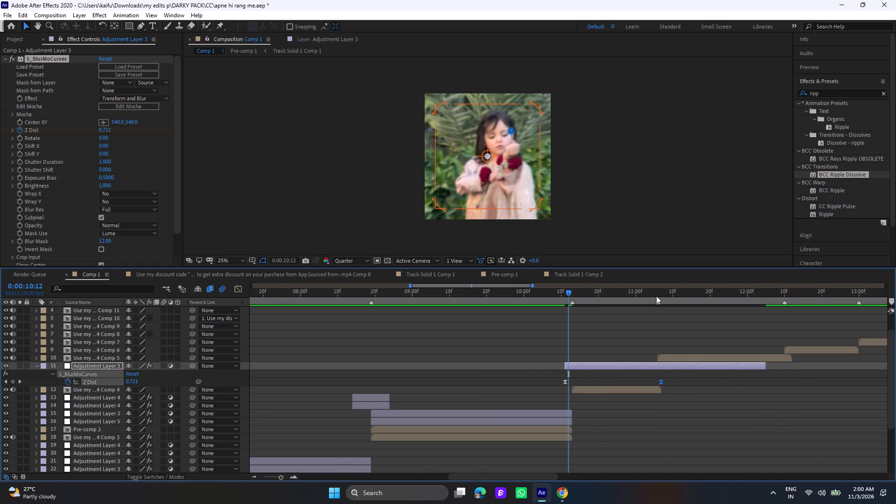
click(656, 296)
click(284, 475)
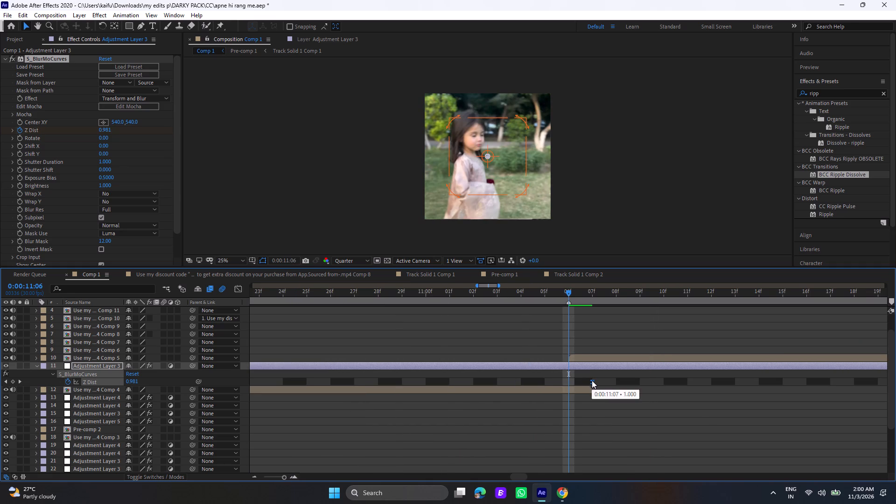
drag(592, 380, 574, 376)
Split layer 11 (Adjustment Layer 3) at 0:00:11:06 and delete the part after the cut.
click(576, 366)
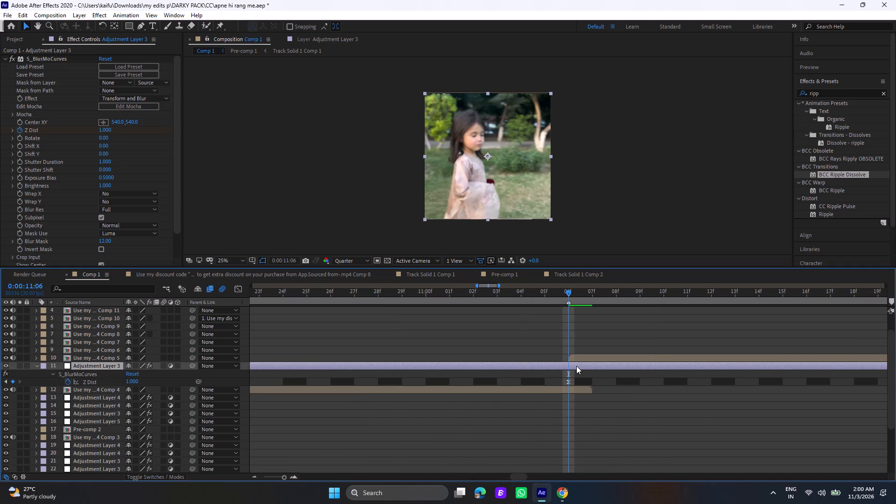
key(ctrl+shift+d)
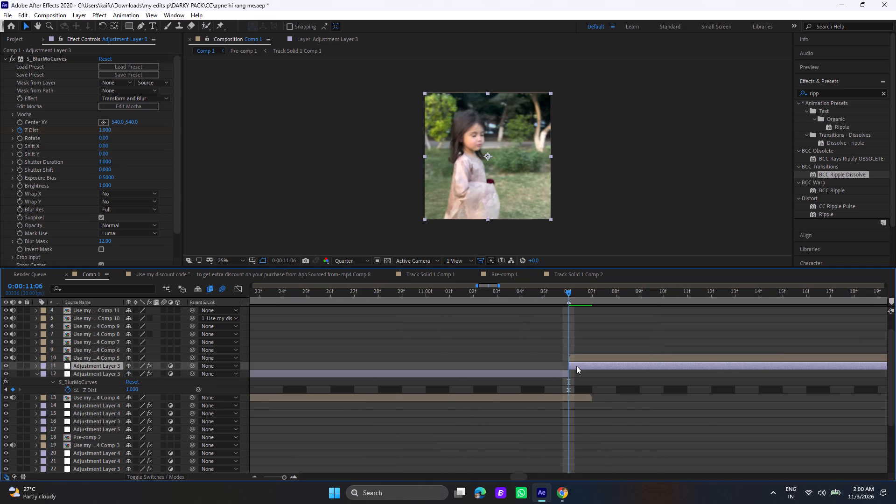
key(Delete)
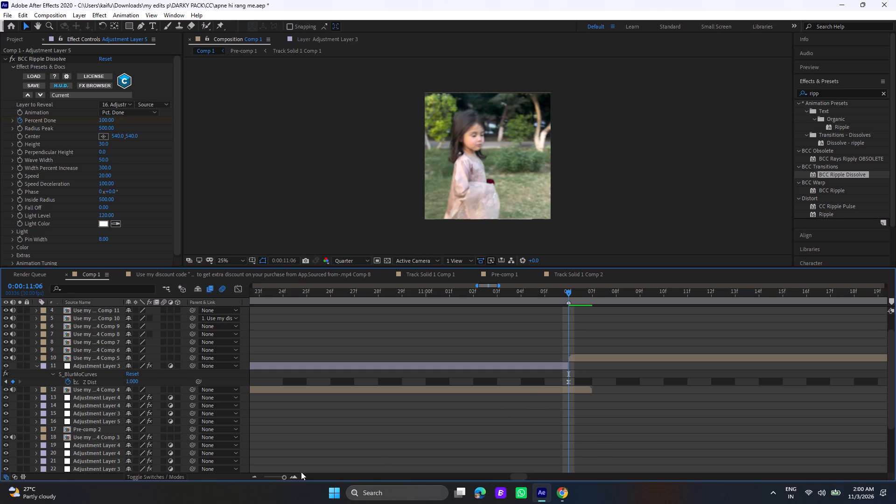
Preview the blur from about 0:00:07:20 and 0:00:09:11, and scrub frame by frame around the Comp 4 cut at 0:00:10:13.
click(276, 476)
click(398, 297)
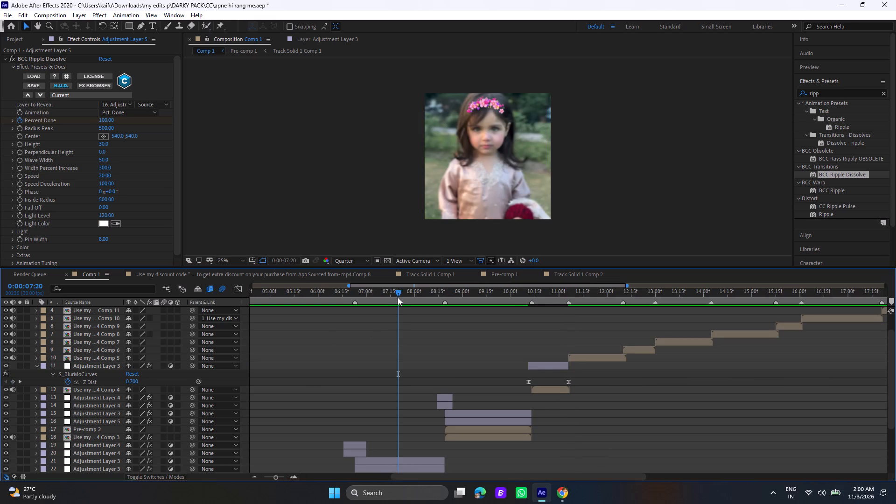
key(space)
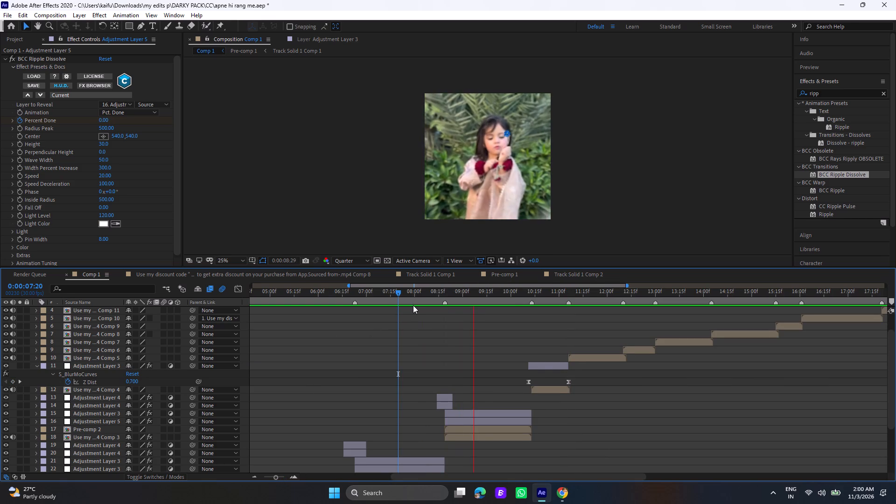
click(480, 293)
key(space)
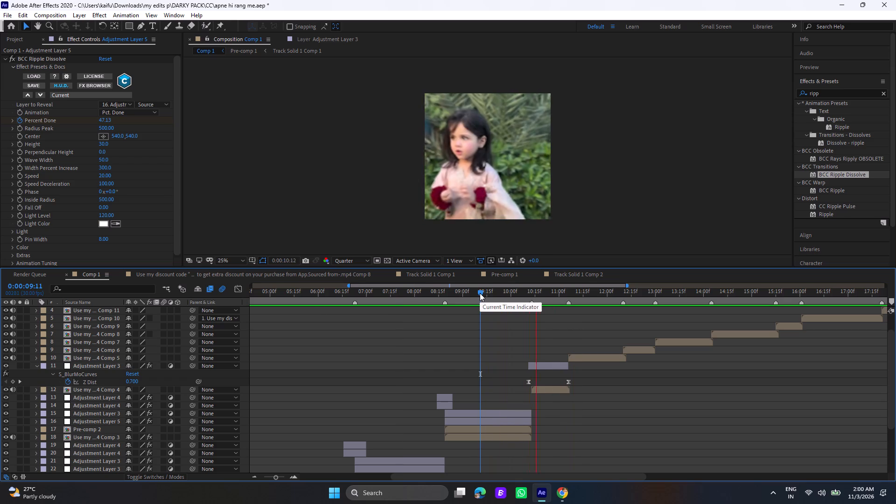
click(521, 294)
drag(521, 294, 525, 296)
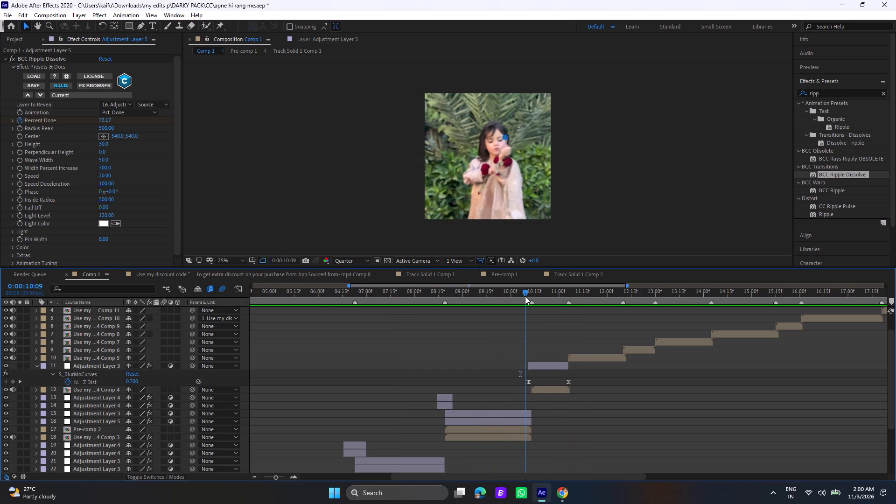
drag(525, 296, 530, 299)
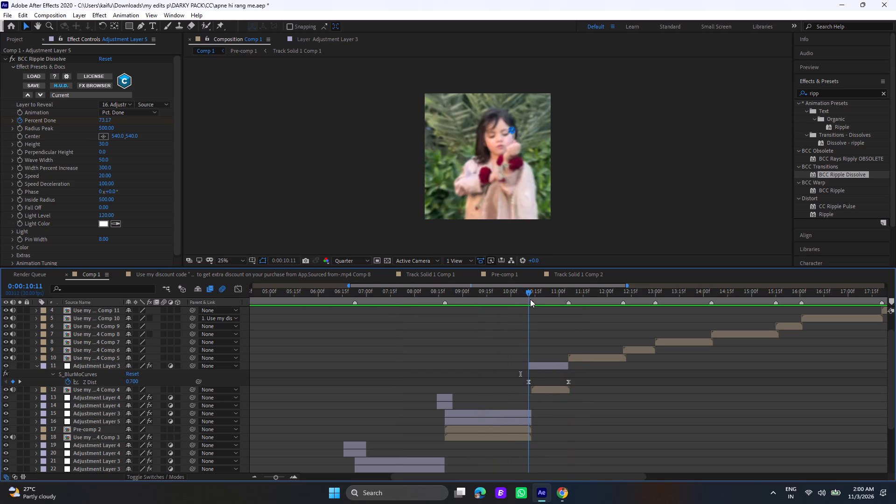
drag(530, 299, 532, 301)
drag(532, 301, 527, 300)
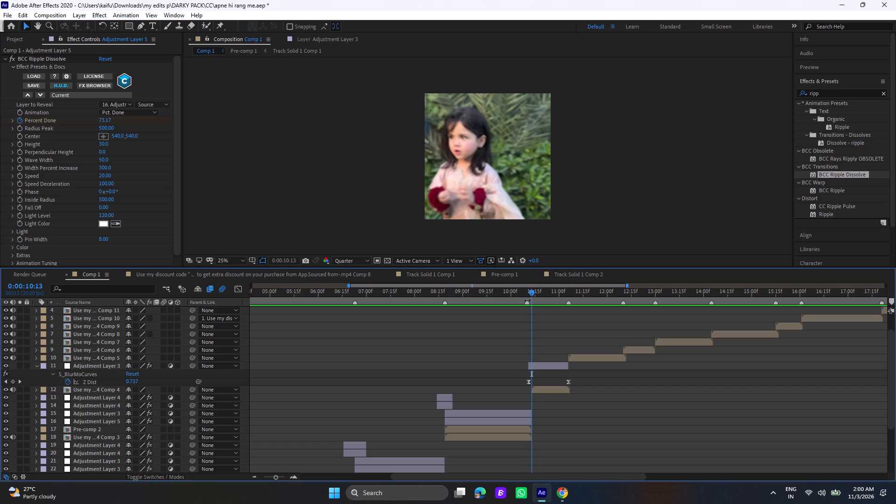
drag(527, 300, 526, 300)
Shift layer 11 (Adjustment Layer 3) to start at 0:00:10:13, aligned with the start of the Comp 4 clip.
drag(282, 476, 289, 477)
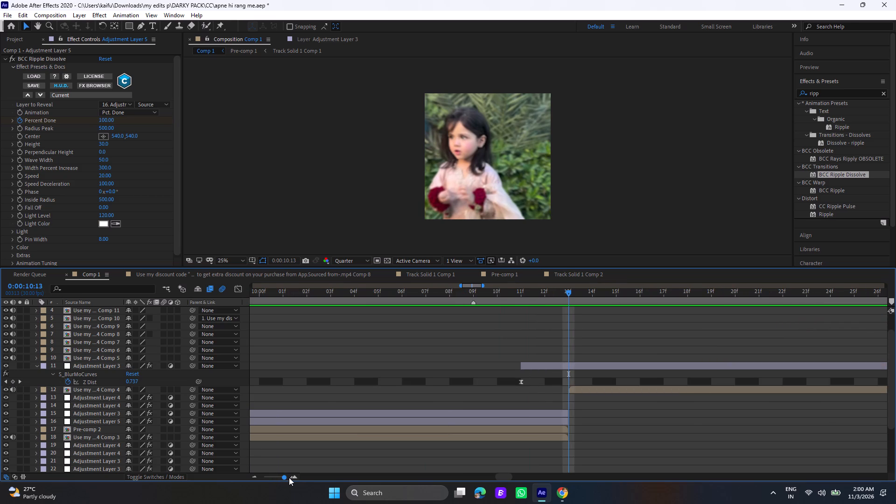
drag(289, 477, 291, 478)
drag(535, 362, 578, 367)
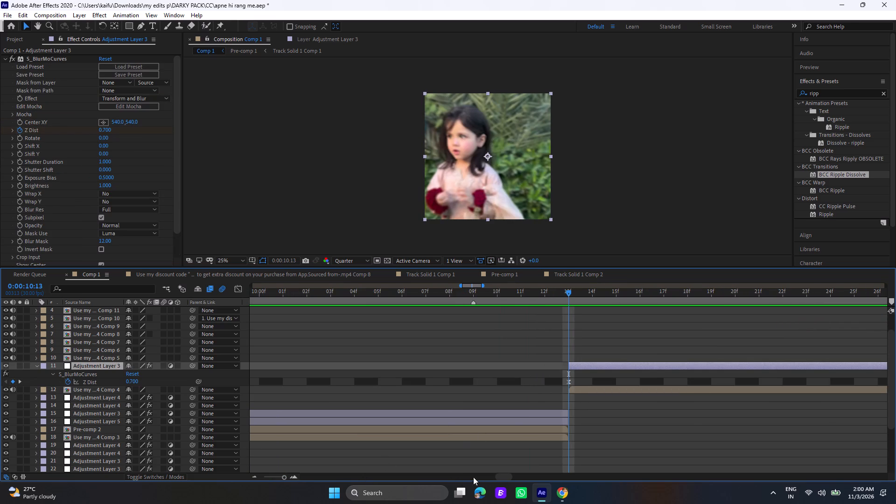
Move the shifted layer's last Z Dist keyframe back to 0:00:11:06, in line with the start of the Comp 5 clip.
drag(507, 475, 522, 476)
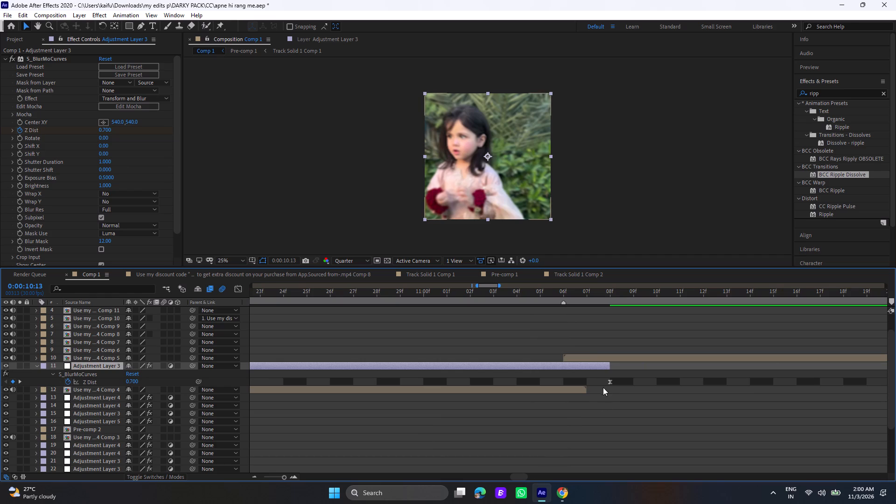
click(609, 380)
drag(609, 379, 590, 378)
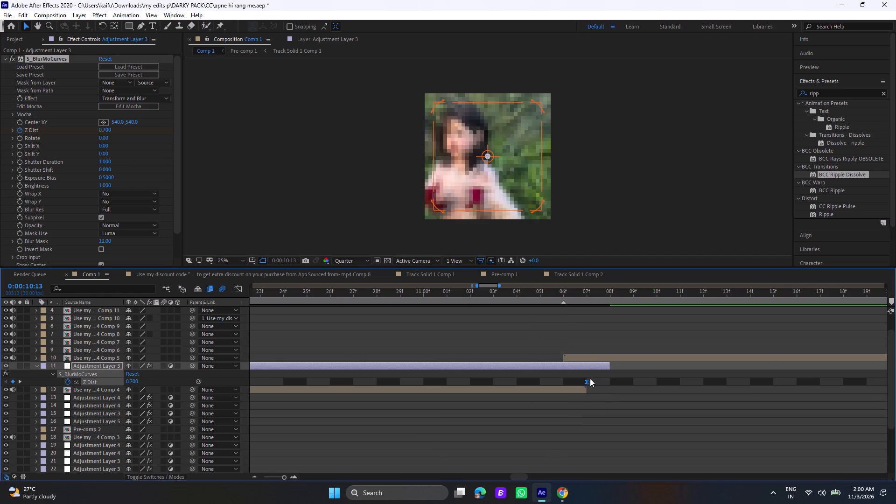
drag(523, 475, 487, 473)
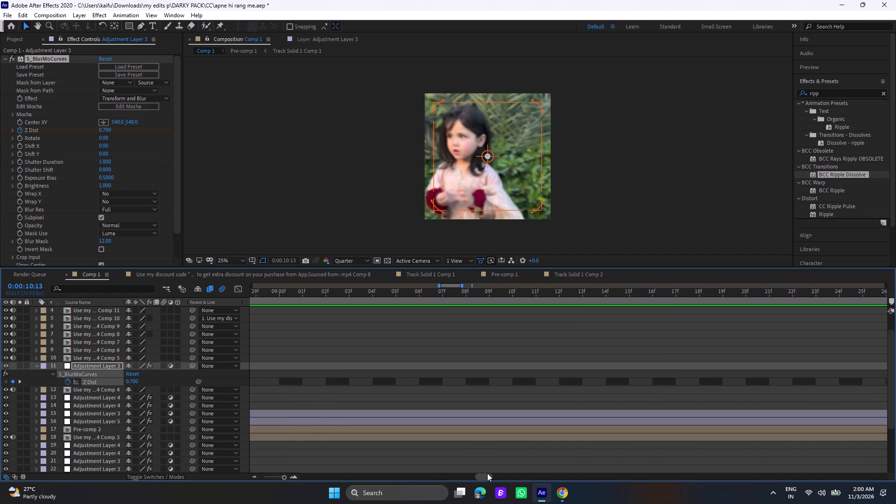
drag(487, 473, 516, 478)
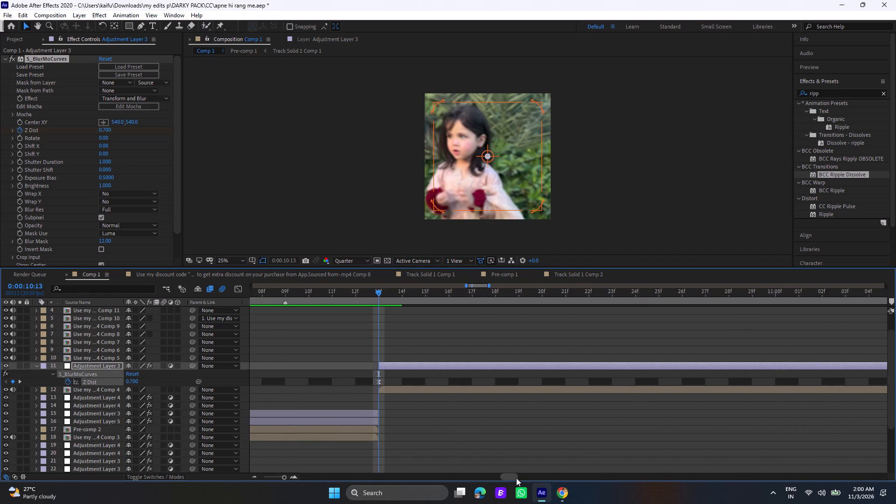
drag(516, 478, 521, 479)
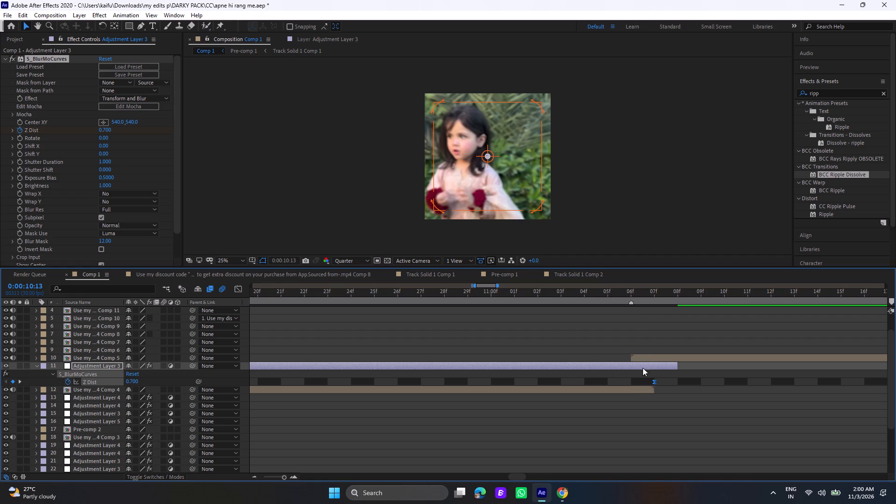
drag(654, 382, 639, 380)
Split the shifted Adjustment Layer 3 at 0:00:11:06 and delete the leftover part after the cut.
drag(520, 478, 518, 478)
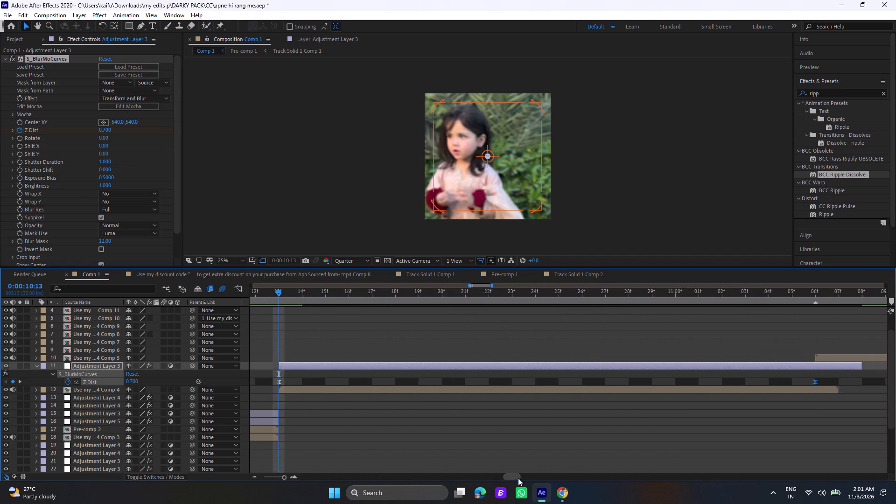
drag(518, 478, 526, 480)
click(411, 295)
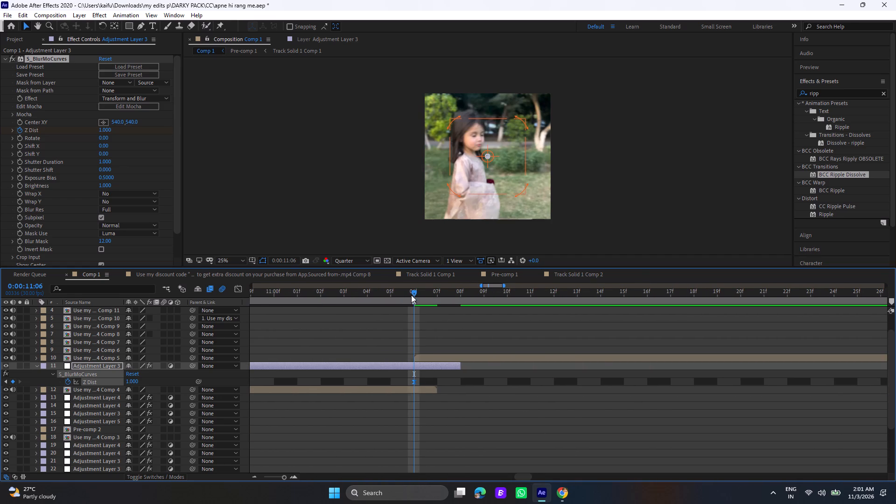
click(428, 366)
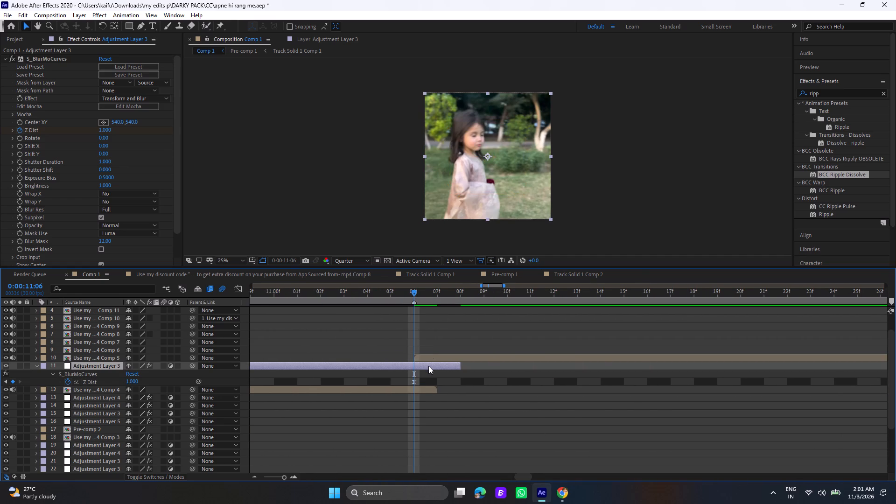
key(ctrl+shift+d)
key(Delete)
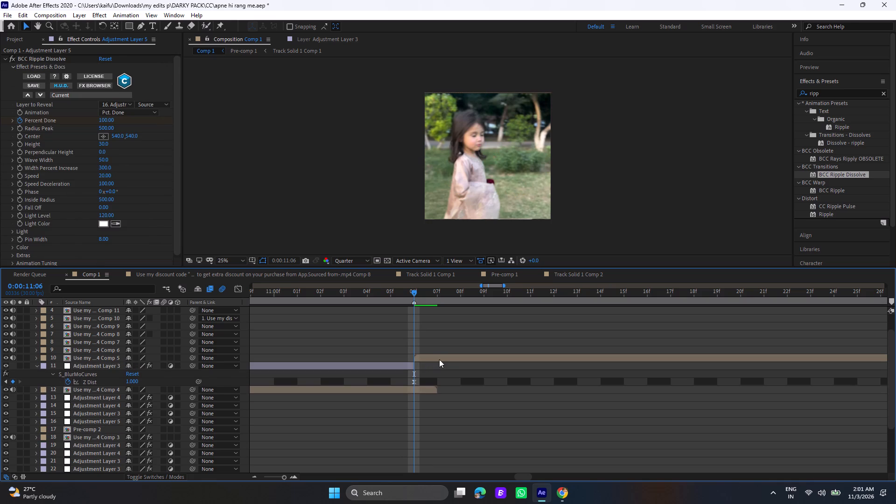
Preview the realigned blur over the Comp 4 clip, playing from about 0:00:08:11 and repeatedly from about 0:00:10:07.
drag(522, 477, 515, 476)
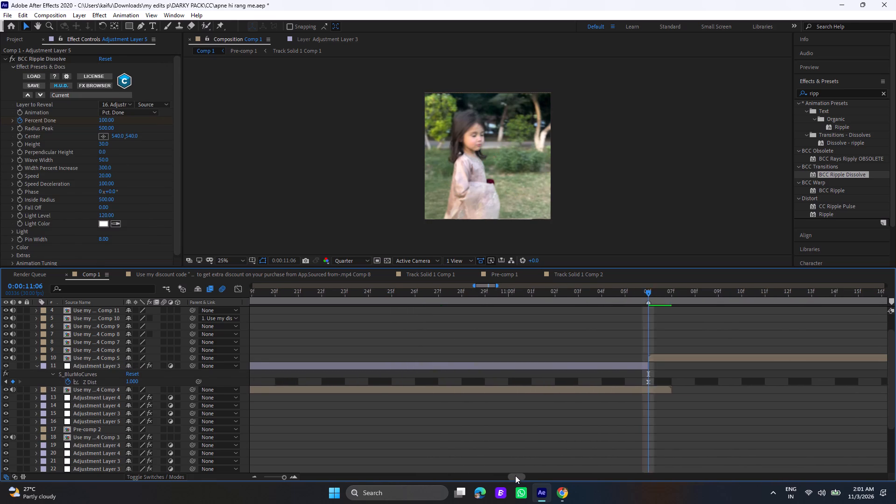
drag(515, 476, 508, 474)
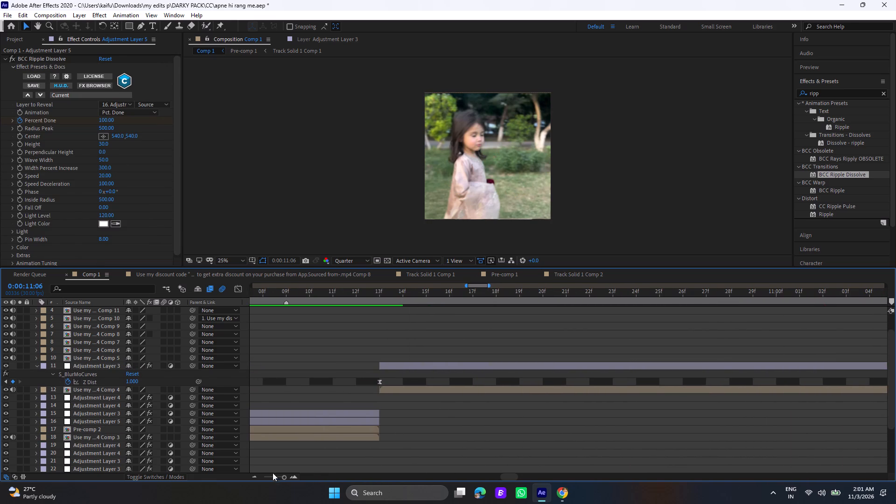
click(275, 477)
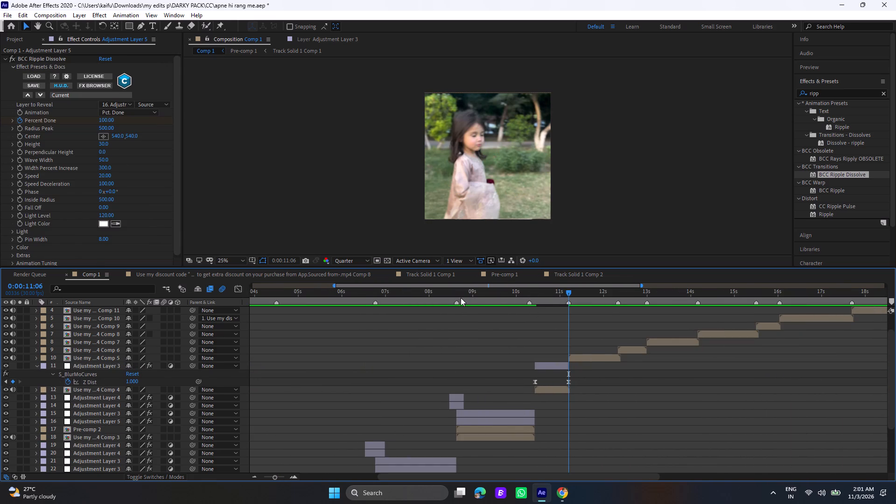
click(445, 298)
key(space)
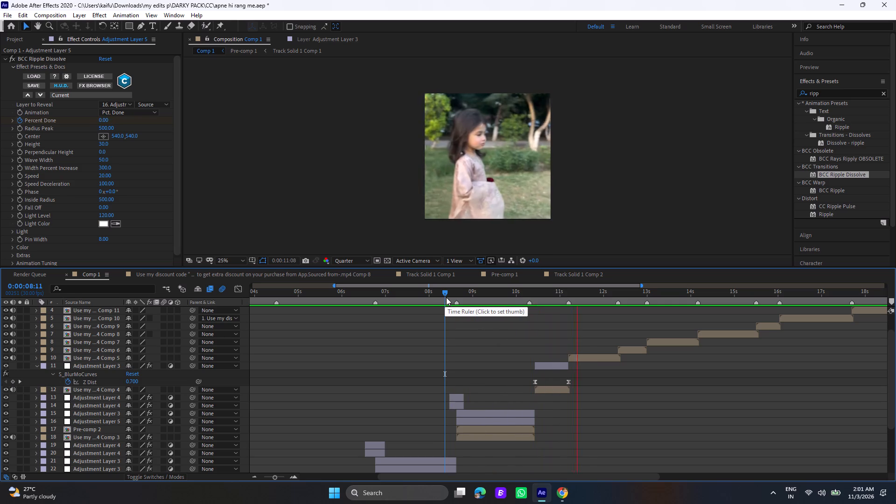
click(446, 296)
key(space)
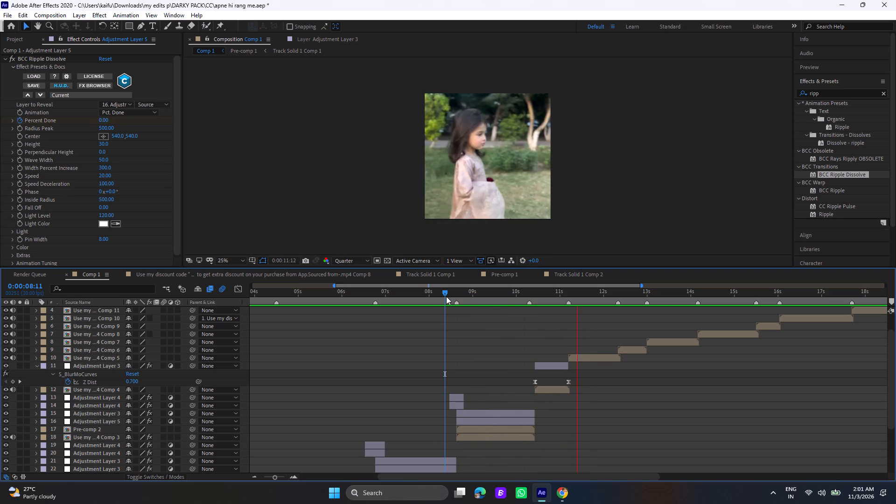
double_click(527, 290)
key(space)
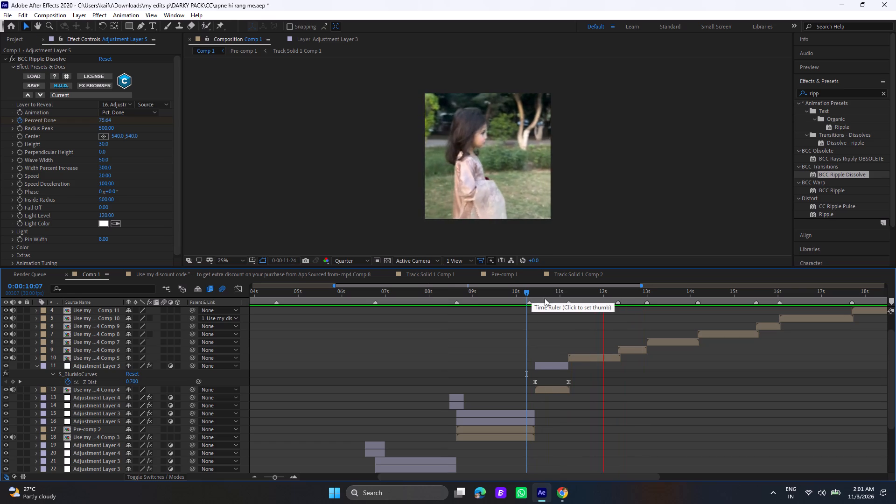
double_click(526, 291)
key(space)
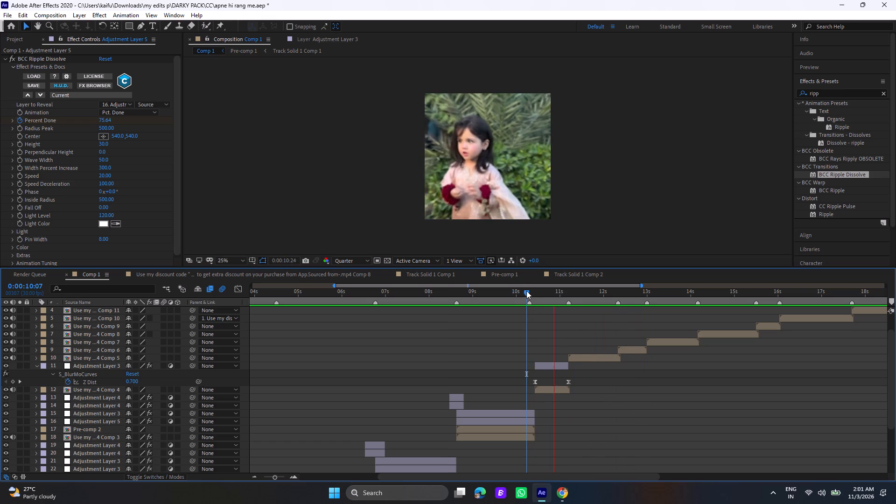
click(525, 295)
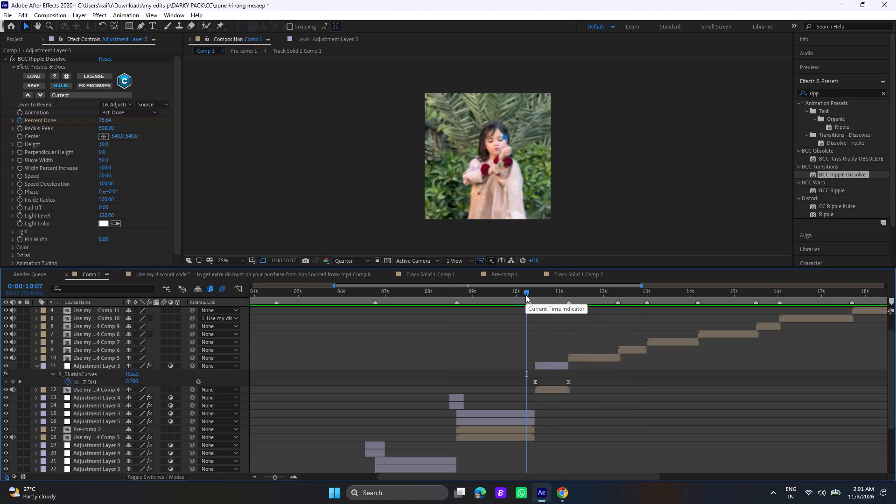
key(space)
key(space)
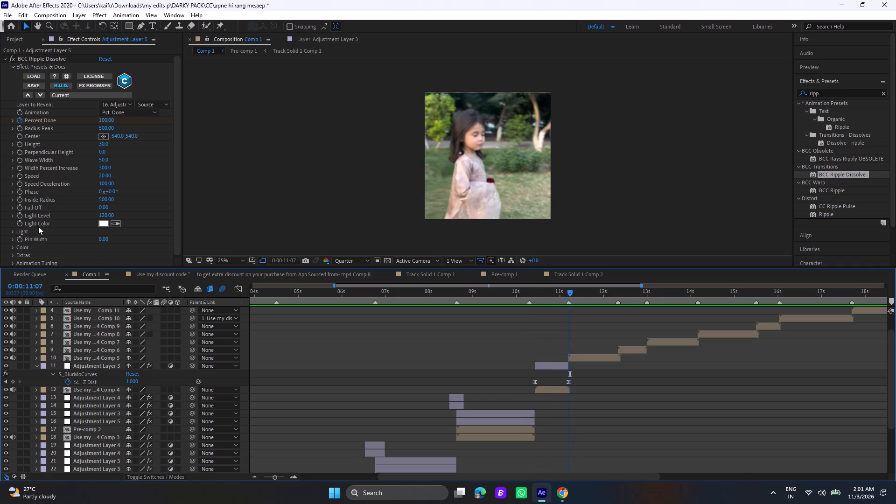
Examine the S_BlurMoCurves settings of layer 11 (Adjustment Layer 3) at its first Z Dist keyframe, 0:00:10:13.
click(529, 294)
drag(529, 294, 533, 296)
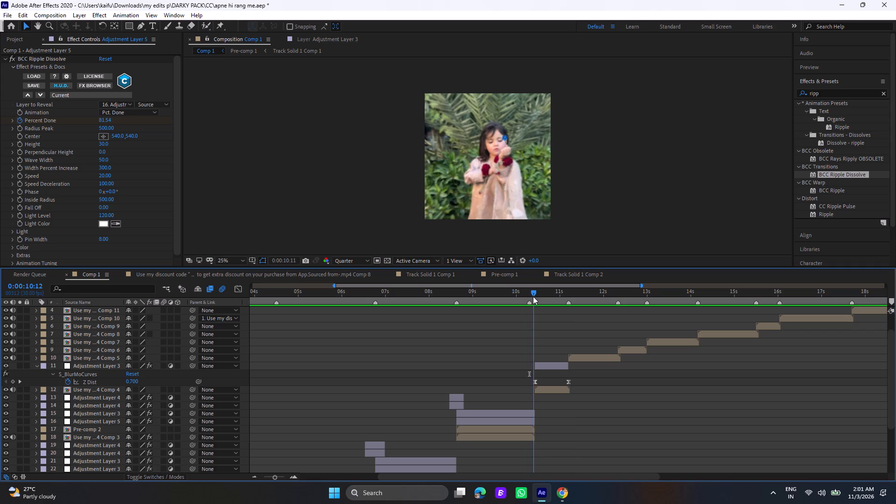
drag(533, 296, 534, 297)
click(541, 366)
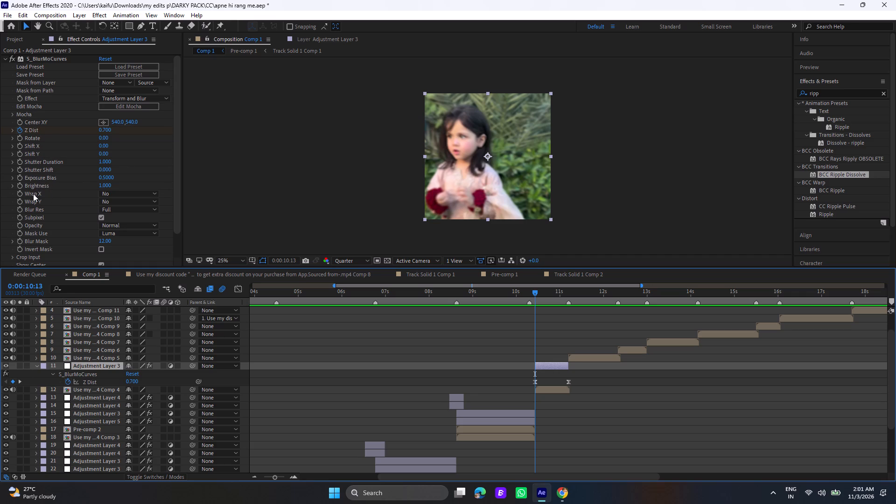
scroll(44, 233, down, 1)
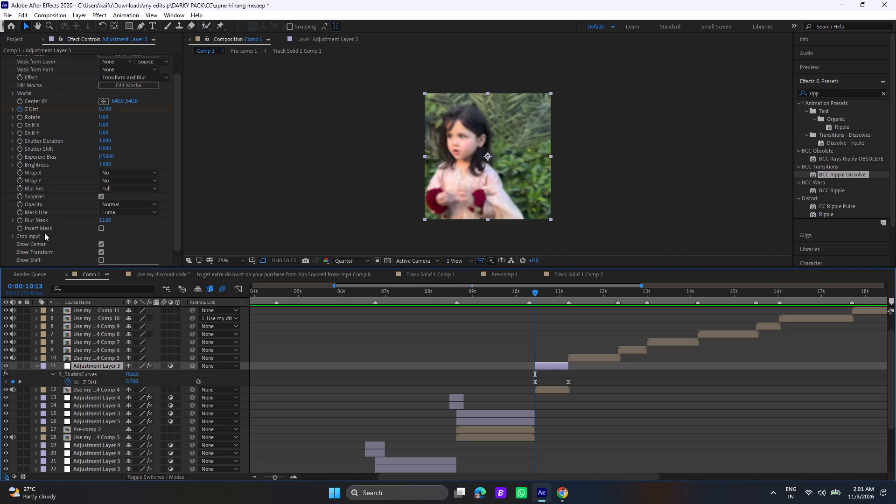
scroll(44, 233, down, 2)
scroll(51, 236, up, 2)
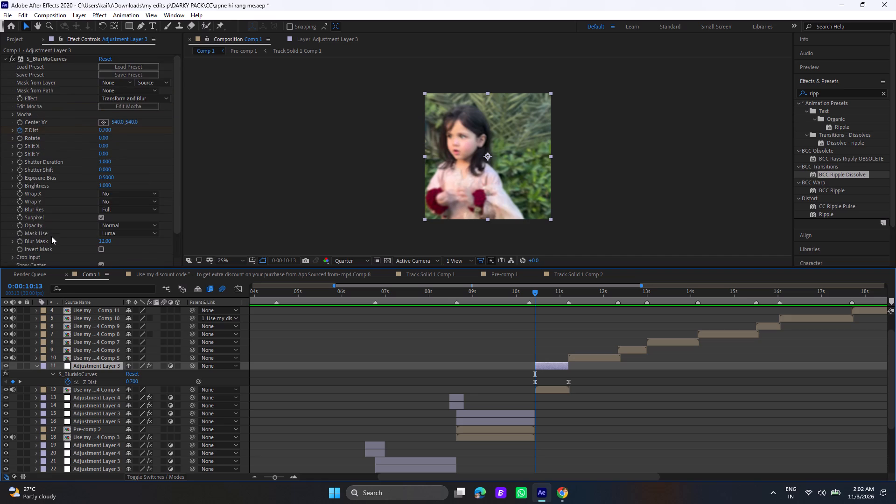
scroll(51, 236, up, 1)
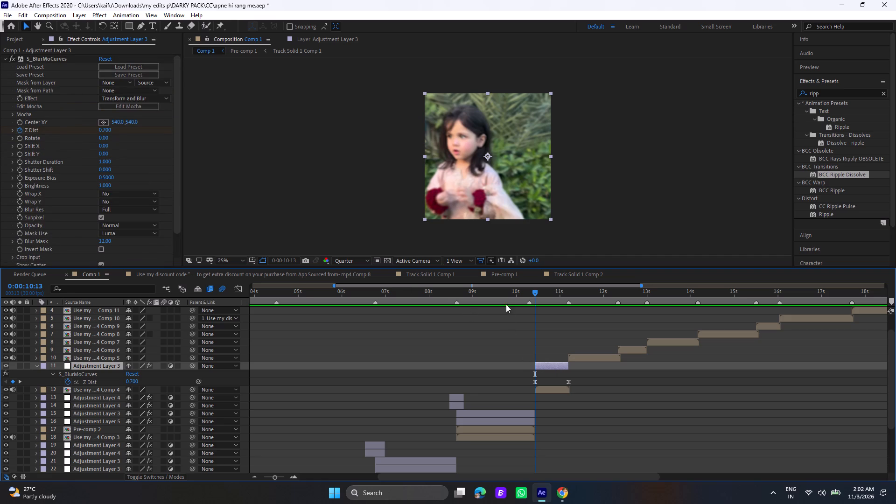
Preview the zoom blur over the Comp 4 clip, playing from about 0:00:09:22, 0:00:10:08 and 0:00:09:10.
click(504, 294)
key(space)
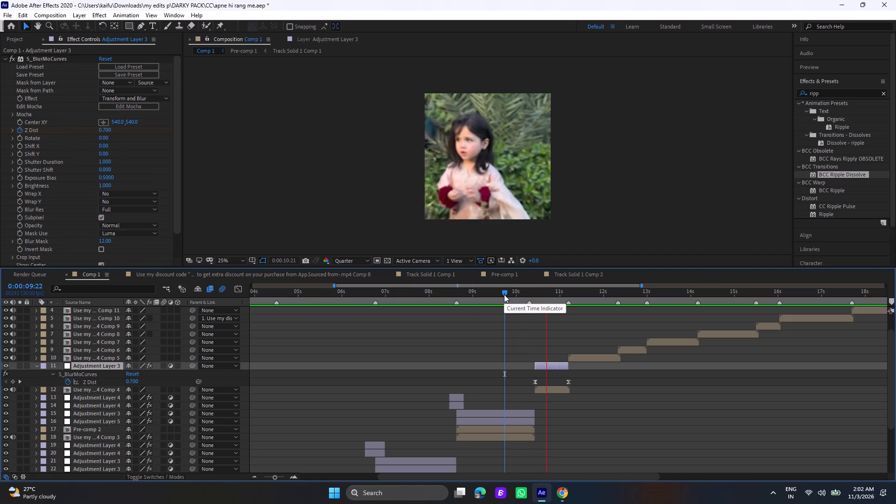
click(528, 294)
key(space)
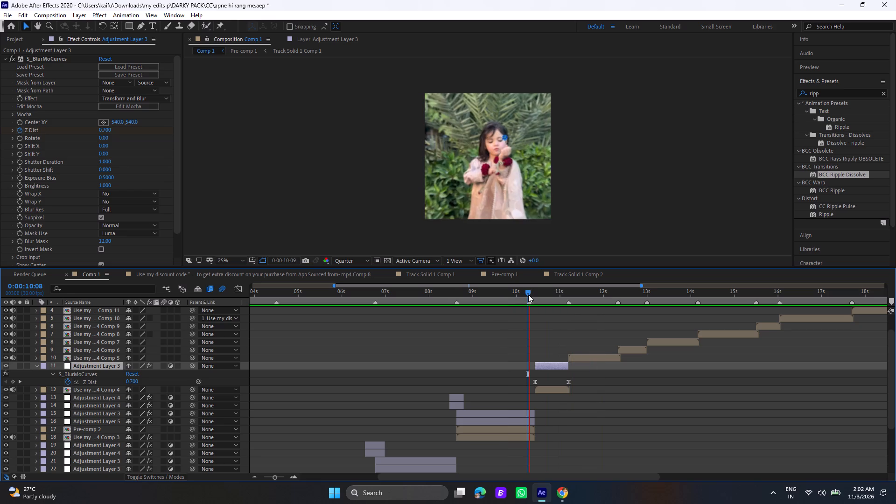
click(487, 297)
key(space)
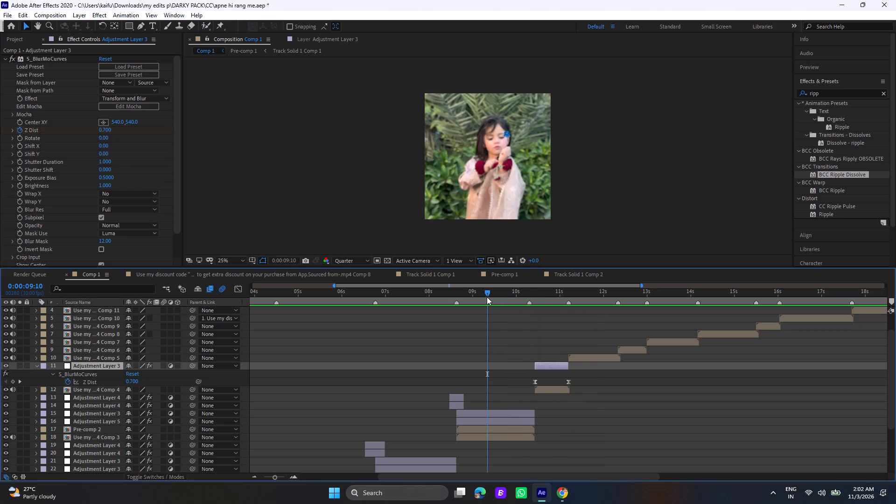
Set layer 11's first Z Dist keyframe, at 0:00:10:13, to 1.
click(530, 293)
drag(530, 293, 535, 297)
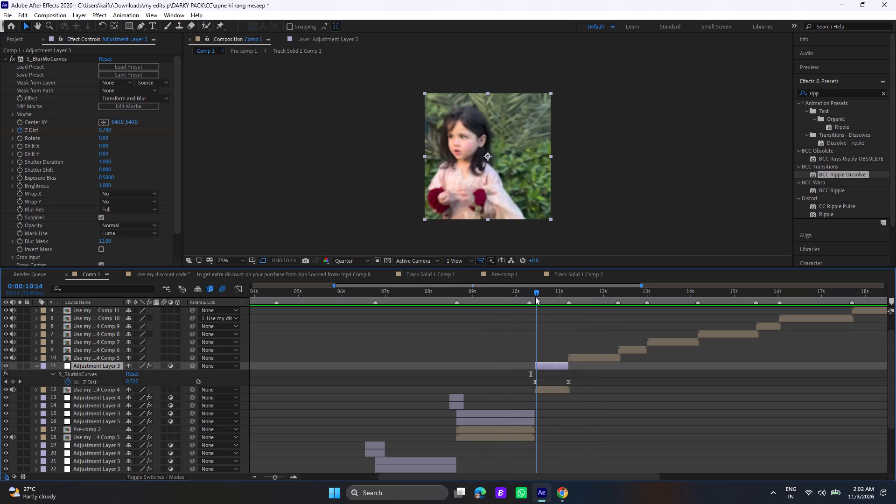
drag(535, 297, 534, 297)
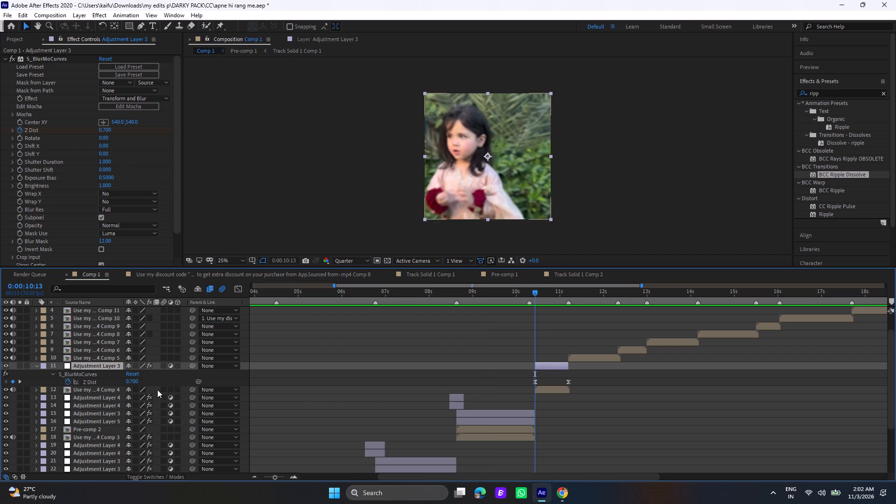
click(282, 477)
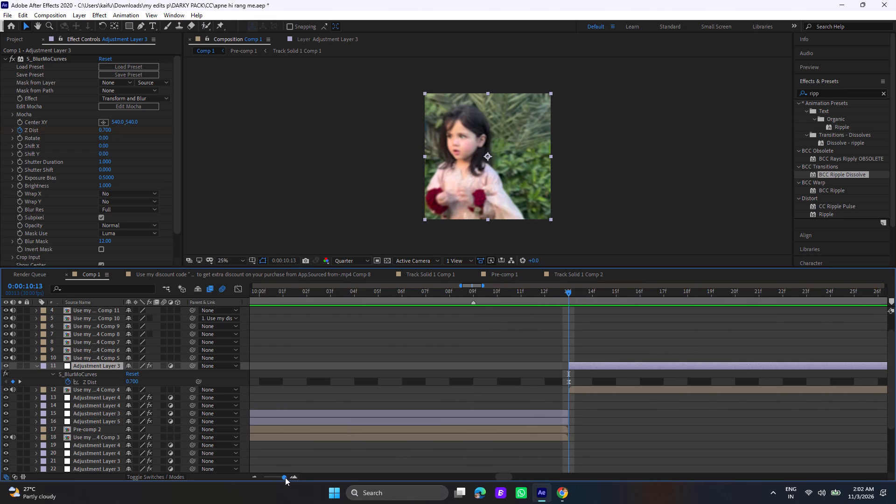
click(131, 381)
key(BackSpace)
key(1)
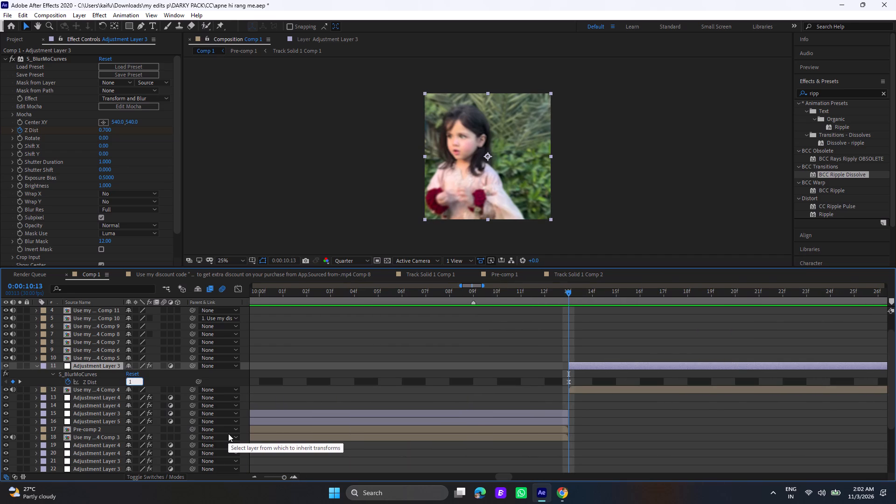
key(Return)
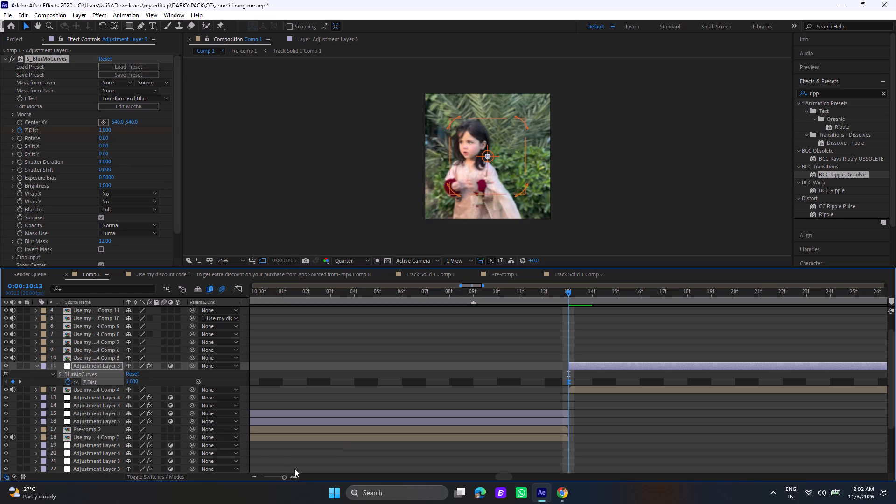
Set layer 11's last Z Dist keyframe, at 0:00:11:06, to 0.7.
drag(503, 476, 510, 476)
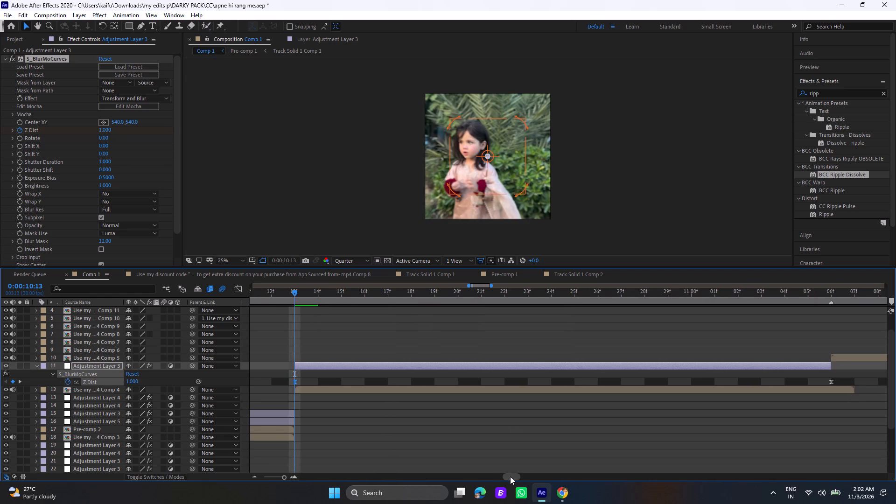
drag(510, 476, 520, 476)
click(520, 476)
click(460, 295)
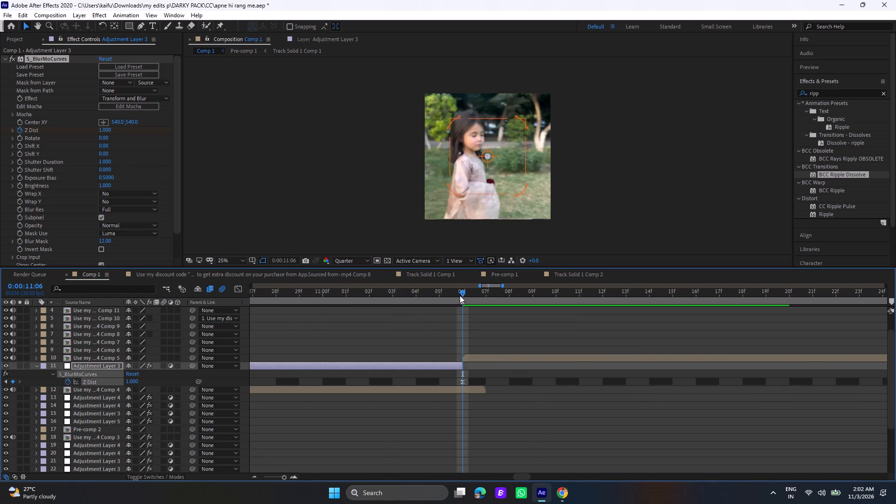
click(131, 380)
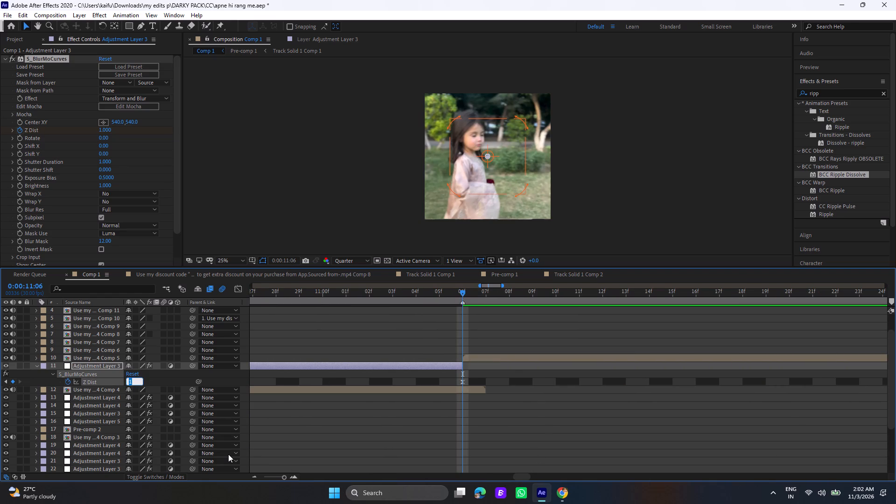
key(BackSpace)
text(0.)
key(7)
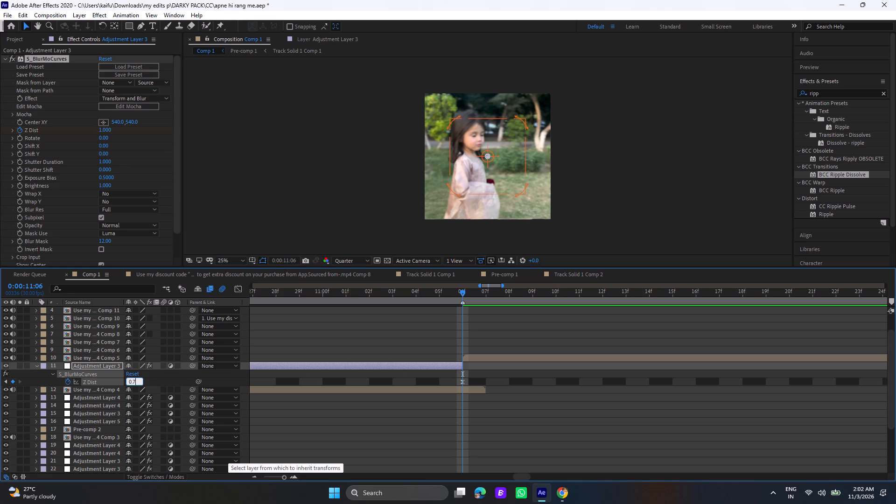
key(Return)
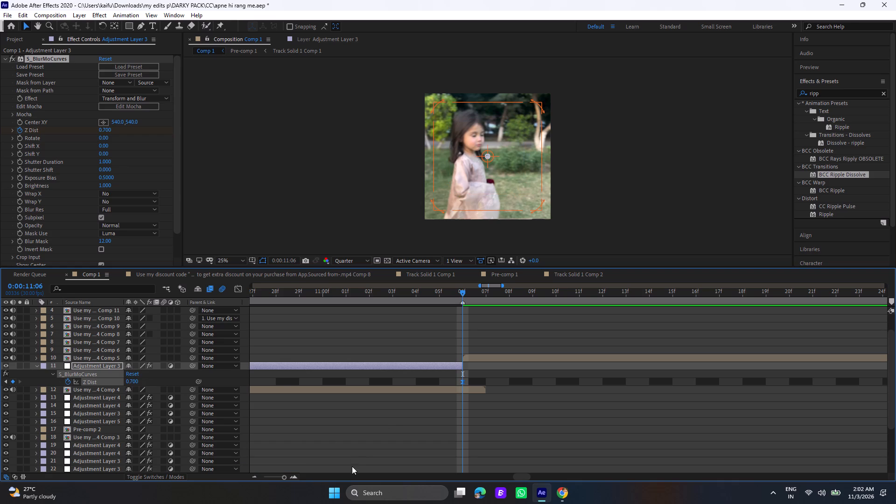
Preview the reversed zoom blur across the Comp 4 clip, playing from about 0:00:09:07 and repeatedly from about 0:00:10:04.
click(275, 475)
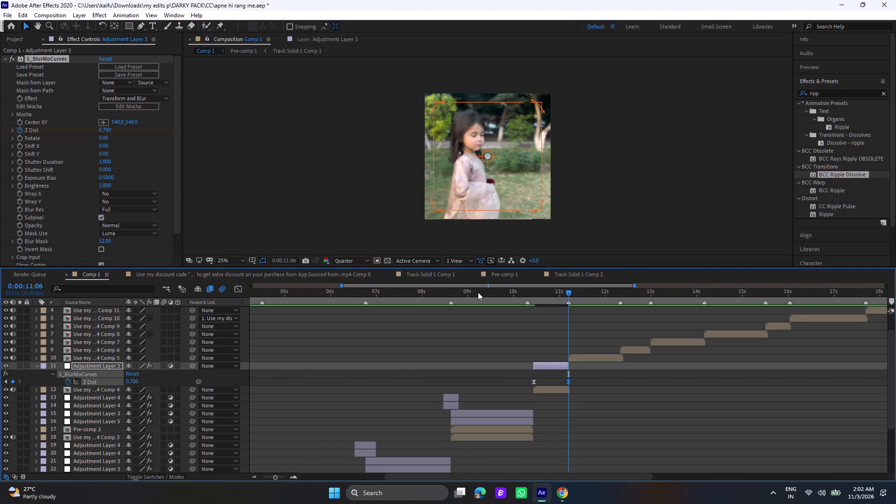
click(478, 292)
key(space)
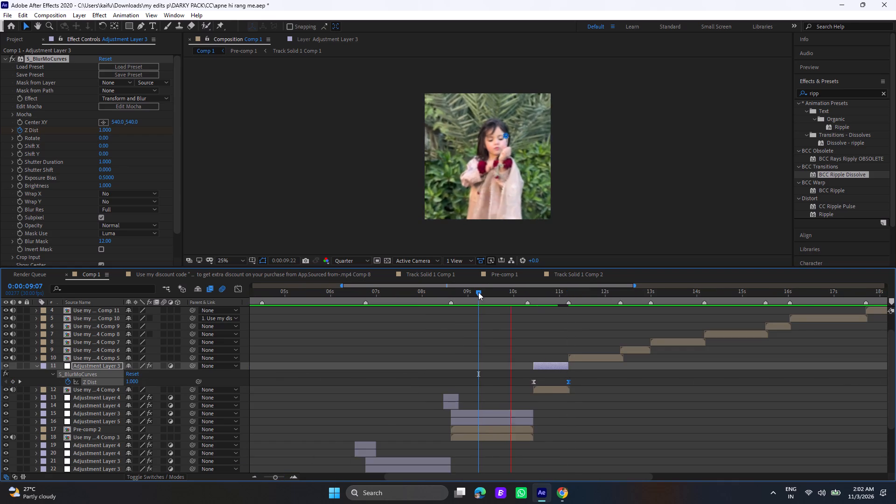
click(520, 295)
key(space)
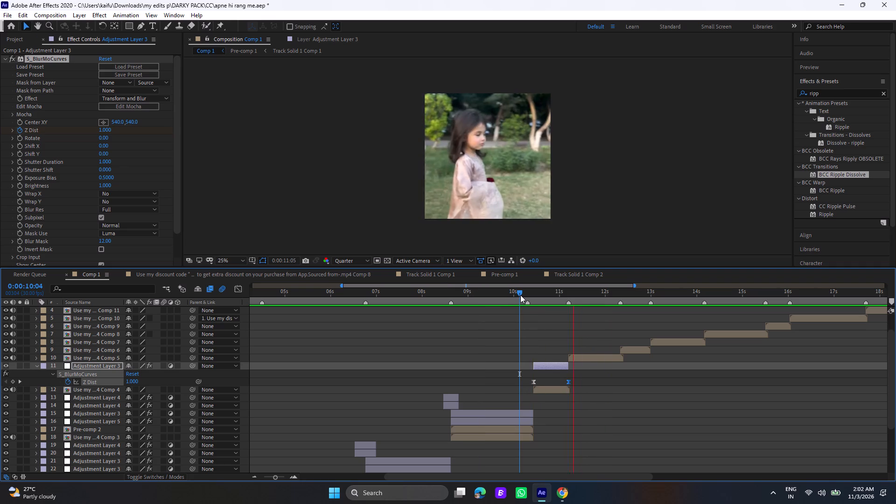
click(520, 295)
key(space)
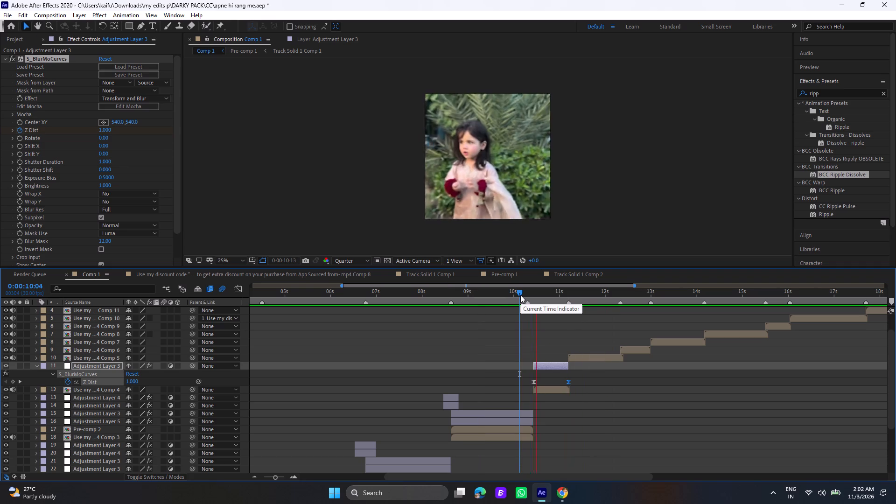
key(space)
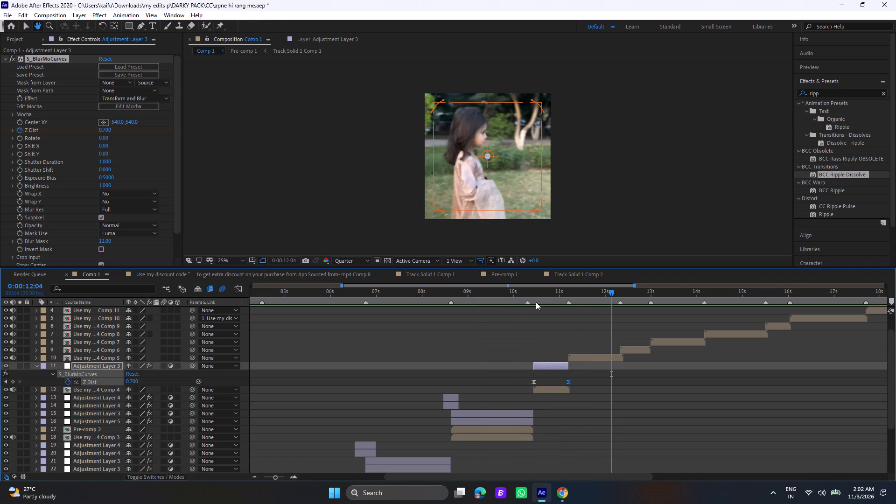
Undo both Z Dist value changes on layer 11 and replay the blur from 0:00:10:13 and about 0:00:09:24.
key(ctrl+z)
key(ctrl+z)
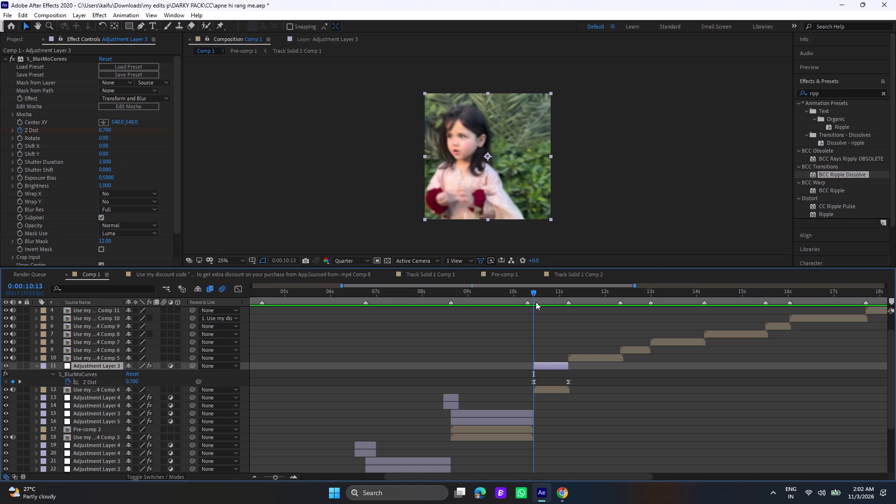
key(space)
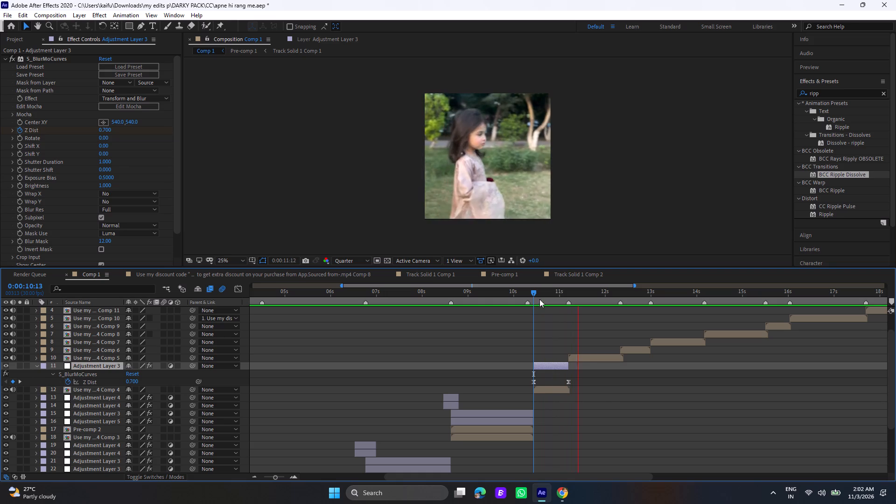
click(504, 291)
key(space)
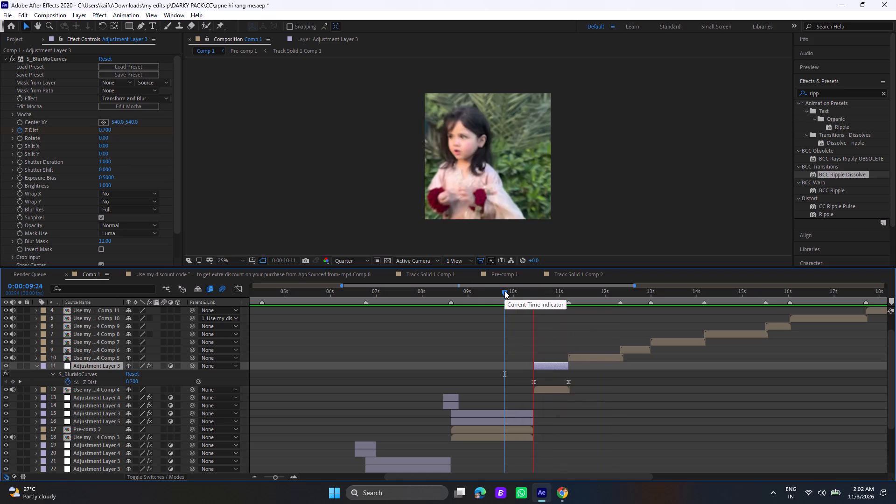
Copy the two Adjustment Layer 4 layers (13 and 14), paste them above layer 11, and shift the copies to straddle 0:00:10:13.
click(537, 289)
click(537, 289)
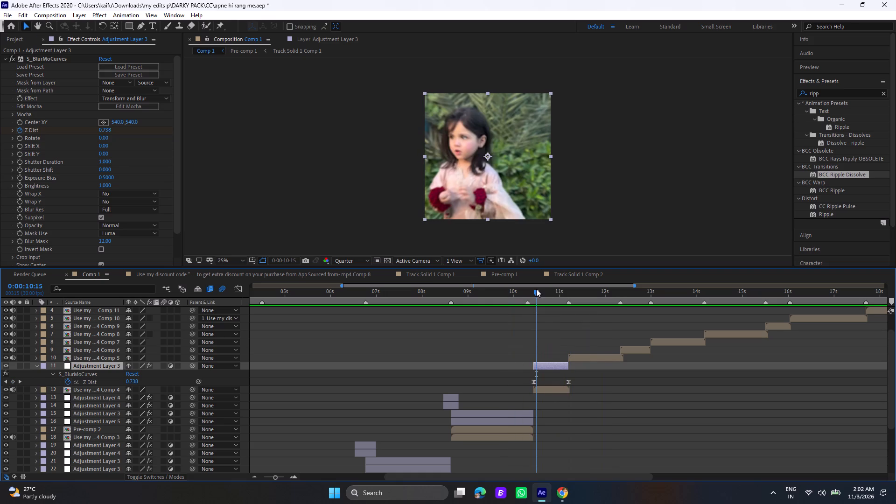
click(533, 287)
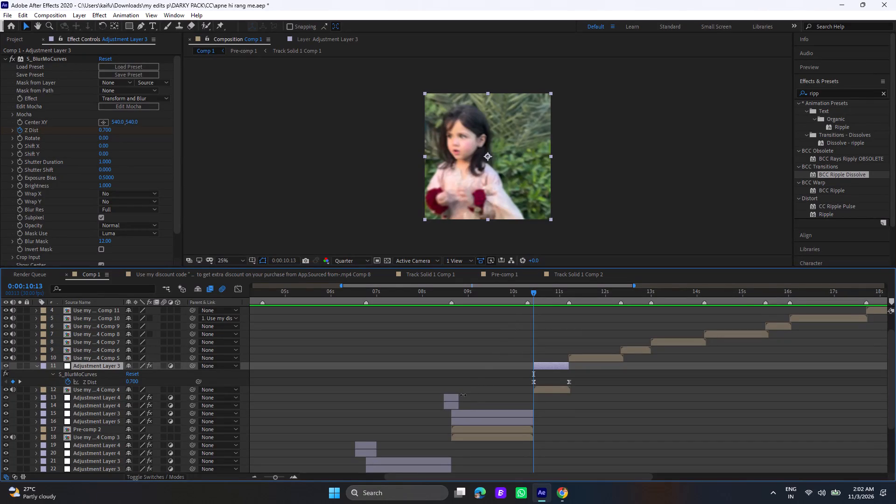
drag(464, 392, 441, 406)
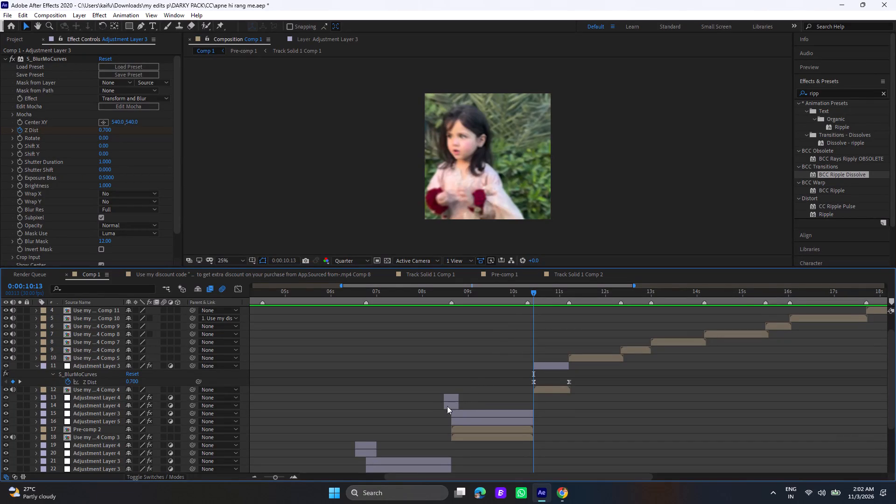
ctrl+click(454, 396)
ctrl+click(454, 403)
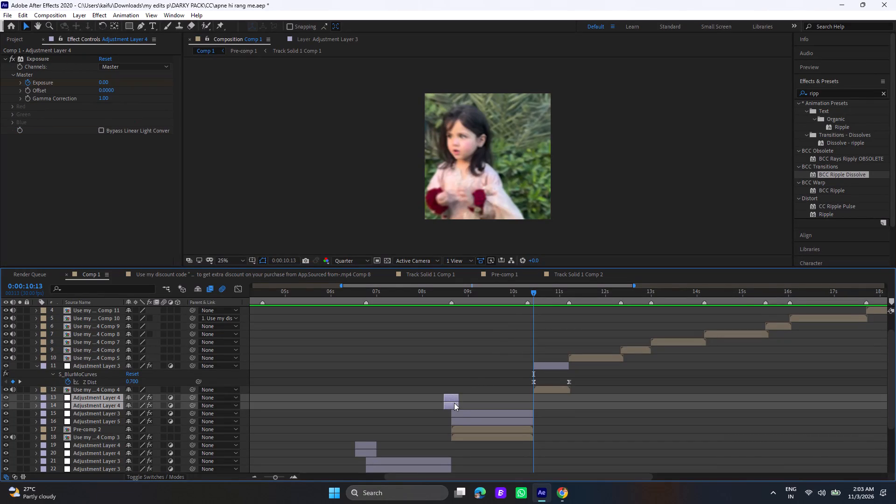
key(ctrl+c)
click(538, 364)
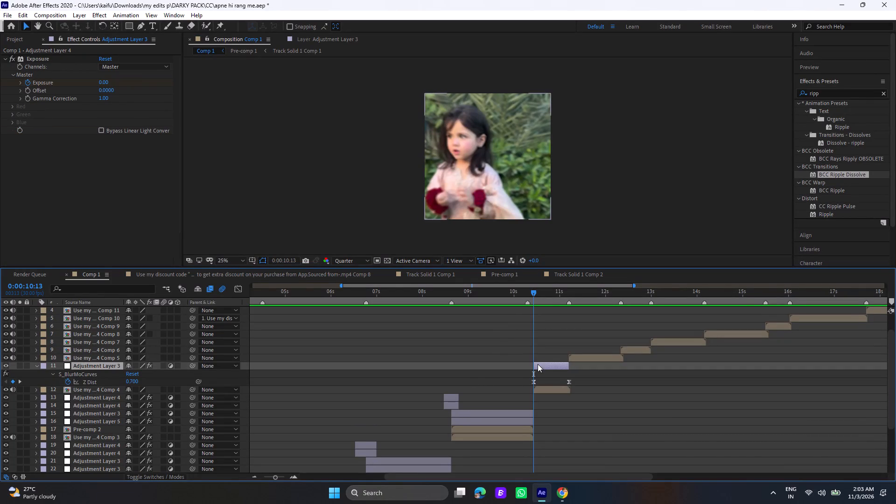
key(ctrl+v)
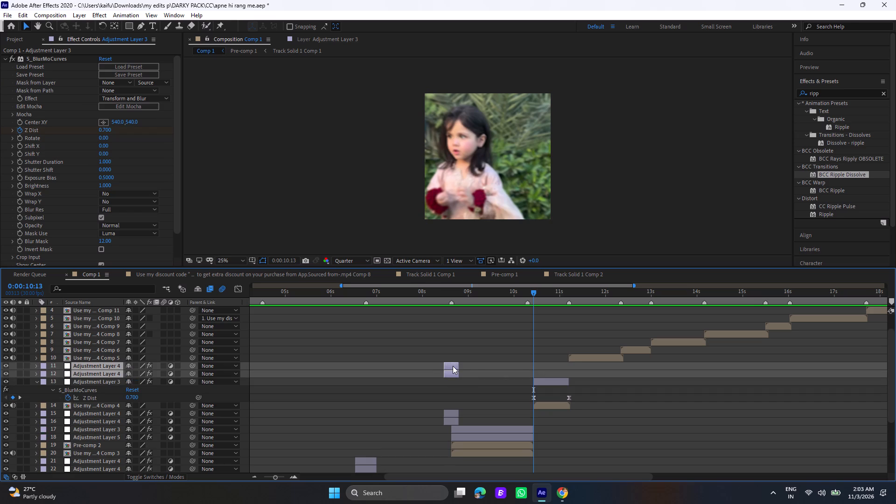
drag(453, 366, 533, 371)
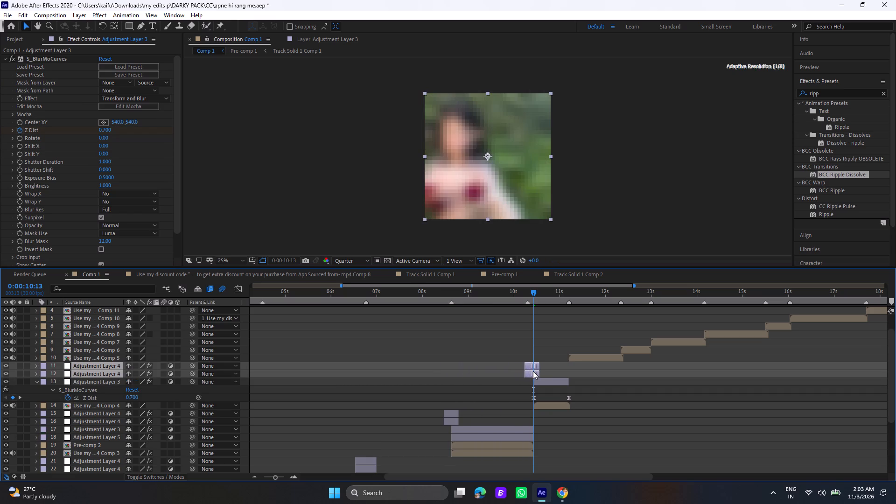
drag(533, 371, 534, 372)
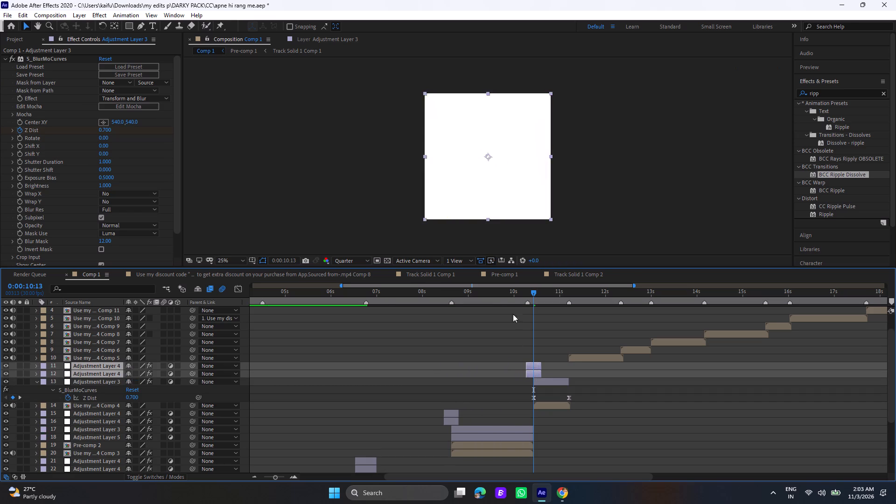
Preview the pasted flash at Comp 4's start, playing from about 0:00:09:25, 0:00:06:24 and 0:00:10:00.
click(506, 293)
key(space)
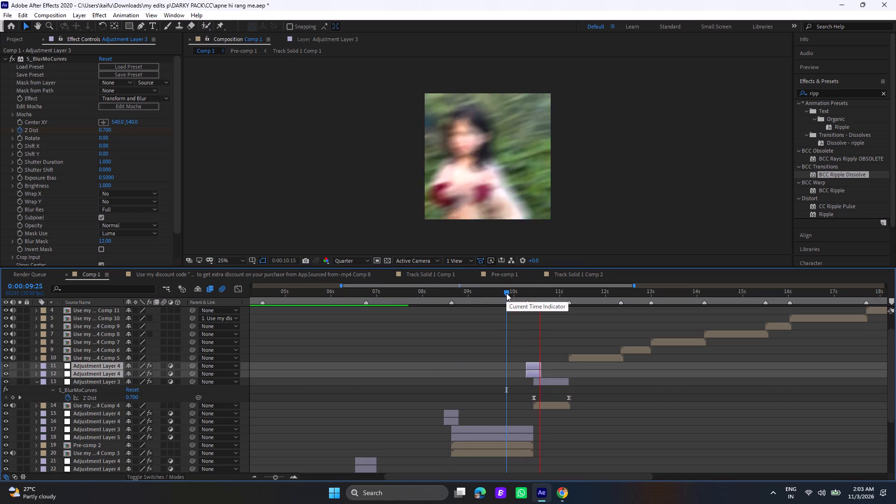
click(368, 293)
key(space)
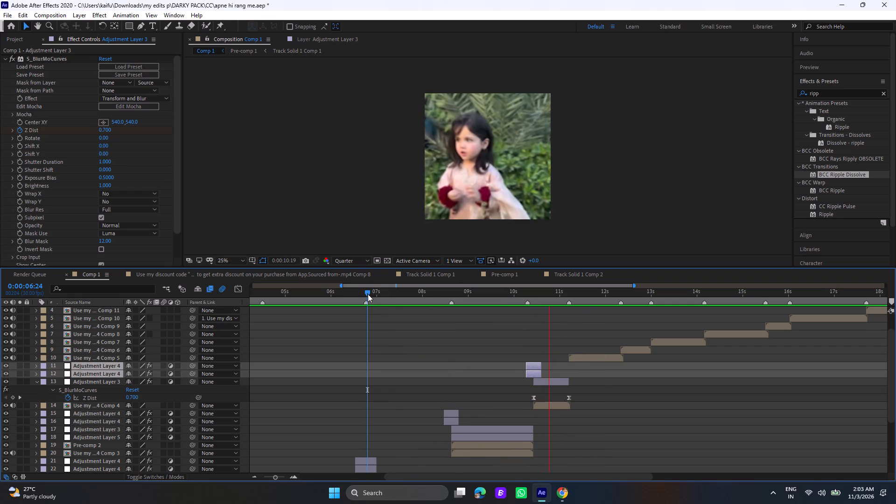
click(513, 290)
key(space)
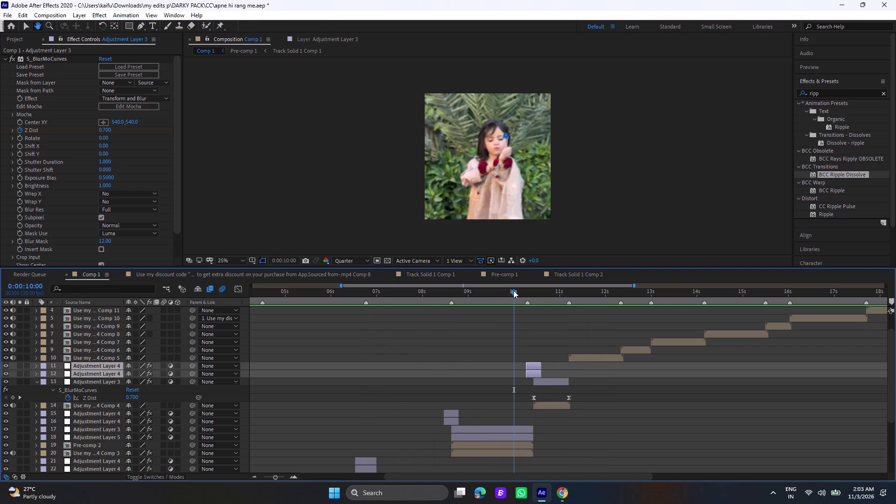
Enable Color, Scale and Time in the Twitch effect of the lower pasted Adjustment Layer 4 (layer 12) at 0:00:10:13.
click(534, 292)
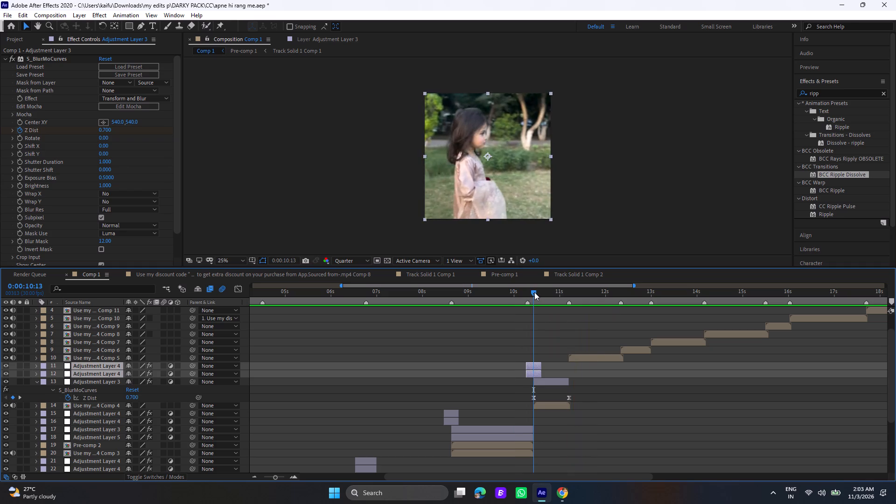
click(535, 365)
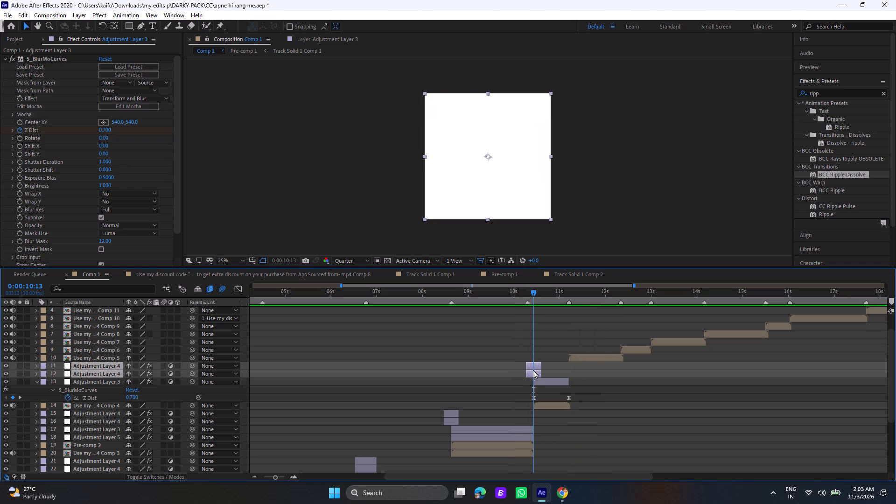
click(533, 371)
click(516, 398)
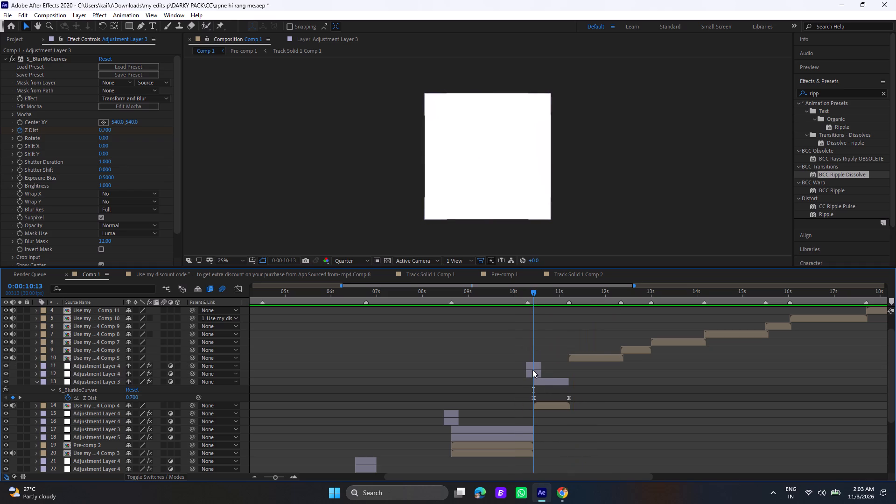
click(532, 372)
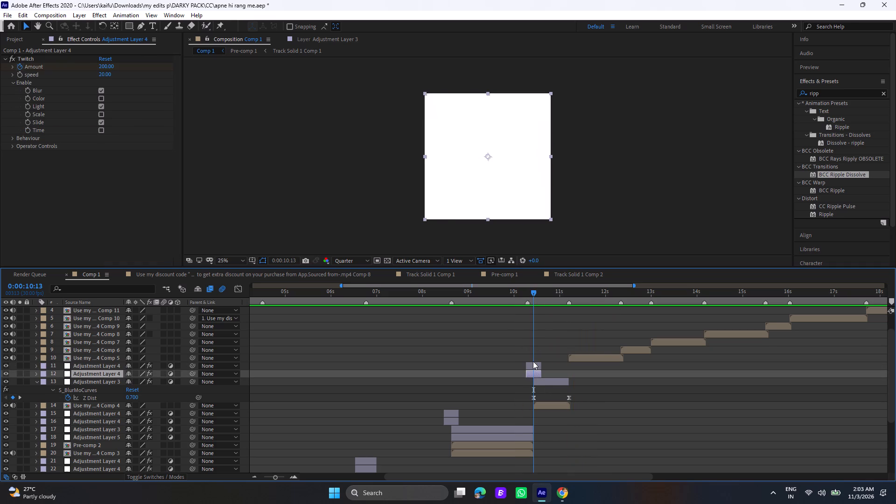
click(533, 363)
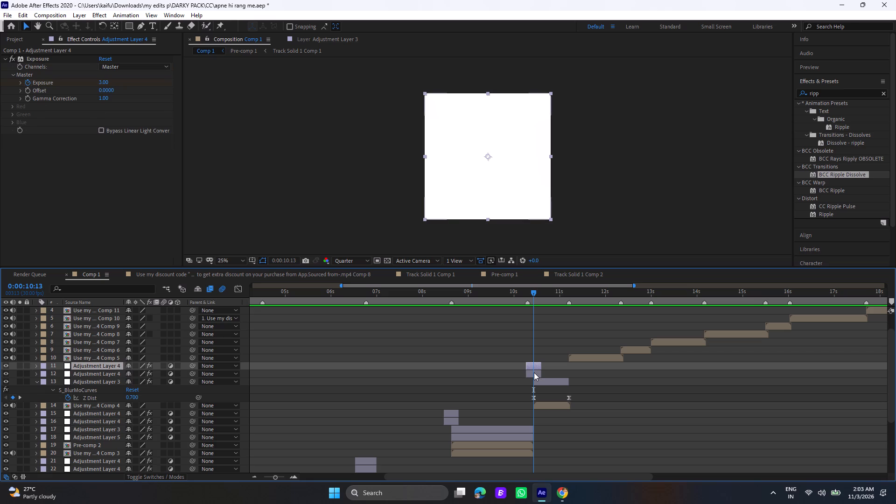
click(534, 372)
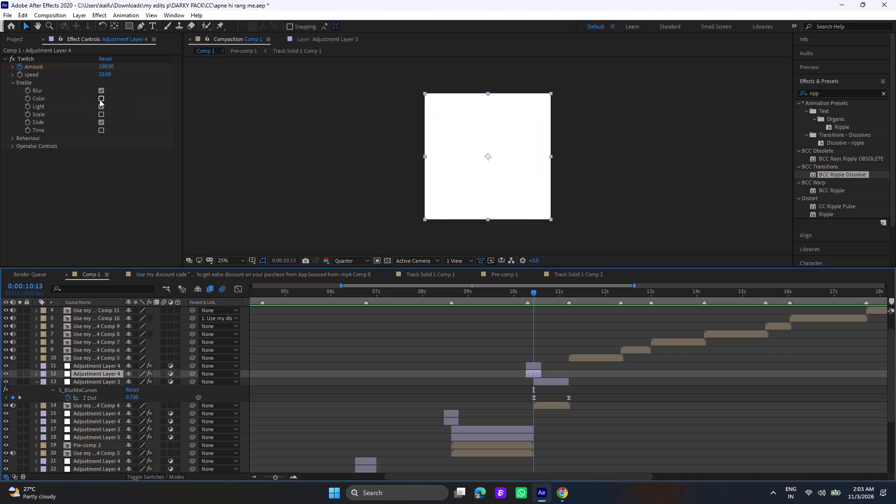
click(99, 99)
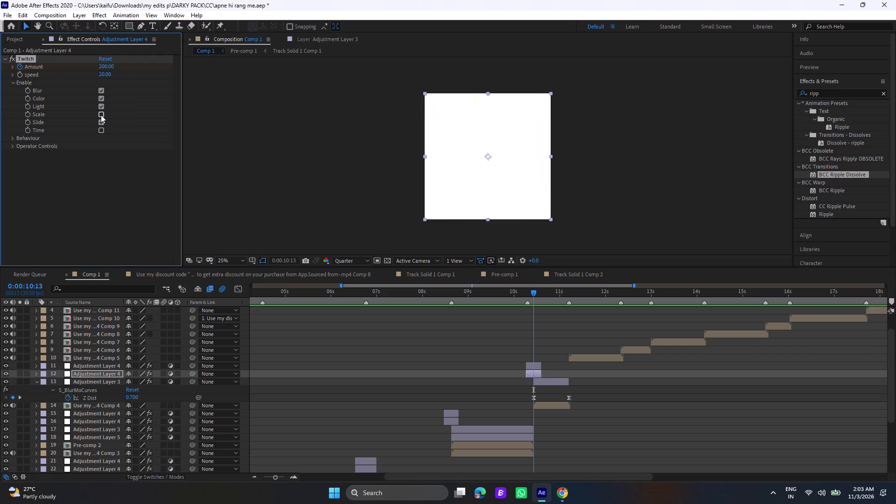
click(101, 114)
click(99, 128)
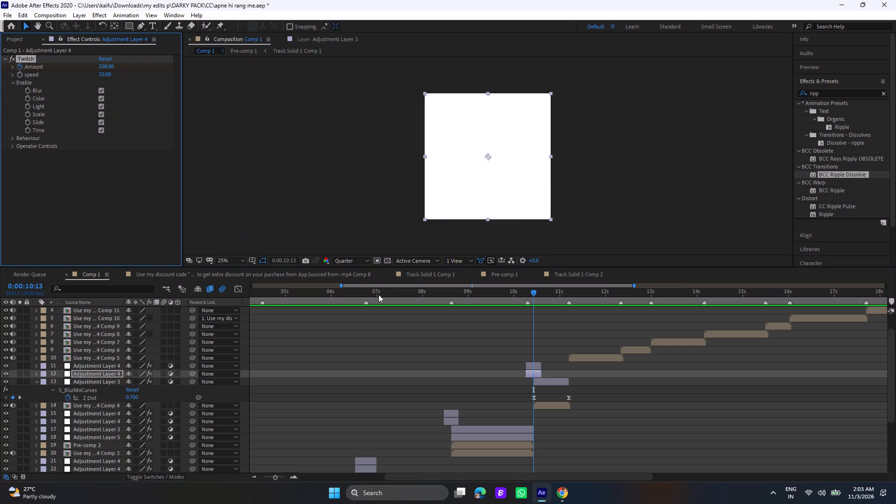
Preview the stronger twitch from 0:00:07:07 and scrub frame by frame through the transition from 0:00:10:09 to 0:00:10:15.
click(388, 299)
key(space)
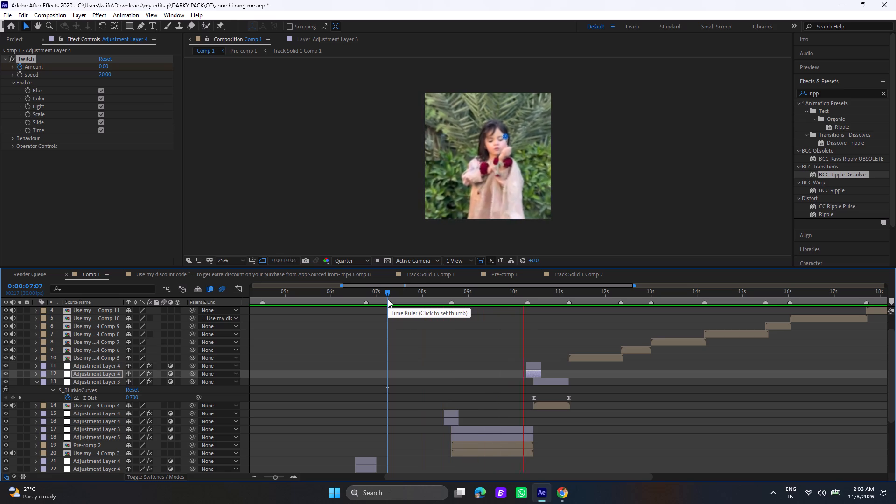
click(527, 294)
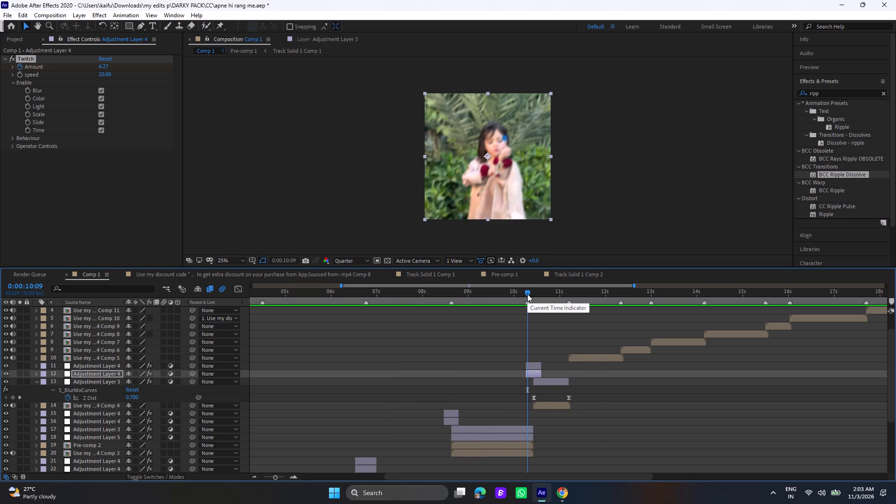
click(527, 294)
drag(527, 294, 532, 295)
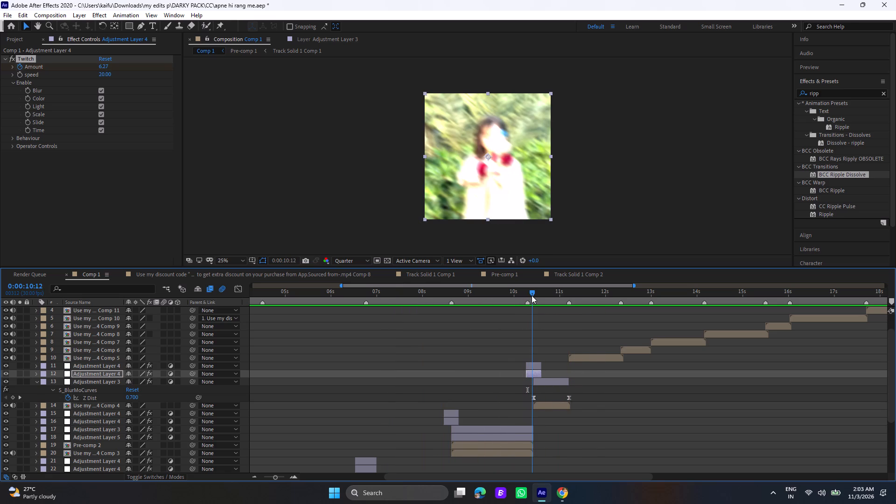
drag(532, 295, 537, 299)
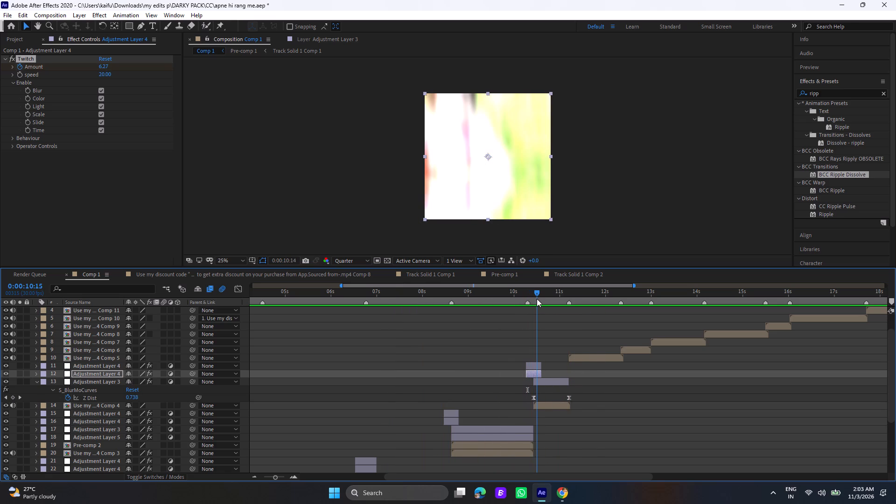
drag(537, 299, 538, 300)
click(538, 300)
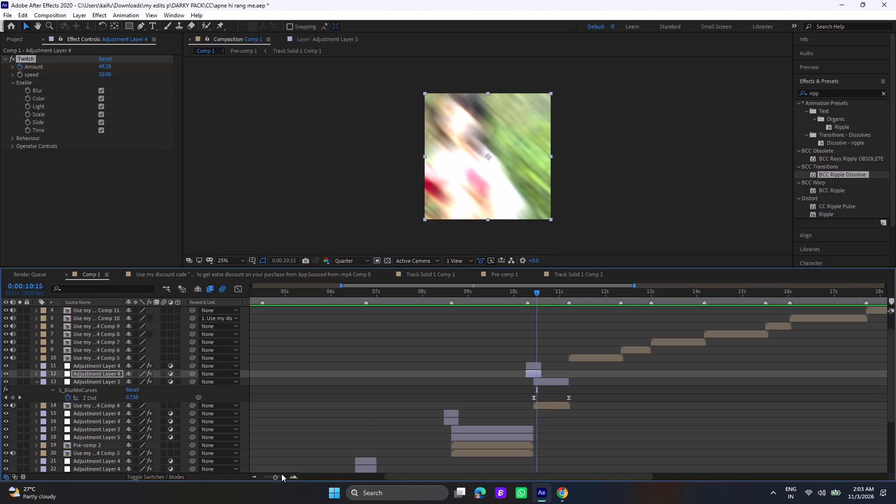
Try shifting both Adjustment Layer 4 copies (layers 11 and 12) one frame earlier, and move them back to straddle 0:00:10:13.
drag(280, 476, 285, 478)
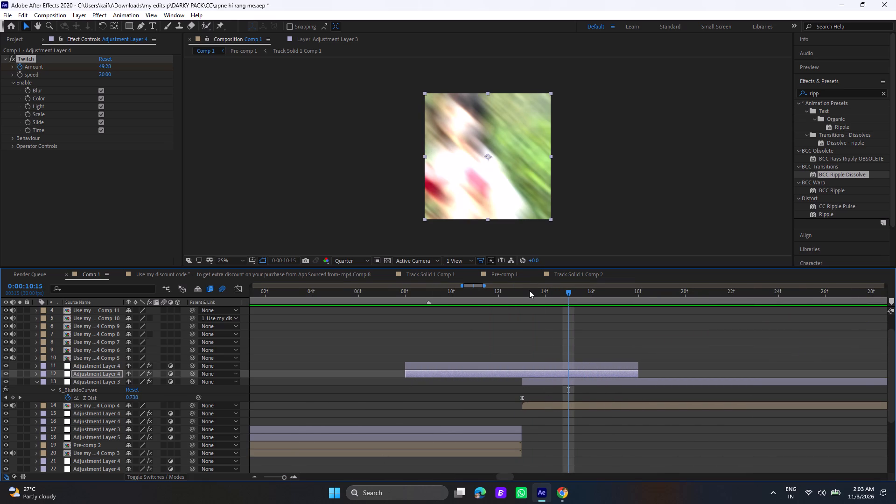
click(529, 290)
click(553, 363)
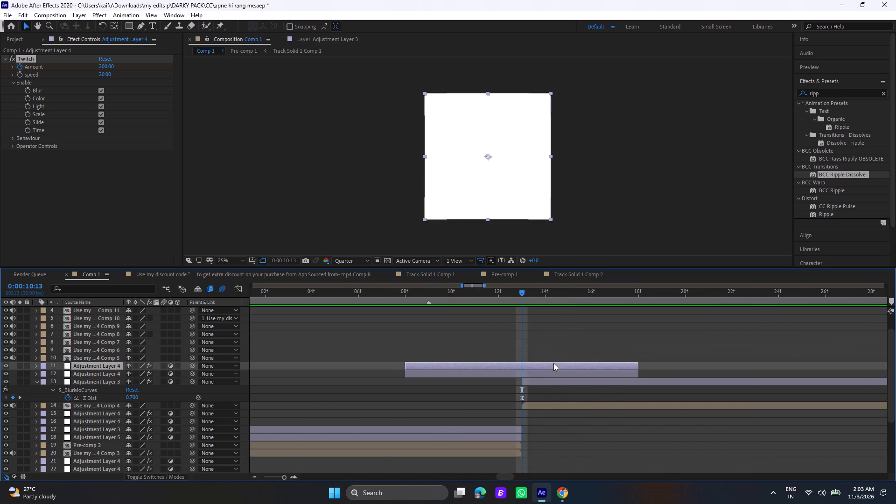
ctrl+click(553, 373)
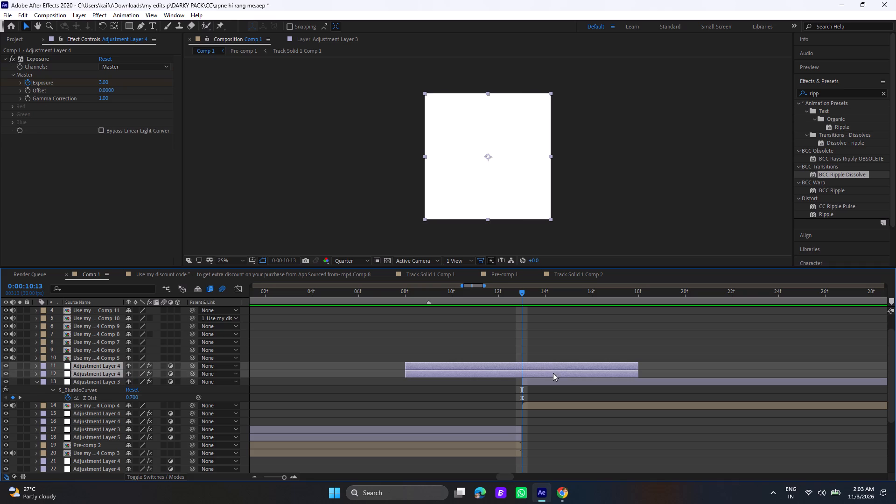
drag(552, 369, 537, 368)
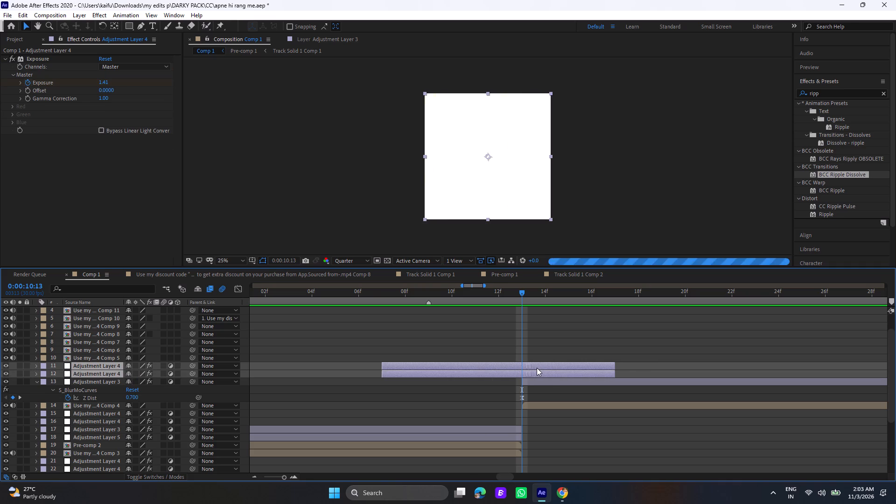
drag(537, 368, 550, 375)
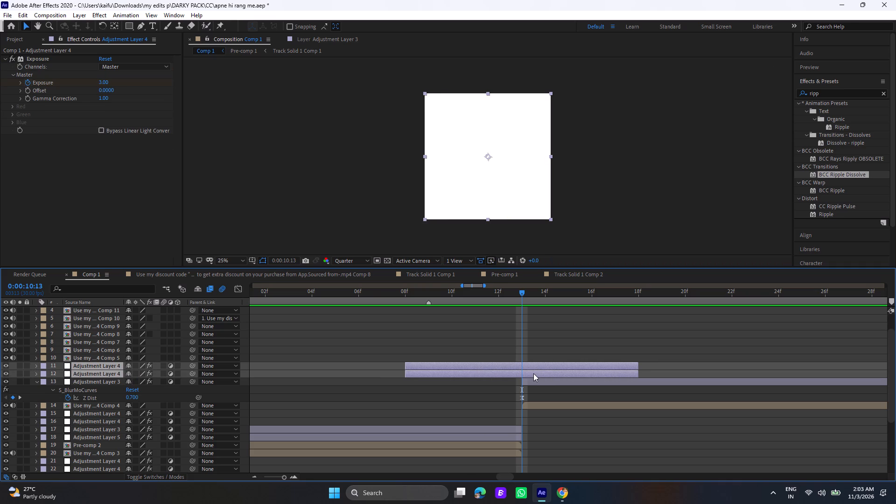
Preview the Comp 4 transition from 0:00:10:07 and again from 0:00:07:08, stopping at the start of the Comp 5 clip.
click(385, 299)
key(space)
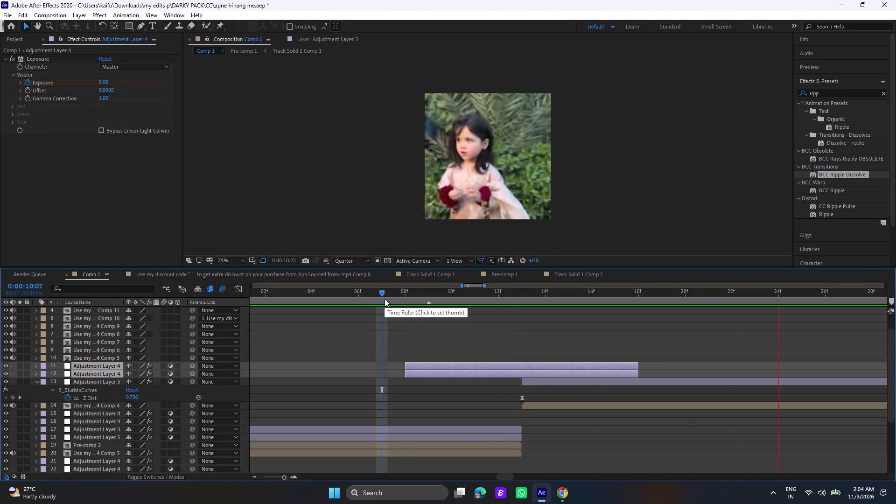
key(space)
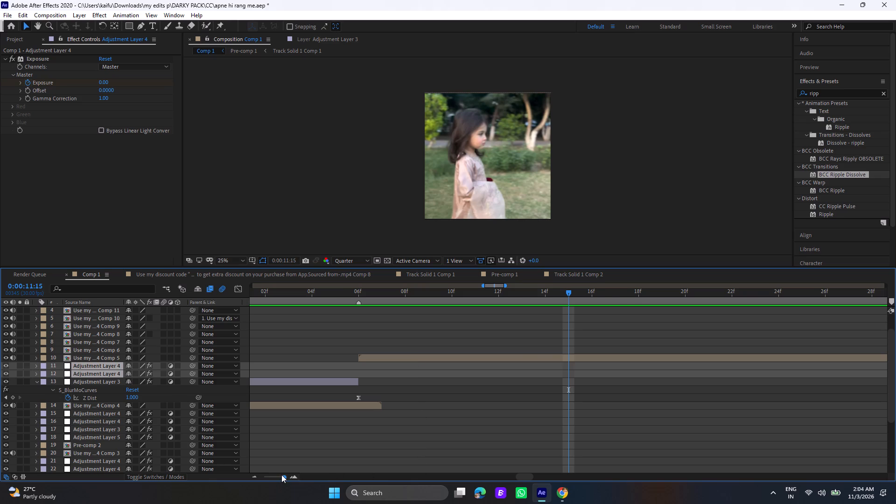
drag(281, 475, 277, 474)
click(341, 296)
key(space)
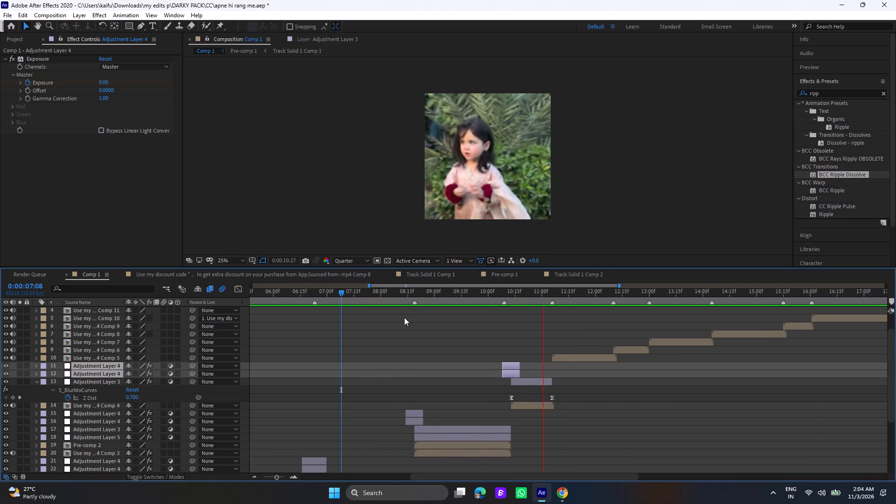
click(552, 293)
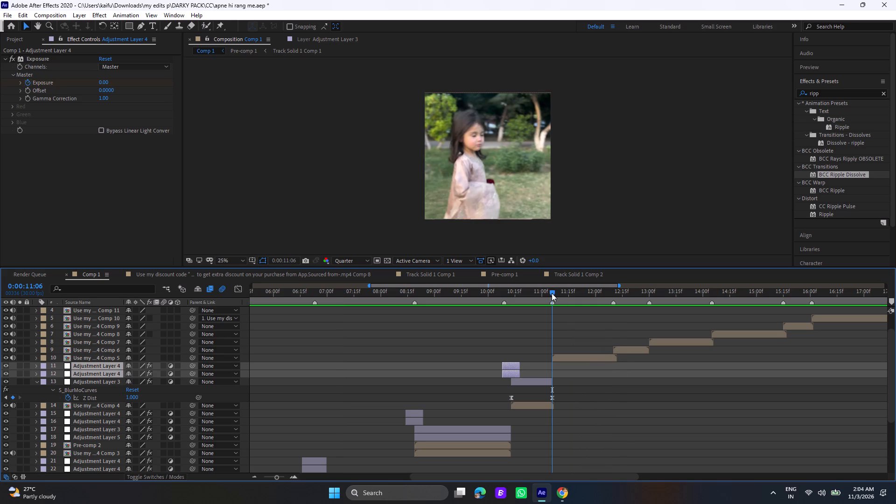
click(564, 359)
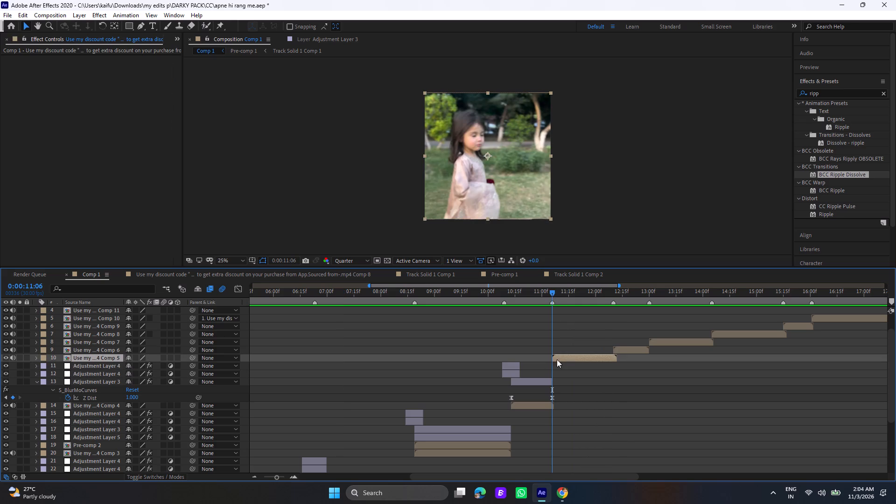
Play back the whole edit from 0:00:00:00.
drag(425, 478, 425, 477)
drag(425, 477, 266, 476)
click(261, 291)
drag(259, 291, 245, 290)
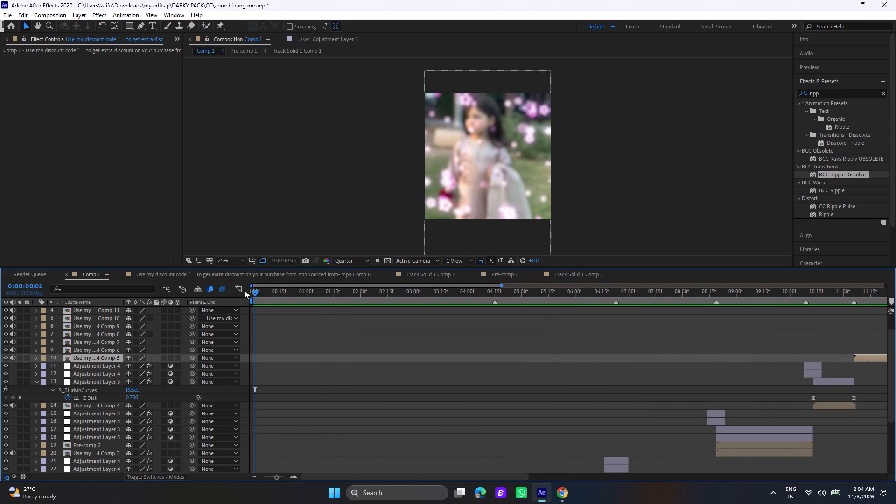
drag(245, 290, 244, 290)
key(space)
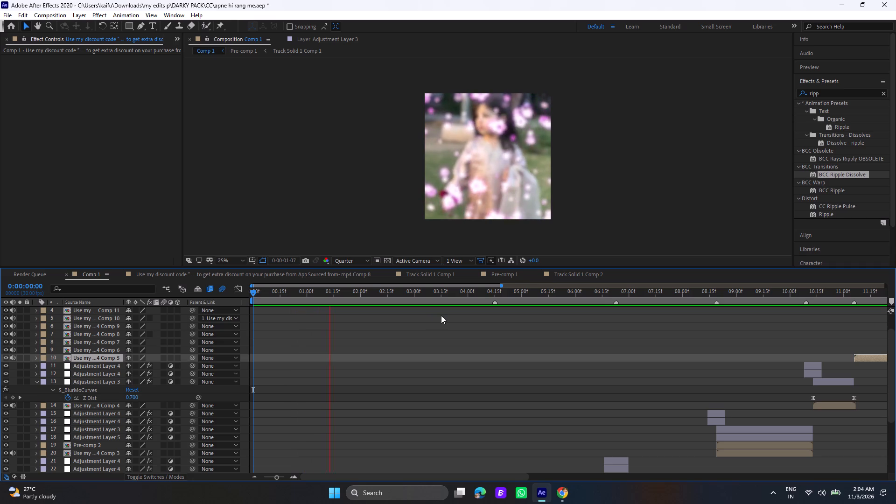
Collapse the revealed S_BlurMoCurves keyframe properties of Adjustment Layer 3 (layer 13).
click(825, 383)
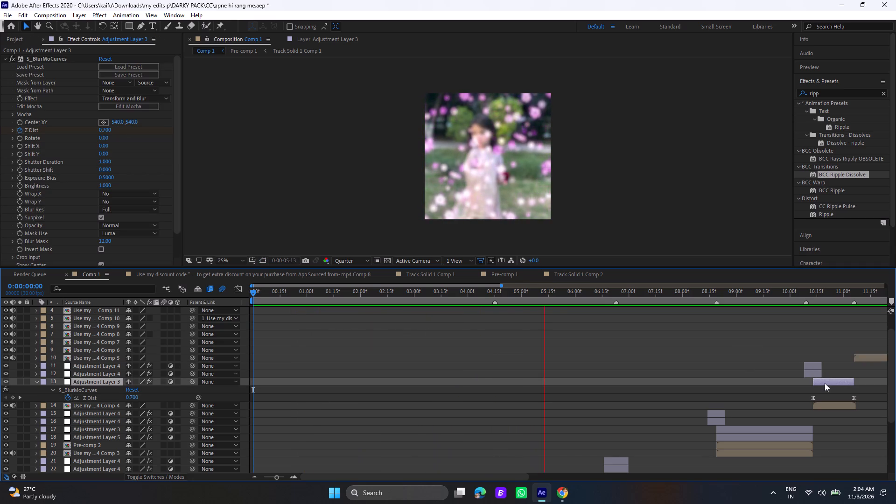
key(u)
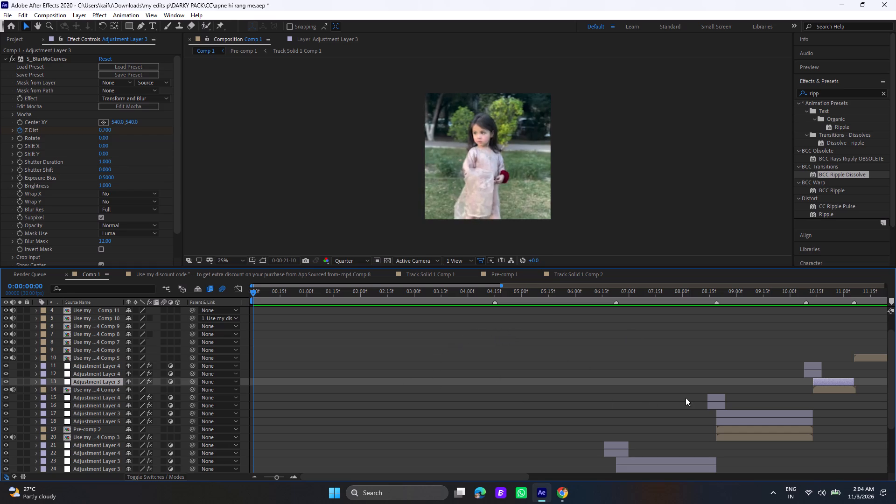
Copy both Adjustment Layer 4 copies and Adjustment Layer 3 (layers 11–13) and paste them above the Comp 5 clip with the playhead at 0:00:11:06.
drag(501, 476, 571, 483)
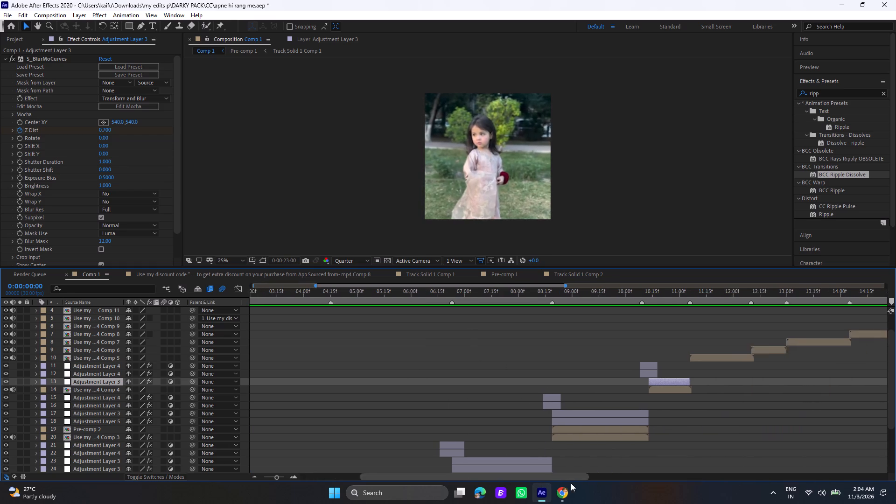
drag(571, 483, 630, 485)
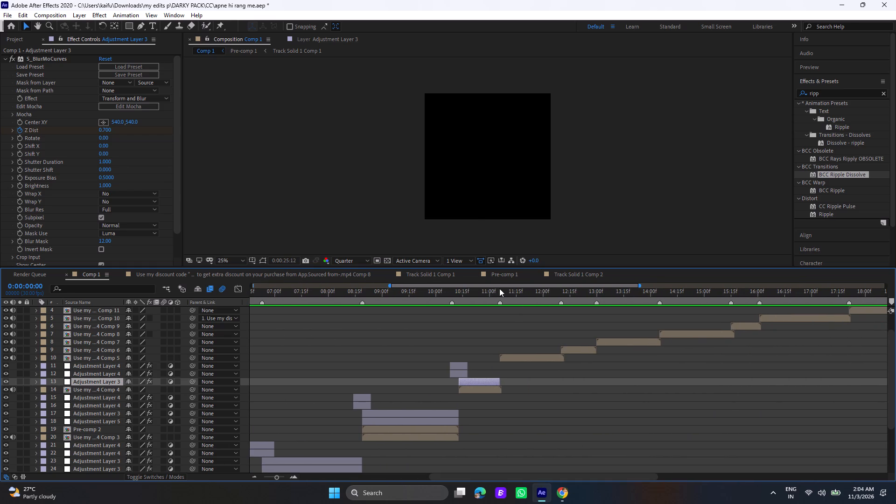
click(498, 288)
click(498, 288)
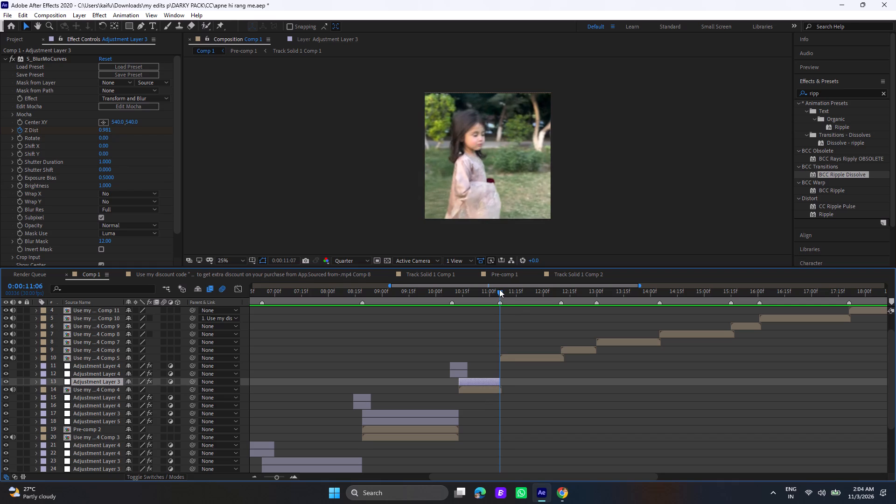
click(509, 357)
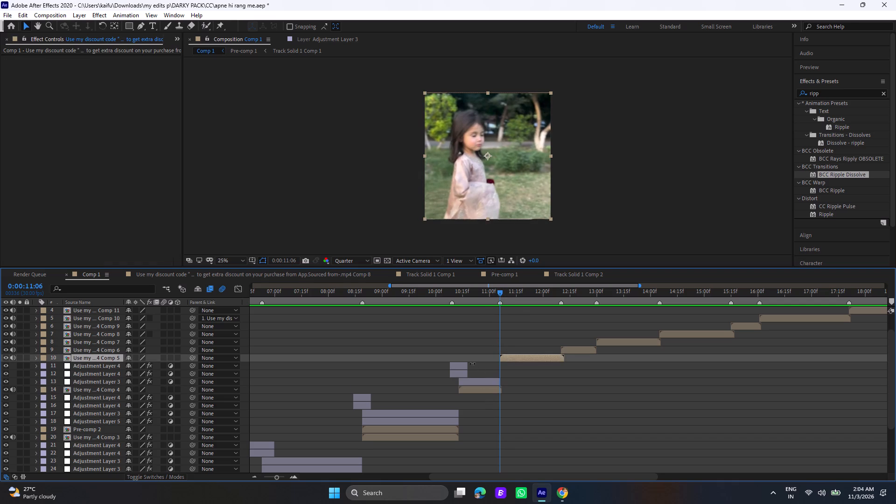
drag(471, 361, 462, 380)
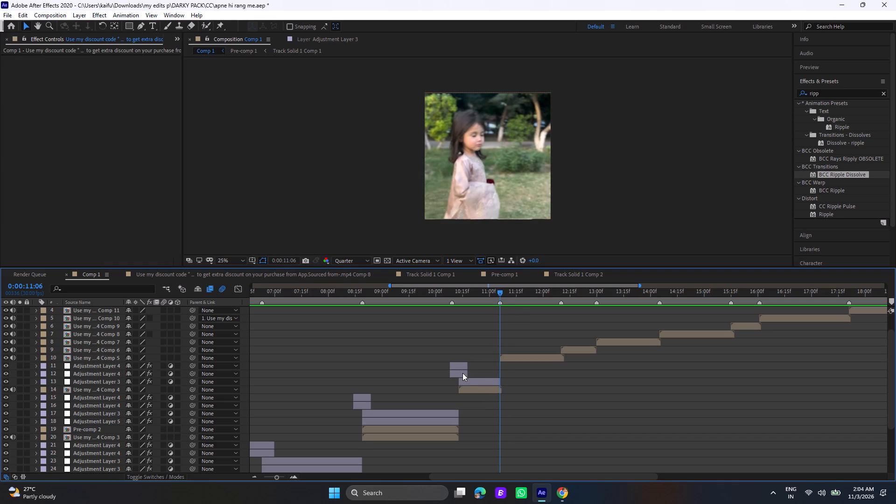
ctrl+click(461, 366)
ctrl+click(461, 376)
ctrl+click(463, 382)
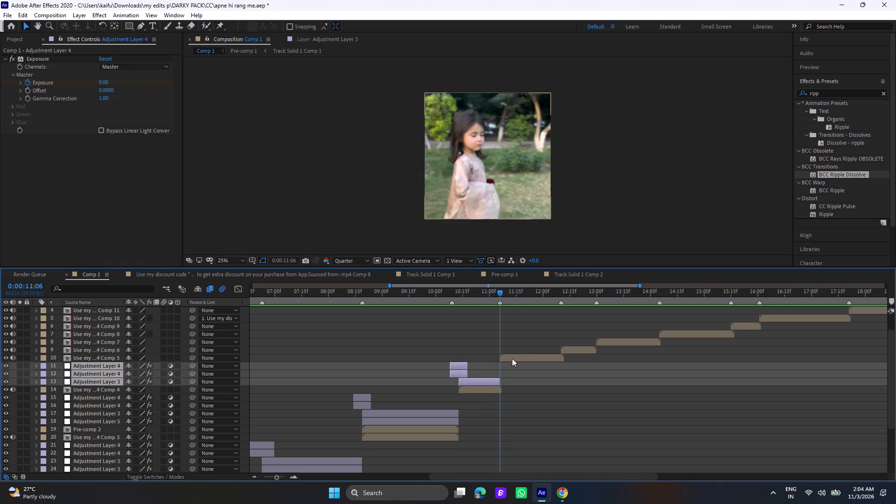
ctrl+click(513, 356)
click(484, 360)
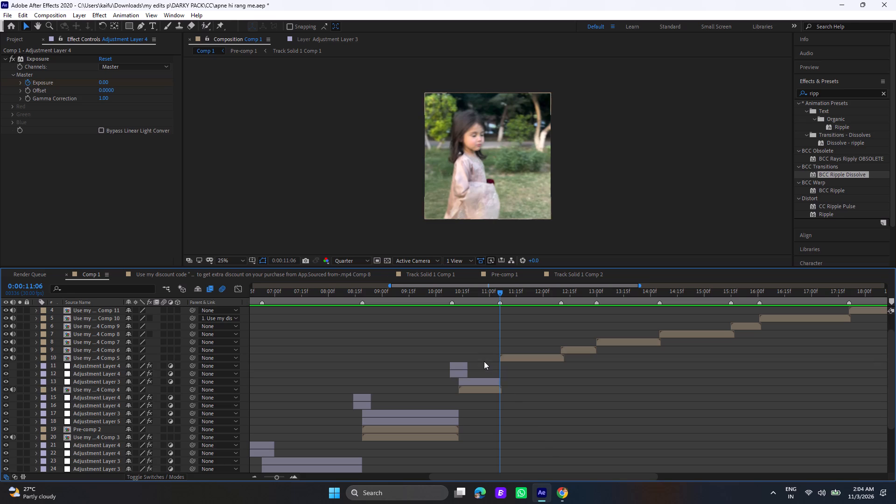
ctrl+click(464, 365)
ctrl+click(463, 373)
ctrl+click(466, 378)
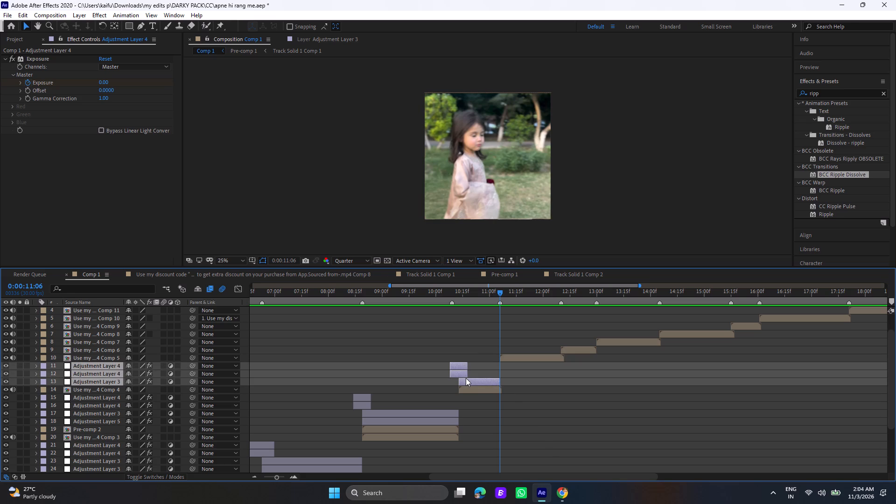
key(ctrl+c)
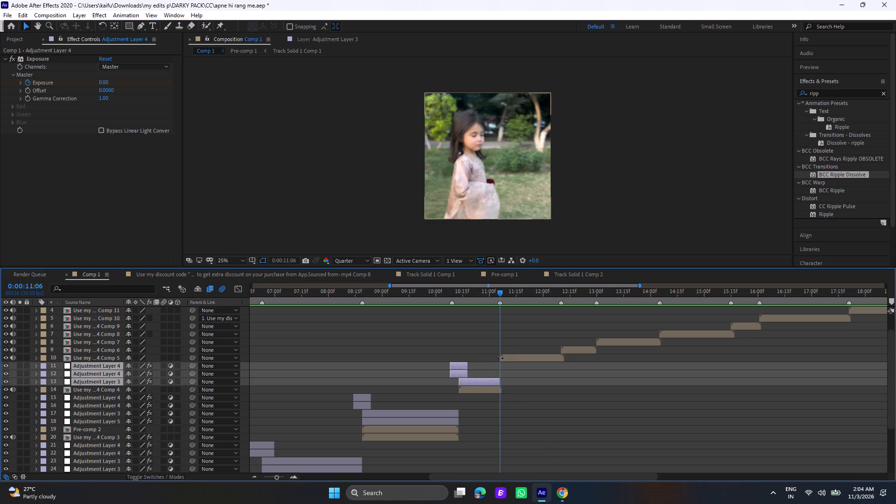
click(504, 357)
key(ctrl+v)
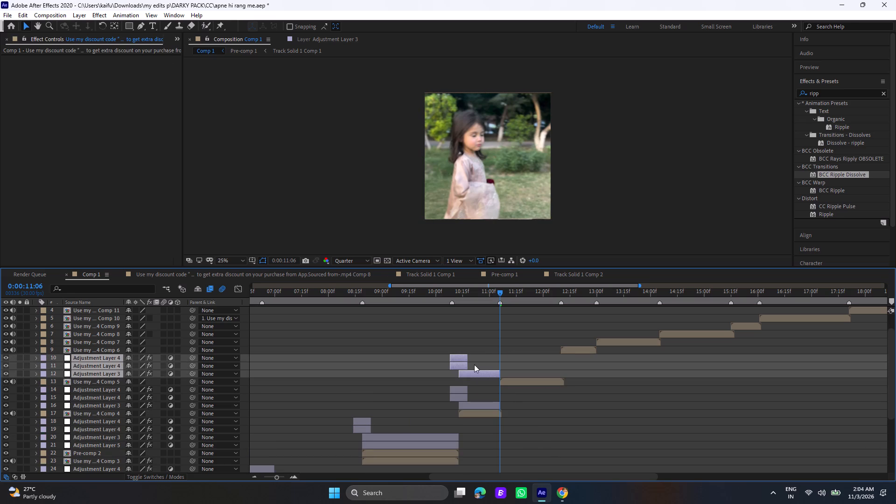
Shift the three pasted adjustment layers so both Adjustment Layer 4 copies straddle 0:00:11:06 and Adjustment Layer 3 starts with the Comp 5 clip.
drag(458, 357, 496, 366)
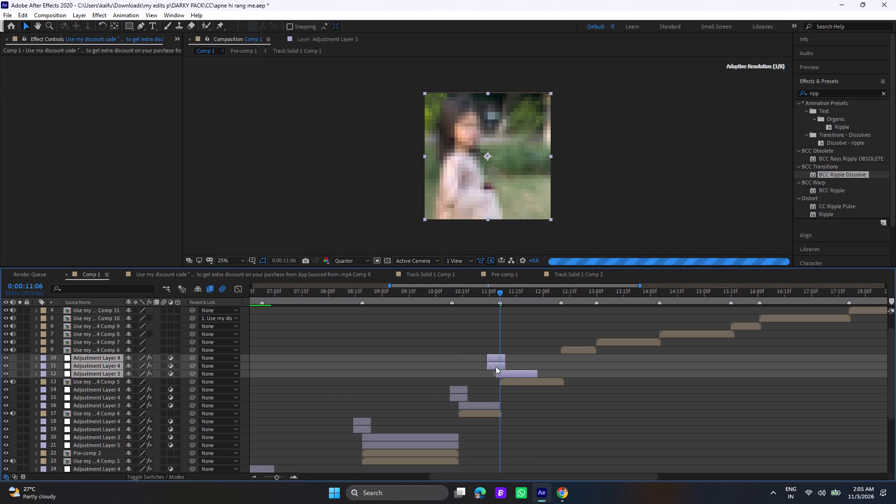
drag(496, 366, 499, 369)
click(499, 369)
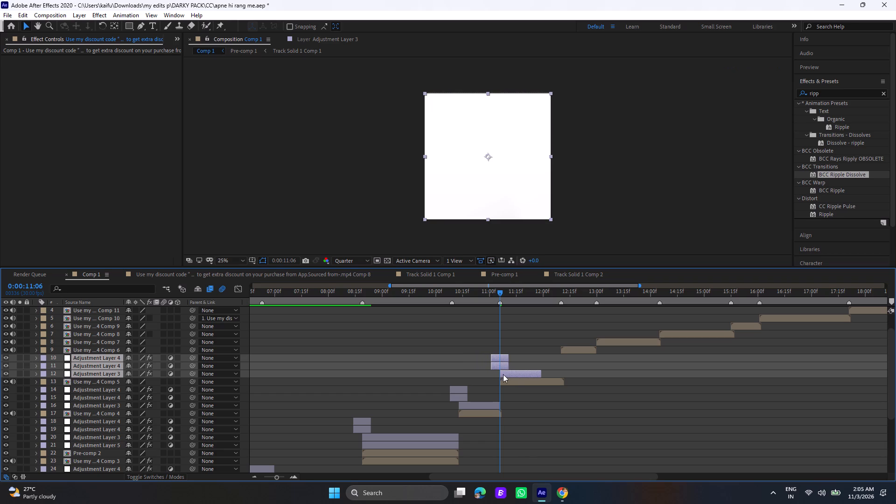
Enlarge the timeline scale slightly and preview the Comp 4 to Comp 5 transition from 0:00:10:25, 0:00:10:02 and 0:00:10:10.
drag(282, 473, 296, 475)
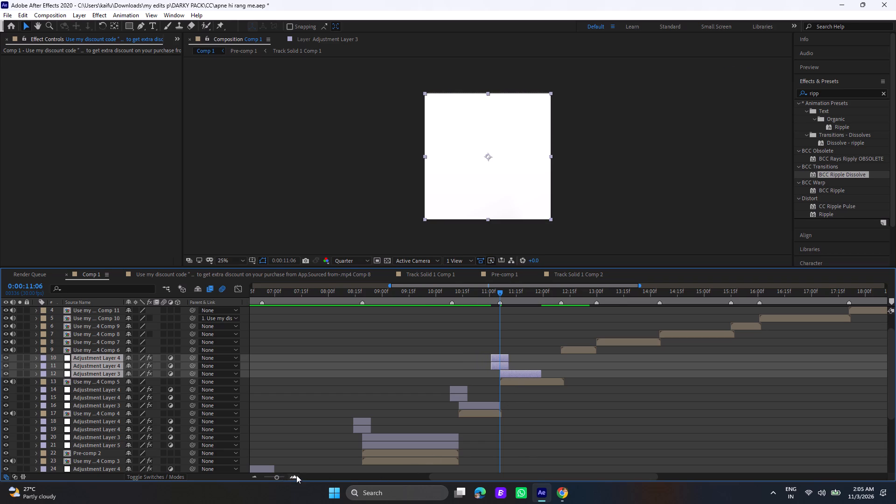
drag(296, 475, 296, 476)
drag(284, 475, 297, 476)
drag(297, 476, 292, 474)
drag(292, 474, 282, 472)
drag(282, 473, 277, 473)
click(279, 476)
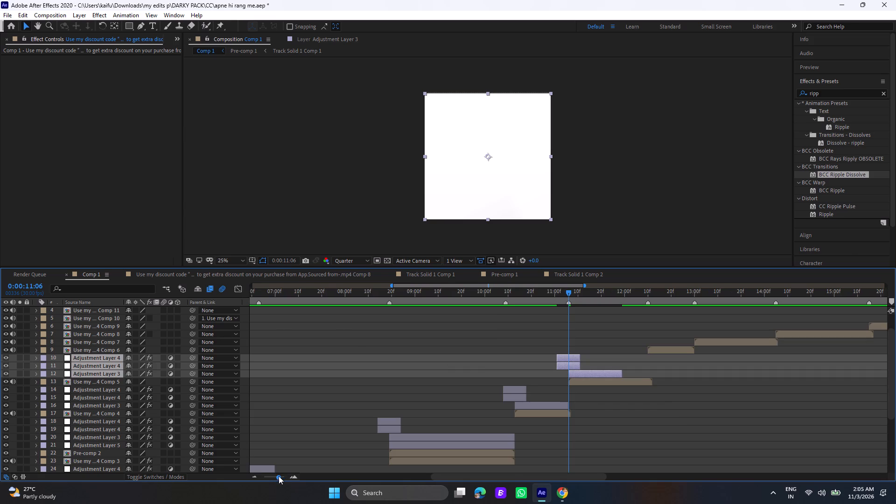
click(544, 294)
key(space)
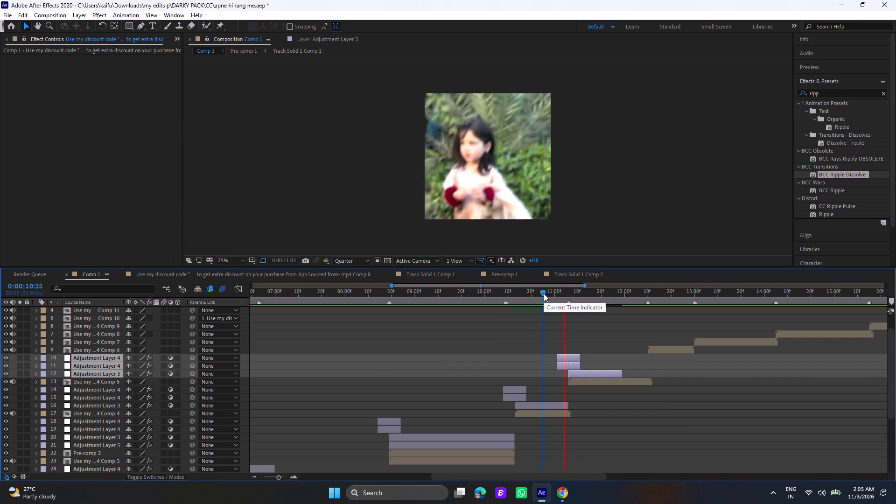
click(506, 297)
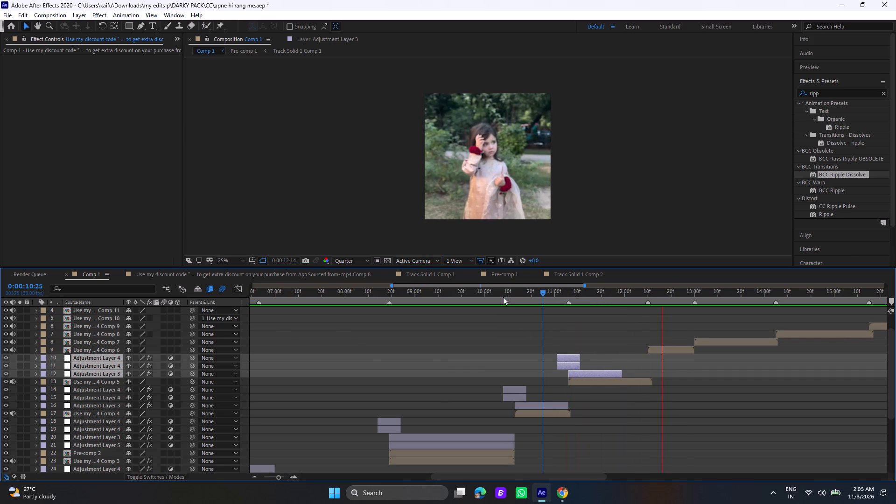
click(490, 294)
key(space)
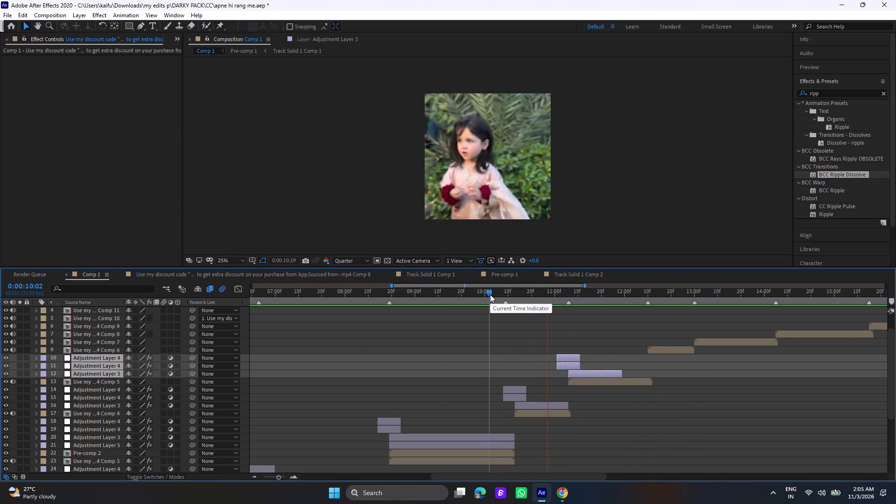
click(507, 294)
key(space)
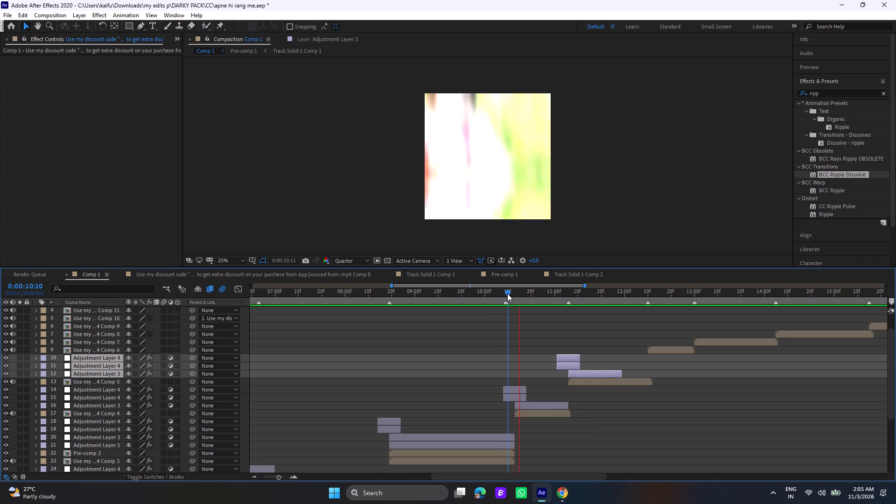
Scrub through the flash and twitch transition between 0:00:11:01 and 0:00:11:10, ending at the Comp 5 start, 0:00:11:06.
click(544, 300)
drag(544, 300, 559, 308)
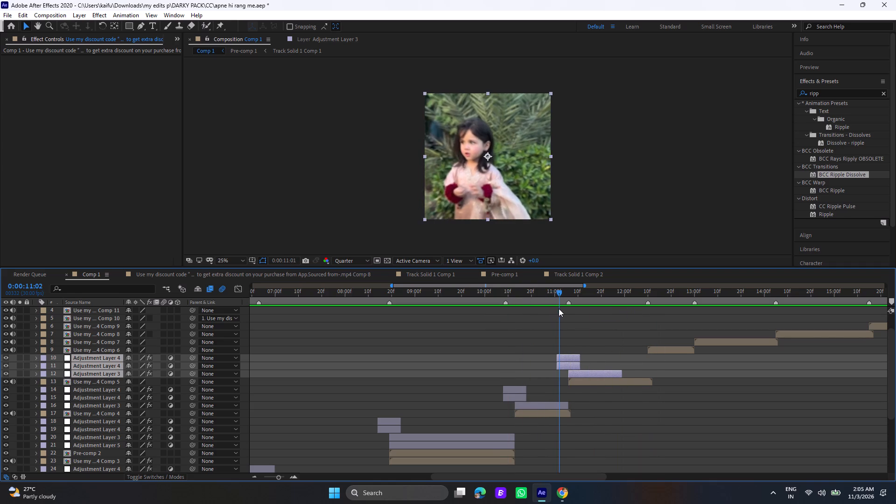
drag(559, 308, 578, 327)
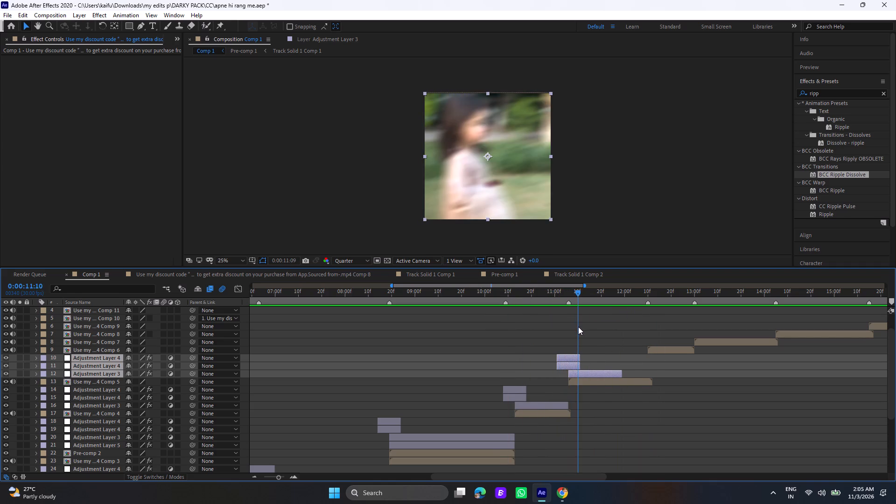
drag(578, 327, 563, 325)
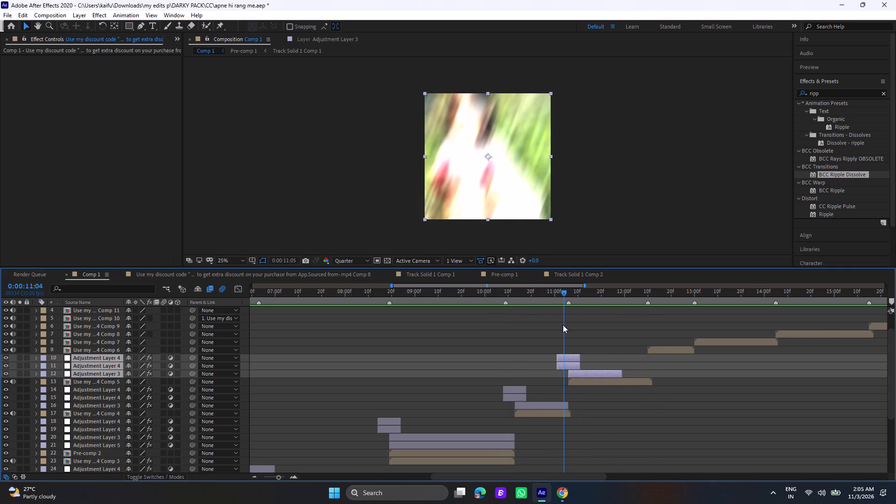
drag(563, 325, 557, 322)
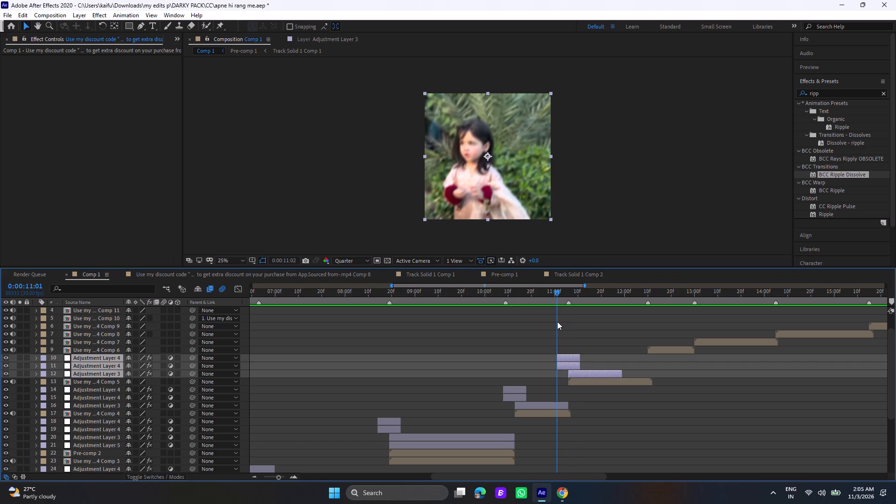
drag(557, 322, 568, 328)
Reveal the Exposure and Twitch Amount keyframes of the two Adjustment Layer 4 copies (layers 10 and 11) to check their alignment with 0:00:11:06.
click(567, 356)
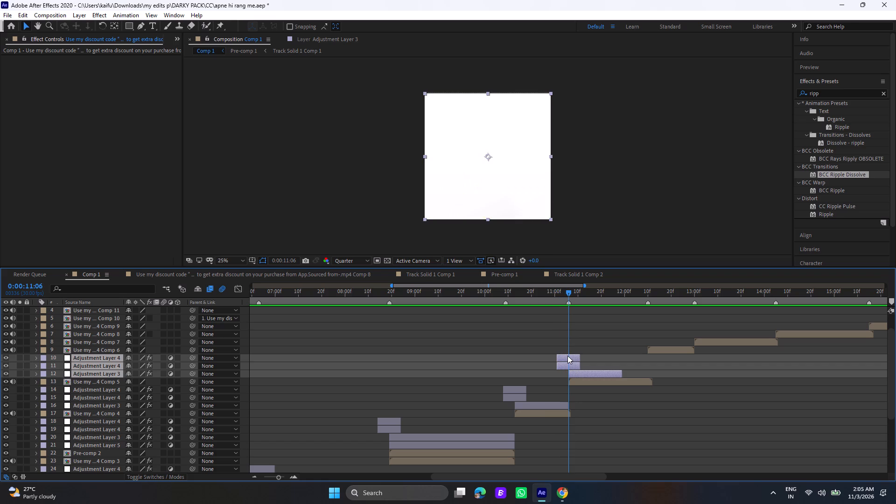
click(565, 386)
click(569, 359)
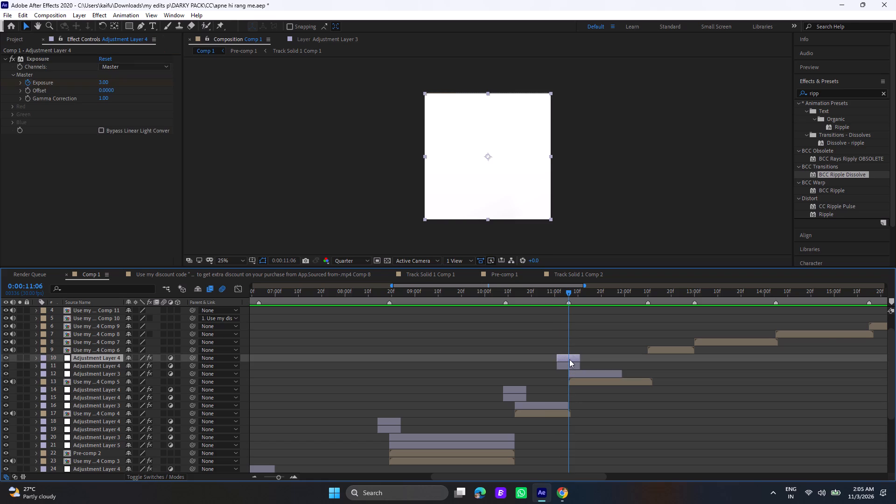
key(u)
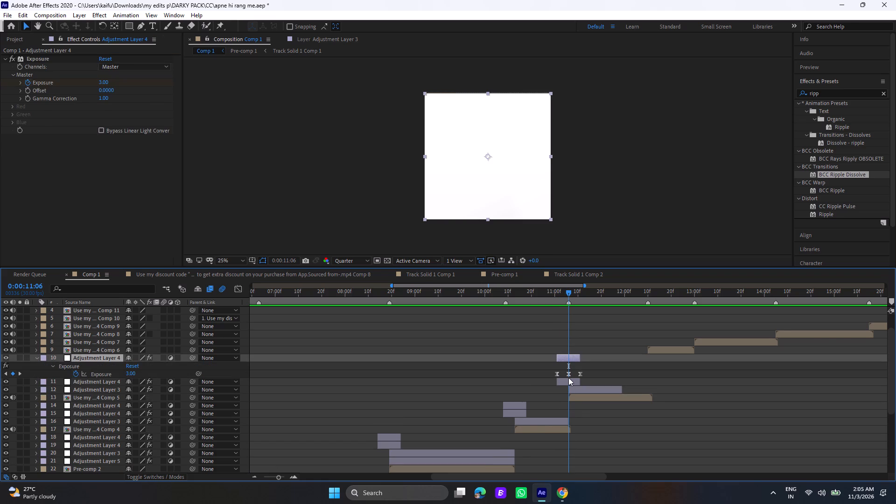
click(568, 378)
key(u)
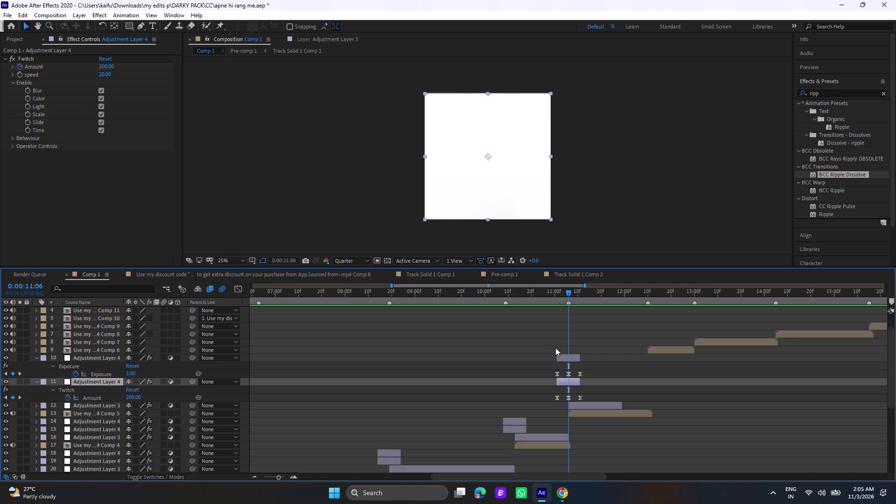
Preview the transition into the Comp 5 clip again from 0:00:10:23 and from 0:00:10:00.
click(552, 345)
key(space)
click(538, 304)
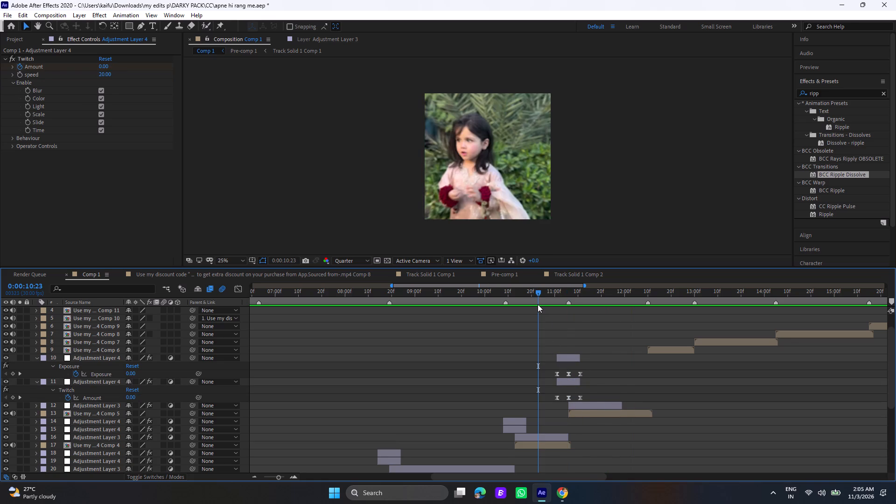
key(space)
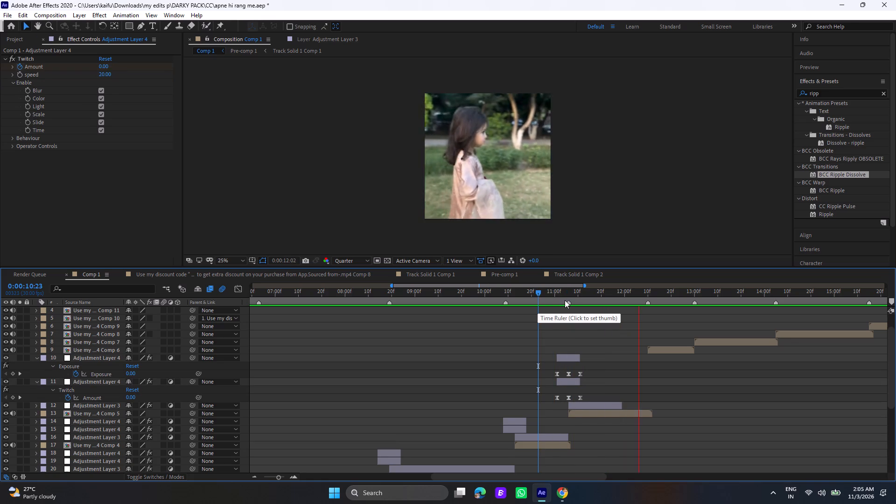
click(558, 294)
drag(558, 293, 540, 286)
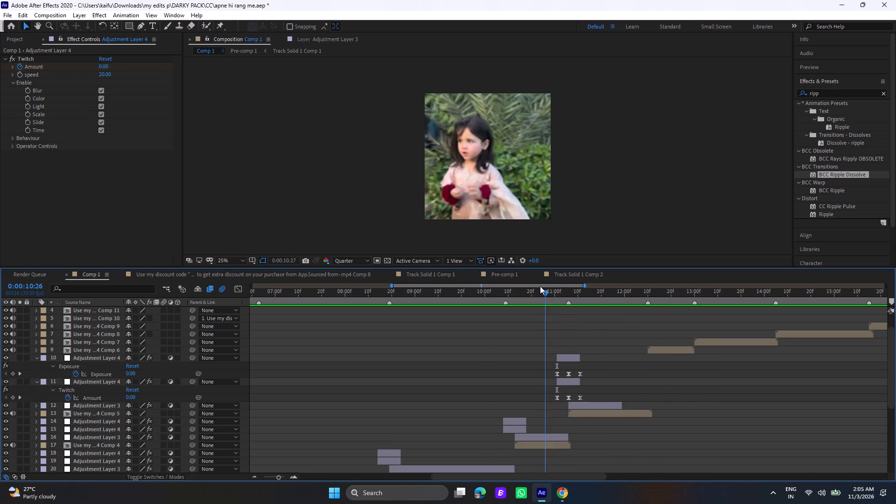
drag(540, 286, 484, 294)
key(space)
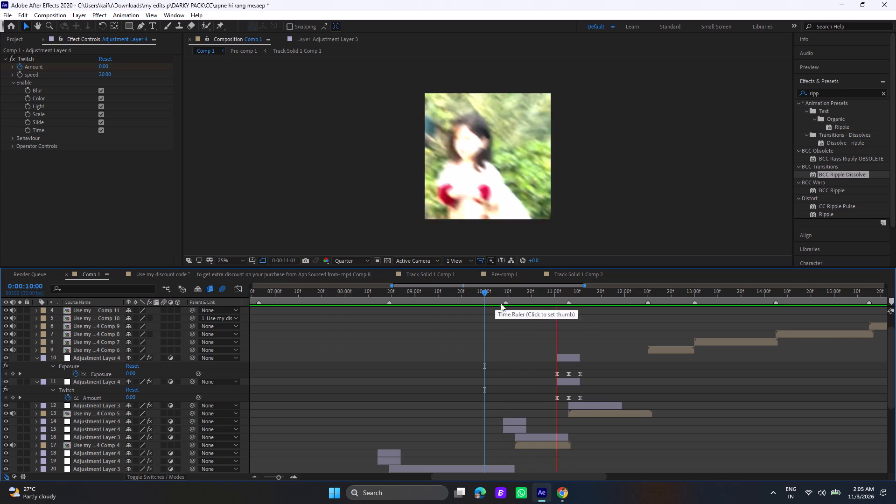
Reveal the keyframes of Adjustment Layer 3 (layer 12) and extend the layer's end to the start of the Comp 6 clip.
click(567, 293)
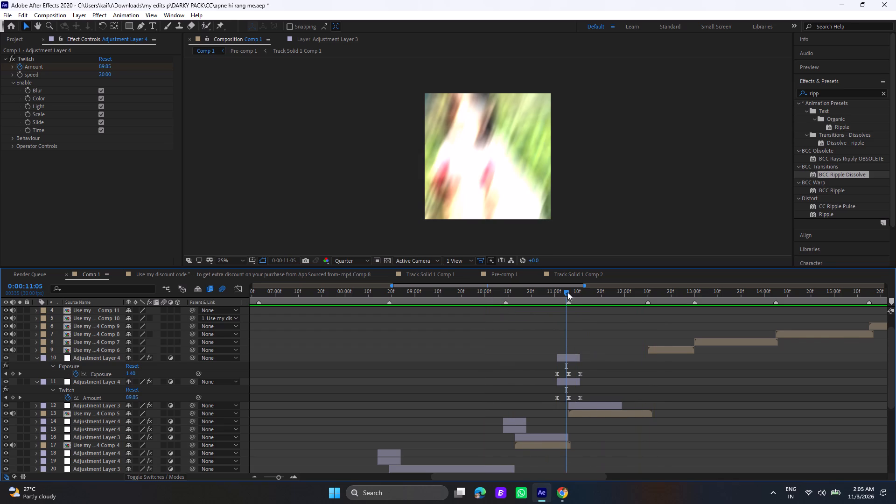
click(567, 292)
click(595, 404)
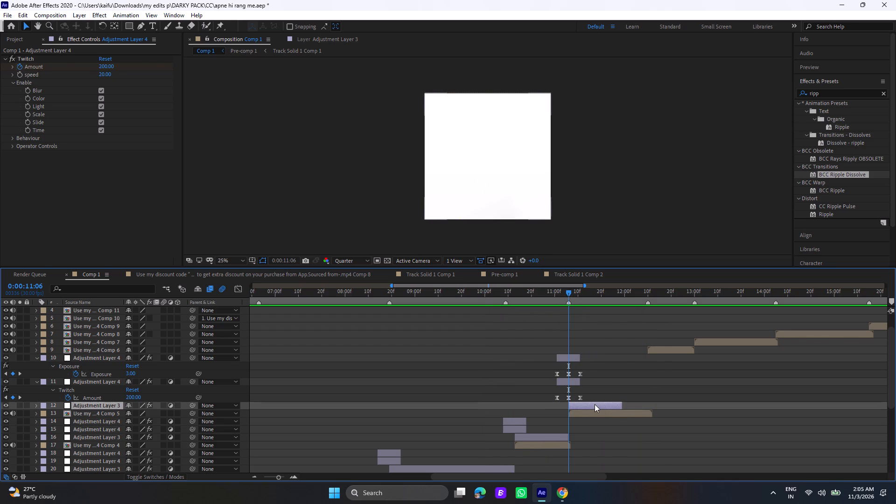
key(u)
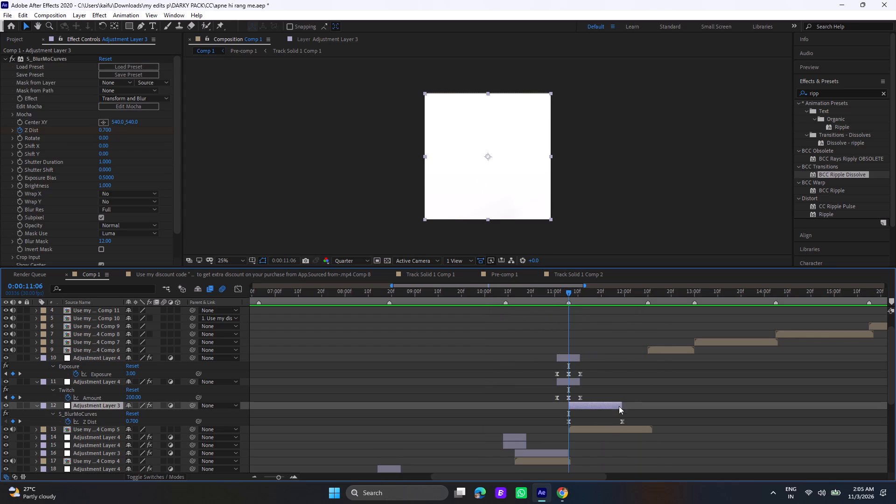
drag(620, 404, 649, 413)
Move the ending Z Dist keyframe of Adjustment Layer 3 above the Comp 5 clip to the Comp 6 start, 0:00:12:10.
click(647, 294)
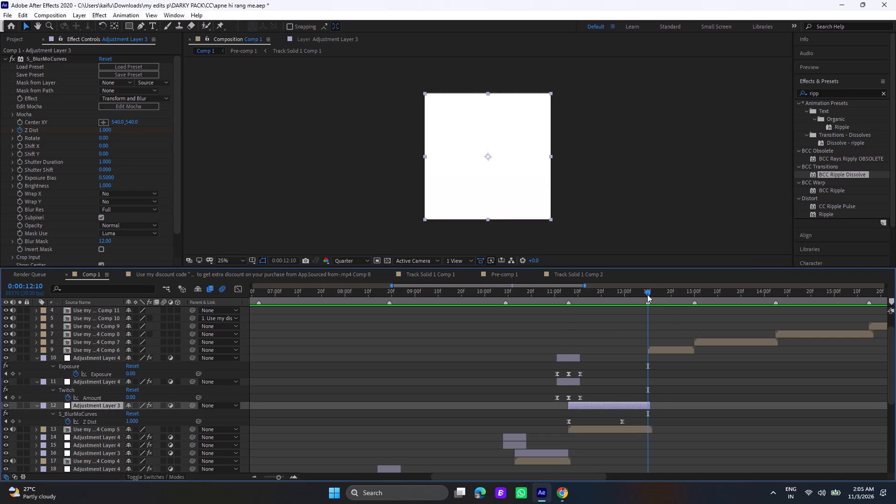
click(622, 422)
drag(622, 422, 638, 426)
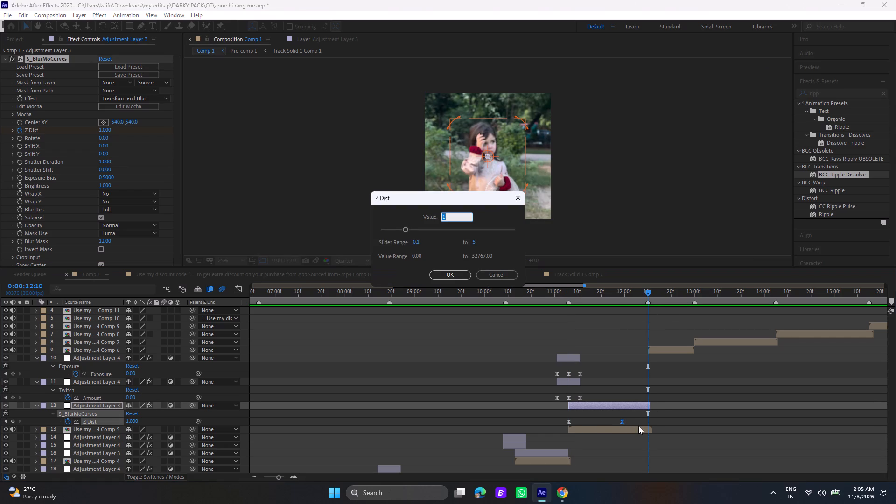
drag(623, 419, 627, 419)
click(627, 419)
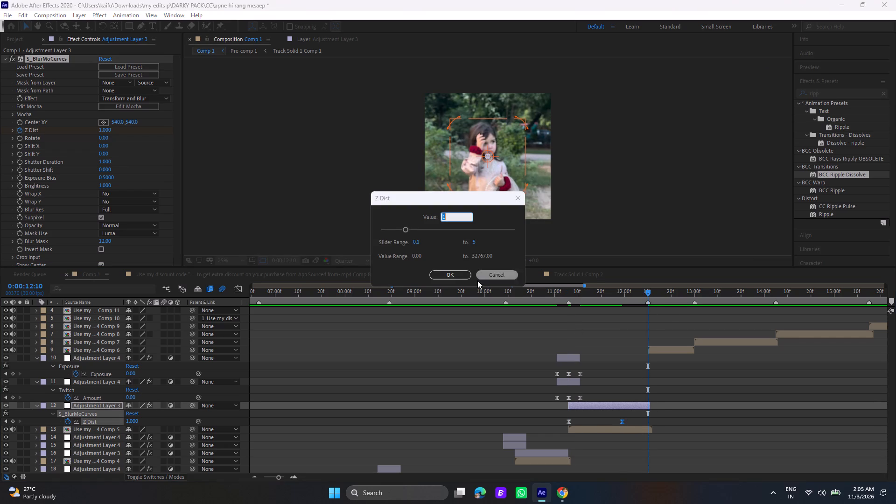
click(467, 276)
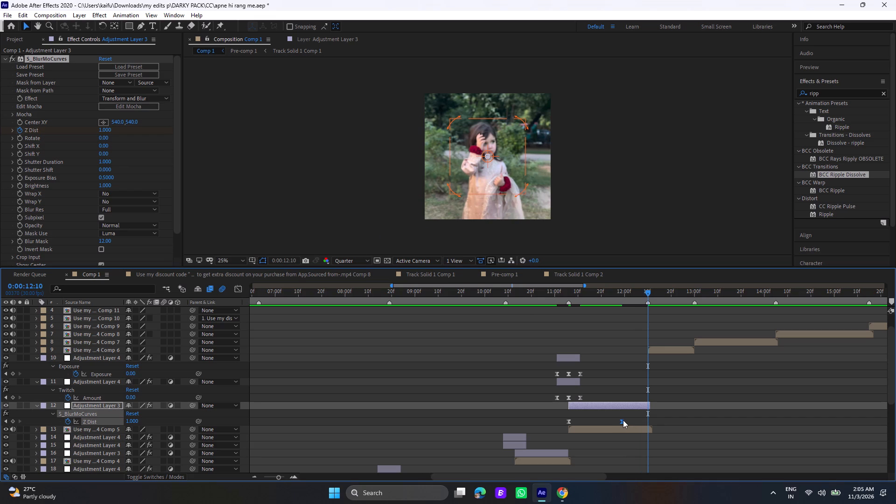
drag(623, 420, 648, 425)
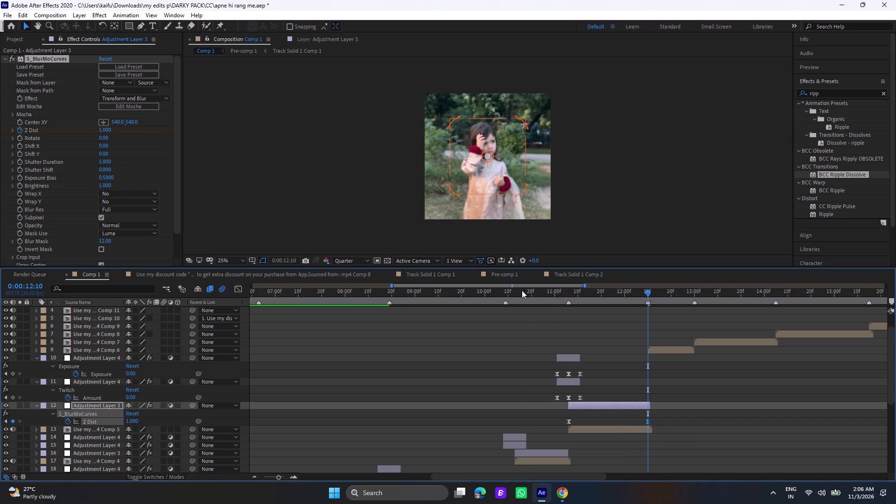
Preview the retimed zoom blur on the Comp 5 clip from 0:00:10:16 and from 0:00:09:07.
click(522, 290)
key(space)
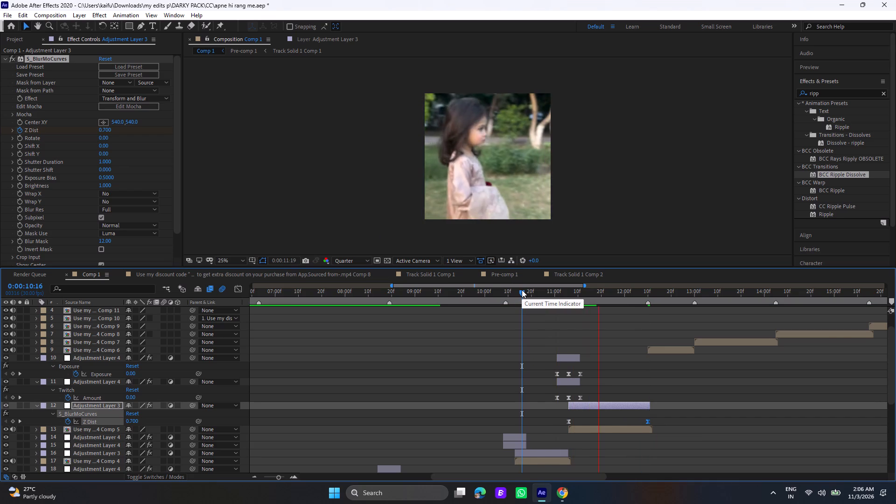
click(431, 289)
key(space)
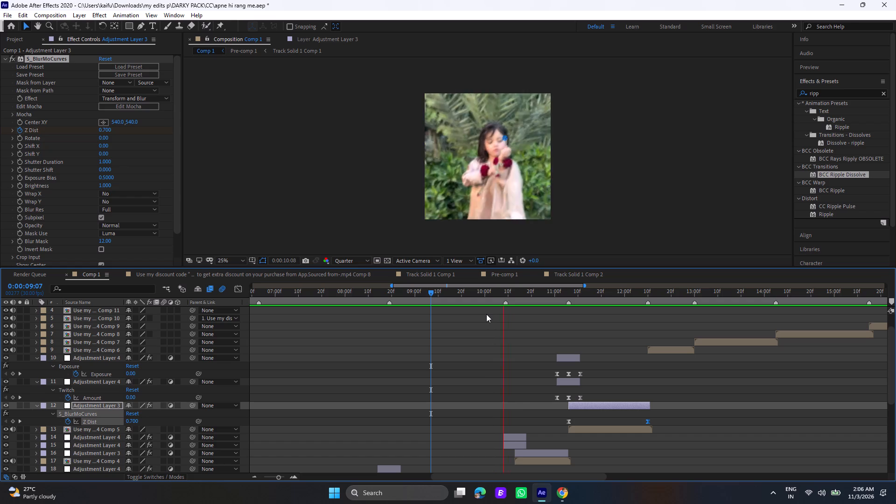
Delete the two Adjustment Layer 4 copies (layers 10 and 11) with the Exposure and Twitch effects around 0:00:11:06.
click(567, 295)
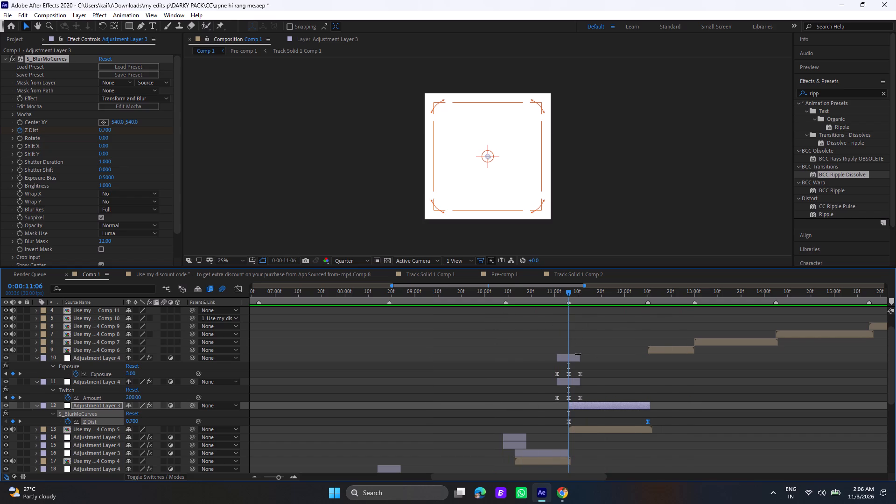
drag(582, 351, 560, 399)
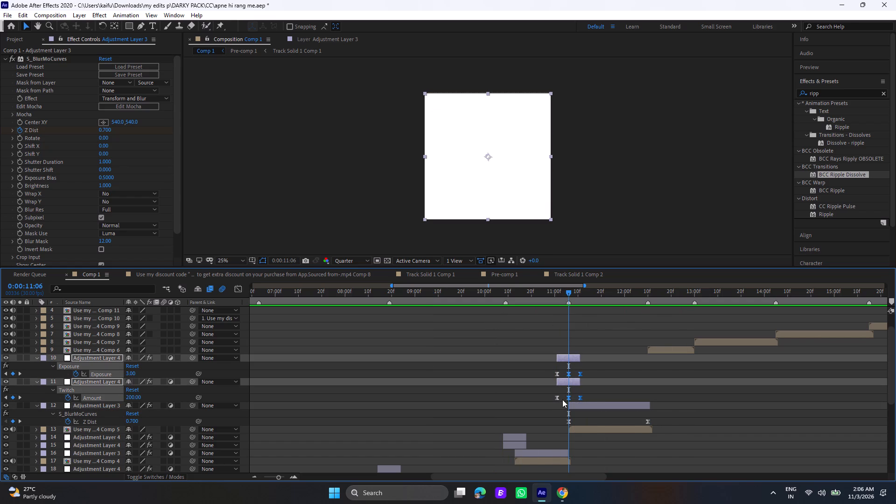
click(607, 369)
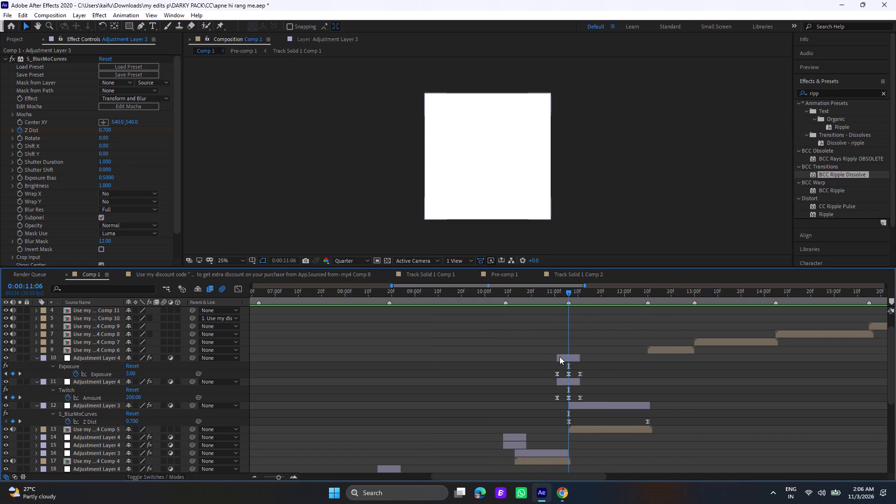
ctrl+click(560, 357)
ctrl+click(560, 380)
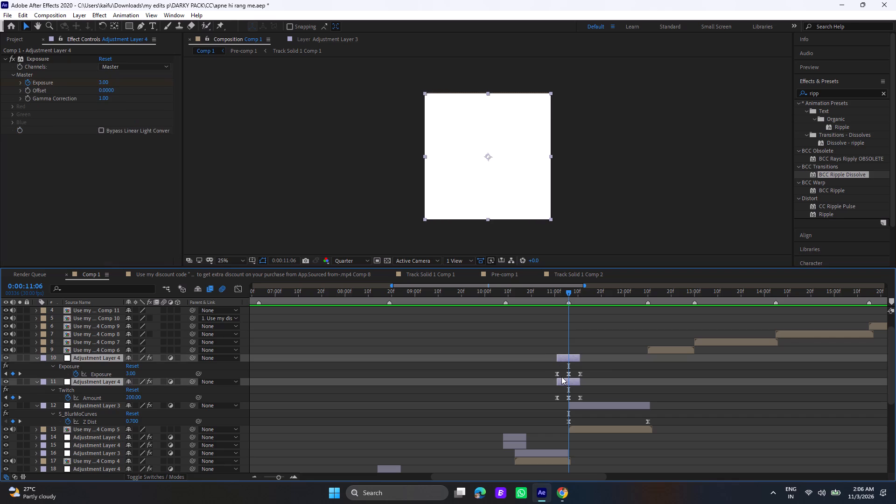
key(Delete)
Preview the cut into the Comp 5 clip from 0:00:10:12, 0:00:10:07 and 0:00:10:01.
click(511, 297)
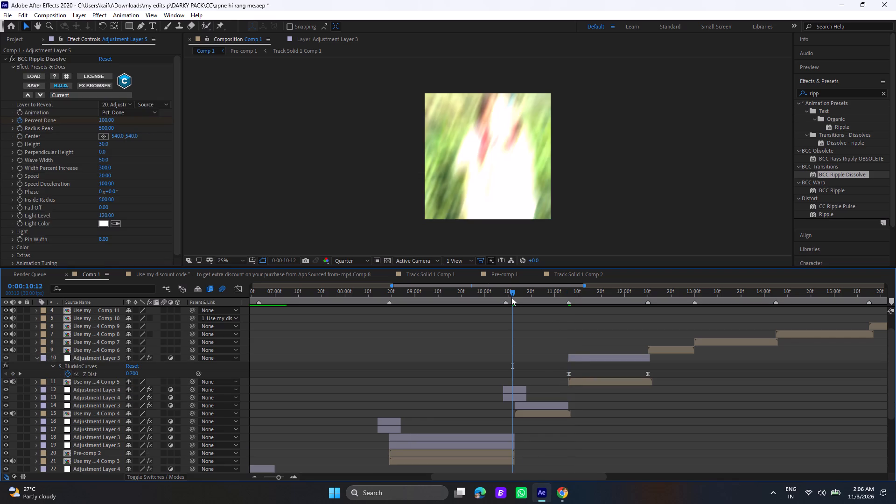
key(space)
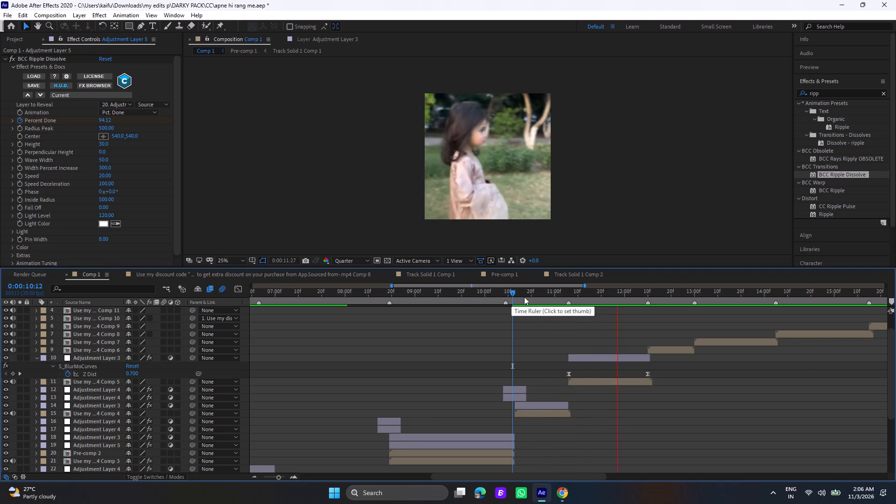
click(501, 298)
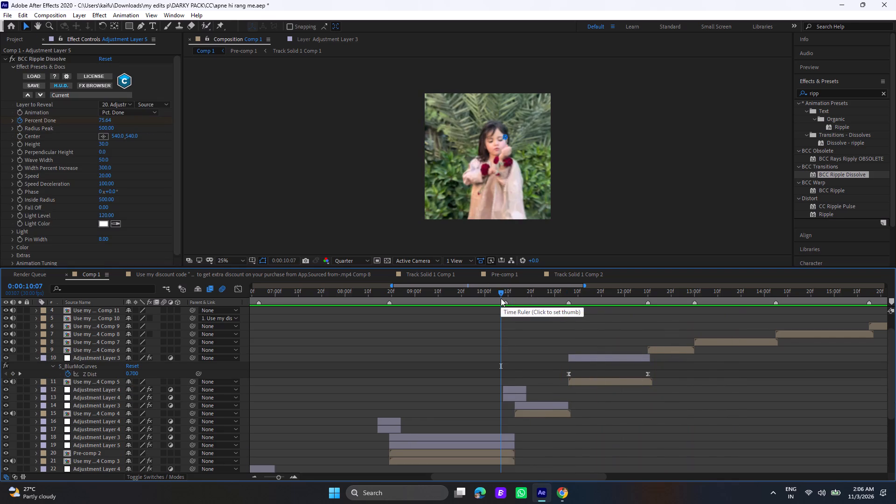
key(space)
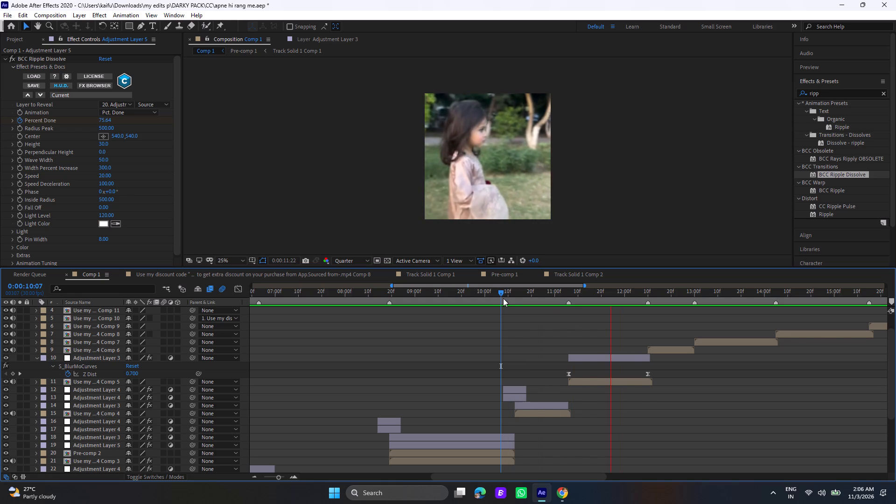
click(488, 291)
key(space)
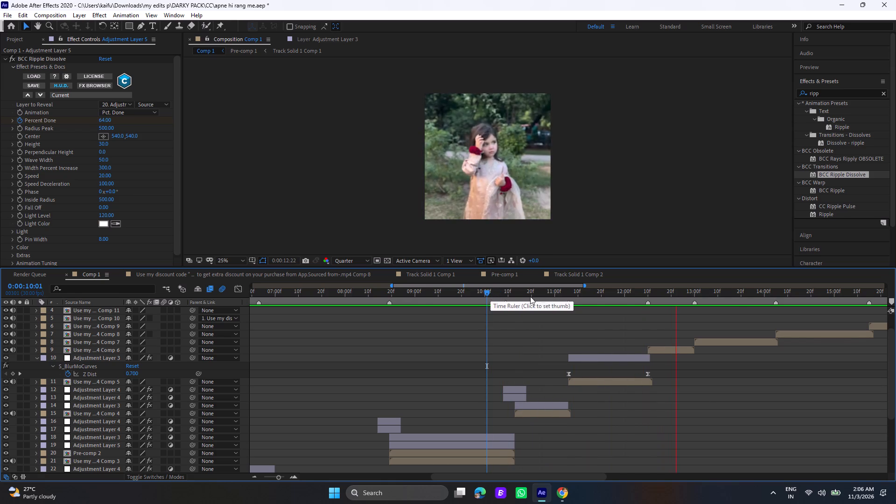
Copy Adjustment Layer 3 from above the Comp 5 clip and paste it above the Comp 6 clip, starting at 0:00:12:10.
click(616, 357)
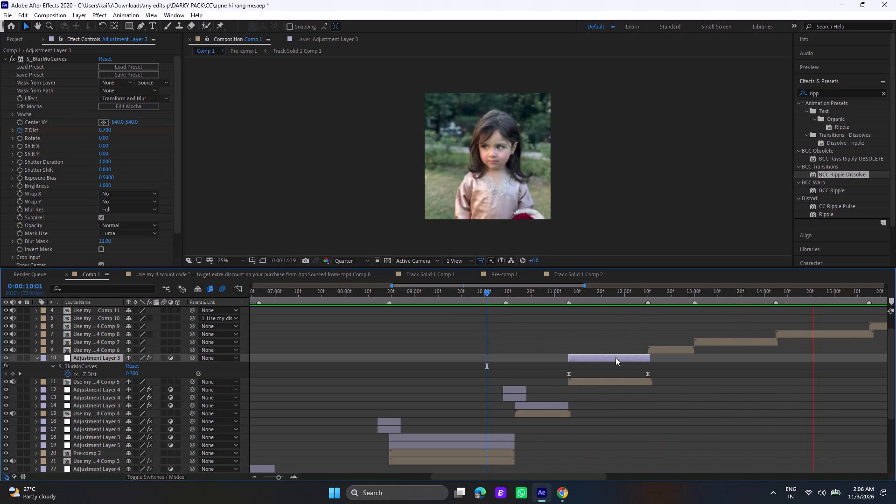
key(u)
click(648, 295)
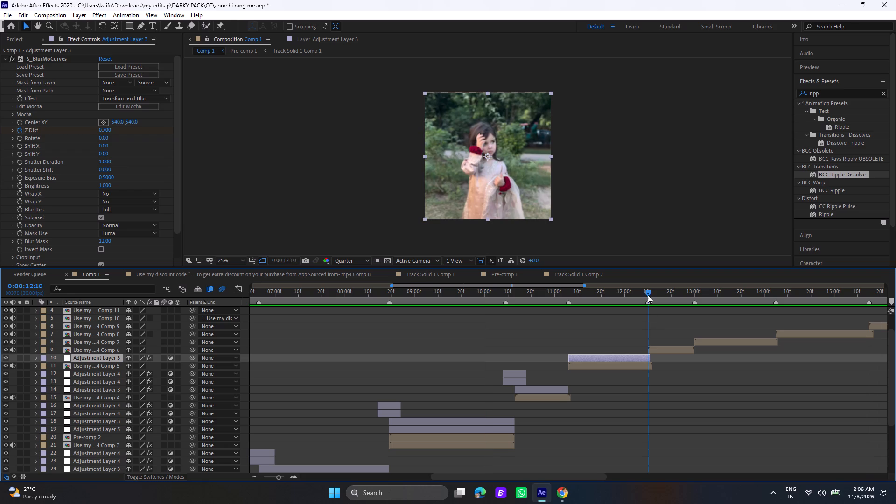
click(652, 350)
click(640, 356)
key(ctrl+c)
click(652, 350)
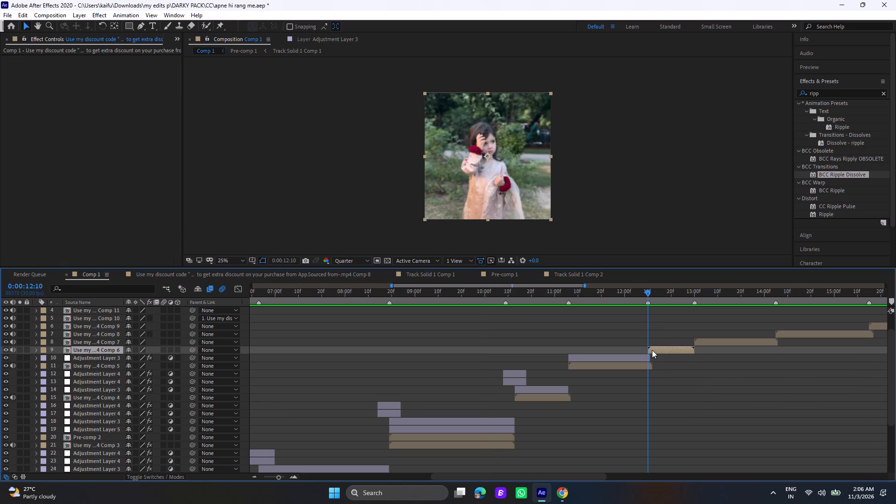
key(ctrl+v)
drag(623, 348, 703, 359)
click(702, 349)
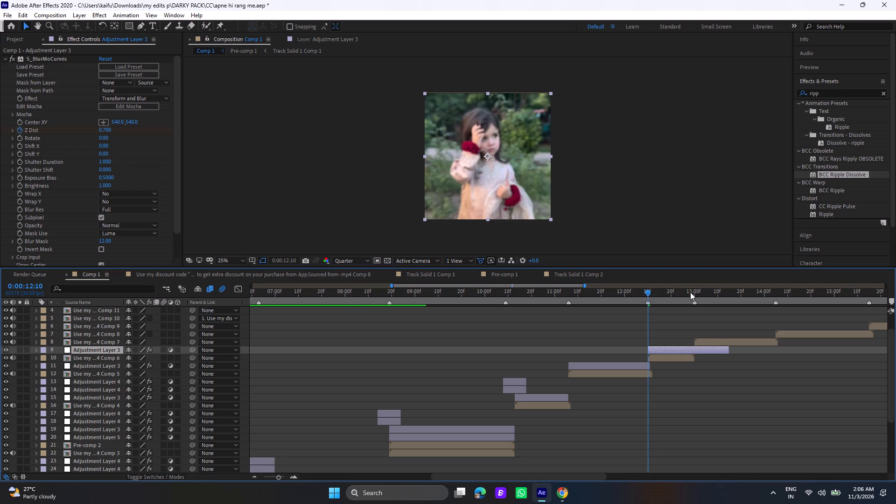
Move the ending Z Dist keyframe of the Adjustment Layer 3 copy above Comp 6 to 0:00:13:00.
click(695, 294)
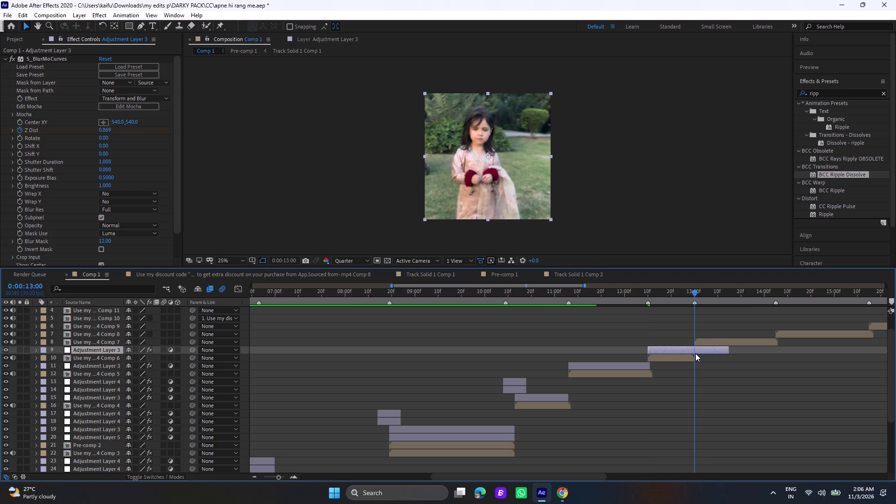
key(u)
drag(727, 365, 694, 362)
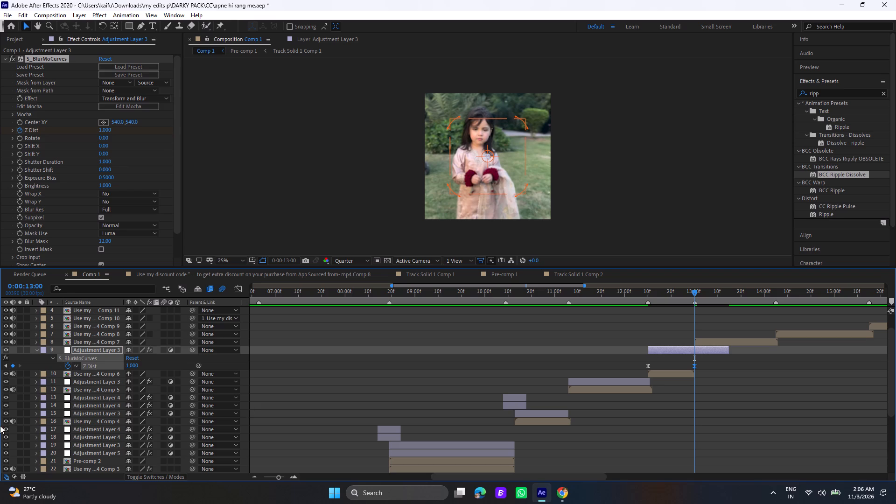
Split the Adjustment Layer 3 copy above Comp 6 at 0:00:13:00 and delete the part after the split.
drag(276, 478, 283, 481)
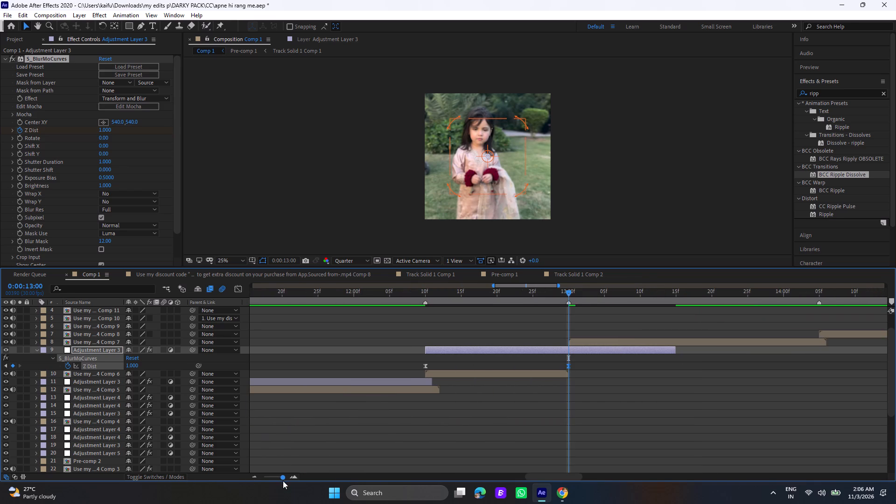
drag(283, 481, 283, 481)
click(576, 350)
key(ctrl+shift+d)
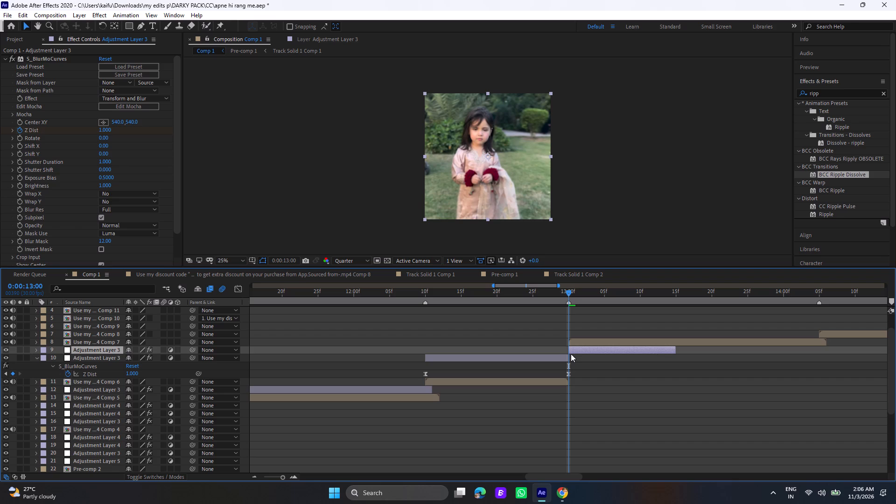
key(Delete)
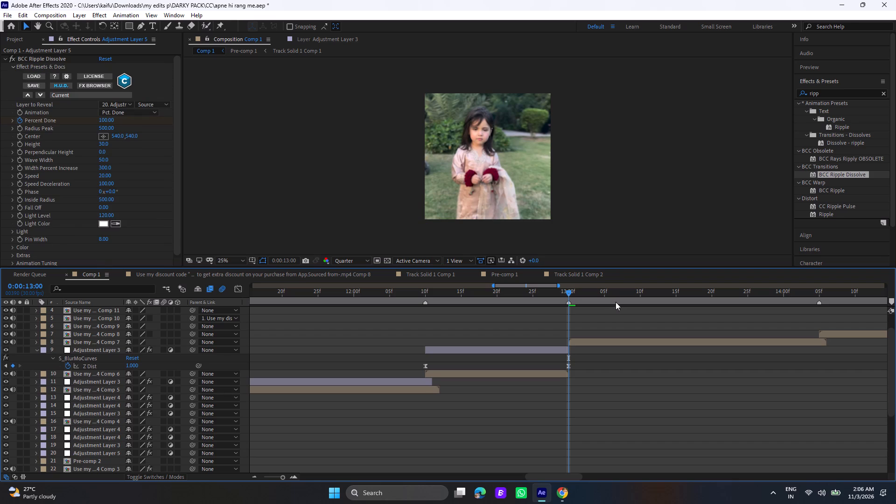
Paste Adjustment Layer 3 above the Comp 7 clip in Comp 1, starting at 0:00:13:00, and extend its end to match that clip's end.
double_click(598, 338)
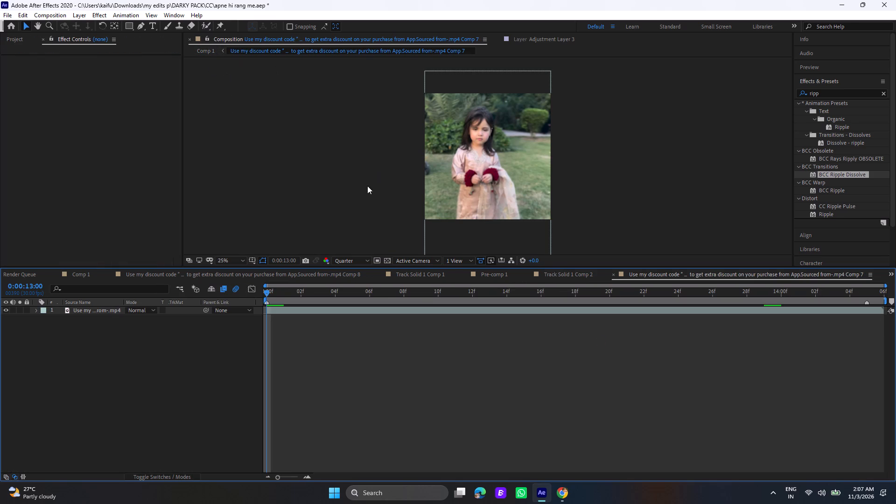
click(202, 51)
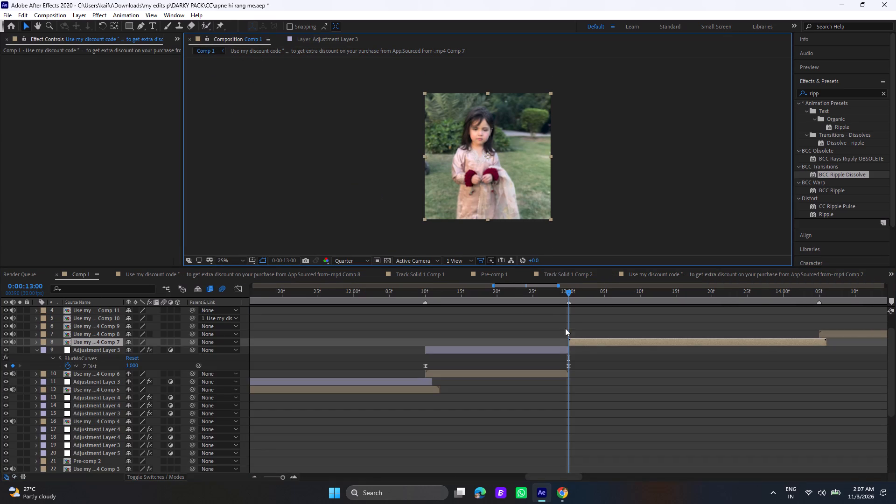
click(581, 344)
click(581, 339)
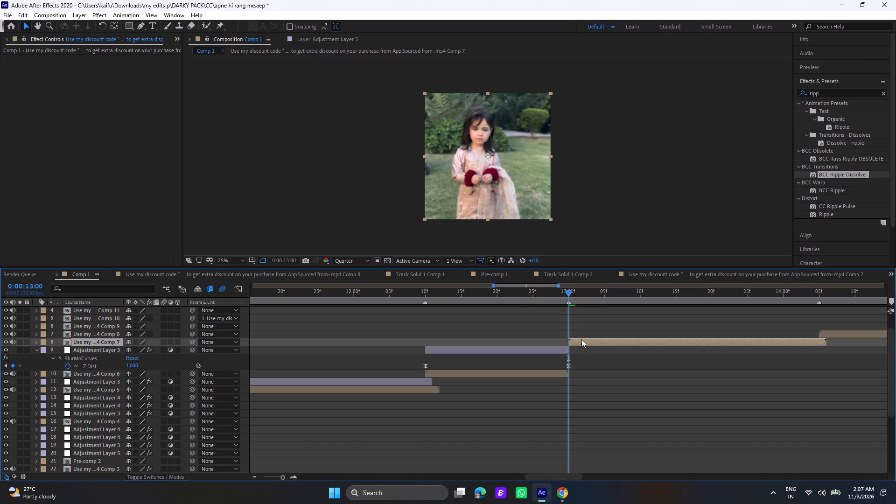
key(ctrl+v)
drag(398, 339, 726, 350)
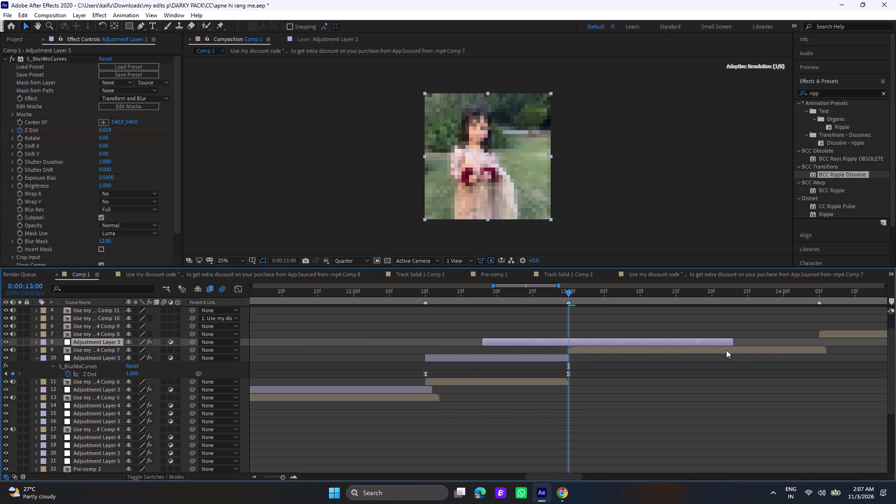
drag(726, 350, 781, 350)
click(781, 350)
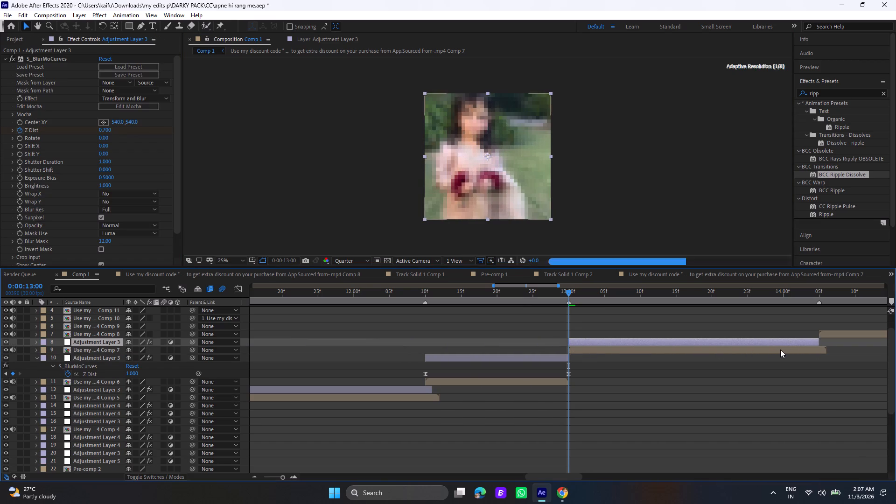
click(764, 342)
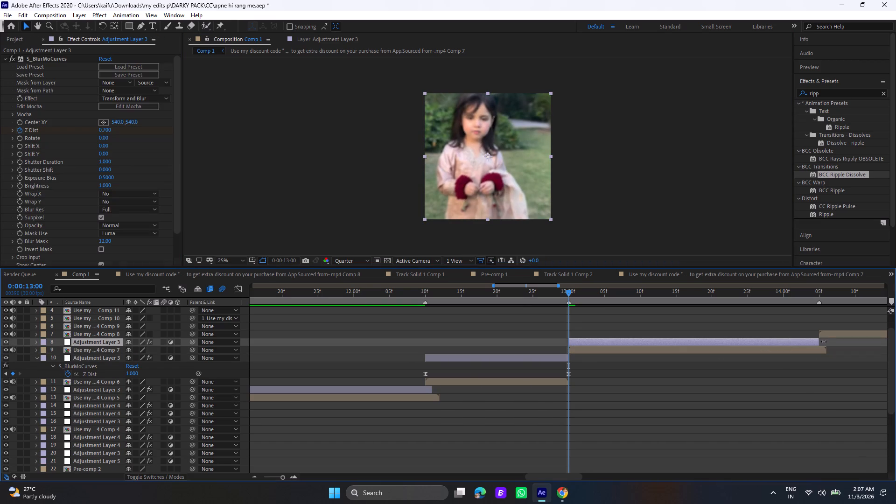
drag(820, 342, 824, 343)
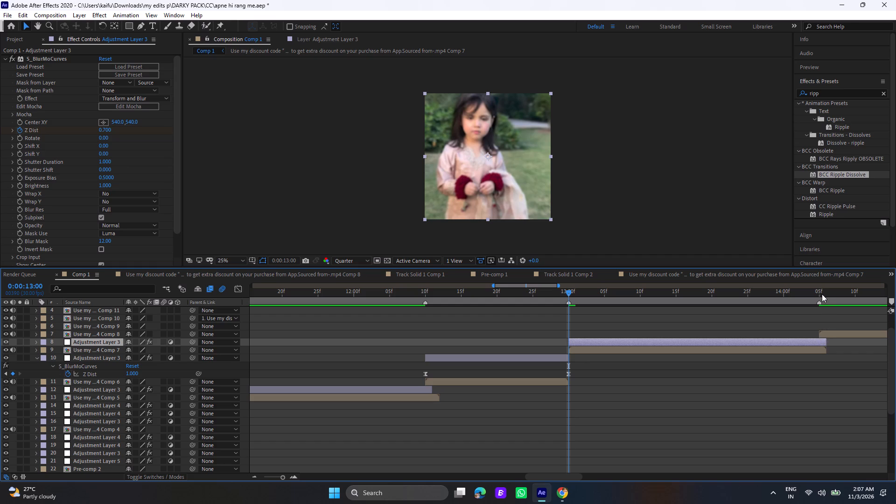
Trim Adjustment Layer 3 above the Comp 7 clip to end at 0:00:14:05 and move its ending Z Dist keyframe to that time.
double_click(819, 292)
click(818, 342)
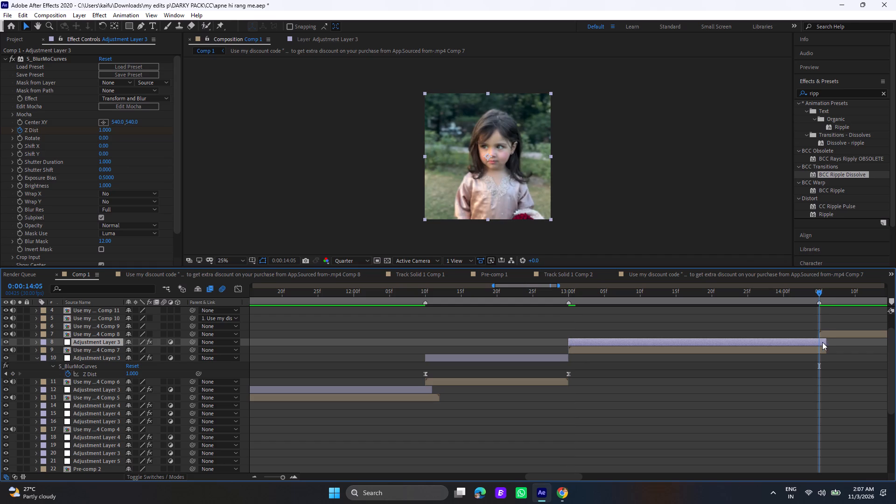
drag(827, 343, 822, 342)
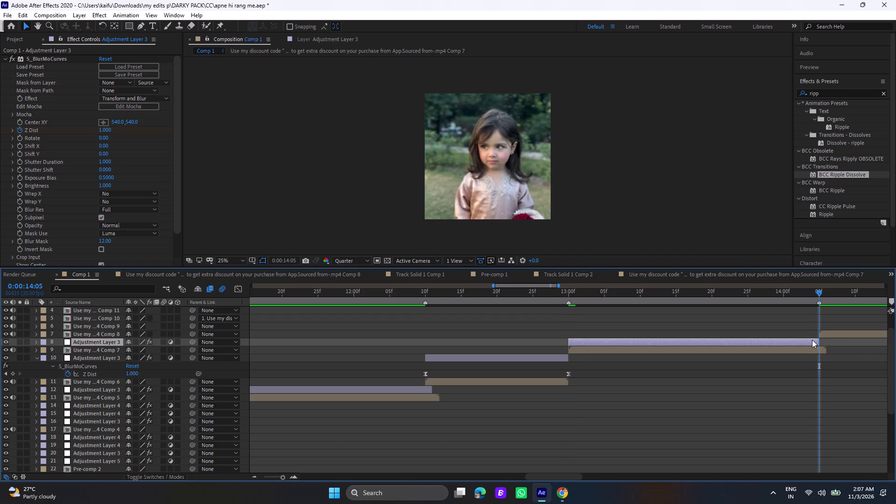
click(812, 340)
key(u)
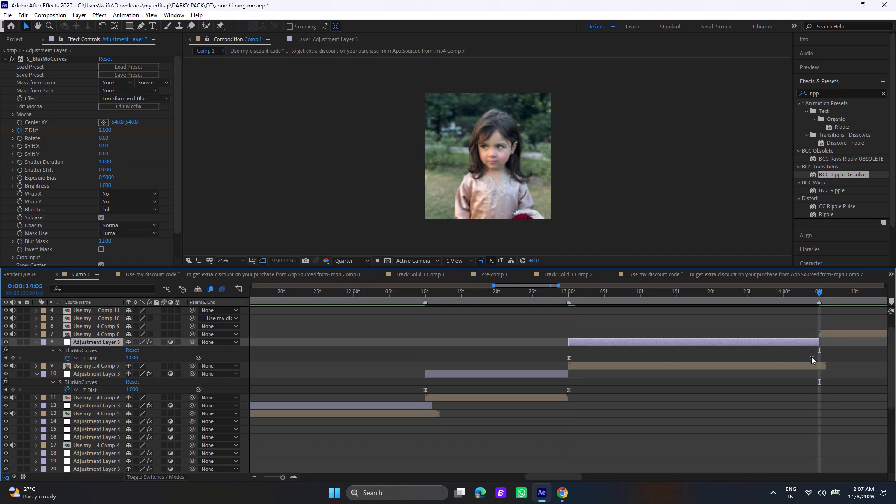
drag(811, 356, 817, 357)
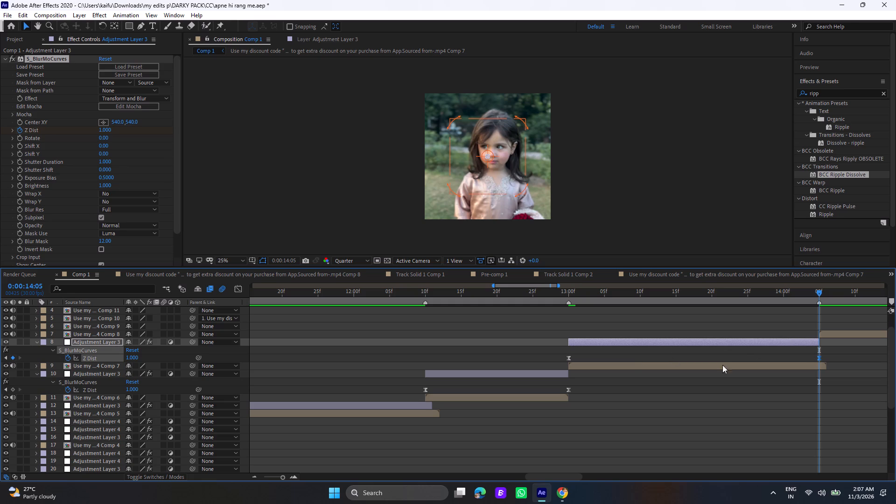
key(u)
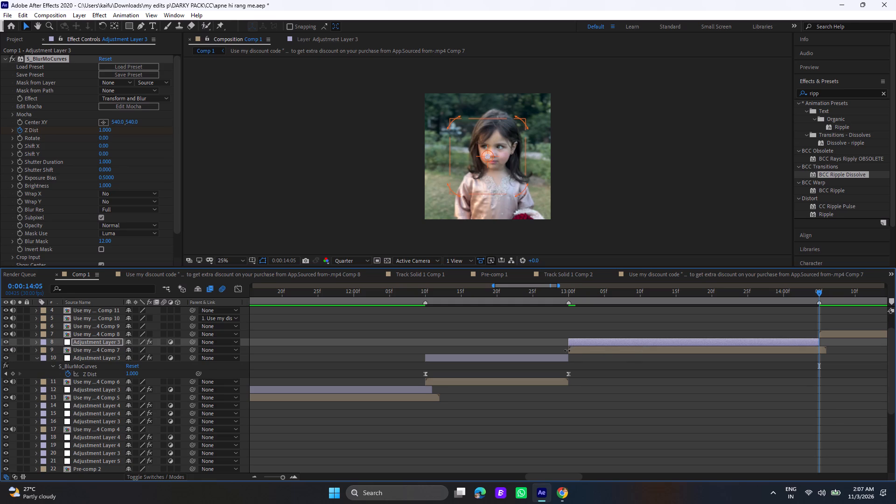
click(560, 355)
key(u)
Paste Adjustment Layer 3 above the Comp 8 clip, starting at 0:00:14:05.
drag(535, 477, 568, 479)
click(501, 332)
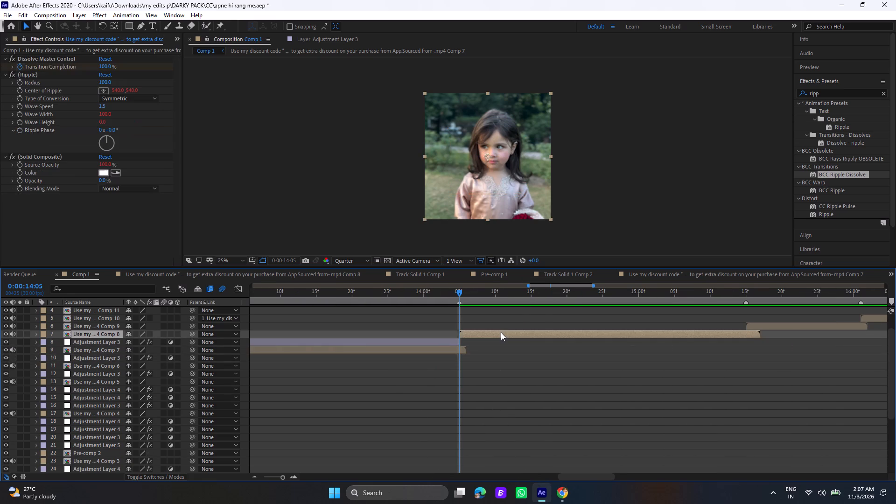
key(u)
key(u)
key(ctrl+v)
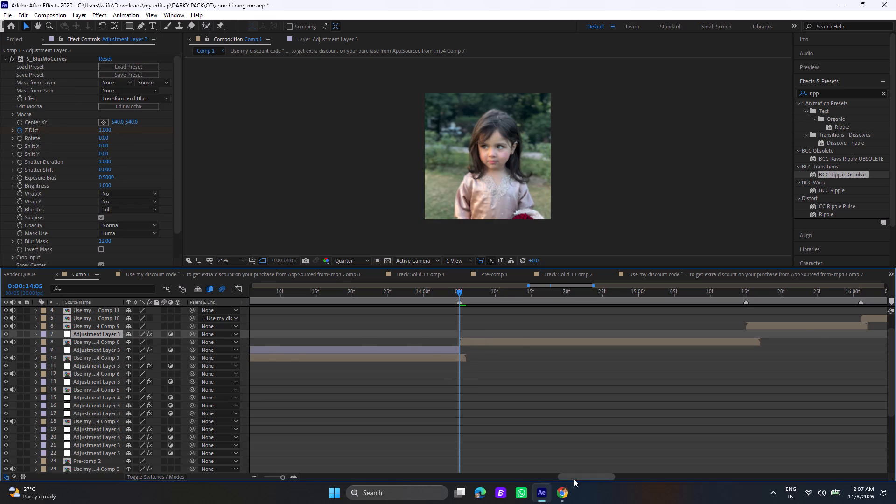
drag(568, 477, 560, 474)
drag(558, 471, 532, 468)
drag(555, 474, 541, 474)
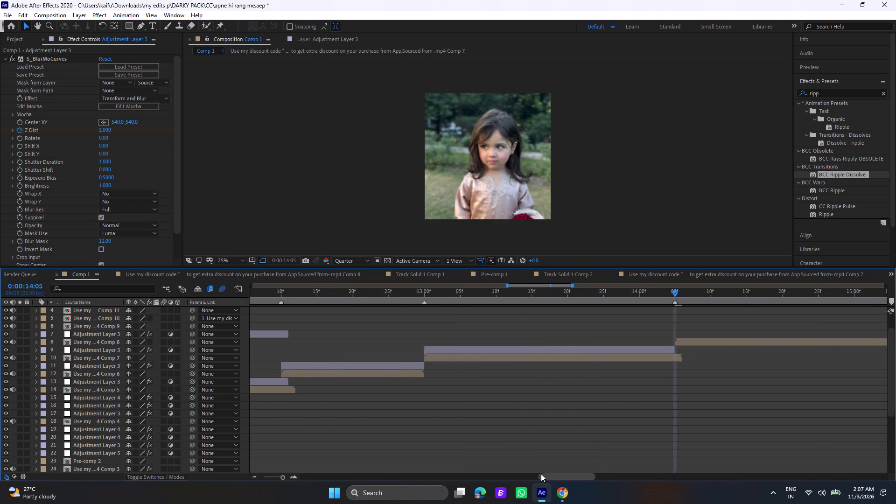
drag(541, 474, 529, 474)
drag(374, 333, 785, 343)
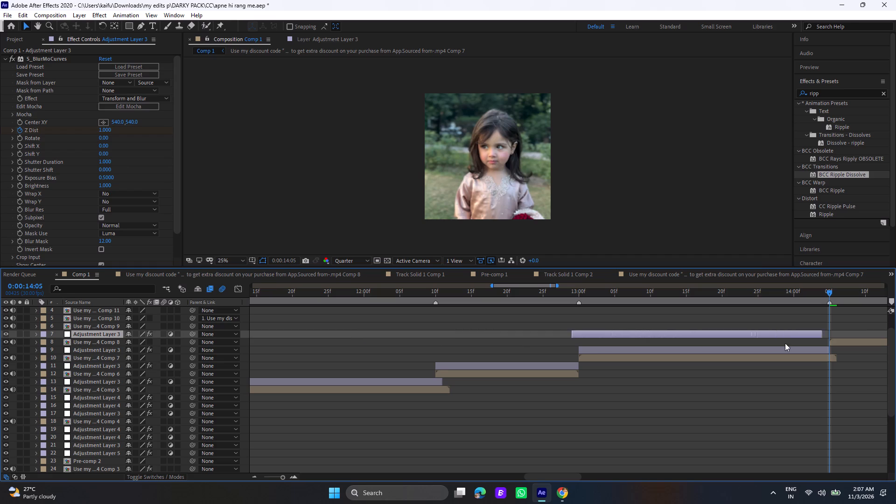
drag(785, 343, 664, 342)
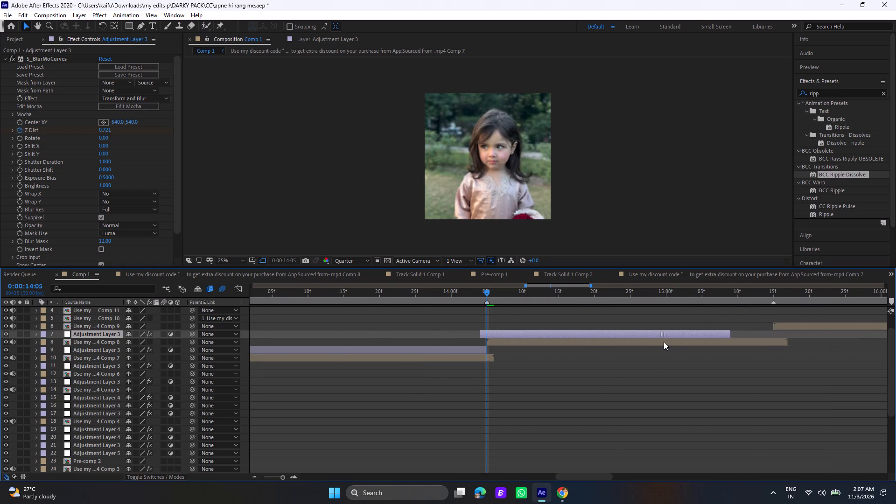
drag(664, 342, 670, 344)
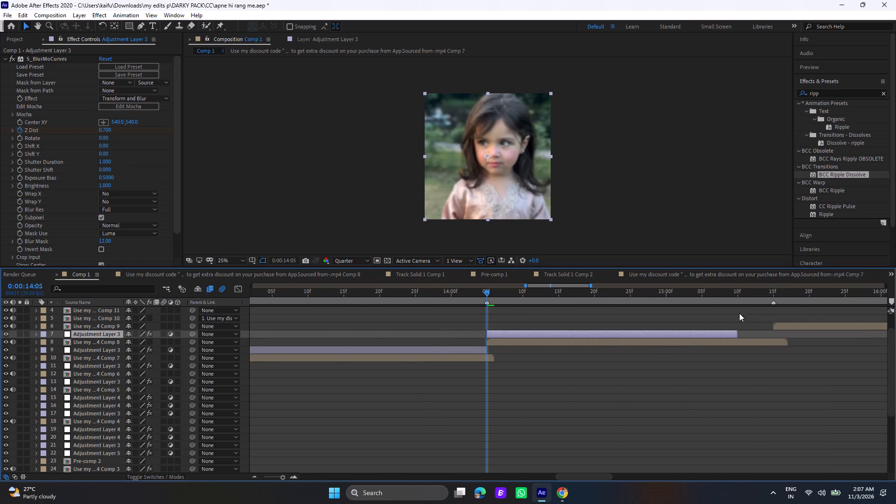
Move the ending Z Dist keyframe of the Adjustment Layer 3 copy above Comp 8 to 0:00:15:15 and extend the layer's end to match.
click(728, 336)
key(u)
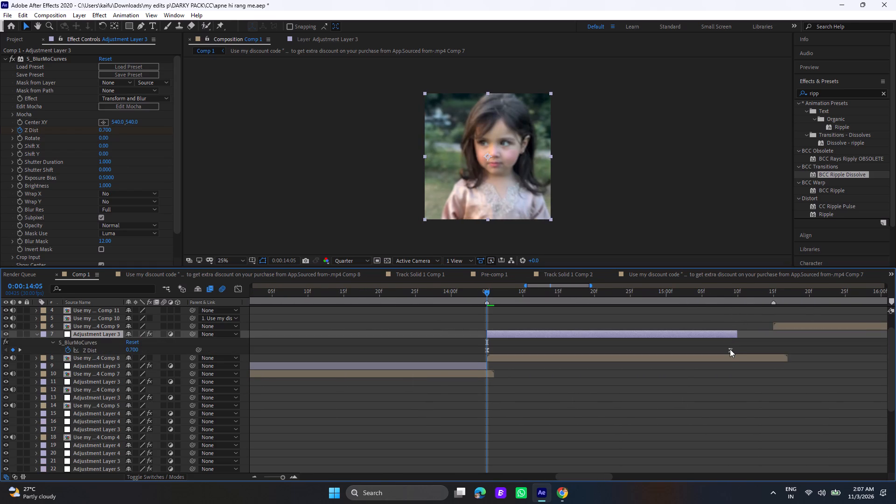
drag(730, 349, 772, 352)
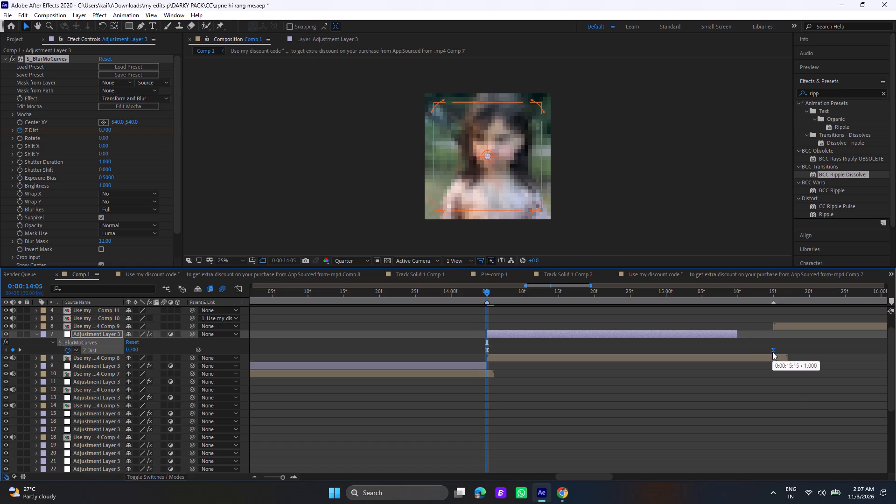
drag(735, 334, 775, 338)
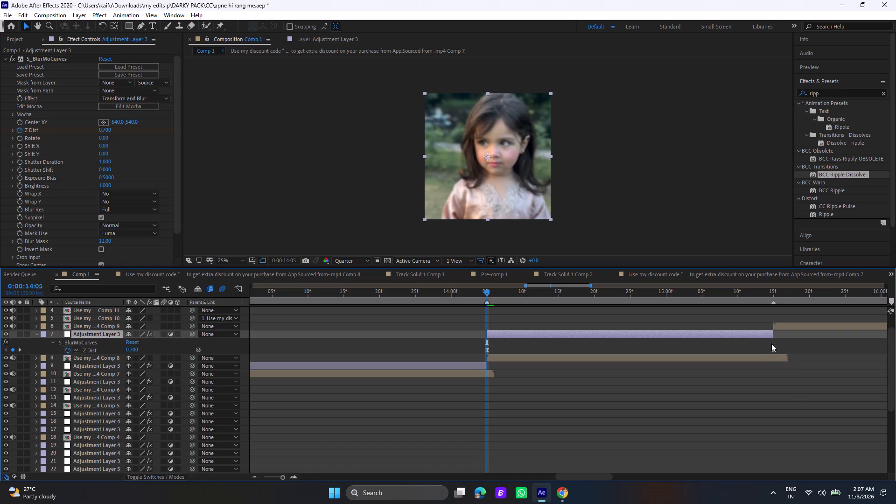
double_click(775, 293)
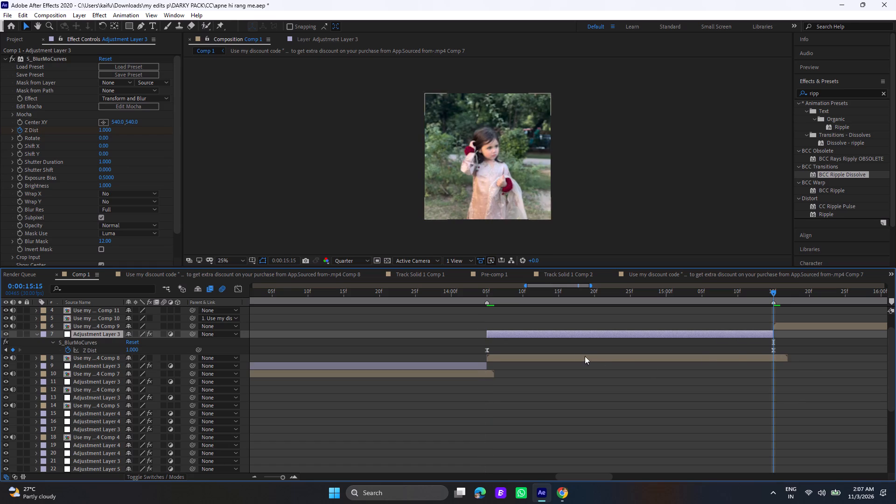
key(u)
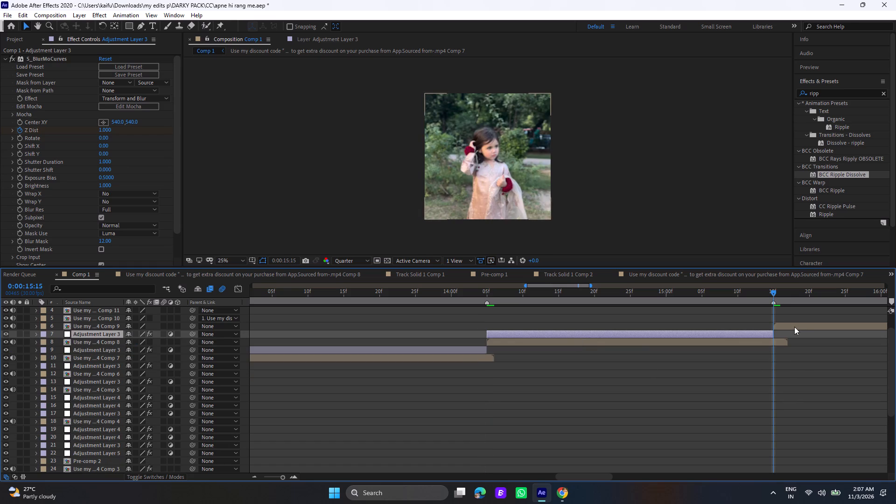
Copy Adjustment Layer 3 from above the Comp 8 clip and paste it above the Comp 9 clip, starting at 0:00:15:15.
click(731, 331)
key(ctrl+c)
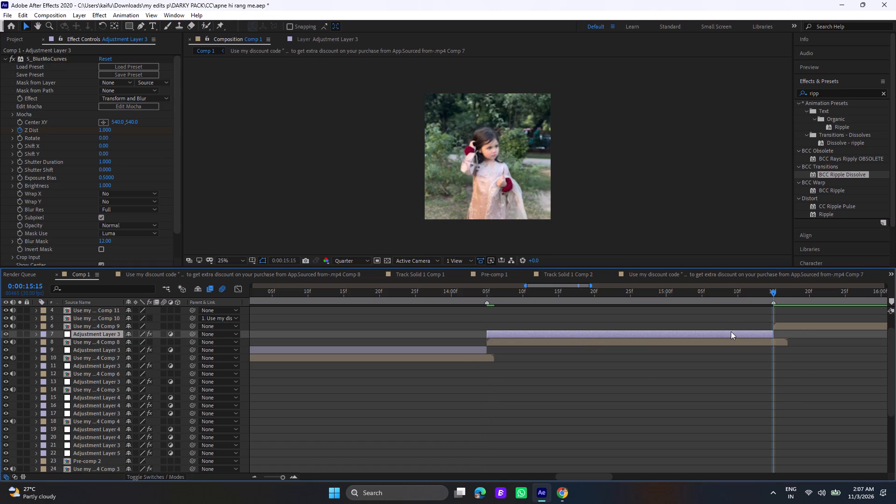
click(784, 326)
key(ctrl+v)
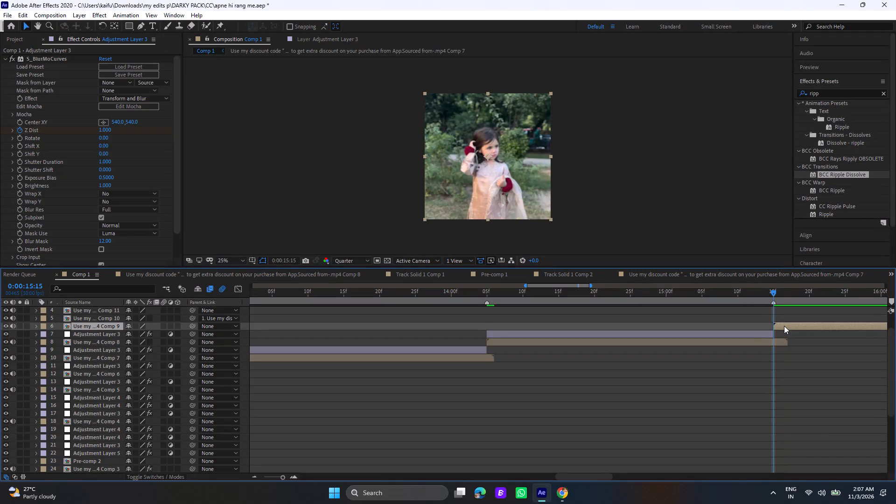
drag(732, 325, 895, 326)
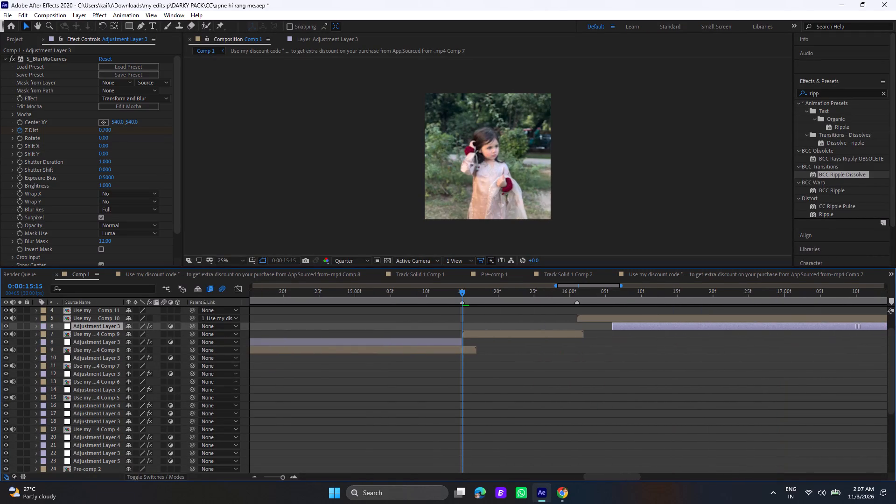
drag(723, 325, 658, 331)
drag(655, 331, 630, 331)
drag(619, 331, 609, 331)
drag(609, 331, 579, 331)
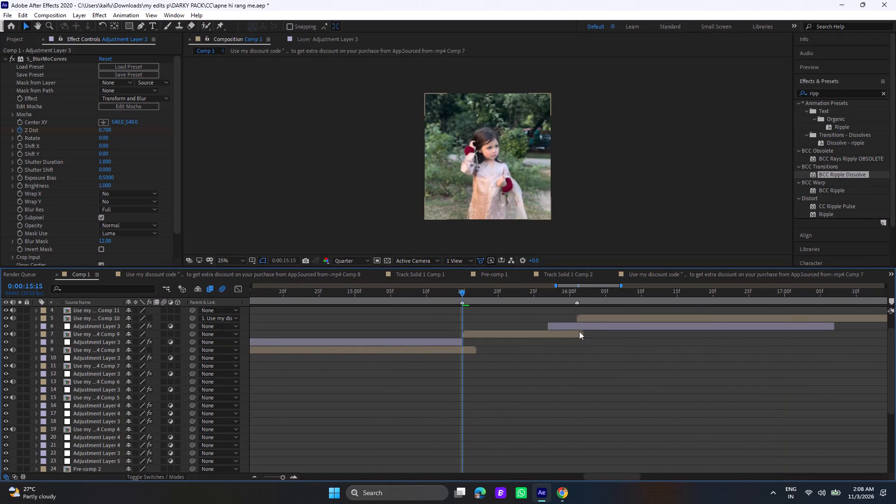
drag(579, 331, 574, 331)
drag(578, 322, 573, 323)
drag(579, 325, 575, 325)
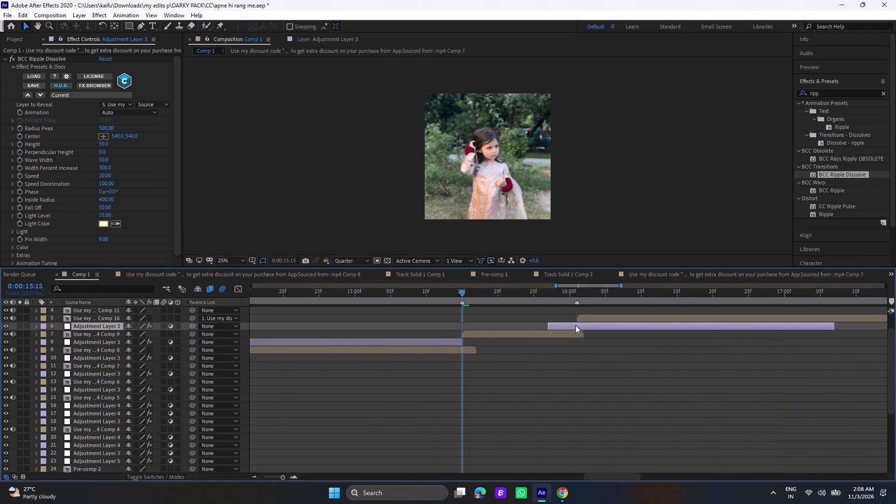
drag(575, 325, 495, 326)
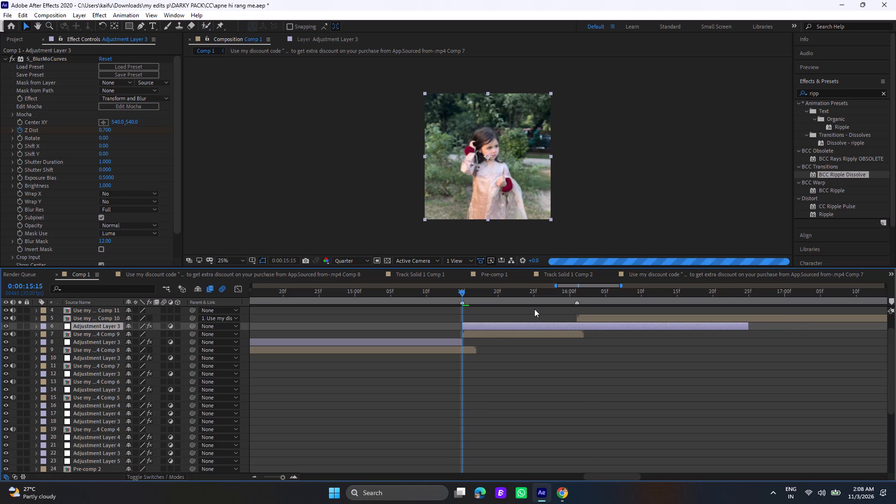
Move the ending Z Dist keyframe of the Adjustment Layer 3 copy above Comp 9 to 0:00:16:01.
key(u)
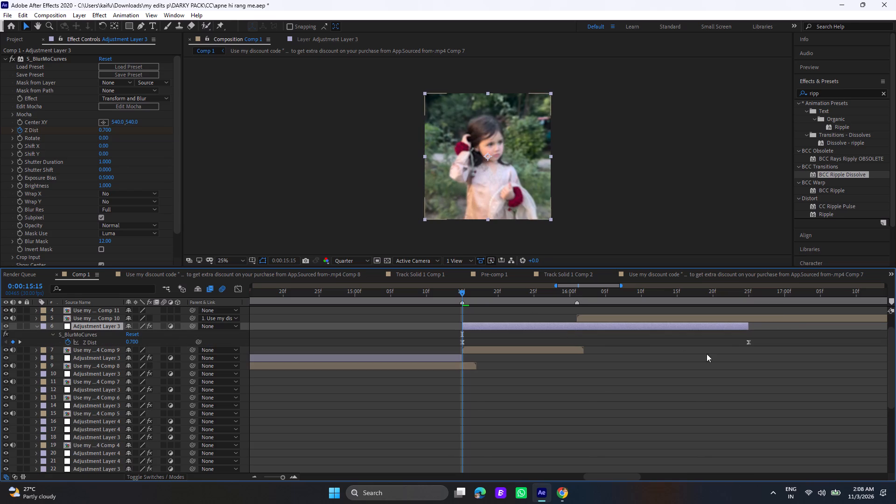
drag(749, 340, 588, 340)
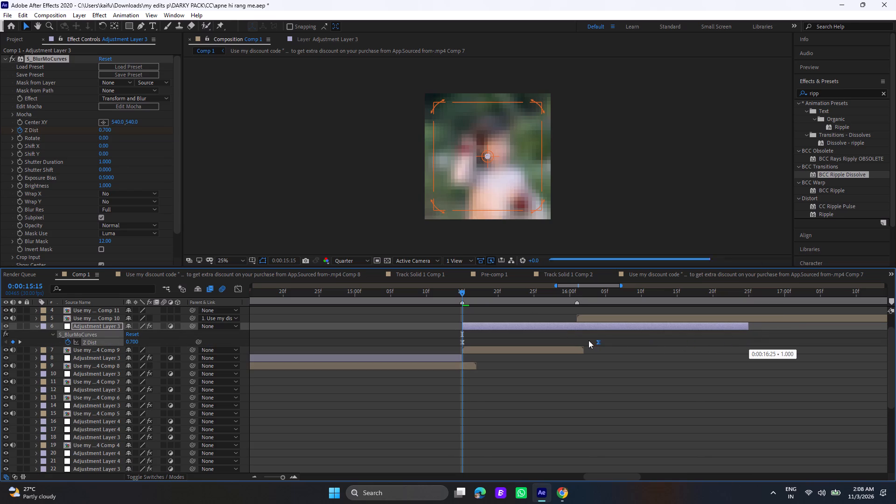
drag(588, 340, 579, 340)
Split the Adjustment Layer 3 copy above Comp 9 at 0:00:16:01 and delete the part after the split.
click(579, 293)
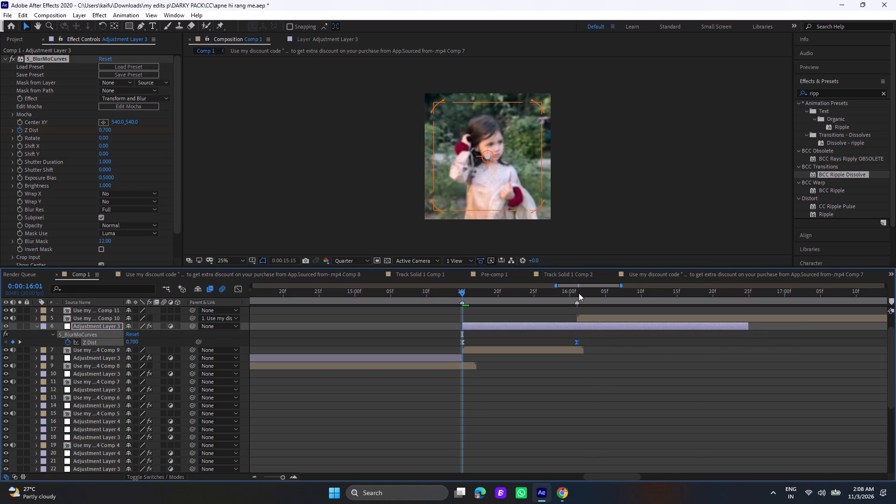
click(581, 328)
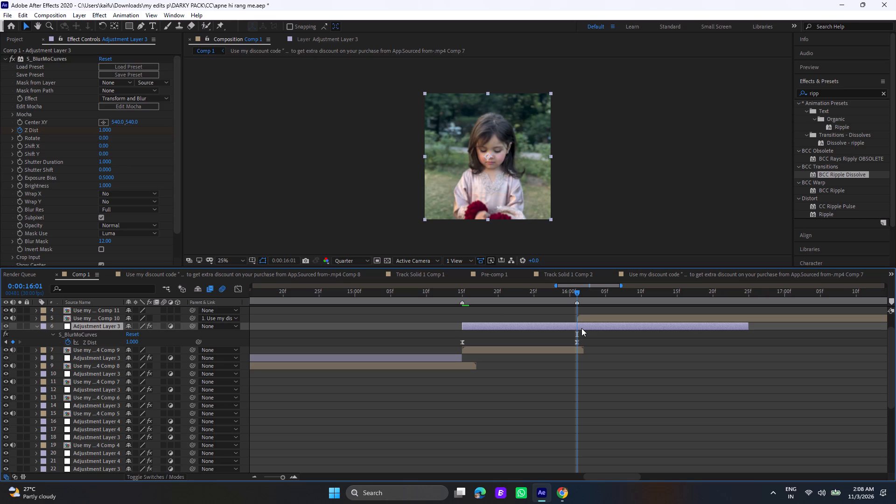
key(ctrl+shift+d)
key(Delete)
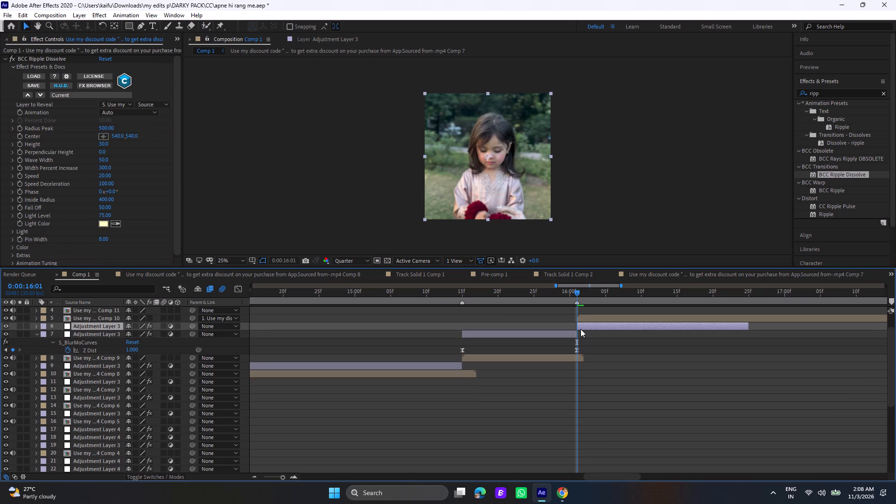
click(573, 326)
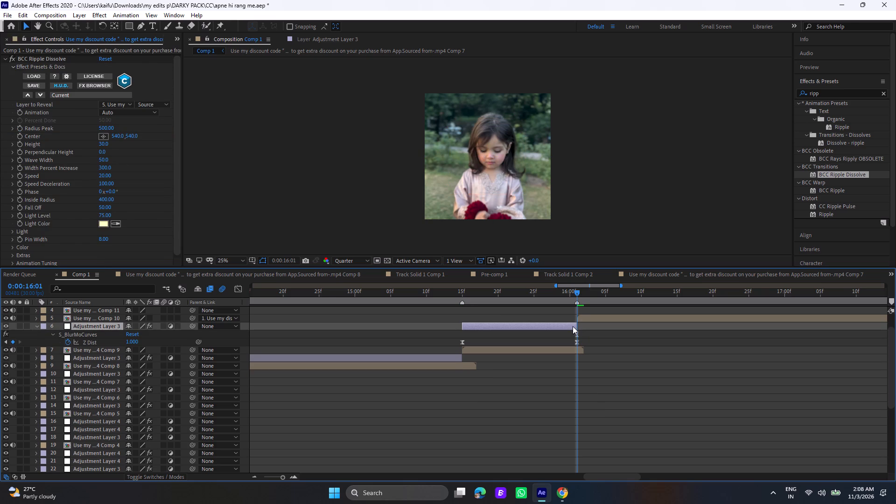
key(u)
Paste Adjustment Layer 3 above the Comp 10 clip, starting at 0:00:16:01.
click(593, 318)
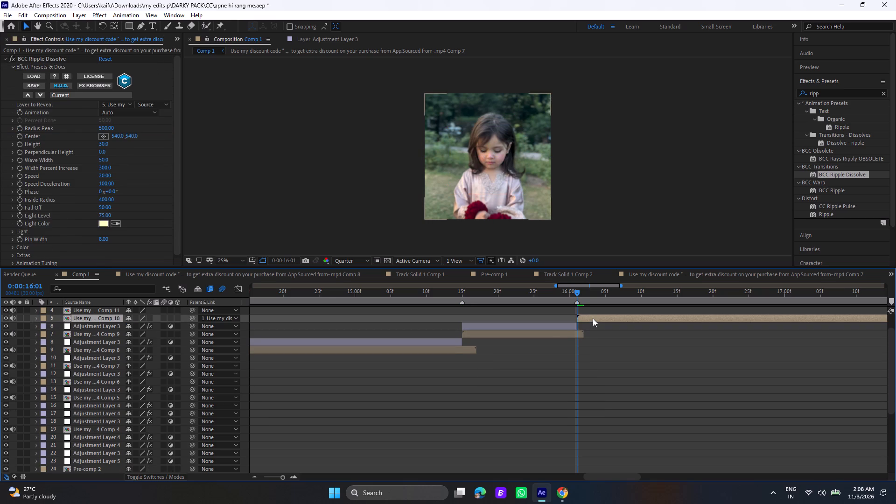
click(555, 326)
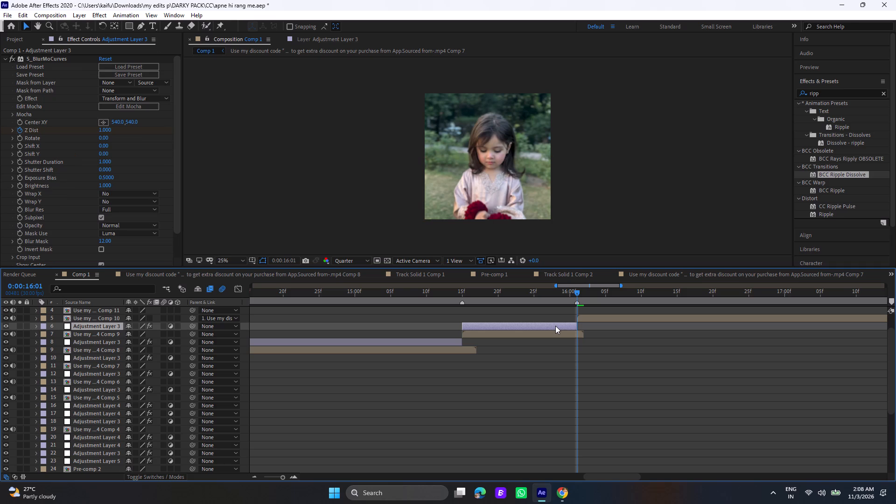
click(448, 340)
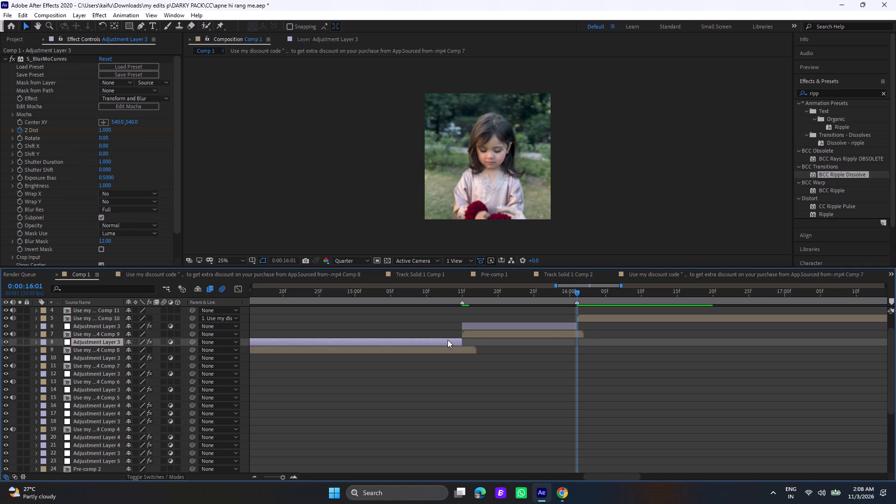
click(600, 317)
key(ctrl+v)
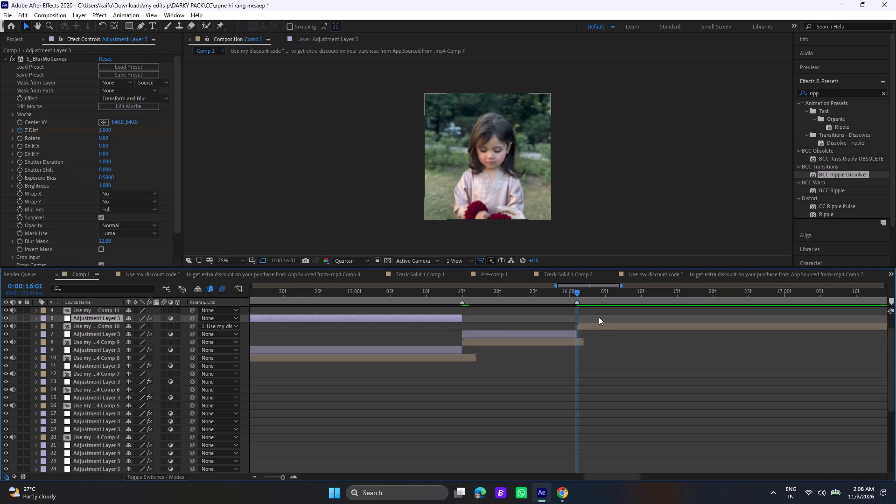
drag(426, 317, 761, 330)
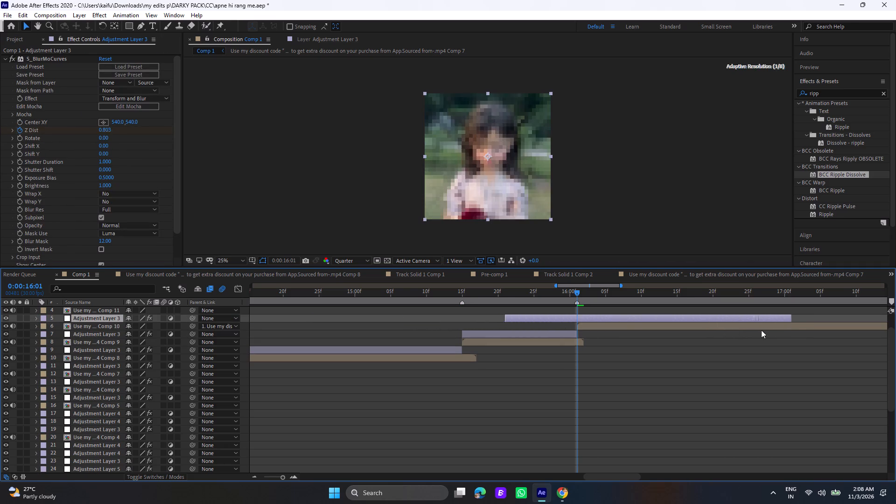
drag(761, 330, 827, 335)
click(752, 318)
click(751, 318)
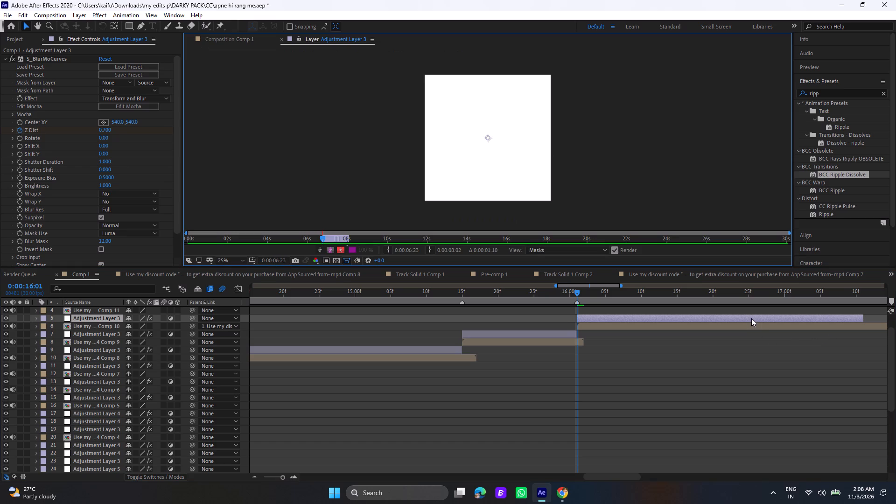
Extend Adjustment Layer 3 above the Comp 10 clip to 0:00:17:21 and move its ending Z Dist keyframe to that same frame.
click(250, 40)
key(u)
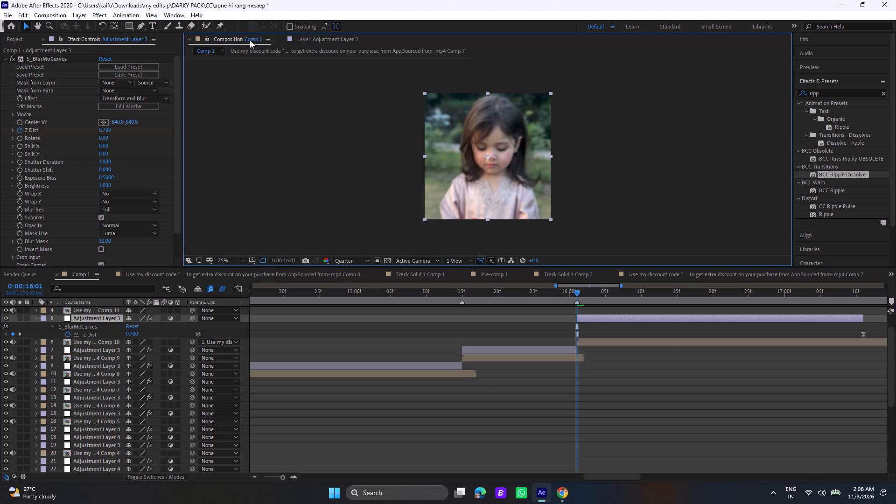
drag(605, 475, 620, 476)
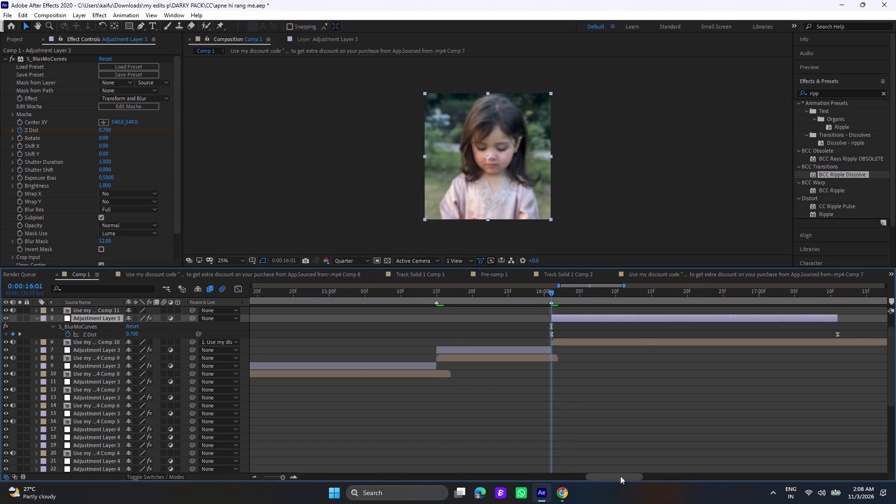
drag(620, 476, 637, 481)
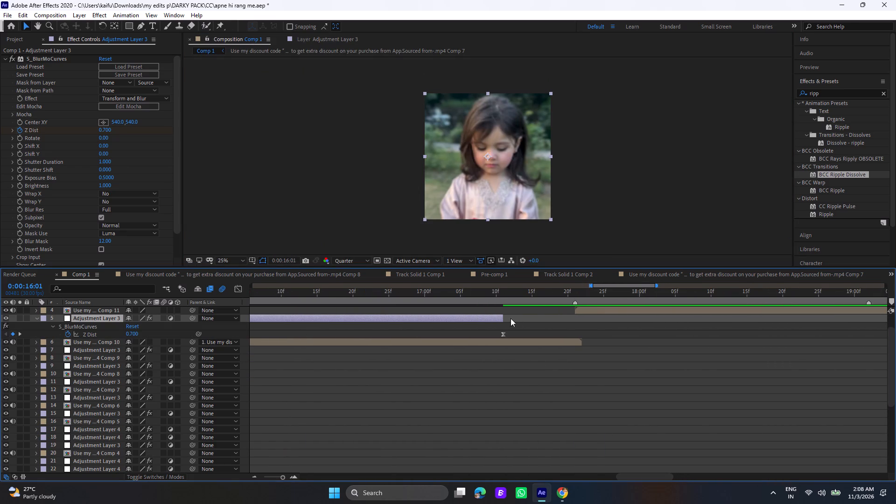
drag(504, 318, 579, 321)
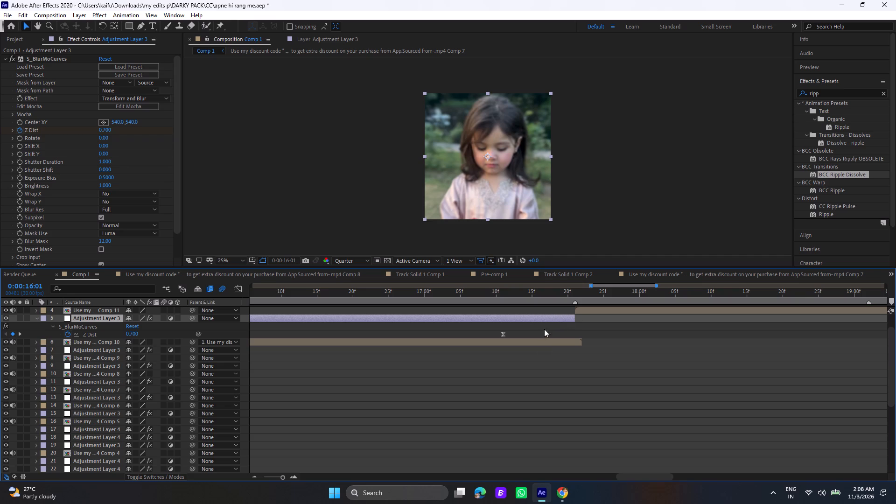
drag(504, 335, 577, 337)
Copy Adjustment Layer 3 from above the Comp 10 clip and paste it above the Comp 11 clip, starting at 0:00:17:21.
click(576, 294)
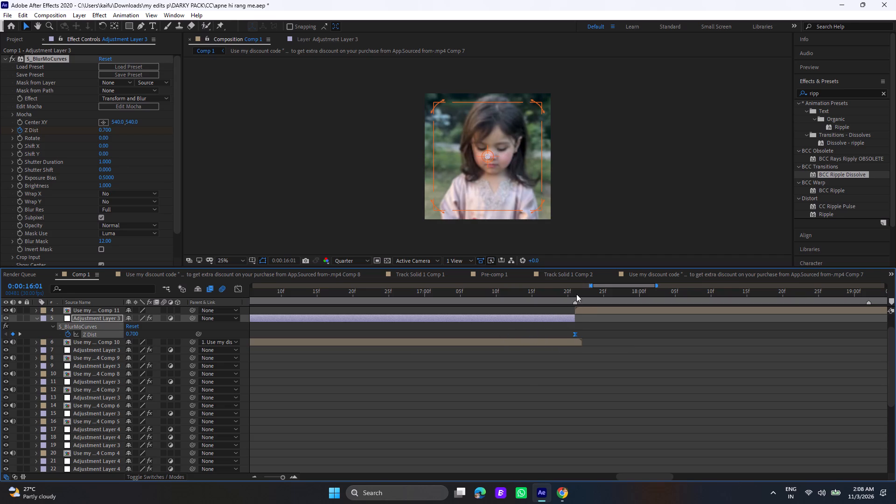
click(574, 293)
click(555, 318)
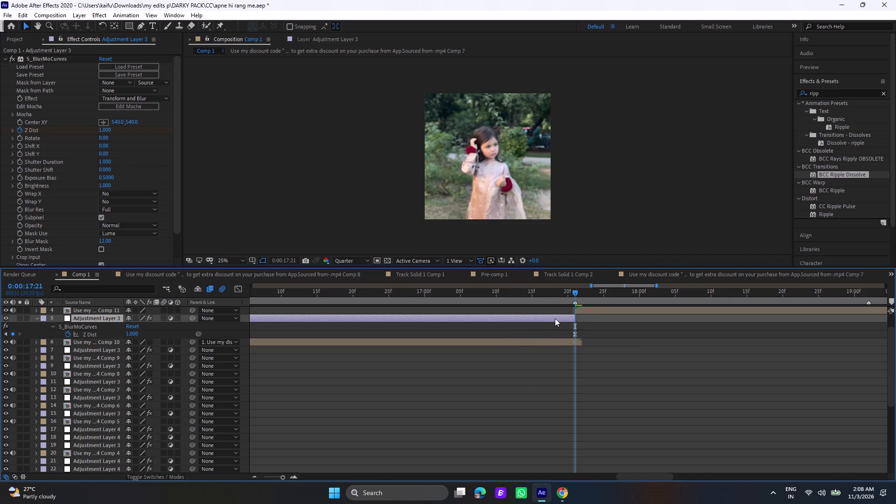
key(ctrl+c)
click(585, 310)
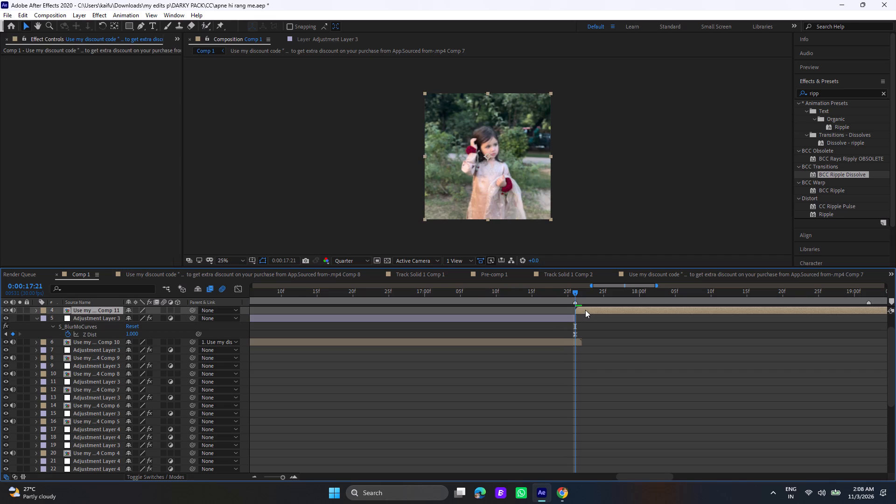
key(ctrl+v)
drag(535, 309, 676, 313)
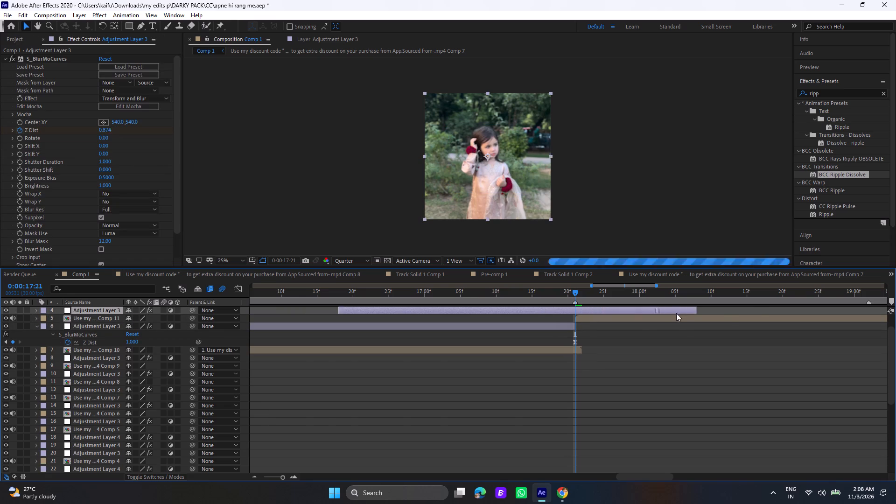
drag(676, 313, 891, 317)
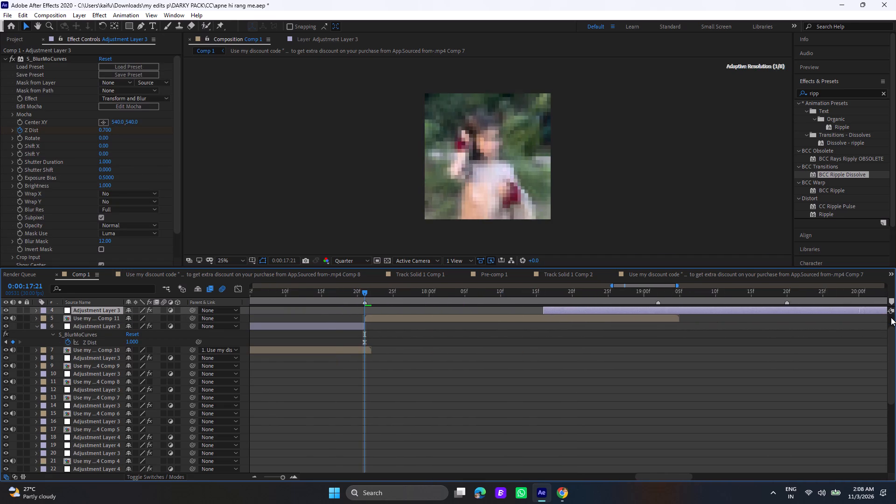
drag(891, 317, 461, 298)
drag(461, 298, 460, 299)
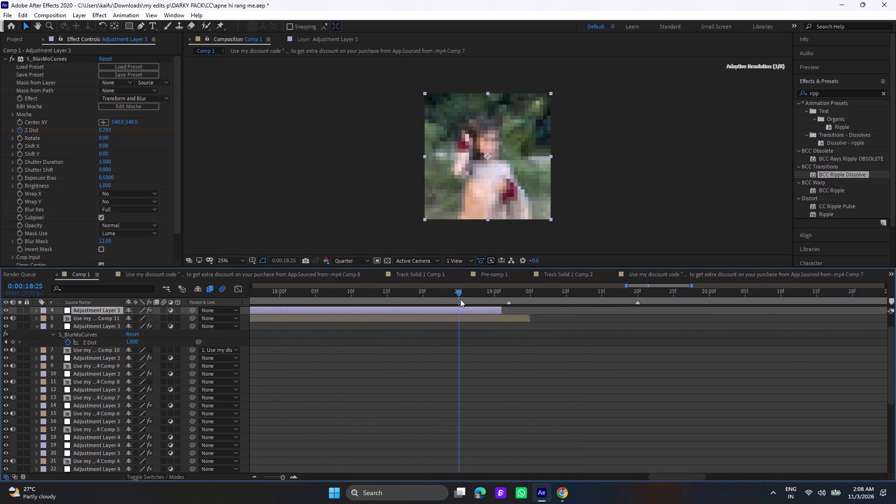
drag(460, 299, 468, 301)
drag(657, 476, 644, 476)
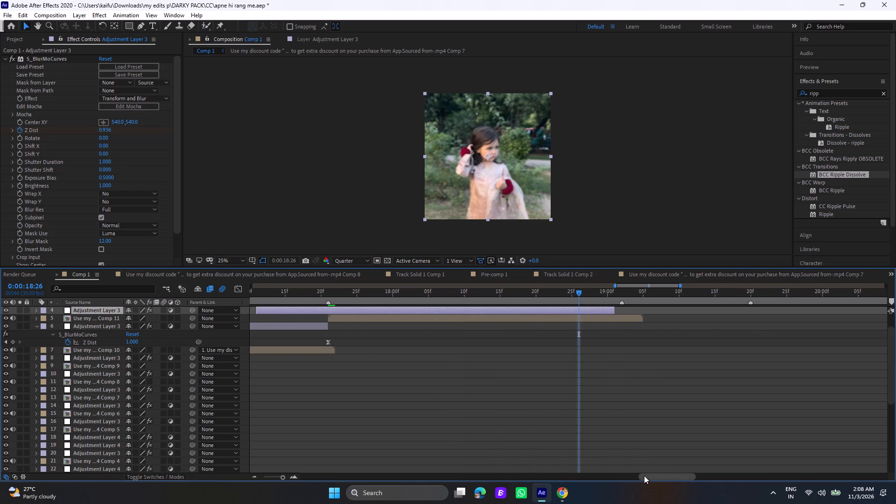
drag(644, 476, 644, 476)
drag(371, 309, 444, 314)
Move the ending Z Dist keyframe of the Adjustment Layer 3 copy above Comp 11 to 0:00:19:02.
key(u)
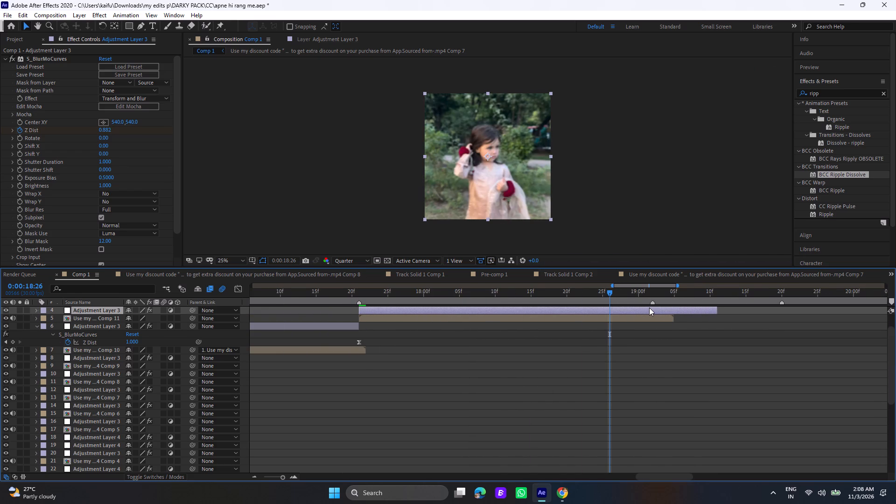
drag(717, 327, 663, 328)
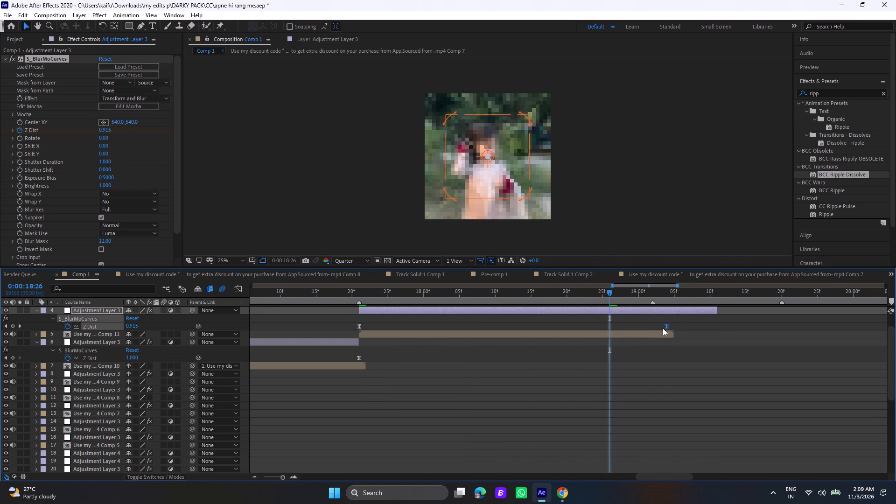
drag(663, 328, 658, 328)
drag(658, 328, 652, 327)
drag(660, 327, 654, 327)
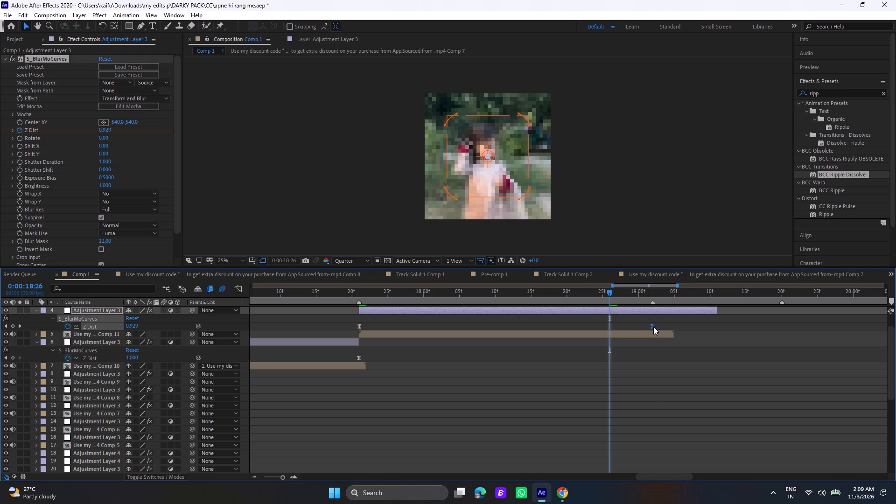
Split the Adjustment Layer 3 copy above Comp 11 at 0:00:19:02, delete the part after the split, and collapse the revealed keyframe properties.
click(656, 311)
click(650, 295)
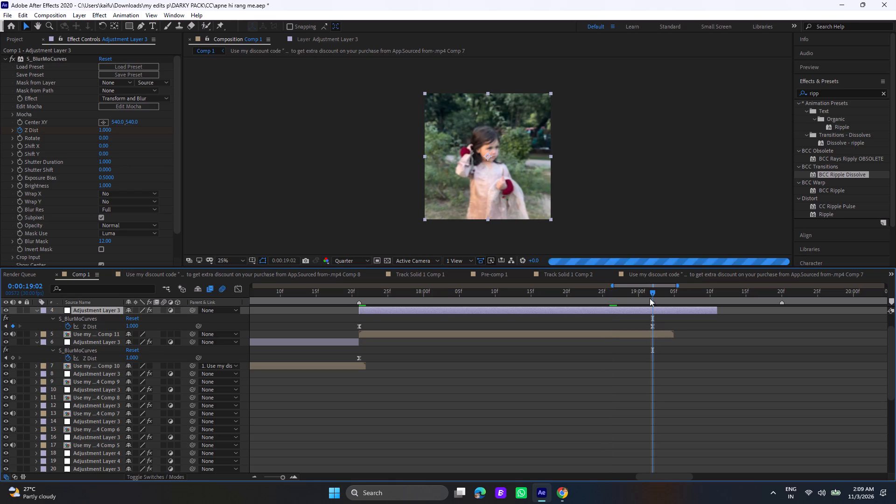
click(650, 307)
key(ctrl+shift+d)
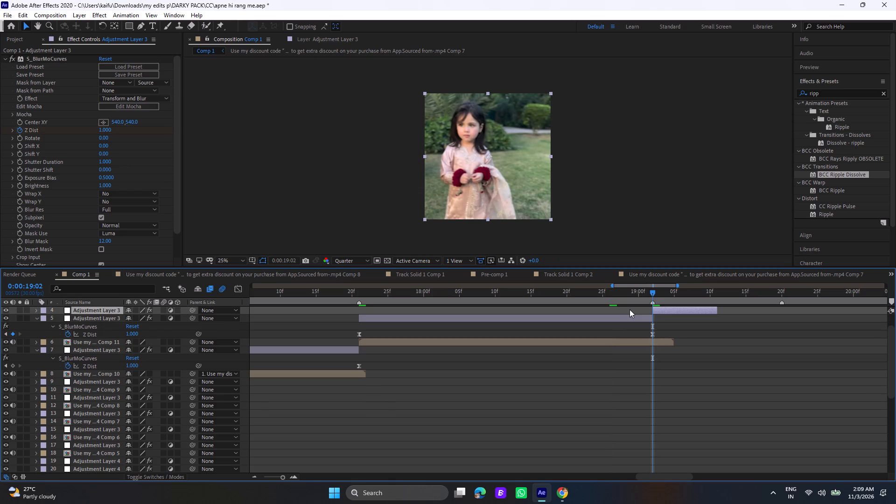
key(Delete)
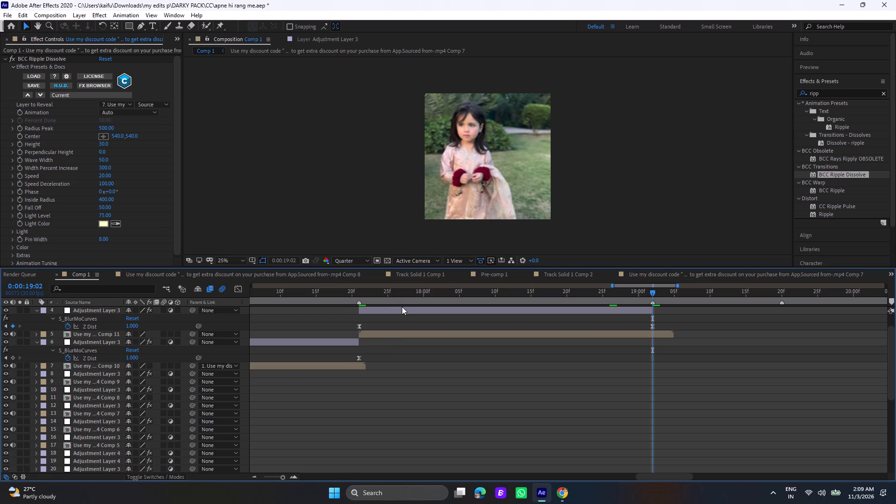
key(u)
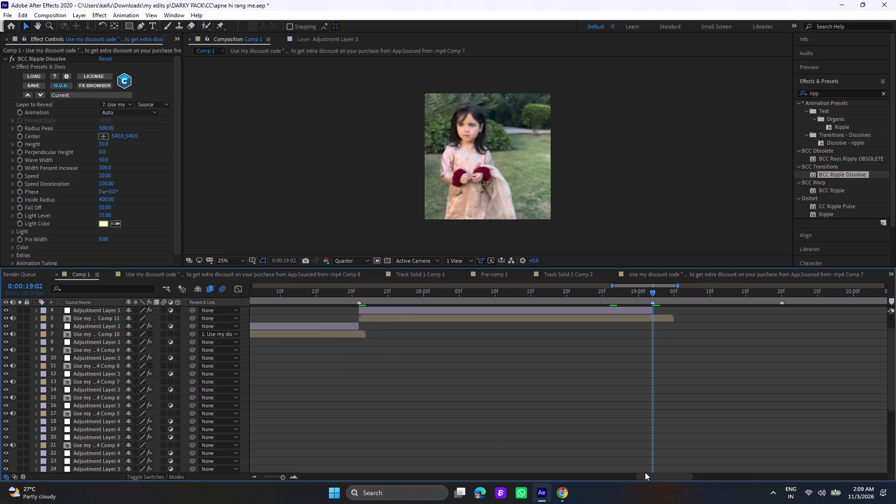
Play back Comp 1 from 0:00:00:00 to review the effects across the whole edit.
drag(644, 474, 426, 473)
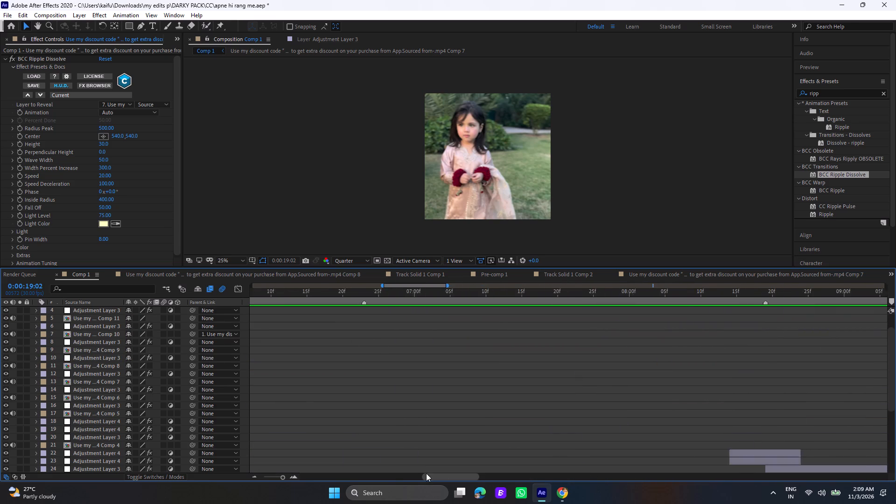
drag(426, 473, 408, 474)
drag(277, 476, 273, 476)
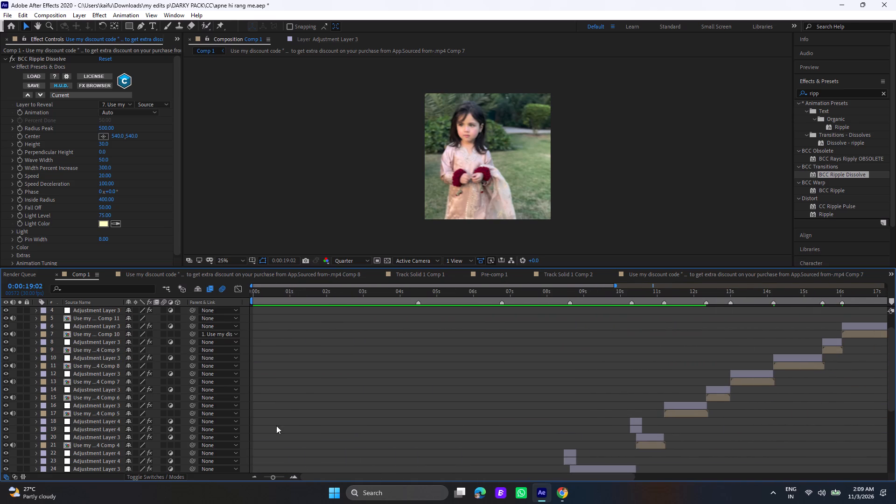
scroll(297, 380, down, 4)
click(265, 292)
drag(262, 292, 234, 295)
key(space)
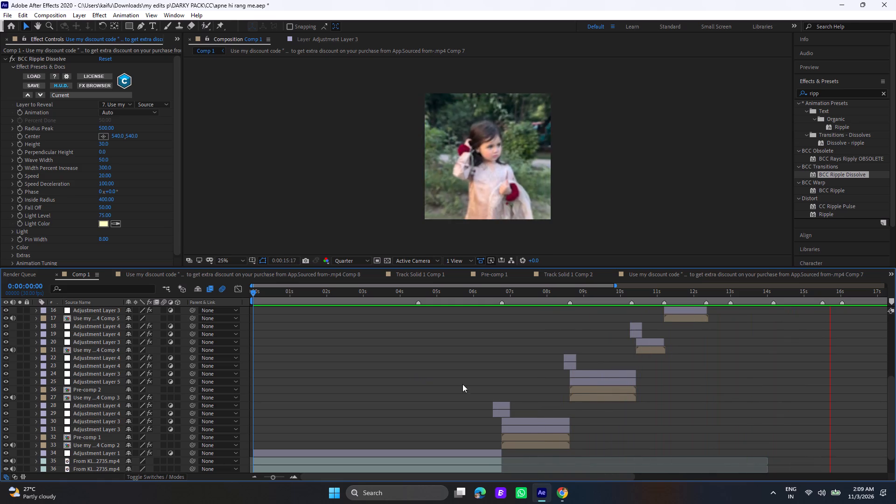
scroll(627, 425, up, 3)
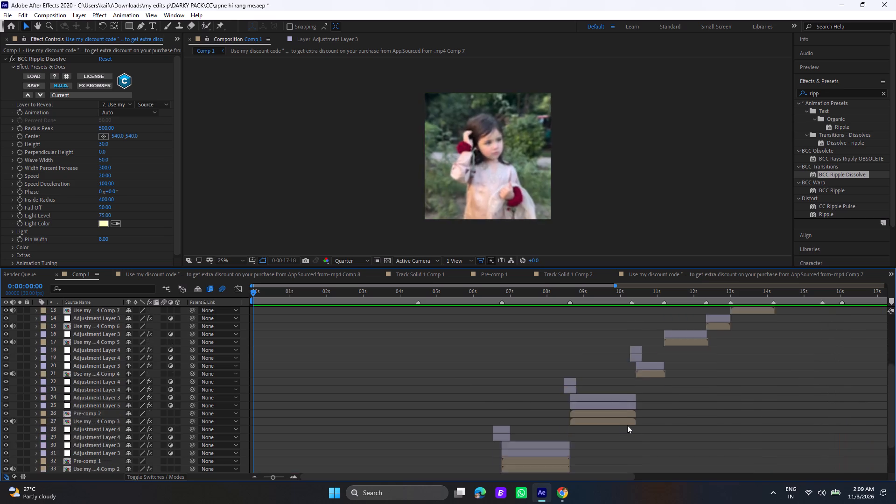
scroll(563, 418, up, 3)
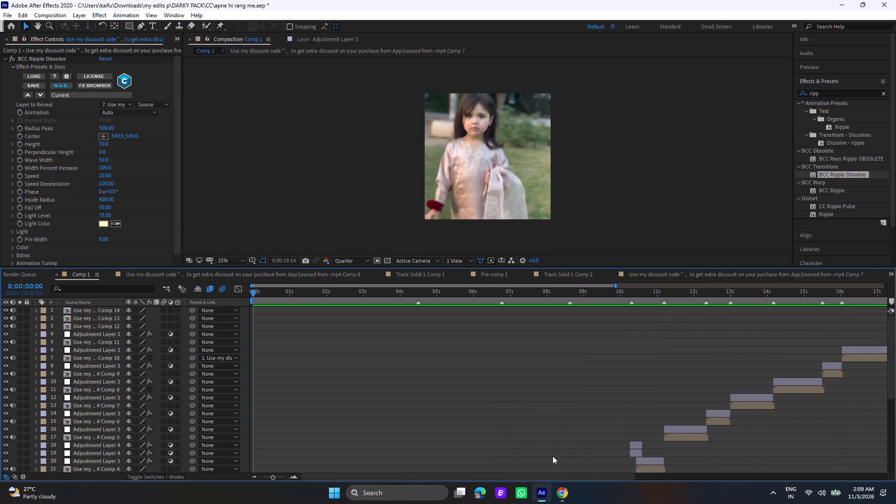
drag(534, 479, 672, 478)
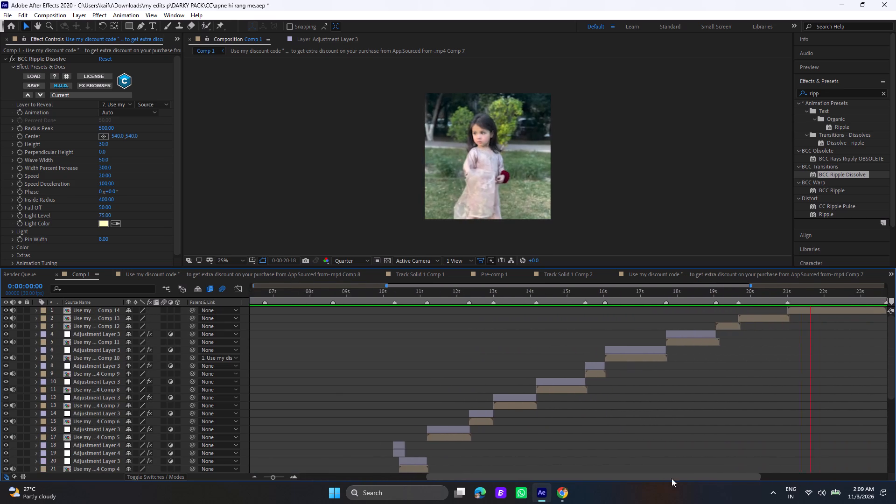
drag(672, 478, 747, 467)
Replay the edit from 0:00:11:11, 0:00:14:05 and 0:00:14:23 to check the zoom blur on the later clips.
click(268, 296)
key(space)
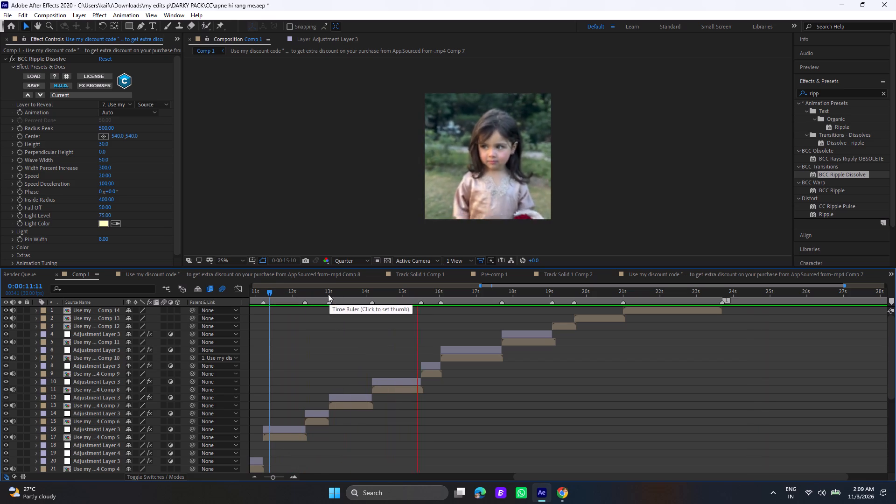
click(364, 291)
drag(364, 291, 371, 295)
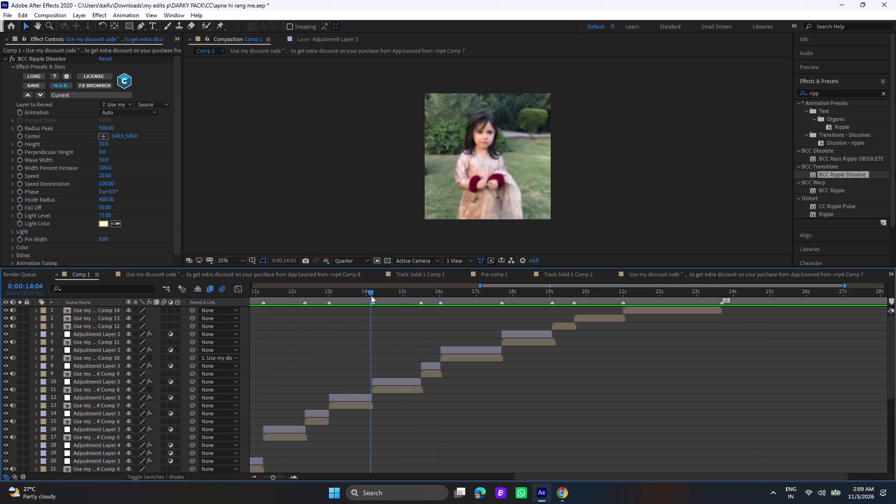
drag(371, 295, 372, 297)
key(space)
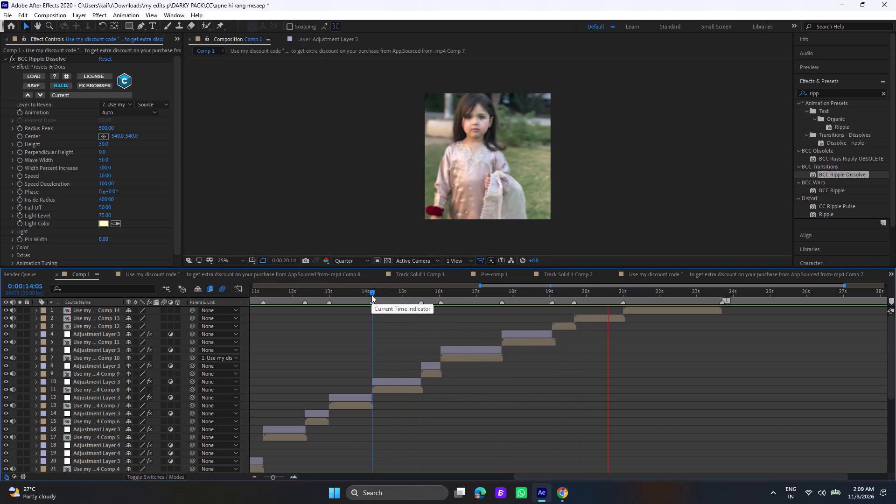
scroll(613, 358, up, 2)
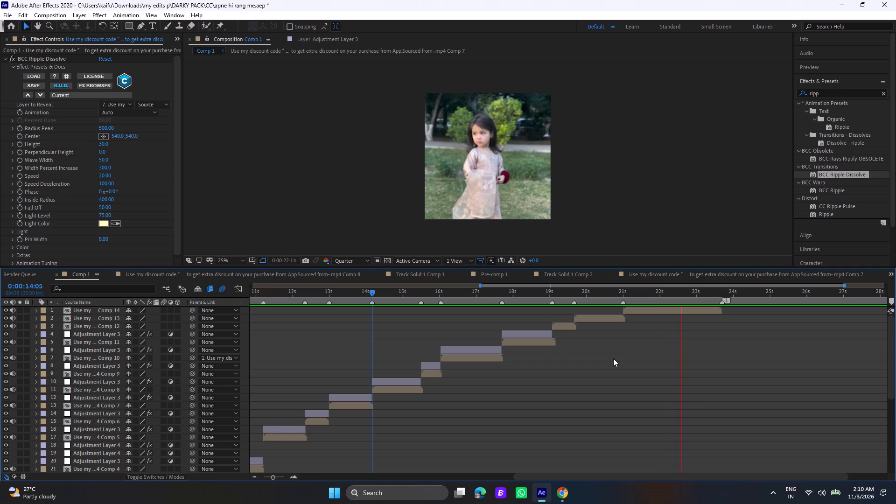
scroll(613, 358, up, 1)
click(394, 296)
key(space)
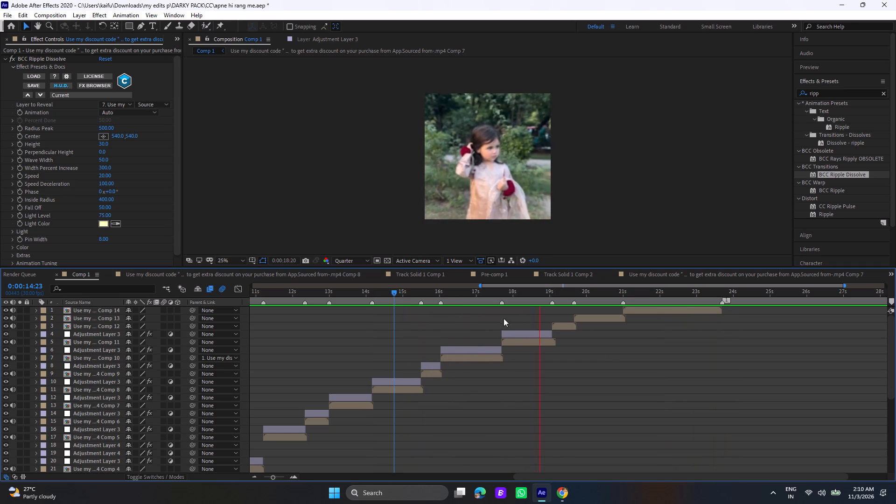
Copy Adjustment Layer 3 from above the Comp 11 clip and paste it above the Comp 12 clip, starting at 0:00:19:02.
click(553, 294)
click(553, 294)
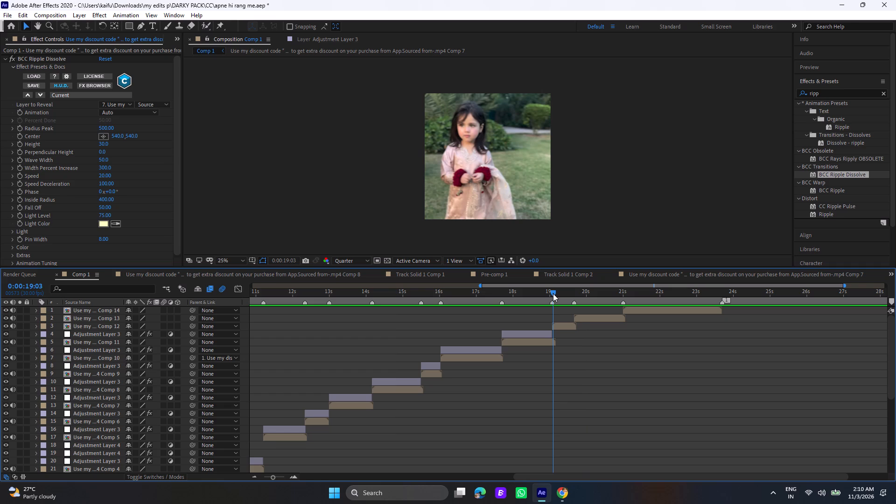
click(540, 334)
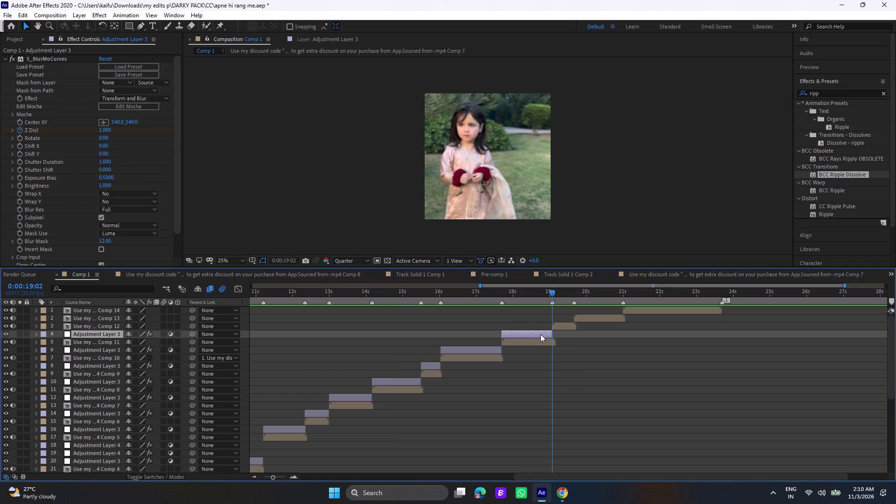
key(ctrl+c)
click(557, 326)
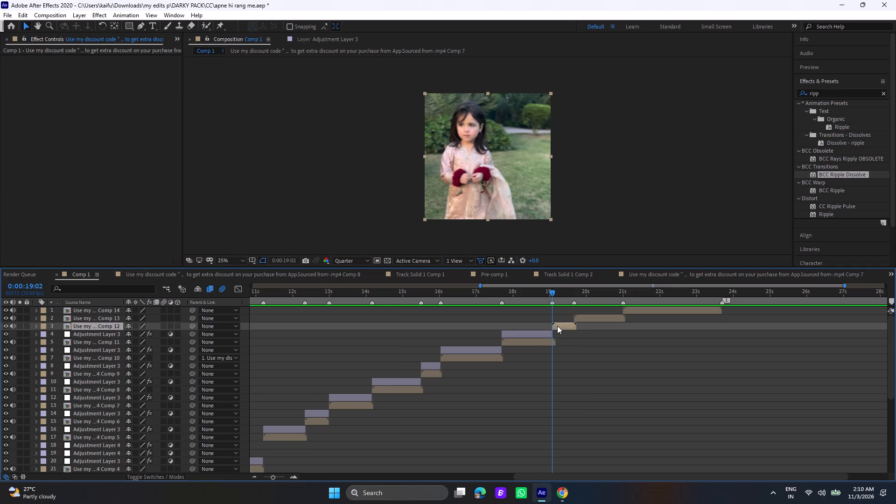
key(ctrl+v)
drag(539, 328, 568, 327)
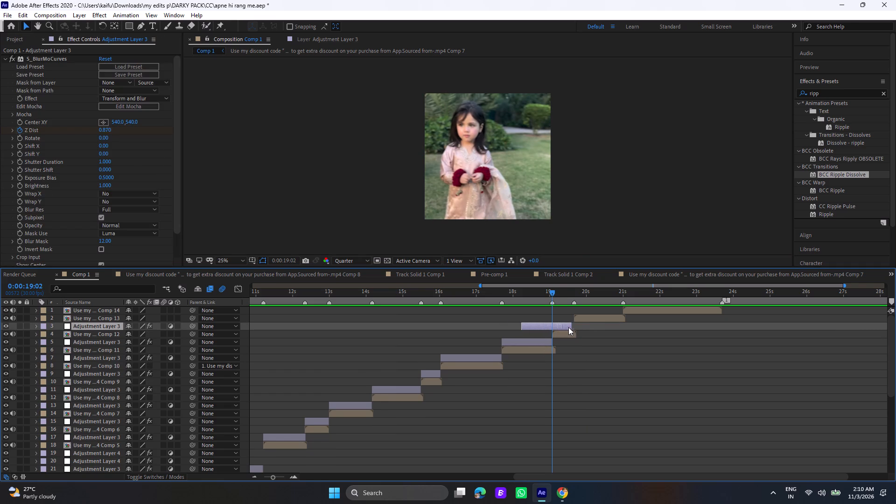
drag(568, 327, 590, 334)
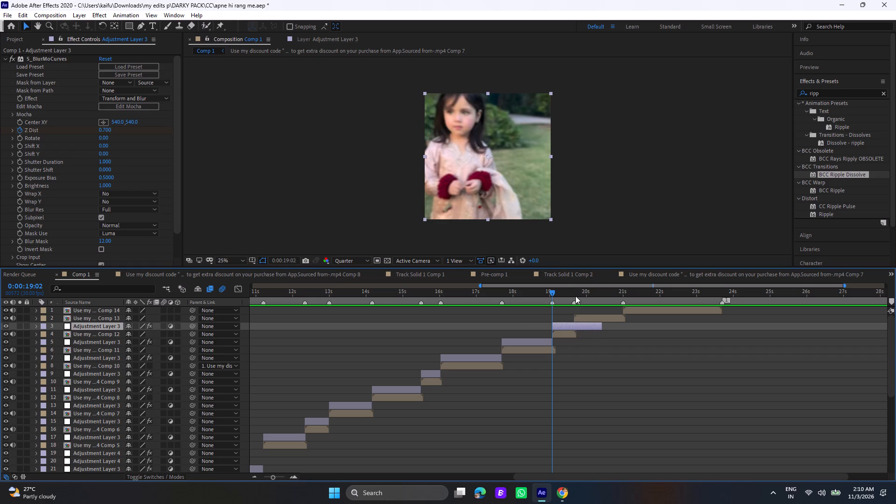
Move the ending Z Dist keyframe of the Adjustment Layer 3 copy above Comp 12 to 0:00:19:20.
click(574, 293)
click(577, 324)
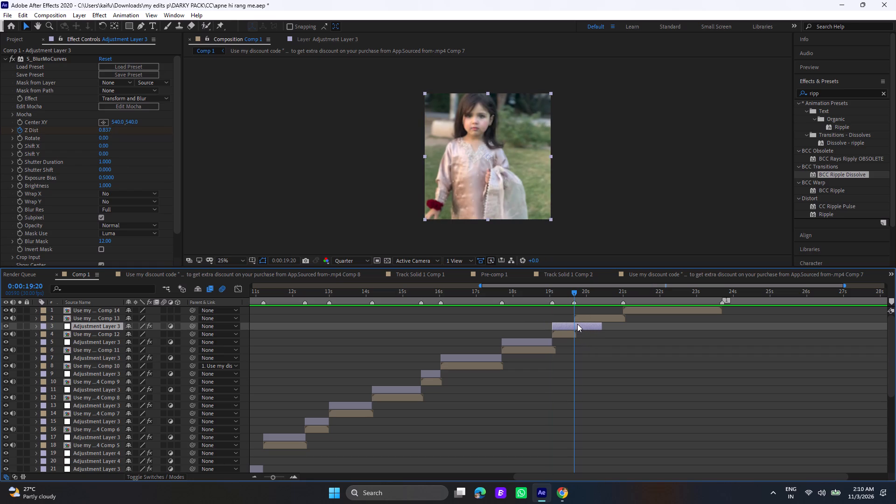
key(u)
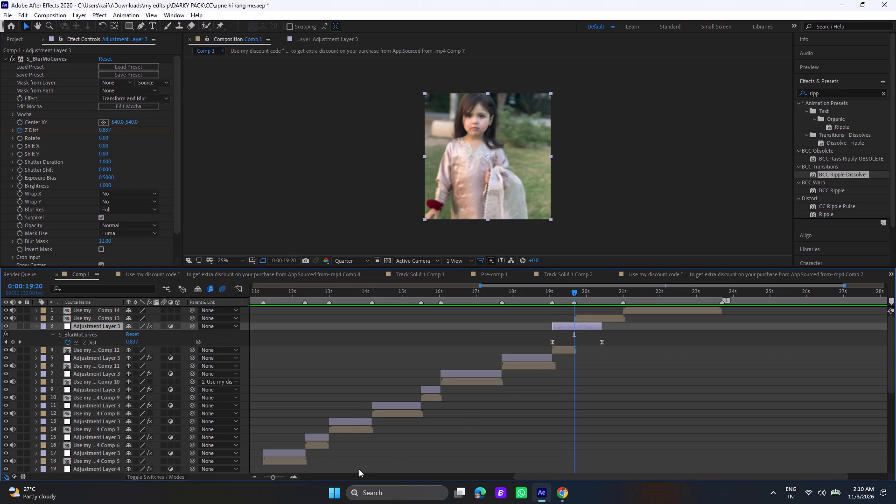
click(279, 476)
drag(279, 475, 283, 476)
drag(784, 342, 777, 342)
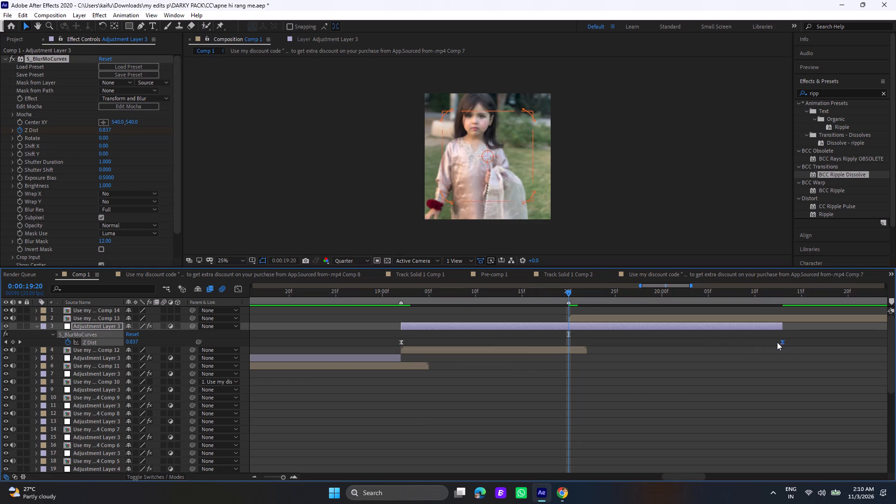
drag(777, 342, 571, 345)
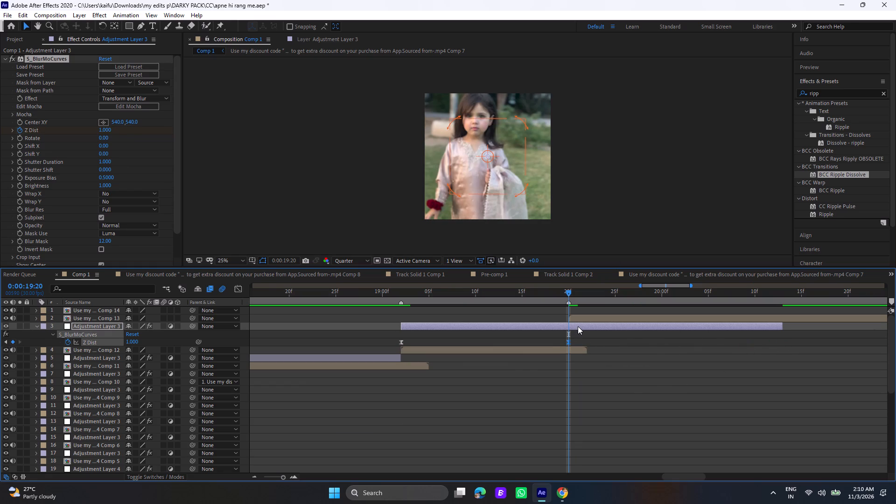
Split the Adjustment Layer 3 copy above Comp 12 at 0:00:19:20, delete the part after the split, and collapse its keyframe properties.
click(578, 326)
key(ctrl+shift+d)
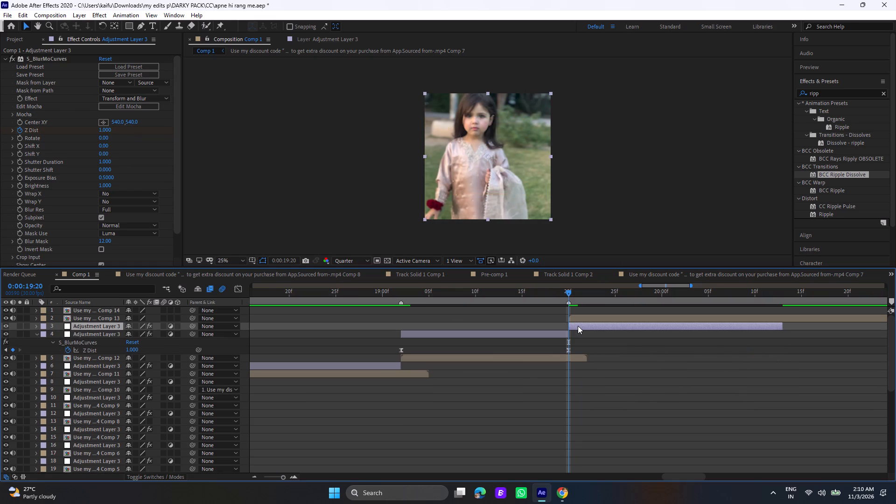
key(Delete)
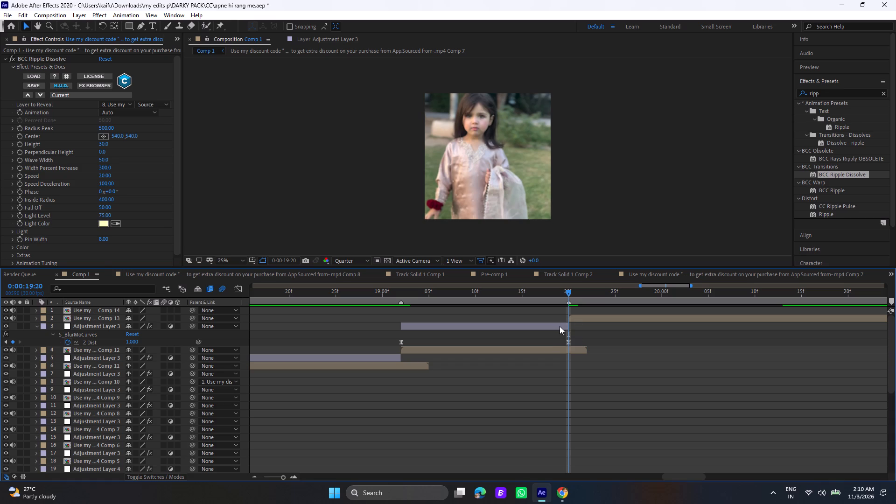
click(557, 325)
key(u)
Copy Adjustment Layer 3 from above the Comp 12 clip and paste it above the Comp 13 clip, starting at 0:00:19:20.
click(575, 316)
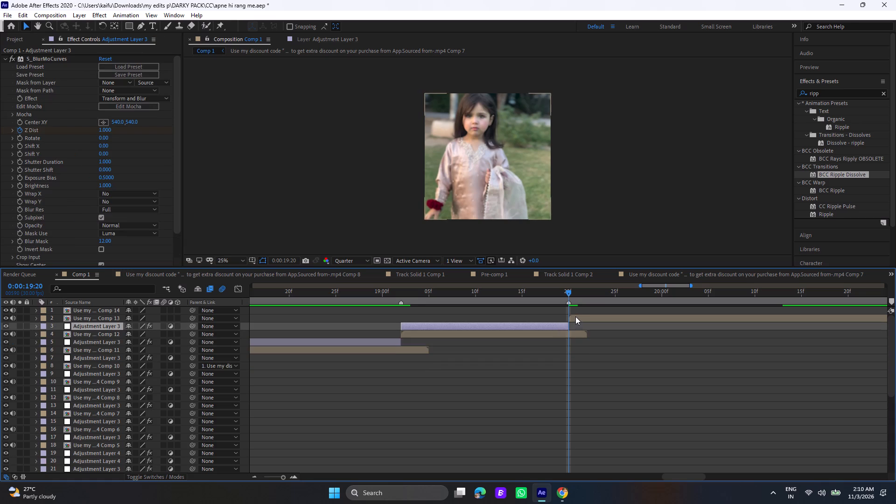
click(570, 293)
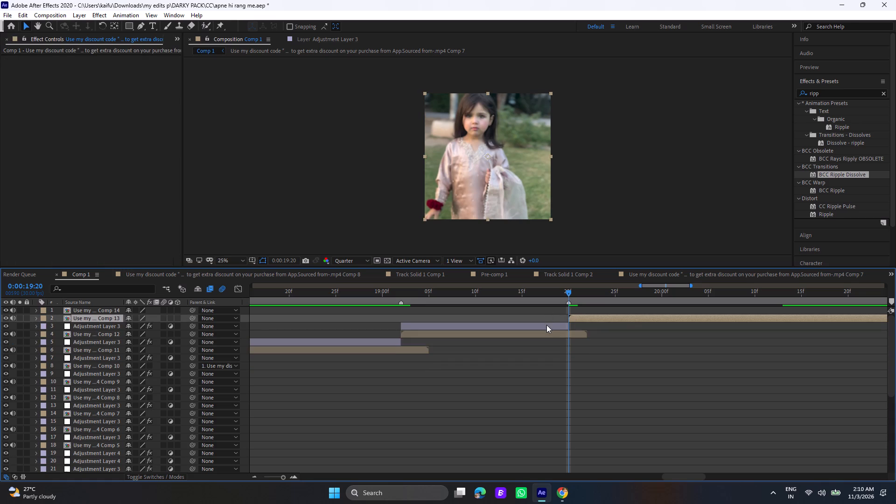
double_click(546, 325)
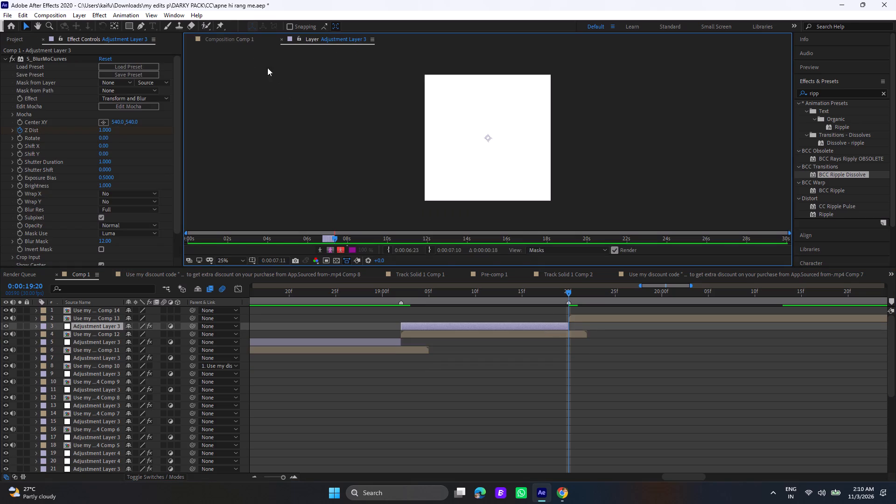
click(237, 45)
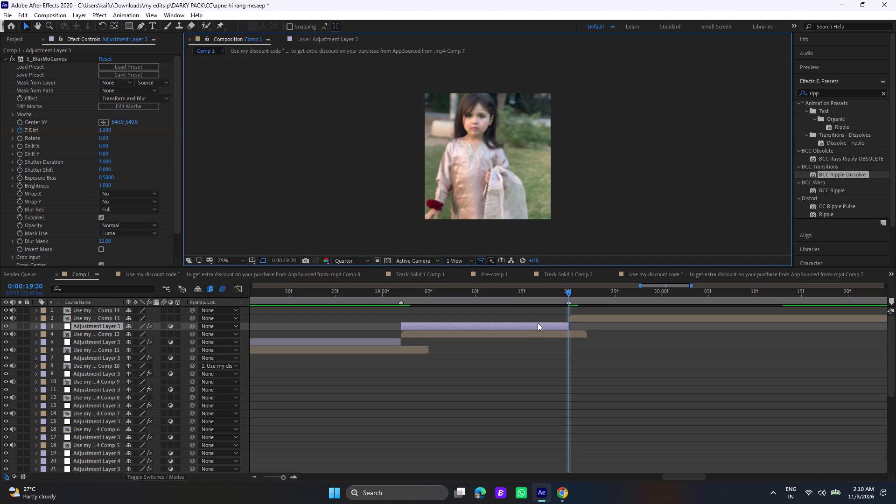
key(ctrl+c)
click(581, 318)
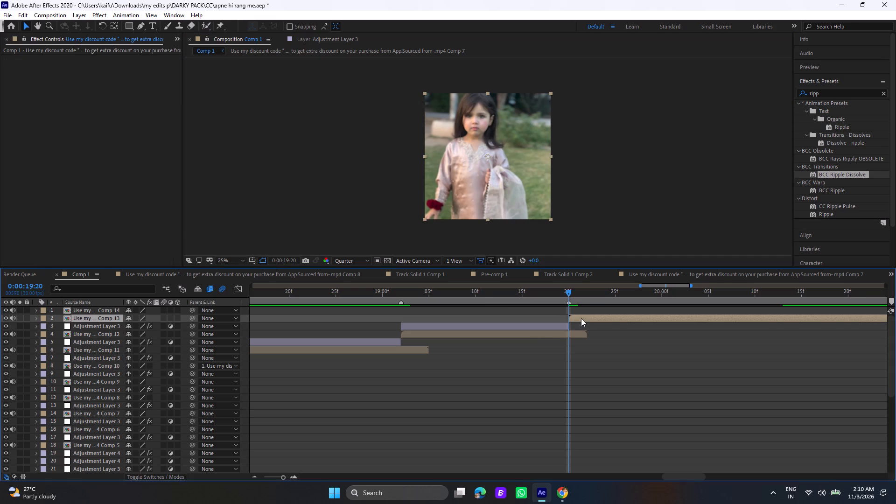
key(ctrl+v)
drag(517, 318, 669, 321)
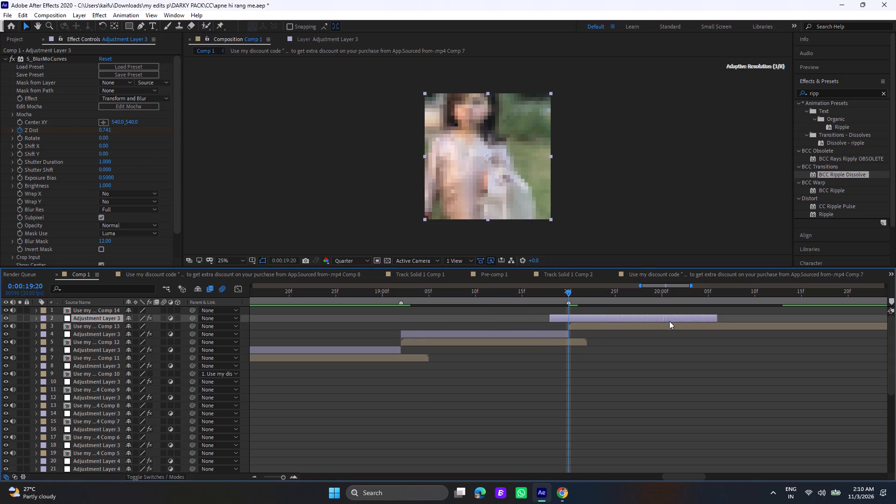
drag(669, 321, 680, 322)
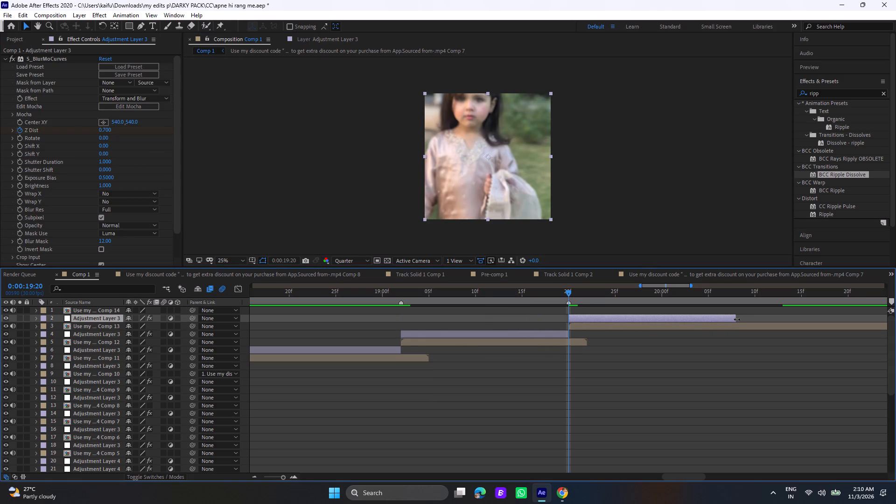
Extend the Adjustment Layer 3 copy above Comp 13 to 0:00:21:00 and move its ending Z Dist keyframe to that frame.
drag(736, 319, 830, 332)
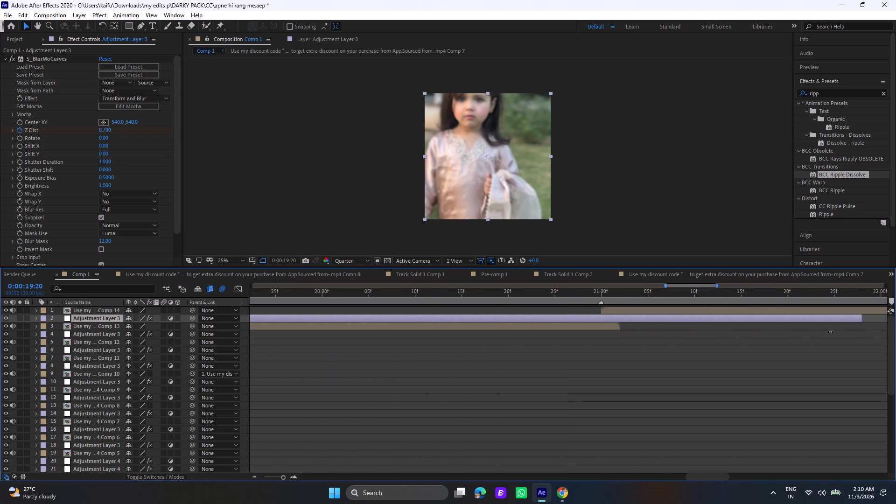
drag(830, 332, 601, 326)
key(u)
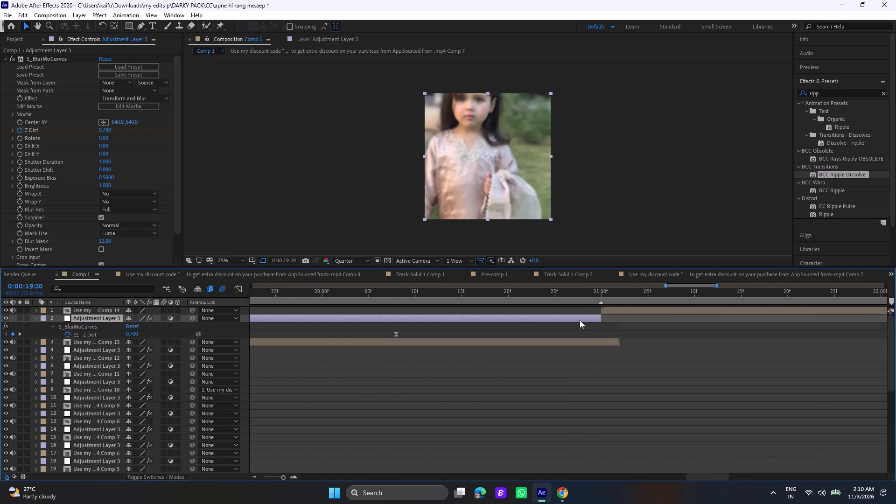
drag(396, 333, 561, 337)
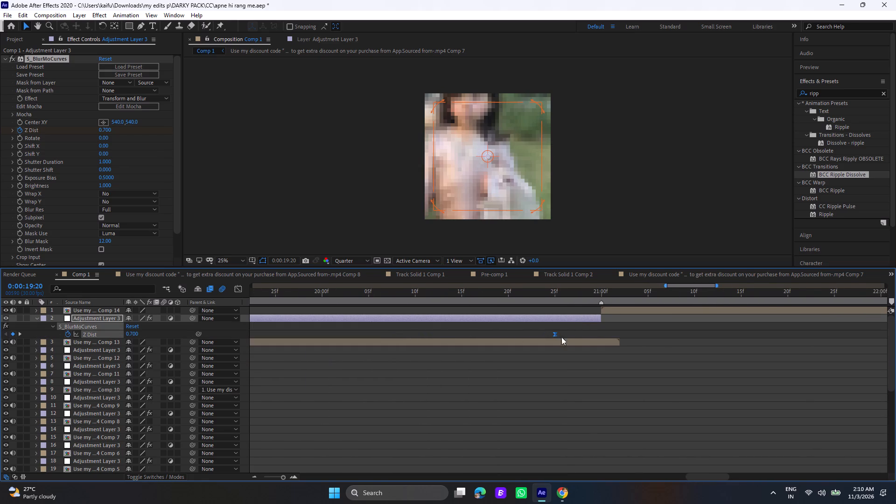
drag(561, 337, 597, 339)
click(597, 339)
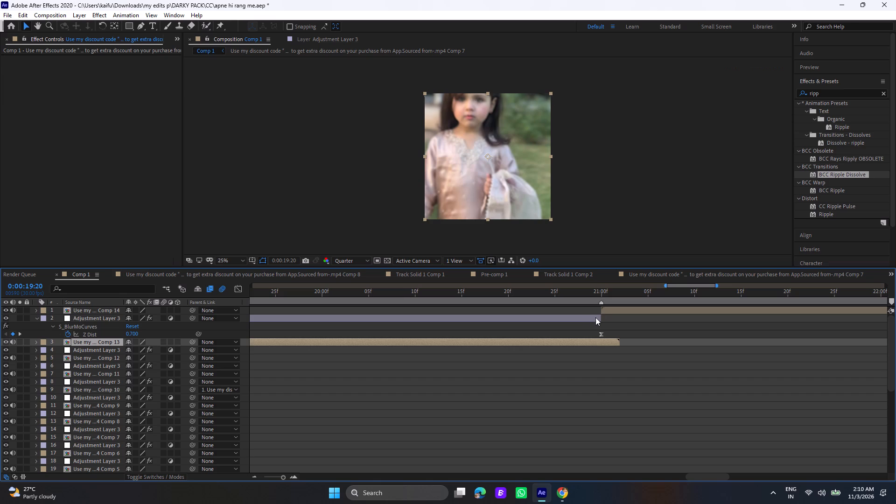
key(u)
drag(689, 474, 677, 473)
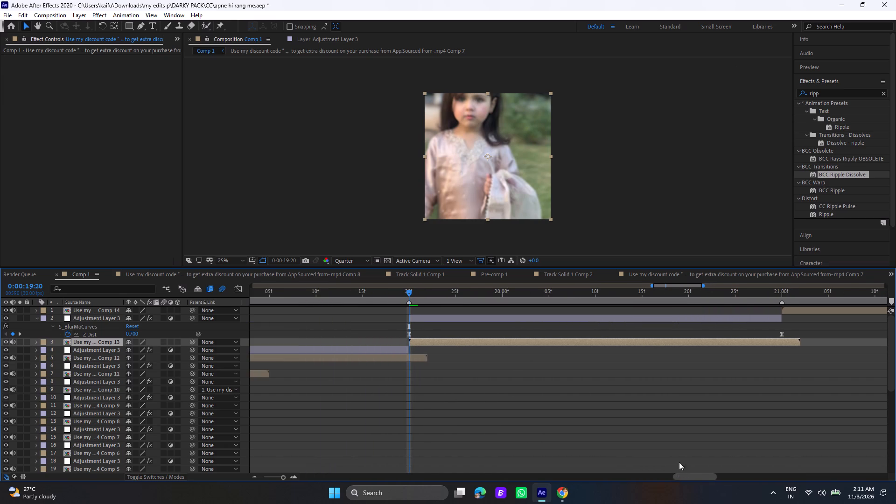
double_click(673, 320)
key(u)
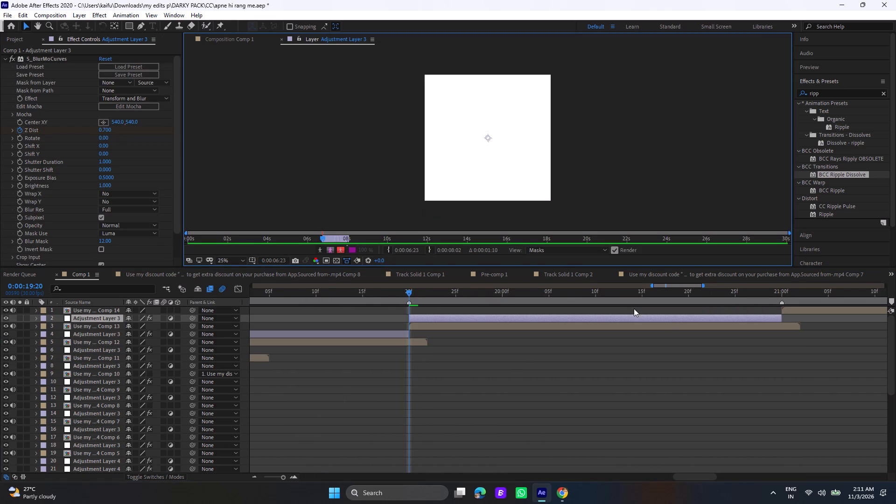
click(214, 42)
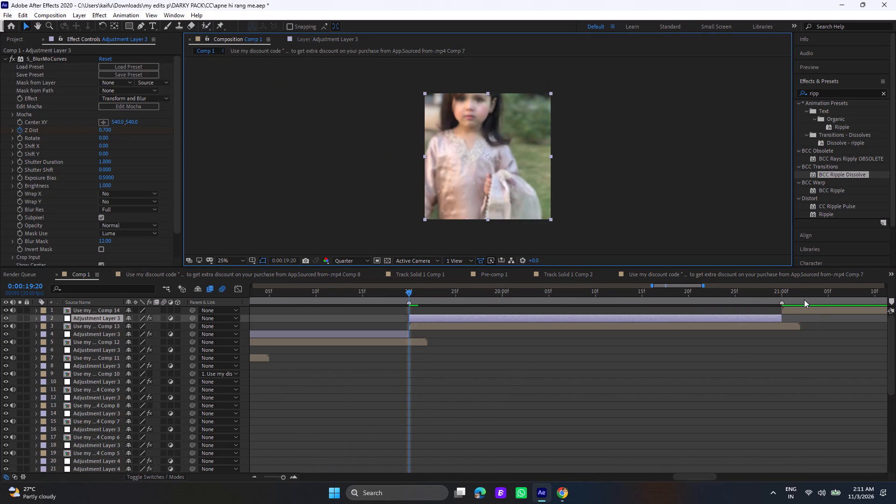
Copy Adjustment Layer 3 from above the Comp 13 clip and paste it above the Comp 14 clip, starting at 0:00:21:00.
click(782, 294)
click(766, 320)
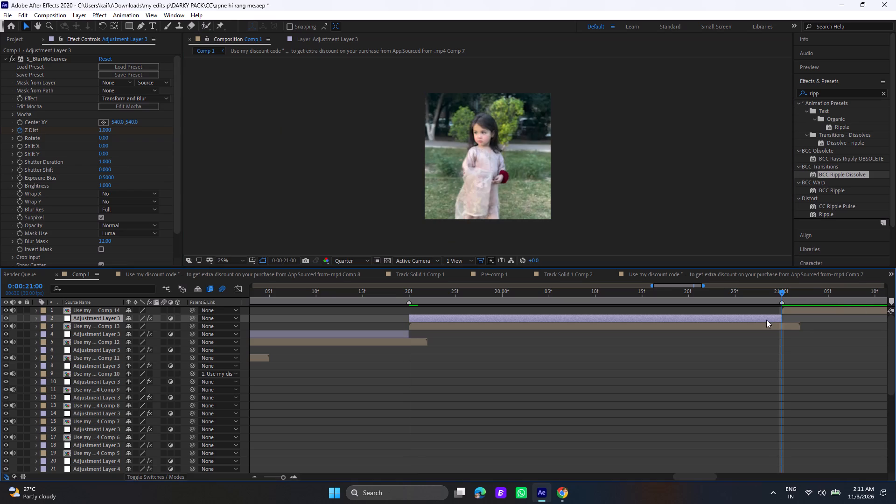
key(ctrl+c)
click(785, 311)
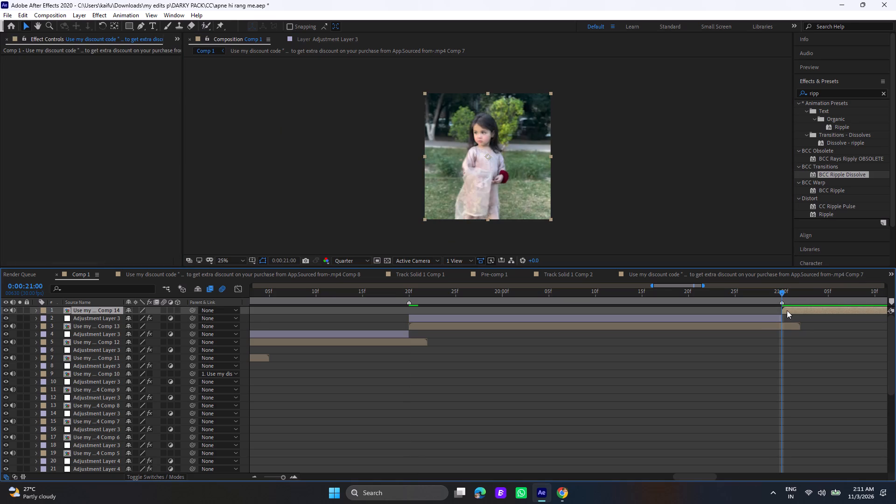
key(ctrl+v)
drag(708, 308, 889, 308)
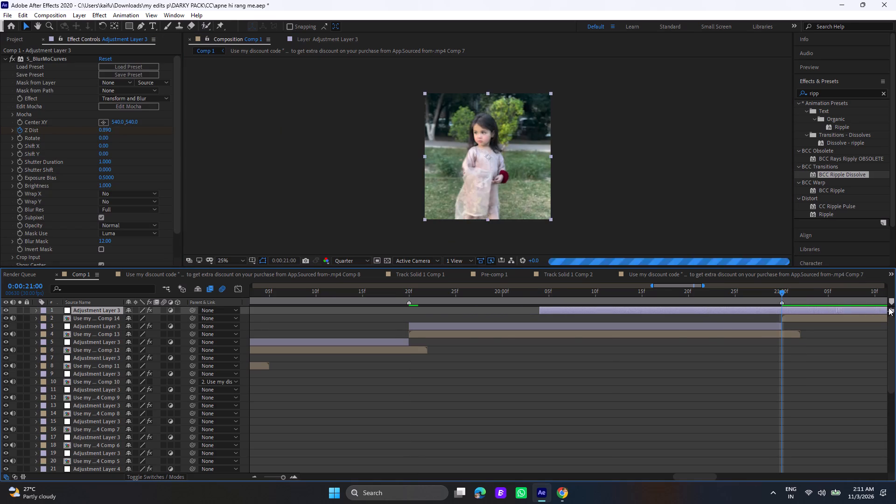
drag(889, 308, 733, 315)
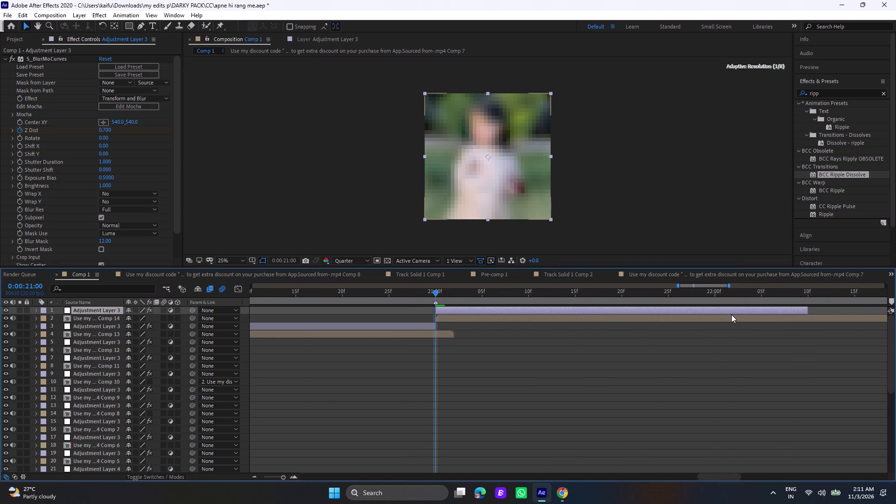
Extend the Adjustment Layer 3 copy above Comp 14 to the clip's end, about 0:00:23:21, and move its ending Z Dist keyframe there.
key(u)
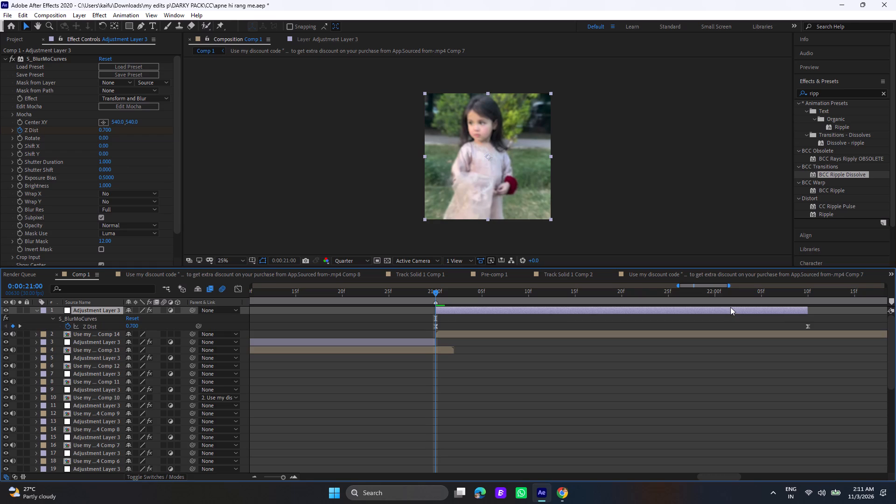
click(723, 474)
drag(723, 474, 739, 475)
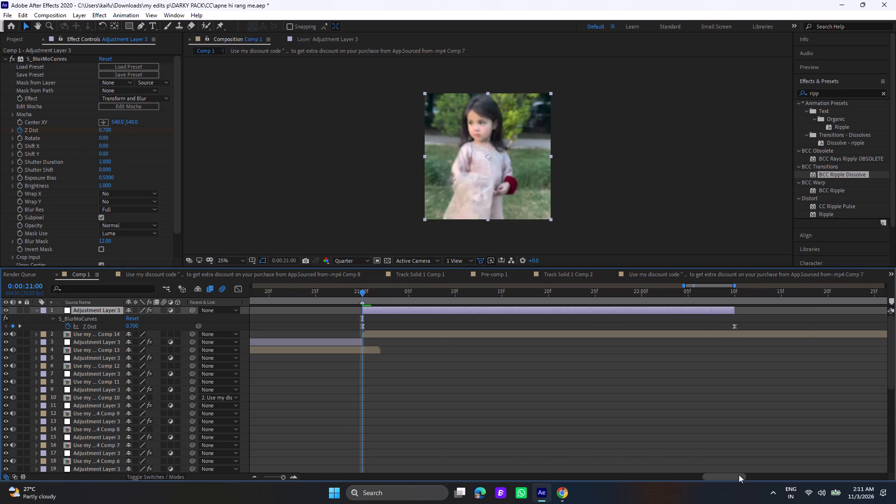
drag(739, 475, 758, 474)
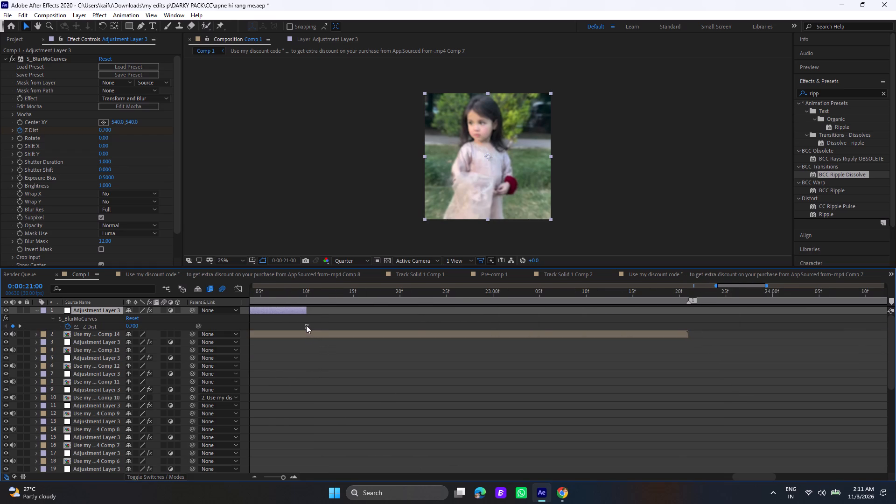
drag(306, 308, 667, 318)
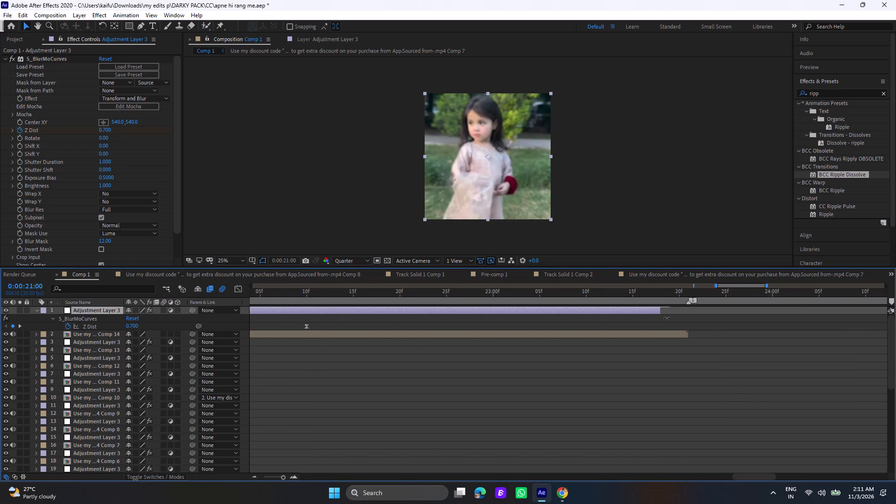
drag(667, 318, 685, 321)
drag(306, 327, 490, 329)
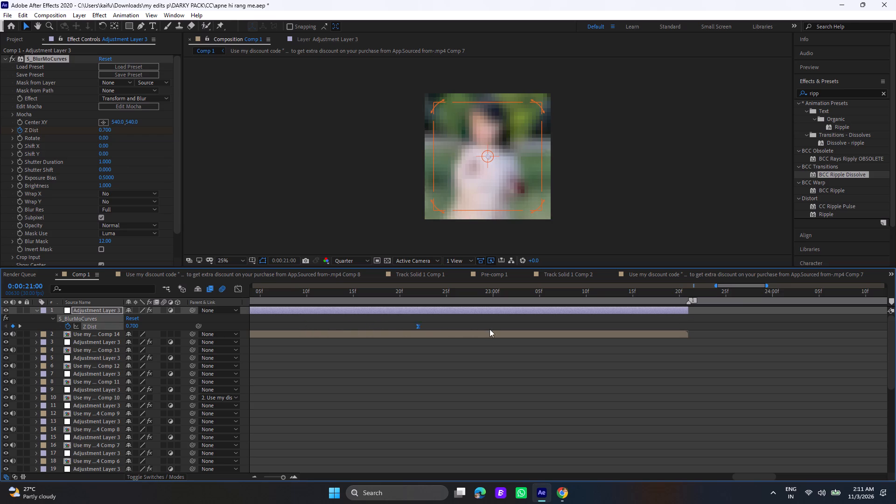
drag(490, 329, 686, 330)
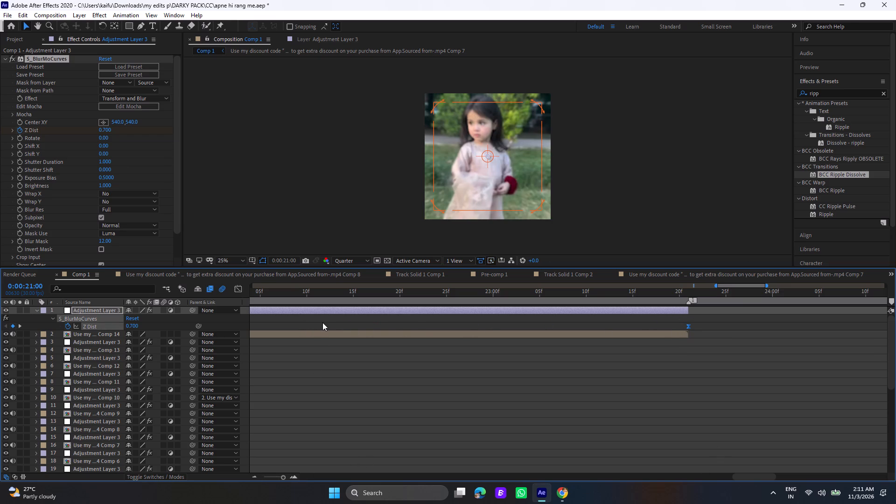
key(u)
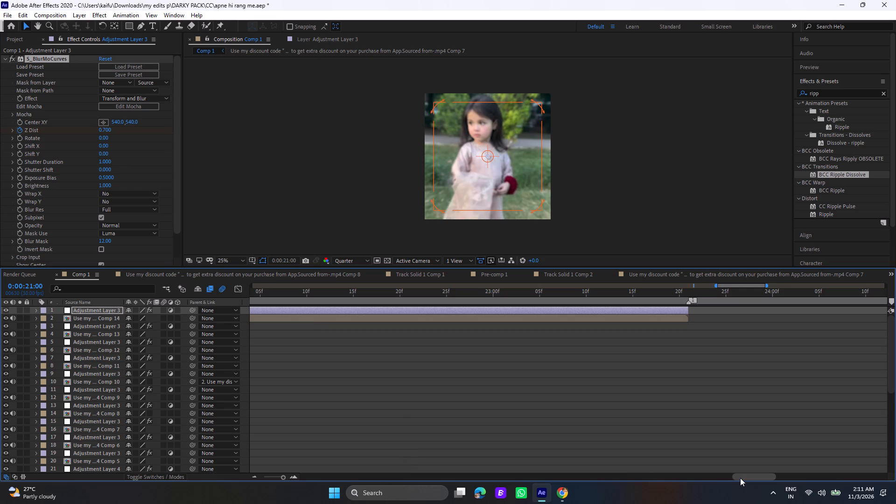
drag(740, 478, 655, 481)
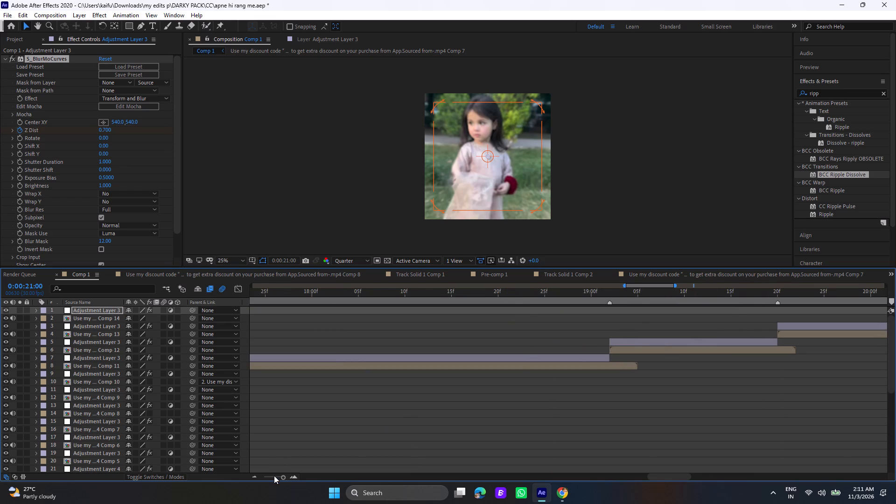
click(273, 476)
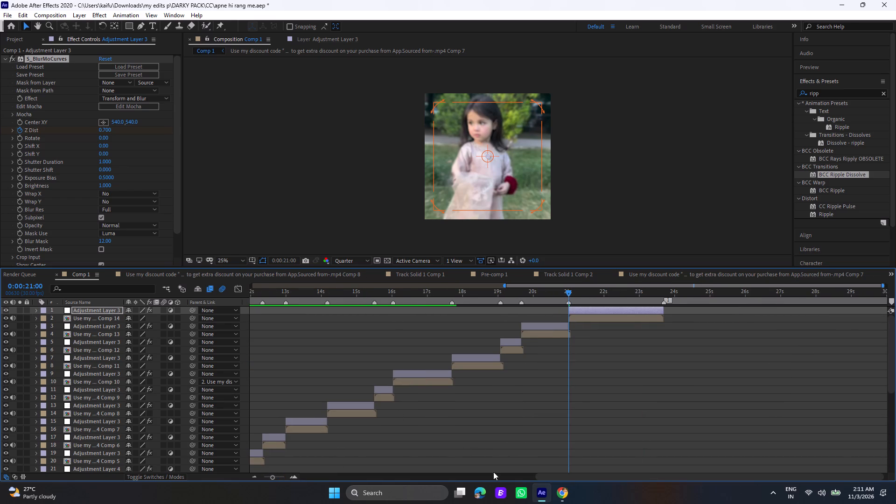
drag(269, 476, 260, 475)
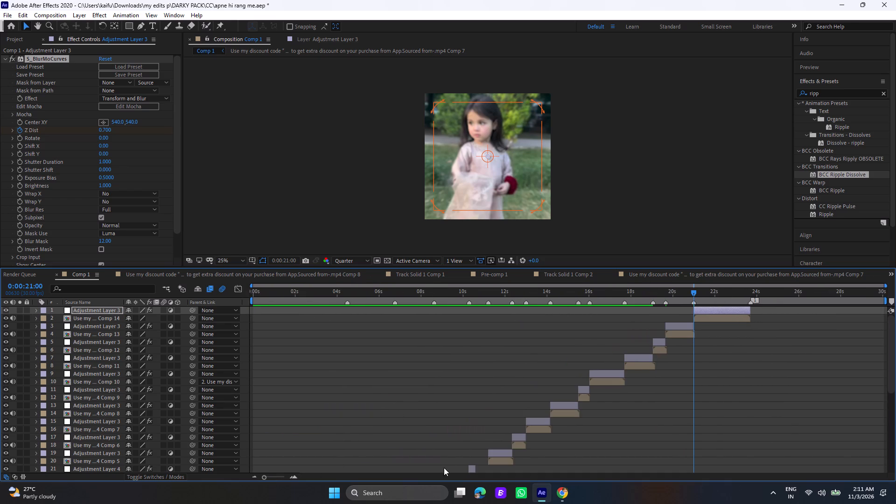
Play the Comp 1 edit through from the start to review the effects and zoom blur across all clips.
scroll(438, 447, down, 3)
click(283, 292)
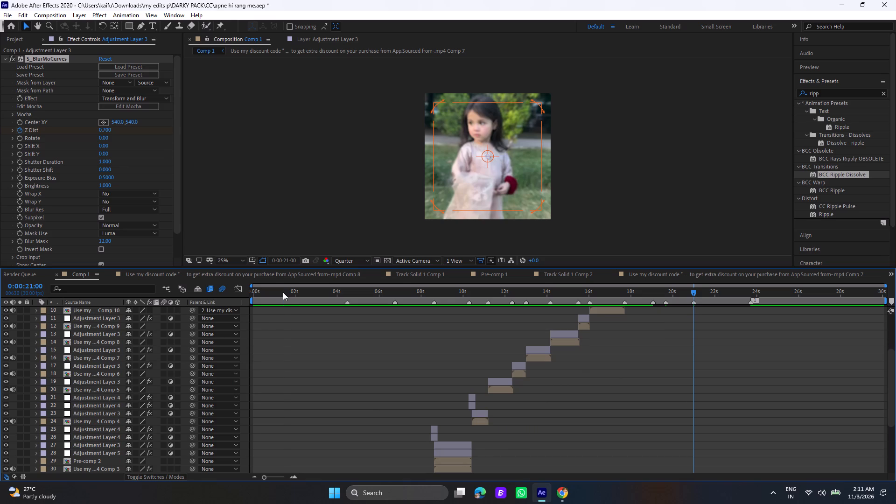
drag(282, 291, 221, 301)
scroll(423, 346, down, 2)
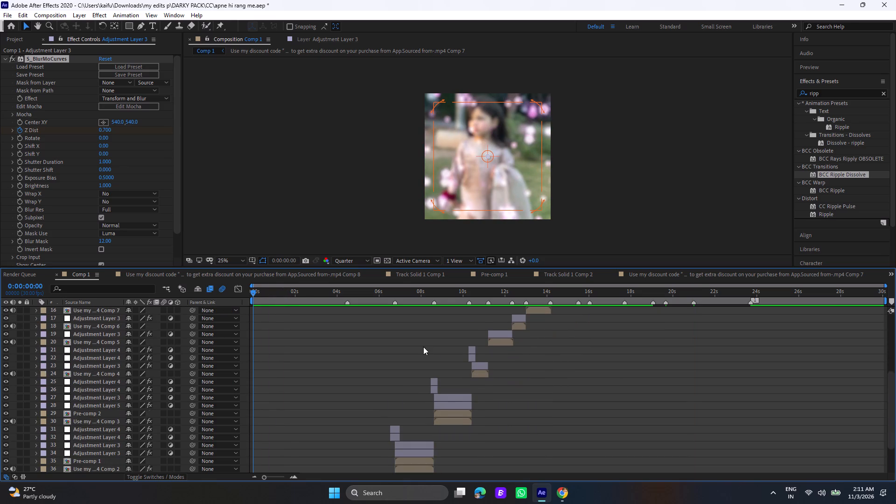
scroll(423, 347, down, 3)
click(505, 413)
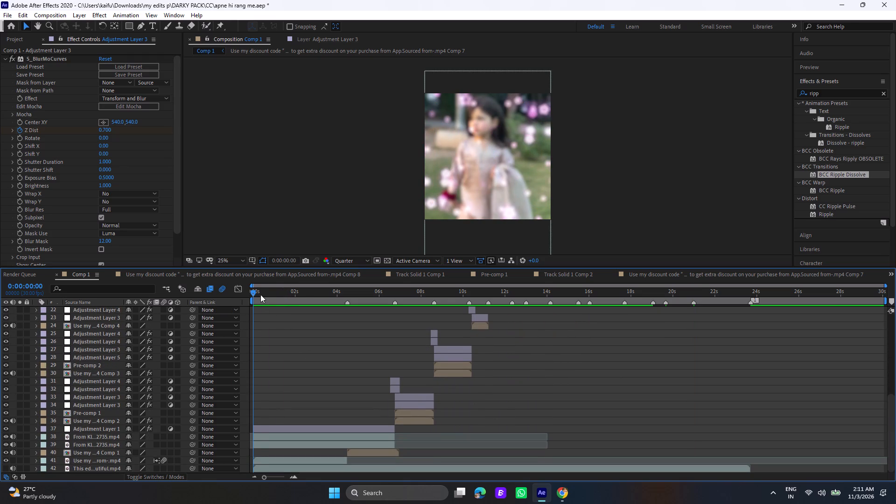
click(260, 294)
drag(260, 294, 230, 294)
key(space)
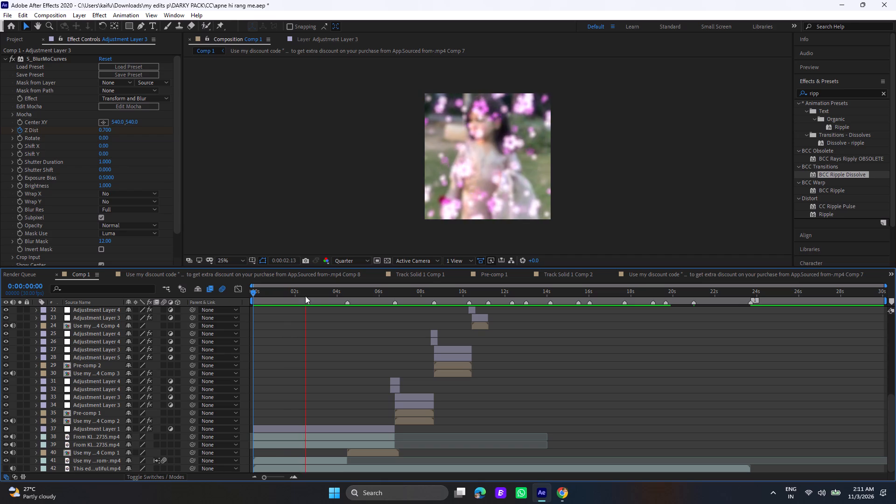
click(251, 294)
key(space)
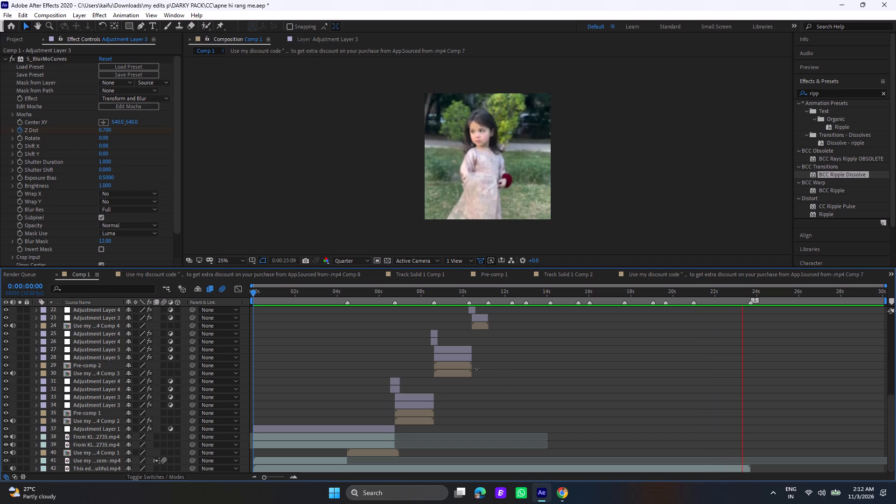
scroll(493, 369, up, 11)
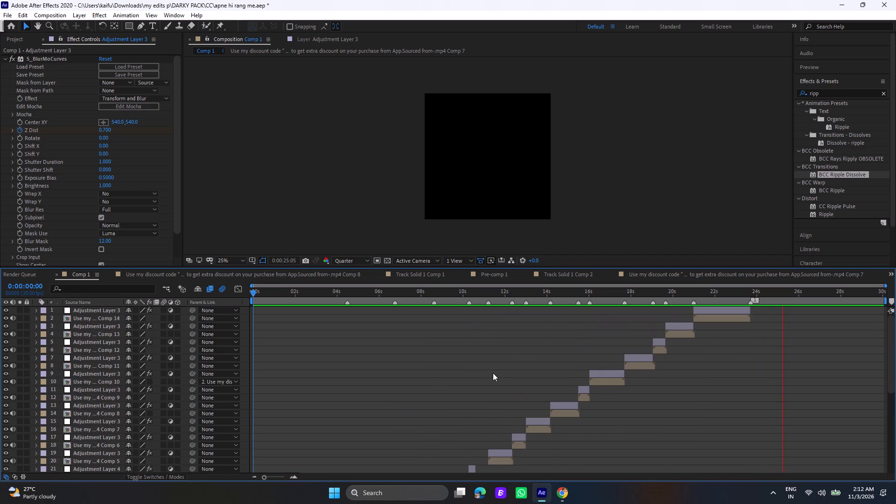
click(355, 295)
drag(355, 295, 147, 301)
key(space)
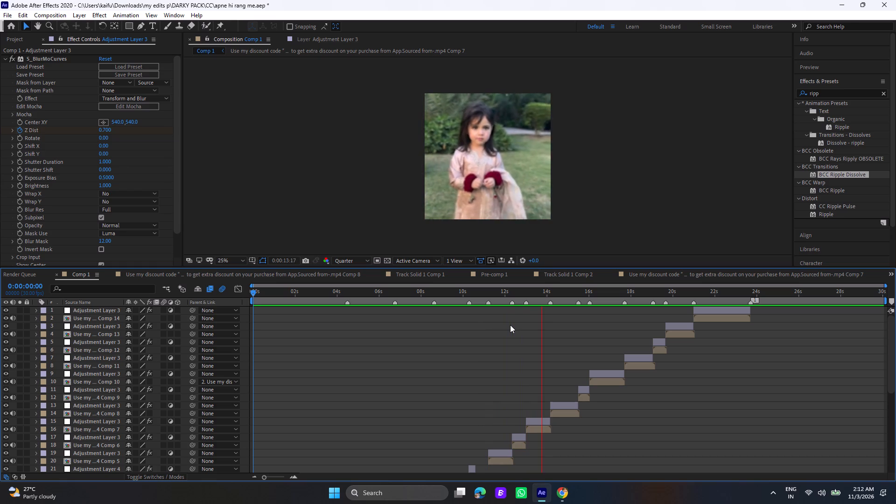
Delete the Adjustment Layer 3 copy above the Comp 8 clip, starting at 0:00:14:05.
click(551, 293)
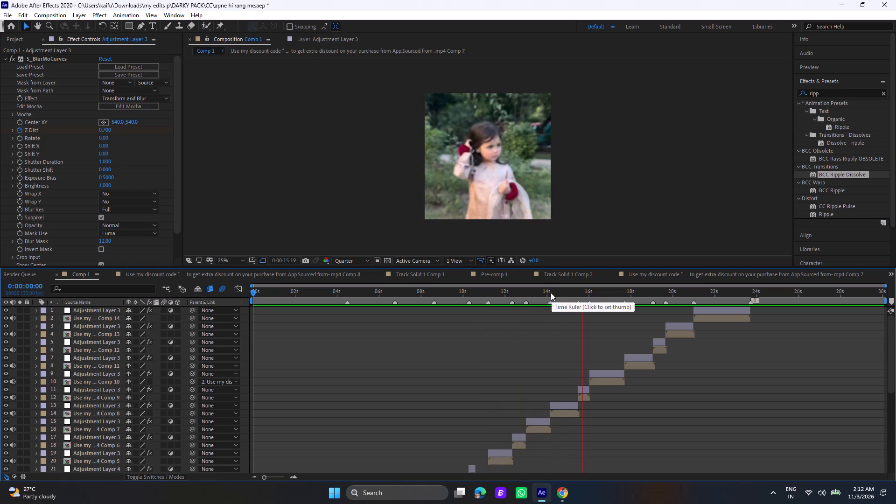
click(551, 293)
click(551, 293)
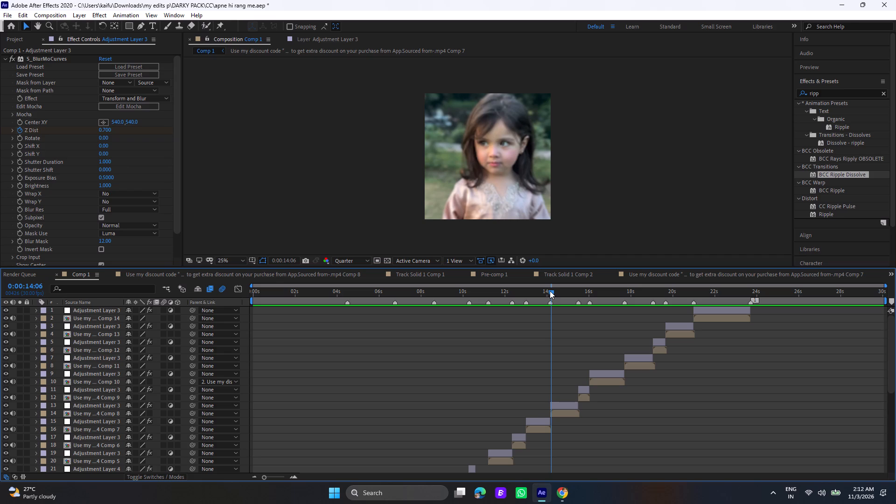
click(566, 407)
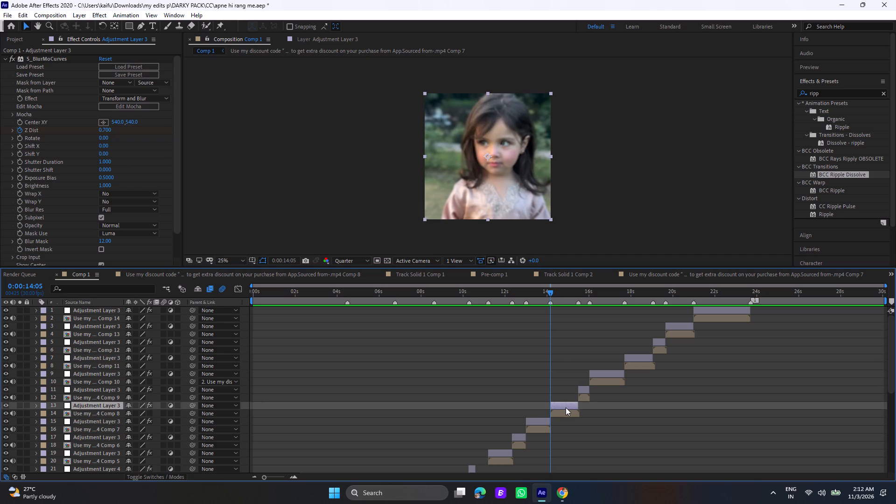
key(Delete)
Preview the passage around the Comp 8 clip and run Track Camera on that clip from 0:00:14:05.
click(561, 404)
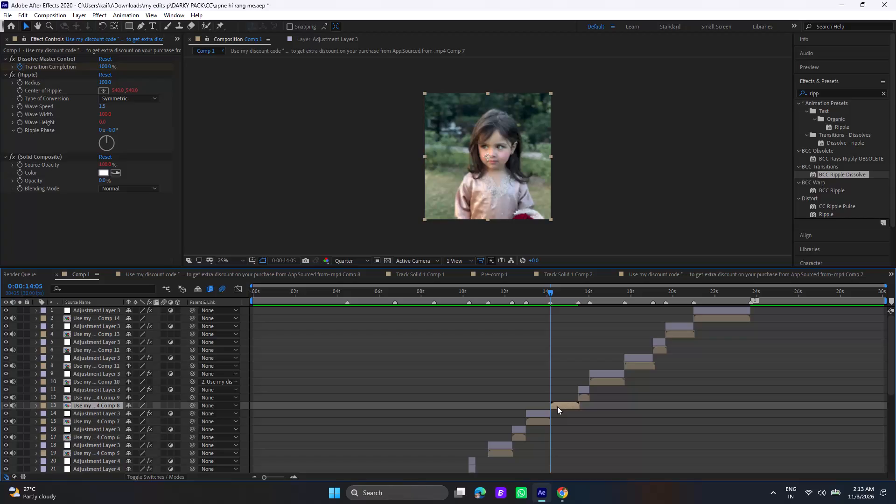
key(space)
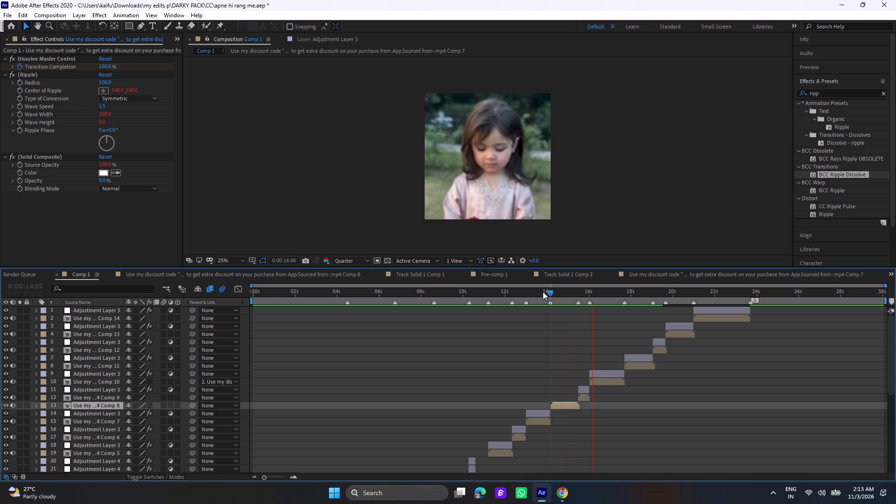
click(504, 292)
key(space)
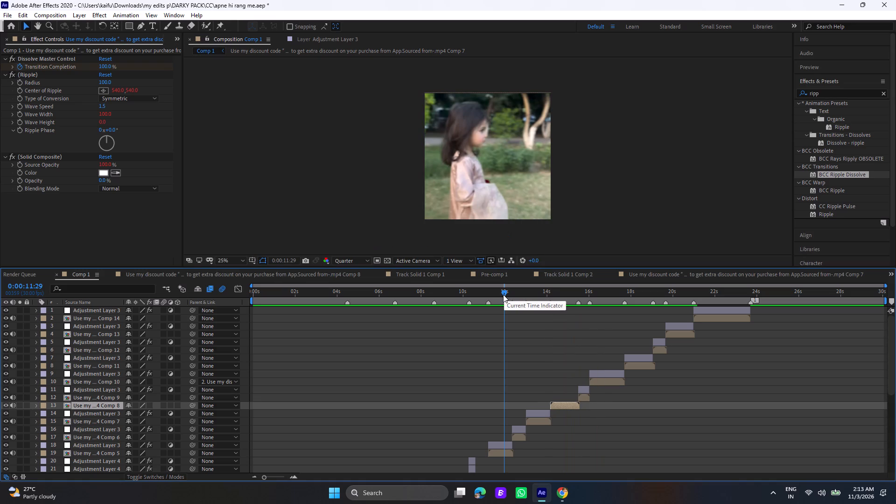
key(space)
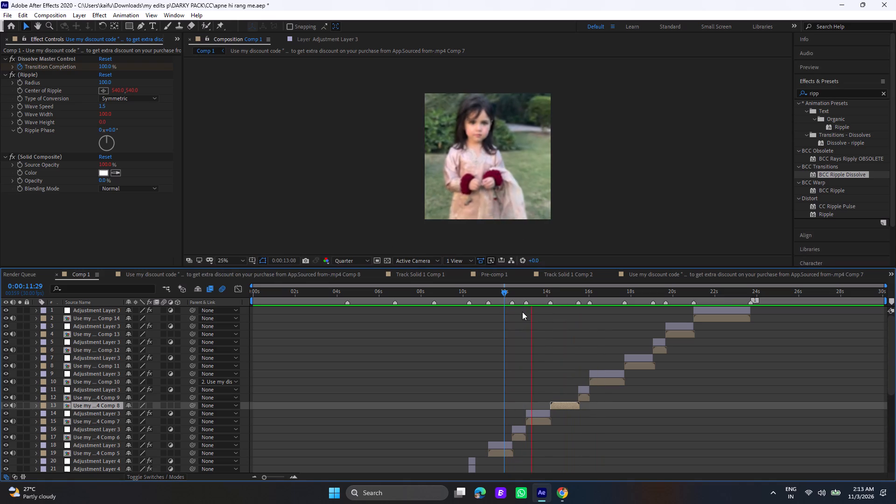
click(550, 288)
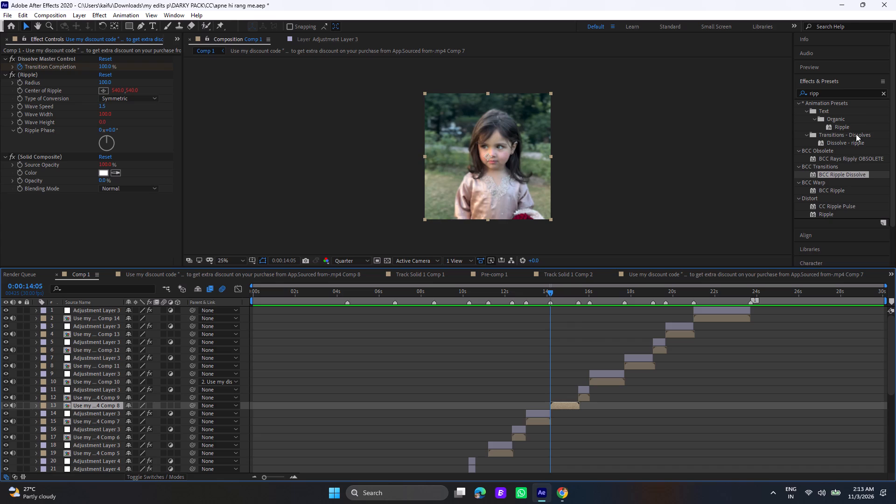
click(883, 95)
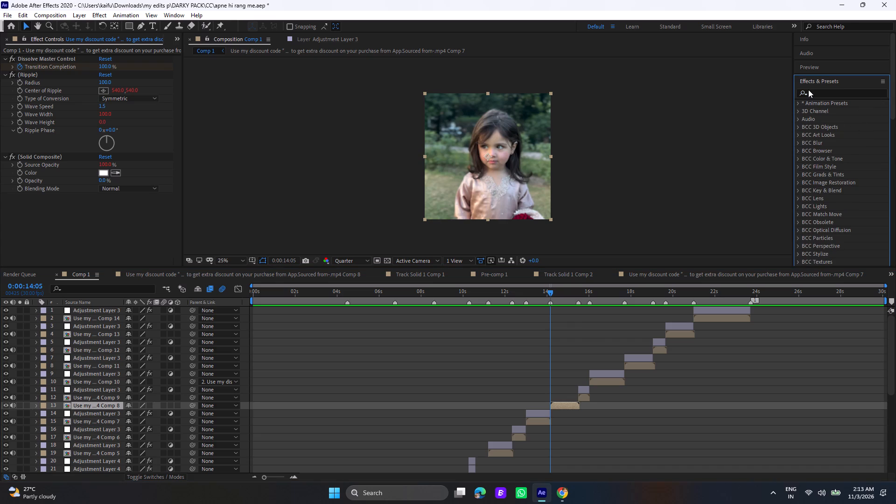
scroll(820, 198, down, 11)
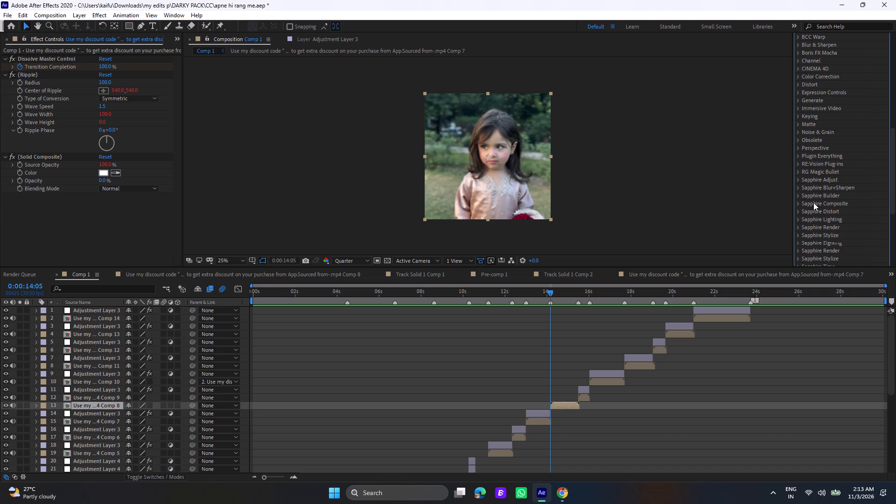
scroll(829, 179, down, 4)
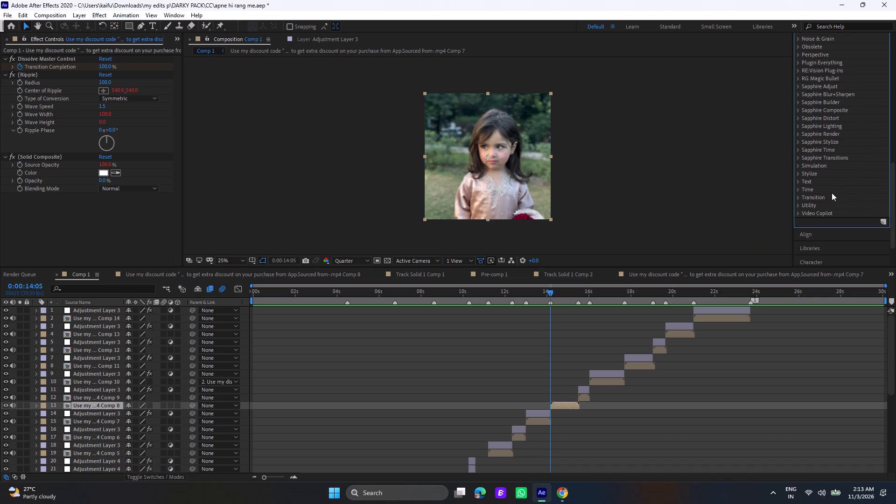
scroll(833, 203, down, 3)
click(809, 228)
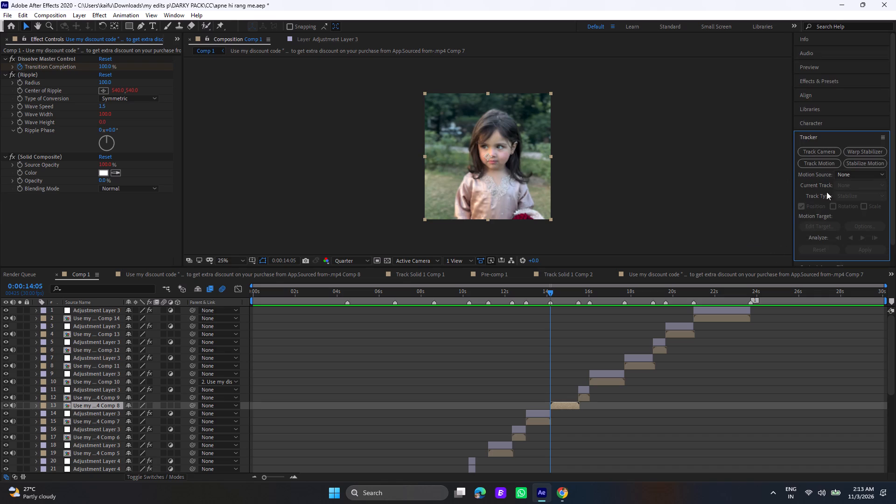
click(819, 152)
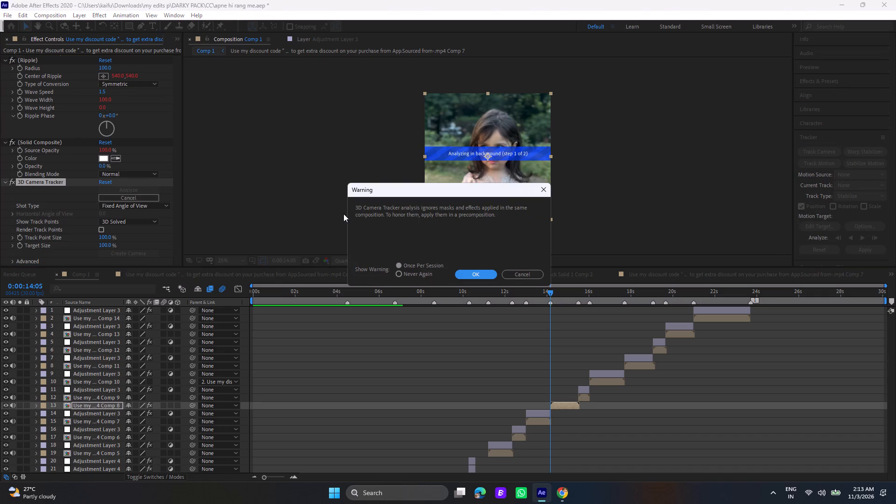
click(466, 273)
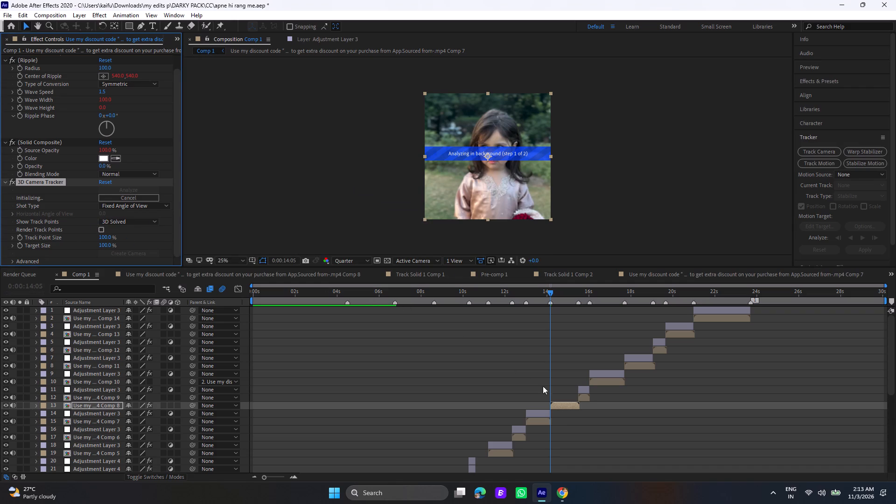
Enable Detailed Analysis in the advanced settings of the Comp 8 clip's 3D Camera Tracker.
click(555, 406)
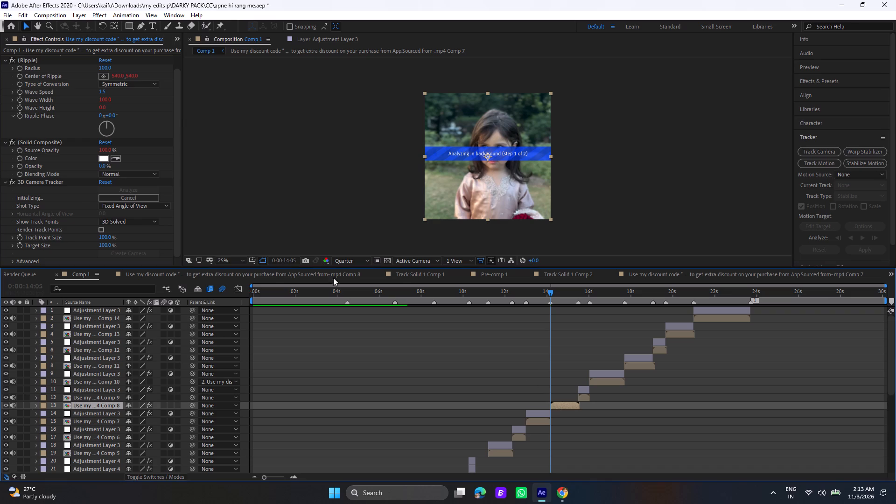
scroll(70, 202, down, 3)
scroll(74, 213, up, 3)
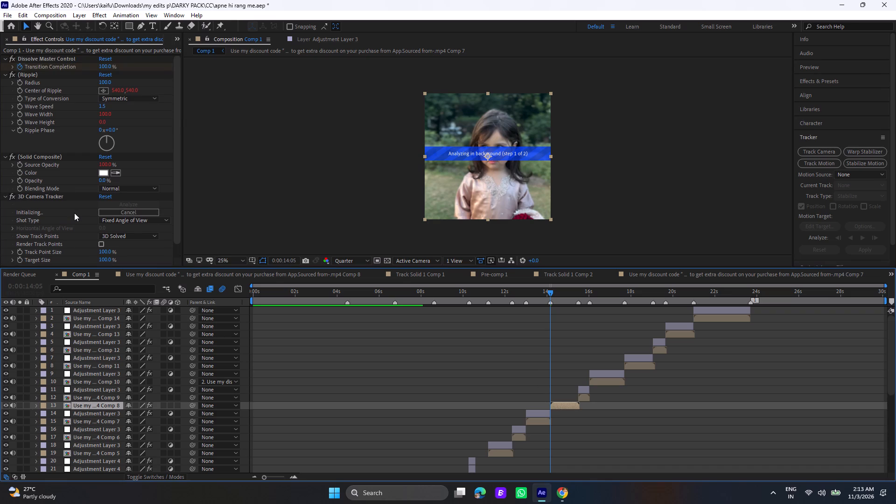
scroll(74, 213, up, 2)
scroll(74, 213, down, 3)
scroll(74, 213, up, 2)
scroll(53, 201, down, 2)
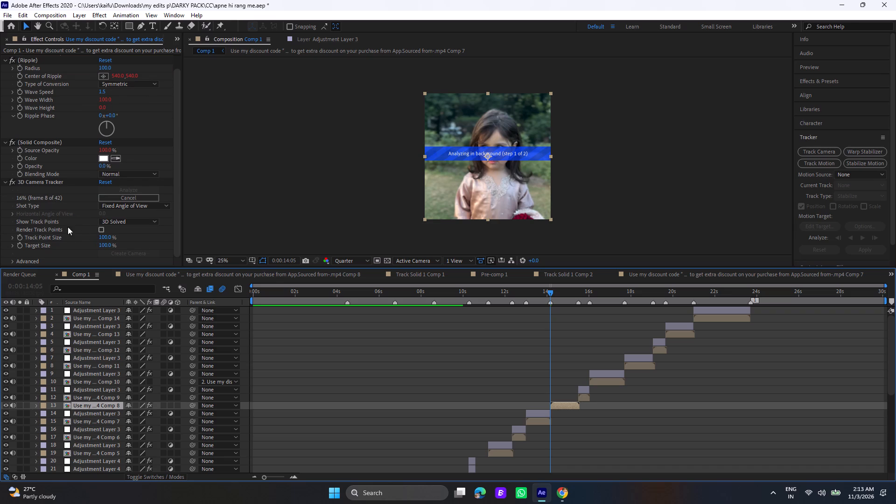
click(14, 260)
scroll(31, 242, down, 2)
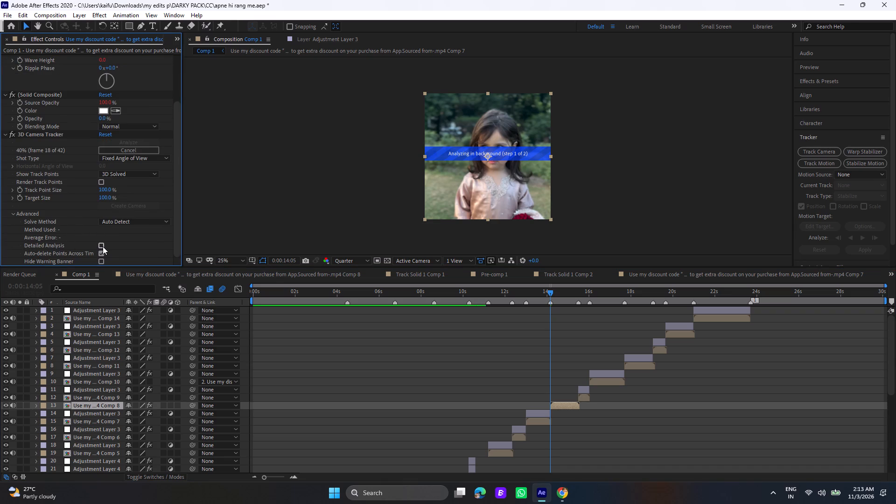
click(102, 246)
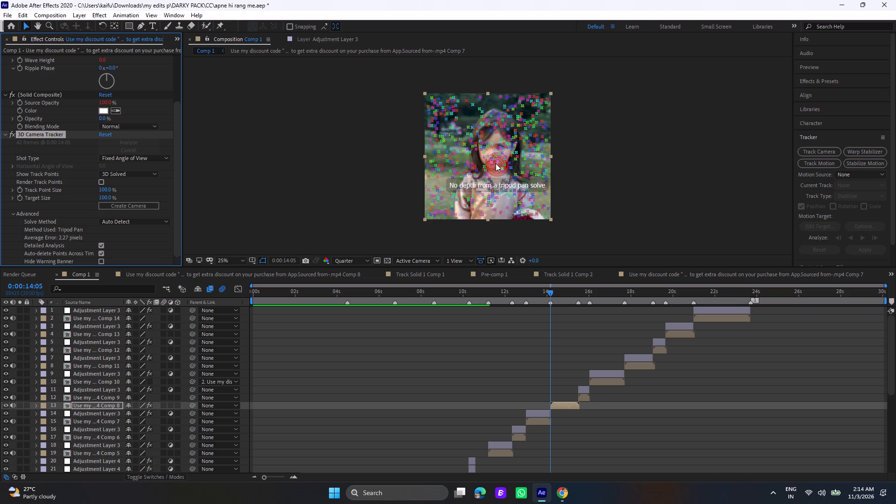
Create a solid and camera from the track points on the girl's forehead in the Comp 8 clip.
scroll(497, 153, up, 1)
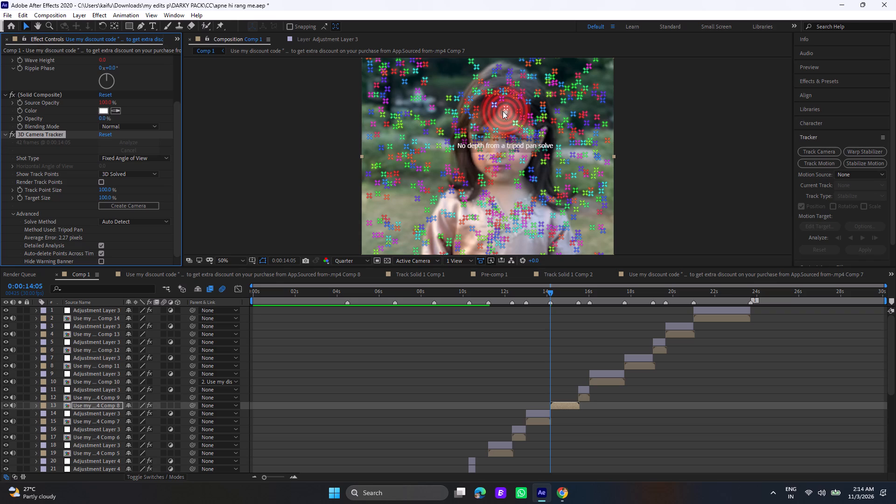
click(503, 111)
right_click(508, 115)
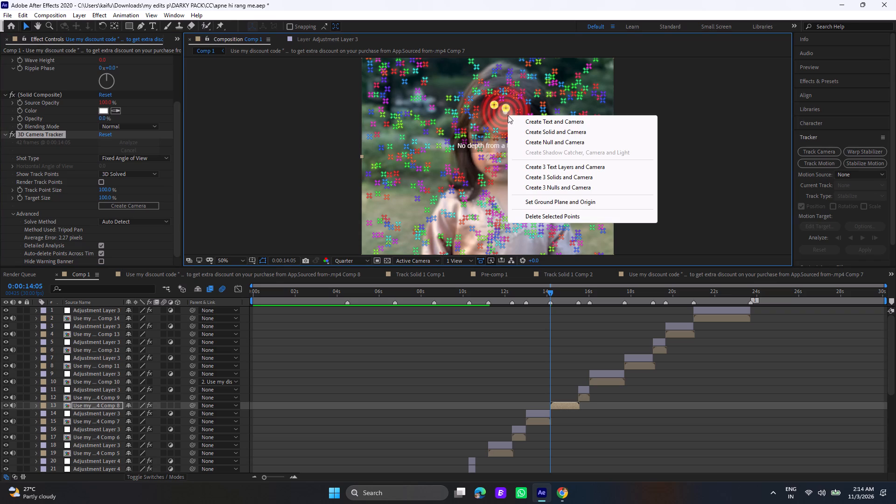
click(543, 131)
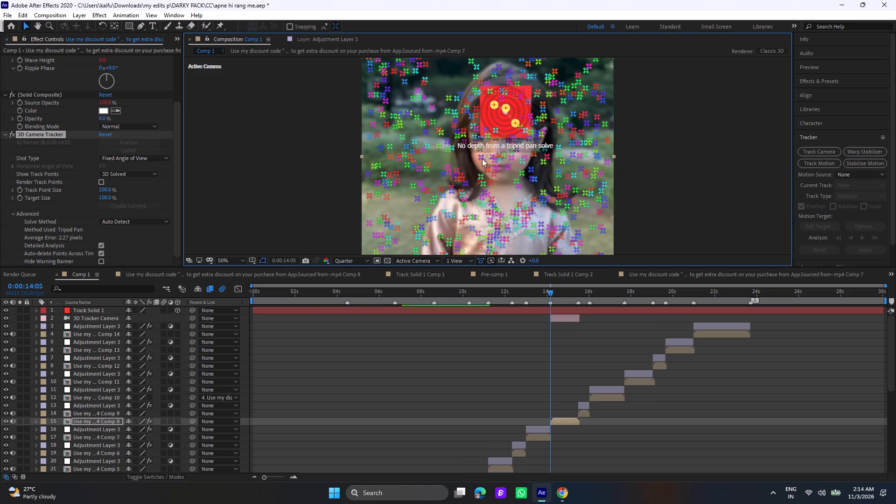
Split Track Solid 1 at 0:00:14:05 and delete the part before the Comp 8 clip.
click(553, 312)
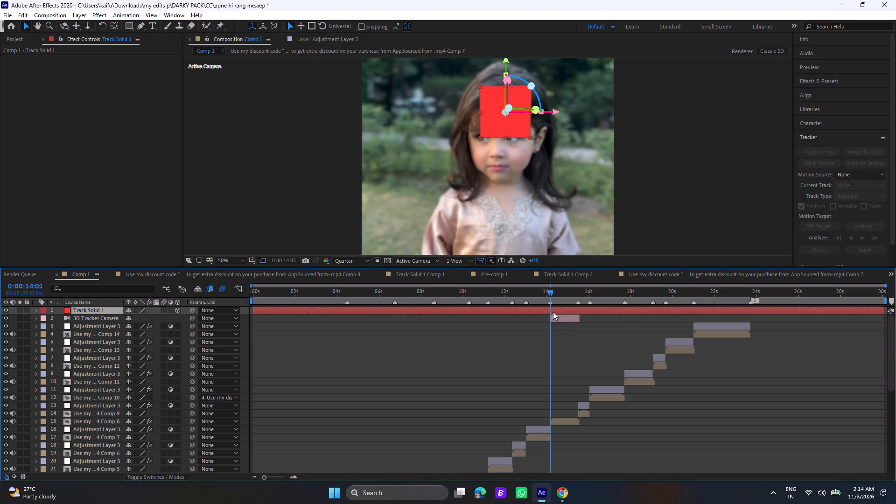
key(ctrl+shift+d)
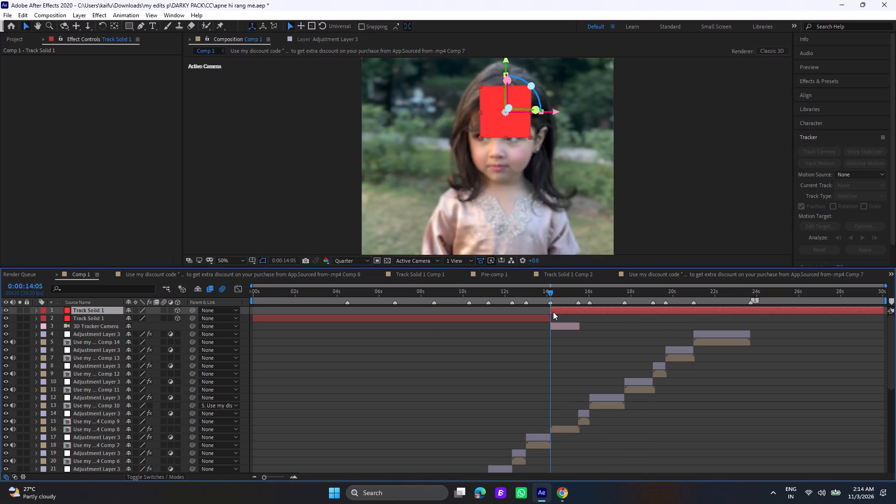
click(542, 317)
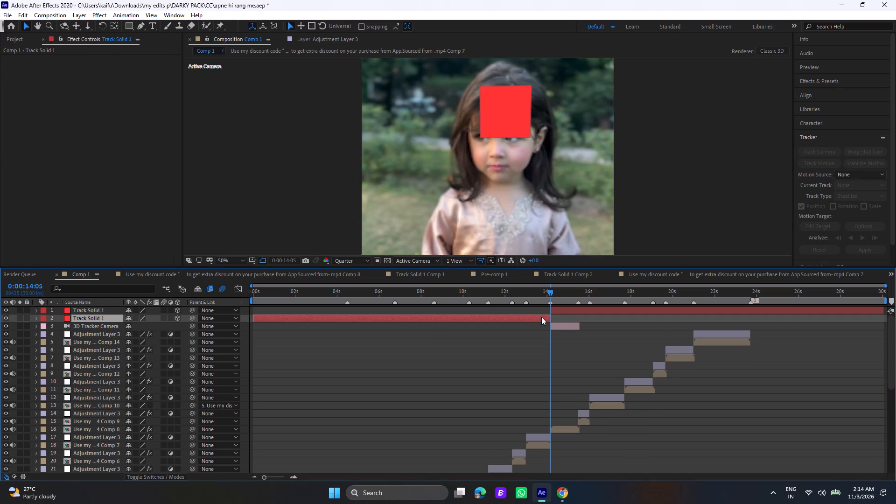
key(Delete)
Split Track Solid 1 at 0:00:15:15 and delete the part after the Comp 8 clip.
click(577, 291)
click(577, 291)
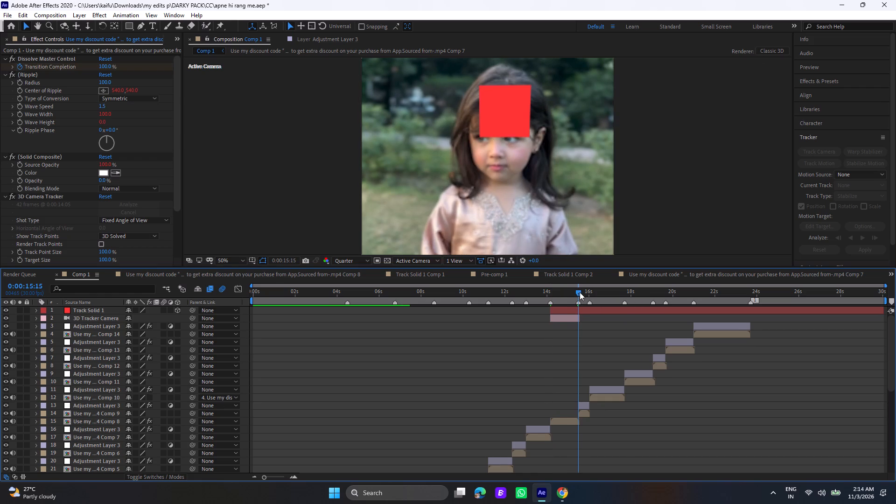
click(580, 292)
drag(272, 474, 277, 475)
click(277, 476)
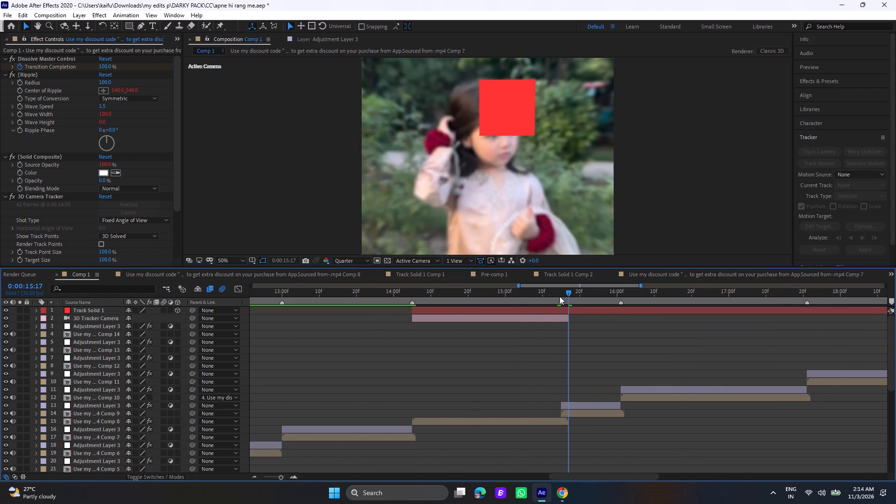
click(559, 294)
click(559, 294)
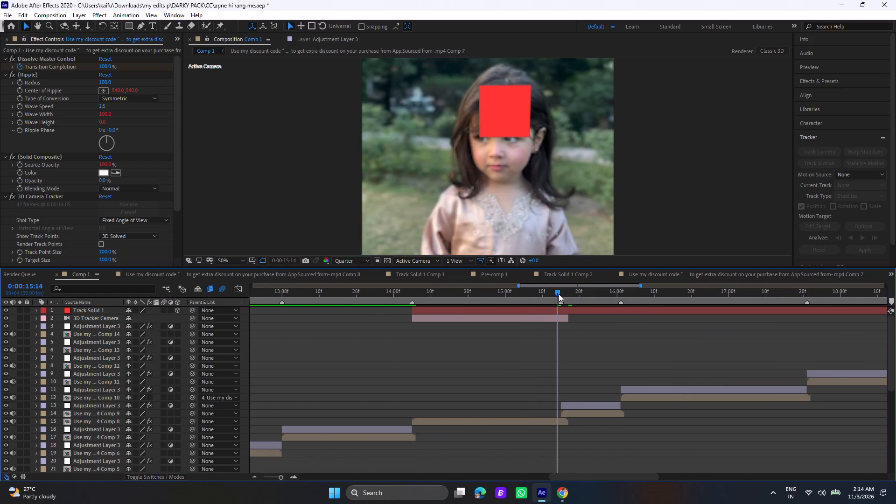
click(568, 308)
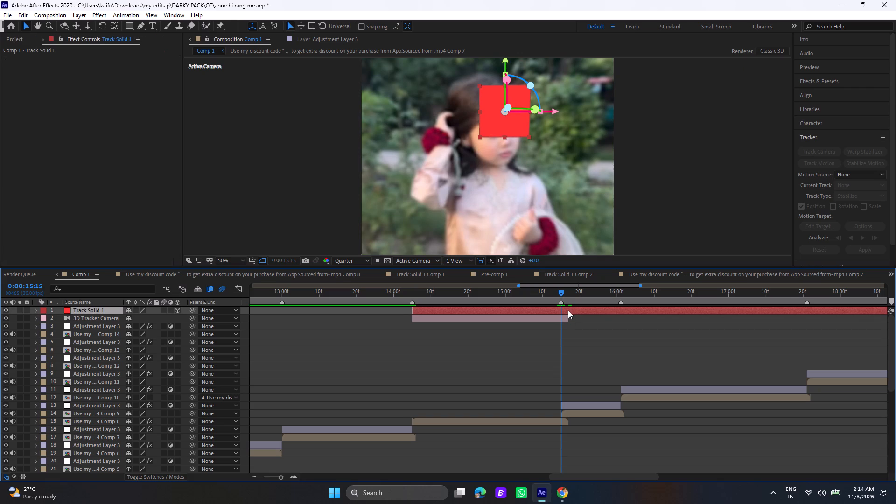
click(564, 317)
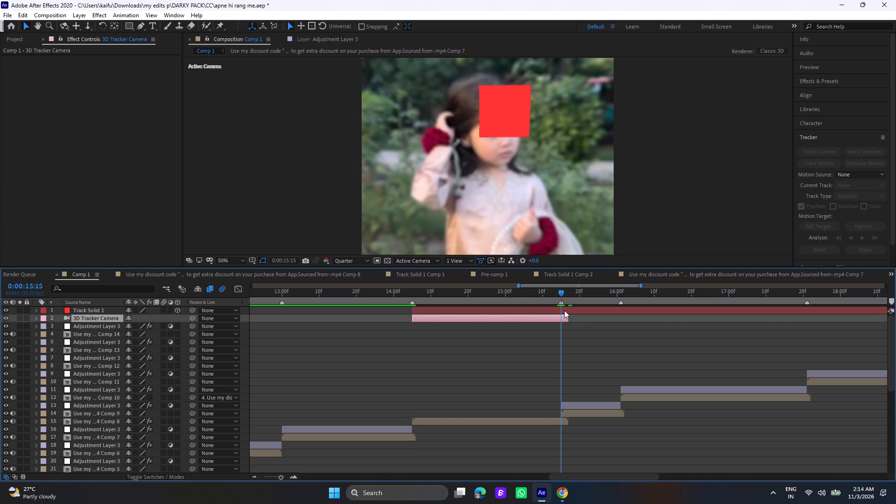
click(564, 310)
key(ctrl+shift+d)
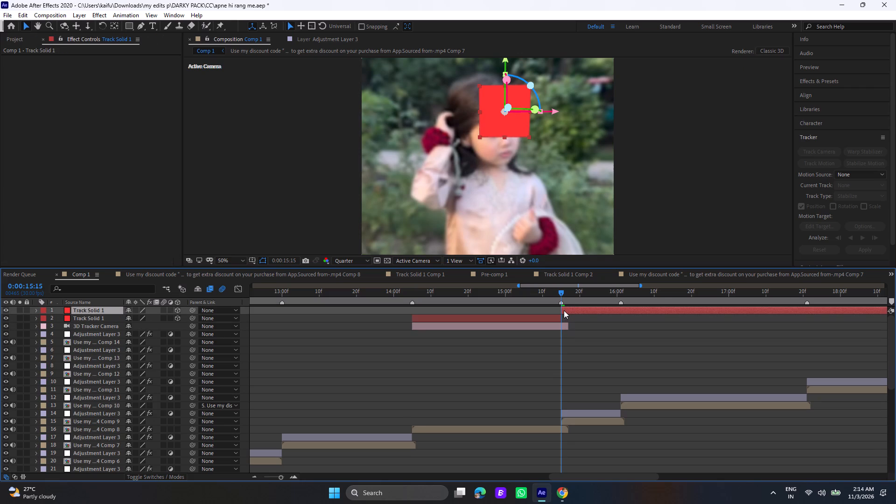
key(Delete)
Split the 3D Tracker Camera layer at 0:00:15:15 and delete the leftover part after the cut.
click(560, 319)
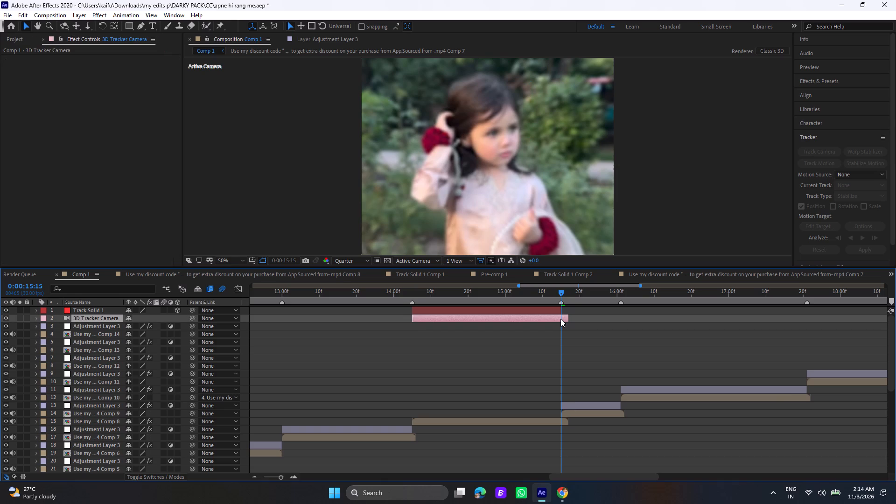
key(ctrl+shift+d)
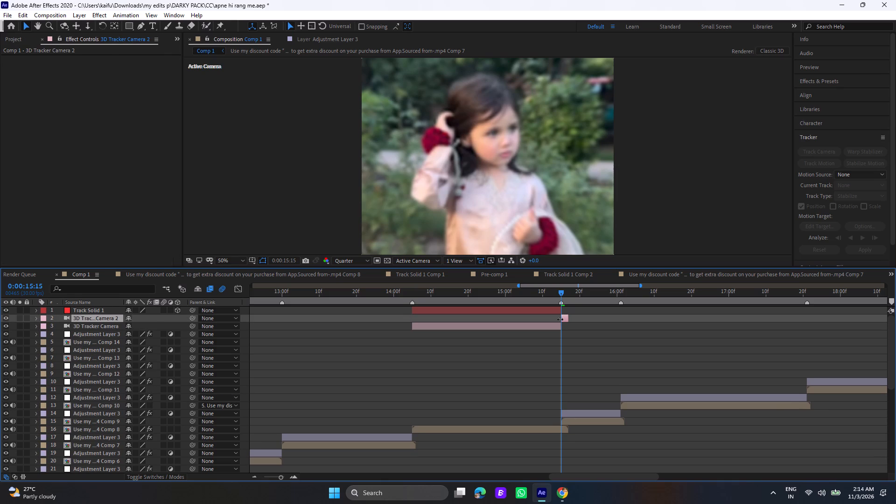
key(Delete)
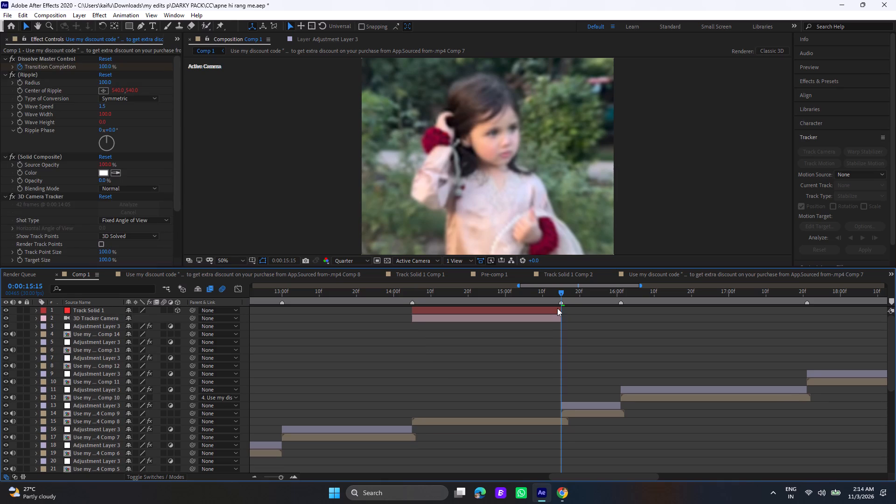
Reset the Orientation of Track Solid 1 with the playhead at 0:00:14:17.
click(557, 308)
click(550, 300)
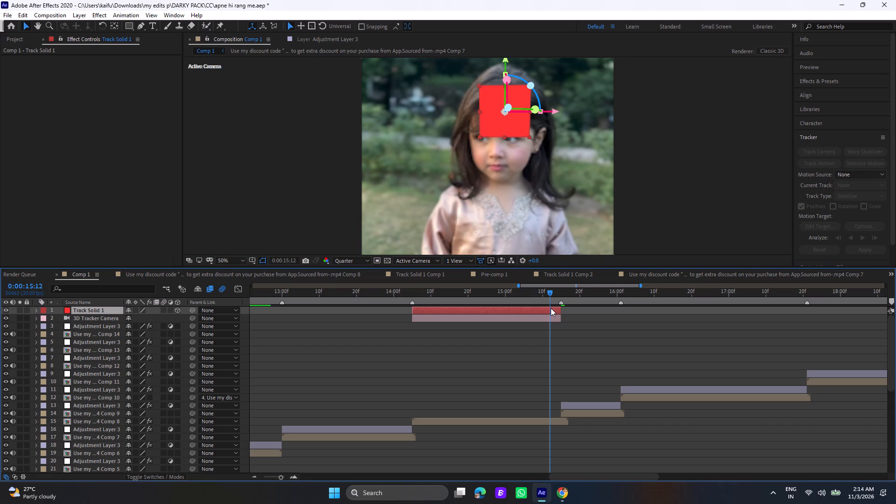
click(454, 293)
drag(454, 293, 451, 292)
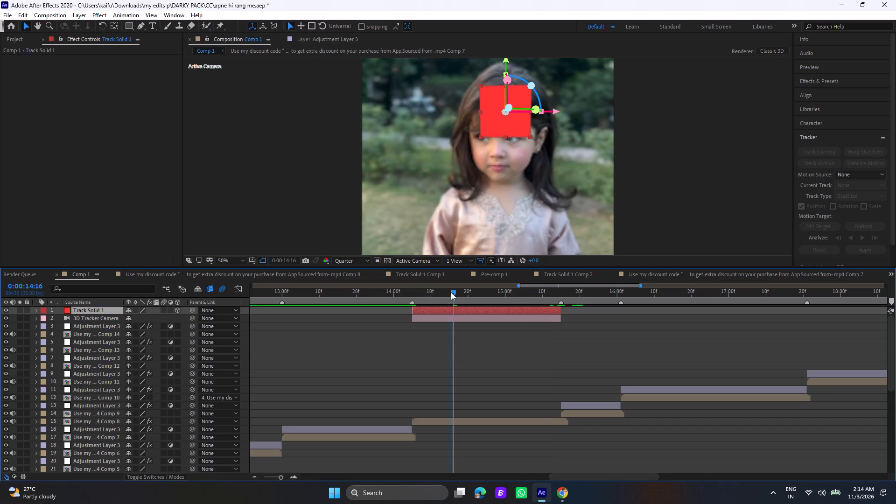
drag(451, 292, 457, 302)
click(457, 311)
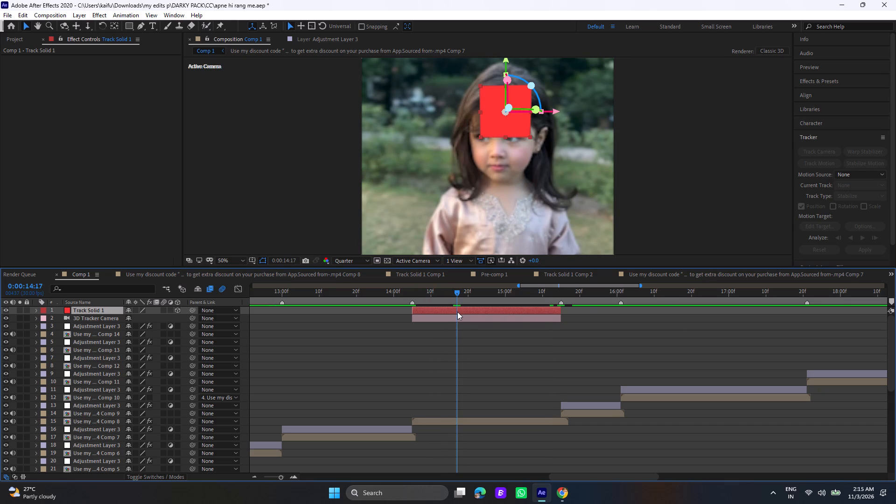
key(r)
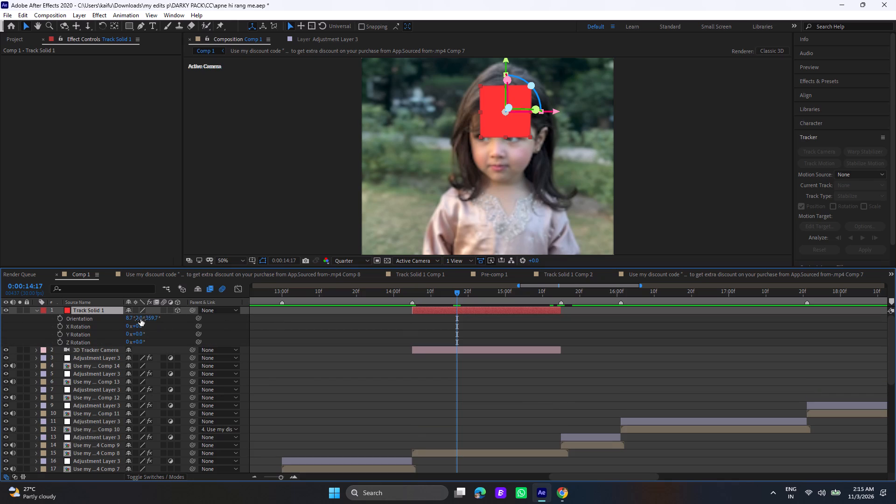
right_click(84, 319)
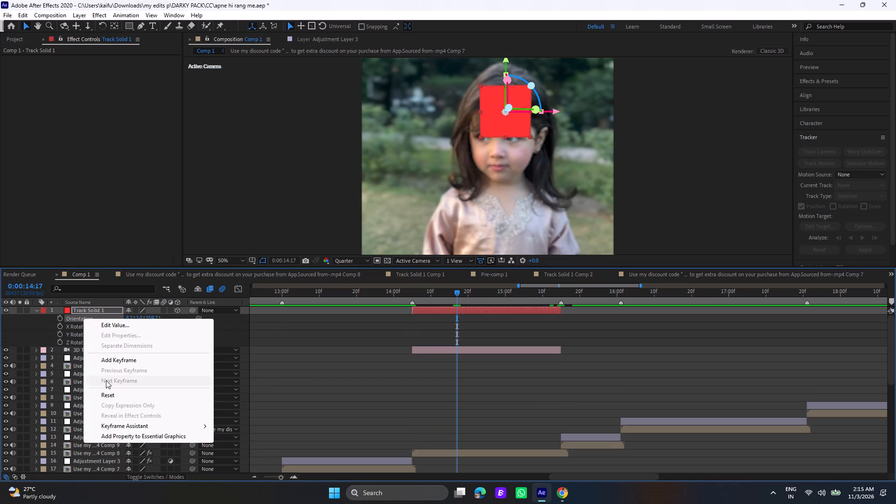
click(108, 394)
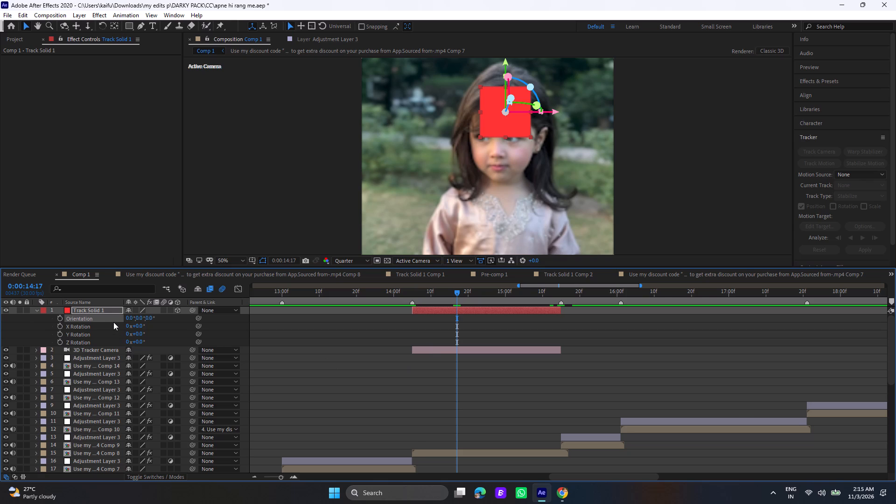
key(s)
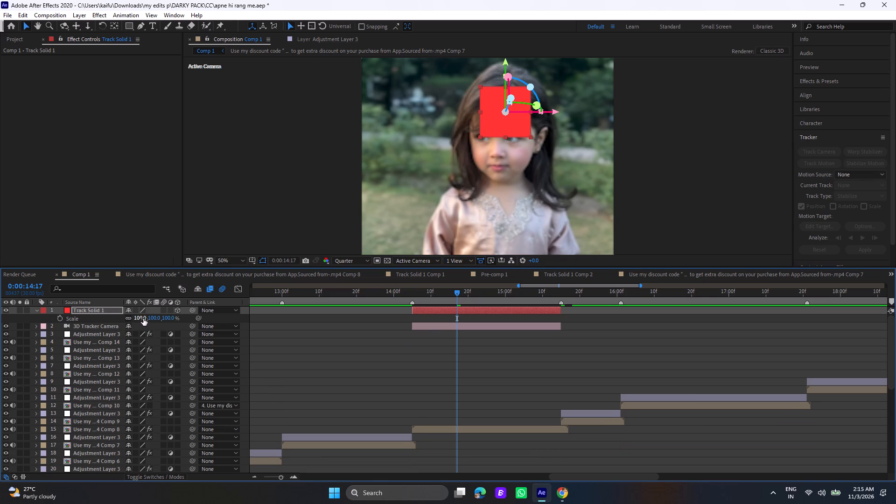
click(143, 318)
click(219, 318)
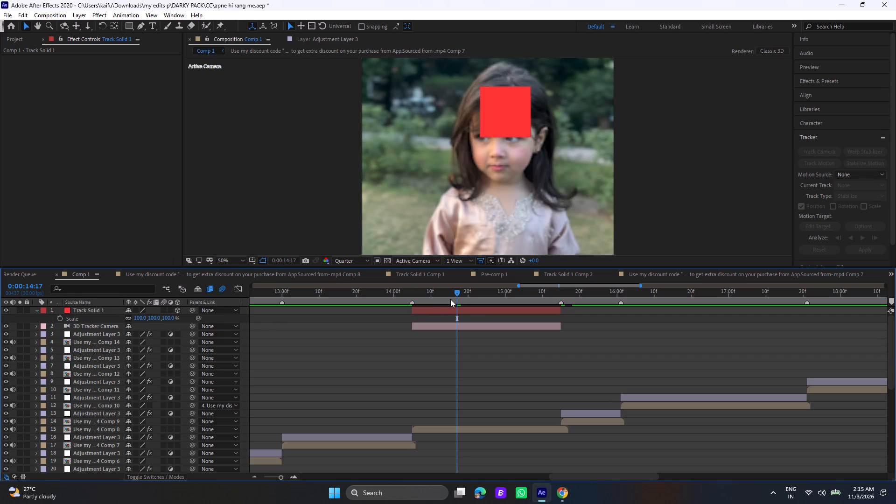
Pre-compose Track Solid 1 as Track Solid 1 Comp 3, leaving all attributes in Comp 1.
click(465, 310)
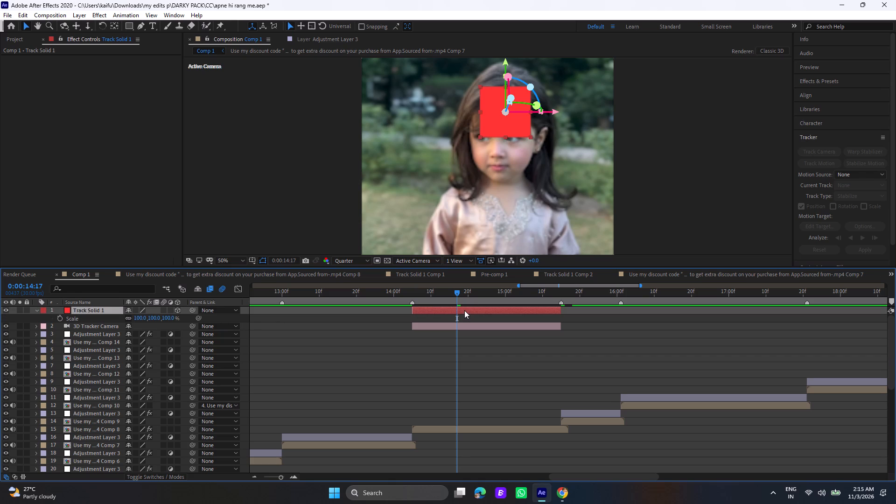
key(ctrl+shift+c)
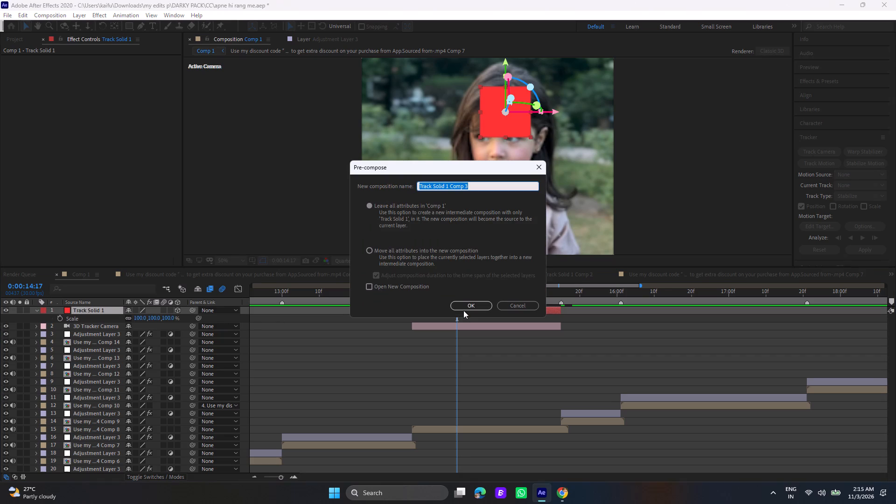
click(466, 305)
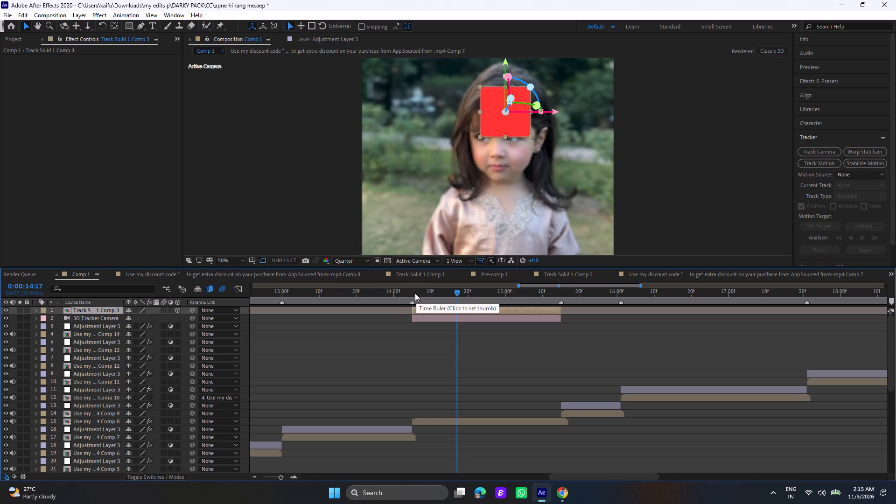
Inside Track Solid 1 Comp 3, import the 2d3f1b6… removebg-preview flower-crown PNG from the Downloads folder.
double_click(456, 309)
click(15, 44)
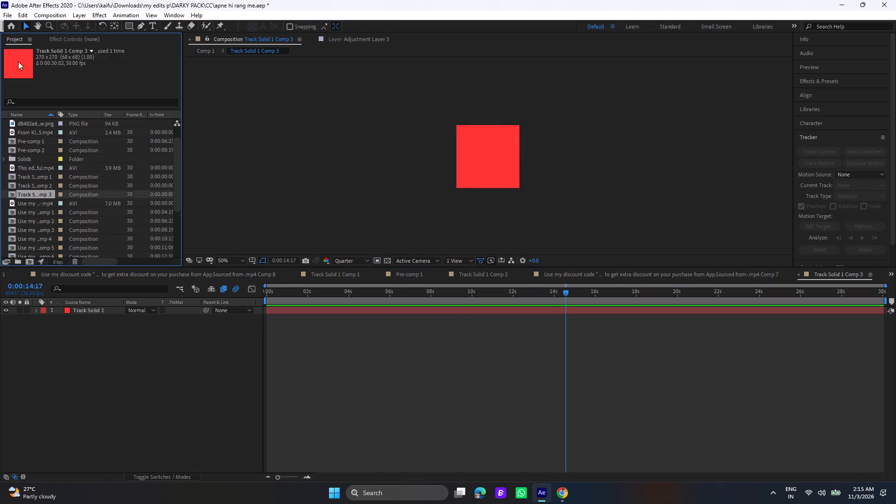
scroll(70, 208, down, 2)
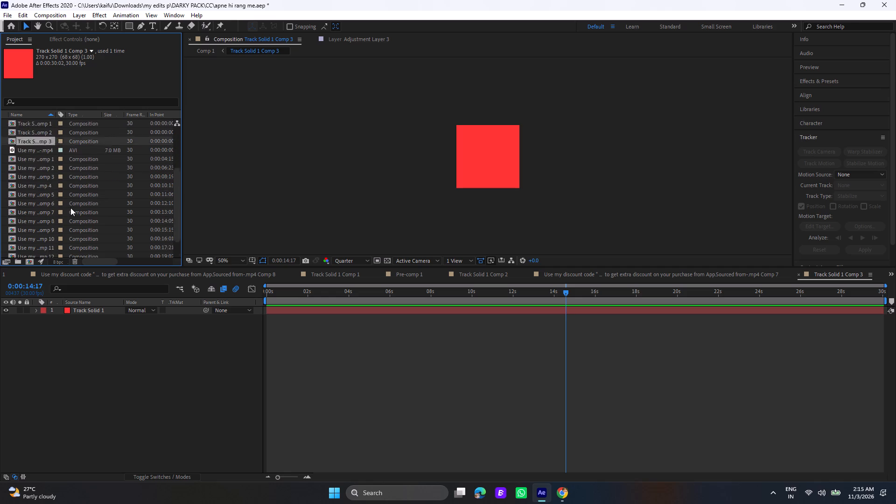
scroll(70, 208, down, 4)
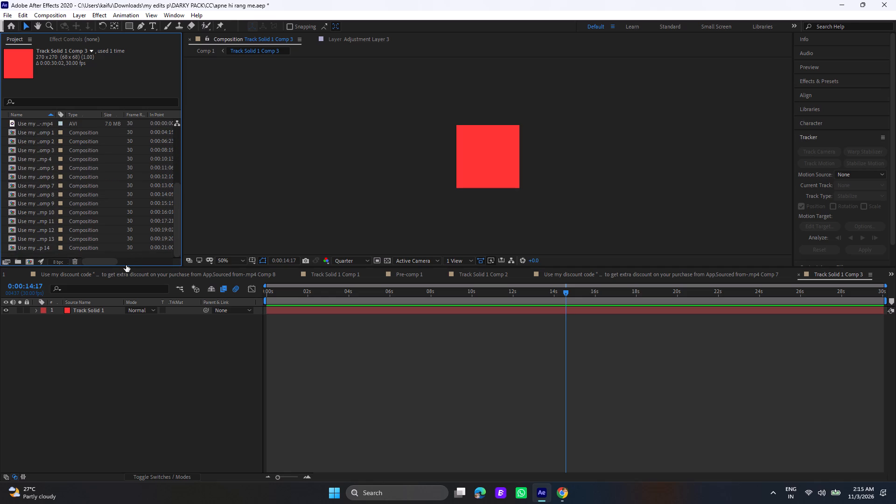
drag(126, 266, 128, 300)
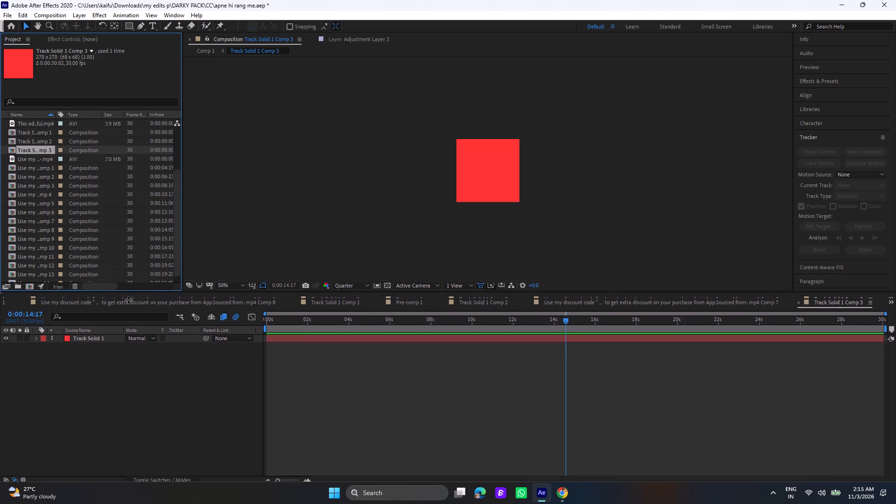
drag(128, 300, 145, 360)
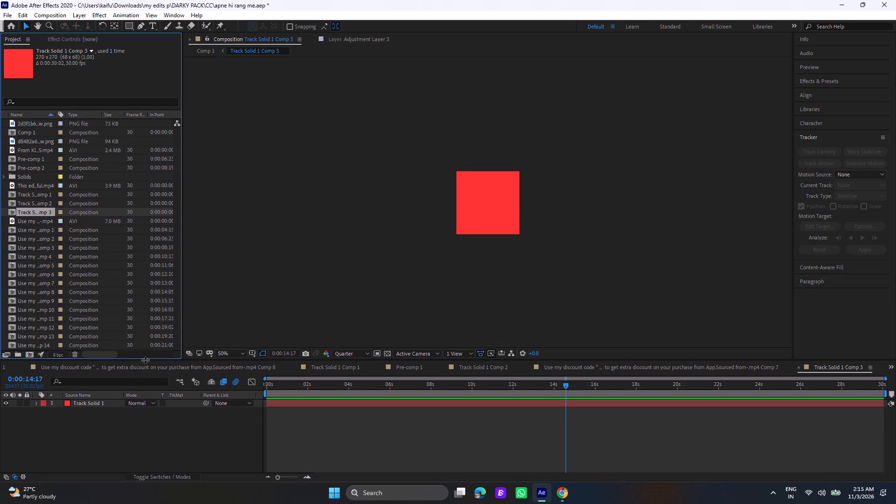
drag(145, 360, 149, 374)
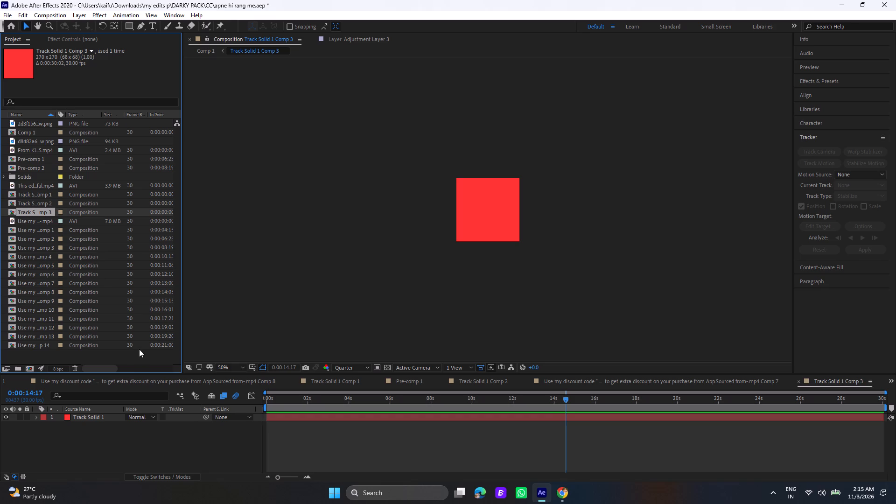
click(138, 354)
click(138, 354)
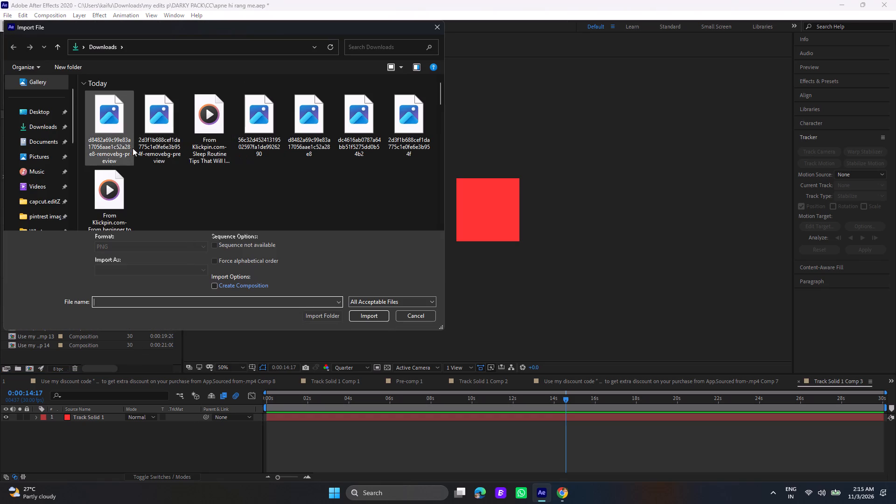
click(149, 145)
click(372, 313)
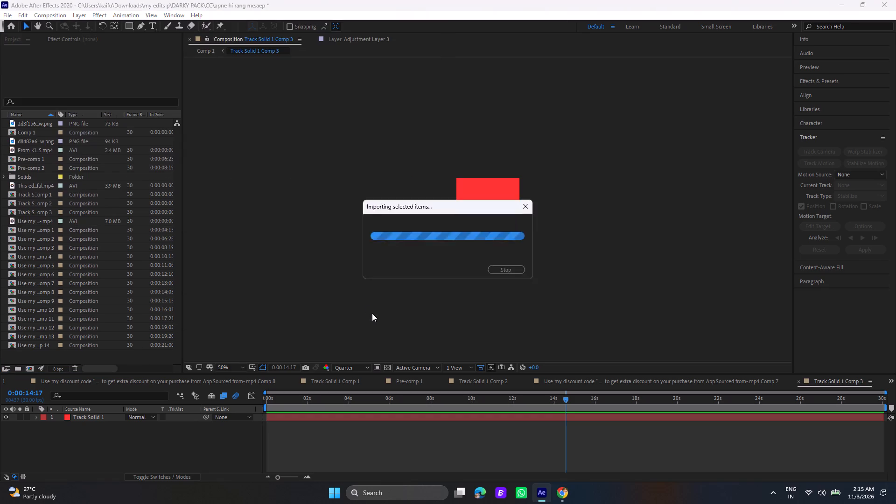
Place the newly imported flower-crown PNG centred above Track Solid 1 in Track Solid 1 Comp 3.
drag(40, 130, 381, 191)
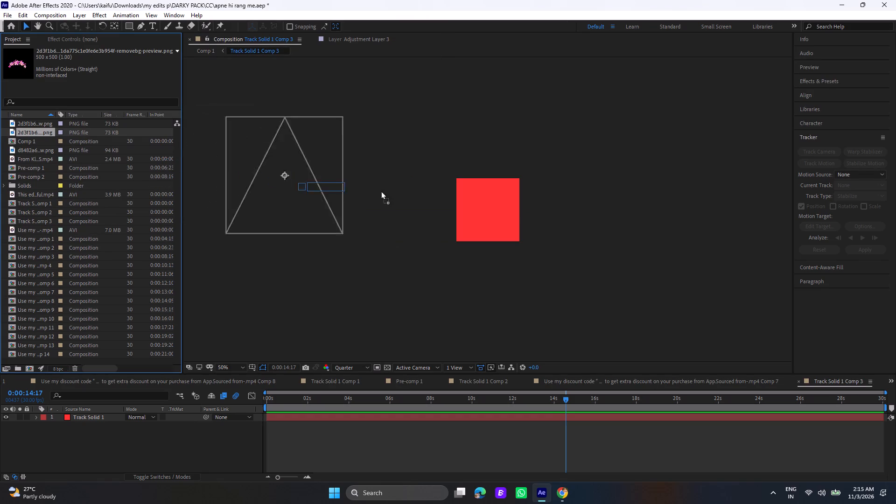
drag(381, 191, 491, 207)
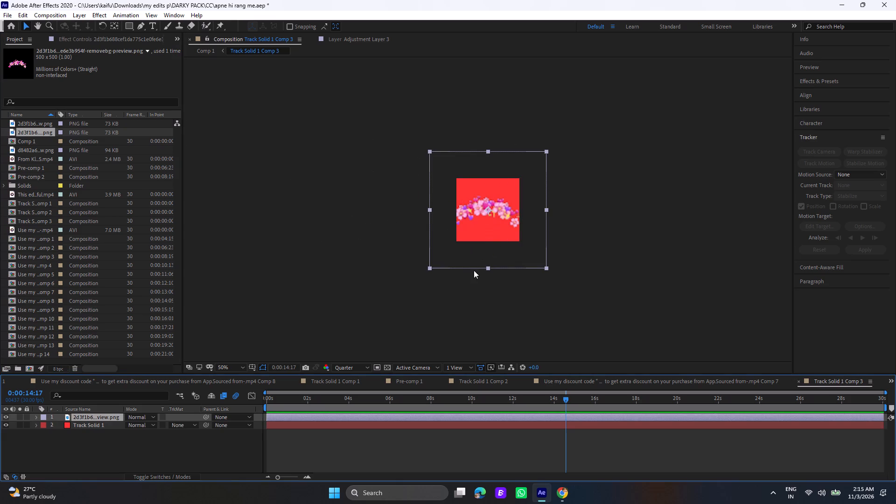
Scale the flower-crown layer down to 82% so it fits the red solid's width.
scroll(481, 283, up, 1)
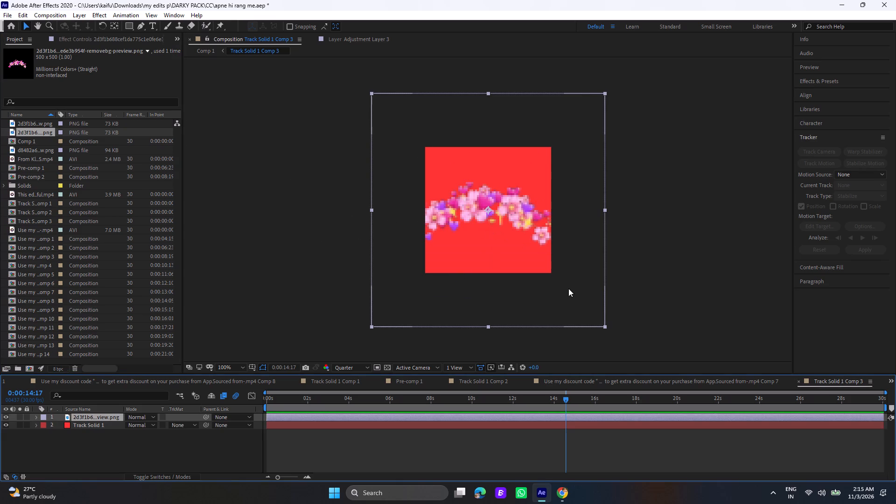
key(s)
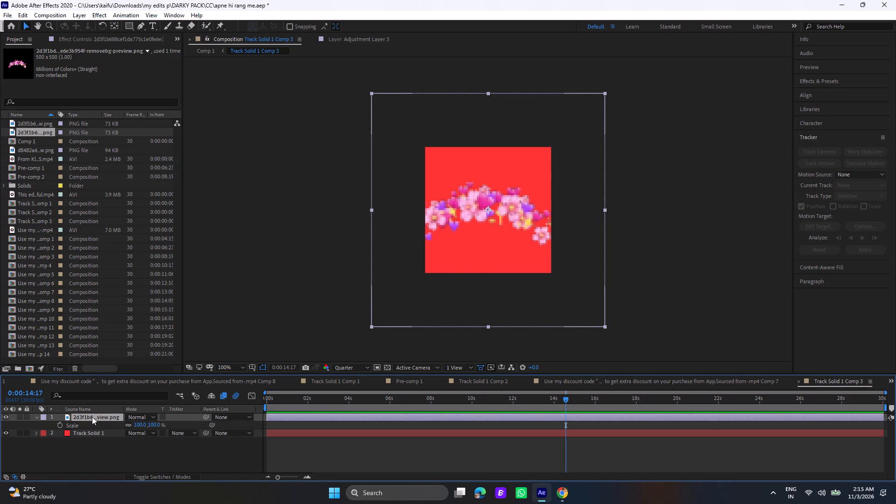
drag(143, 426, 140, 426)
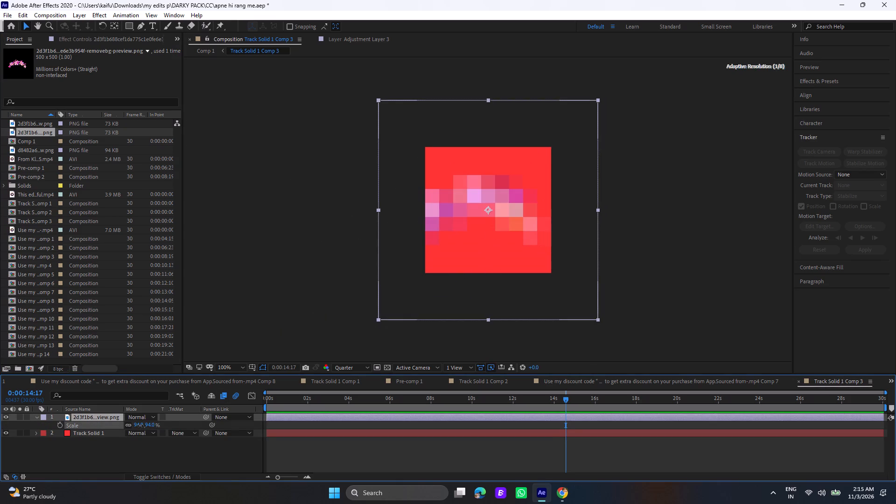
drag(140, 426, 135, 427)
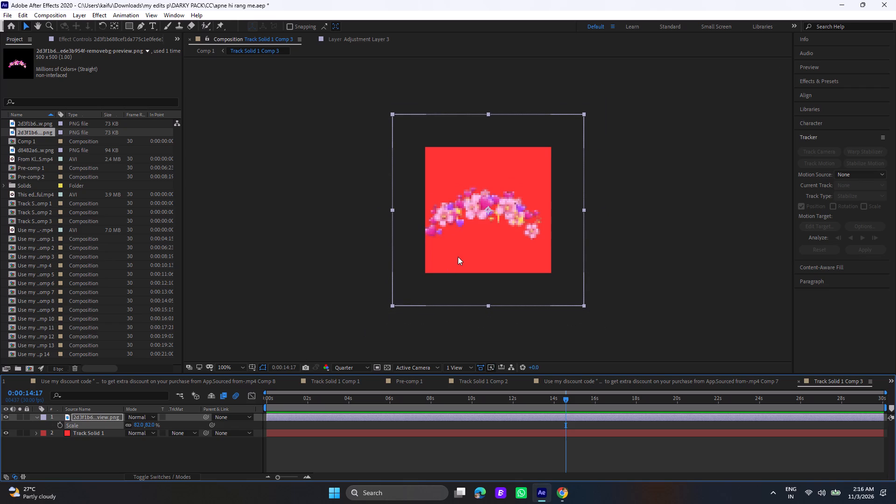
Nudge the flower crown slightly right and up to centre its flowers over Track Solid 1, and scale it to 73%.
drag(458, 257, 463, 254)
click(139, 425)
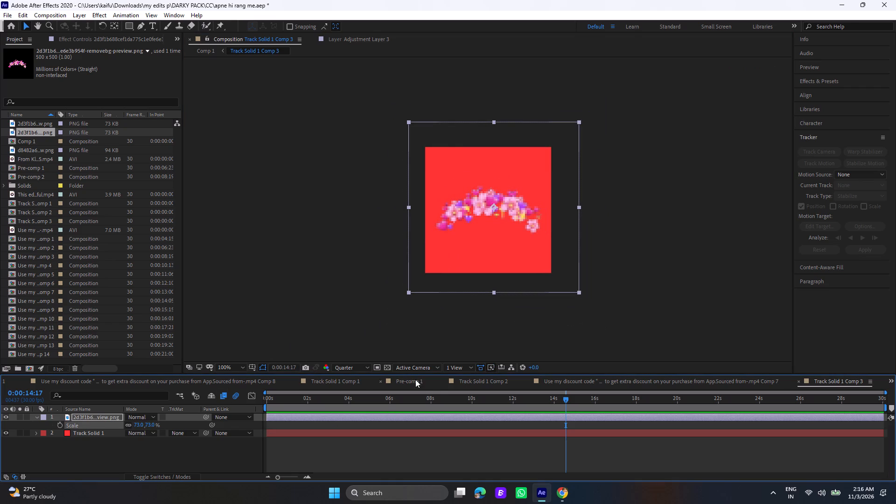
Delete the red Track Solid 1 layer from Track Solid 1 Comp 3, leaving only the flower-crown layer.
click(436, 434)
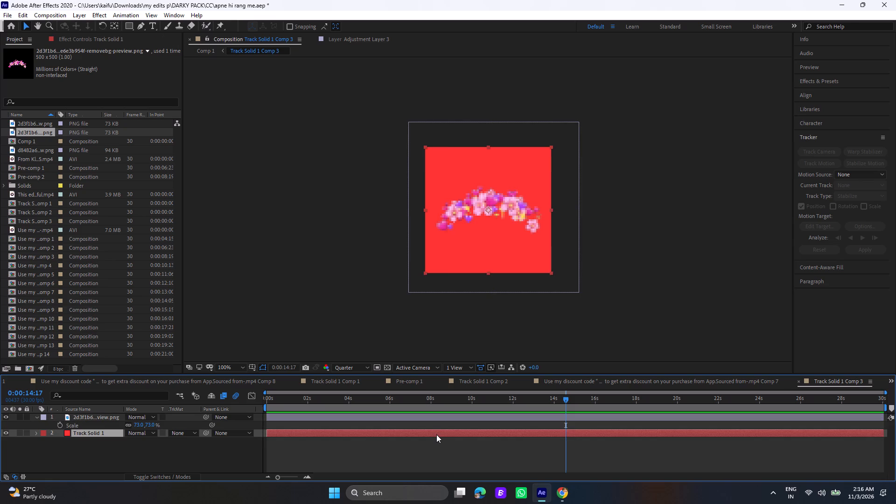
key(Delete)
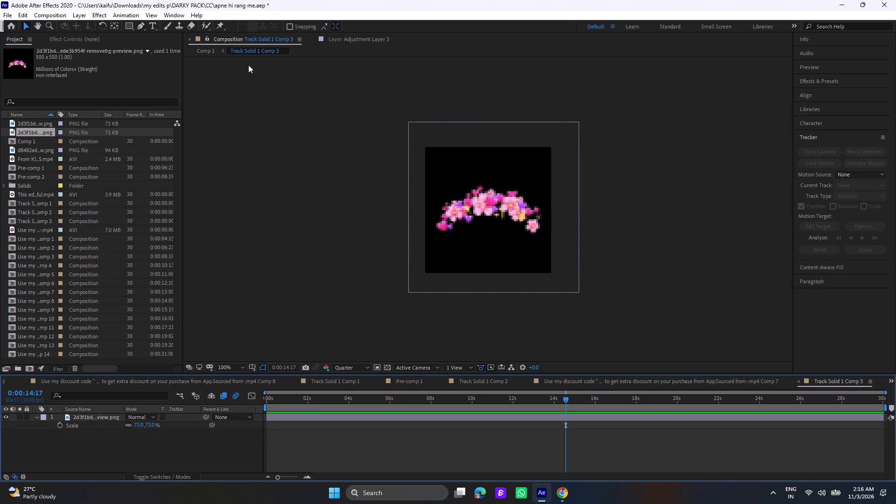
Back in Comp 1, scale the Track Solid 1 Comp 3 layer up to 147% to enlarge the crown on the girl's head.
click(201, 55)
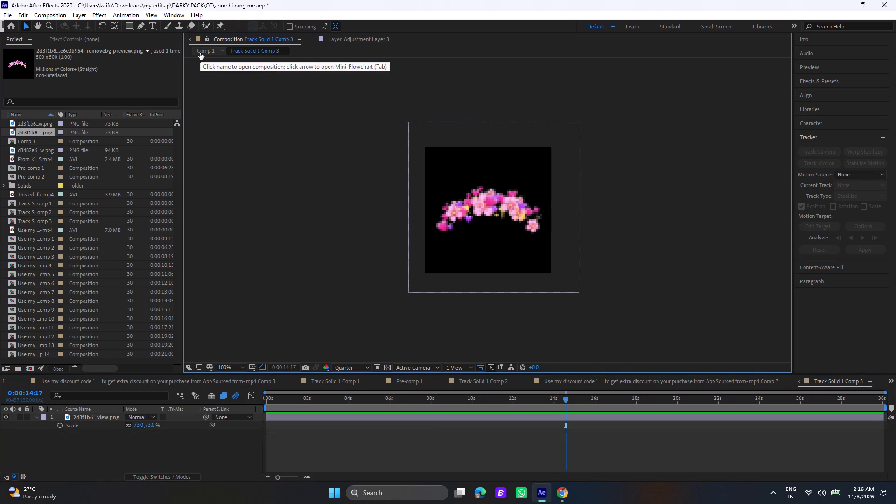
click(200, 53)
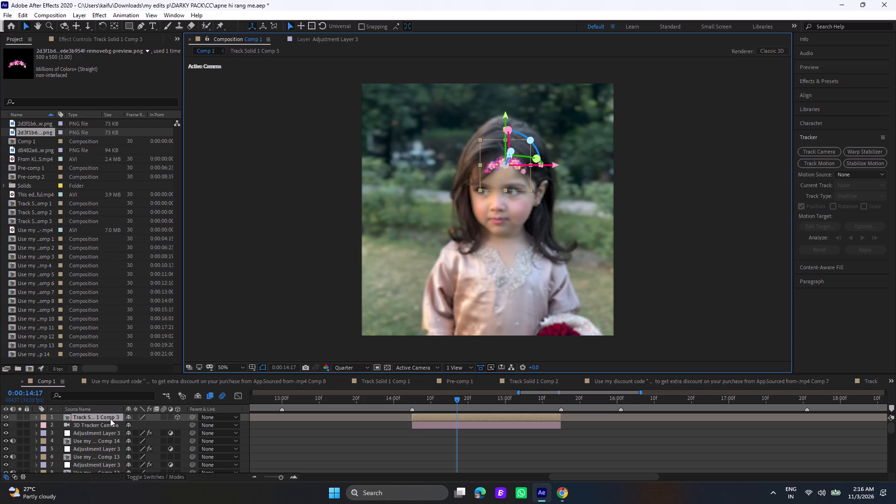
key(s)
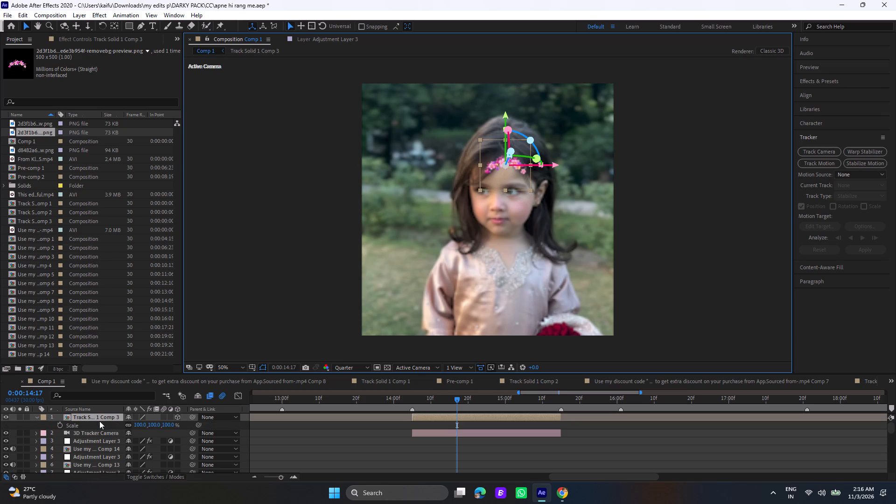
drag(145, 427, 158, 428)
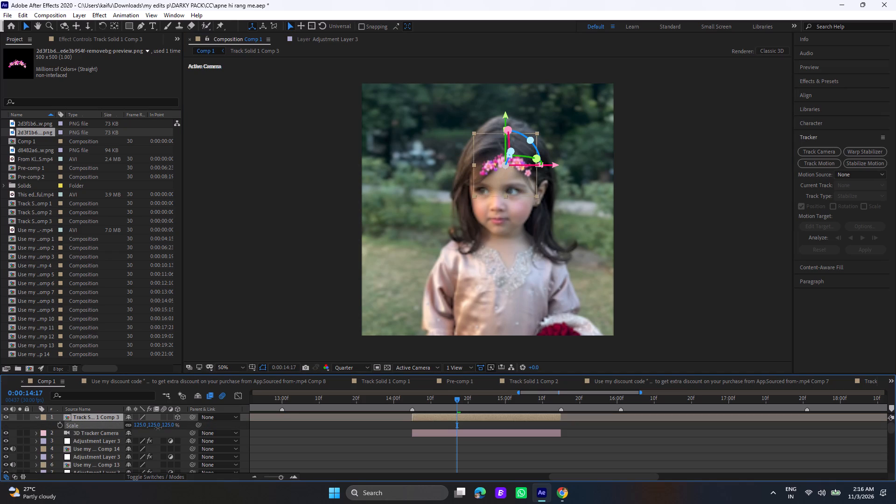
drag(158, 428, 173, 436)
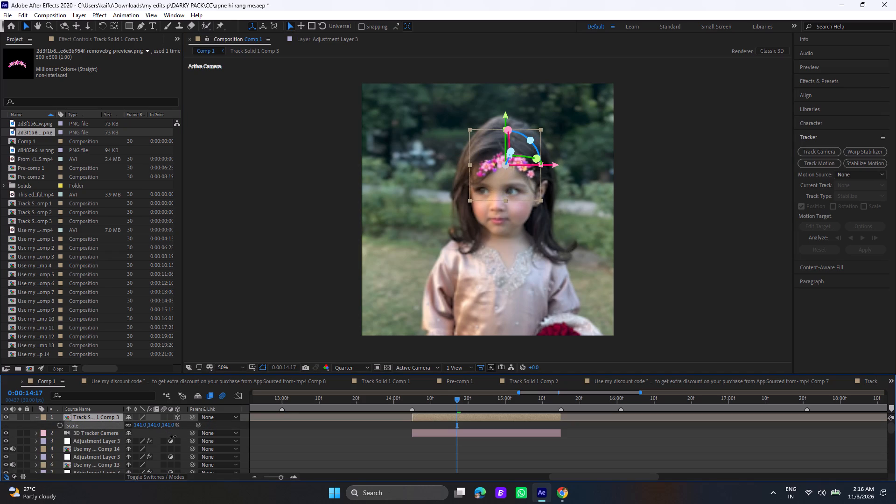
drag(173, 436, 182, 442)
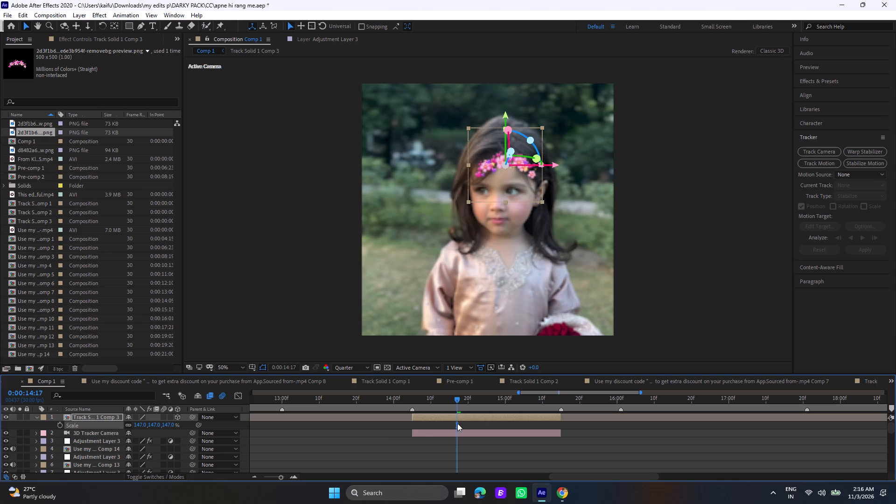
Play back Comp 1 before and through the Comp 8 clip from 0:00:14:05 to check how the flower crown tracks.
click(411, 399)
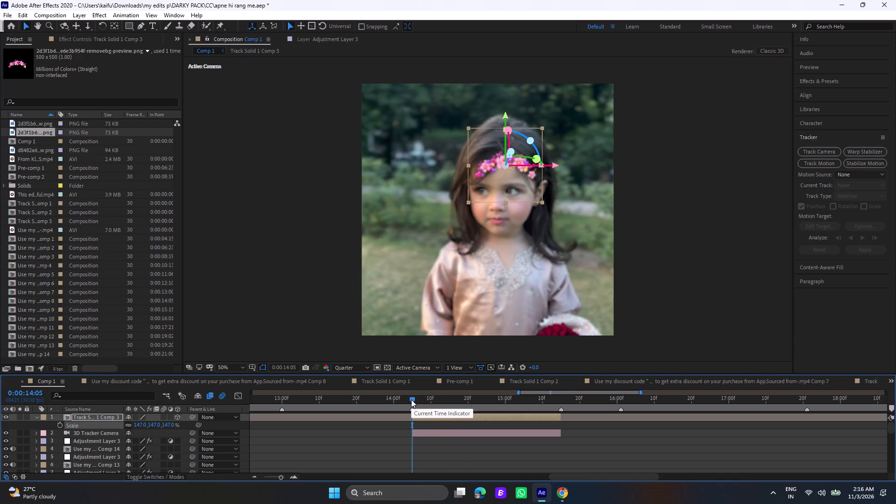
drag(411, 399, 308, 406)
key(space)
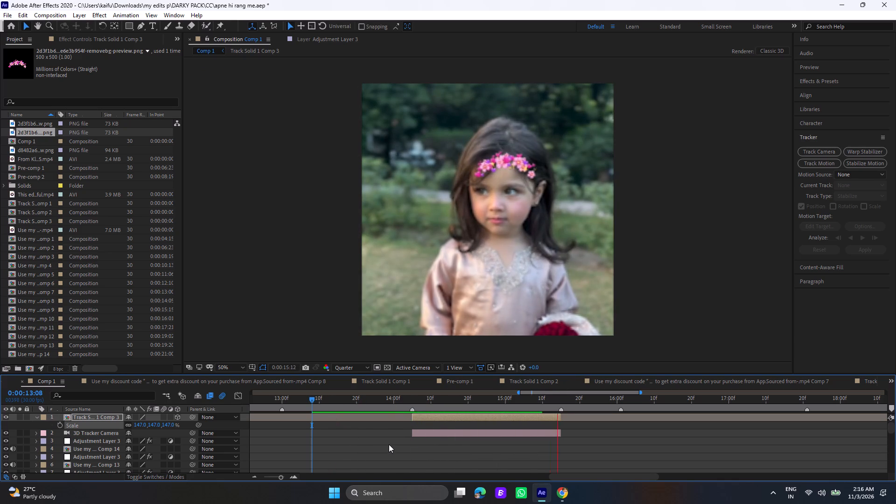
click(408, 394)
click(411, 401)
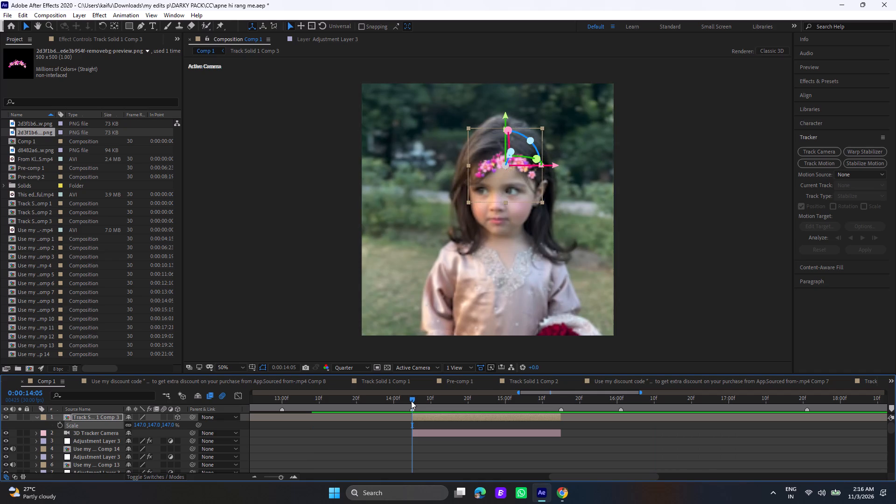
key(space)
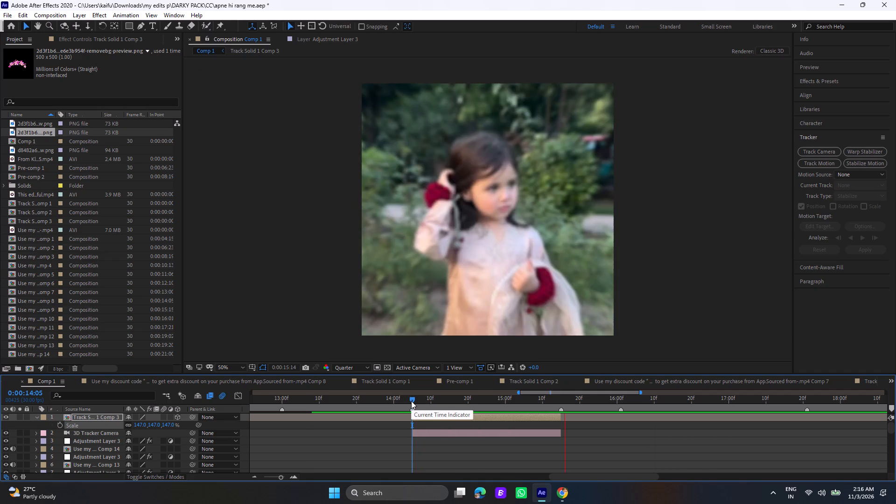
click(411, 401)
key(space)
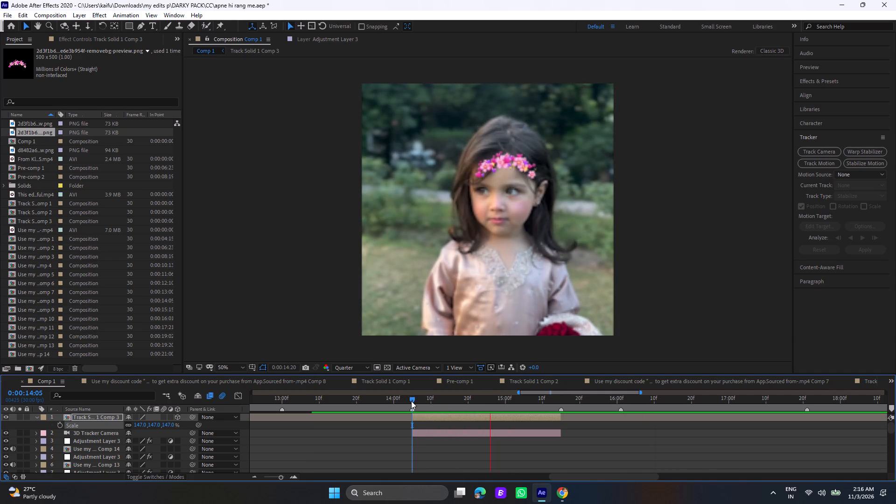
key(space)
Scrub back and forth through the Comp 8 clip to examine how the flower crown follows the girl's head.
click(447, 403)
drag(447, 403, 448, 403)
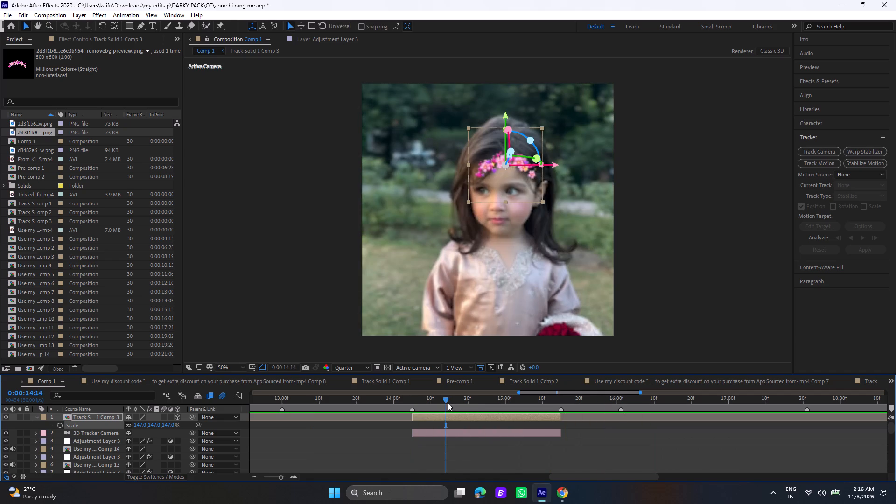
drag(448, 403, 573, 417)
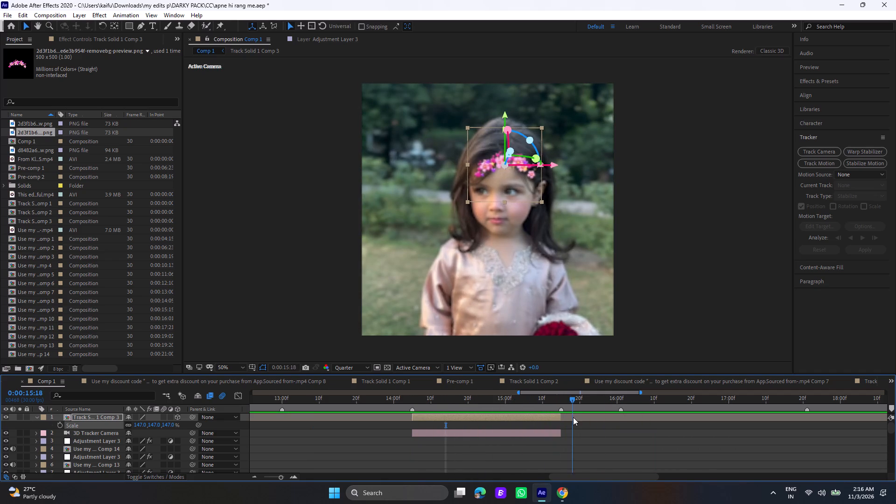
drag(573, 417, 439, 421)
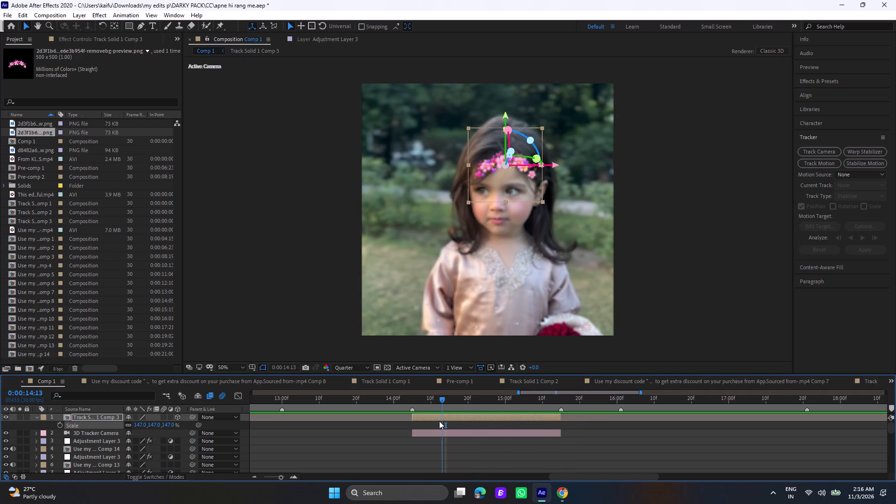
drag(439, 421, 437, 421)
drag(437, 421, 433, 421)
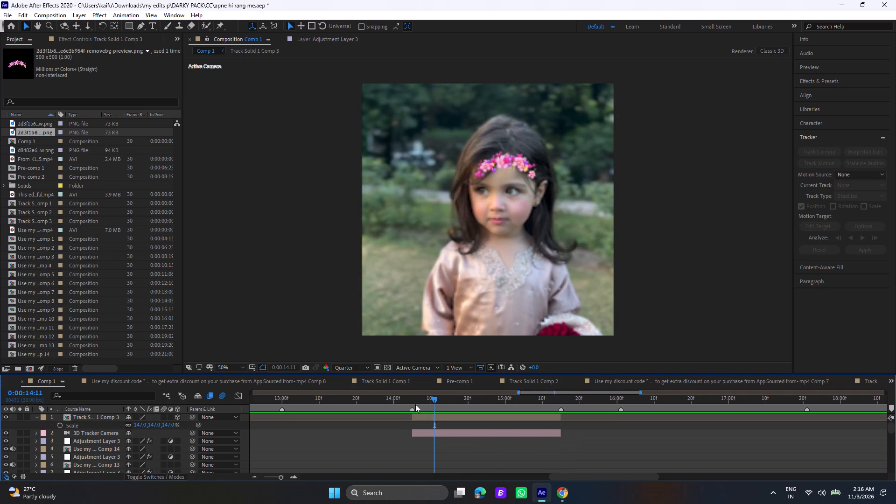
click(413, 400)
drag(413, 400, 488, 414)
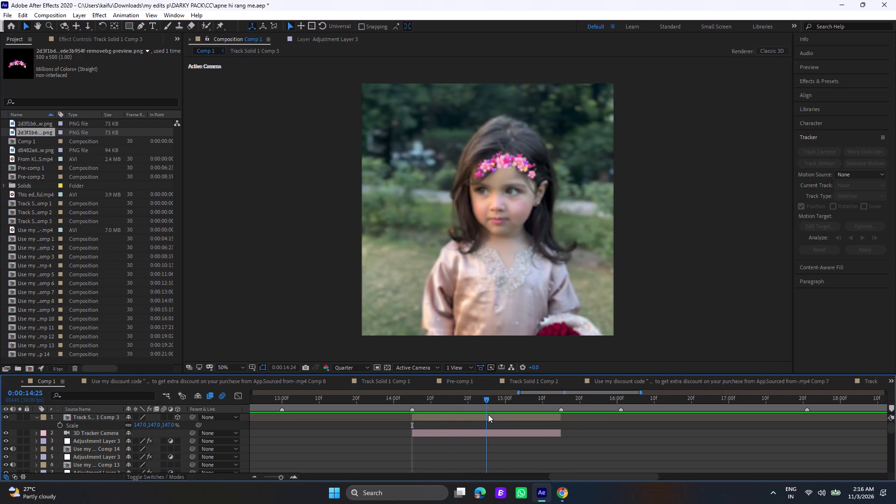
drag(488, 414, 493, 415)
Undo the crown scaling, placement and import and the pre-compose, back to the plain Track Solid 1 layer in Comp 1.
key(ctrl+z)
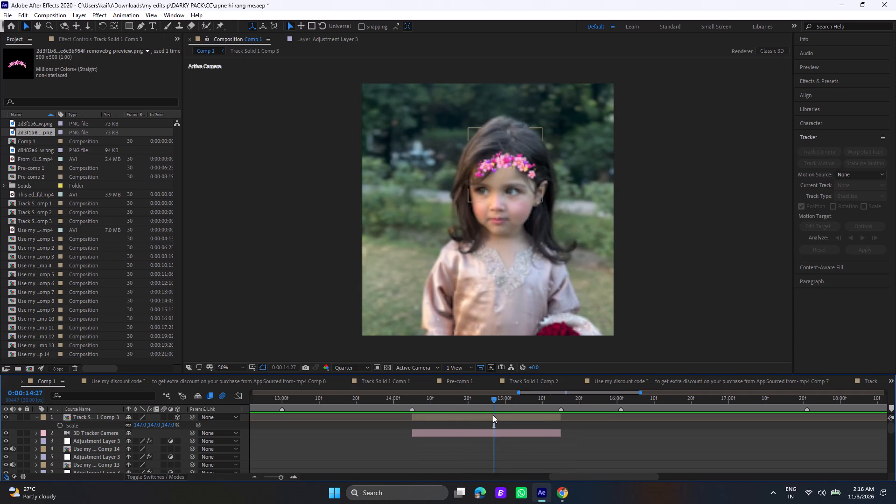
key(ctrl+z)
key(ctrl+z)
key(ctrl+z)
key(ctrl+z)
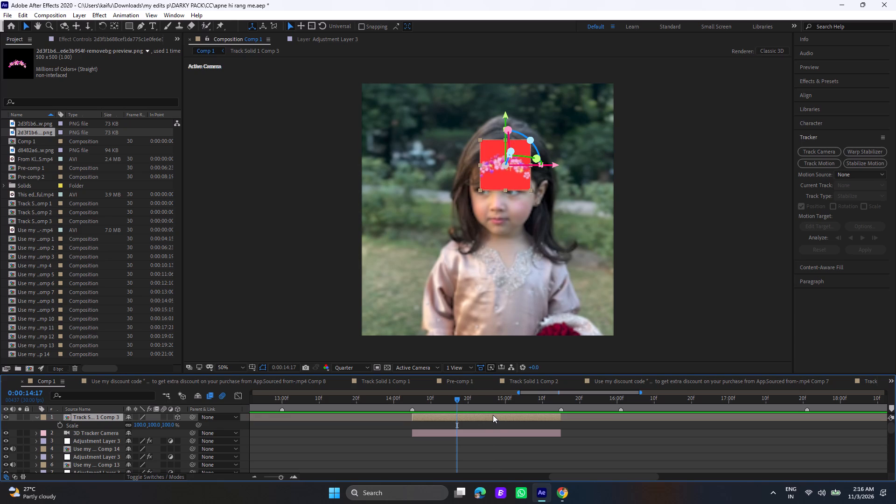
key(ctrl+z)
key(ctrl+z)
key(ctrl+z)
key(ctrl+z)
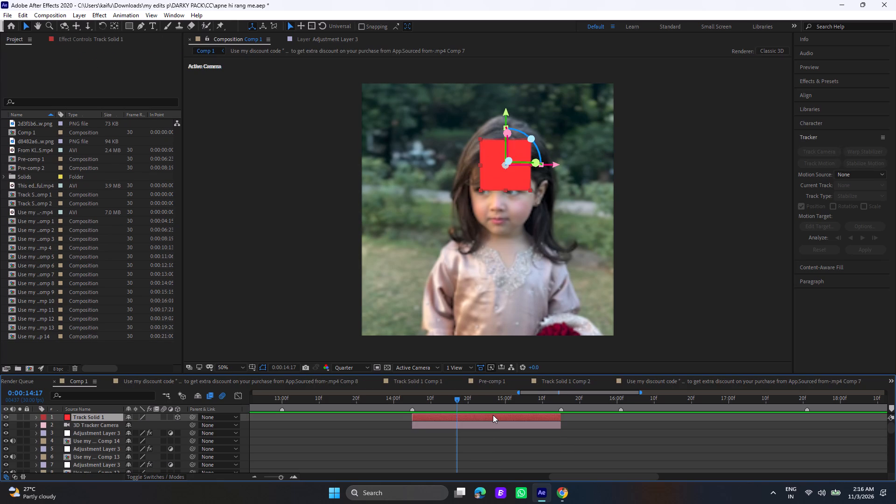
Undo the Track Solid 1 and 3D Tracker Camera trims and their creation, back to the track points on Comp 8.
key(ctrl+z)
key(ctrl+z)
key(ctrl+z)
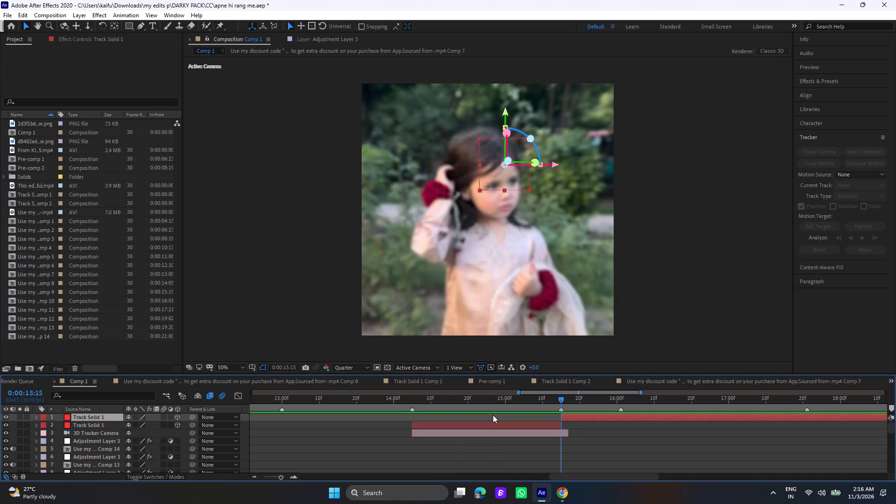
key(ctrl+z)
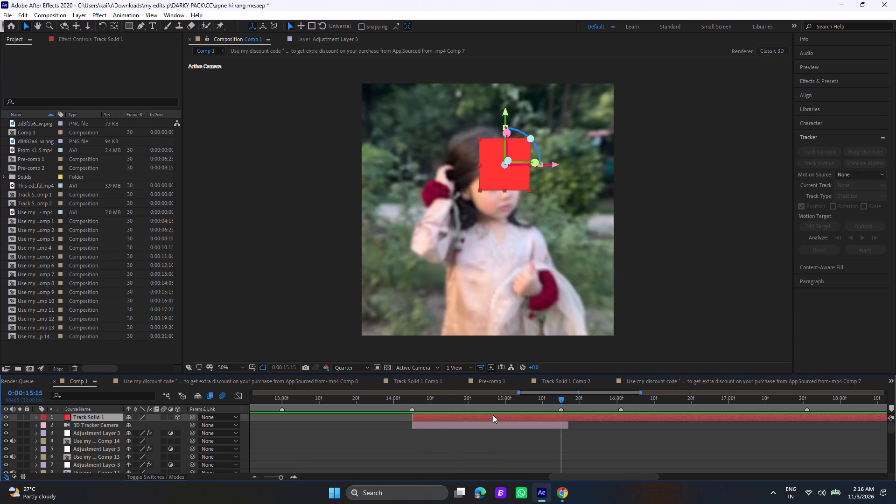
key(ctrl+z)
key(ctrl+z)
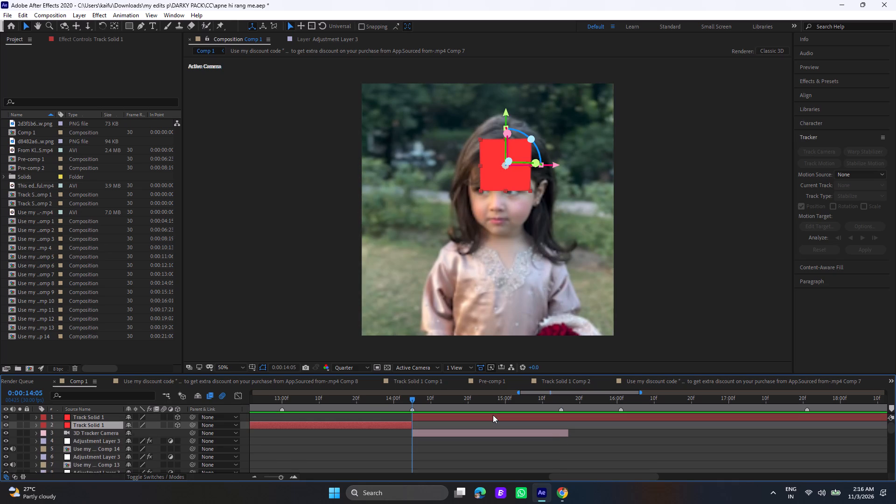
key(ctrl+z)
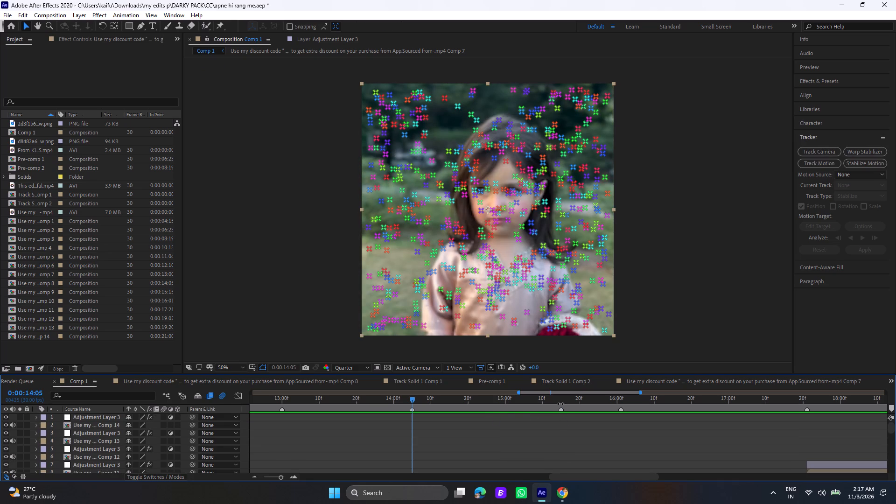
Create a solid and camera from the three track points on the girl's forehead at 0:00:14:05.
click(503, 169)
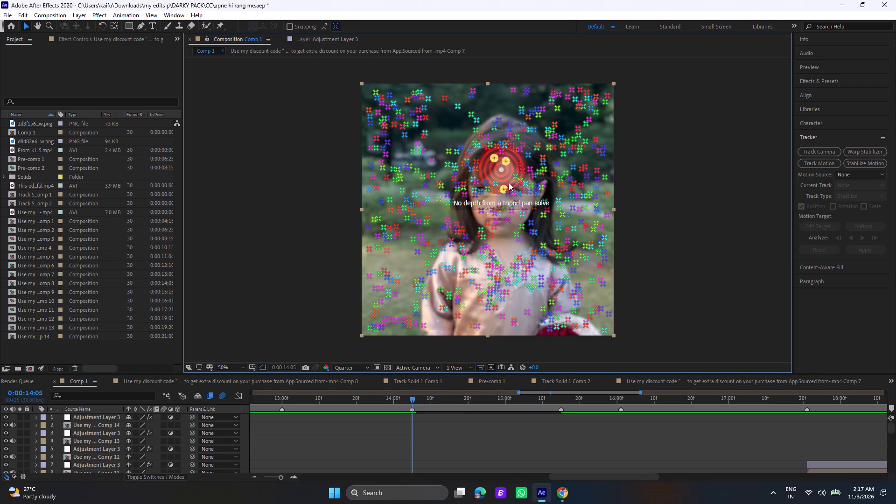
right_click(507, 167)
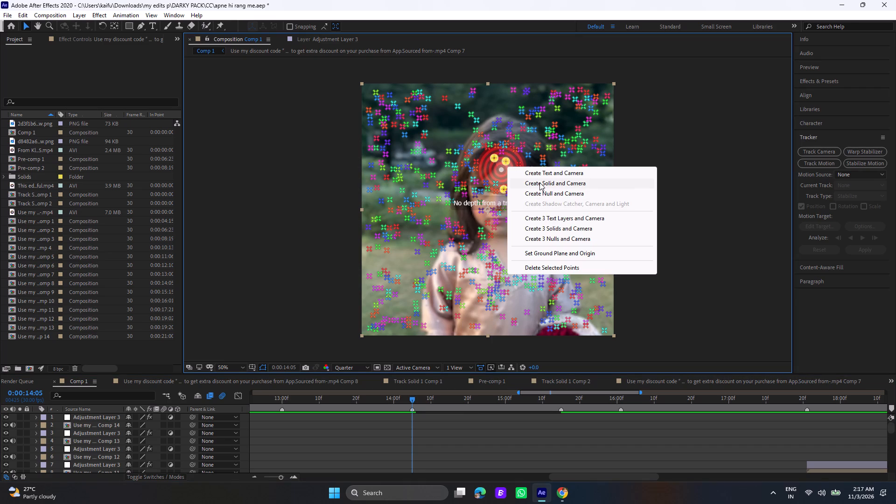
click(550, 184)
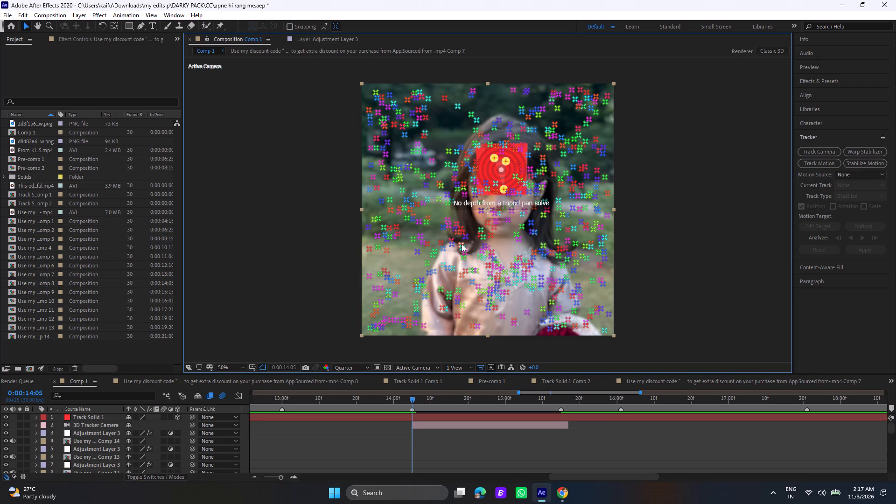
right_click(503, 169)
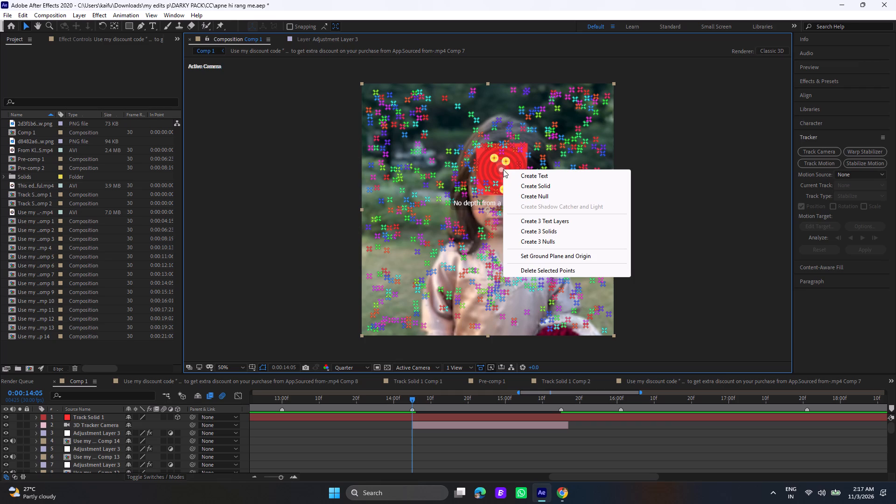
Undo the new track solid and camera and the completed camera-tracking analysis on the Comp 8 clip.
key(ctrl+z)
click(459, 183)
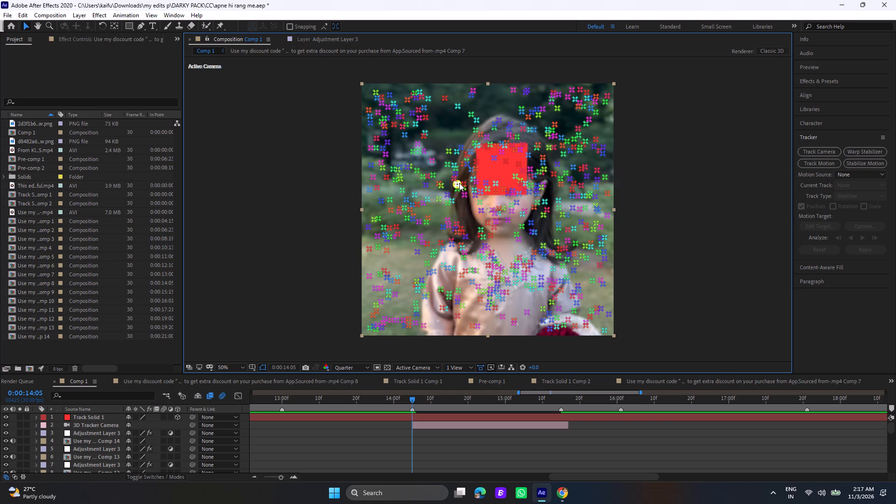
key(ctrl+z)
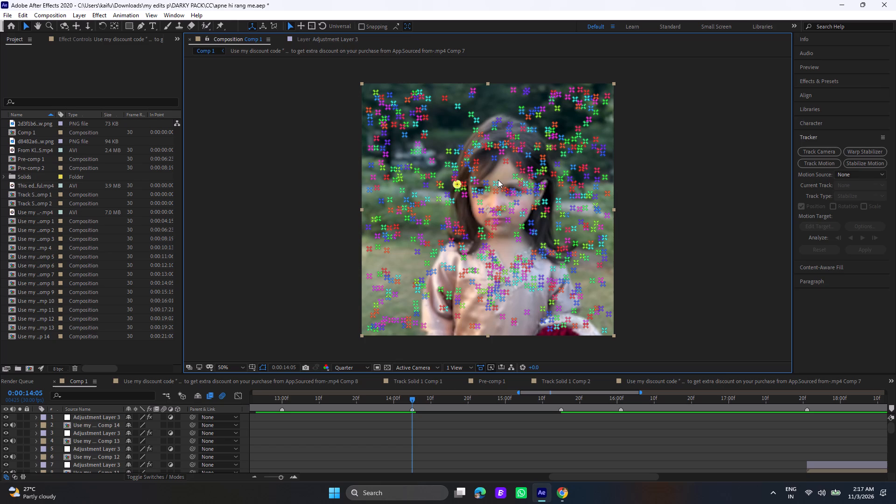
key(ctrl+z)
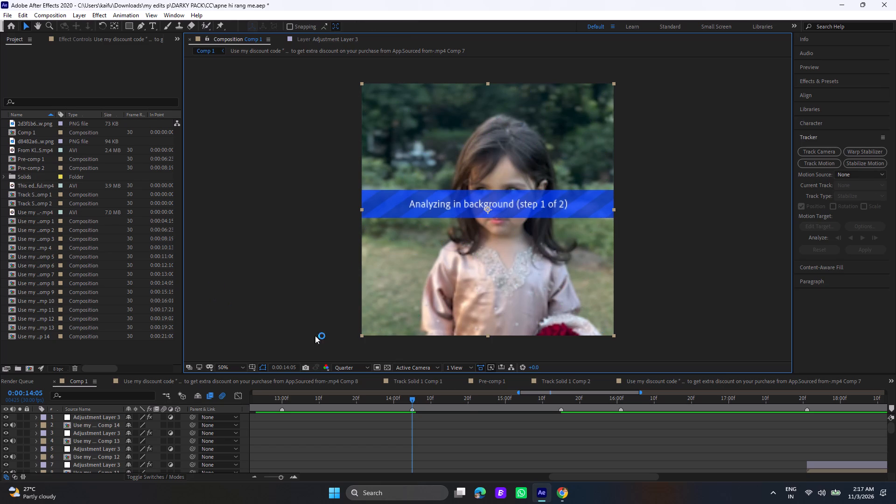
Run the 3D camera tracker on the Comp 8 clip with Detailed Analysis enabled.
scroll(455, 430, down, 3)
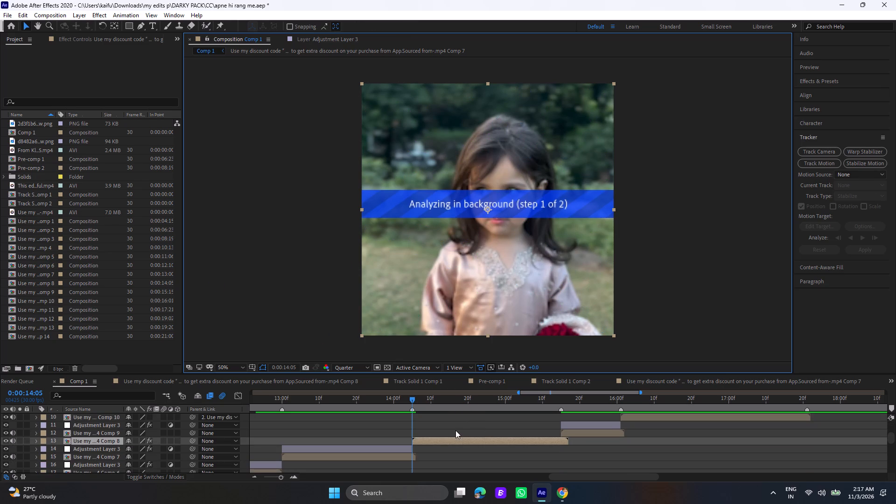
click(446, 439)
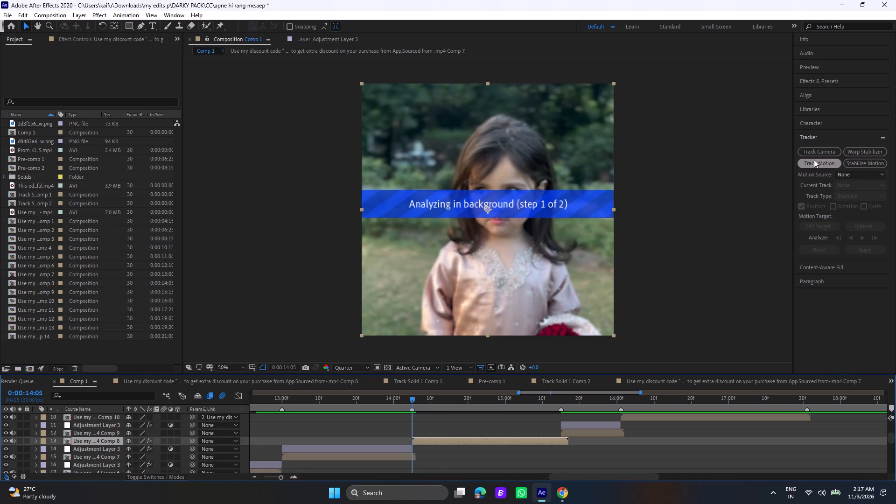
click(814, 154)
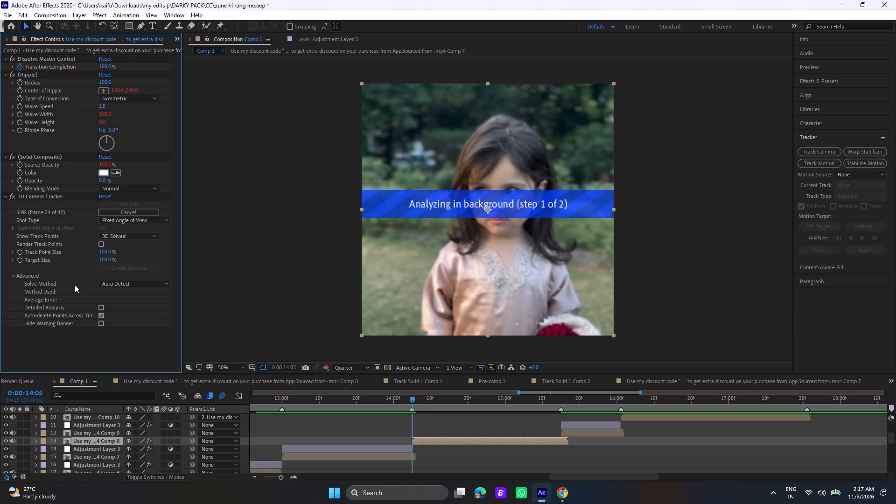
click(100, 307)
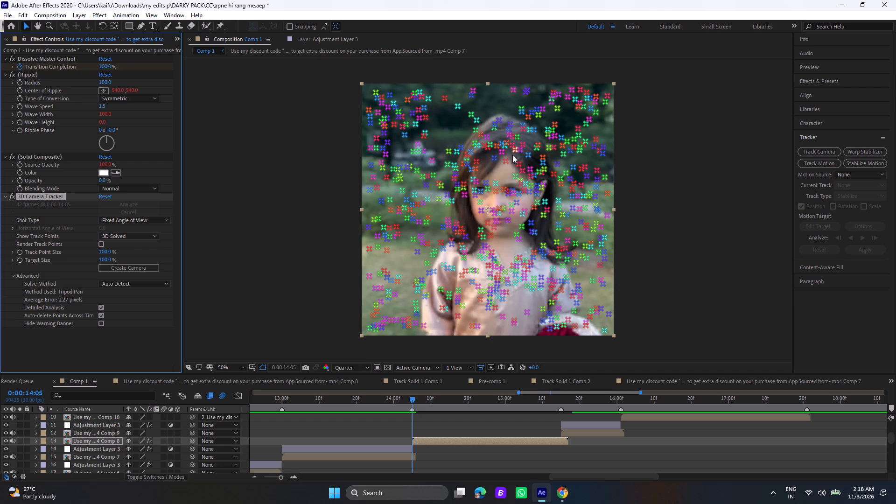
Create a solid and camera from a single track point on the girl's forehead at 0:00:14:05.
click(504, 161)
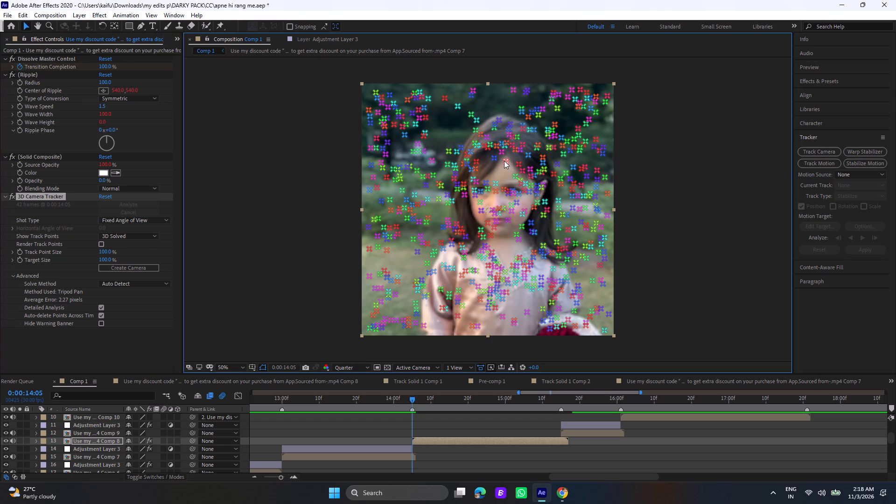
right_click(504, 162)
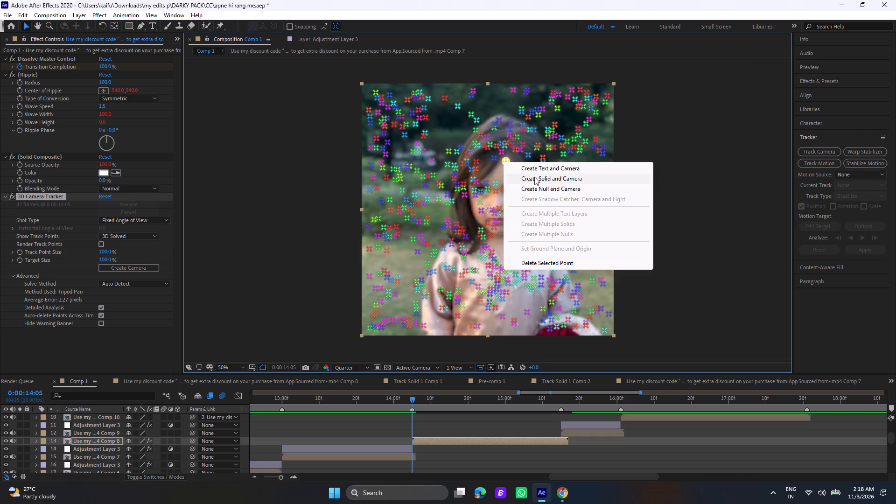
click(534, 177)
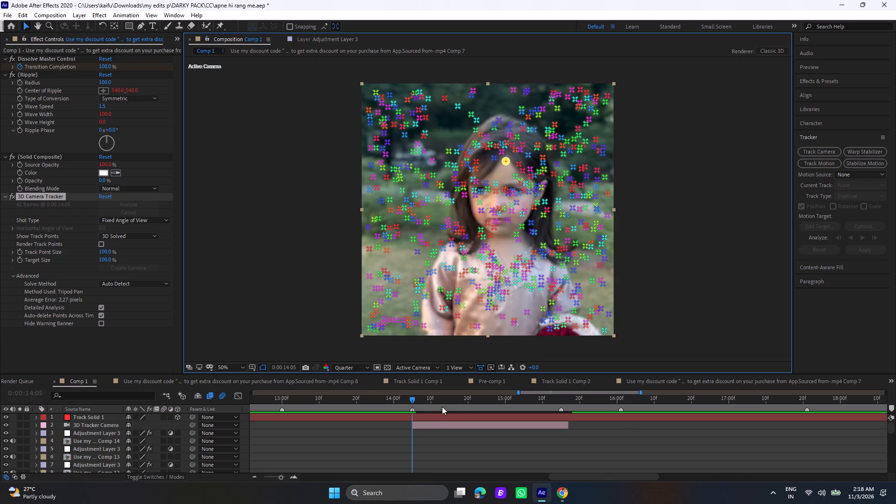
Trim Track Solid 1 to span 0:00:14:05 to 0:00:15:17 by splitting it and deleting the outer pieces.
click(426, 418)
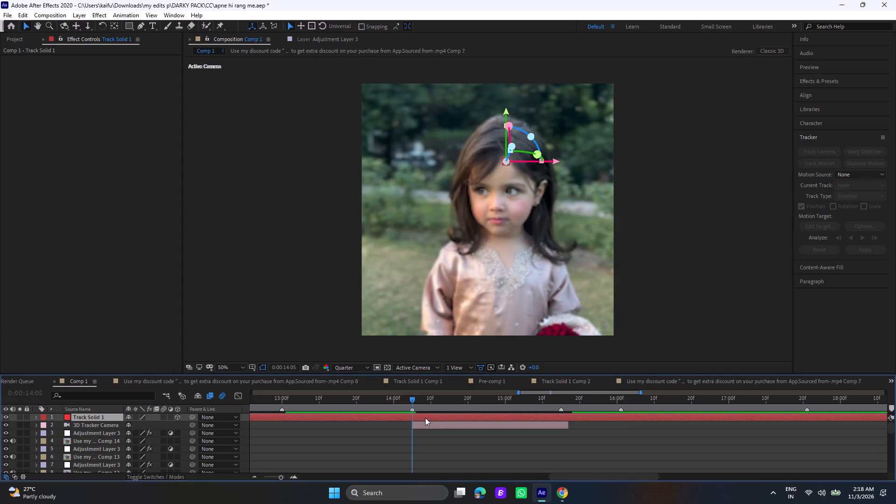
key(ctrl+shift+d)
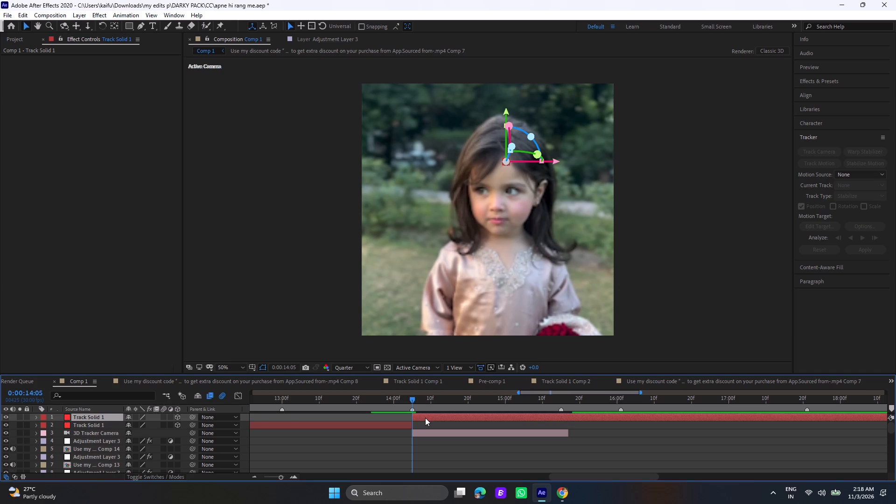
click(393, 424)
key(Delete)
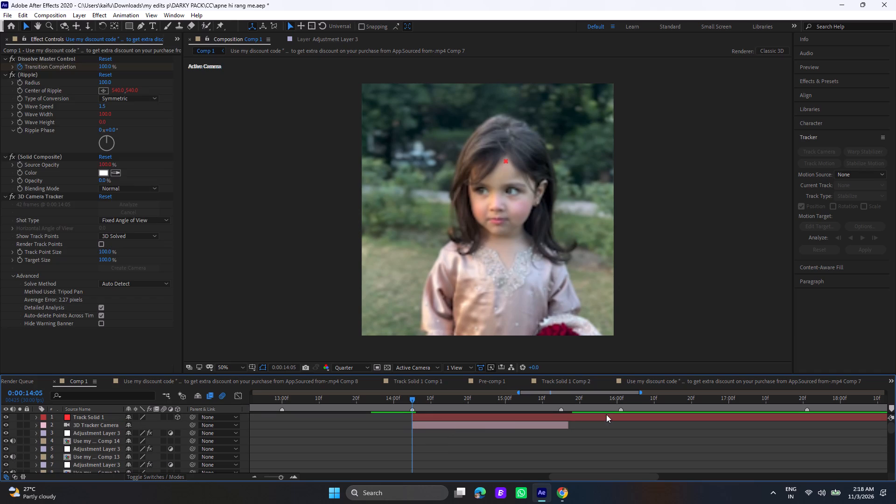
click(567, 400)
click(575, 416)
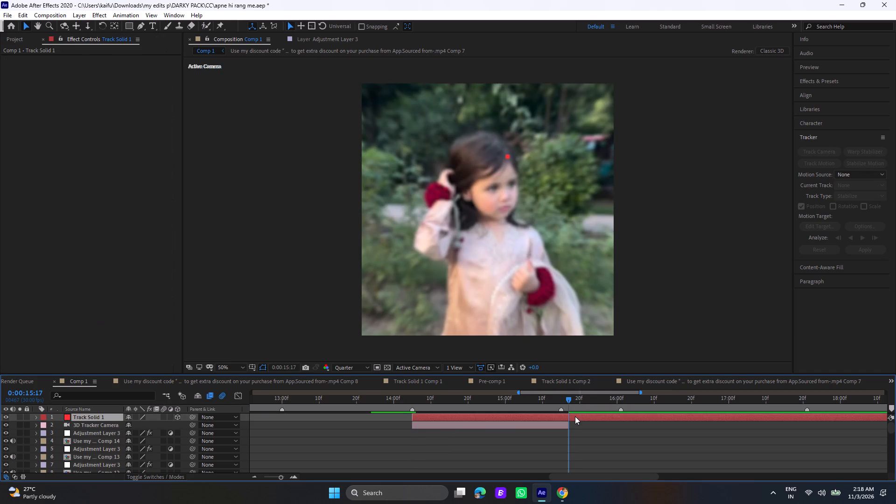
key(ctrl+shift+d)
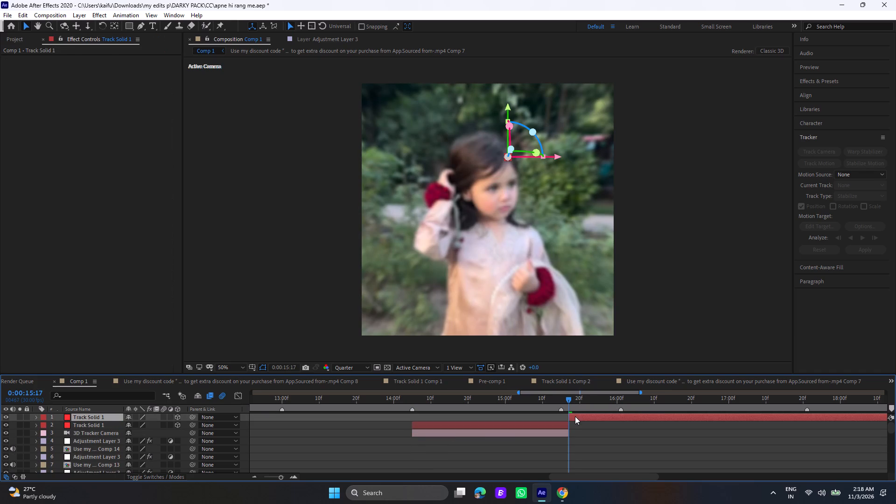
key(Delete)
Reveal Track Solid 1's rotation properties at 0:00:14:24 and reset its Orientation.
click(499, 420)
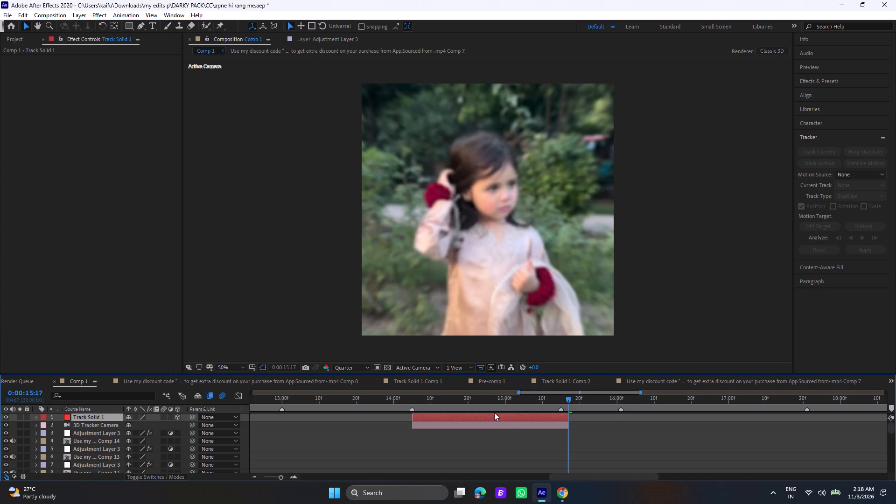
click(481, 398)
click(483, 413)
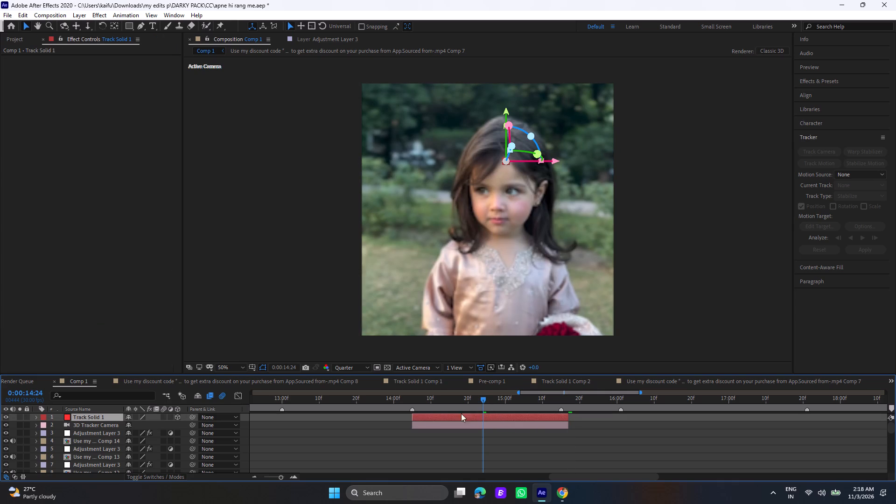
key(r)
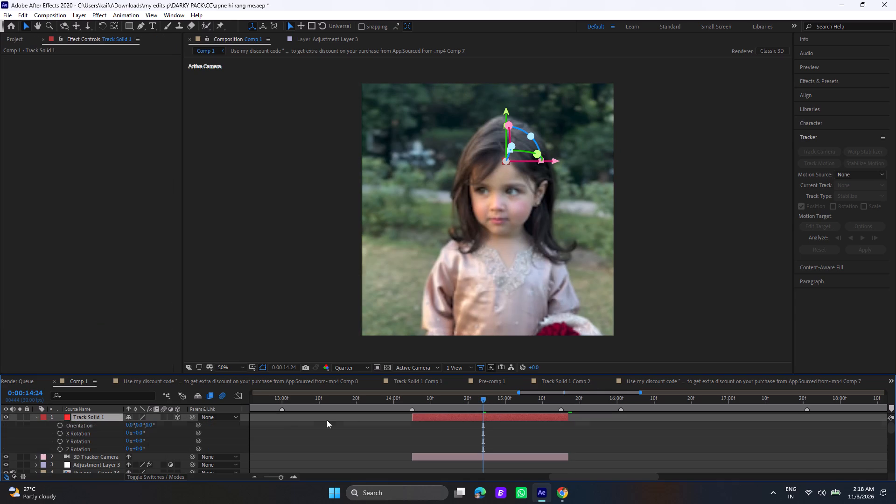
right_click(133, 424)
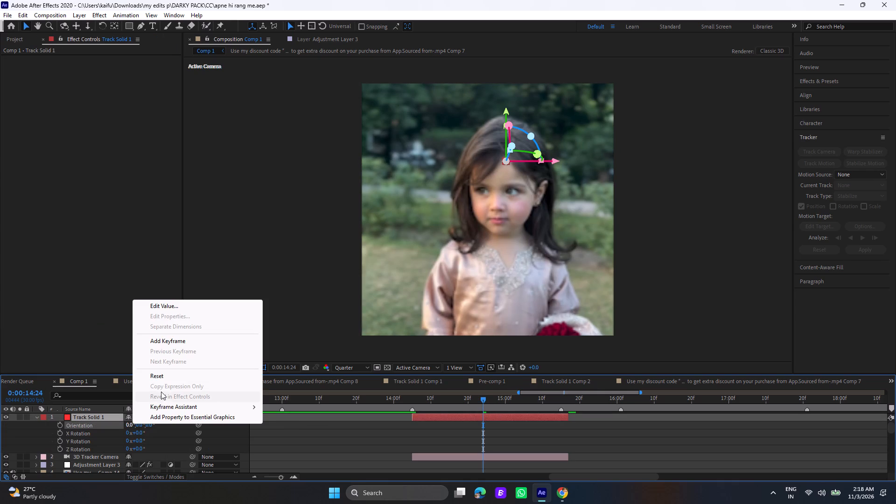
double_click(161, 376)
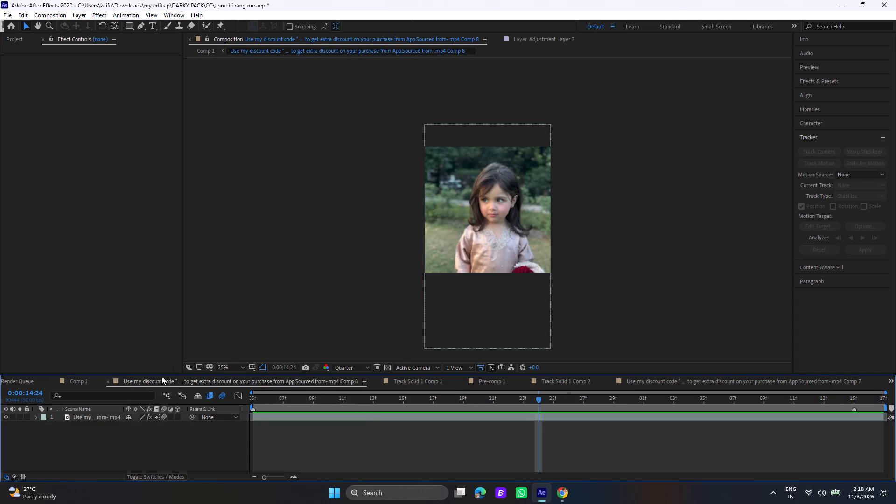
click(210, 52)
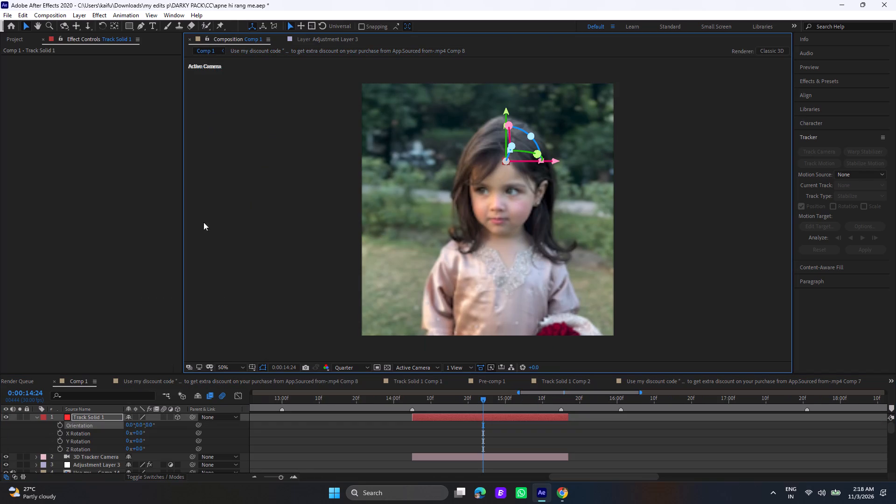
right_click(133, 425)
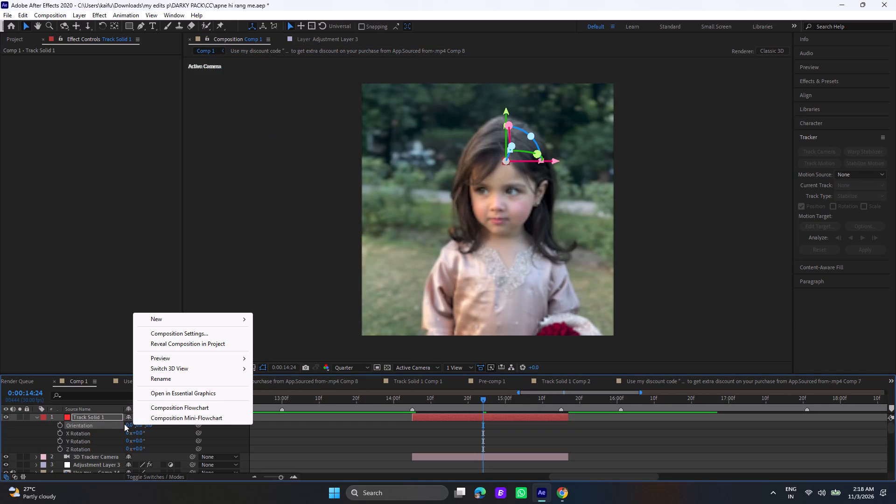
right_click(124, 424)
right_click(112, 424)
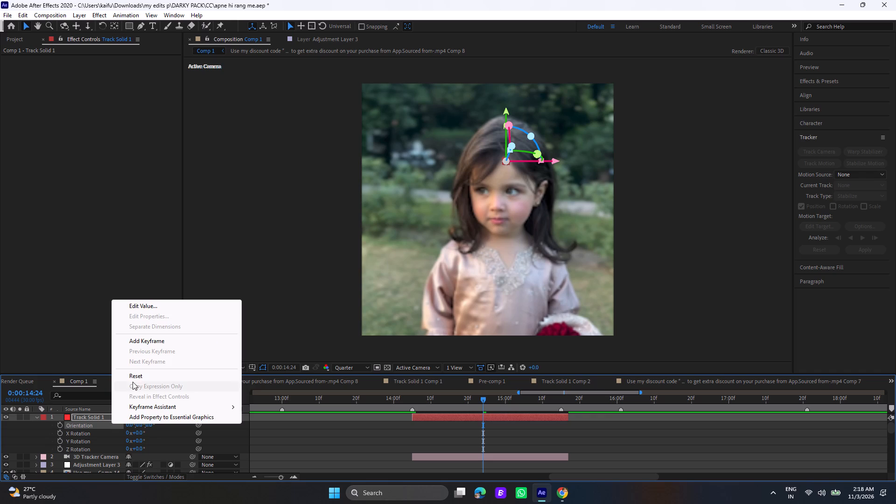
click(136, 376)
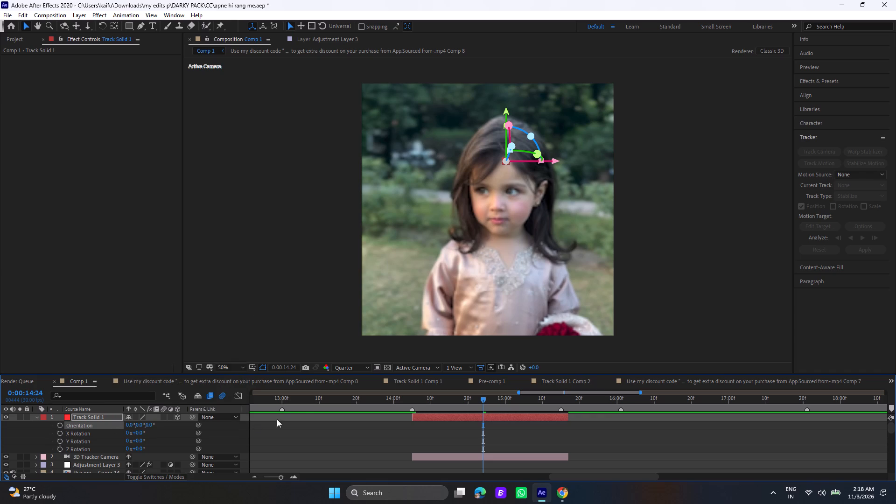
Scale Track Solid 1 up to 713% on the girl's forehead.
key(s)
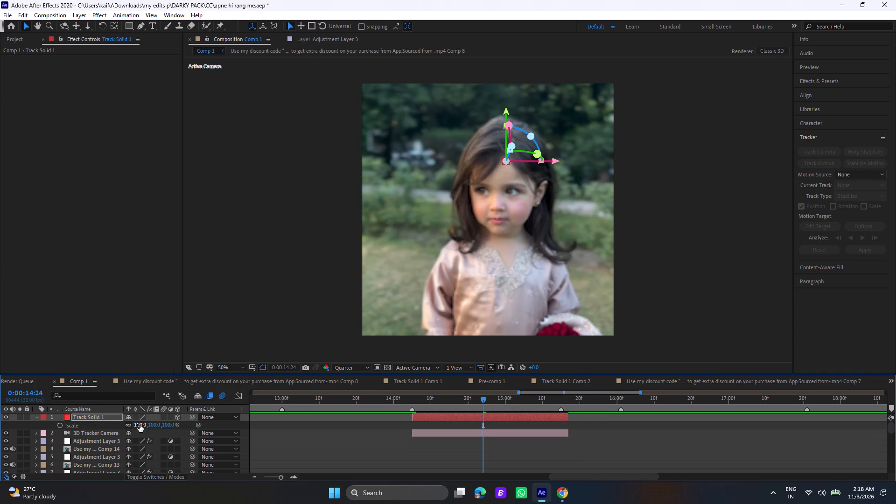
drag(140, 425, 273, 427)
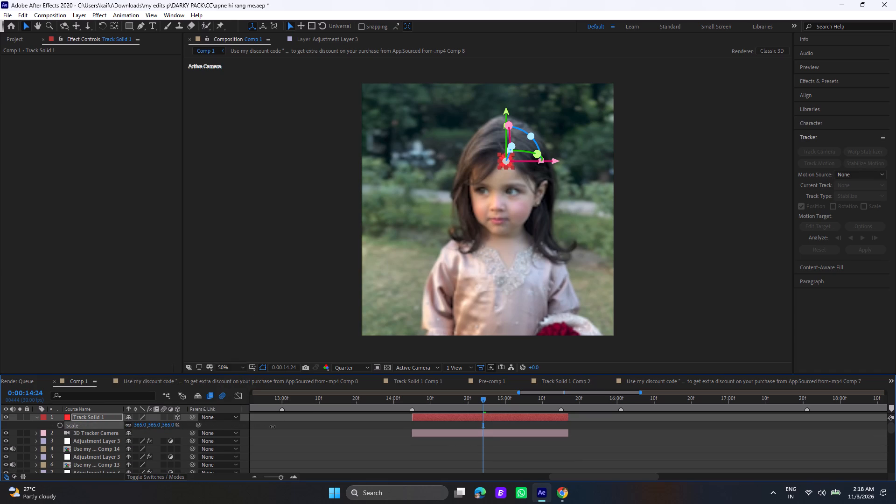
drag(273, 427, 343, 416)
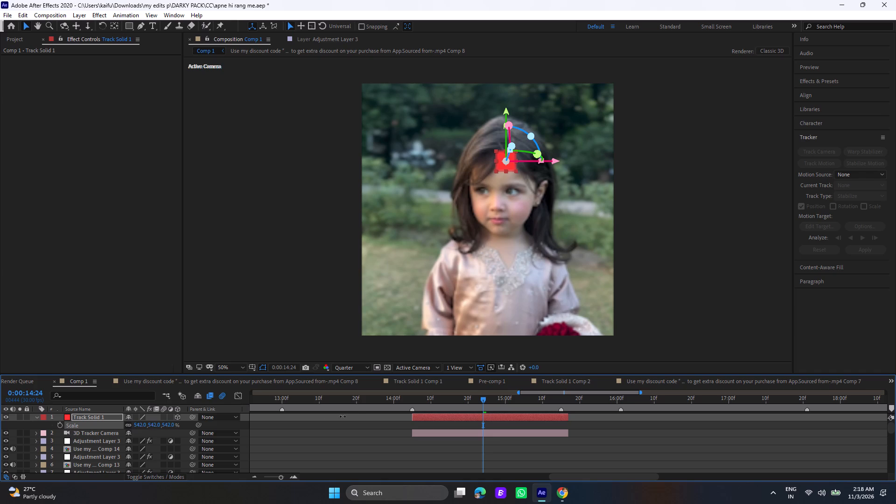
drag(343, 416, 419, 419)
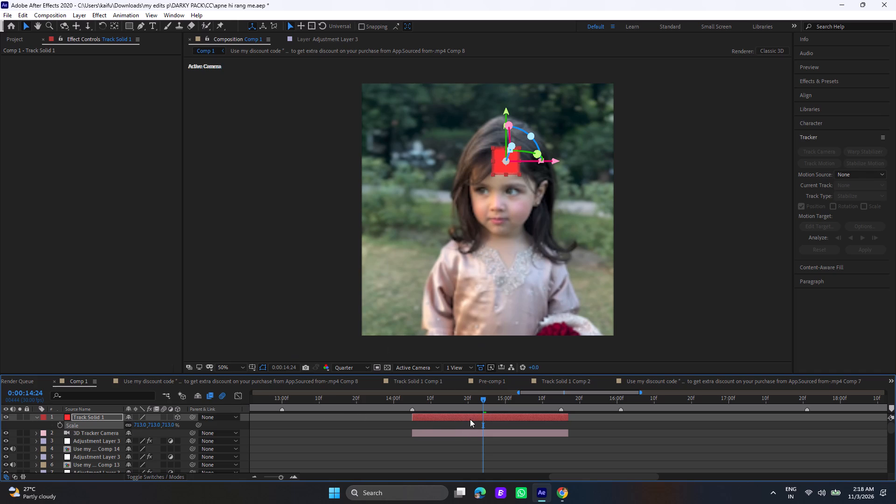
Pre-compose Track Solid 1, leaving all attributes in Comp 1.
click(469, 417)
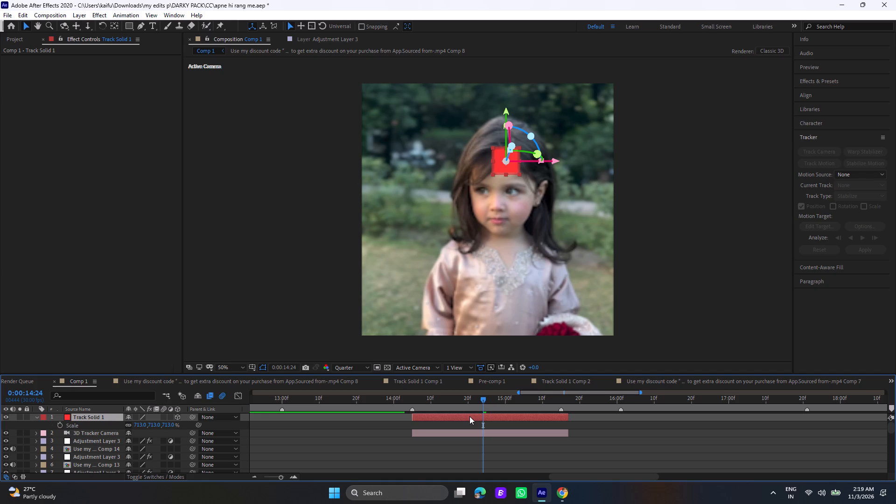
key(ctrl+shift+c)
scroll(469, 416, up, 1)
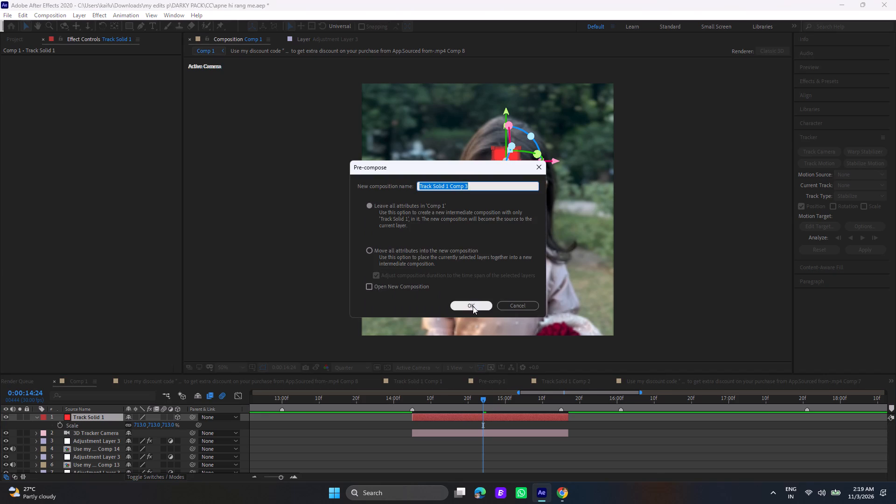
click(473, 306)
Open the new track solid pre-comp and add the pink flower crown PNG (2d3f1b6…) near the centre of the red solid.
double_click(481, 415)
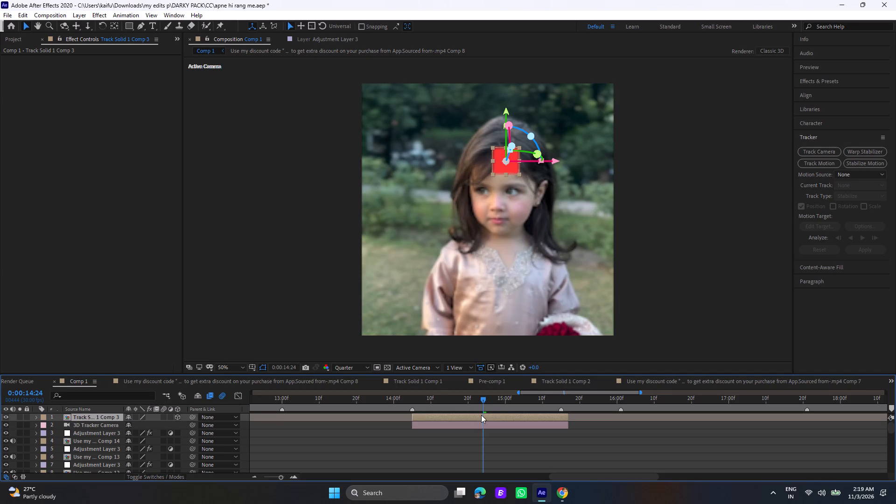
scroll(493, 227, up, 3)
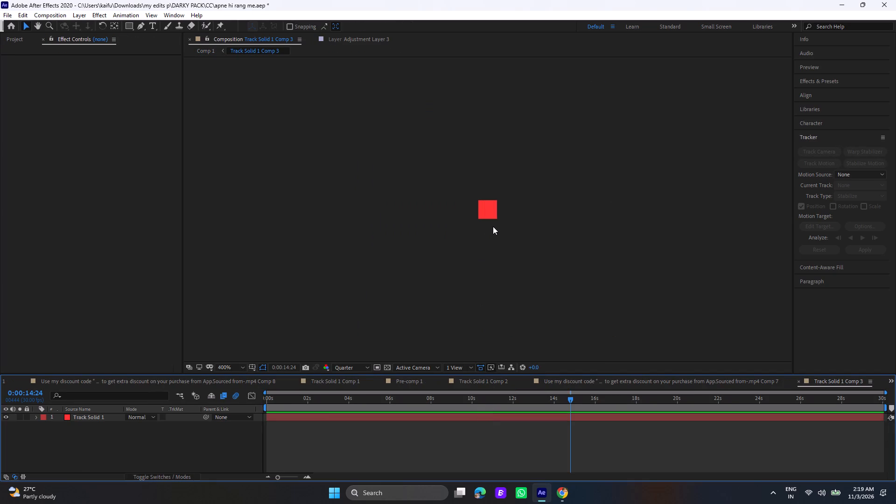
scroll(493, 226, up, 2)
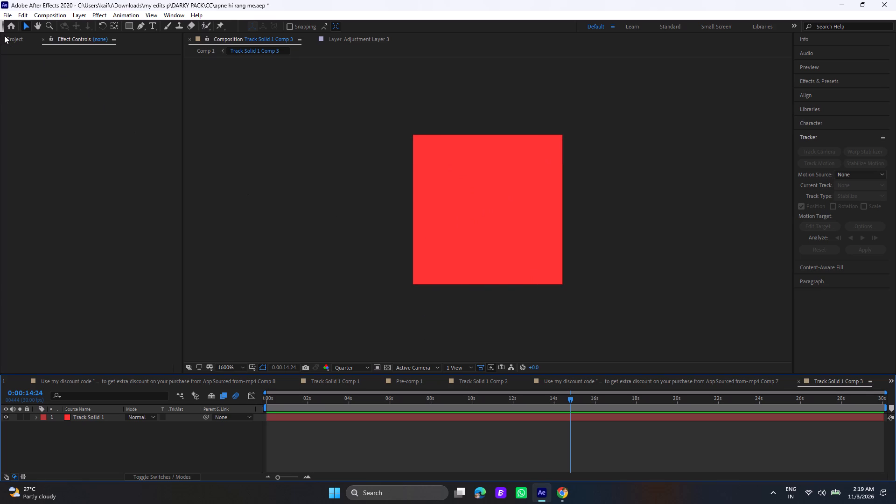
click(4, 35)
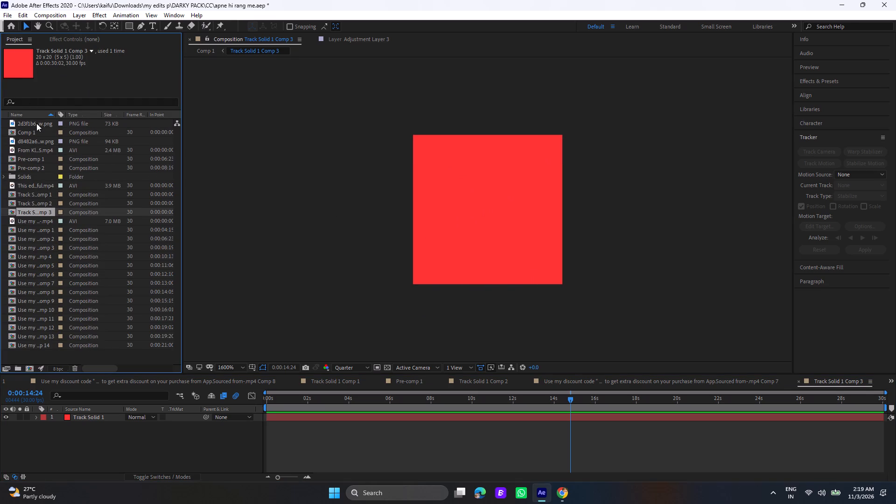
click(36, 123)
drag(36, 123, 423, 179)
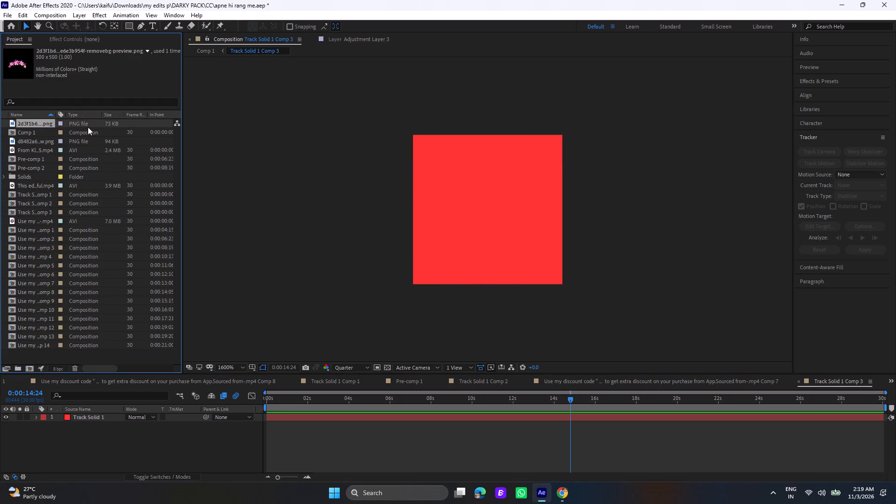
drag(37, 121, 482, 194)
drag(482, 194, 482, 201)
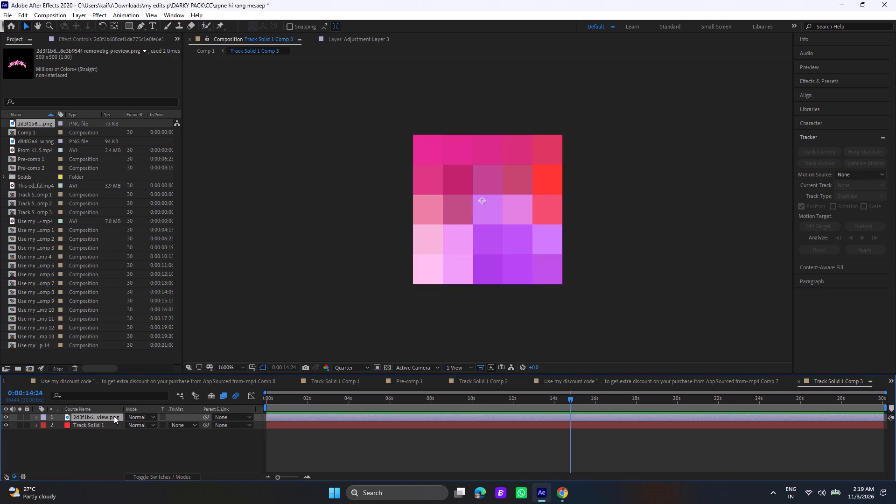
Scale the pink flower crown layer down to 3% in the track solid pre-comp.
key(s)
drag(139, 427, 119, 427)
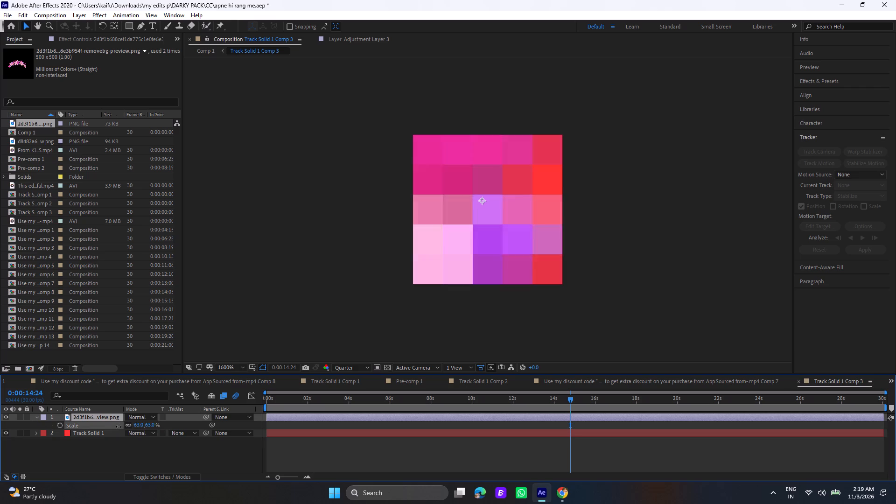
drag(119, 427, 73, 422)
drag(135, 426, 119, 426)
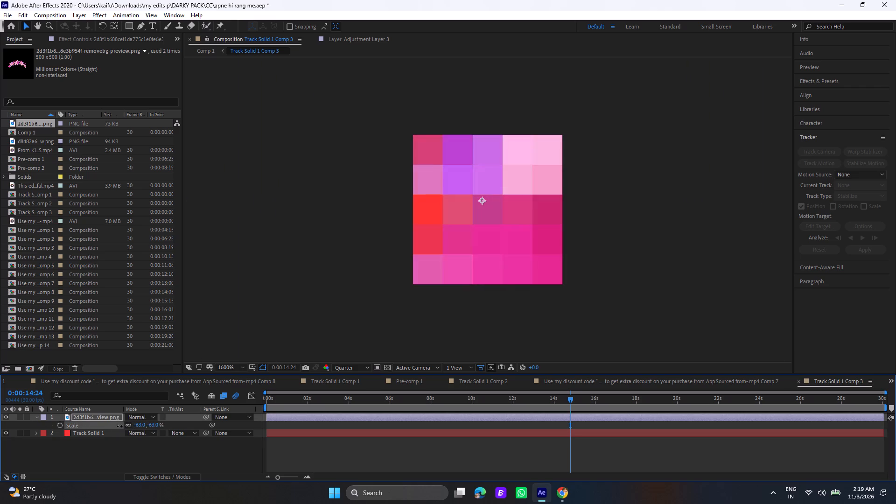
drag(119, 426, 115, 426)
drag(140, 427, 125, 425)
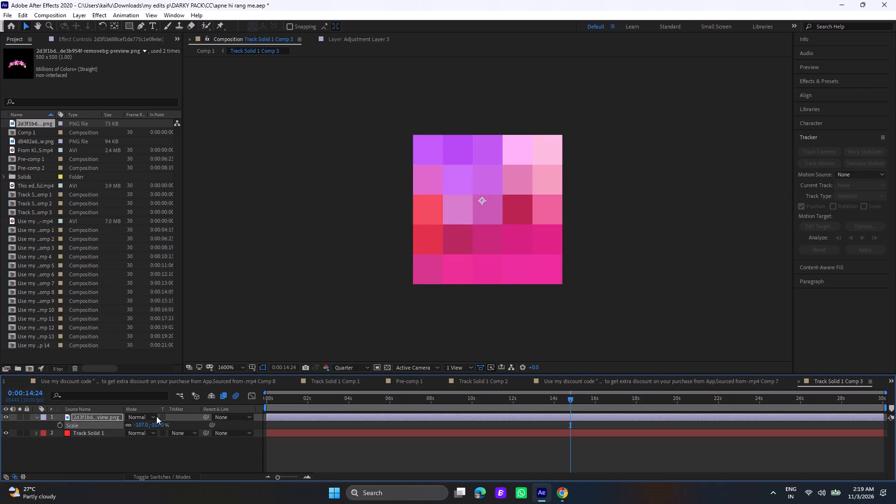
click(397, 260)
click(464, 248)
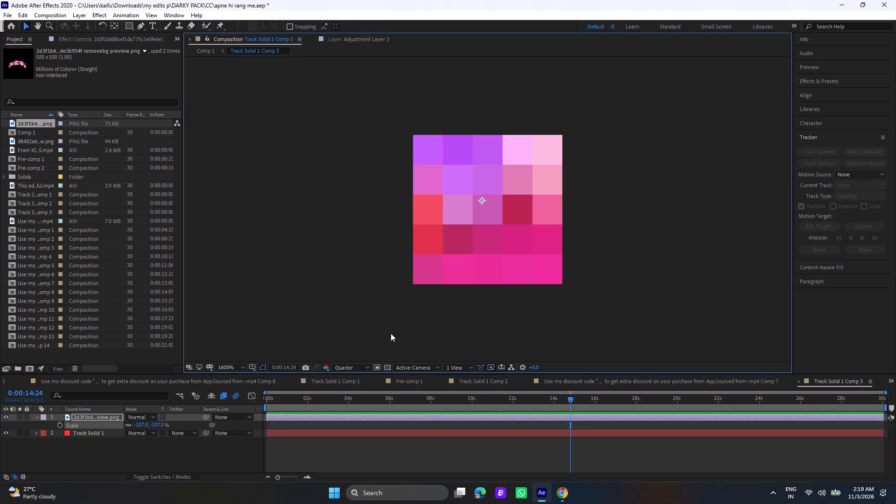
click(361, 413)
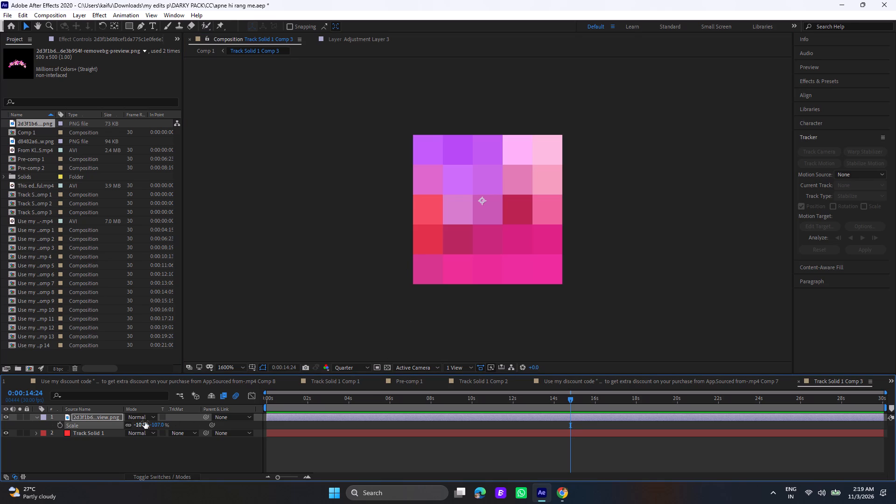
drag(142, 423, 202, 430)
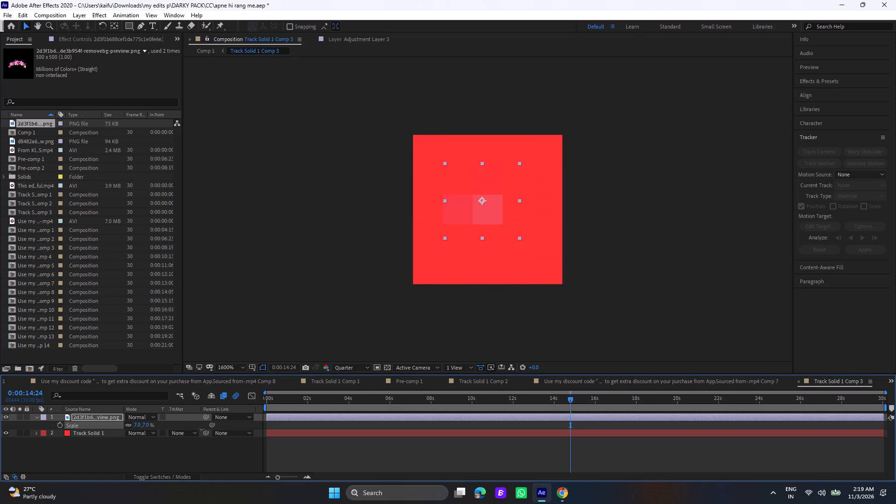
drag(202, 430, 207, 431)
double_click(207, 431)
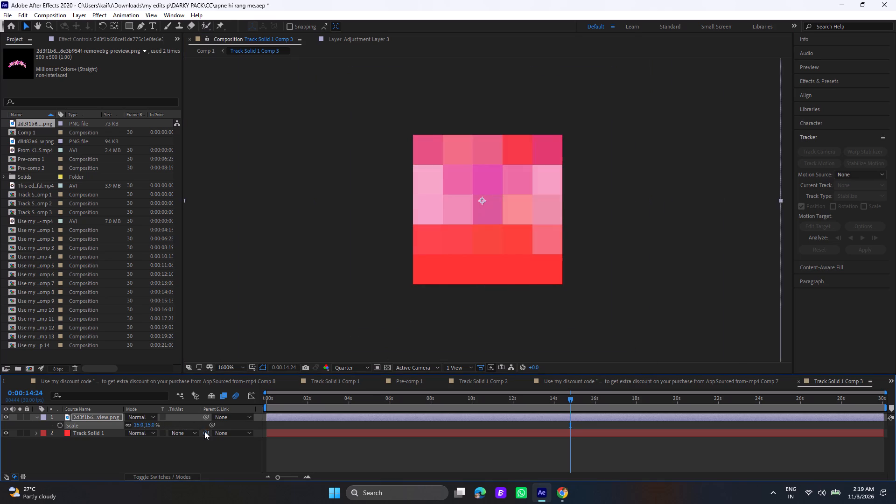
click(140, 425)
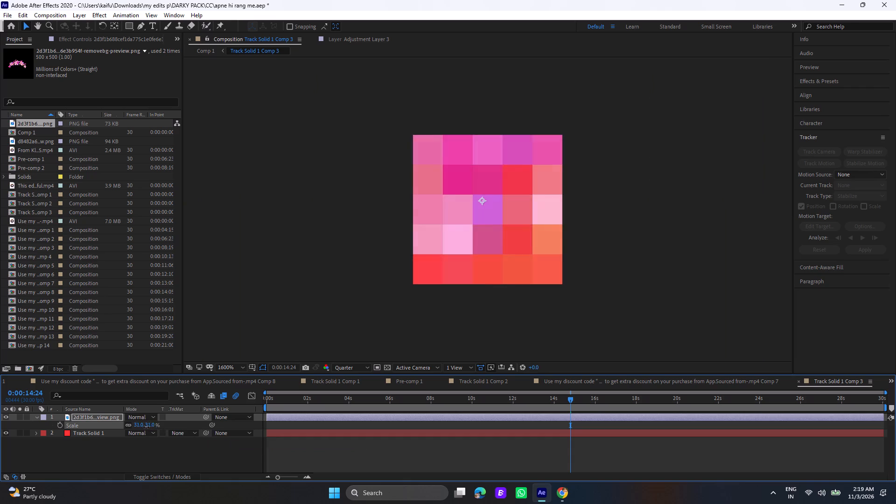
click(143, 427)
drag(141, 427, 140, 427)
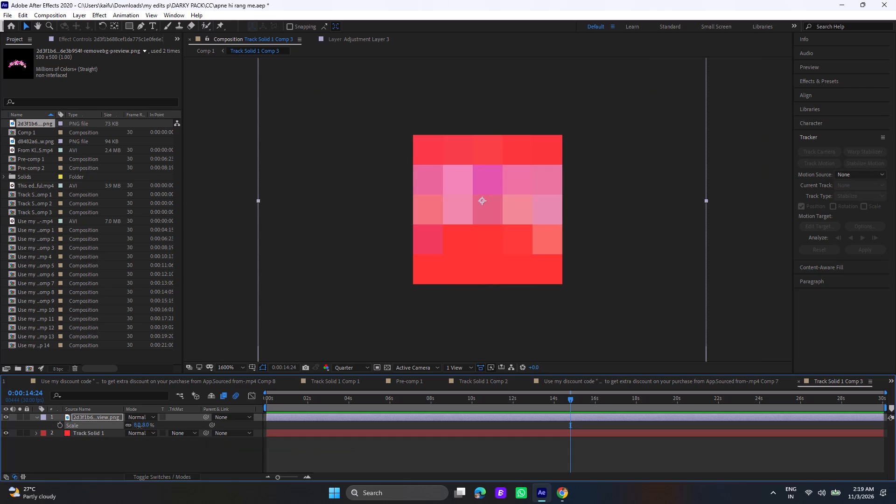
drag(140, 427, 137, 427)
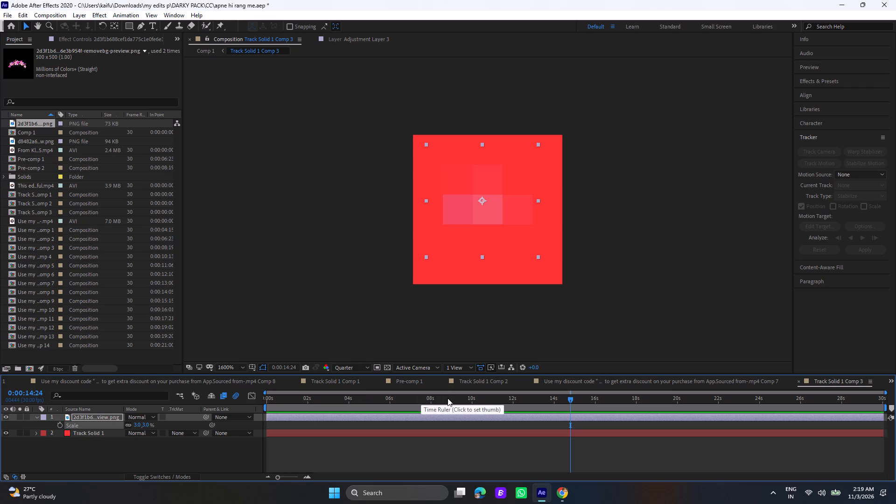
Play the track solid pre-comp from 0:00:00:00 to check the scaled crown.
click(413, 401)
drag(413, 401, 247, 404)
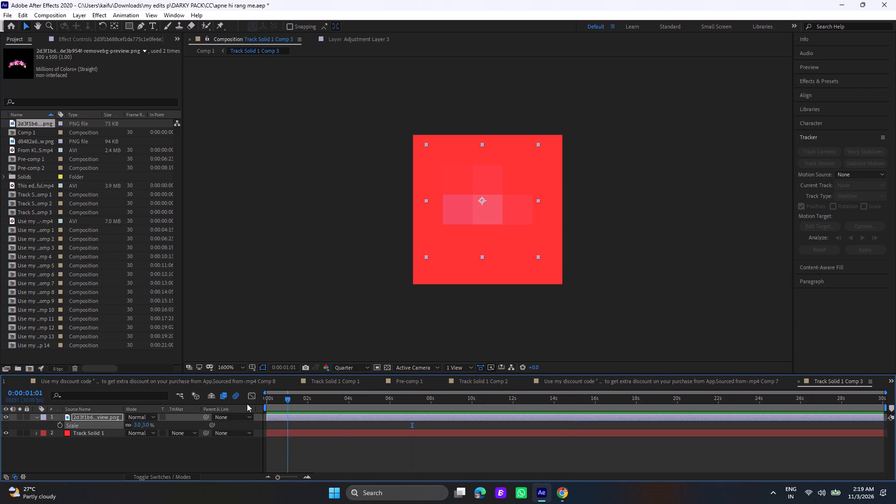
drag(247, 404, 237, 404)
key(space)
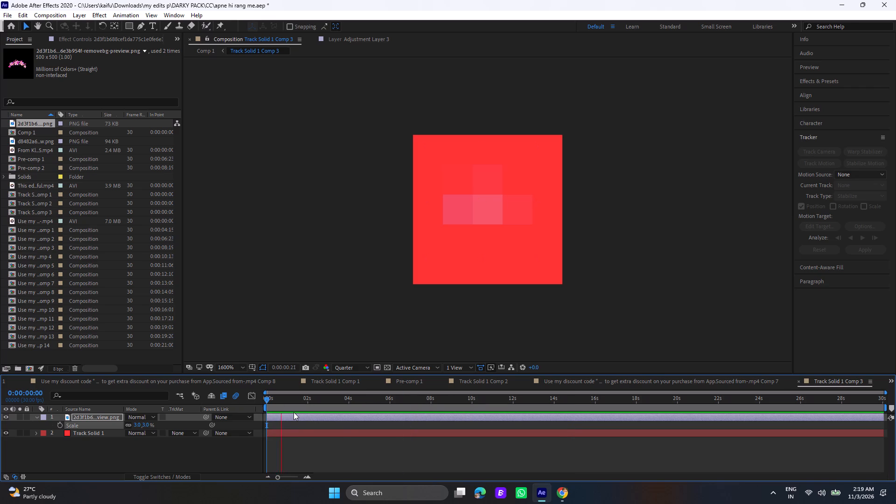
key(space)
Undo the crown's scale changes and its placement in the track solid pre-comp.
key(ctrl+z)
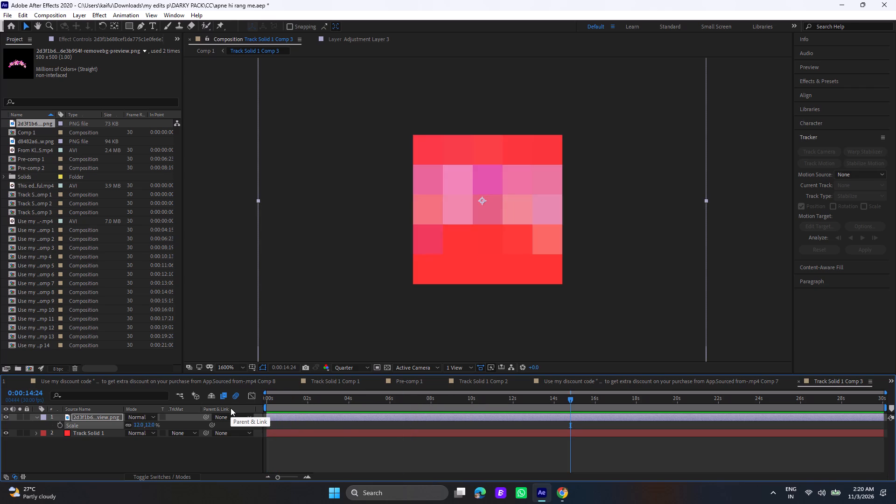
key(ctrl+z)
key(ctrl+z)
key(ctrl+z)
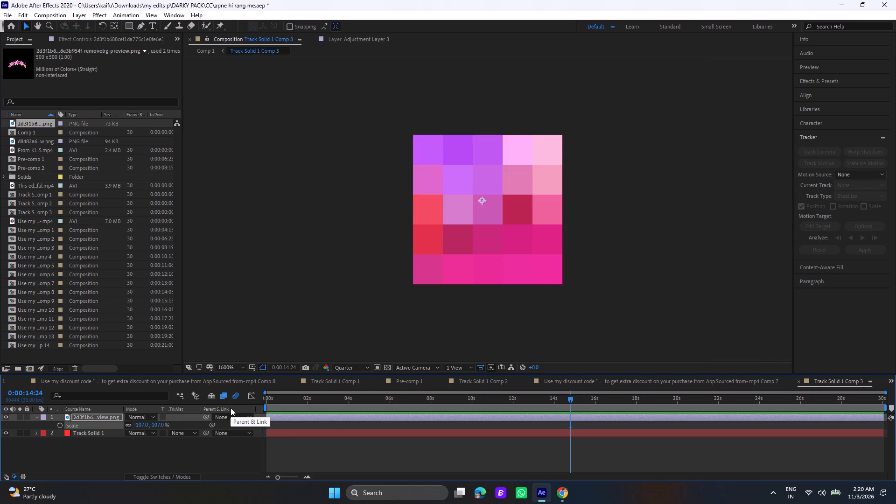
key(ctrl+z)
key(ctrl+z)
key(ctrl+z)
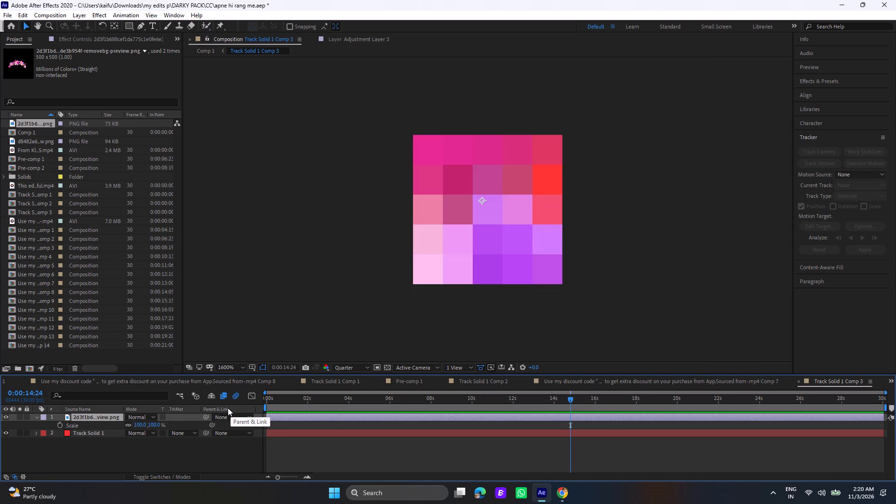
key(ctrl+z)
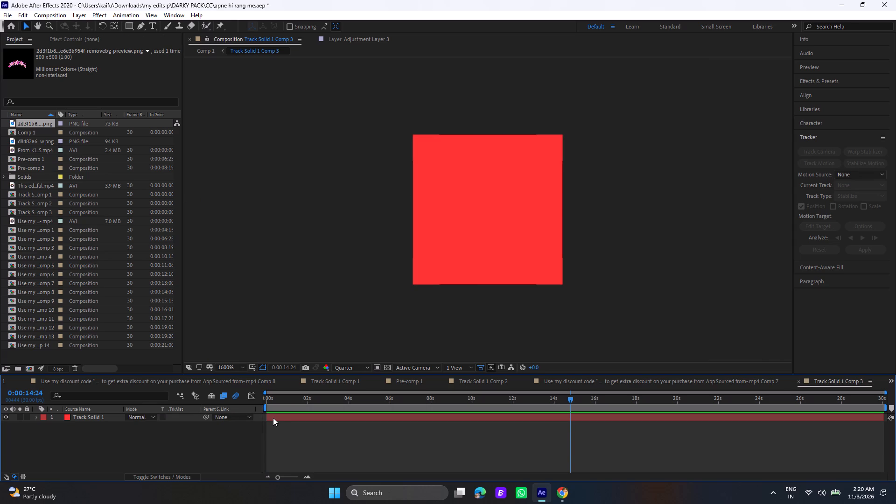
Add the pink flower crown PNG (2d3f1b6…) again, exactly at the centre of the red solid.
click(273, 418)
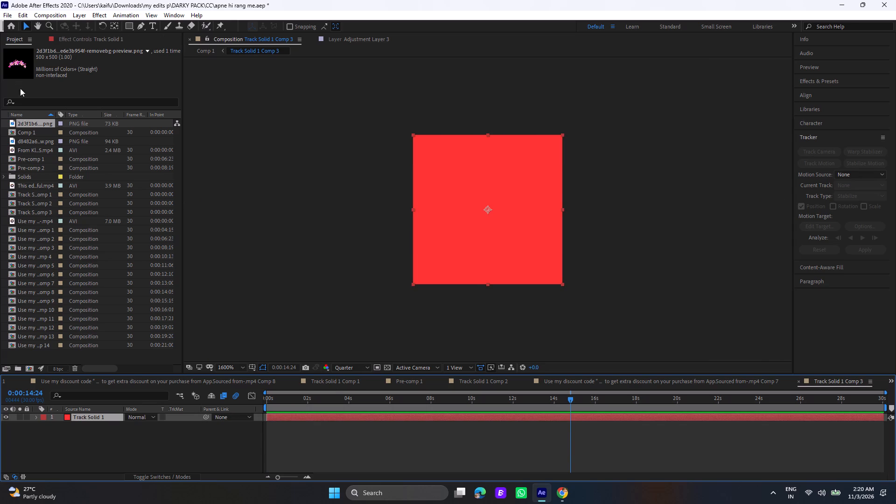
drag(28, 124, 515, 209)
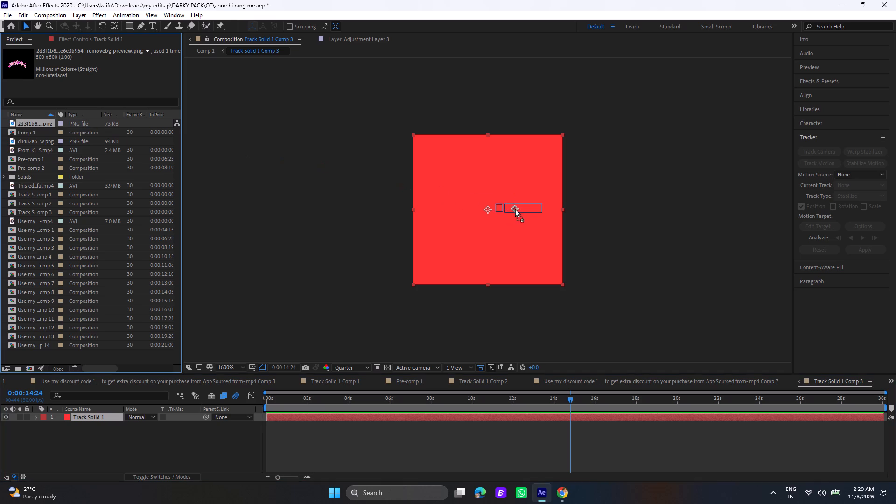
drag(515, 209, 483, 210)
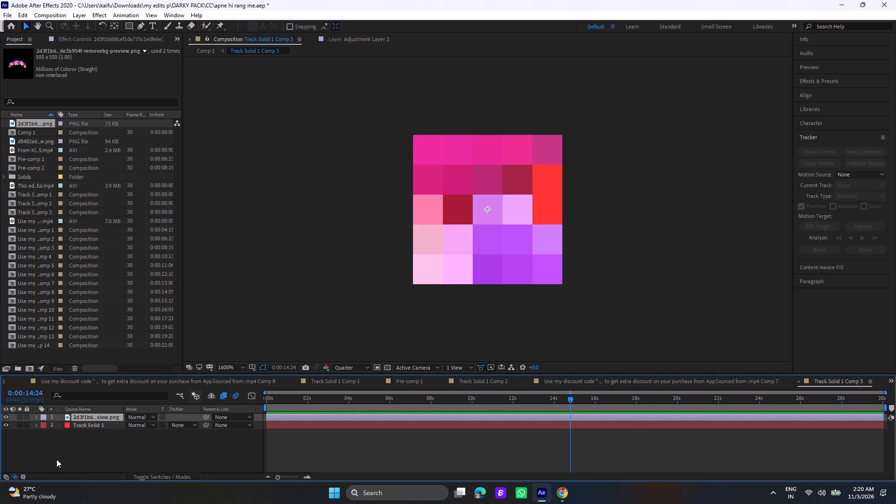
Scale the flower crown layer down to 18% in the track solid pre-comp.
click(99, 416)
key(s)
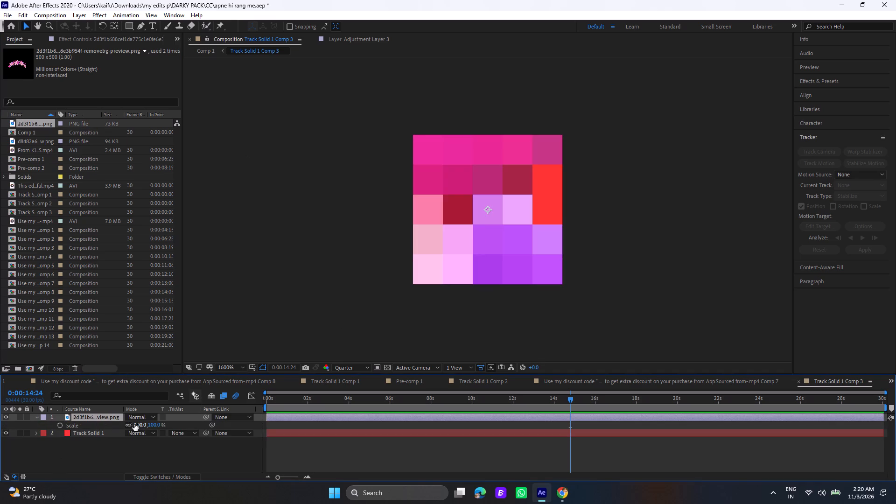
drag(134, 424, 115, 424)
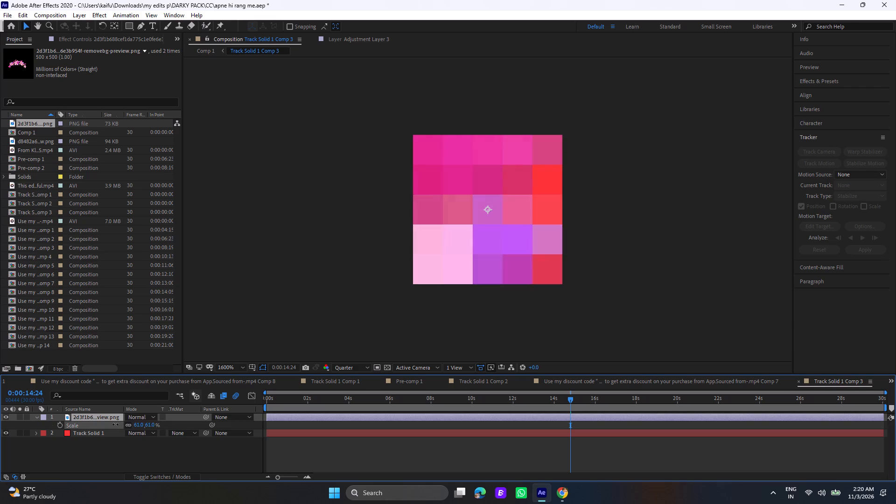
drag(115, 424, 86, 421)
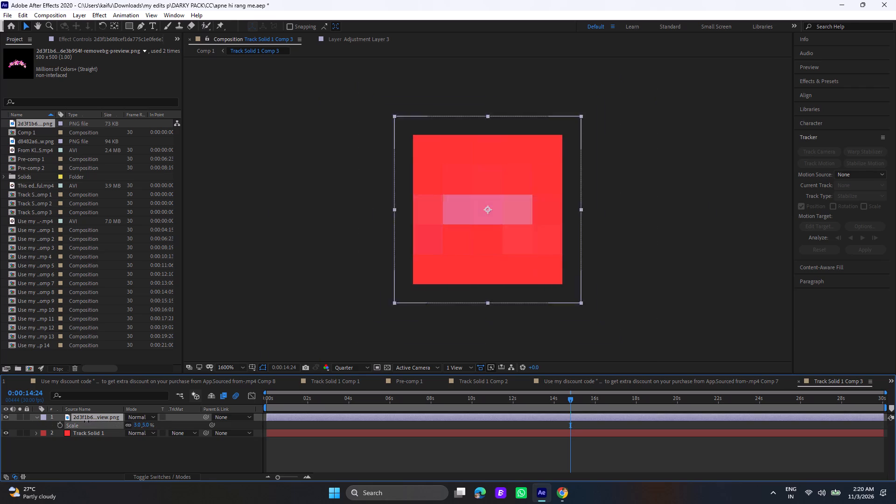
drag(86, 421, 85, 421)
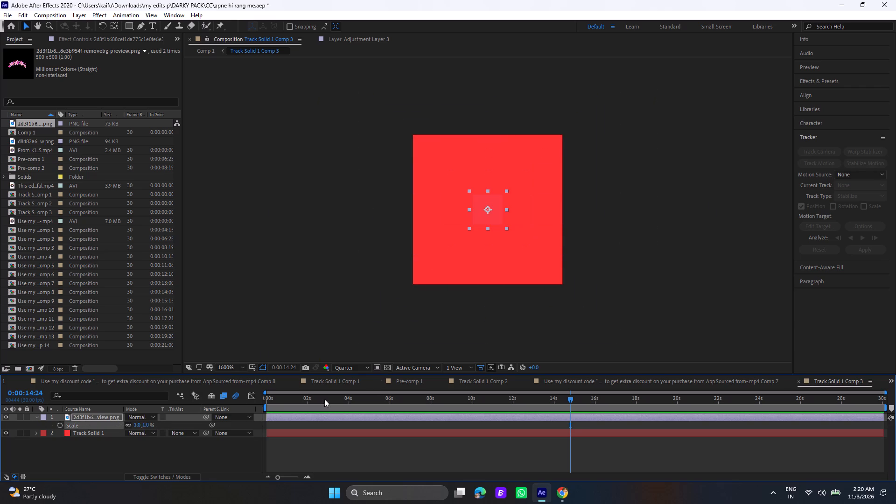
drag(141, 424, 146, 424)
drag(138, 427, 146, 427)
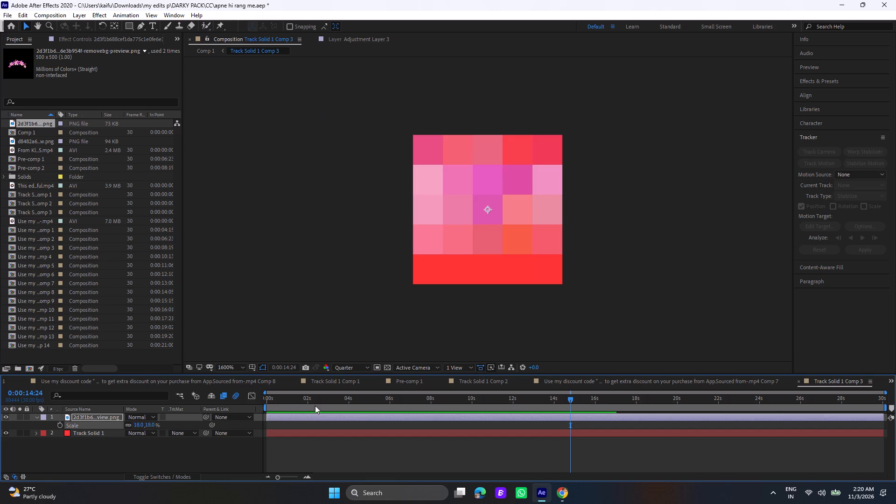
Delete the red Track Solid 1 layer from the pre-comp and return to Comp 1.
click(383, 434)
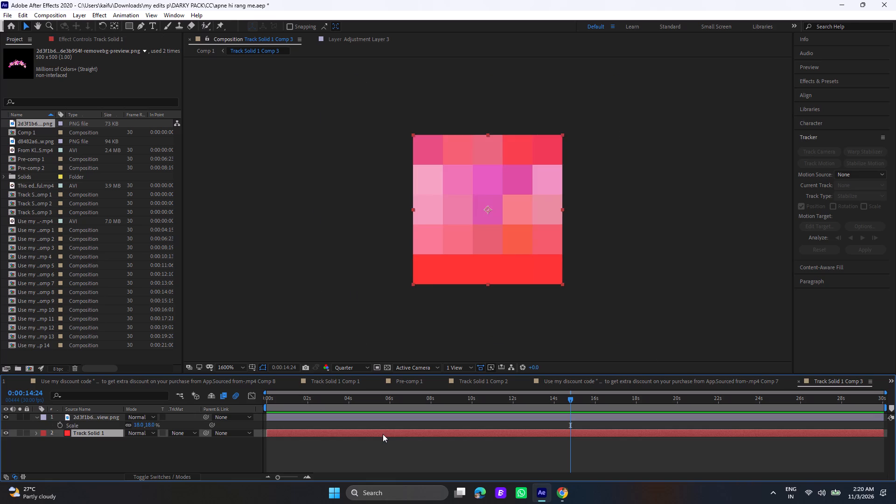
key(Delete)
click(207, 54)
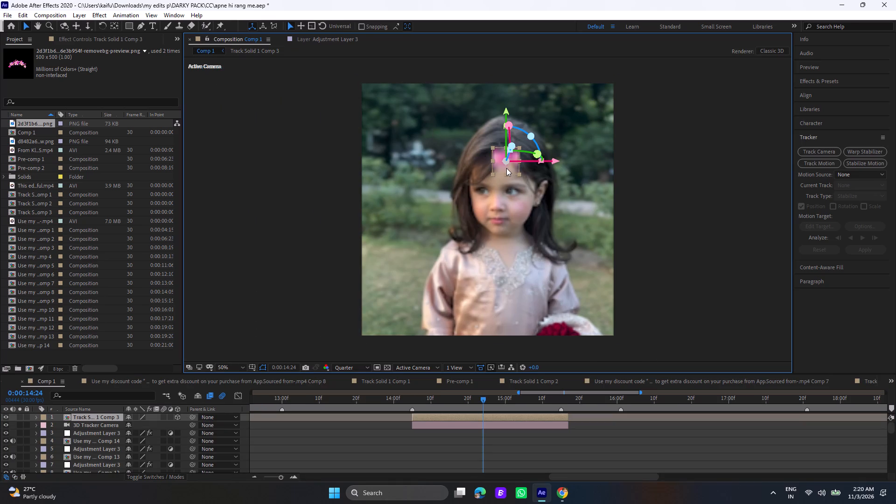
Undo the crown edits, the pre-compose and the creation of Track Solid 1 and the 3D Tracker Camera in Comp 1.
key(ctrl+z)
key(ctrl+z)
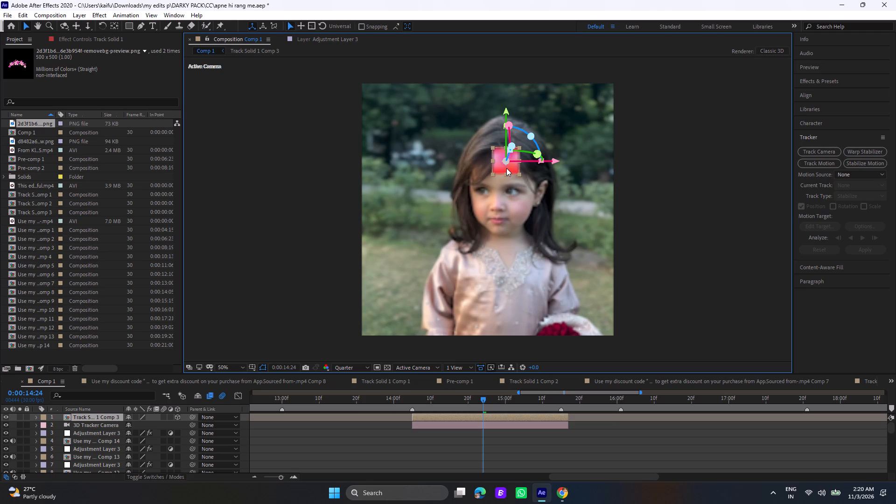
key(ctrl+z)
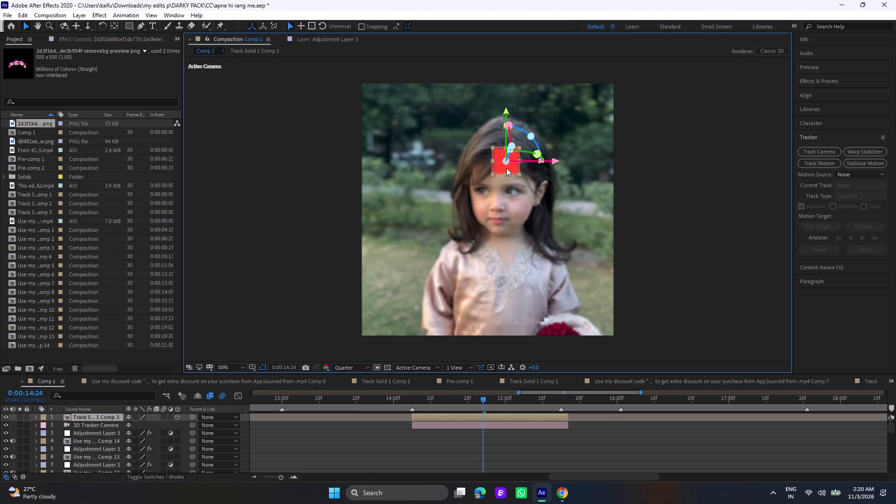
key(ctrl+z)
key(ctrl+z)
key(ctrl+z)
key(ctrl+z)
key(ctrl+z)
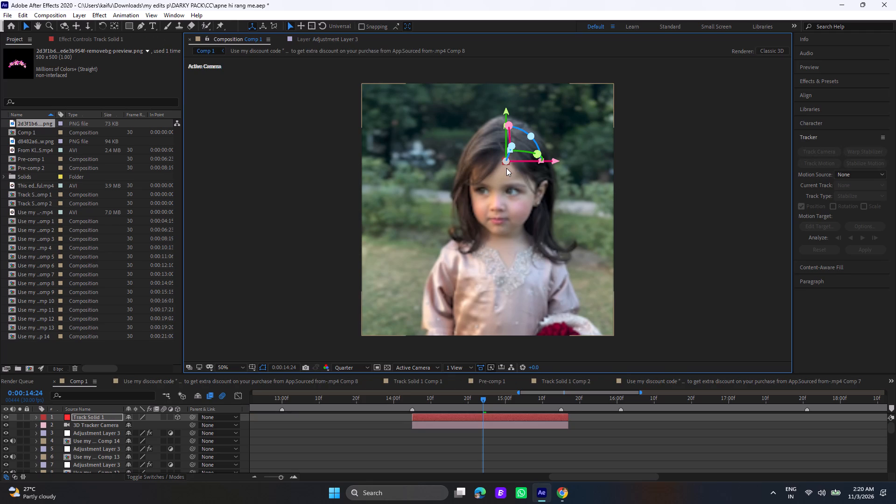
key(ctrl+z)
key(ctrl+z)
key(ctrl+z)
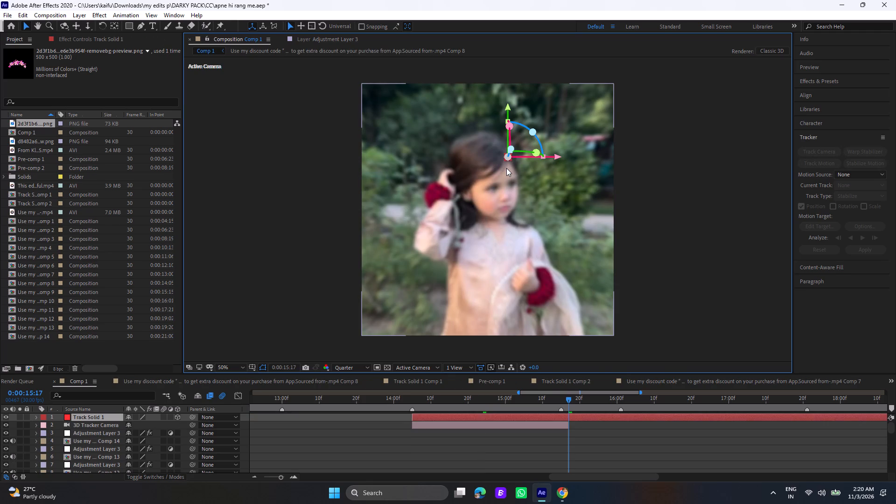
key(ctrl+z)
key(ctrl+z)
key(ctrl+z)
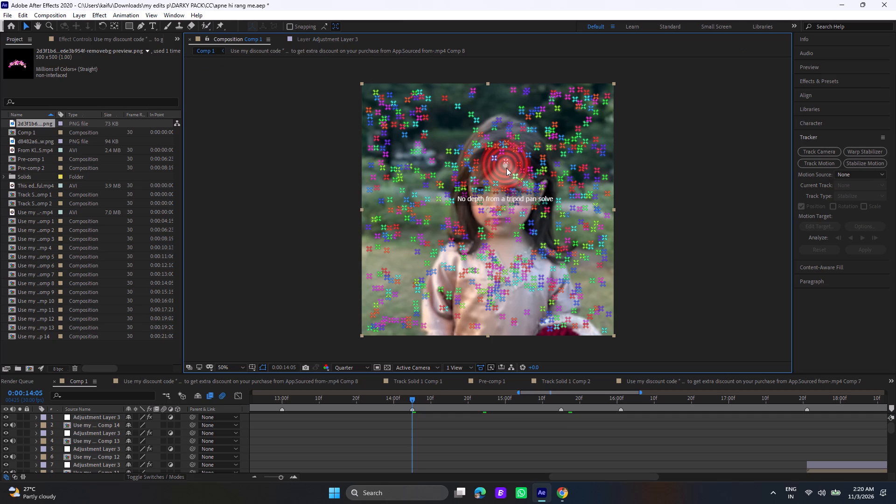
key(ctrl+z)
key(ctrl+z)
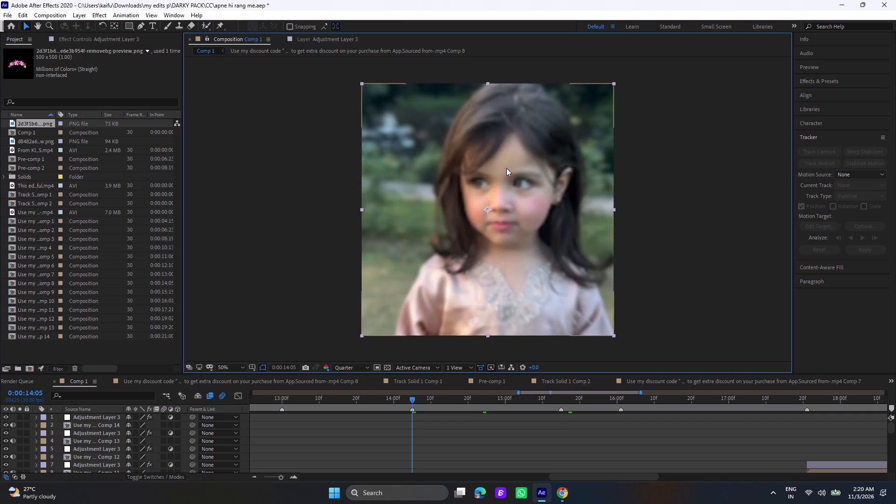
key(ctrl+z)
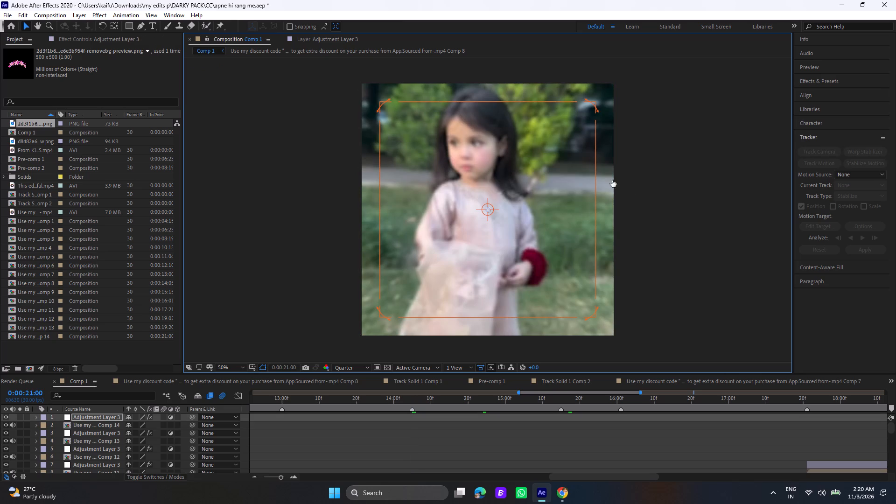
Play back Comp 1 from about 0:00:12:26 to review the second half of the edit.
scroll(637, 206, down, 2)
scroll(498, 245, up, 2)
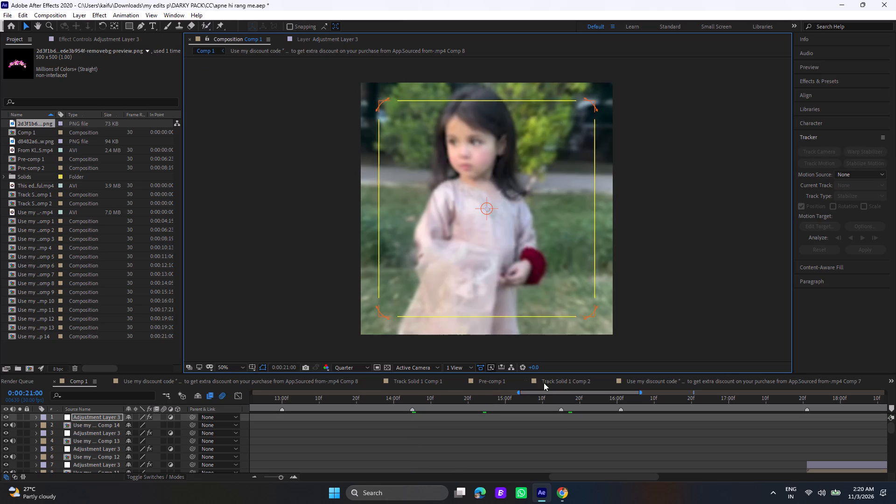
click(273, 477)
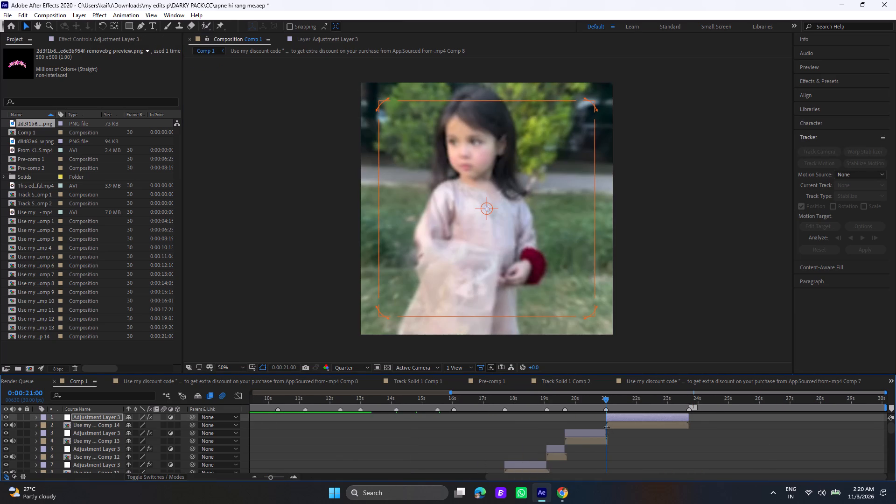
click(357, 405)
key(space)
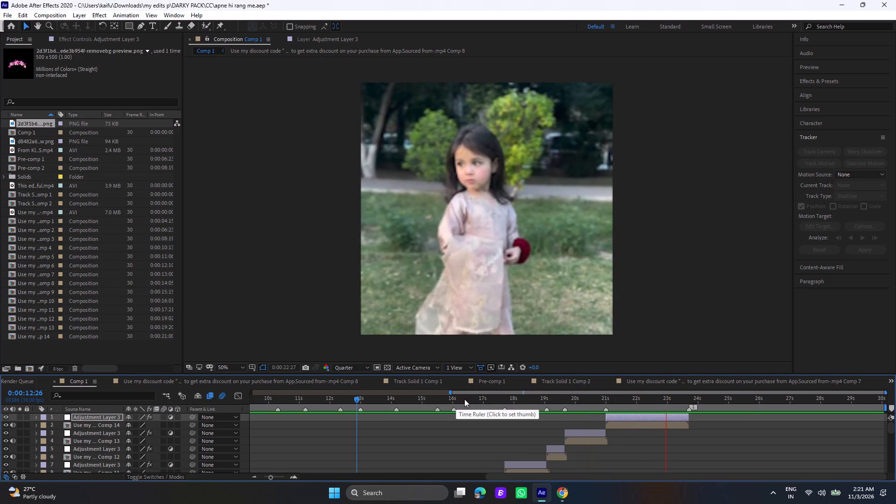
click(650, 414)
click(668, 408)
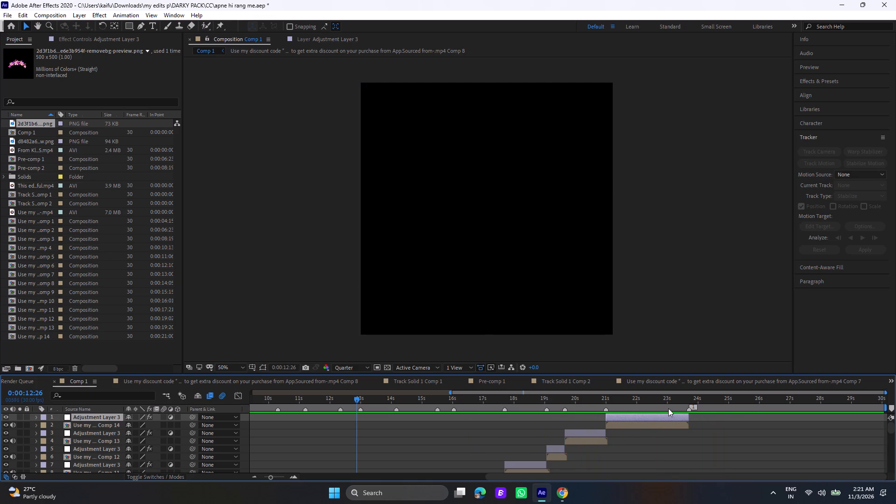
Move the last S_BlurMoCurves Z Dist keyframe on the topmost adjustment layer to the layer's end, near 0:00:23:21.
click(668, 417)
key(u)
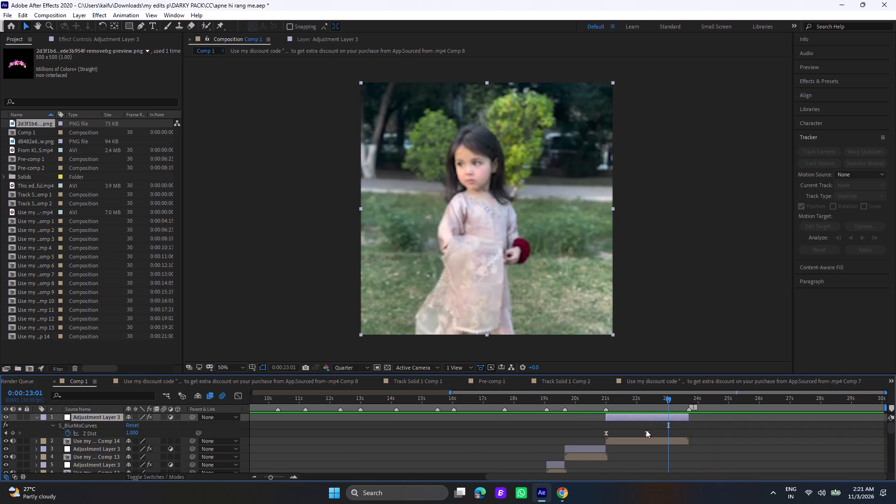
drag(646, 430, 686, 433)
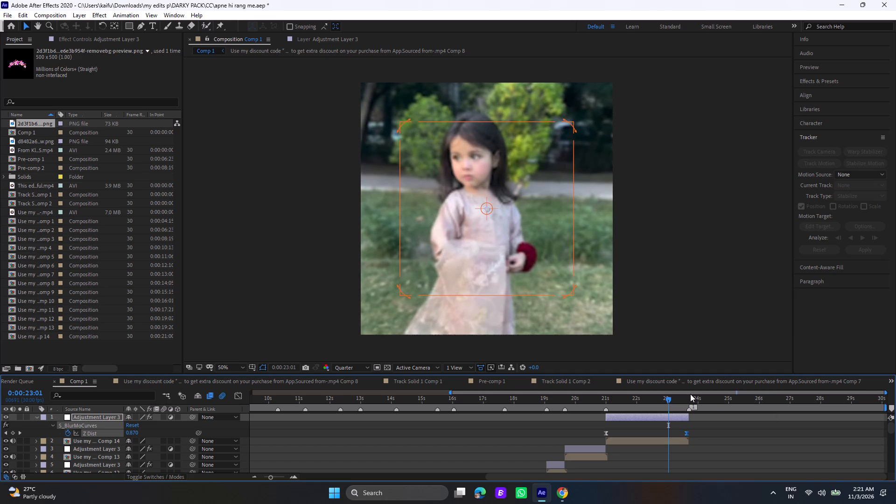
click(689, 394)
click(689, 396)
click(689, 396)
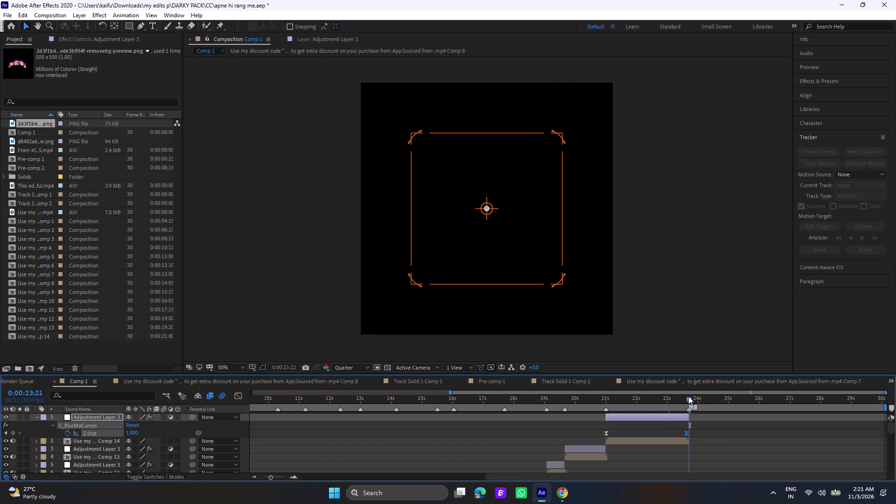
click(686, 434)
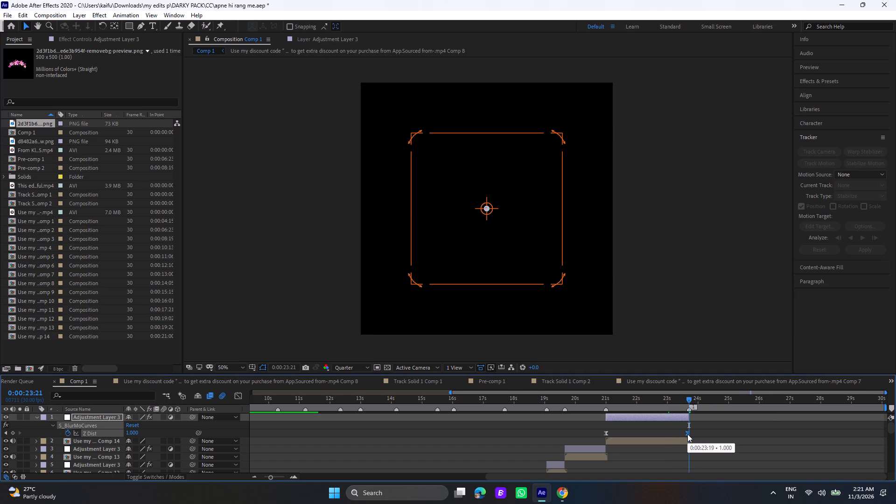
Preview the ending from 0:00:20:16 and 0:00:18:19, and reveal the Z Dist keyframes on the Comp 13 clip's adjustment layer.
click(592, 402)
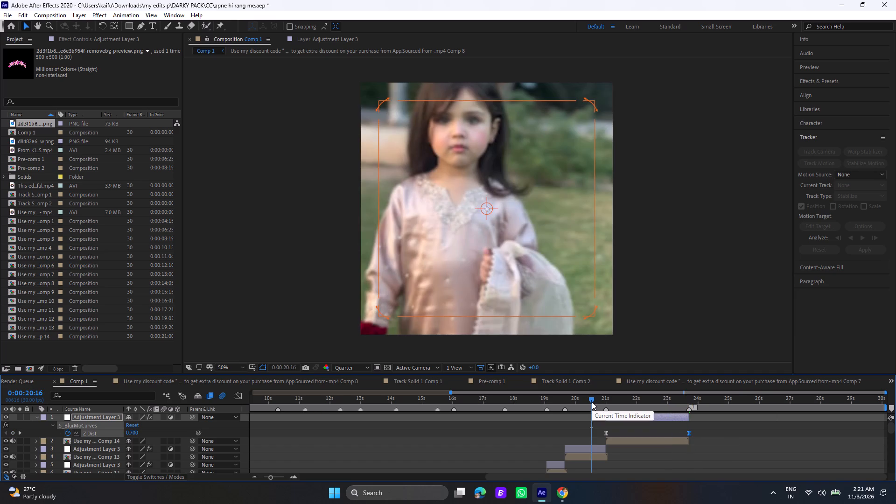
key(space)
click(592, 402)
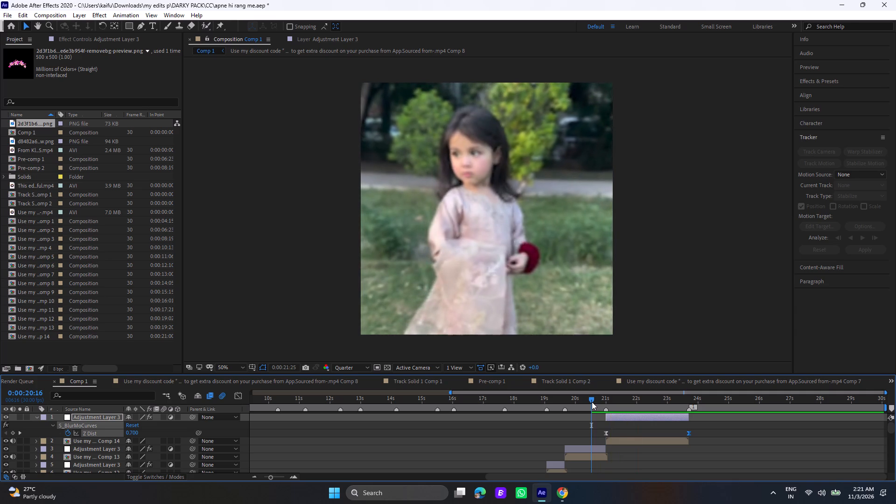
key(space)
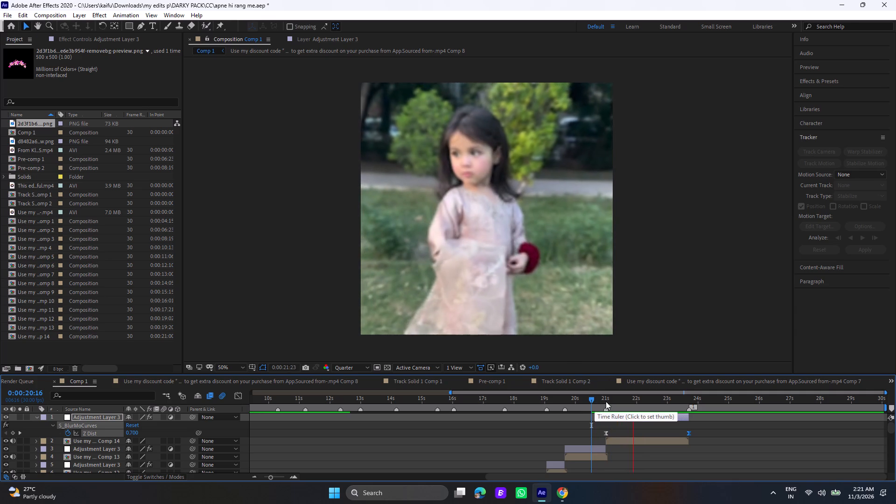
click(606, 400)
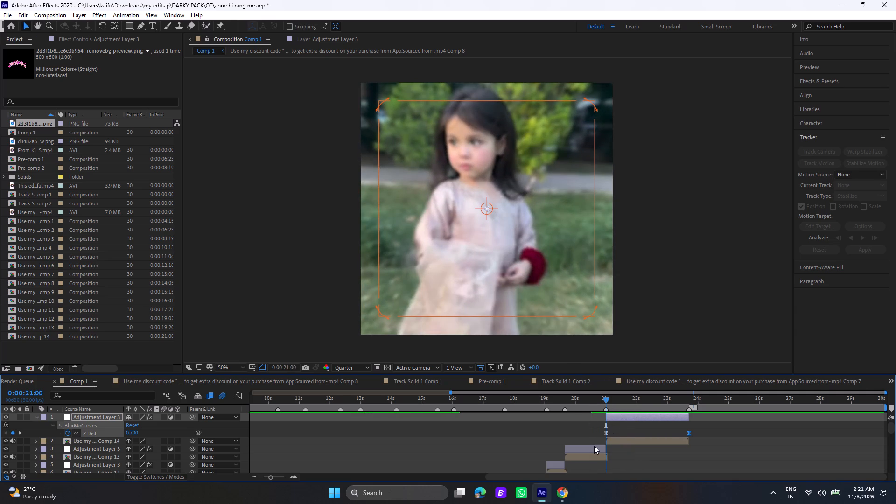
click(594, 446)
key(u)
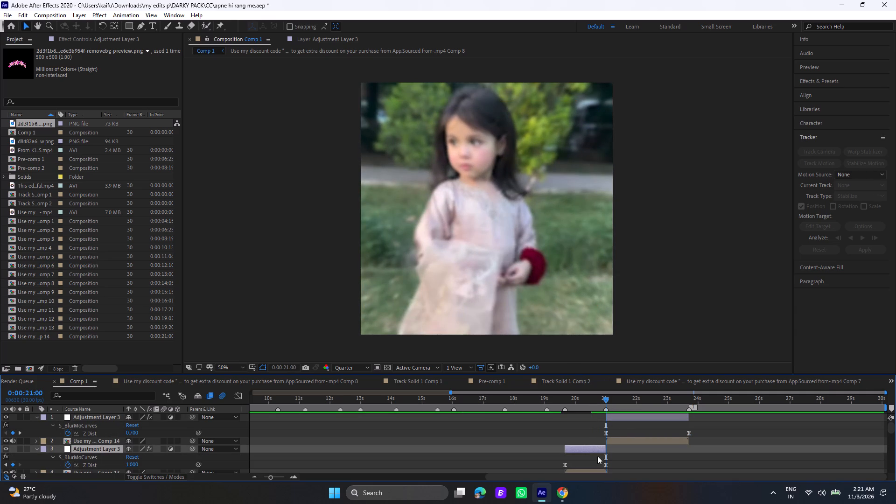
click(533, 403)
key(space)
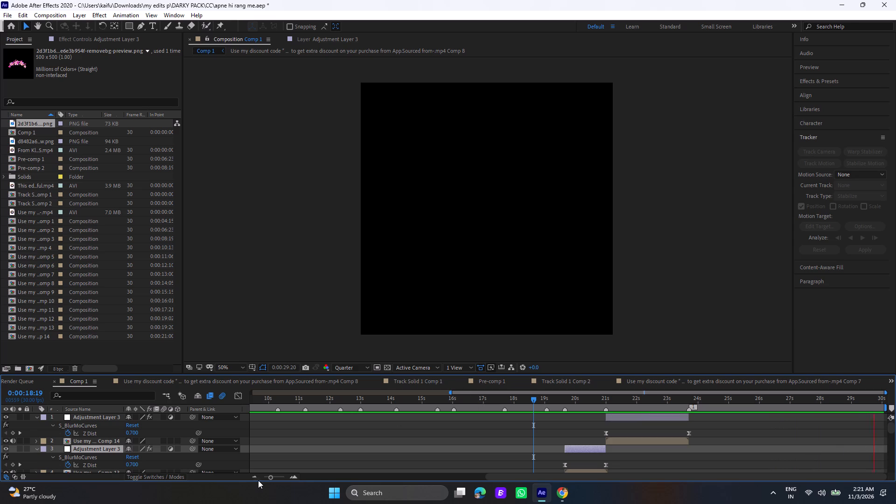
Play back Comp 1 from 0:00:00:00 through the Comp 8 clip to review the effects.
drag(262, 479, 253, 476)
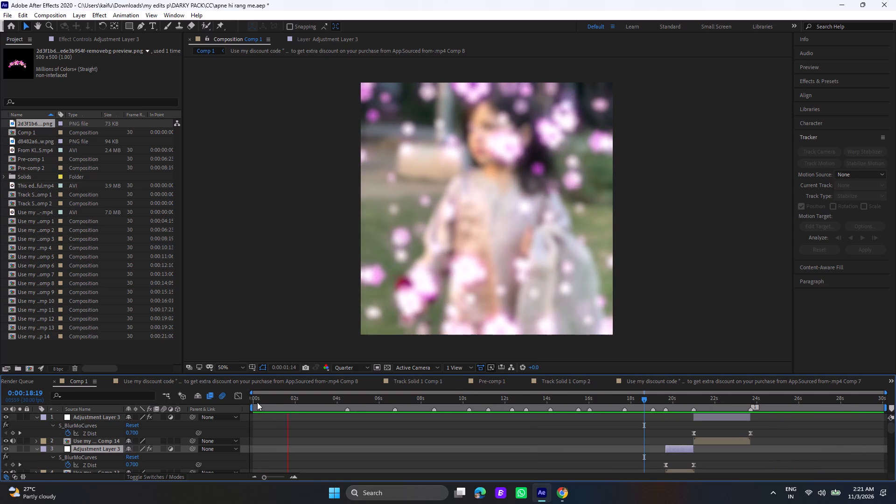
click(257, 402)
drag(257, 402, 247, 397)
key(space)
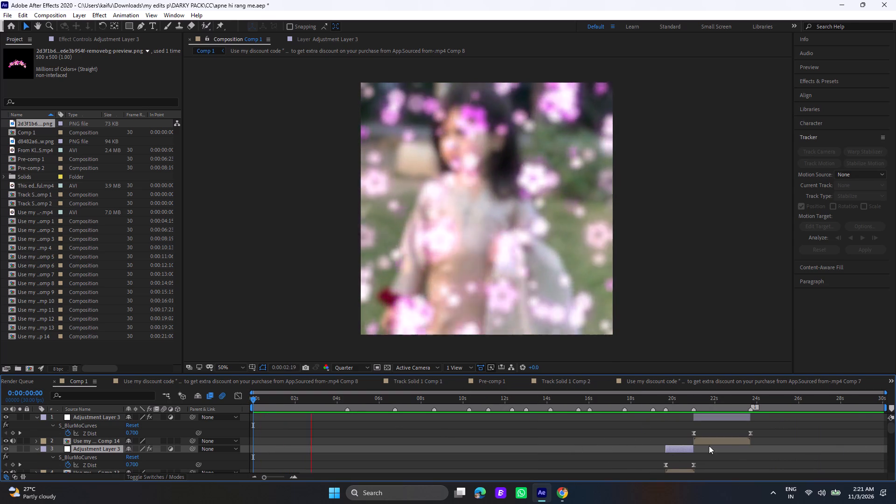
scroll(734, 452, up, 1)
scroll(735, 457, down, 2)
scroll(735, 458, up, 2)
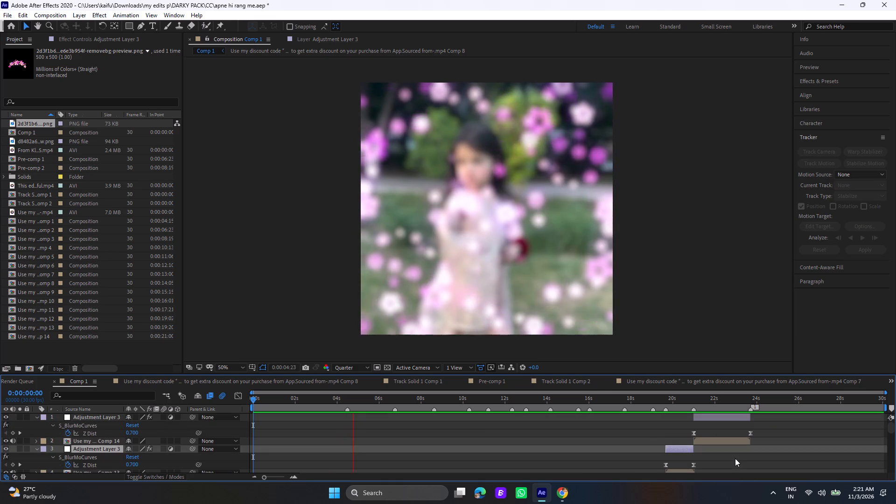
scroll(735, 458, up, 1)
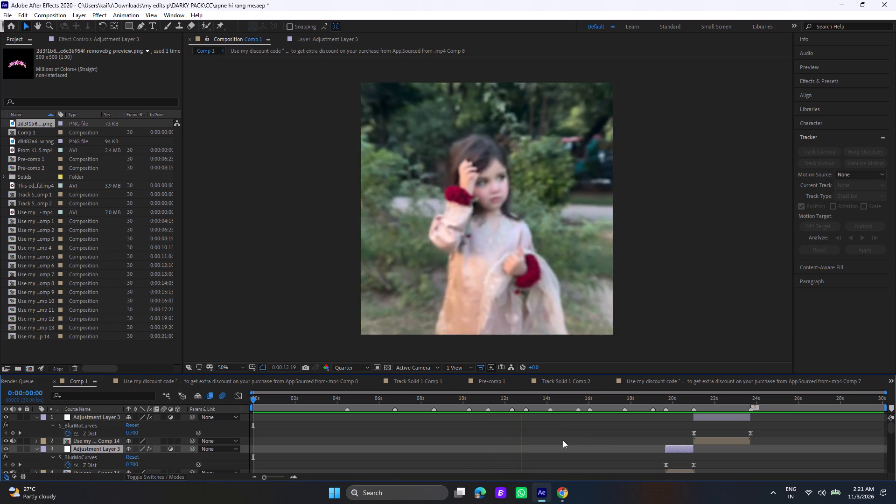
scroll(575, 438, down, 3)
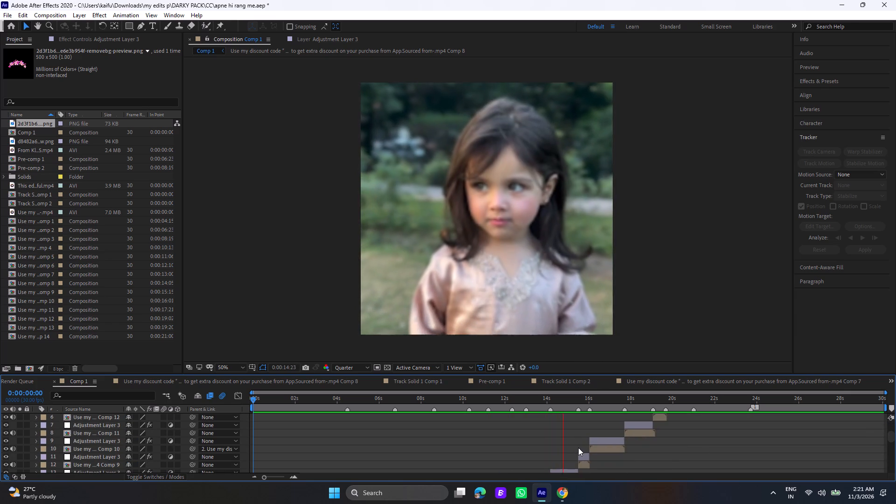
key(space)
Set the current time to 0:00:14:05 and collapse the keyframed properties of the two topmost adjustment layers.
scroll(539, 408, down, 2)
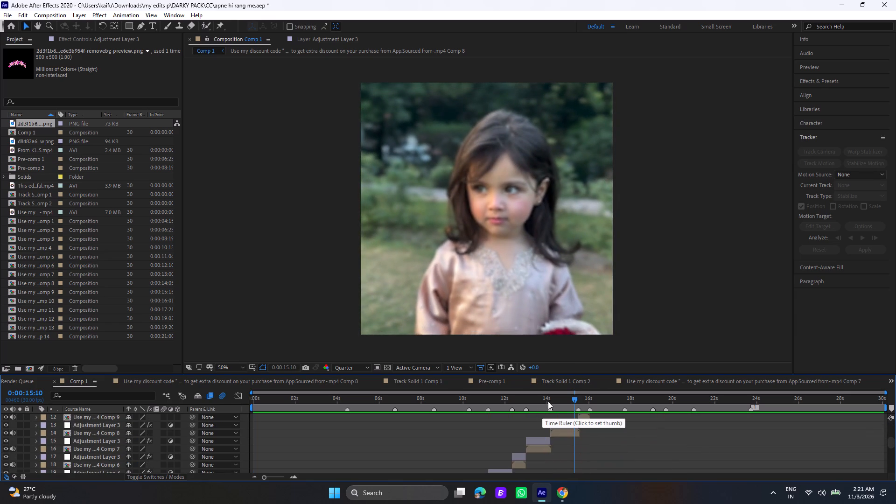
click(549, 399)
click(549, 399)
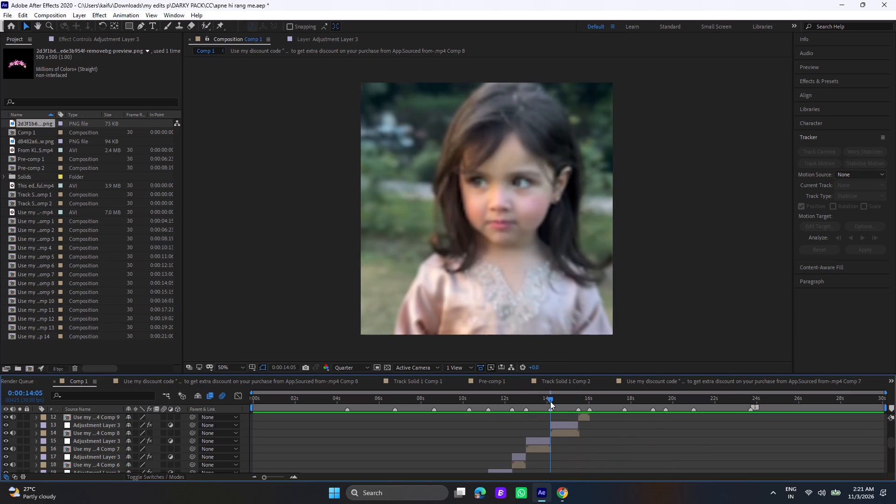
click(555, 429)
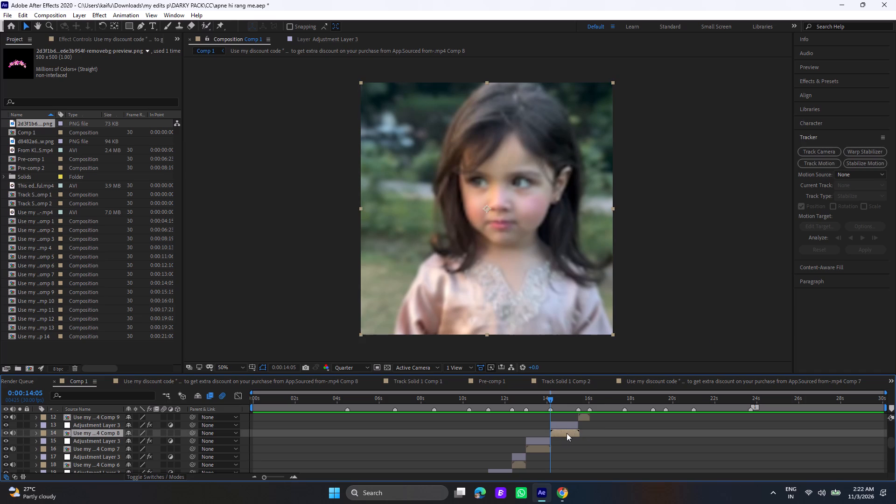
scroll(633, 448, up, 3)
scroll(674, 428, up, 2)
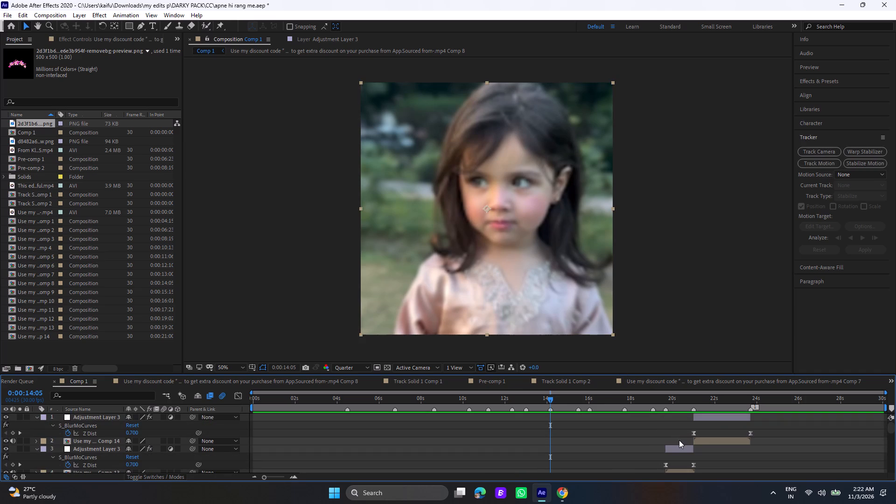
click(680, 446)
key(u)
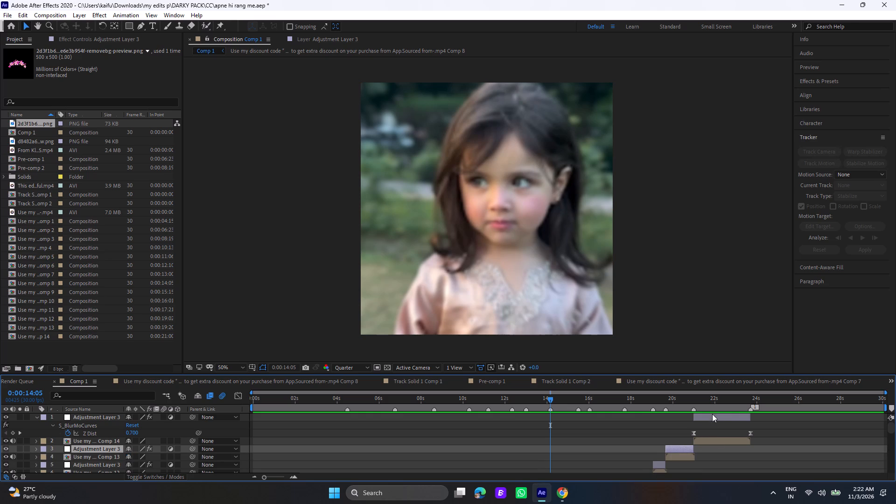
click(712, 414)
key(u)
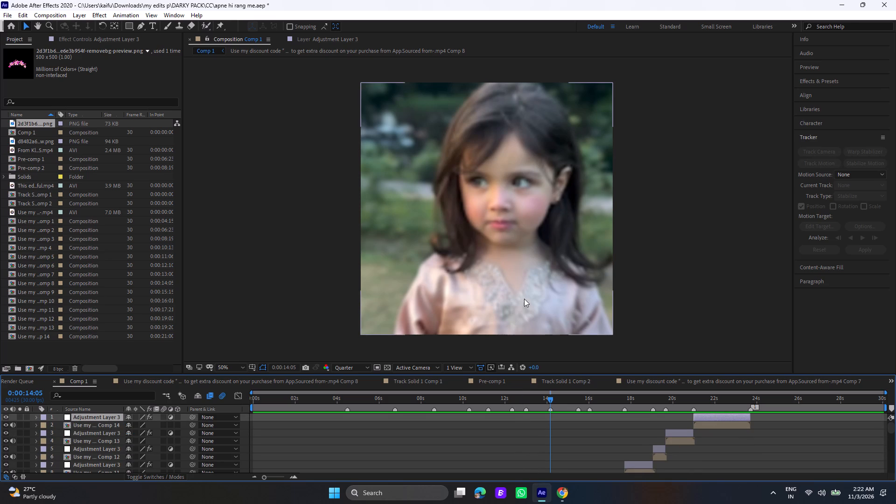
Add an adjustment layer above the Comp 8 clip's existing one, split it at 0:00:14:05 and delete the earlier part.
scroll(524, 299, down, 1)
scroll(573, 427, down, 1)
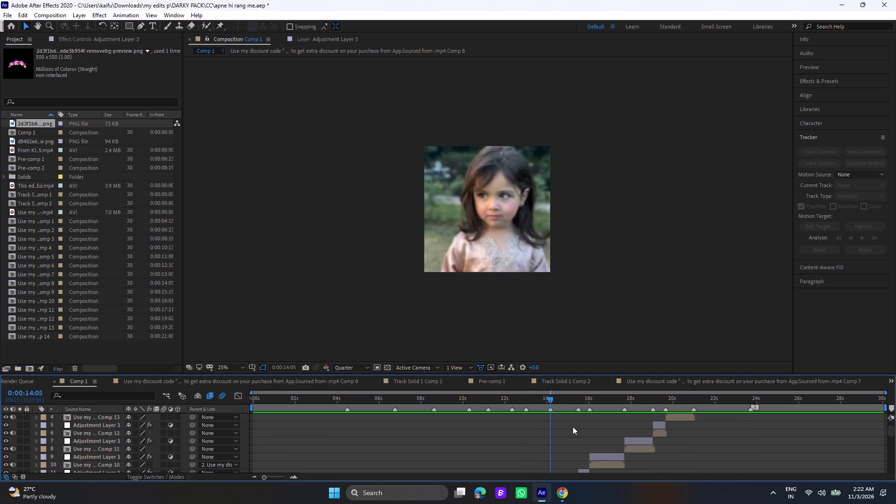
scroll(573, 427, down, 2)
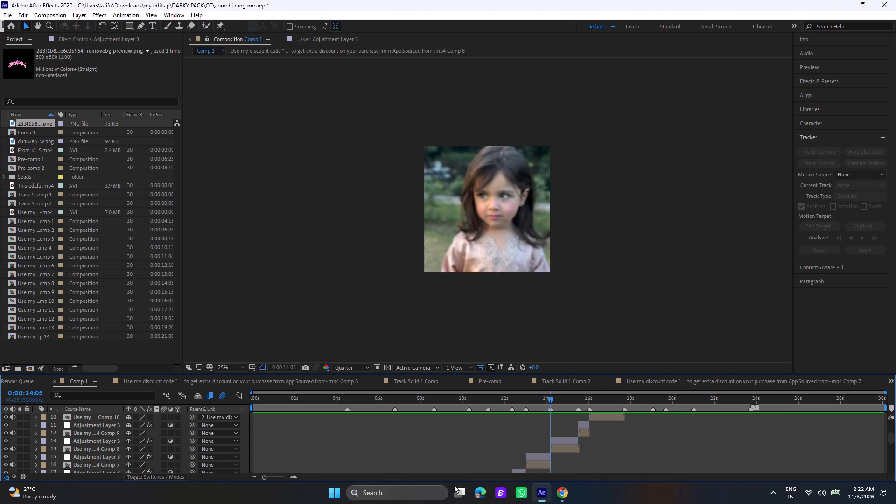
drag(270, 475, 284, 476)
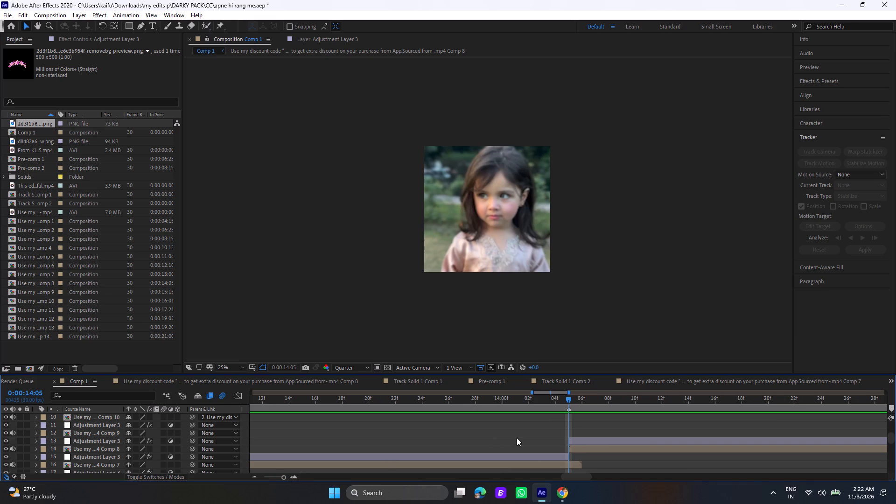
click(579, 440)
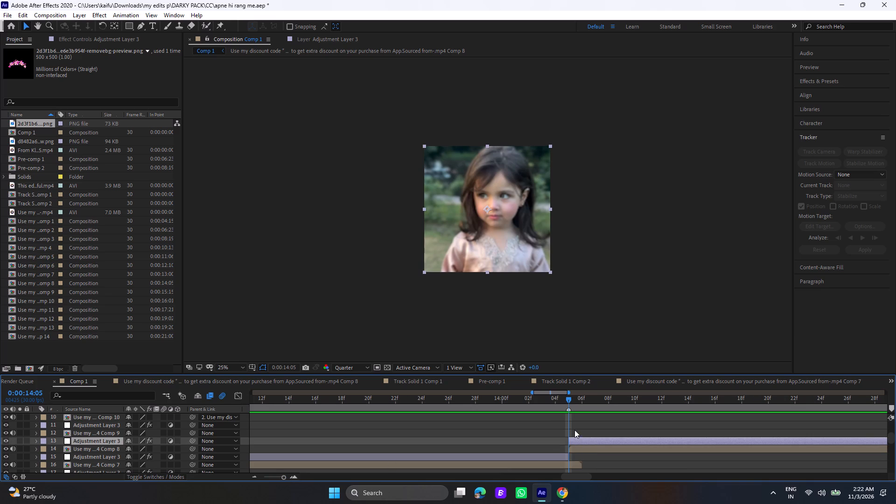
right_click(244, 438)
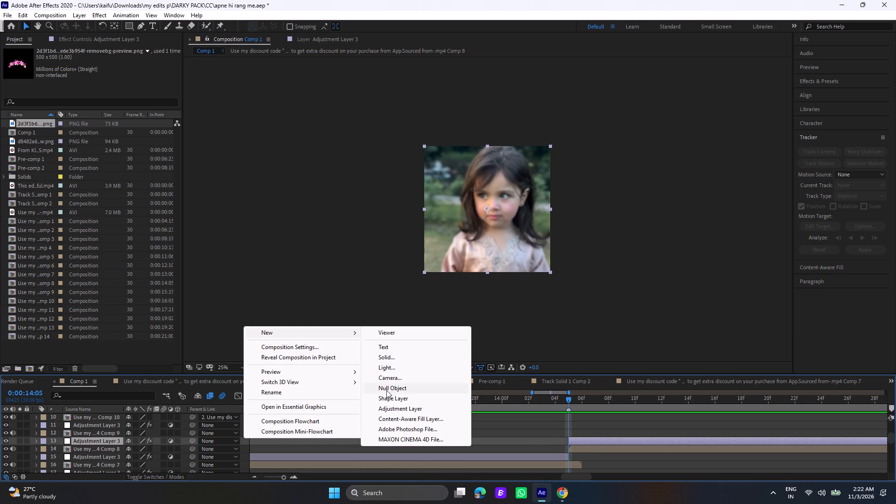
click(389, 407)
click(578, 442)
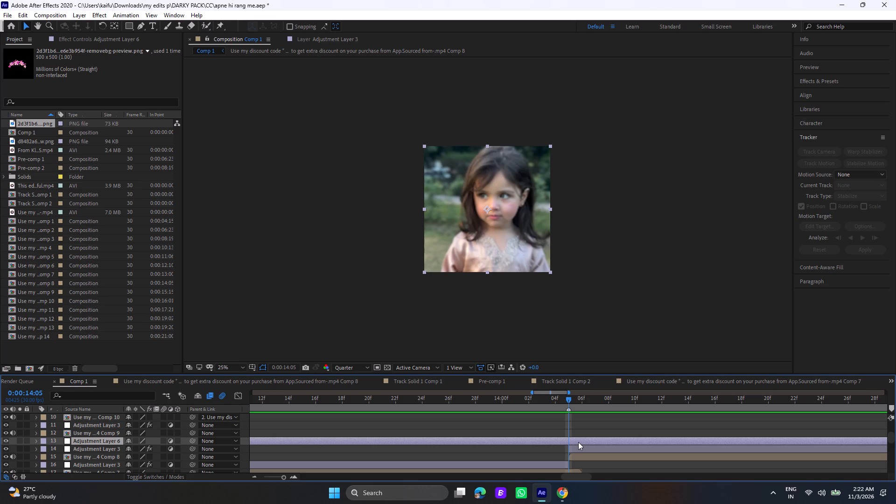
key(ctrl+shift+d)
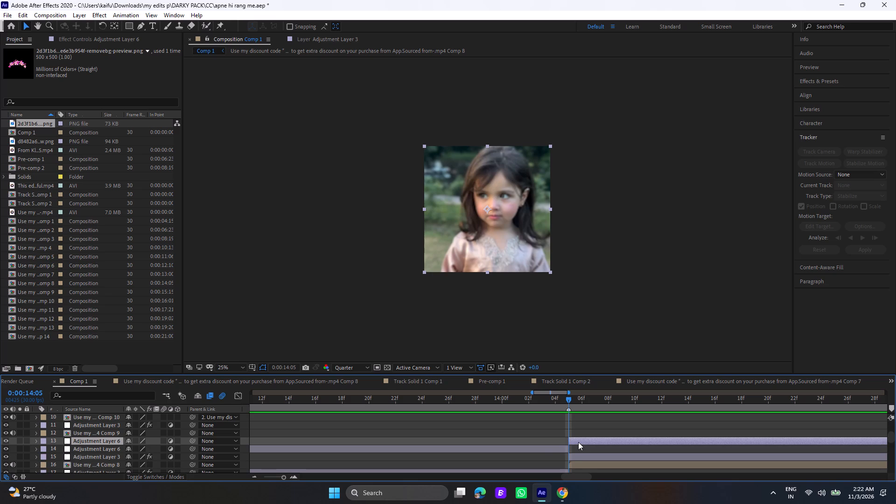
click(552, 448)
key(Delete)
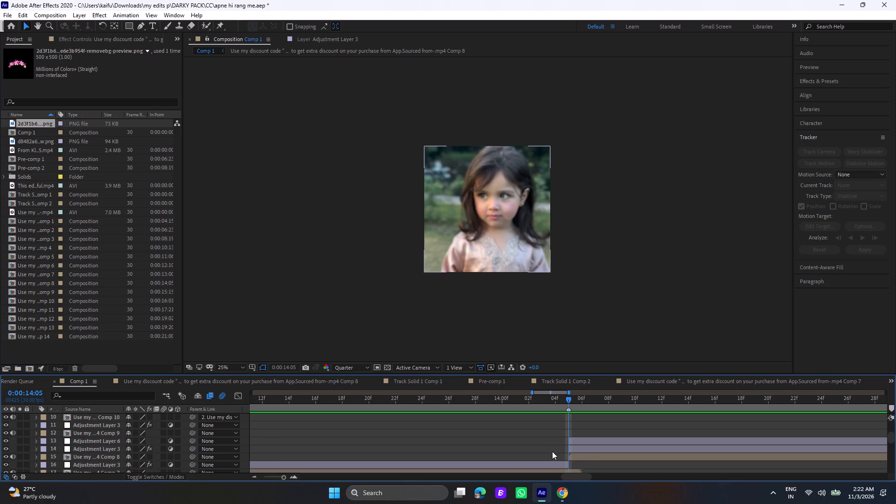
Split the new adjustment layer above the Comp 8 clip at 0:00:15:15 and delete the part after it.
drag(564, 477, 593, 480)
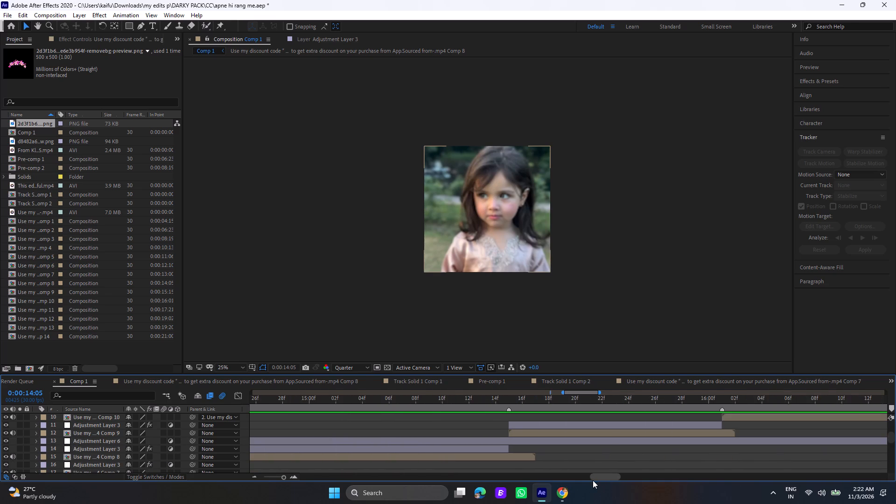
drag(593, 480, 593, 480)
click(501, 398)
click(509, 440)
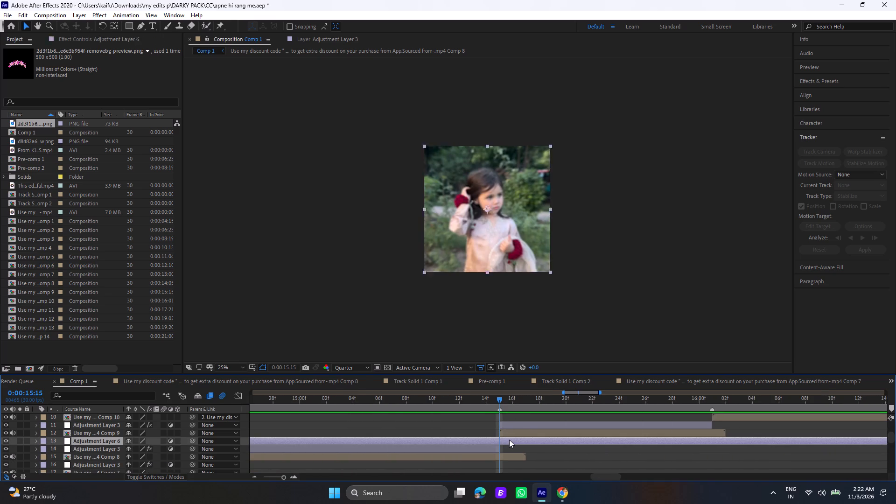
key(ctrl+shift+d)
key(Delete)
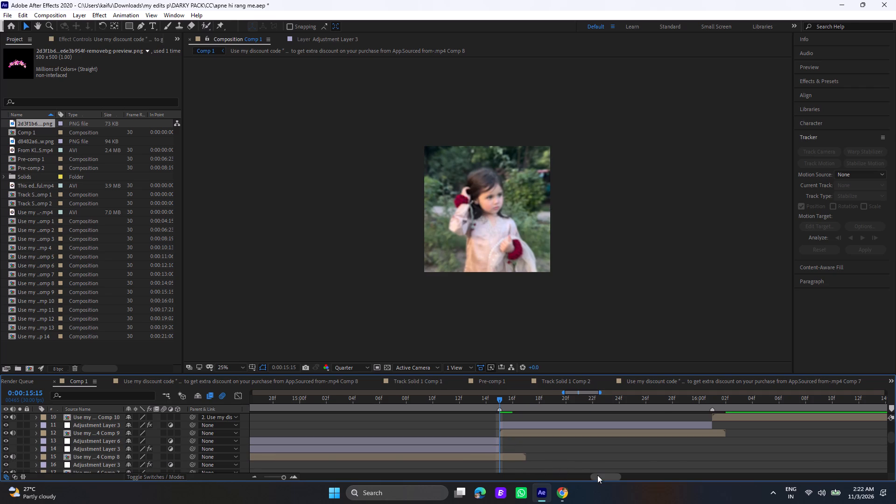
Search the effects for "ripp" and apply BCC Ripple Dissolve to the new adjustment layer over the Comp 8 clip.
drag(597, 475, 575, 471)
click(559, 439)
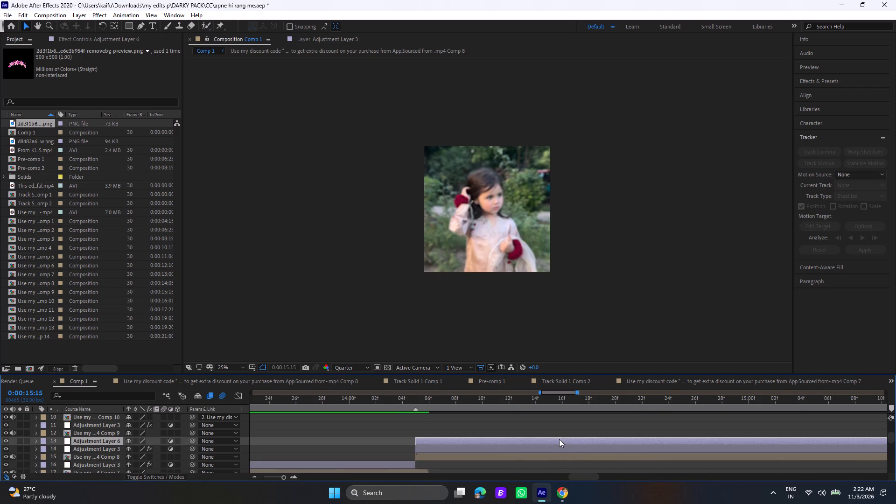
click(807, 86)
click(819, 96)
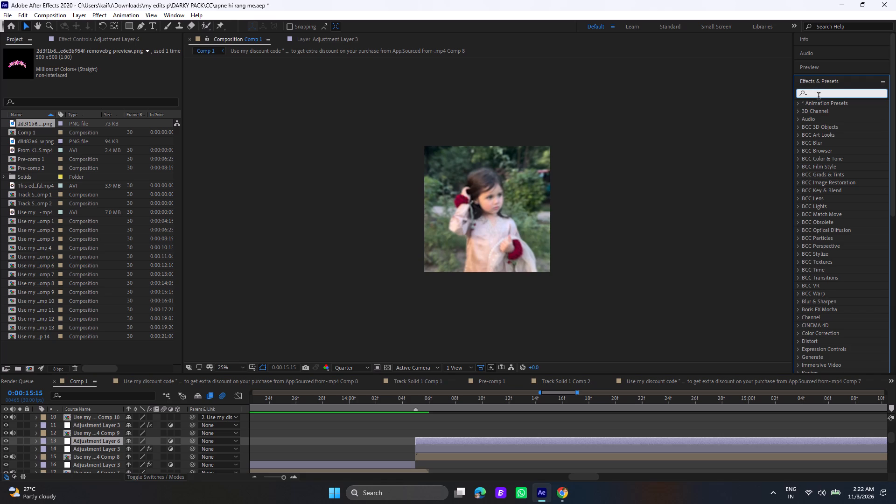
text(ripp)
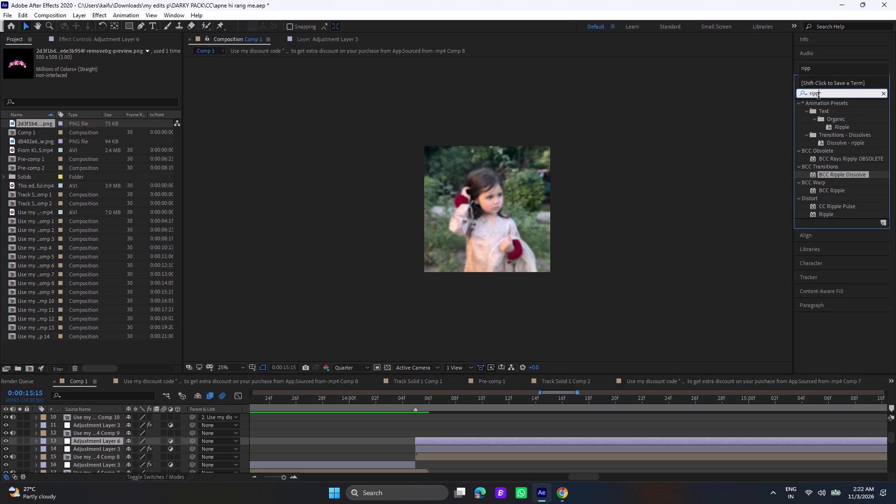
drag(840, 174, 667, 266)
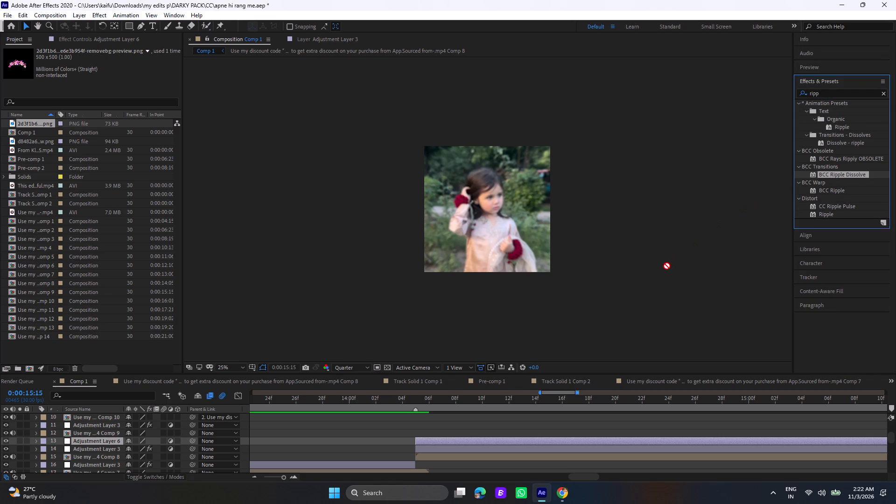
drag(667, 266, 667, 266)
drag(844, 170, 776, 210)
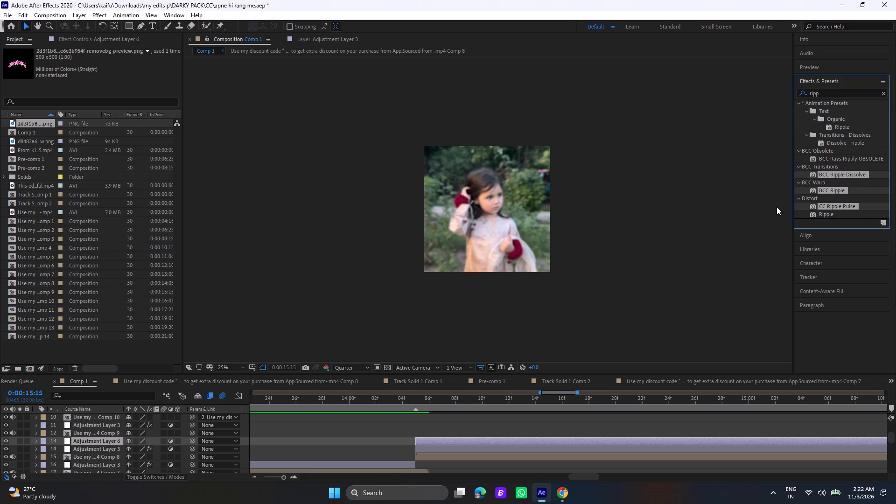
click(841, 171)
click(770, 195)
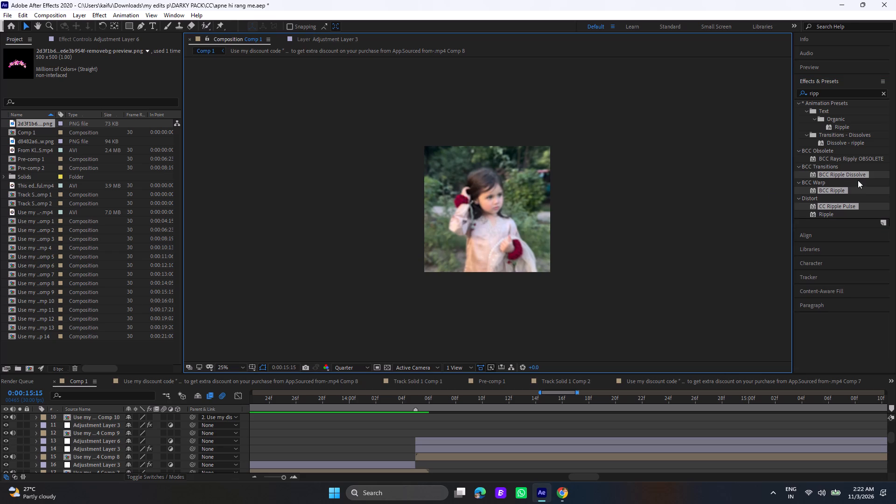
click(859, 189)
click(866, 200)
drag(852, 172, 562, 437)
Move the current time to 0:00:14:05 and set the BCC Ripple Dissolve Light Color to white.
click(414, 398)
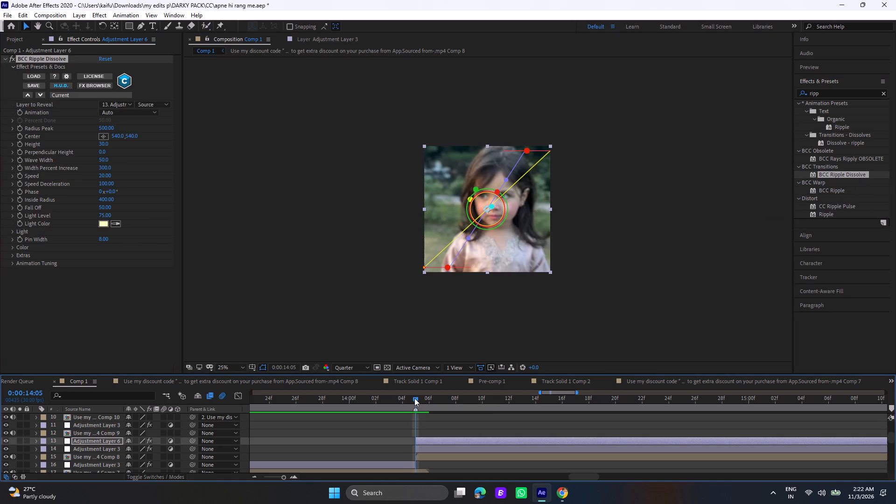
click(105, 223)
drag(271, 318, 294, 350)
click(375, 210)
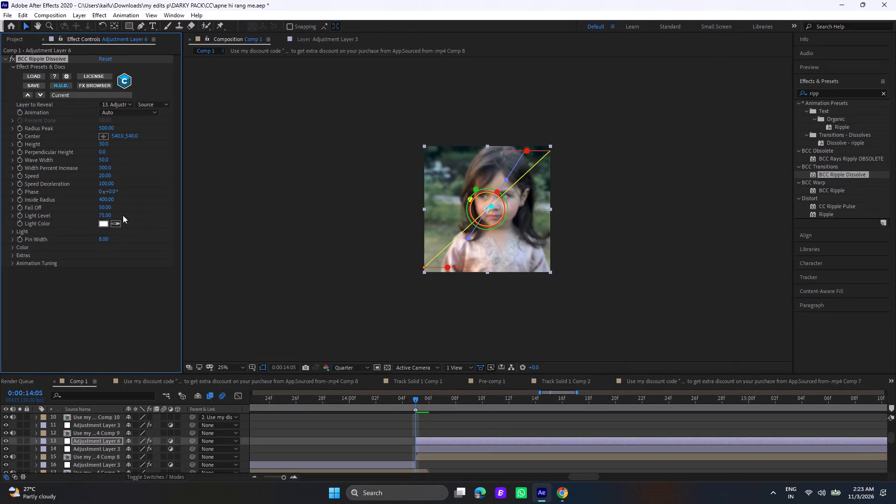
Set the ripple effect's Light Level to 120, Fall Off to 5 and Inside Radius to 500.
click(105, 214)
key(BackSpace)
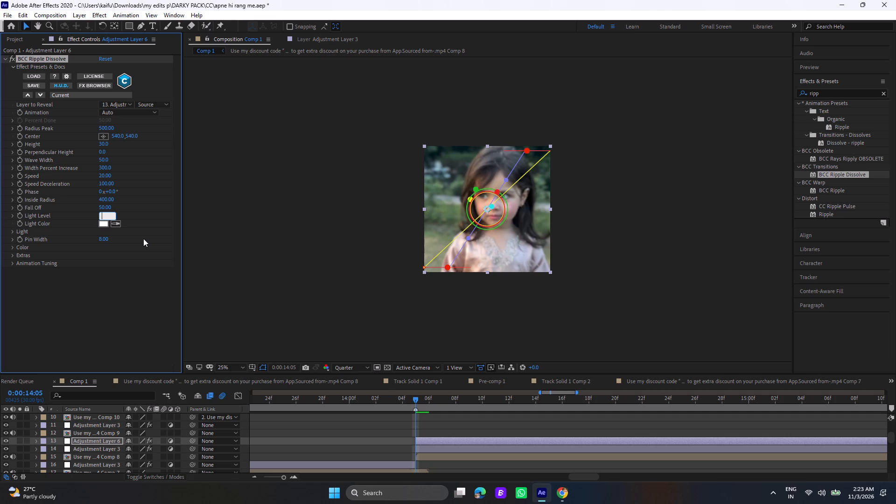
text(120)
key(Return)
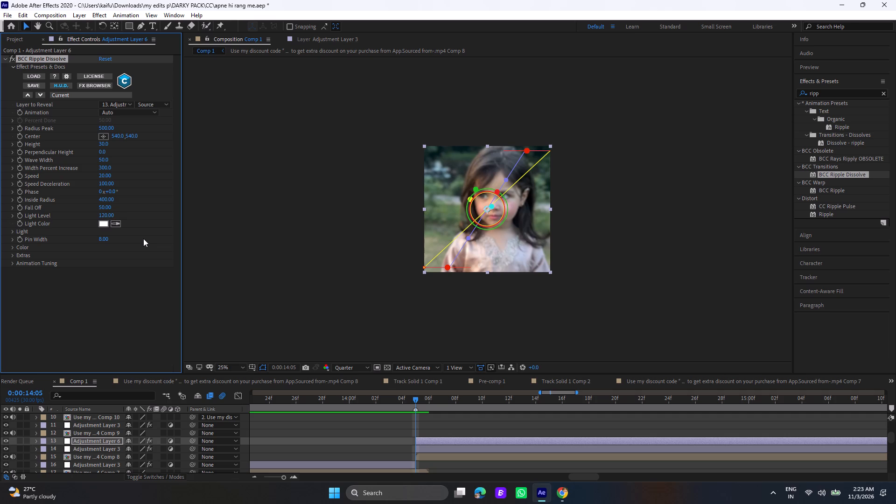
click(105, 207)
key(BackSpace)
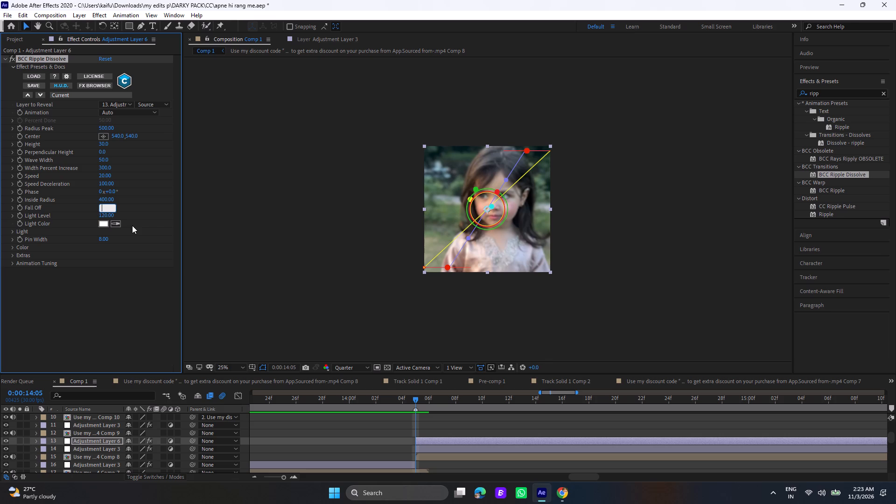
key(5)
key(Return)
click(106, 197)
key(BackSpace)
text(500)
key(Return)
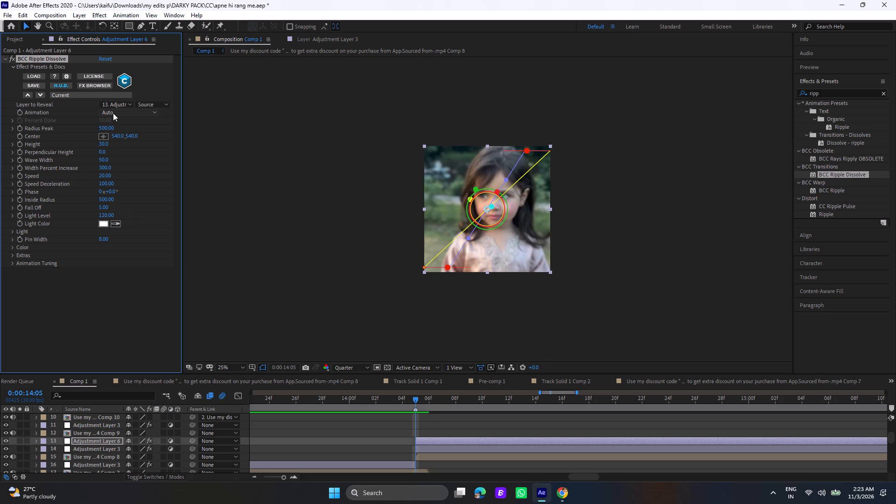
Switch the ripple's Animation to Pct. Done and keyframe Percent Done from 0 at 0:00:14:05 to 100 at 0:00:15:15.
click(113, 112)
click(126, 132)
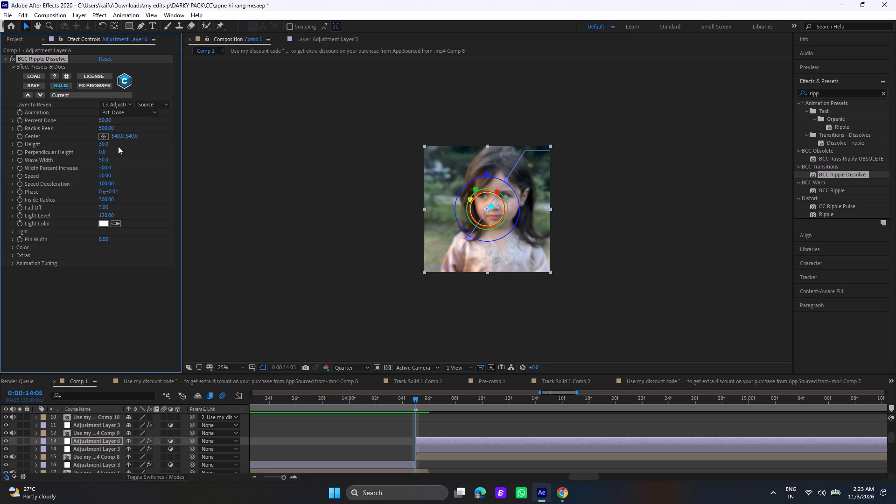
click(19, 119)
drag(105, 120, 91, 123)
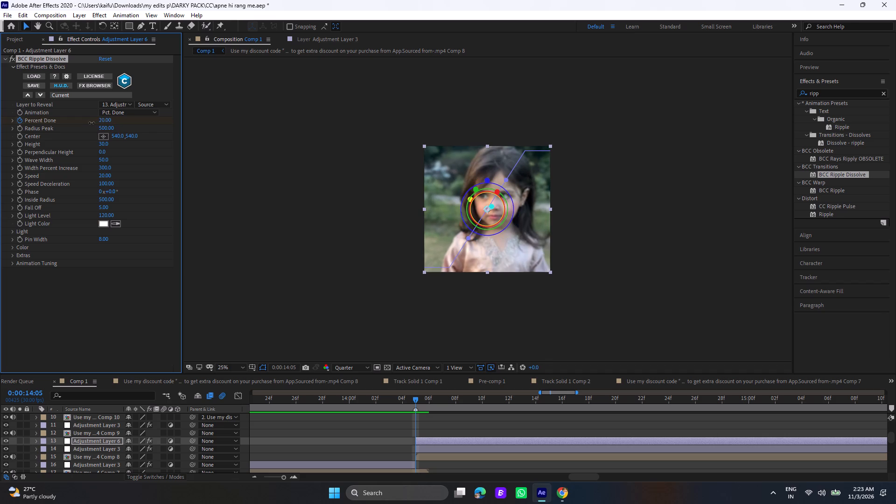
drag(91, 123, 59, 123)
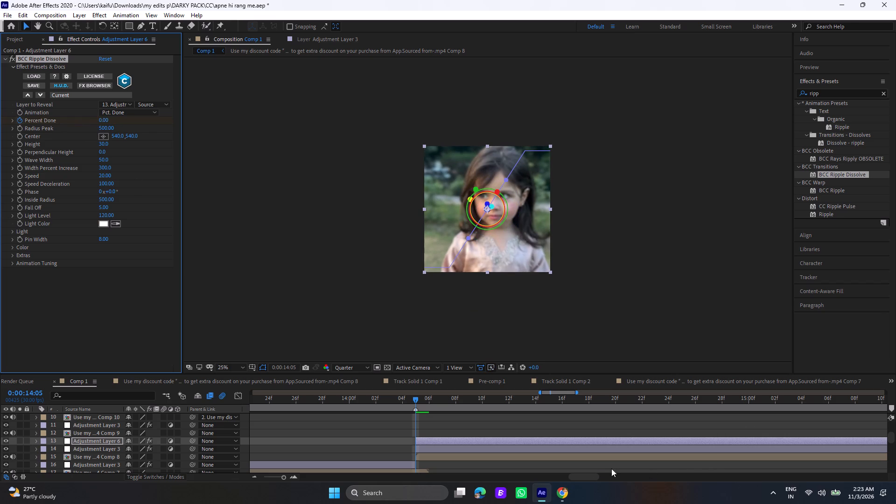
drag(580, 478, 602, 481)
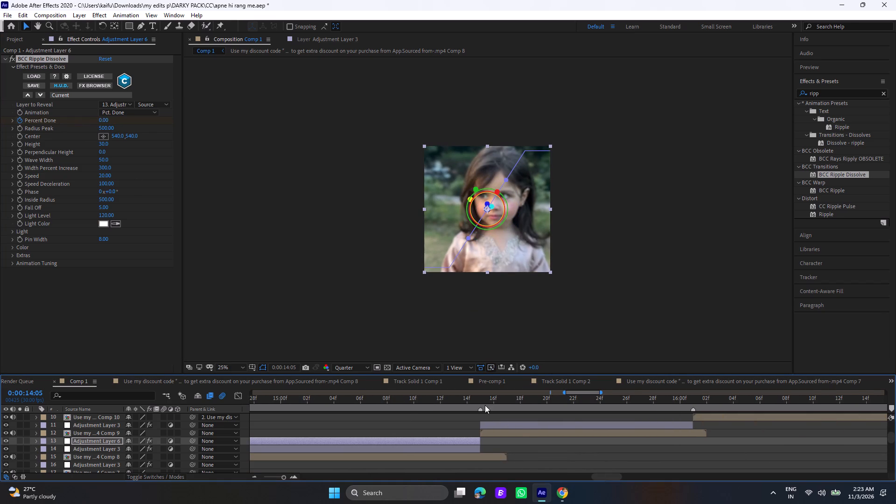
click(479, 399)
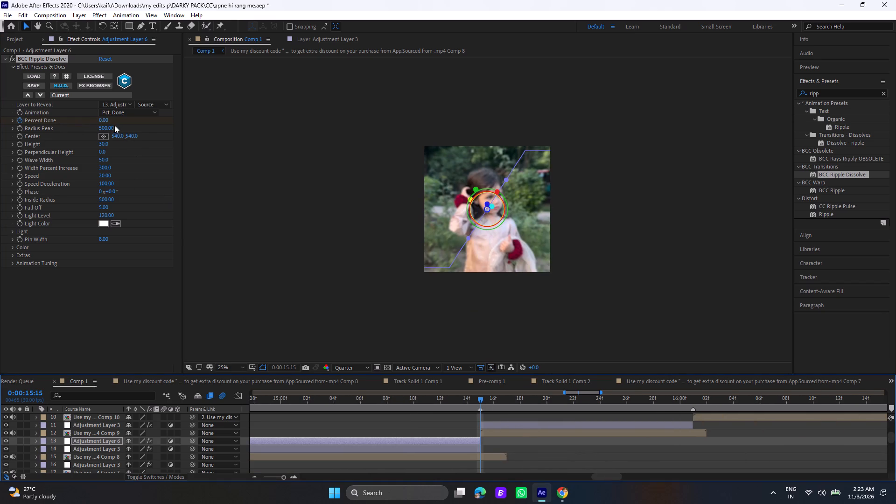
drag(103, 119, 214, 133)
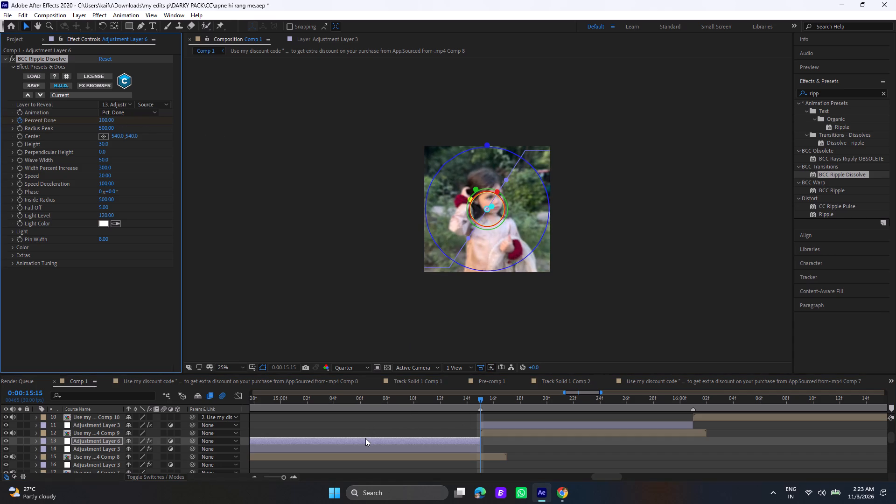
Reveal the two Percent Done keyframes on the ripple adjustment layer and apply Easy Ease to both.
key(u)
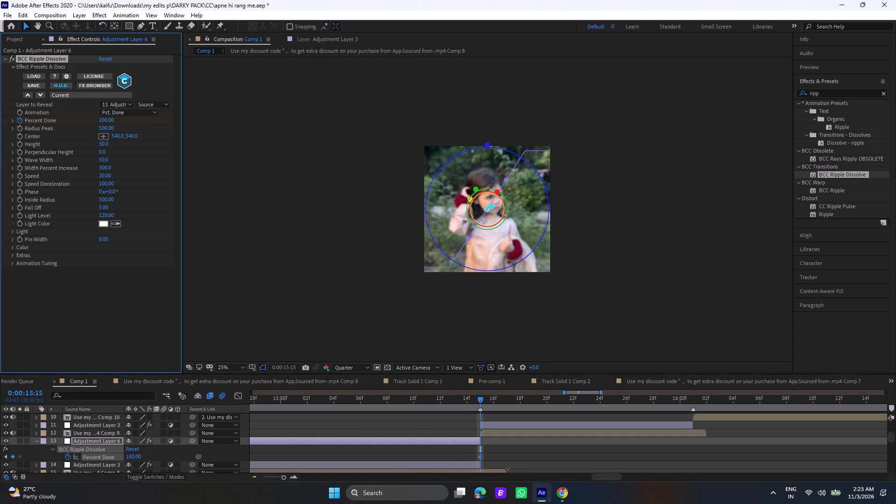
click(279, 475)
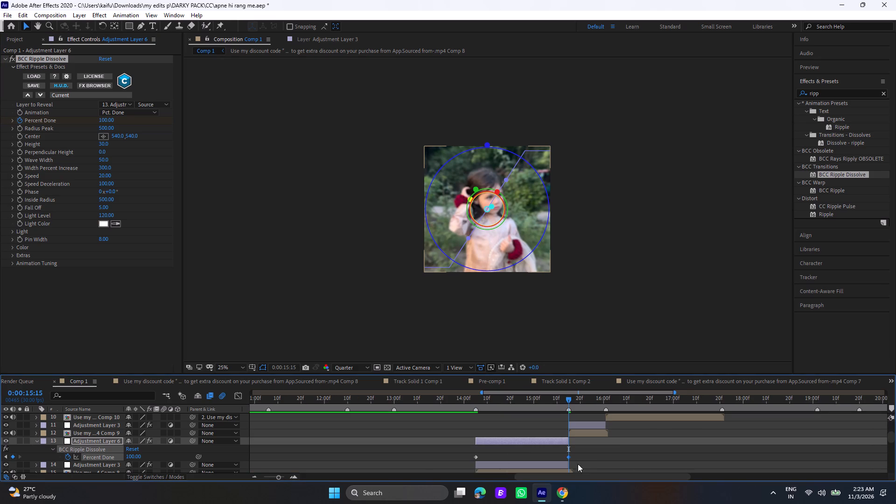
drag(577, 454, 508, 453)
drag(508, 453, 490, 453)
drag(489, 453, 465, 459)
drag(576, 455, 467, 459)
key(F9)
Reshape the ripple's Percent Done value curve in the Graph Editor so it rises quickly at both keyframes and flattens in the middle.
click(523, 404)
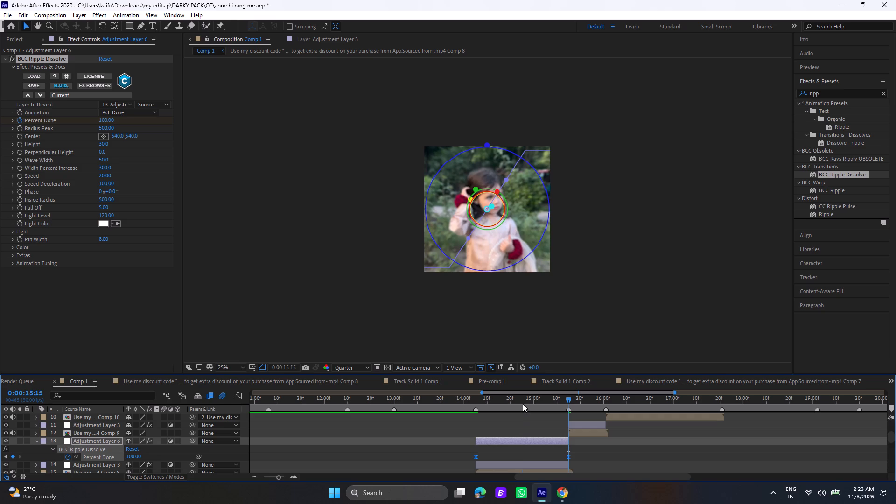
double_click(235, 396)
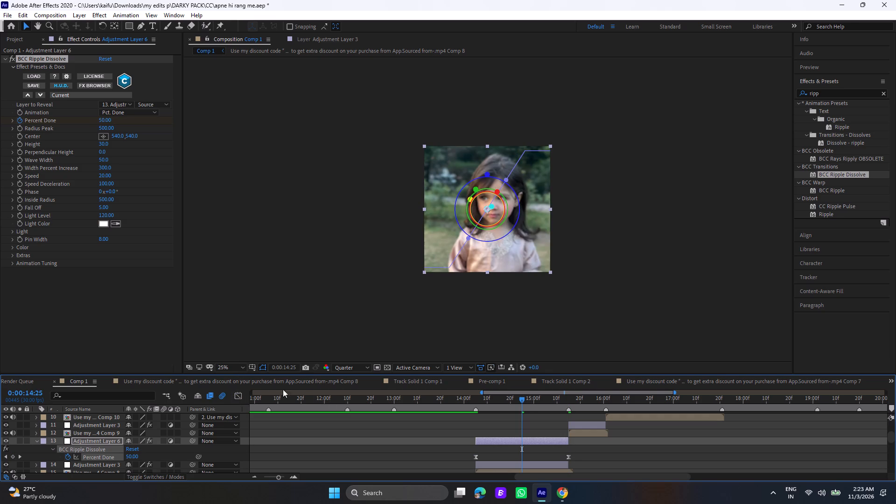
double_click(231, 396)
click(233, 396)
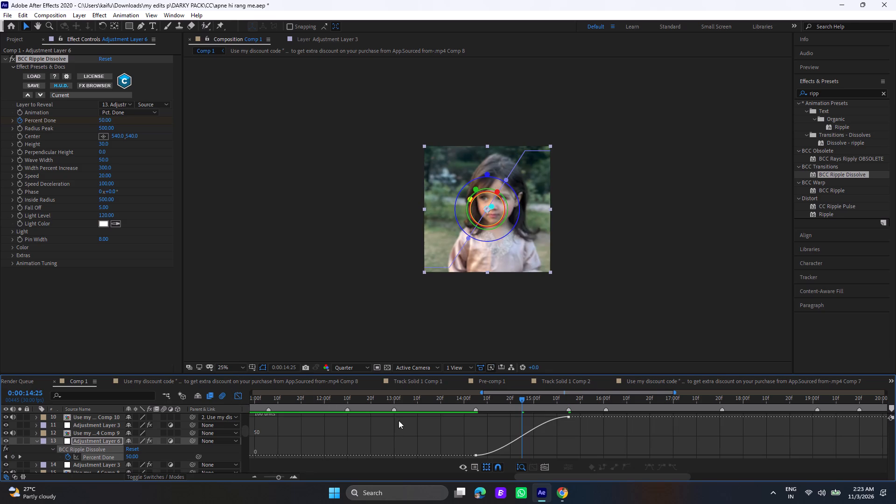
drag(495, 427, 468, 458)
drag(468, 458, 465, 464)
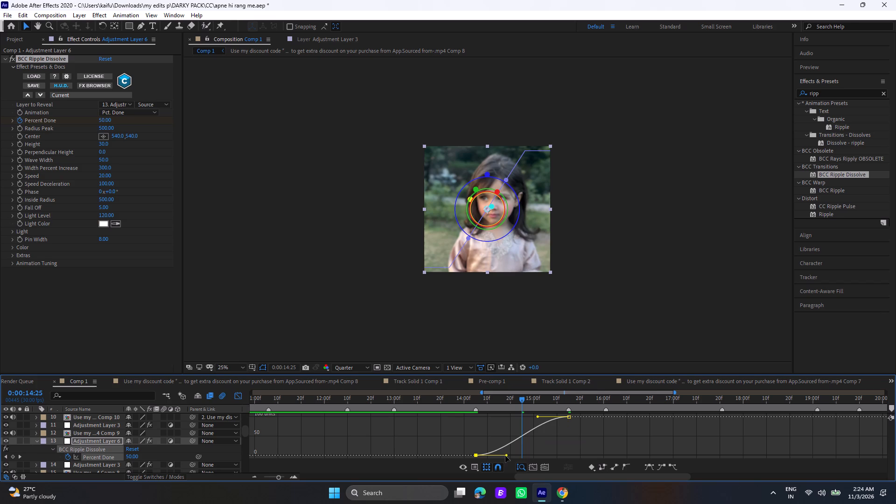
drag(506, 456, 492, 427)
click(492, 427)
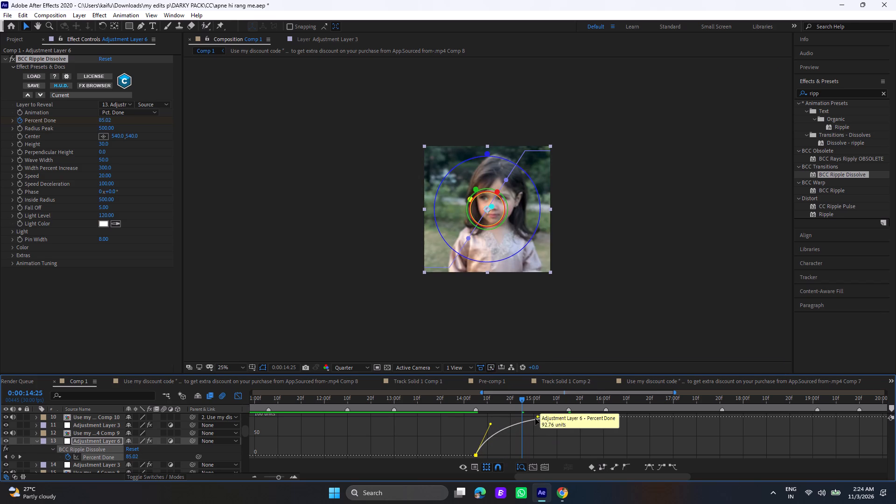
drag(537, 417, 551, 445)
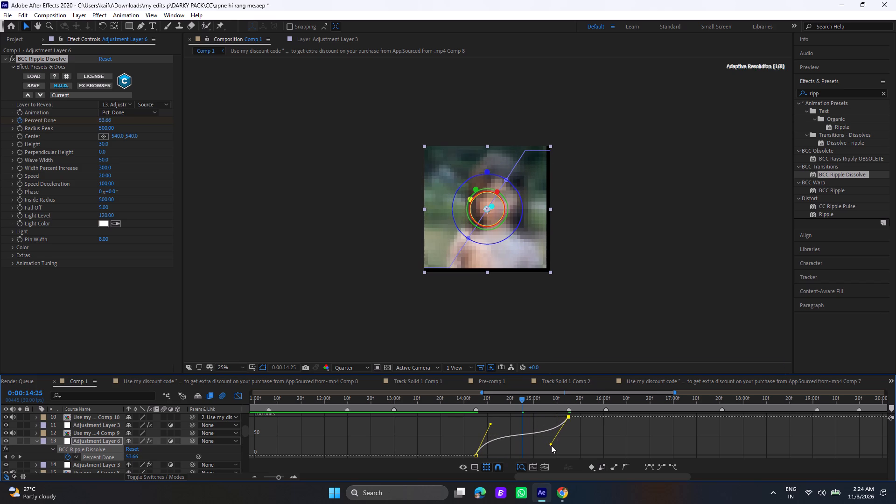
drag(551, 445, 552, 446)
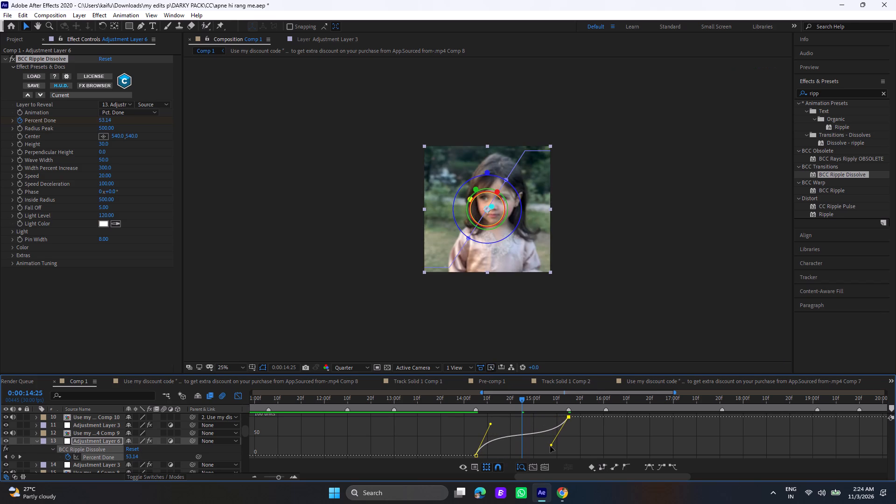
drag(490, 424, 494, 425)
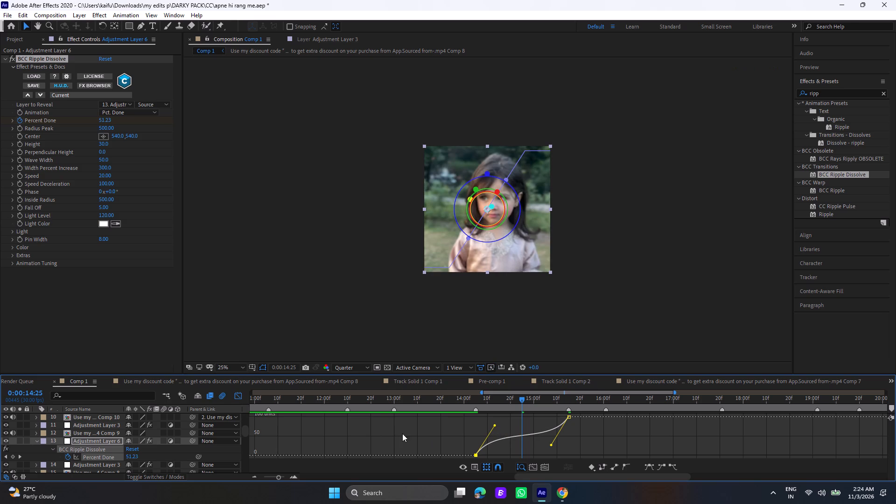
click(236, 393)
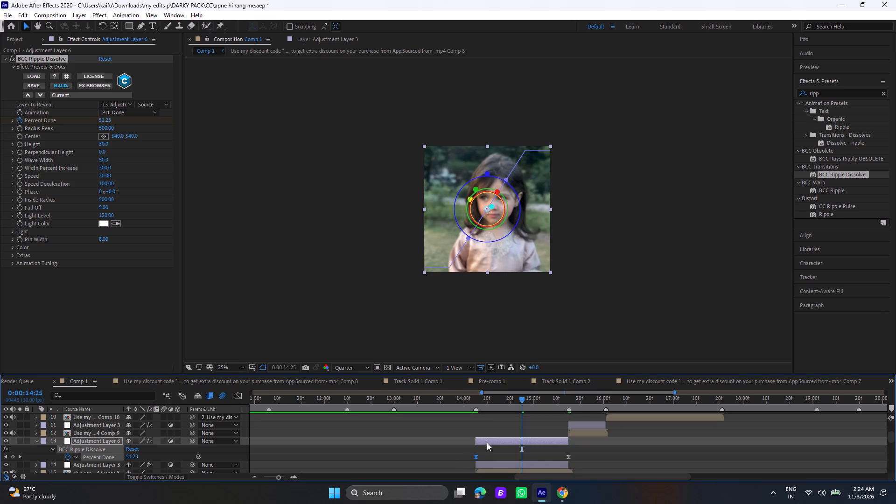
key(u)
Preview the ripple transition over the Comp 8 clip, playing from about 0:00:13:00 and again from 0:00:14:04.
click(397, 389)
click(396, 401)
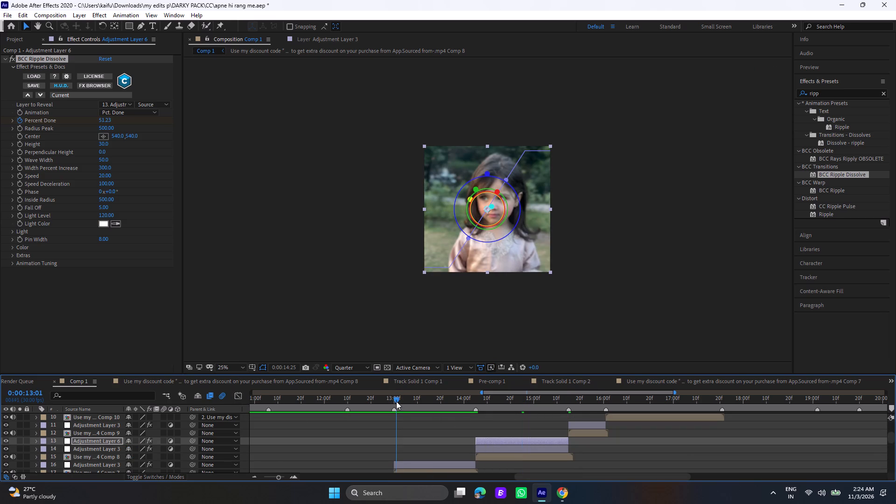
key(v)
key(space)
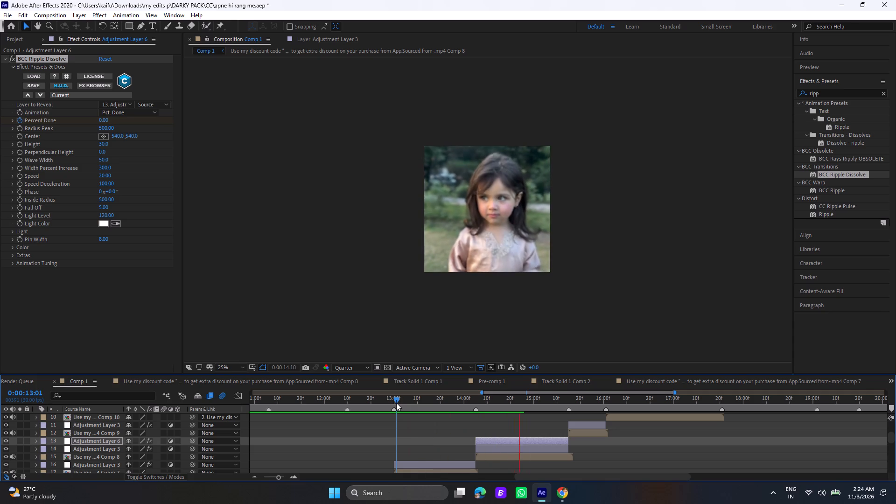
click(387, 398)
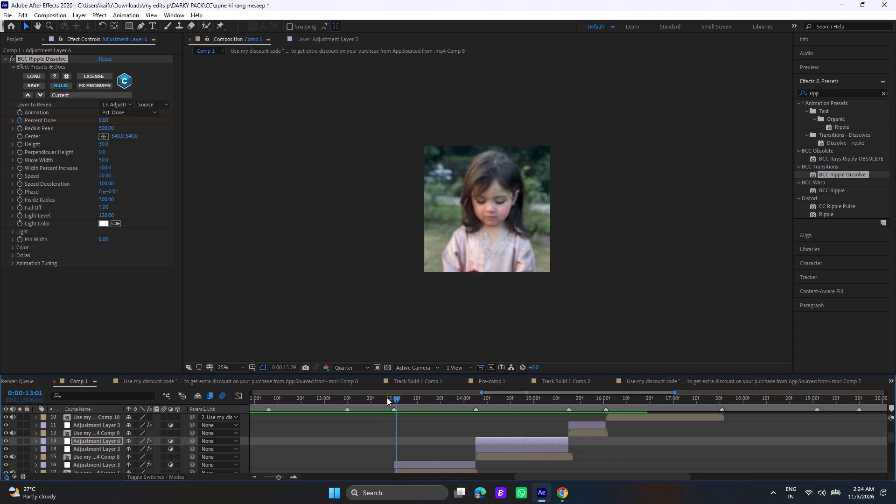
key(space)
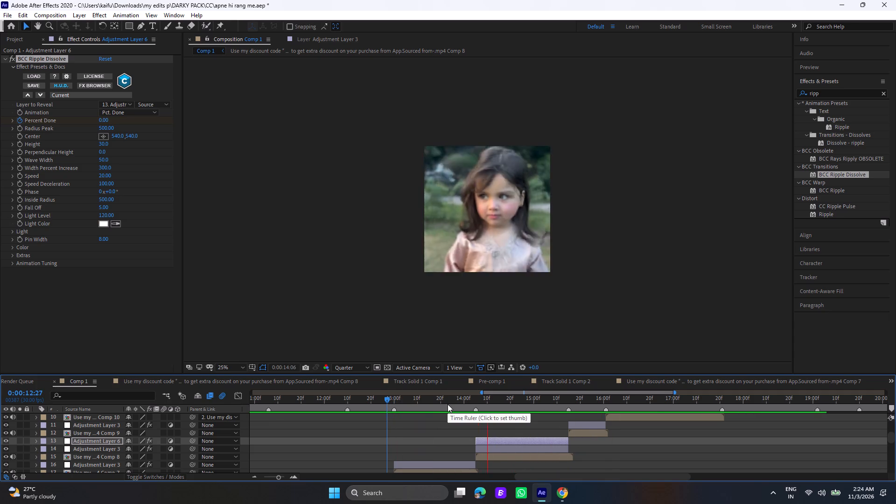
click(474, 401)
click(474, 401)
key(space)
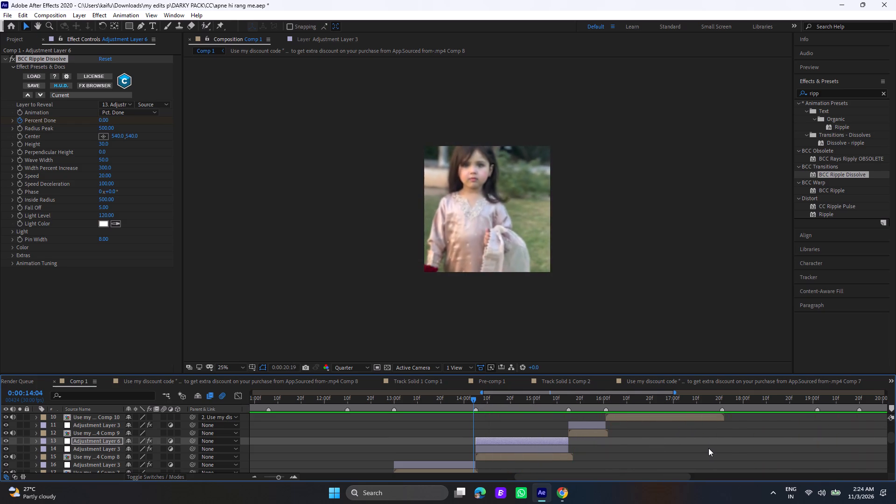
Play the whole Comp 1 edit from 0:00:00:00 and examine its effects and the layer stack down to the lowest layers.
scroll(657, 451, up, 3)
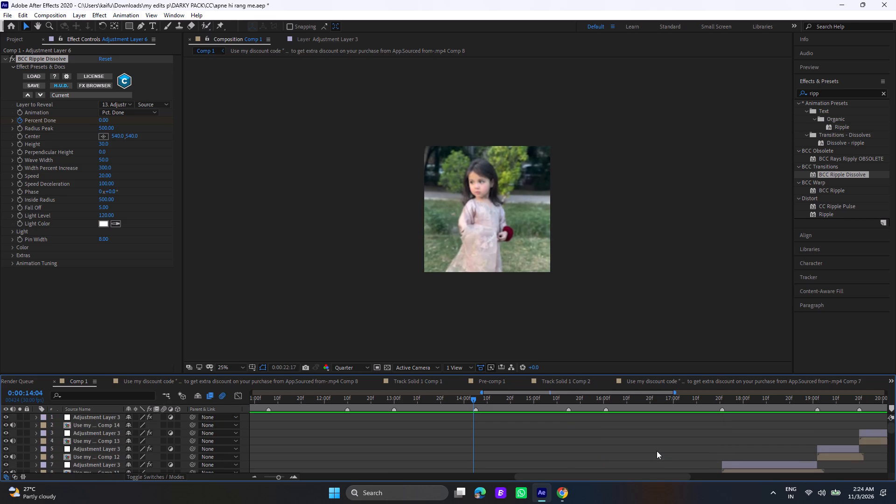
scroll(657, 451, up, 1)
drag(271, 473, 265, 473)
drag(267, 476, 258, 477)
click(258, 400)
drag(258, 400, 251, 400)
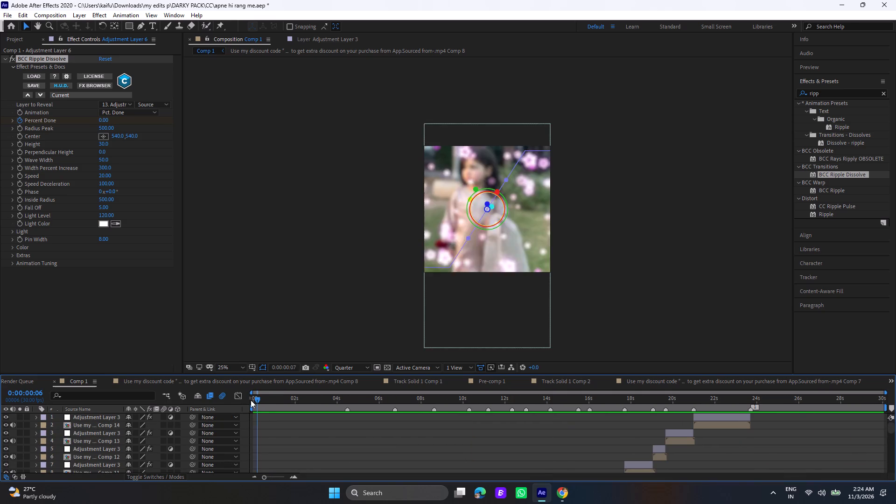
drag(251, 400, 242, 400)
key(space)
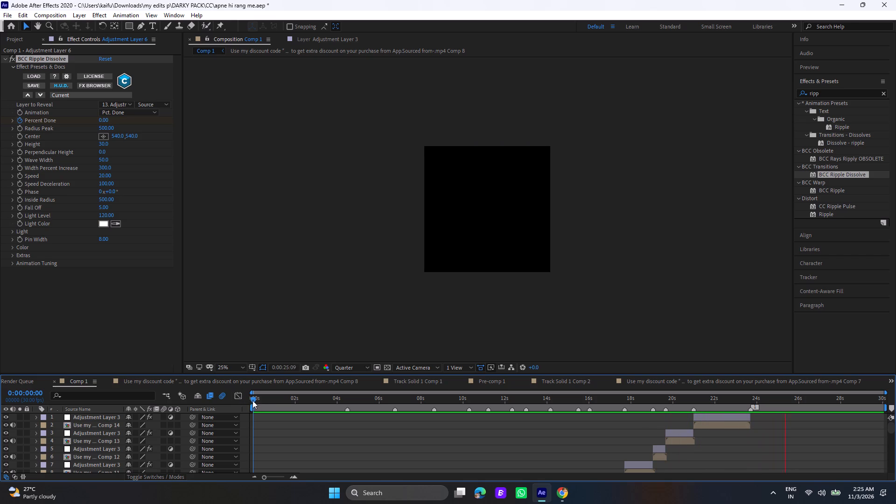
click(252, 400)
key(space)
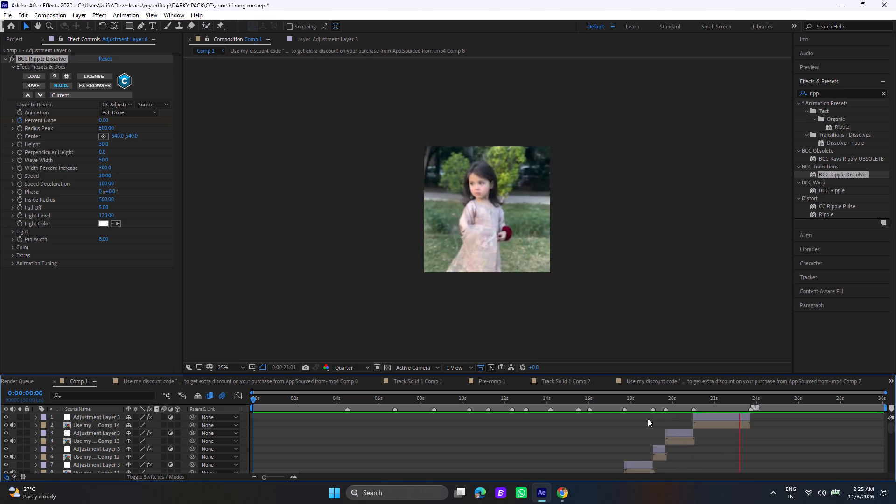
click(269, 397)
drag(268, 397, 227, 399)
key(space)
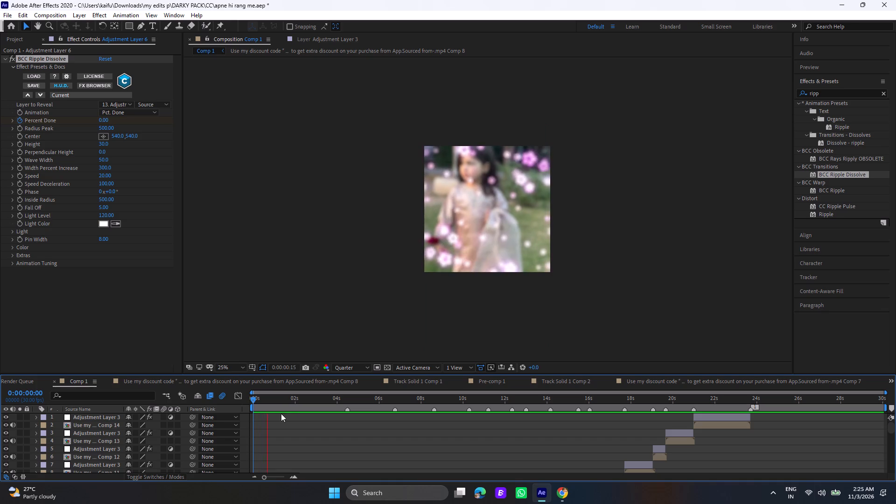
scroll(328, 429, down, 9)
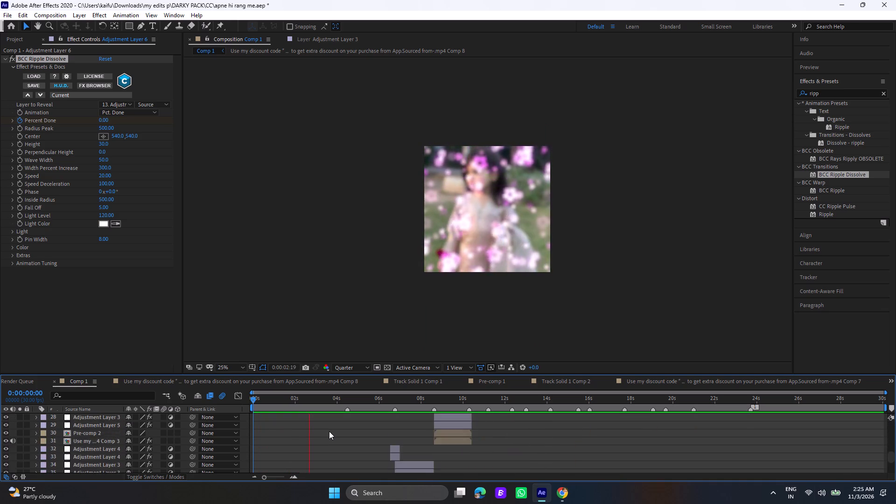
scroll(329, 431, down, 6)
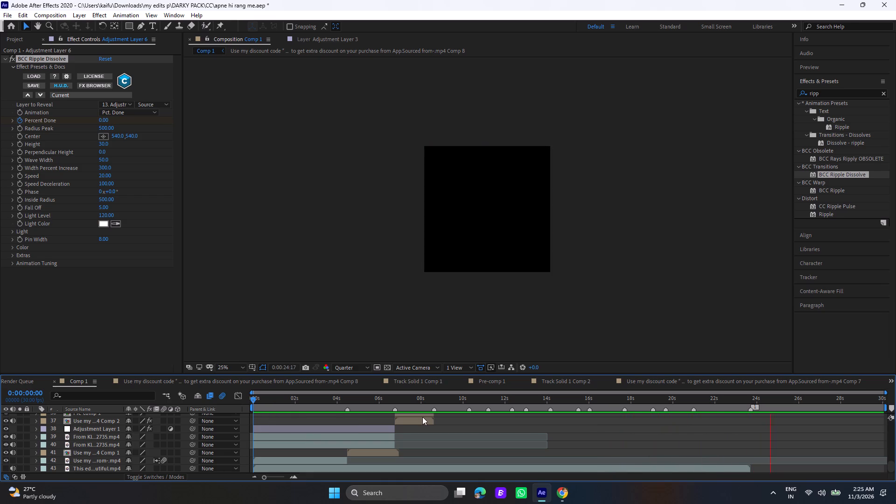
Move the current time to 0:00:23:21, where the last clip, Comp 14, ends.
click(748, 401)
click(748, 401)
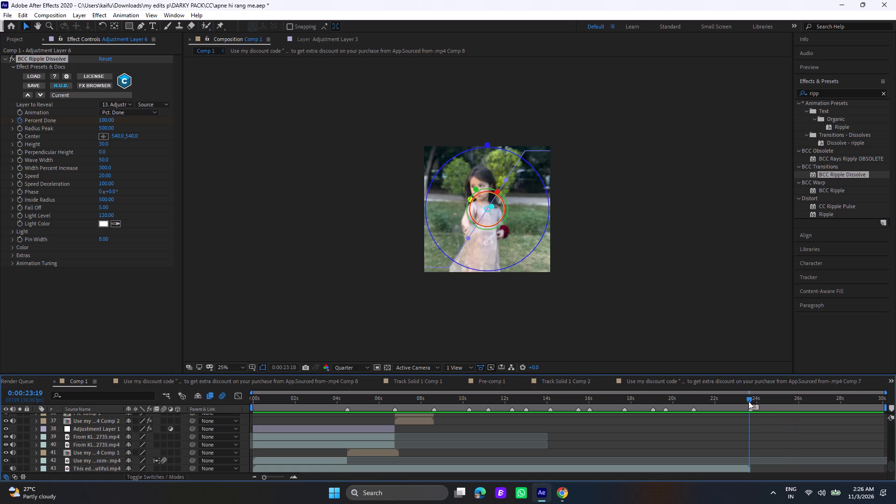
drag(280, 476, 307, 476)
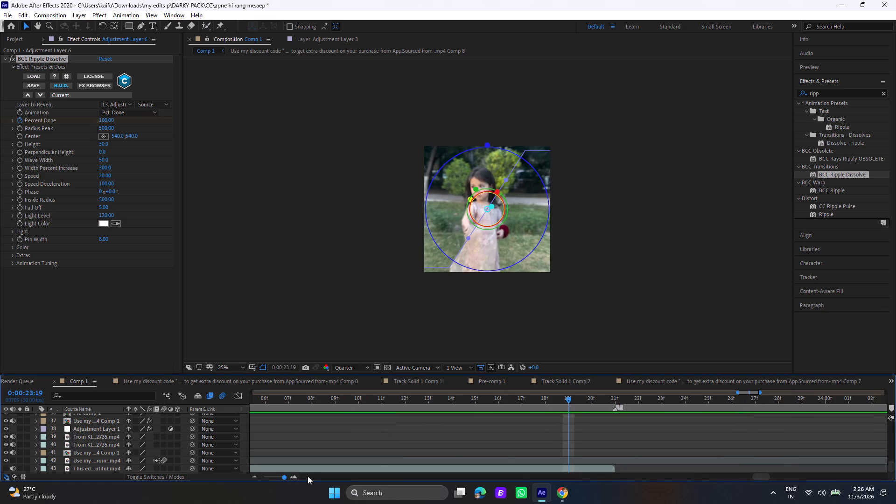
scroll(621, 452, up, 11)
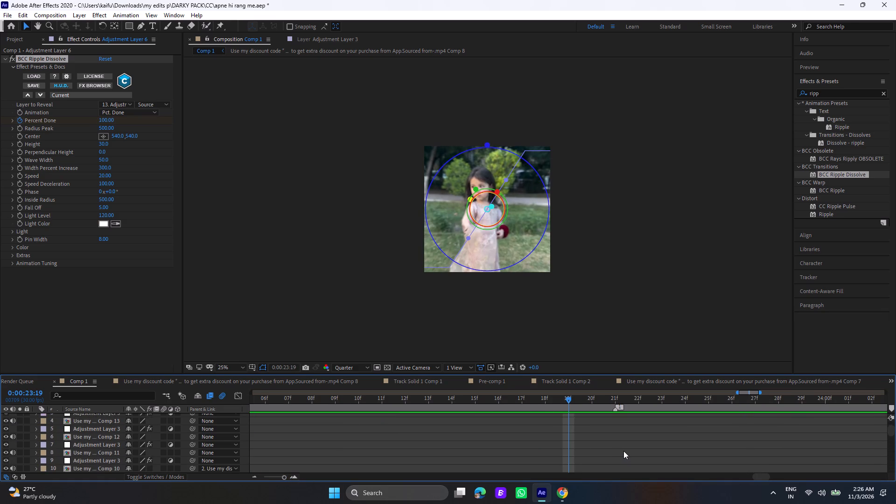
scroll(623, 451, up, 4)
click(614, 398)
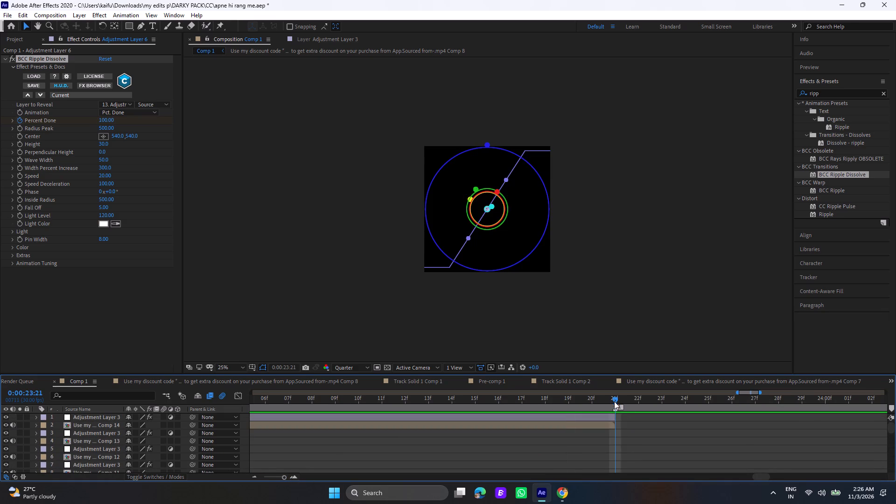
click(602, 438)
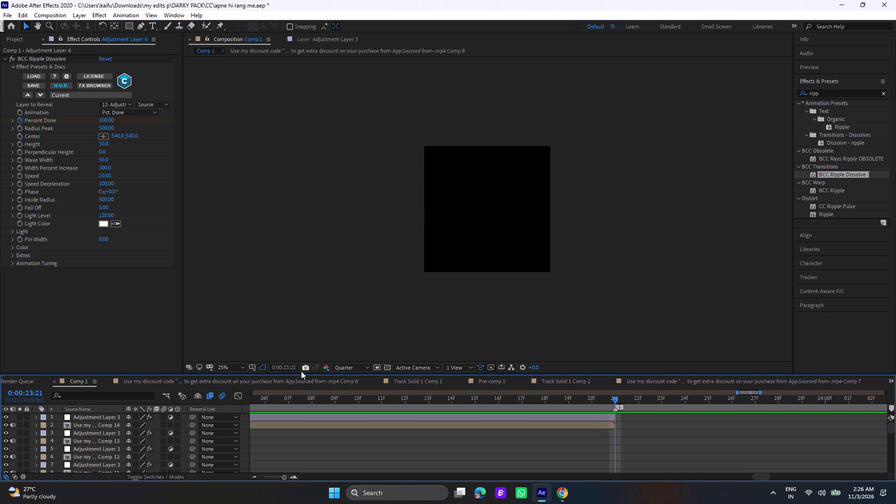
Set the duration of Comp 1 to 0:00:23:21 in its composition settings.
click(269, 38)
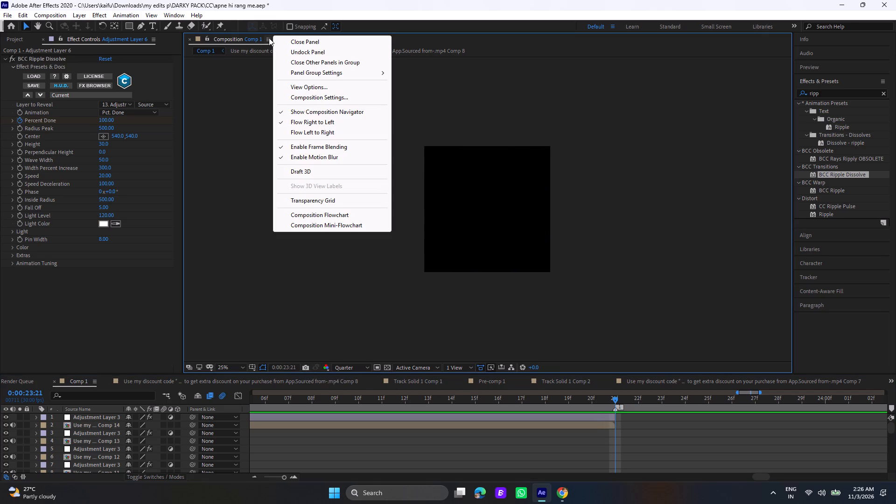
click(305, 97)
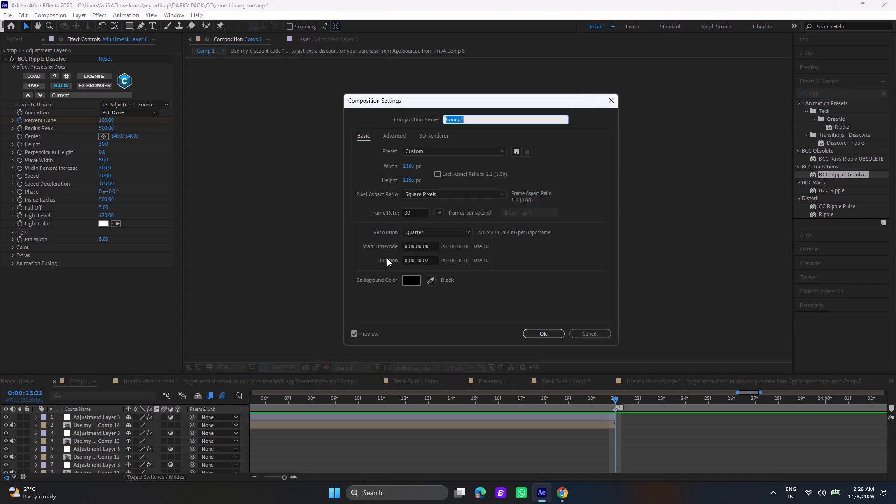
click(419, 262)
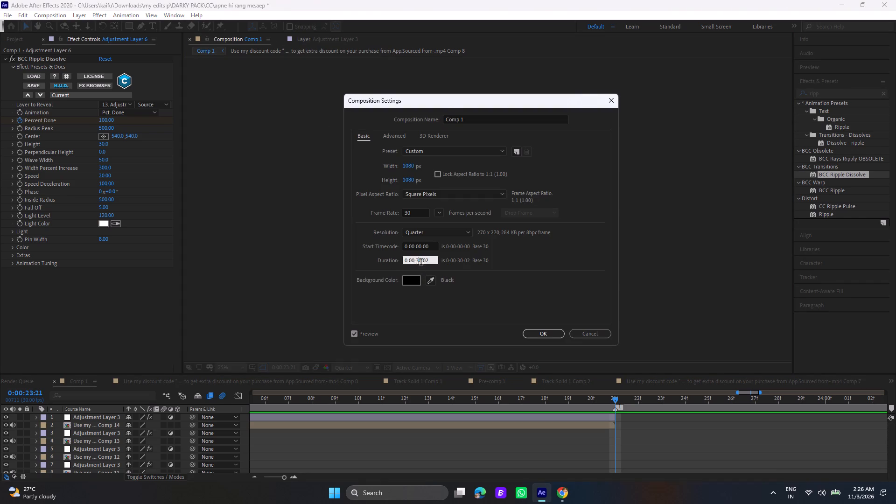
key(Right)
key(BackSpace)
key(BackSpace)
key(2)
key(3)
key(Right)
key(Right)
key(Right)
key(BackSpace)
key(BackSpace)
text(21)
key(Return)
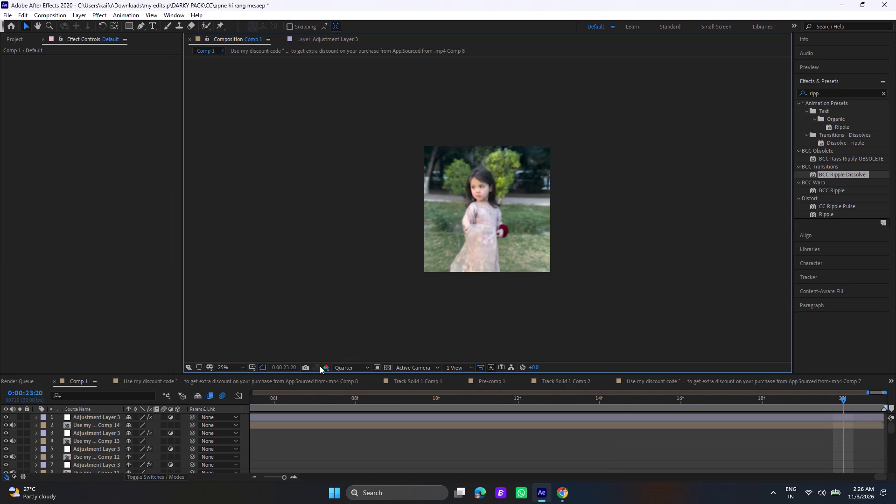
Play the whole Comp 1 edit from 0:00:00:00 to review it at the new duration.
click(267, 474)
drag(265, 476, 253, 476)
scroll(284, 445, down, 16)
click(256, 400)
drag(255, 400, 250, 401)
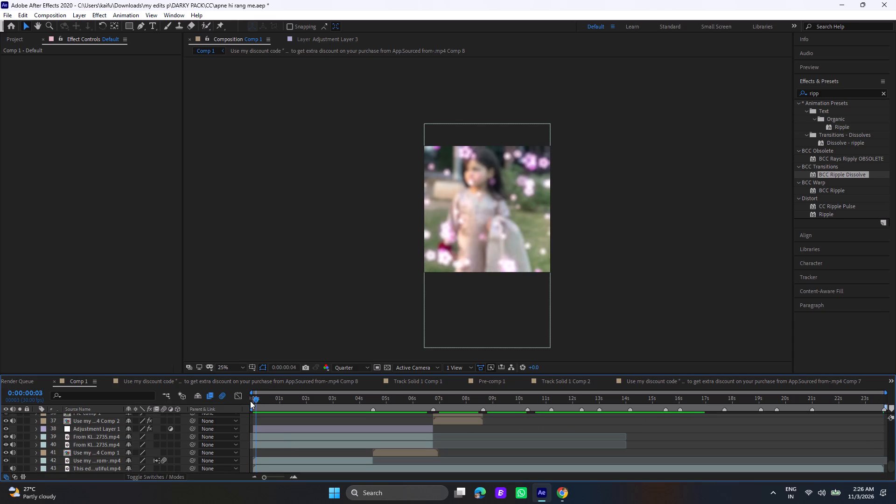
drag(250, 401, 238, 403)
key(space)
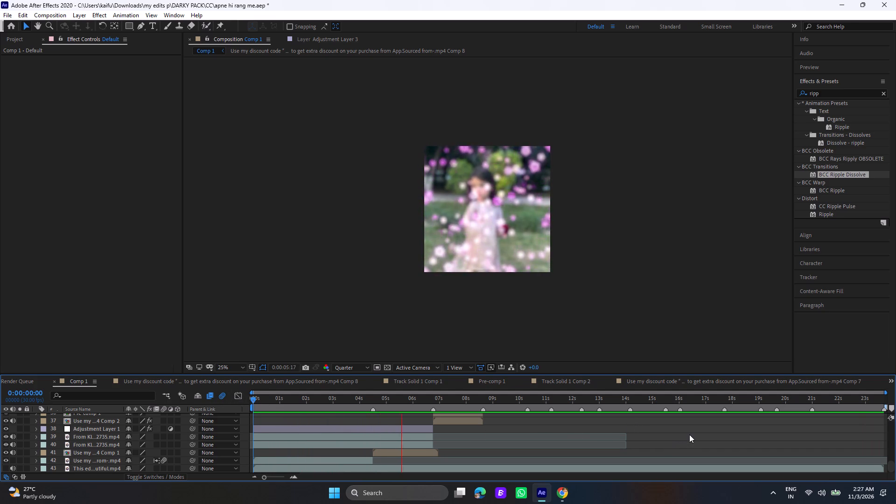
scroll(698, 436, up, 16)
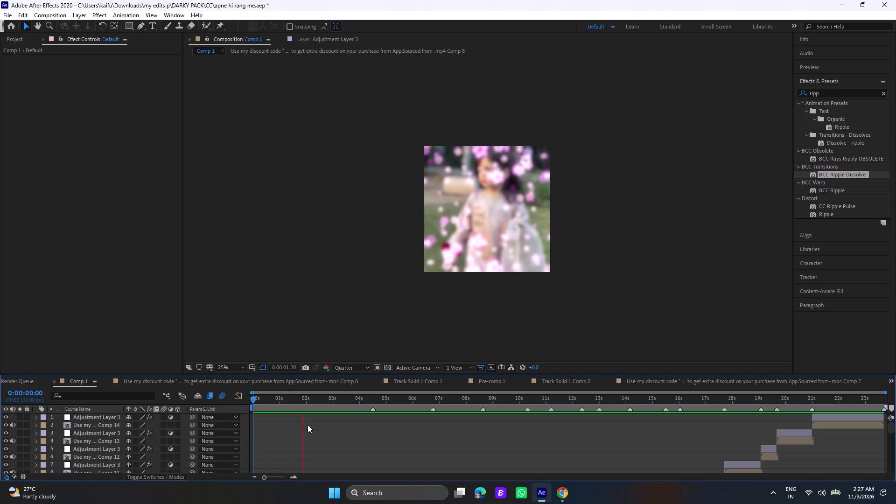
Pre-compose all Comp 1 layers together, moving all attributes and adjusting the duration to the selected layers' time span.
scroll(308, 425, down, 7)
key(ctrl+a)
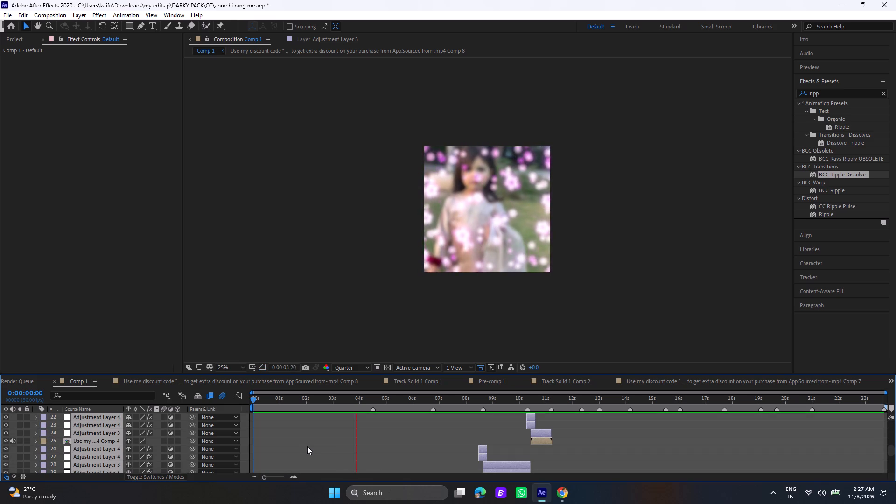
key(ctrl+shift+c)
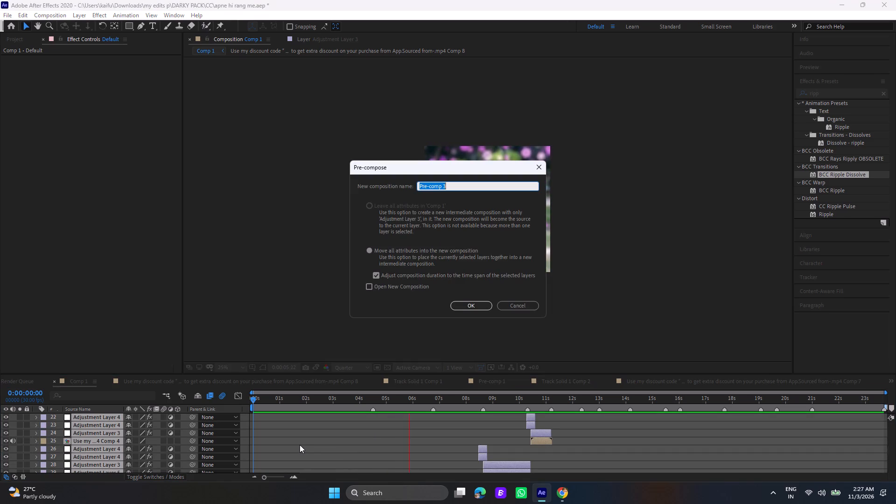
click(466, 305)
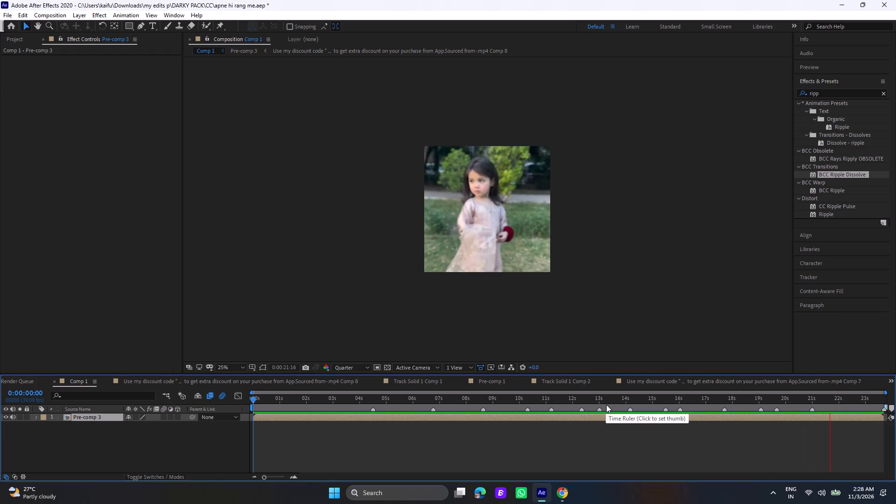
Play the pre-composed edit in Comp 1 from 0:00:00:00 to check it.
click(263, 398)
drag(263, 397, 249, 396)
key(space)
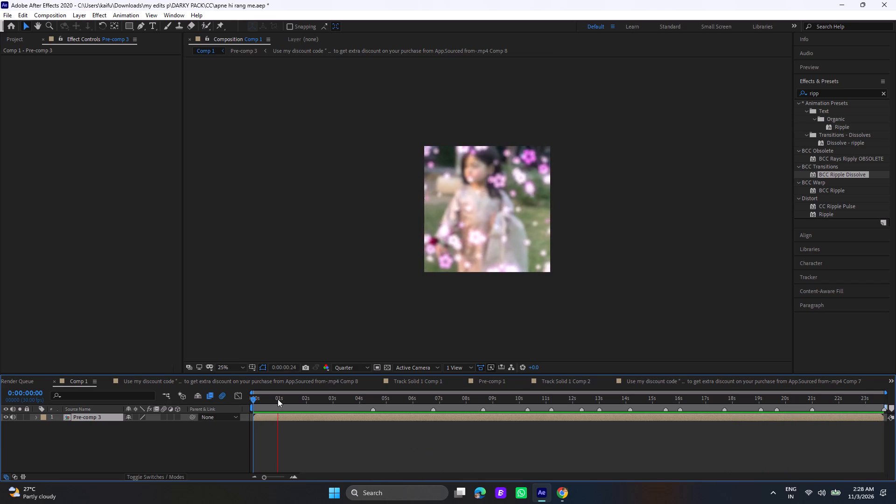
click(259, 399)
drag(259, 399, 246, 398)
key(space)
click(255, 399)
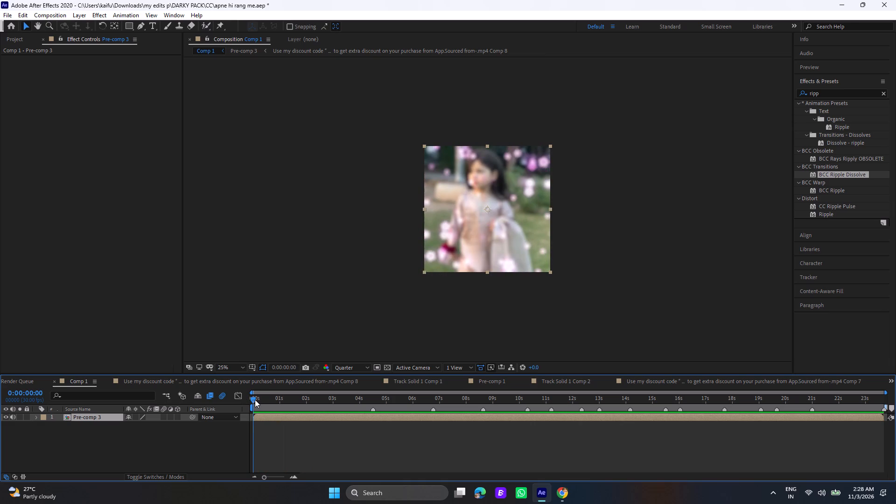
key(space)
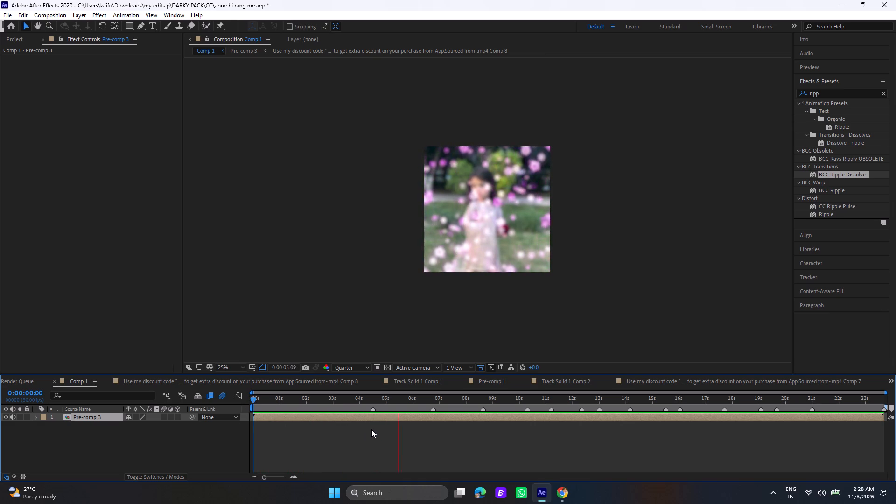
Go to 0:00:04:14 near the first beat marker and add a new adjustment layer above Pre-comp 3.
click(375, 397)
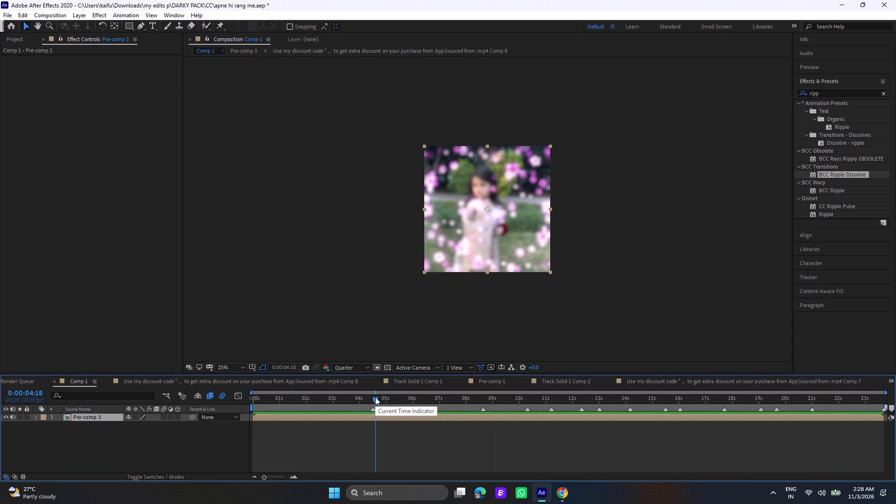
click(375, 397)
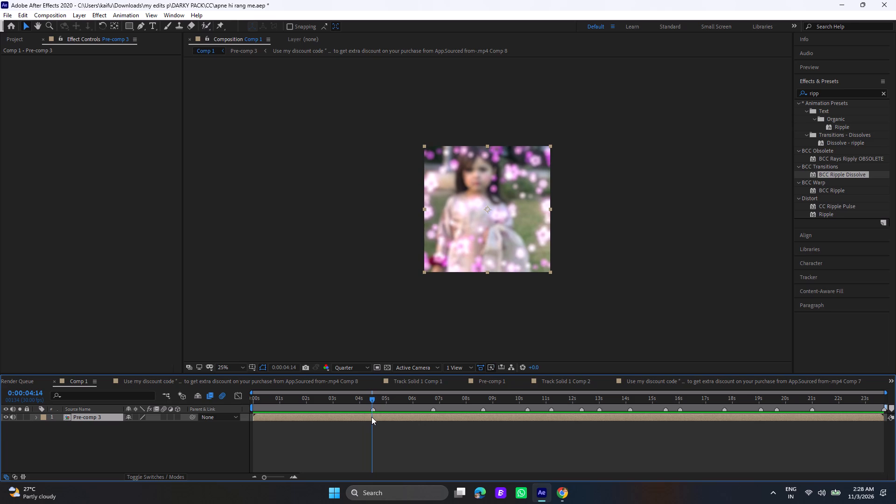
click(371, 417)
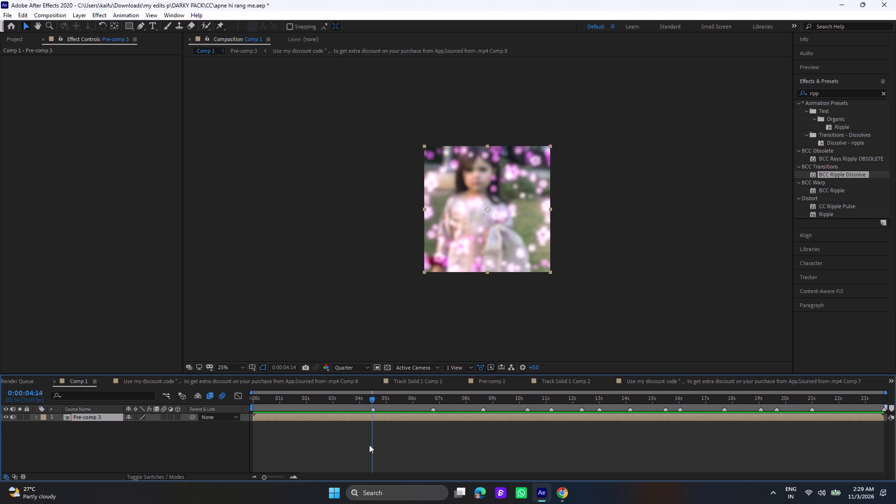
right_click(369, 445)
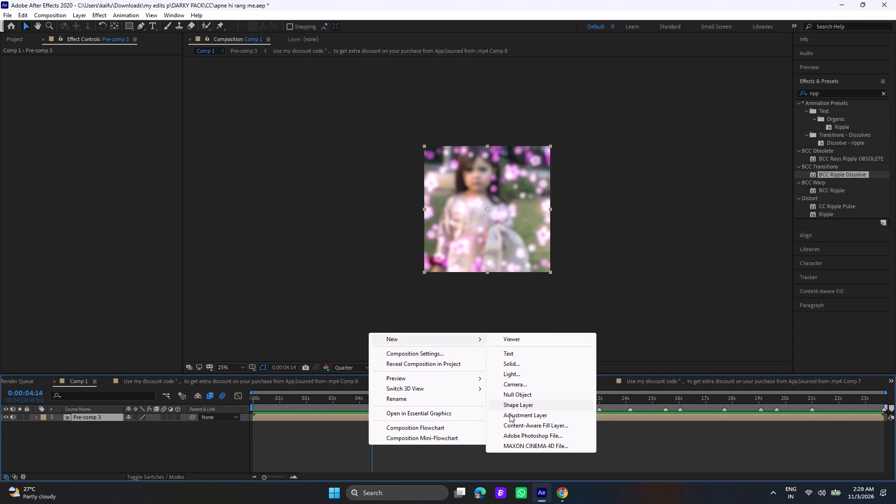
click(512, 414)
click(350, 417)
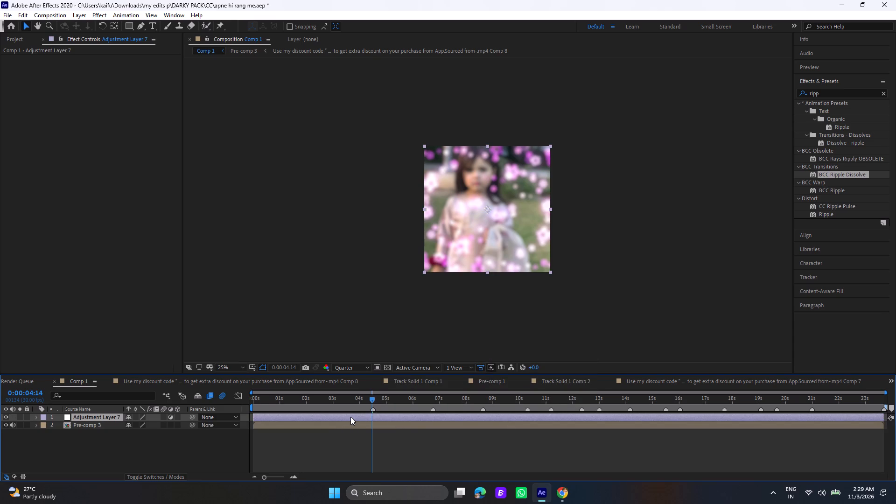
Preview the cut around the first beat marker, playing from 0:00:03:27 and again from 0:00:00:00.
click(361, 405)
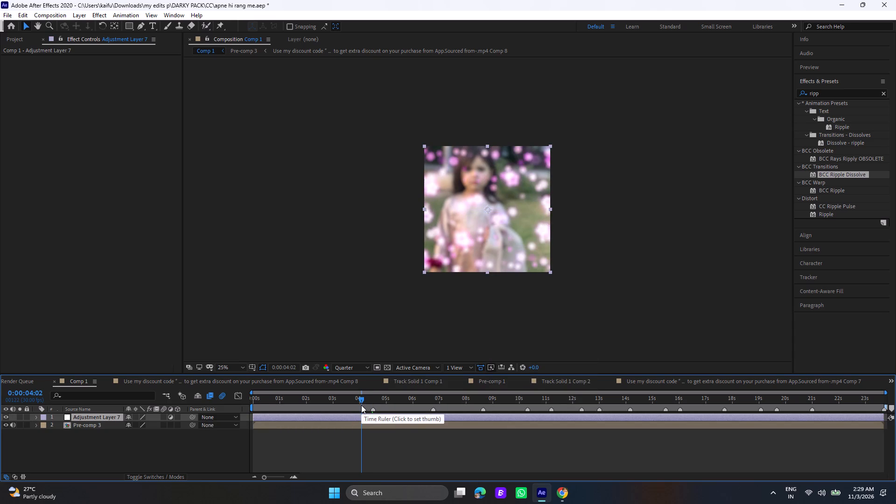
drag(281, 474, 286, 476)
drag(284, 476, 303, 476)
click(520, 403)
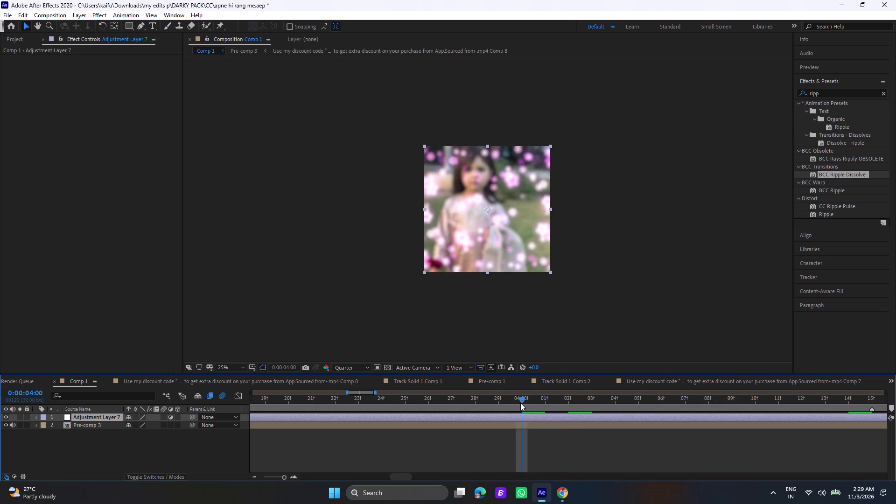
drag(520, 403, 427, 407)
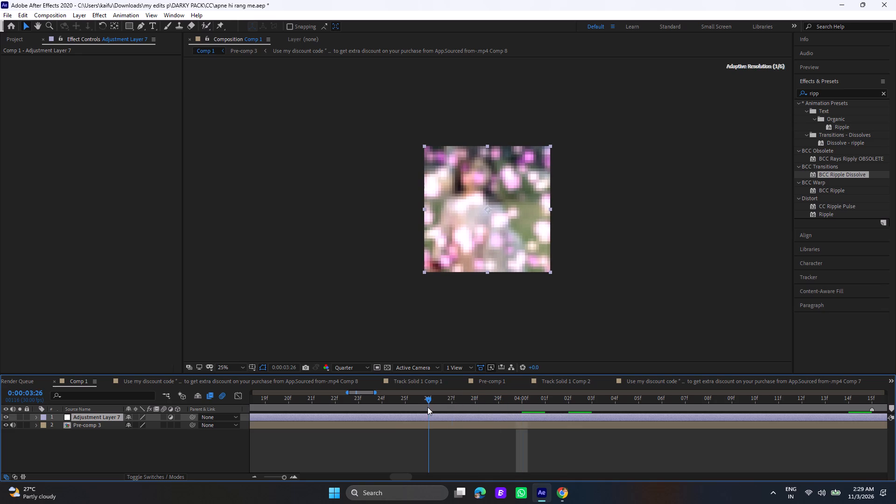
drag(427, 407, 459, 409)
key(space)
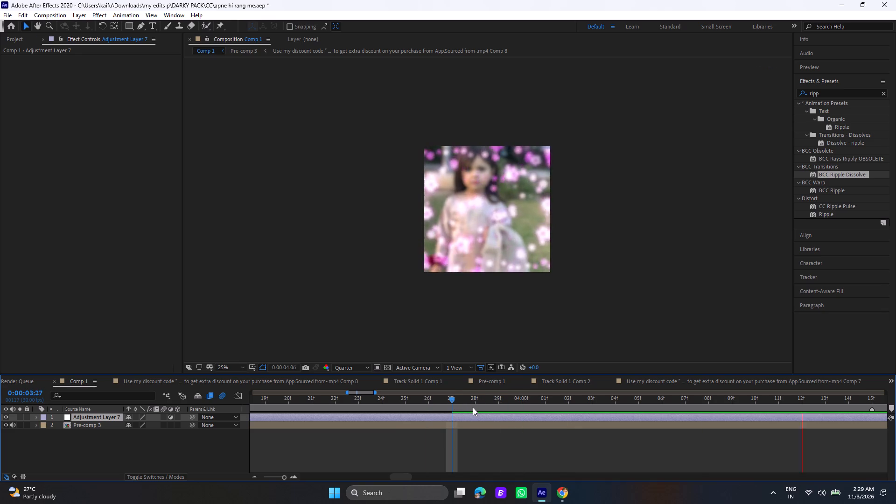
key(space)
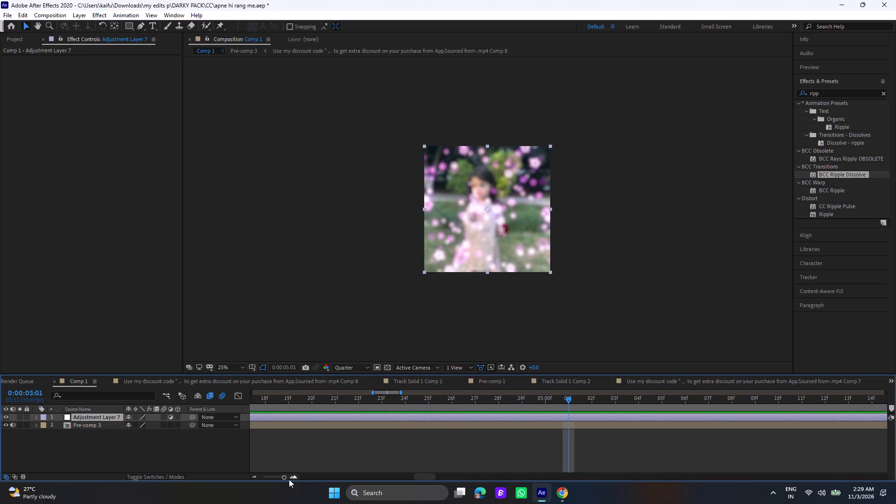
drag(284, 476, 277, 476)
click(511, 398)
key(space)
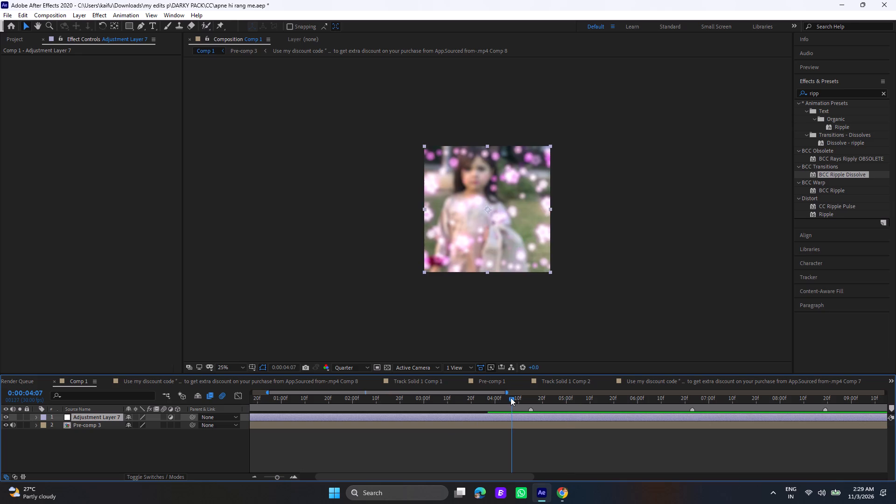
key(space)
click(296, 402)
drag(296, 402, 295, 402)
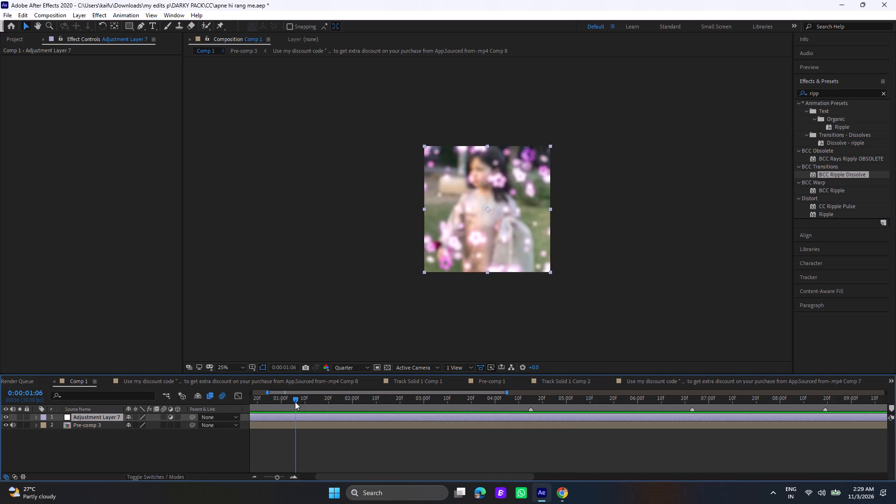
drag(295, 402, 151, 410)
key(space)
drag(317, 476, 382, 485)
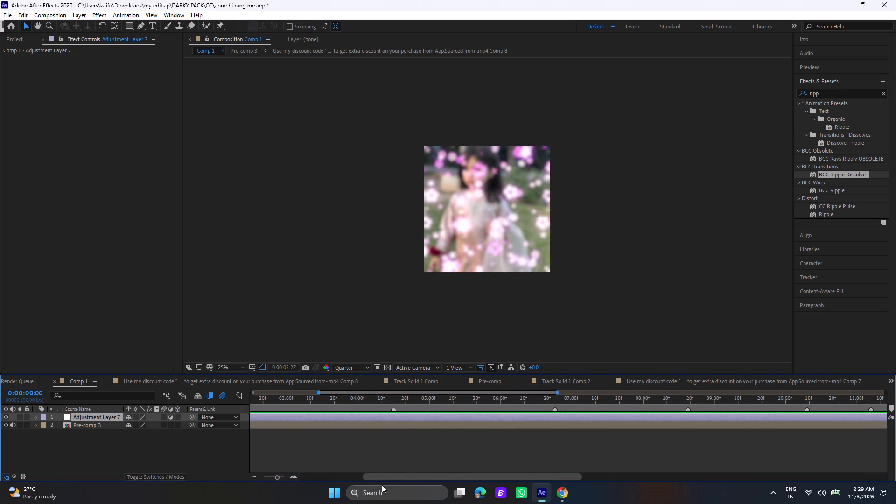
drag(382, 485, 390, 483)
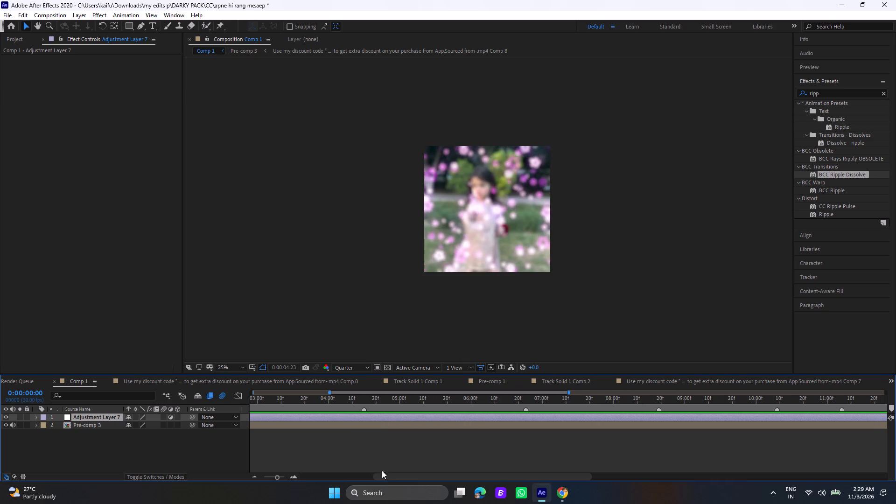
Split Adjustment Layer 7 at 0:00:04:13, just before the first beat marker, and delete the part before it.
click(362, 399)
click(362, 399)
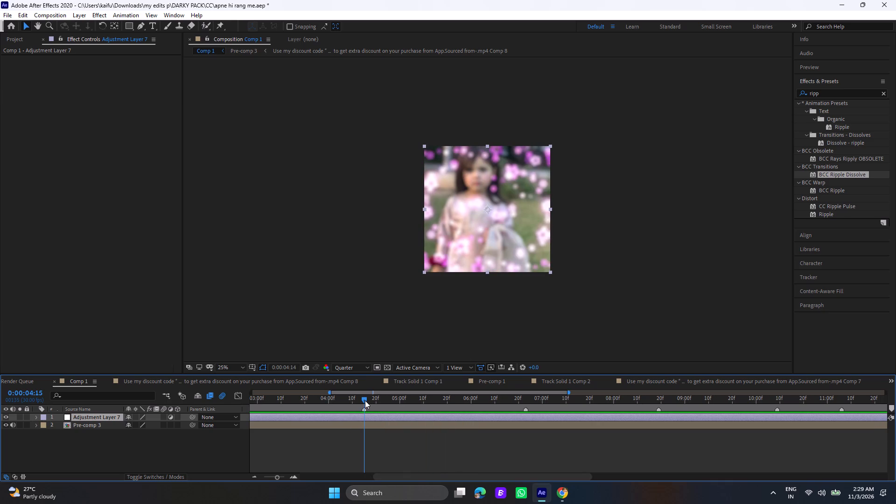
click(365, 400)
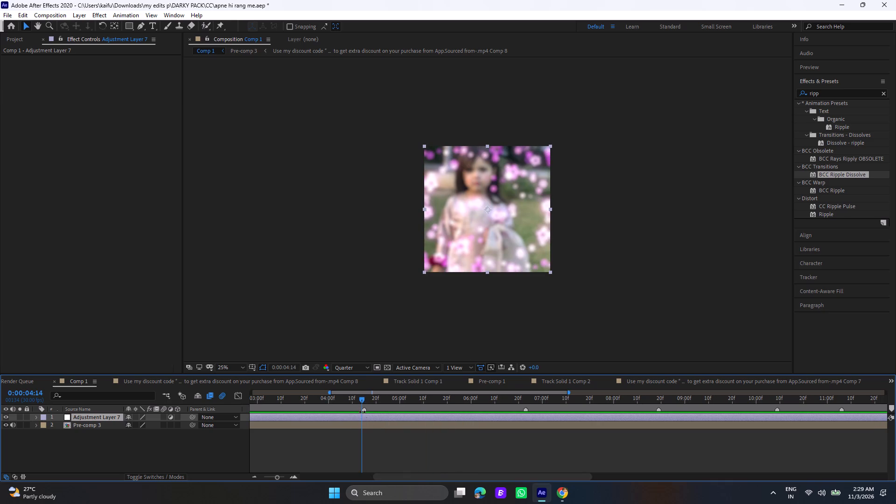
click(362, 427)
click(362, 416)
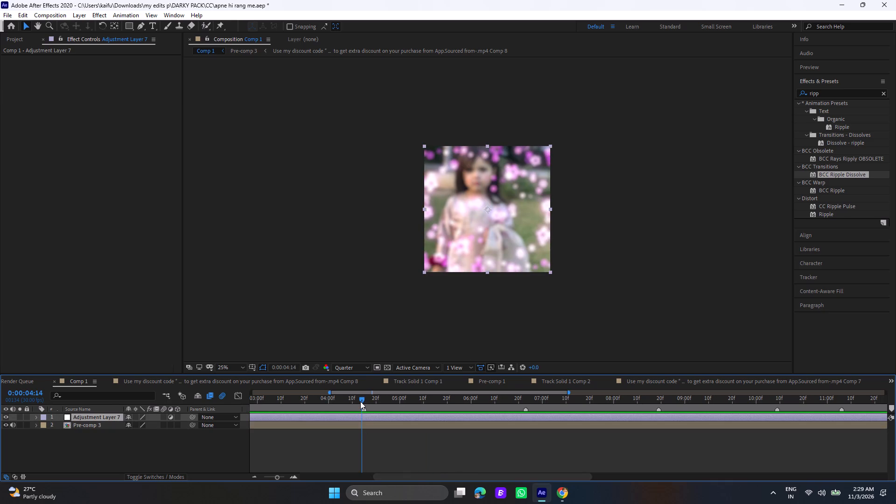
click(360, 401)
drag(282, 475, 302, 476)
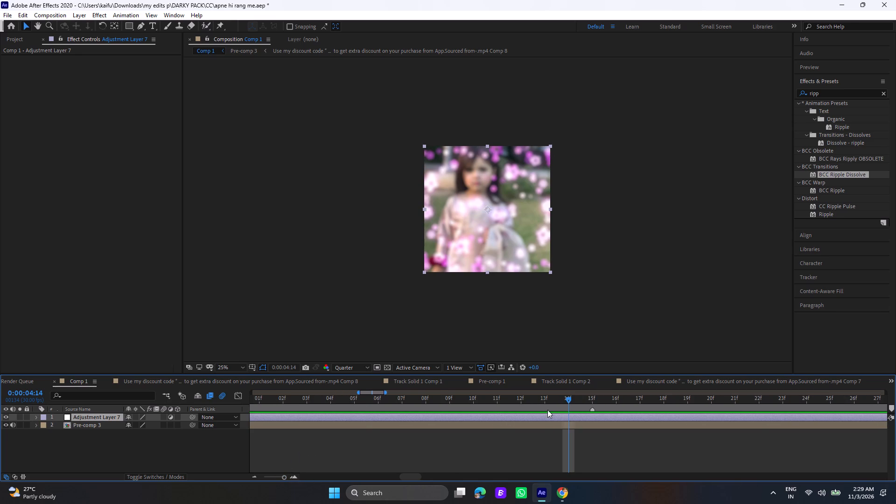
click(555, 400)
click(548, 416)
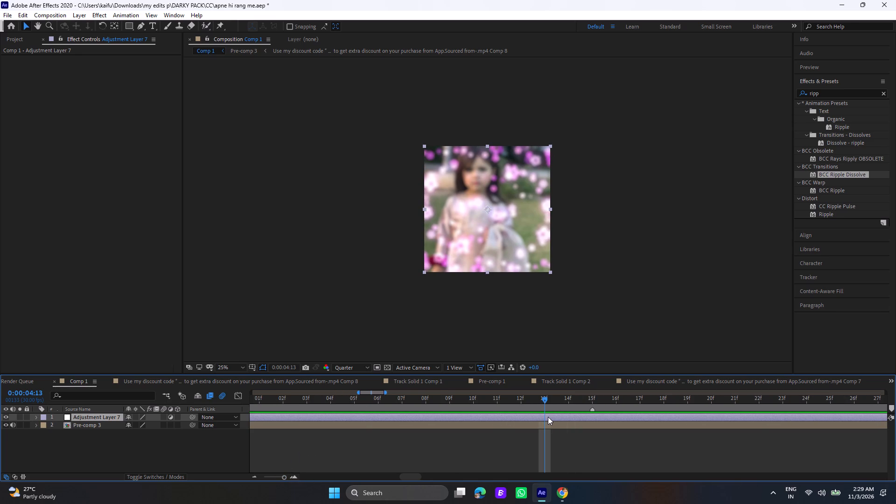
key(ctrl+shift+d)
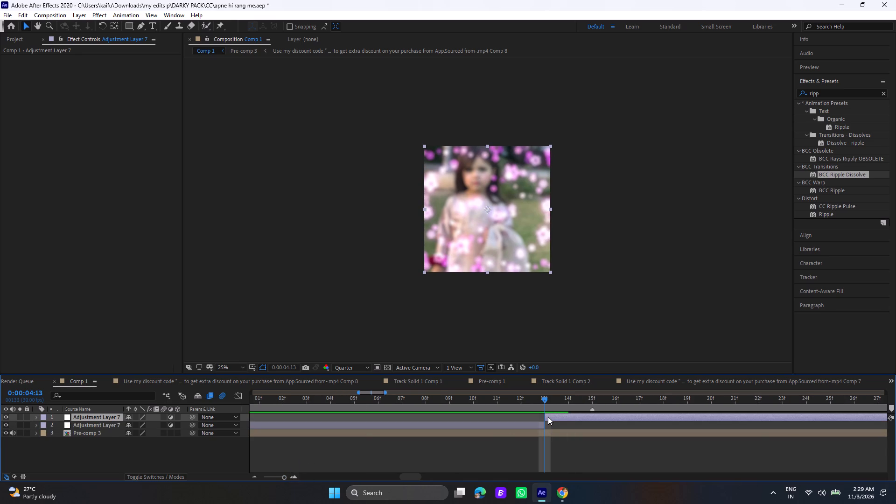
click(539, 423)
key(Delete)
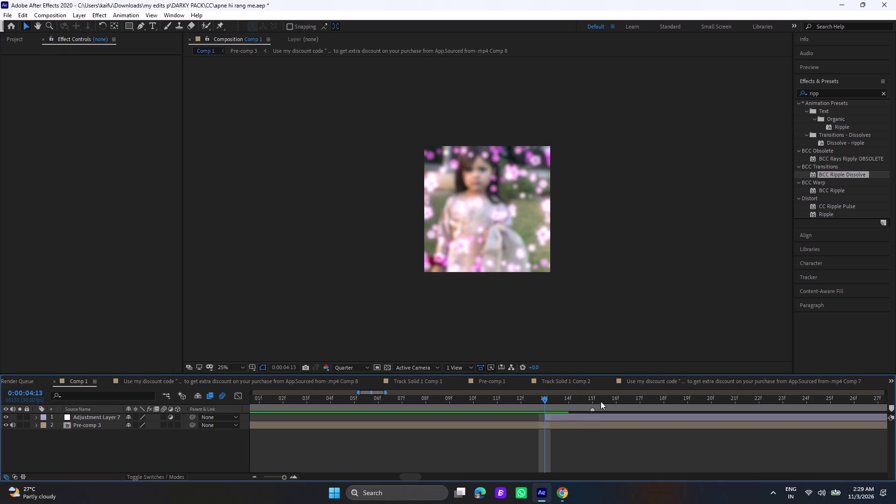
Split Adjustment Layer 7 at 0:00:04:17, just after the first beat marker, and delete the part after it.
click(592, 416)
click(595, 395)
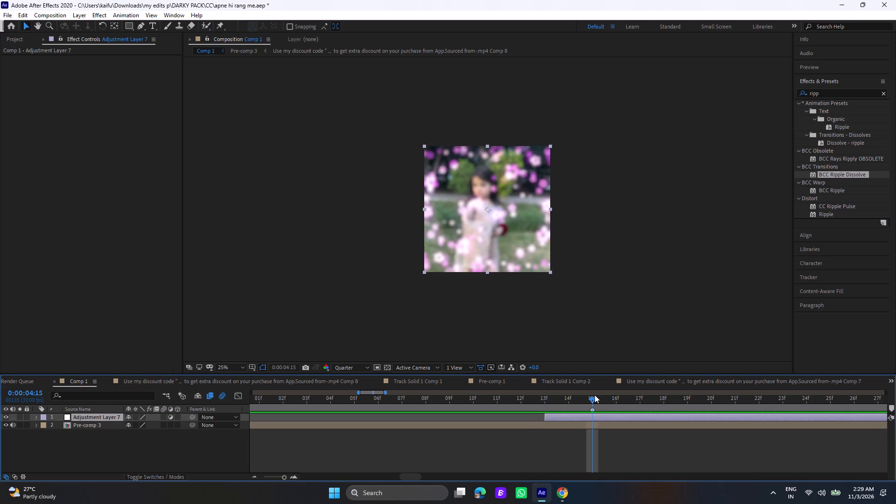
drag(591, 399, 611, 401)
drag(611, 401, 618, 400)
drag(618, 402, 628, 403)
click(628, 403)
drag(628, 403, 633, 404)
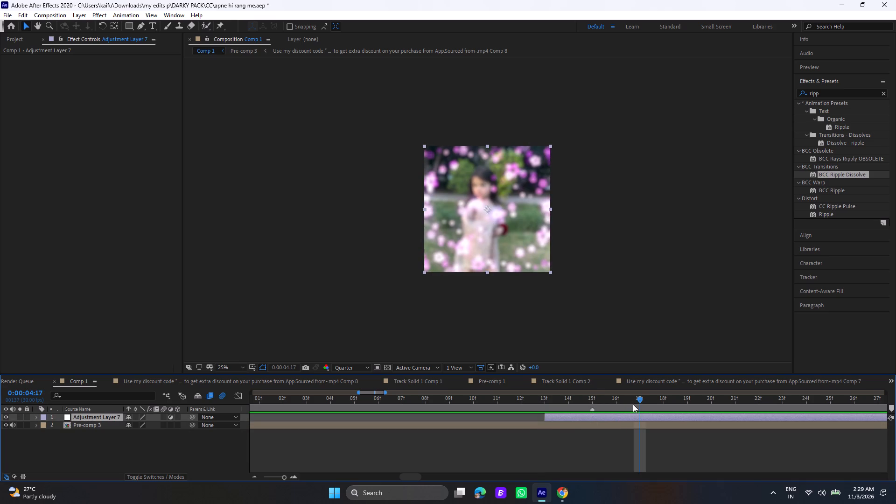
click(636, 417)
key(ctrl+shift+d)
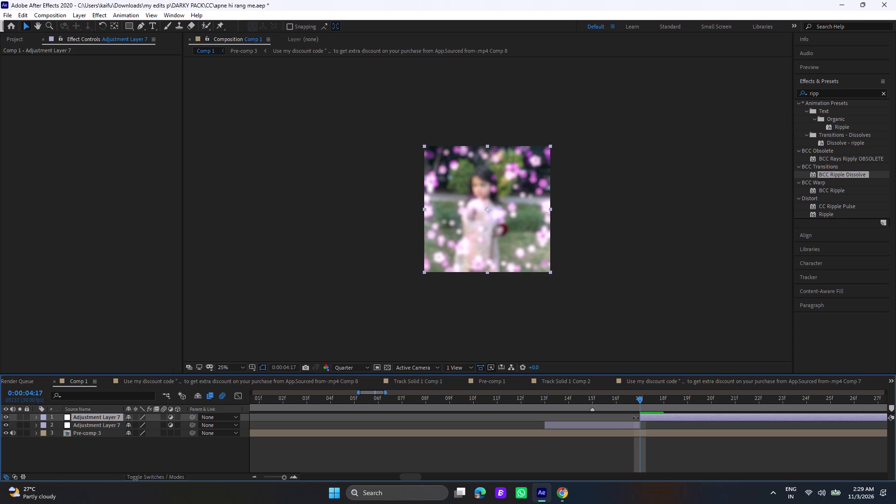
click(656, 415)
key(Delete)
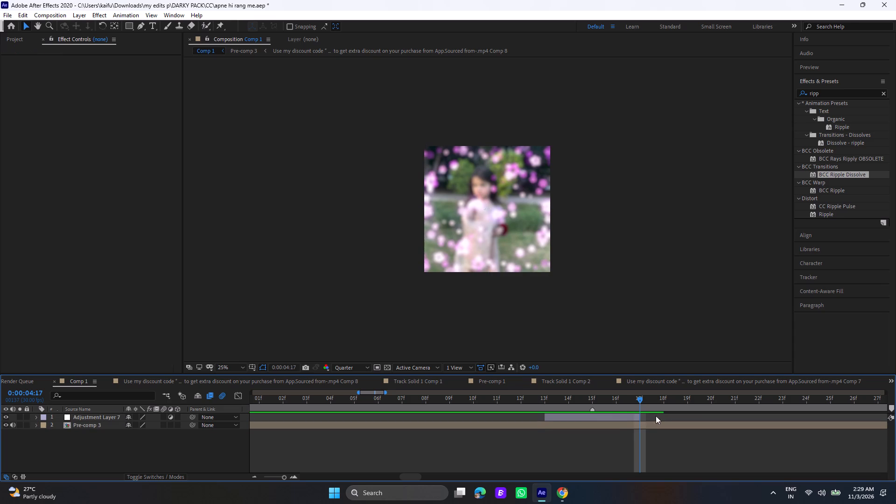
Apply the Color Correction Exposure effect to Adjustment Layer 7 at the first beat marker.
click(588, 401)
triple_click(588, 414)
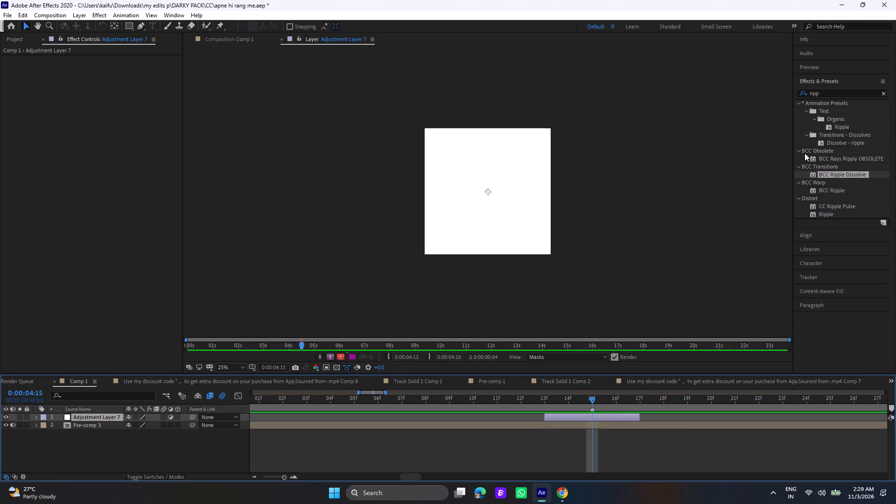
click(205, 36)
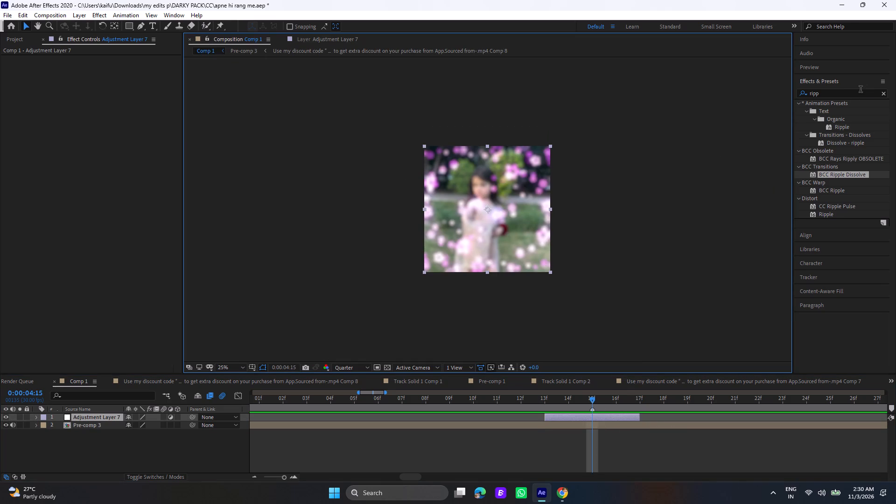
click(883, 96)
click(866, 96)
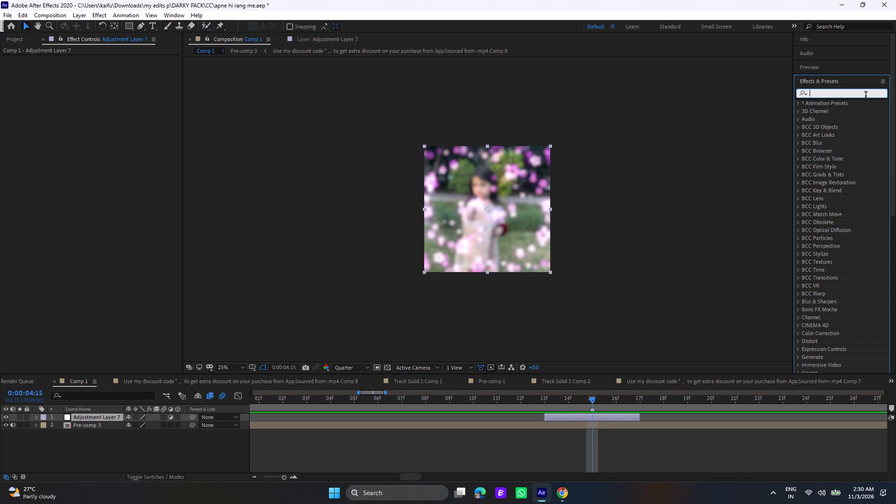
text(ex)
text(po)
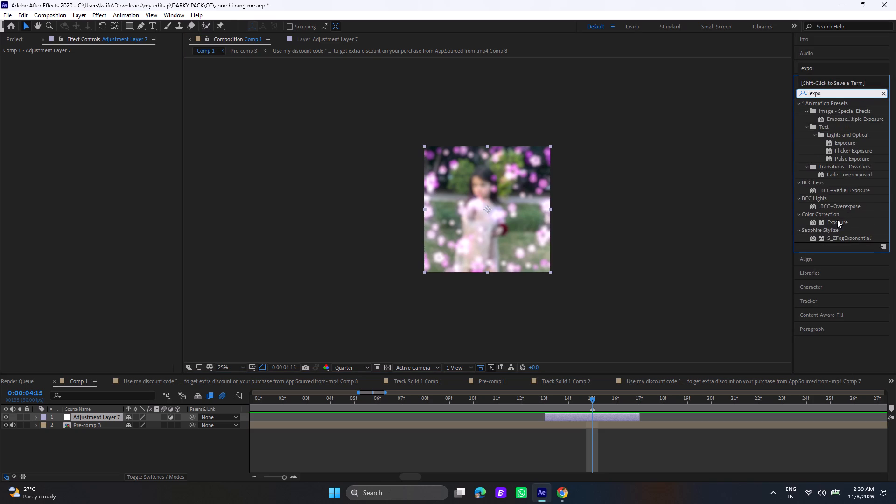
drag(837, 220, 590, 414)
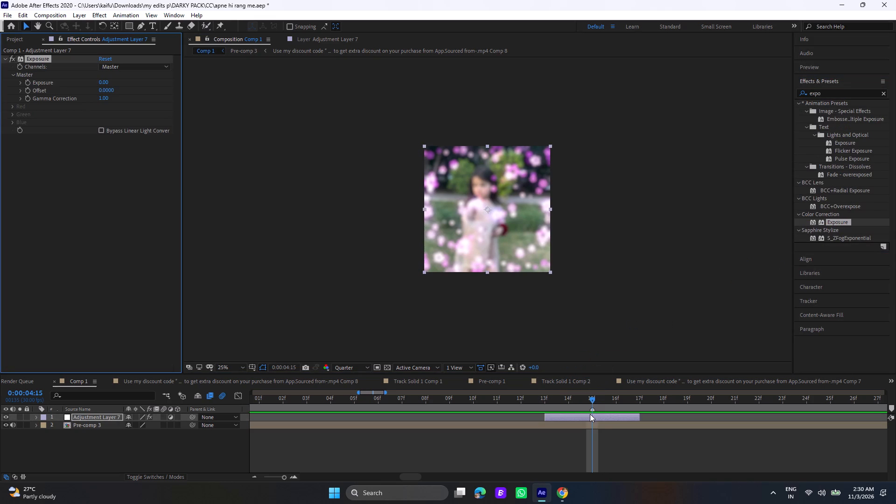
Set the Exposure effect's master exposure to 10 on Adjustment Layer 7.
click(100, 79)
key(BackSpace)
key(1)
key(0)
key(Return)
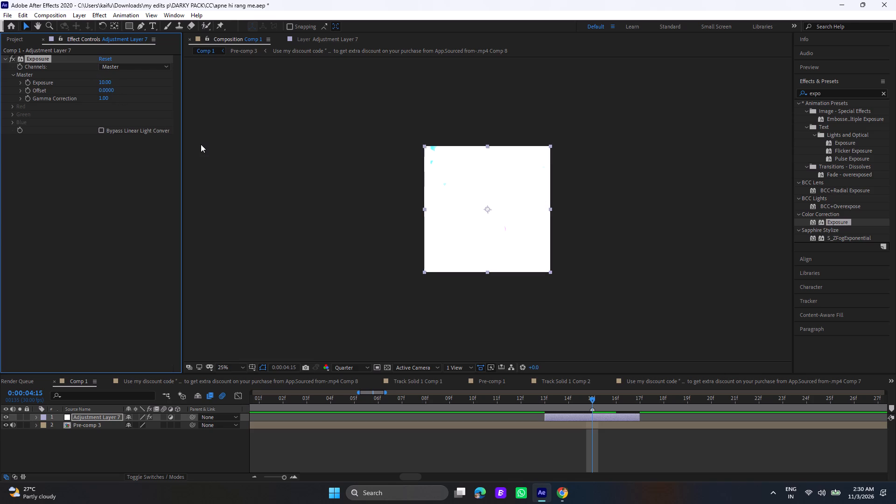
Set the Exposure effect's master exposure to 0.9 and its gamma correction to 1.20.
click(104, 82)
key(BackSpace)
text(0.)
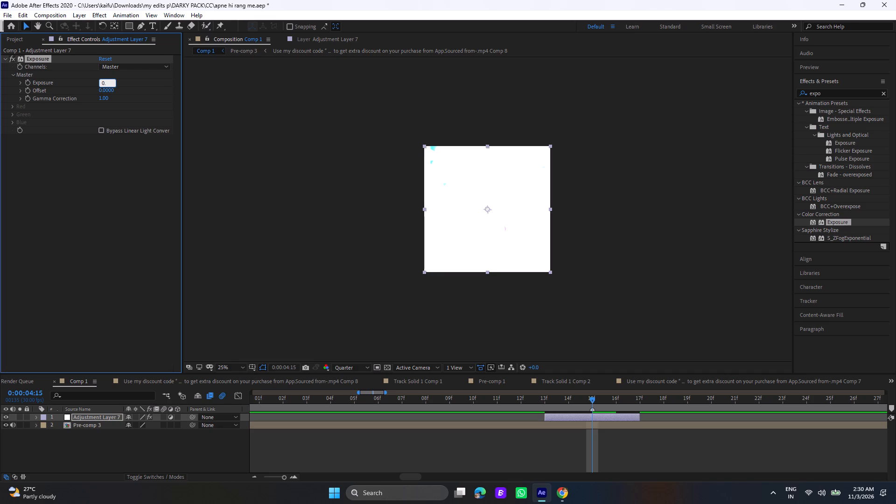
key(9)
key(Return)
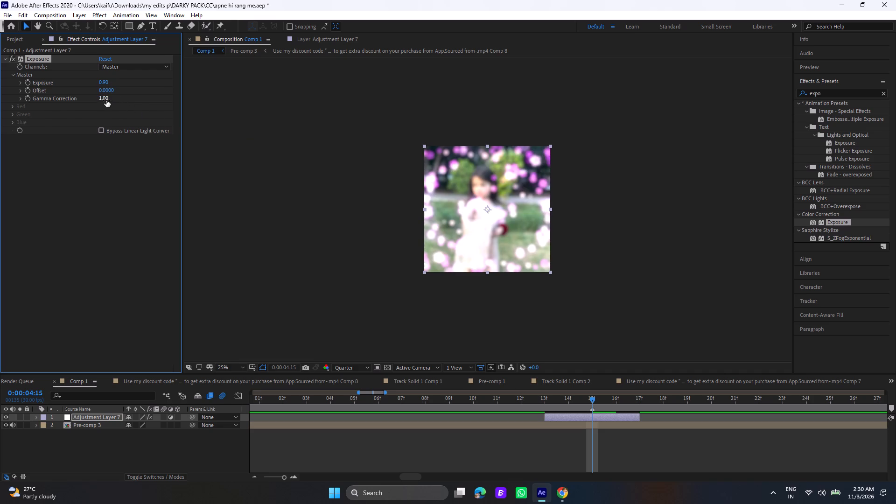
drag(106, 99, 119, 102)
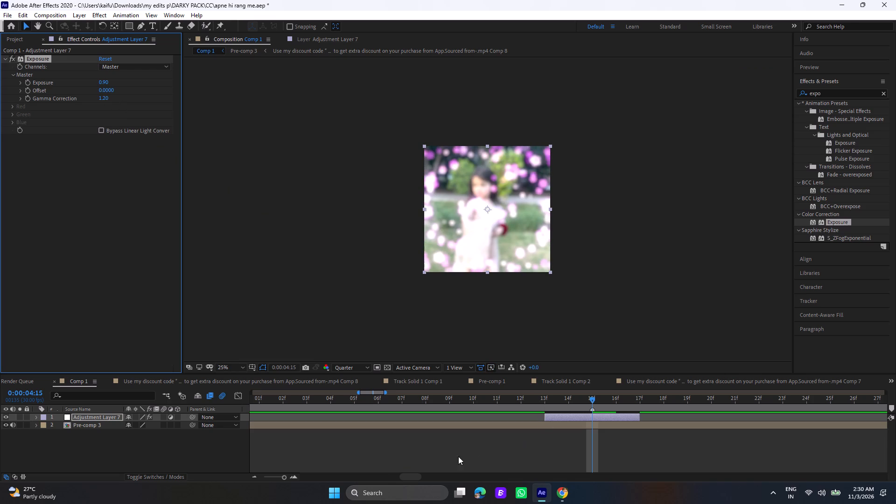
Preview the exposure flash at the first beat marker, playing from 0:00:03:07 and again from 0:00:04:06.
drag(280, 476, 276, 476)
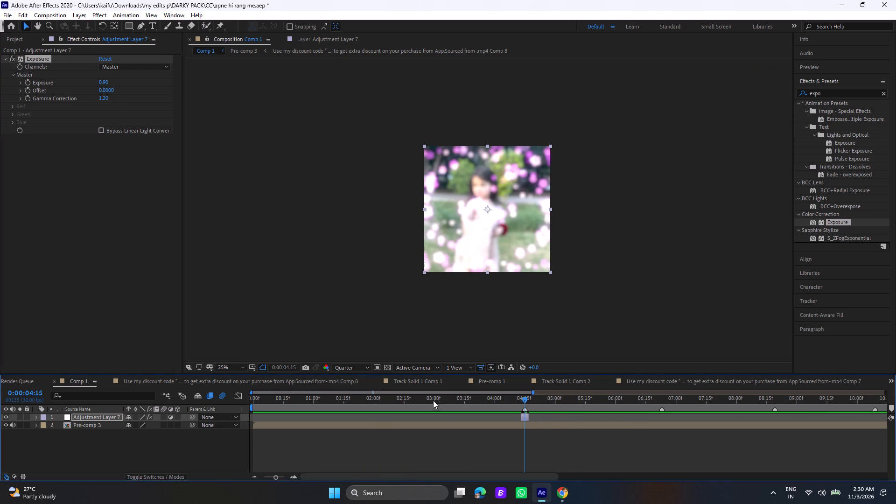
click(448, 401)
key(space)
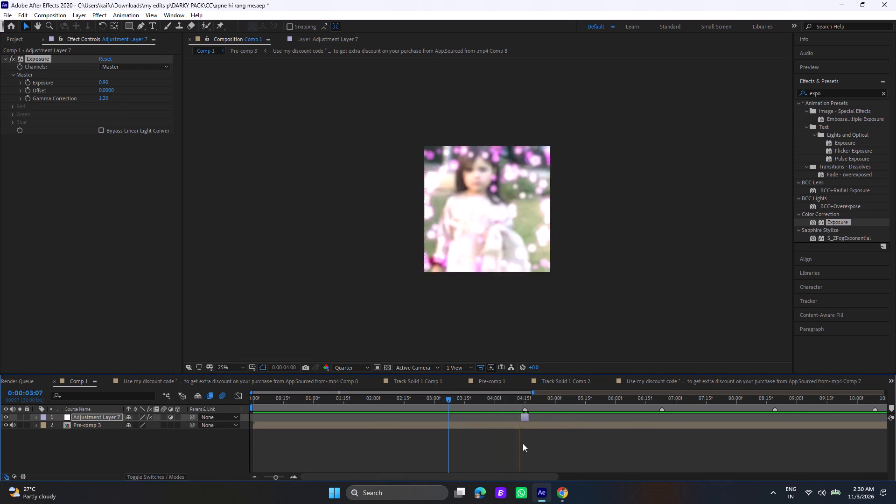
click(522, 400)
key(space)
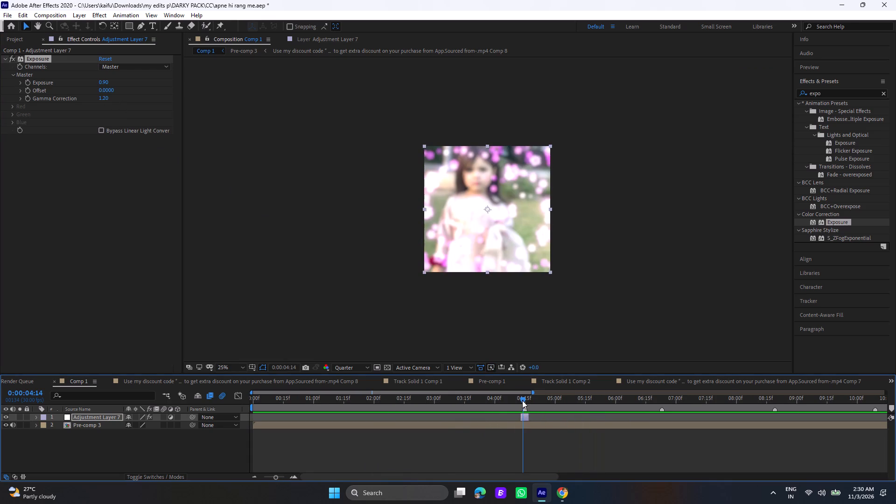
click(507, 397)
key(space)
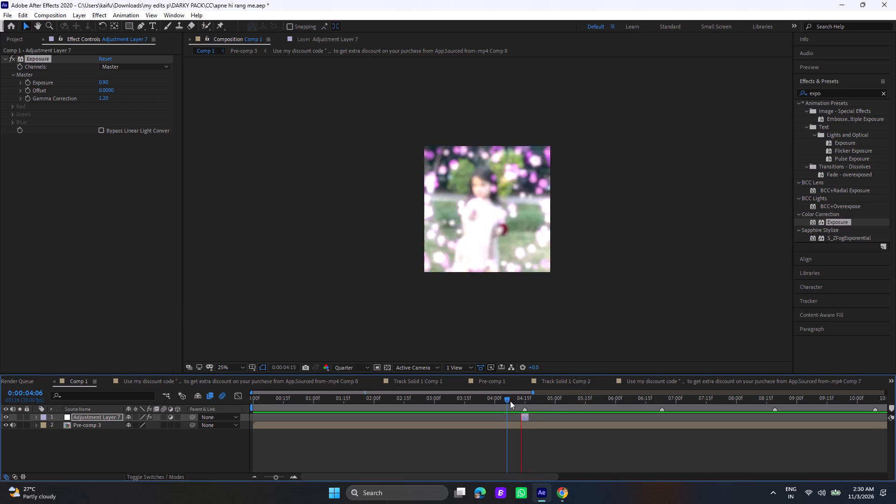
key(space)
Extend both ends of Adjustment Layer 7 around the first beat marker, spanning about 0:00:04:09 to 0:00:04:22.
click(527, 418)
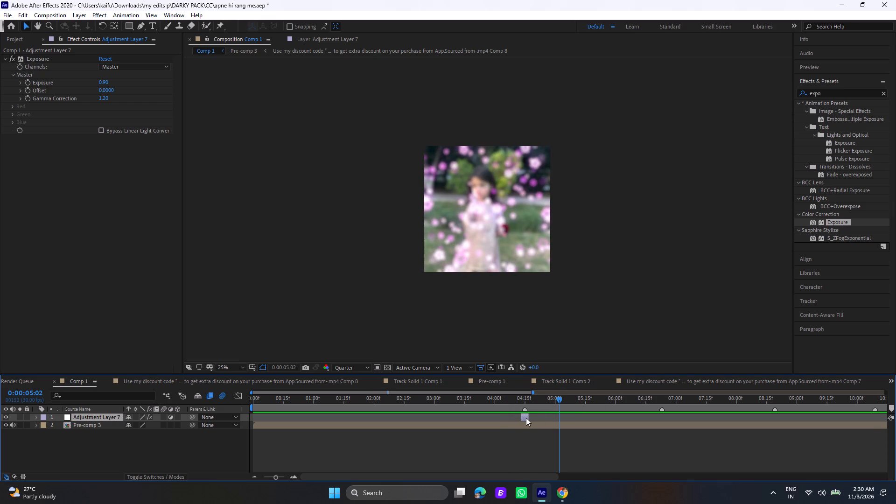
click(526, 418)
drag(527, 417, 537, 419)
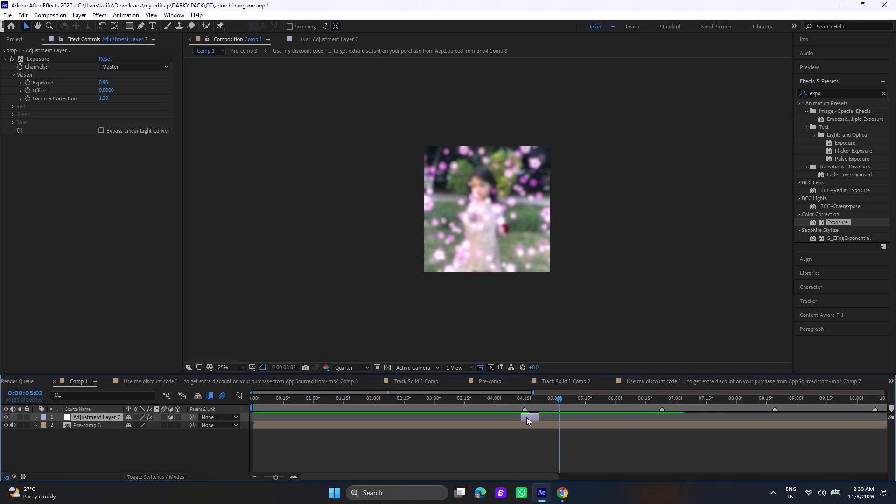
drag(521, 417, 513, 416)
Preview the lengthened exposure flash, playing from 0:00:04:07.
click(508, 401)
key(space)
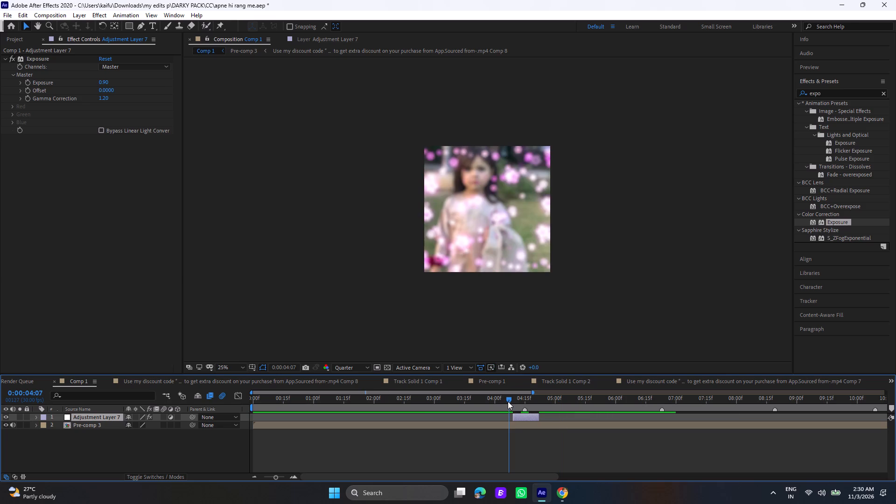
double_click(508, 401)
key(space)
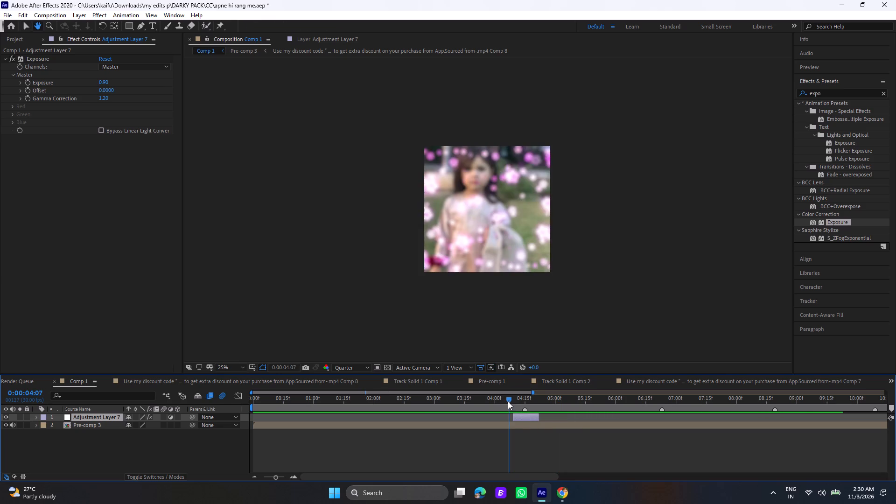
key(space)
At 0:00:04:15, raise the master exposure on Adjustment Layer 7 to 2.54.
click(526, 400)
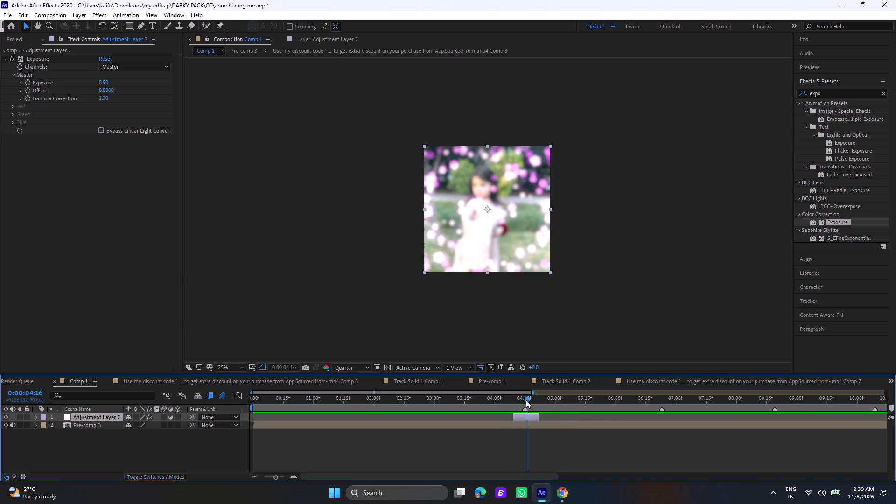
click(526, 400)
click(525, 419)
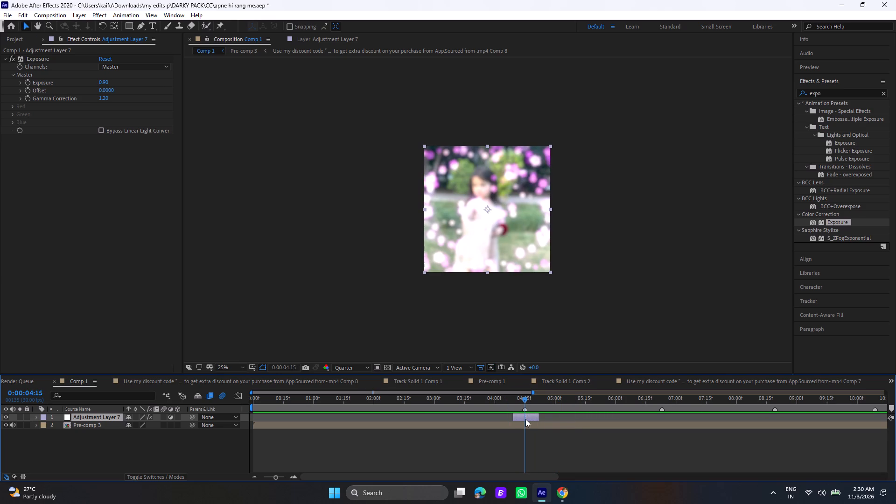
key(u)
key(u)
click(526, 417)
key(u)
drag(103, 85, 109, 85)
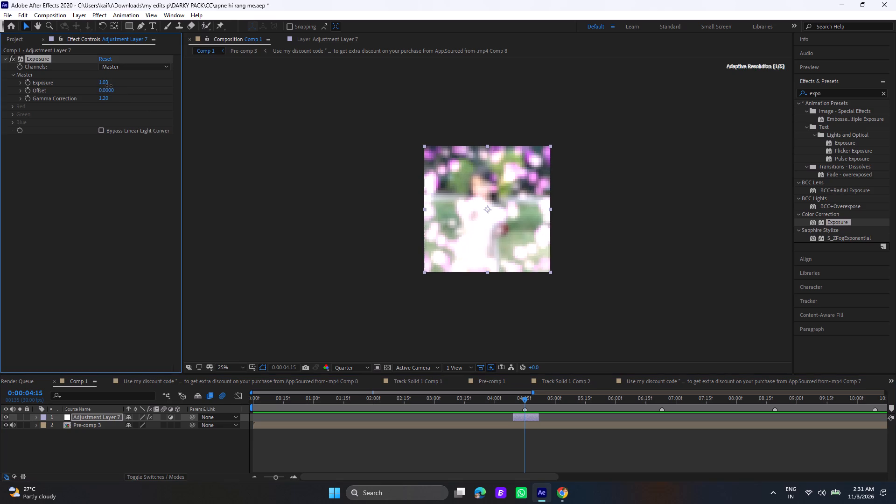
drag(109, 85, 119, 88)
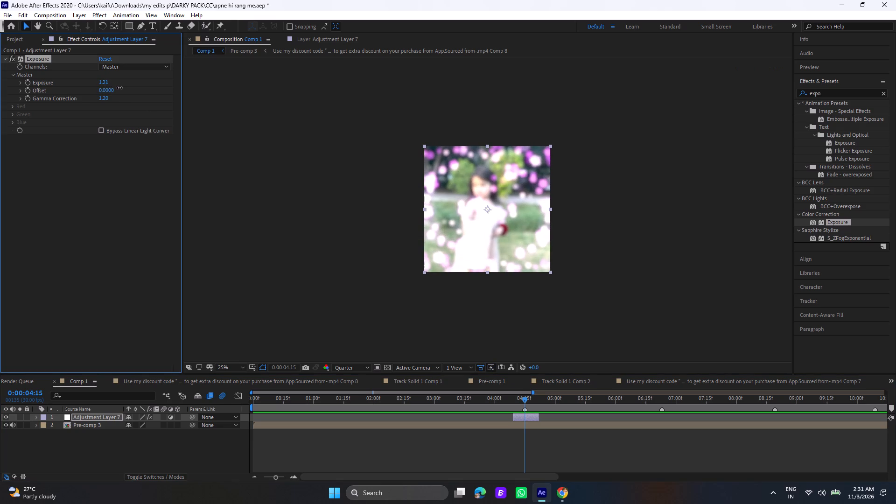
drag(119, 88, 152, 96)
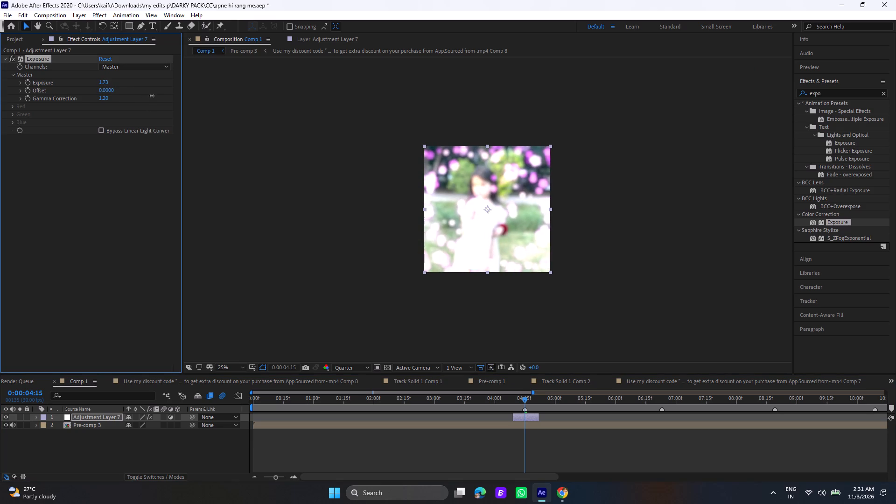
drag(152, 96, 196, 102)
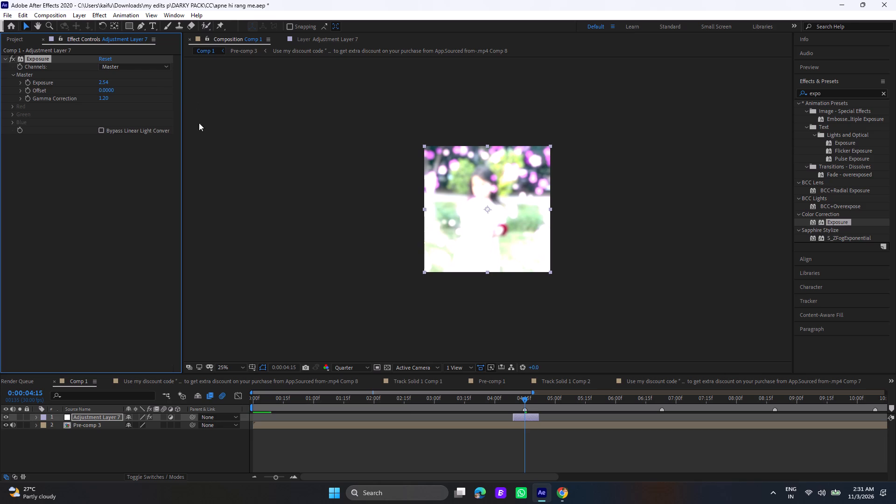
Split Adjustment Layer 7 at 0:00:04:20 and delete the portion after that point.
drag(284, 475, 301, 476)
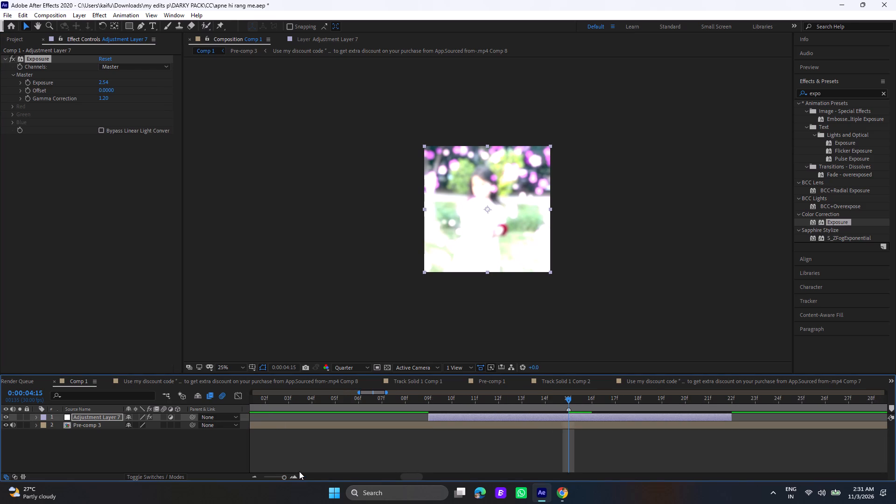
click(543, 400)
click(551, 402)
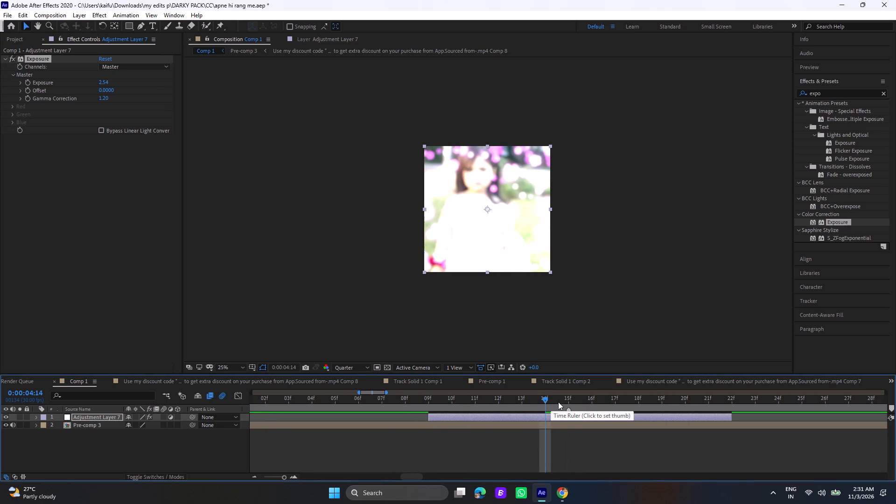
click(558, 402)
click(545, 406)
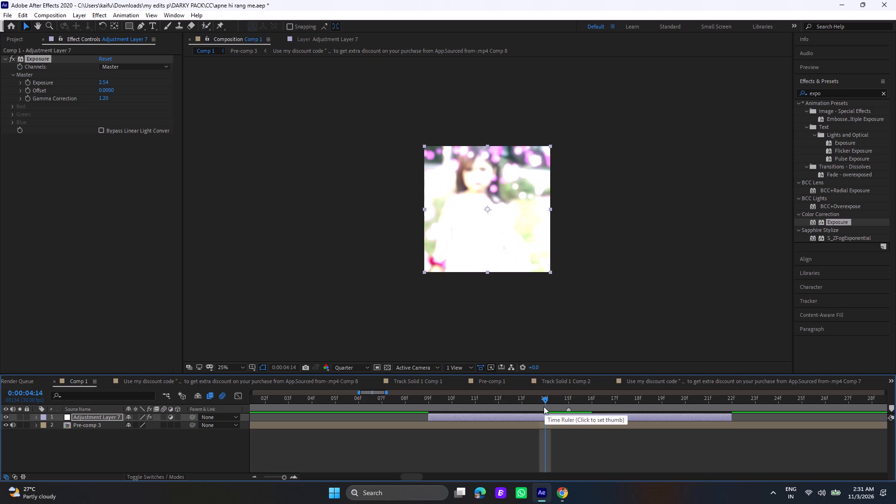
click(550, 415)
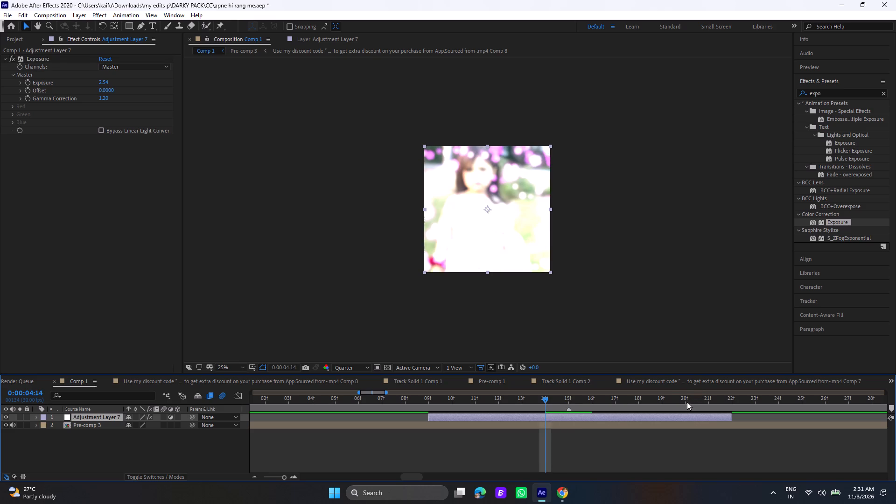
click(686, 402)
click(683, 415)
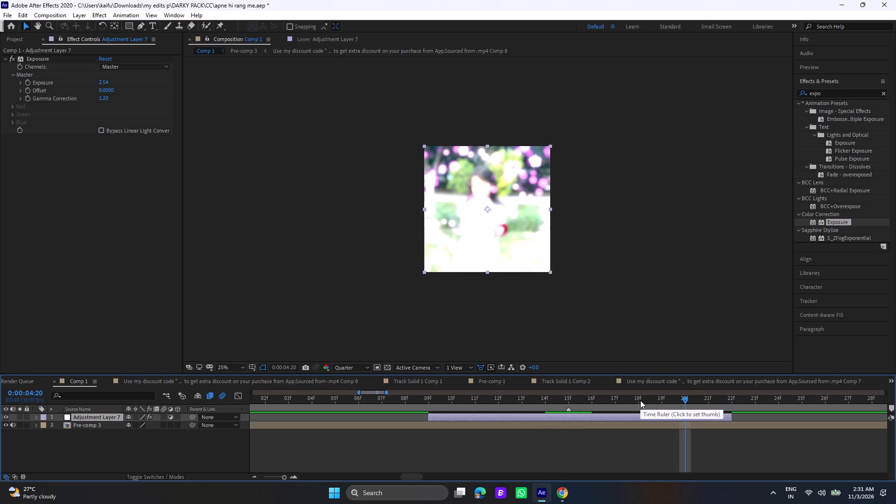
click(674, 402)
click(668, 403)
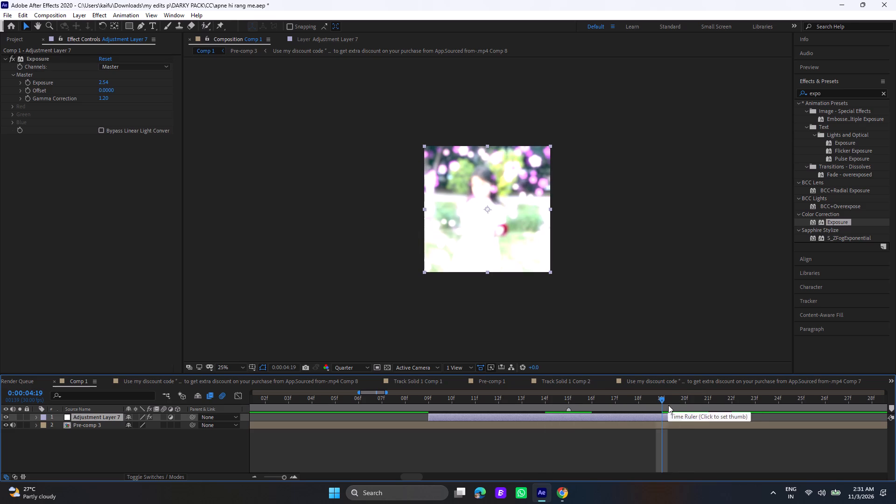
click(683, 405)
click(684, 415)
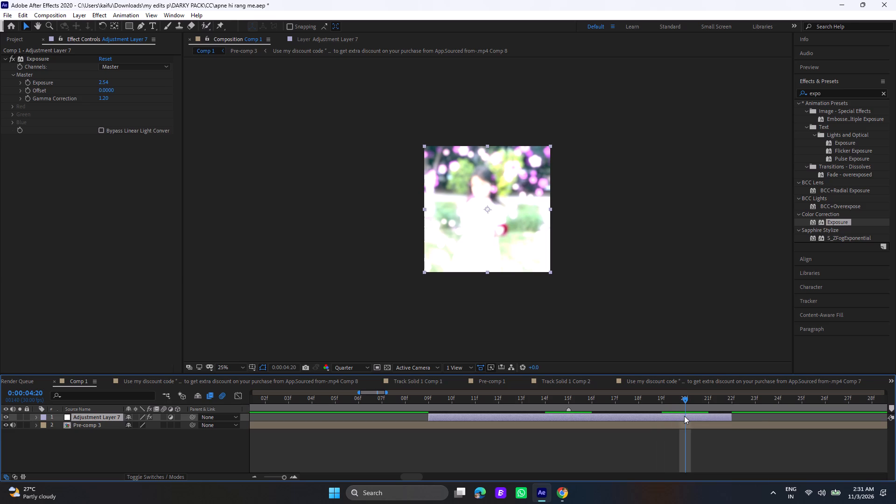
key(ctrl+shift+d)
key(Delete)
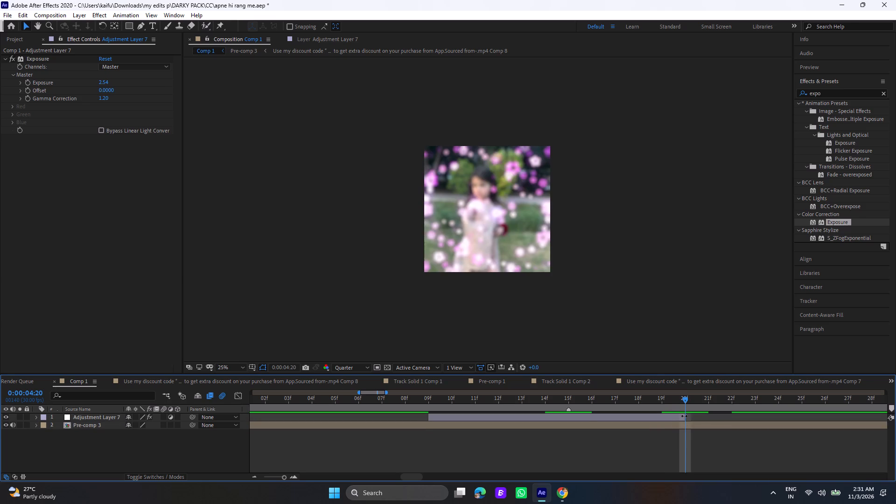
At the beat marker at 0:00:04:15, start keyframing the master Exposure on Adjustment Layer 7.
click(570, 394)
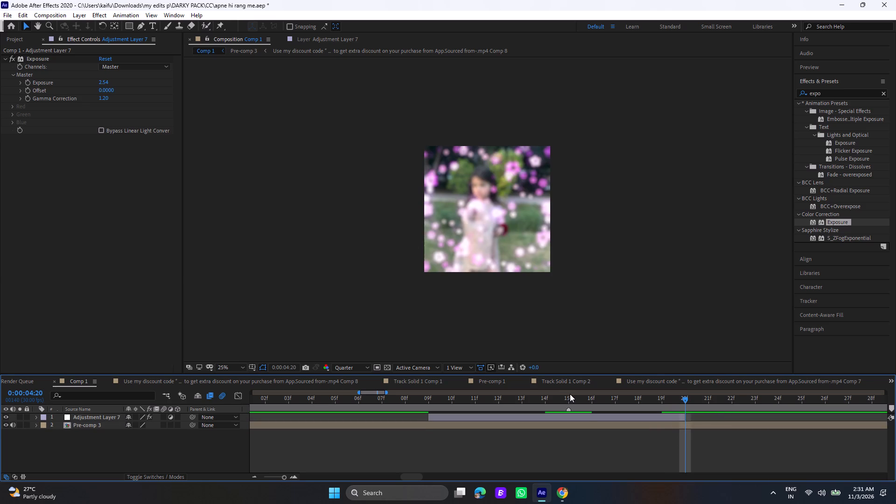
click(569, 399)
click(570, 419)
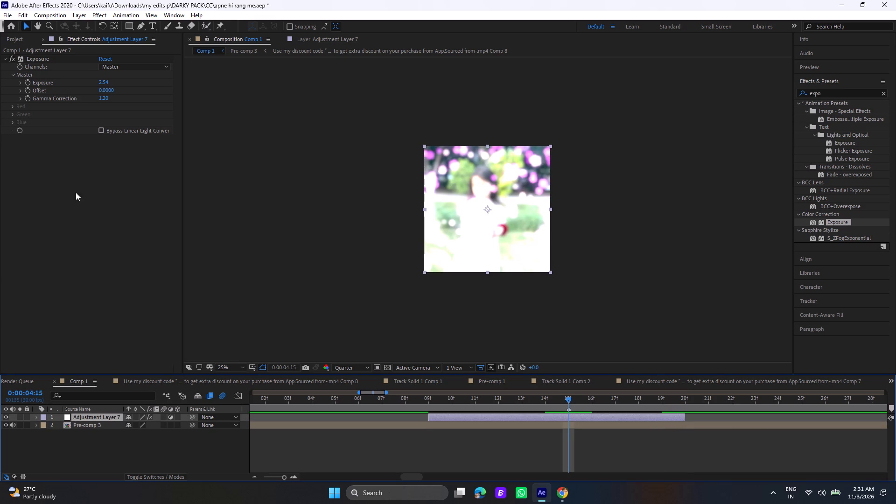
click(28, 84)
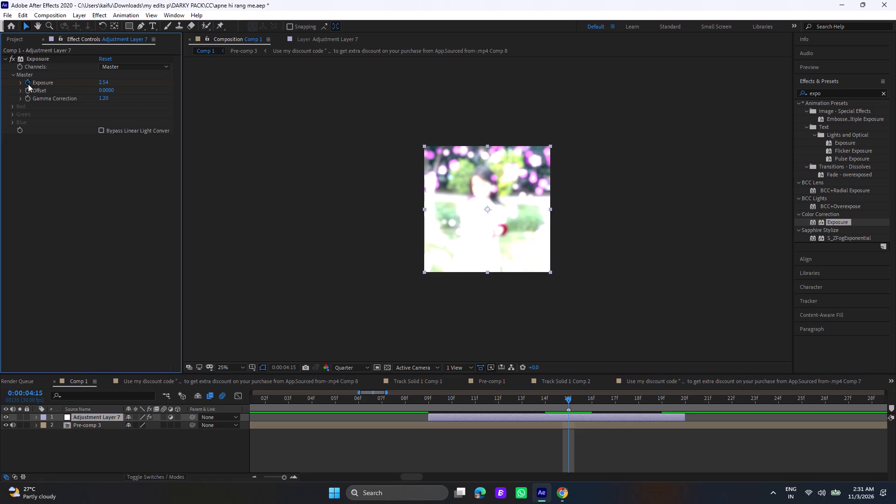
At the layer's start, 0:00:04:09, set a master Exposure keyframe of 0 on Adjustment Layer 7.
click(428, 400)
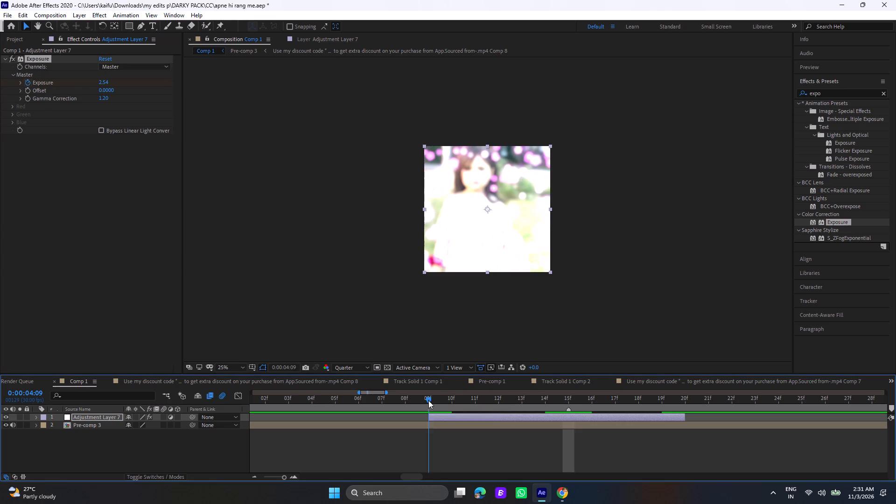
click(434, 417)
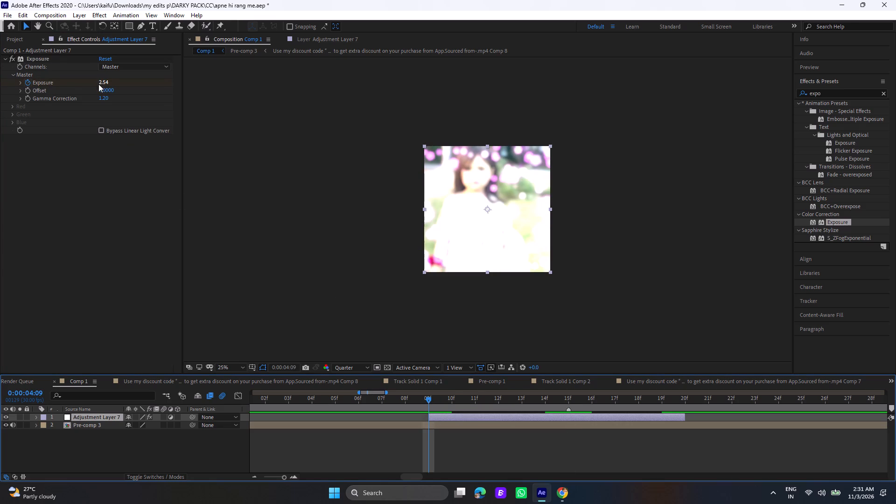
click(101, 84)
key(BackSpace)
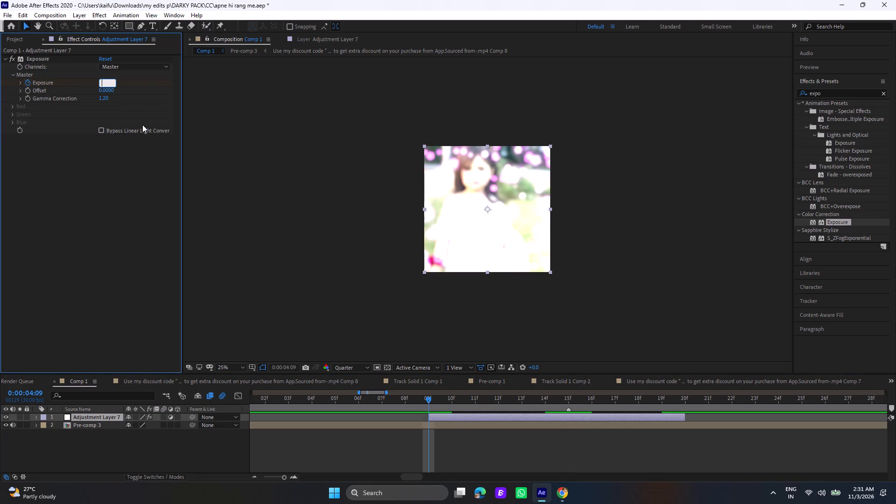
key(0)
key(Return)
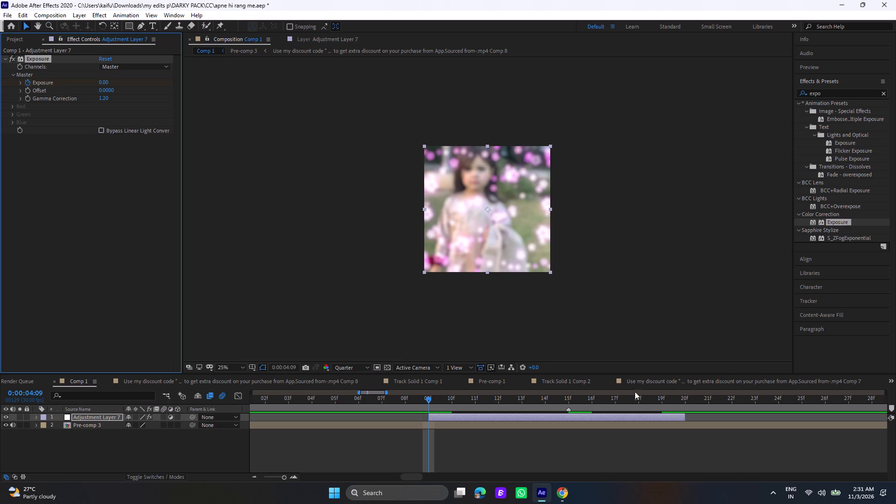
At the layer's end, 0:00:04:20, set a master Exposure keyframe of 0 on Adjustment Layer 7.
click(682, 399)
click(679, 416)
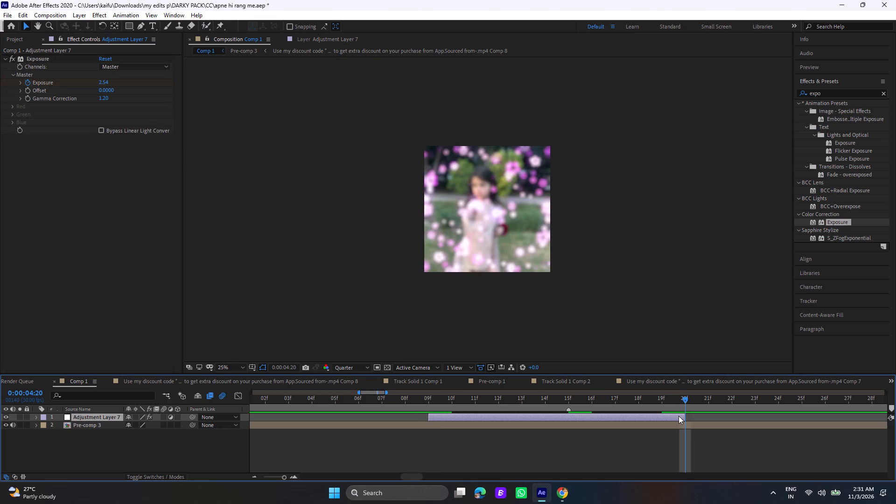
click(101, 84)
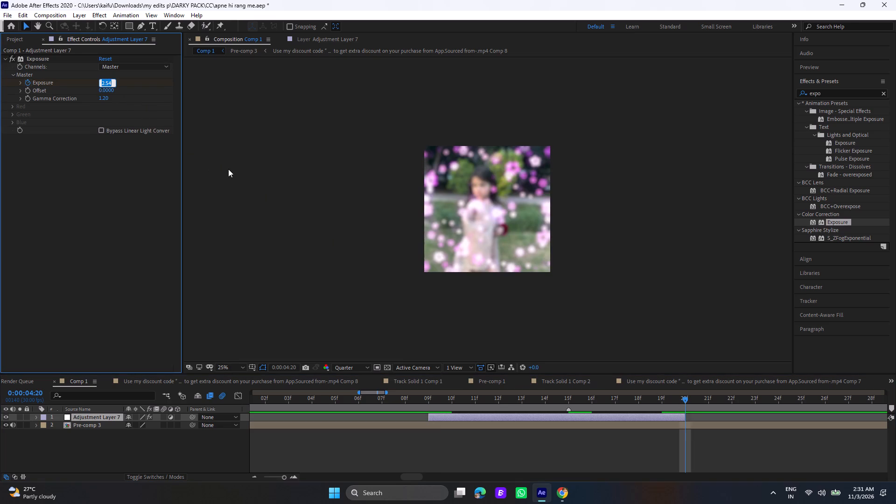
key(BackSpace)
key(0)
key(Return)
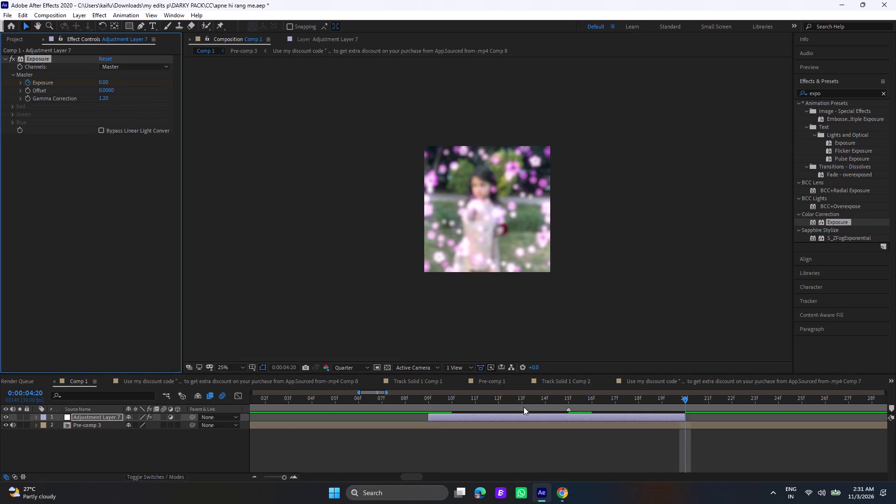
Reveal the Exposure keyframes of Adjustment Layer 7 and apply Easy Ease to all three.
click(569, 399)
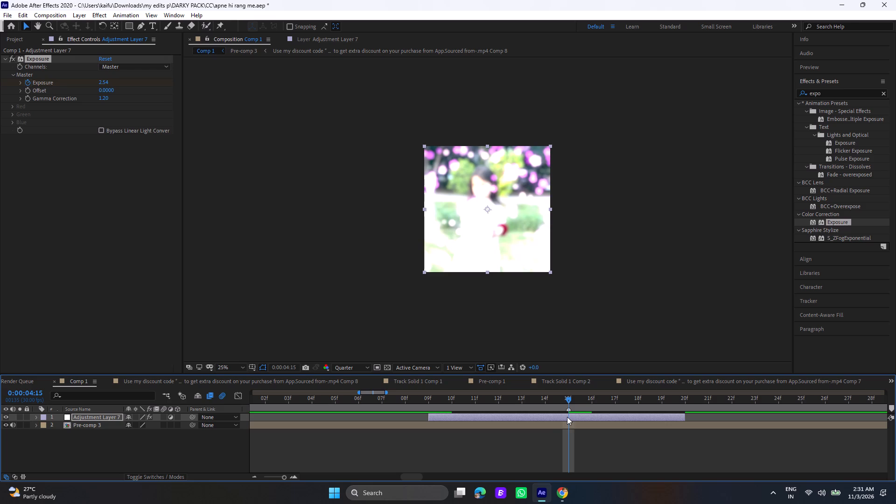
click(567, 417)
key(u)
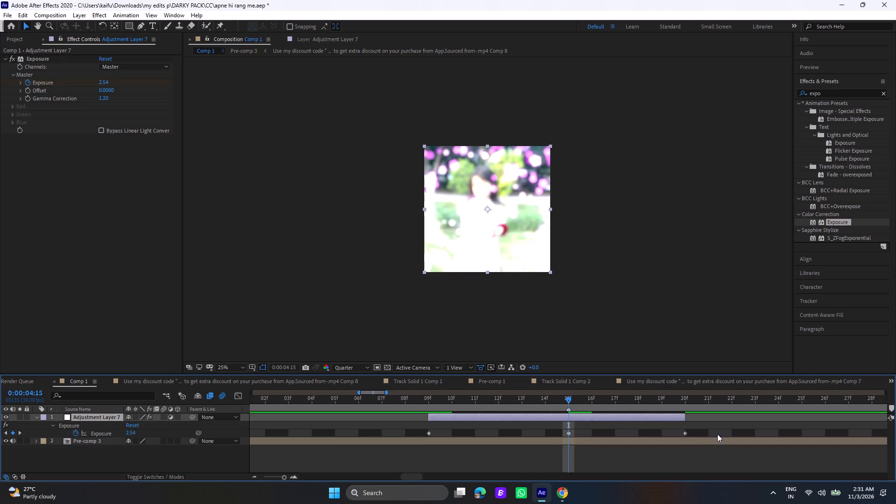
drag(693, 428, 455, 430)
drag(453, 430, 432, 430)
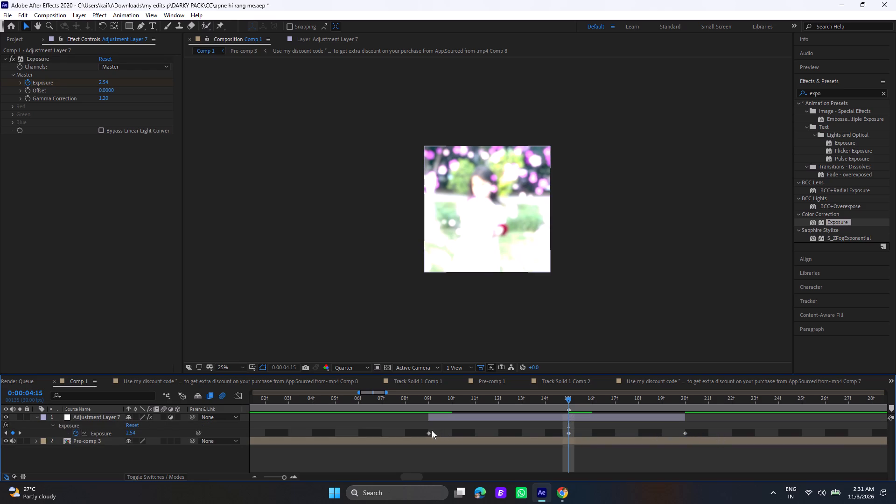
drag(432, 430, 430, 431)
drag(696, 432, 474, 431)
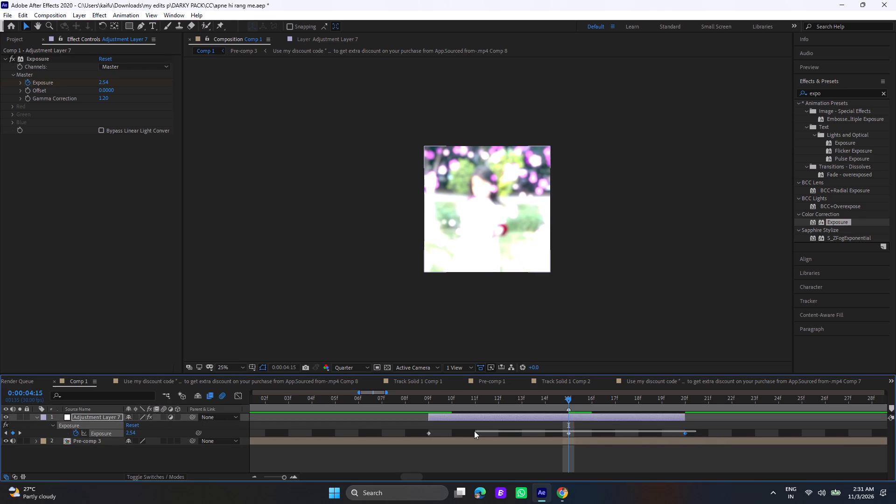
drag(474, 431, 425, 435)
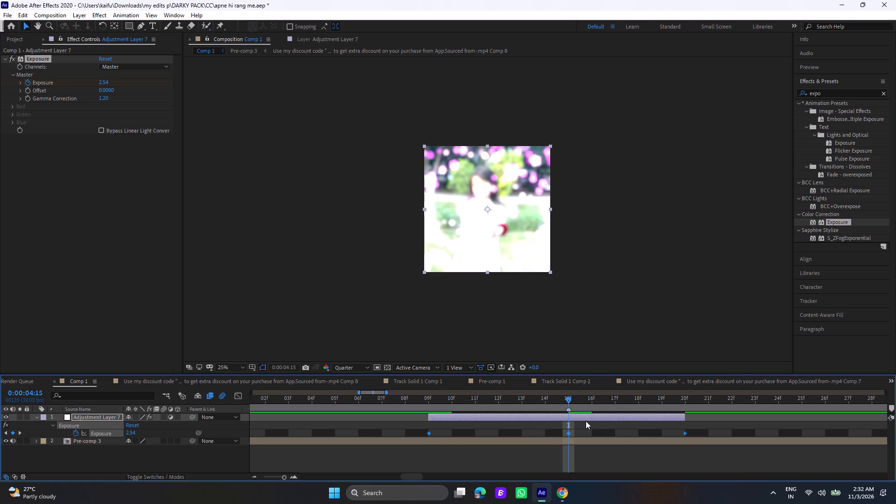
key(F9)
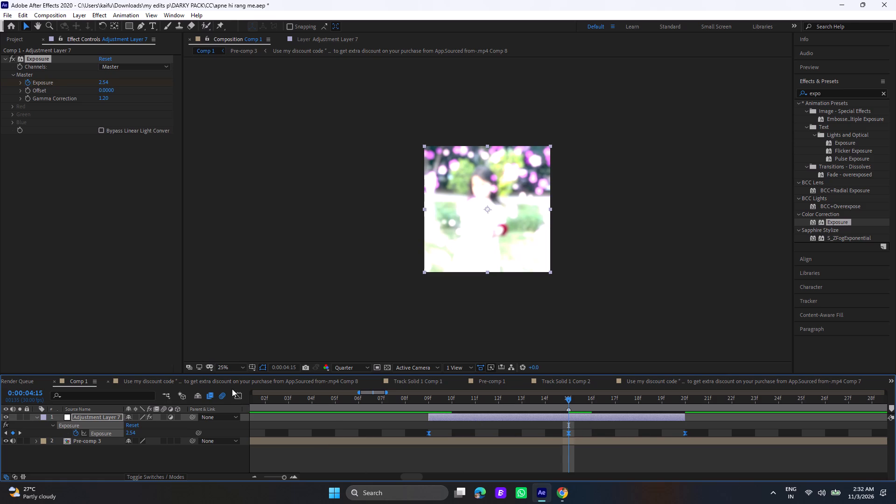
Show the Exposure value graph and pull the peak keyframe's outgoing handle down so the curve falls off more steeply.
click(237, 394)
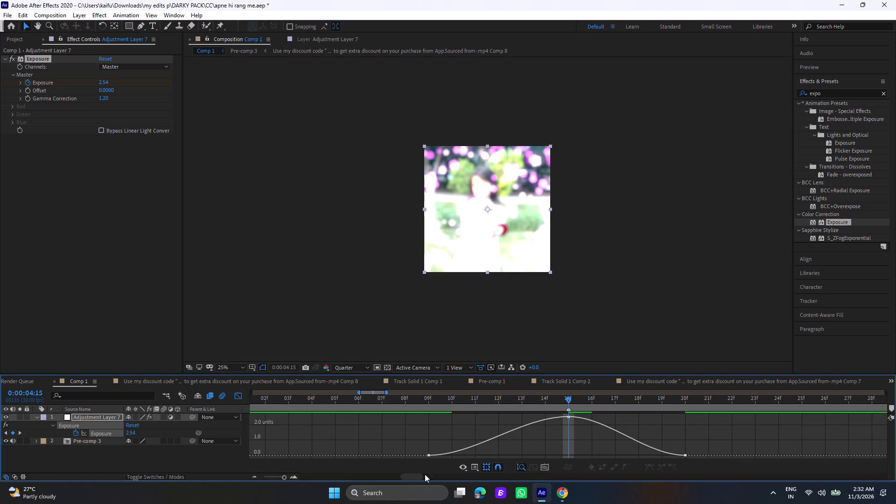
double_click(274, 476)
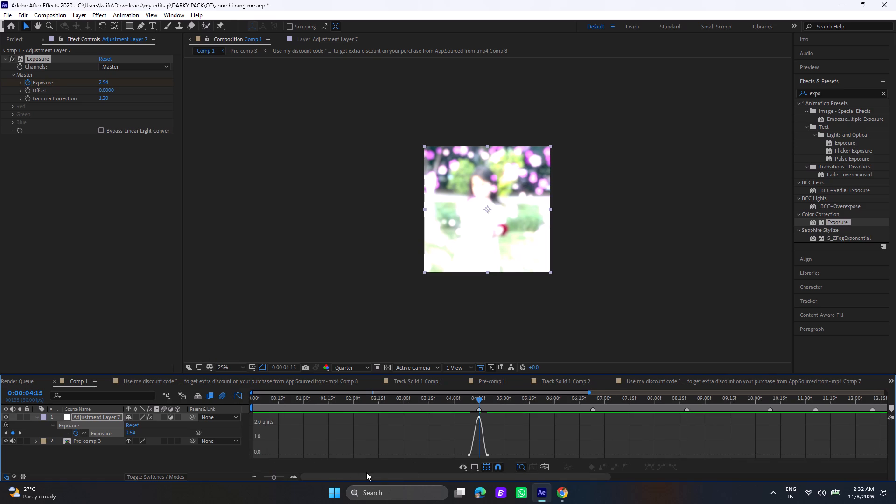
click(280, 477)
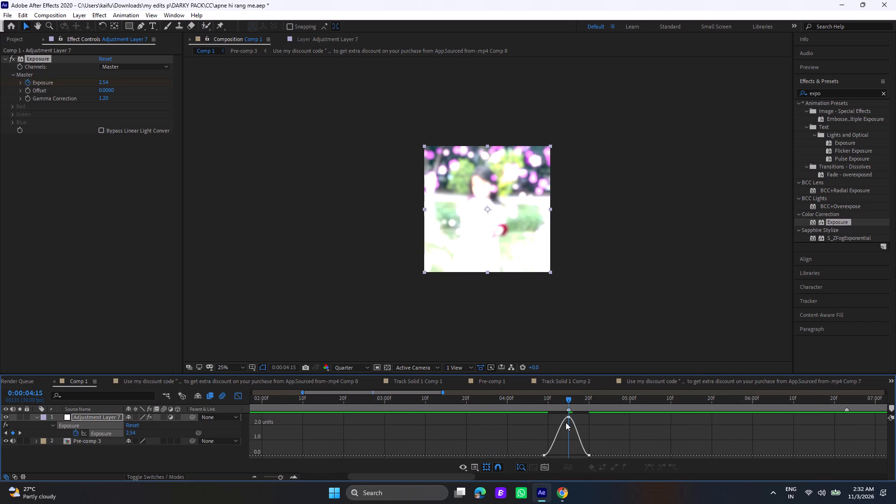
drag(574, 415, 555, 426)
drag(575, 418, 566, 448)
click(565, 449)
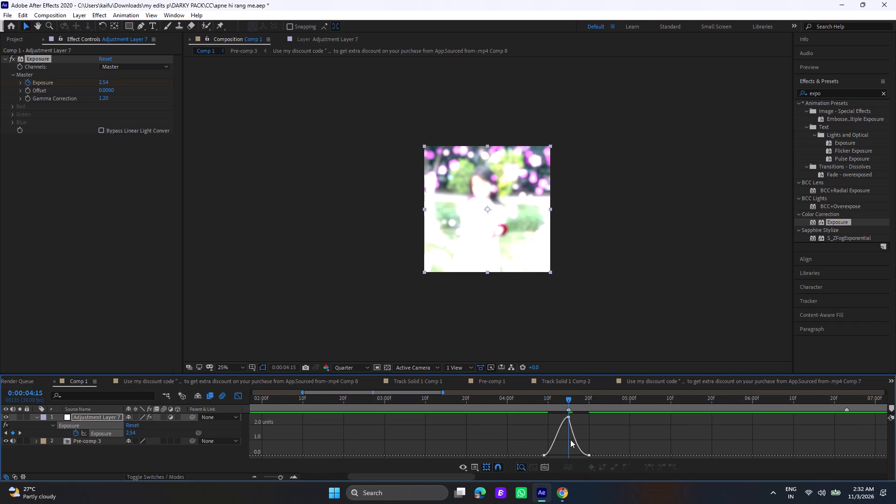
Shape the Exposure curve into a sharp spike at 0:00:04:15, peaking at 2.53, with both peak handles pulled nearly straight down.
double_click(282, 475)
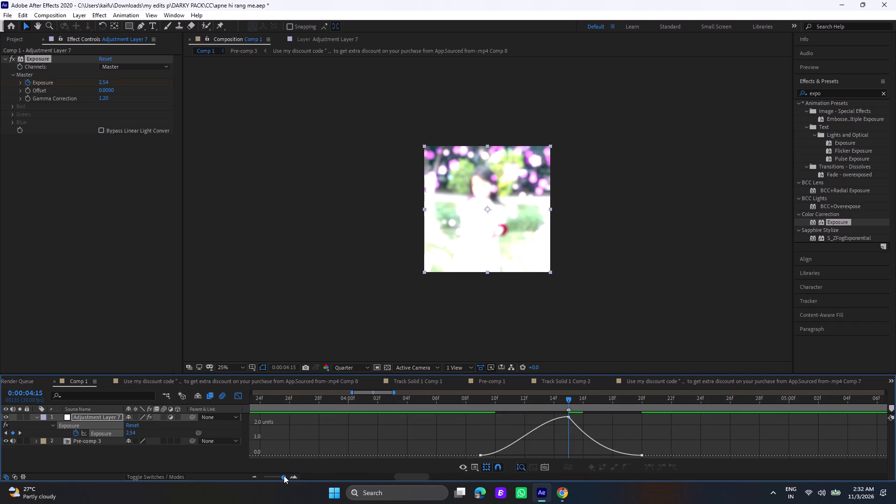
click(282, 476)
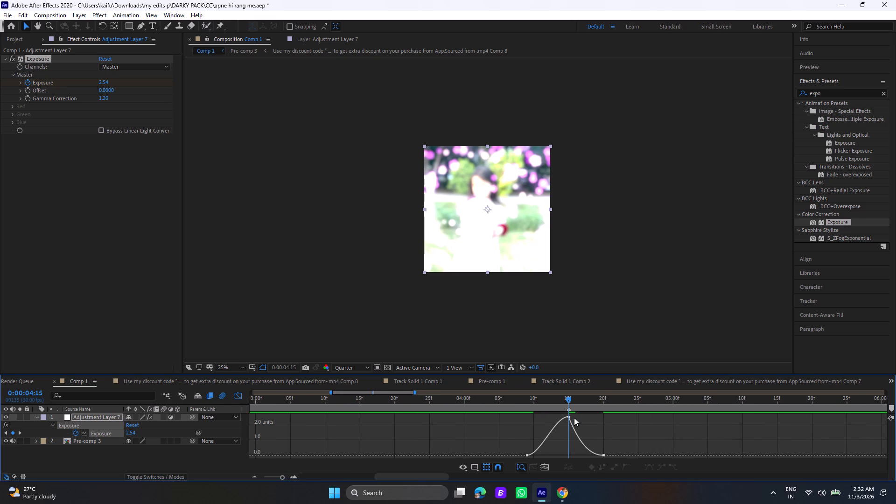
drag(574, 418, 539, 420)
drag(569, 417, 549, 419)
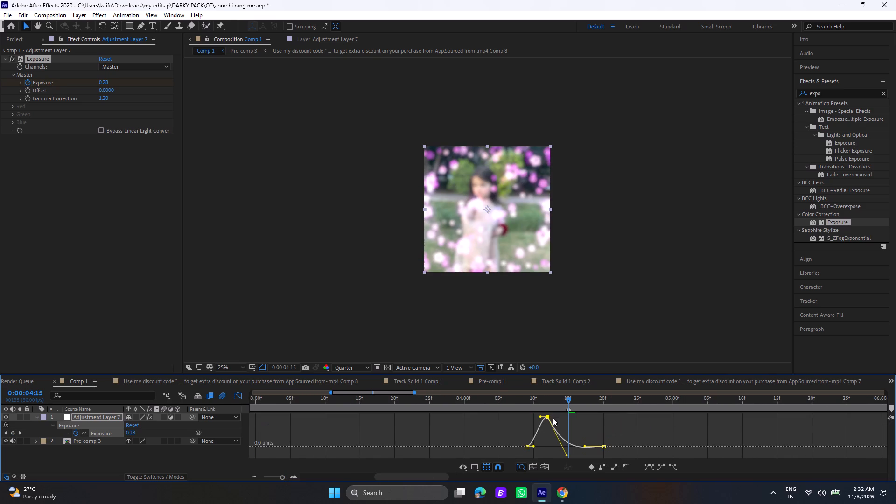
drag(547, 419, 568, 420)
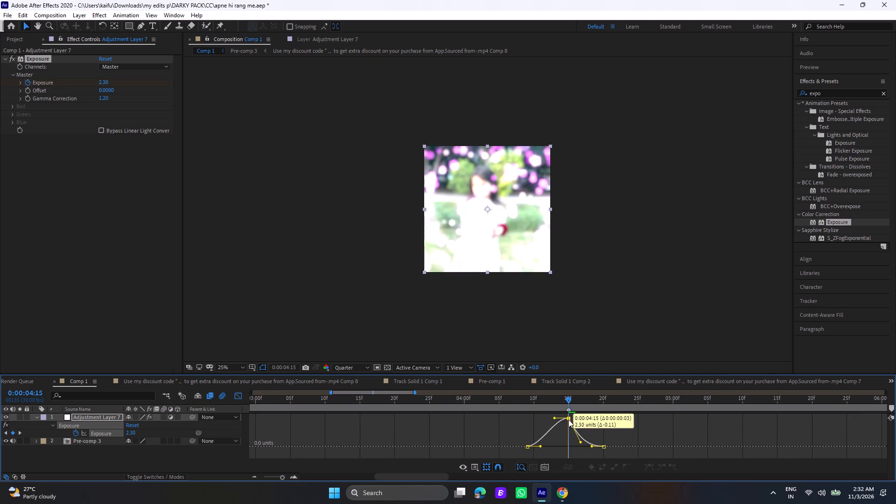
drag(568, 420, 567, 417)
click(567, 417)
click(574, 414)
drag(574, 414, 557, 421)
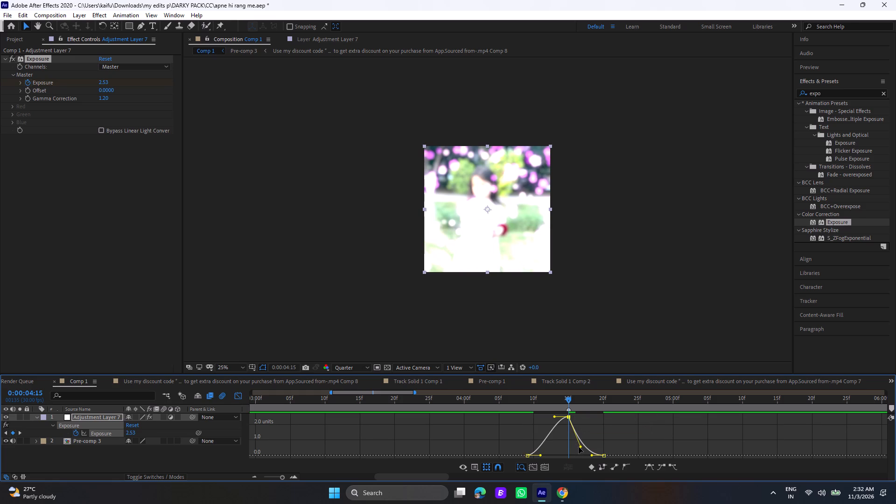
drag(581, 448, 569, 455)
drag(554, 417, 574, 450)
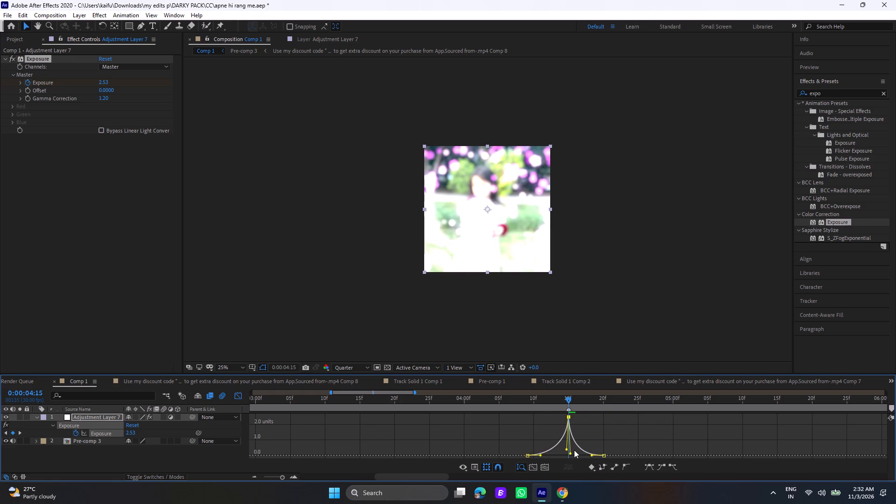
Pull the Exposure peak's handle slightly further down, and return from the graph view to the layer bars.
drag(574, 450, 575, 453)
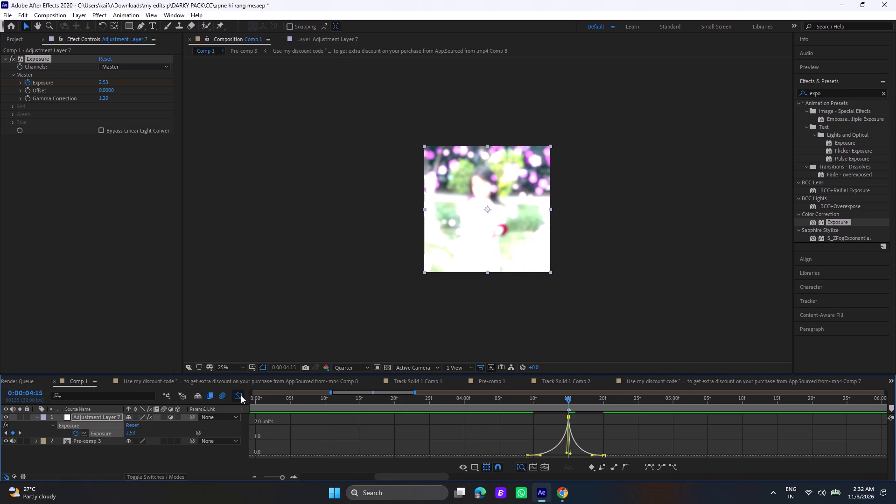
click(240, 395)
Preview the exposure flash of Adjustment Layer 7 in Comp 1, collapse its keyframes, and replay from 0:00:03:11.
click(495, 406)
key(space)
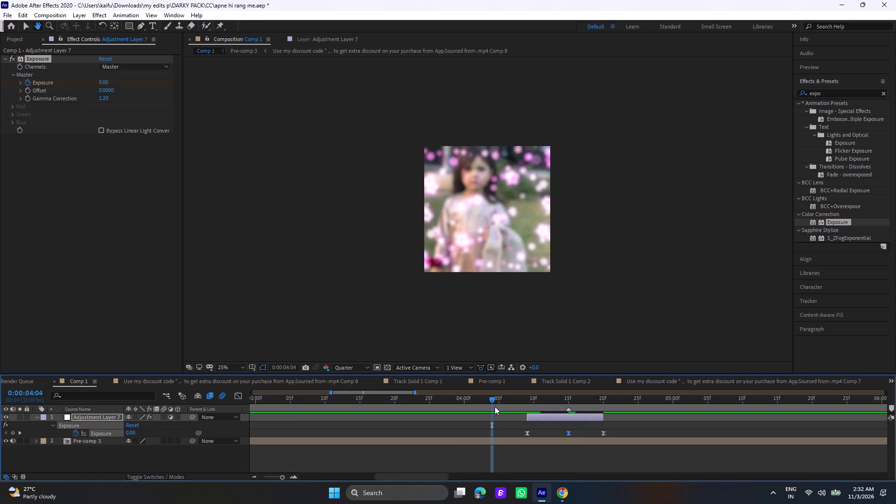
key(space)
click(274, 476)
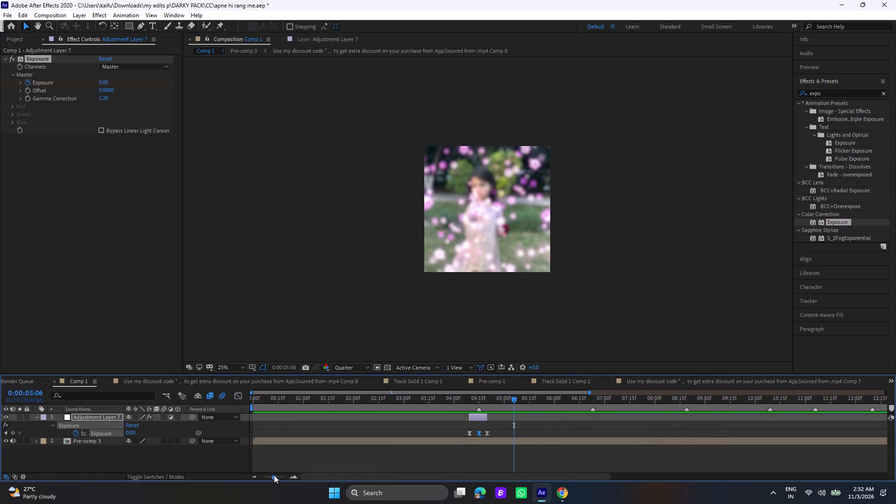
key(u)
click(422, 399)
key(space)
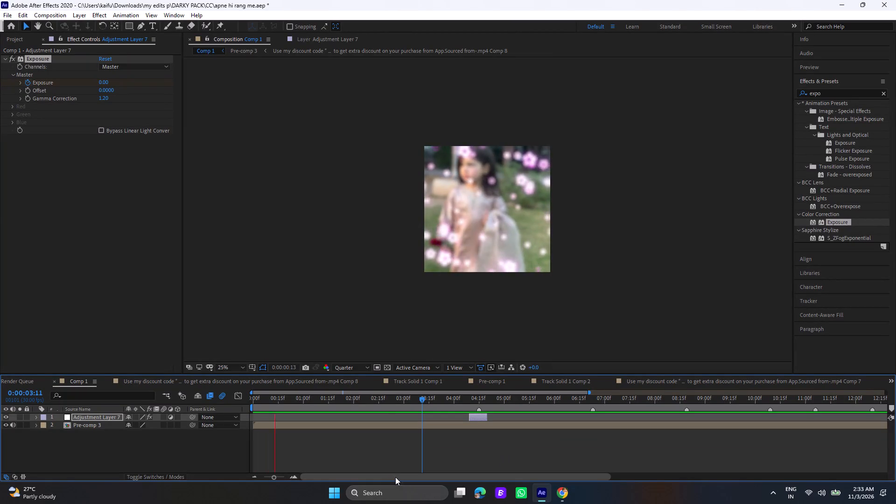
Scrub Comp 1 back to 0:00:16:06 and look through the other open compositions, ending in Comp 1.
drag(395, 478, 682, 484)
click(620, 406)
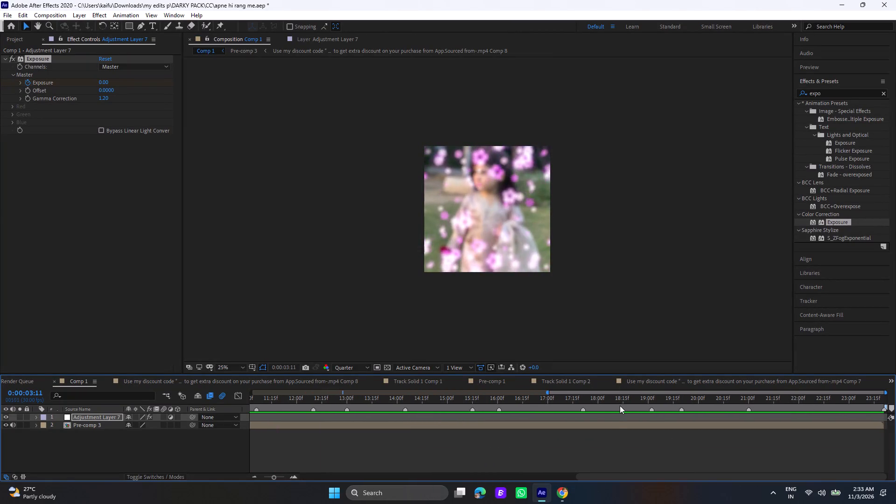
drag(620, 406, 511, 404)
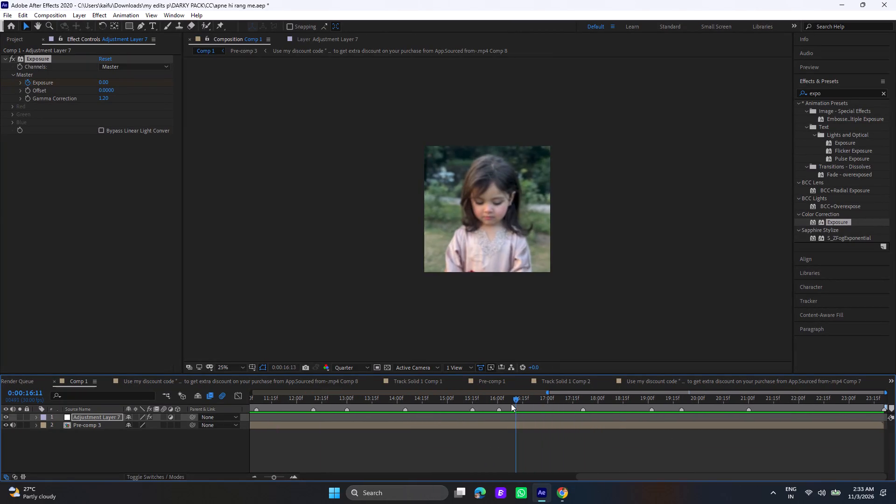
drag(511, 404, 507, 405)
click(279, 383)
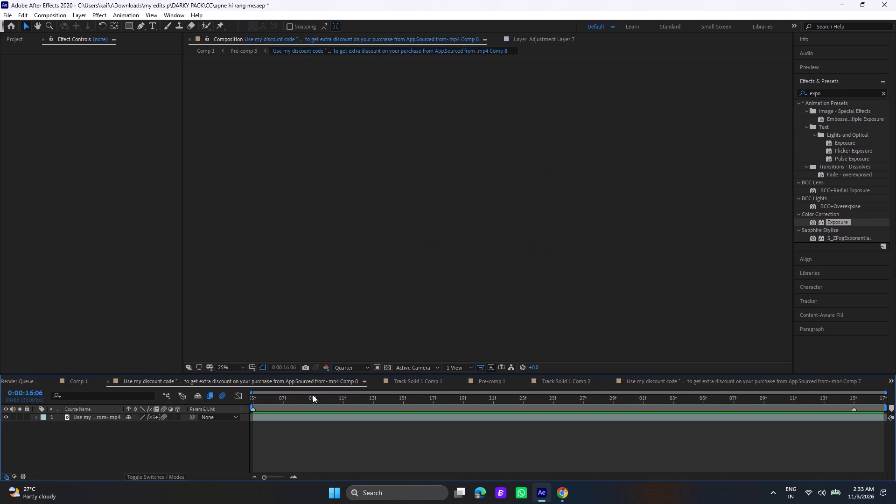
click(83, 377)
click(401, 382)
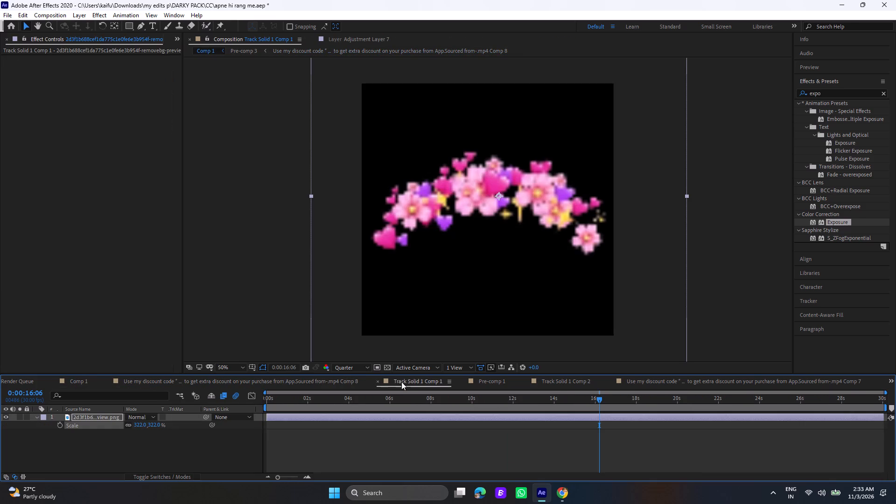
click(73, 380)
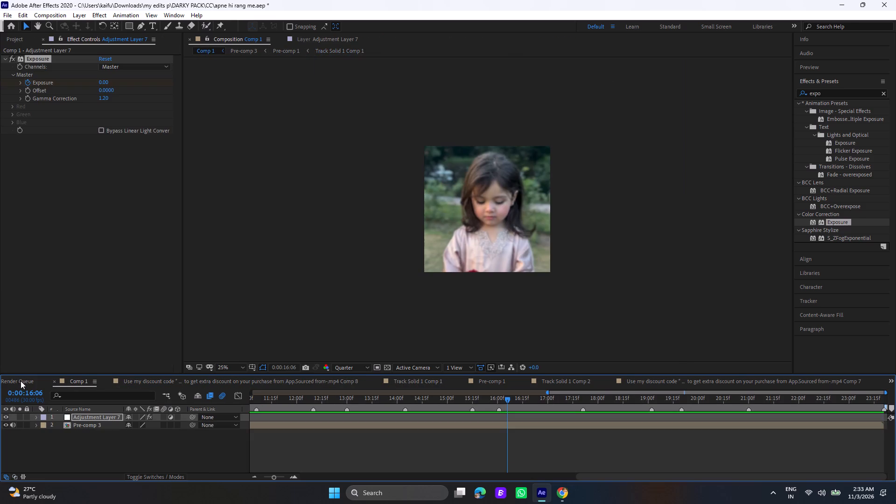
click(27, 383)
click(84, 383)
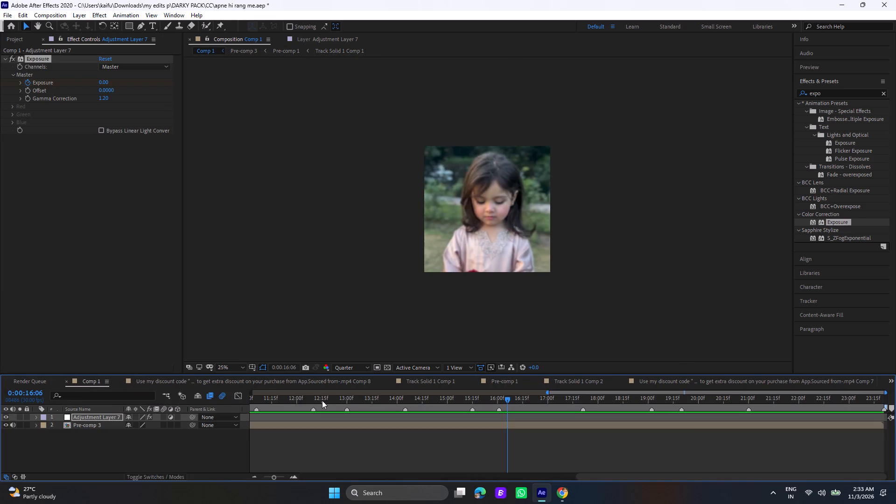
click(654, 383)
click(554, 383)
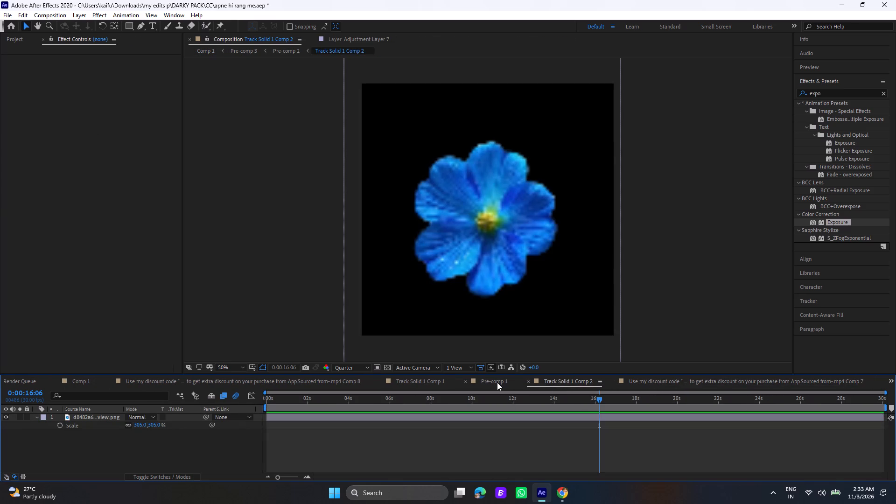
click(497, 383)
click(406, 380)
click(322, 380)
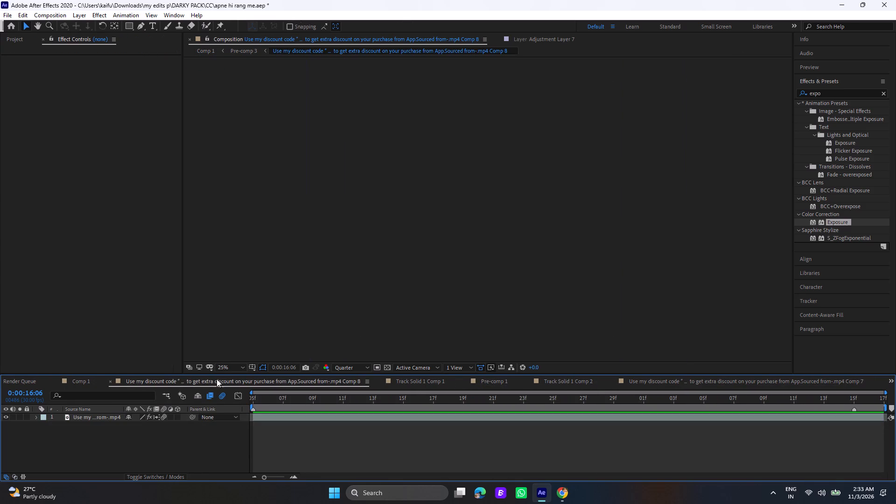
click(72, 378)
Play Comp 1 from 0:00:16:06, and return the playhead to 0:00:00:00.
key(space)
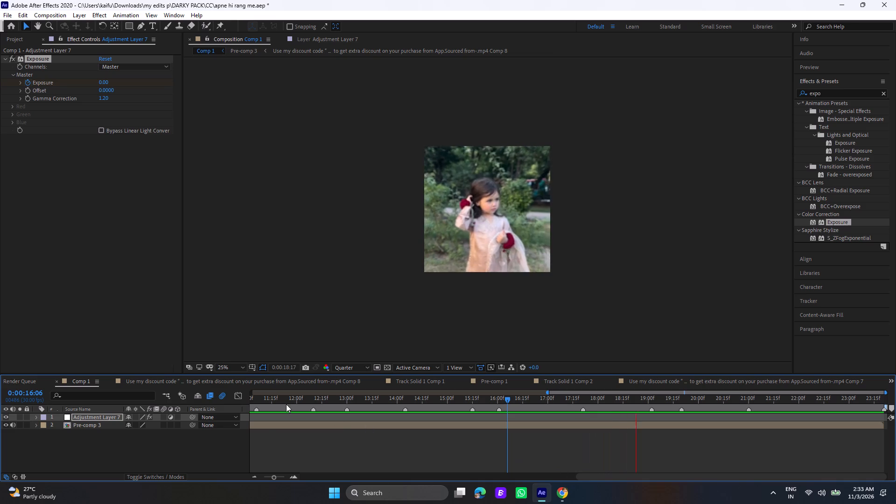
click(269, 400)
drag(269, 400, 43, 436)
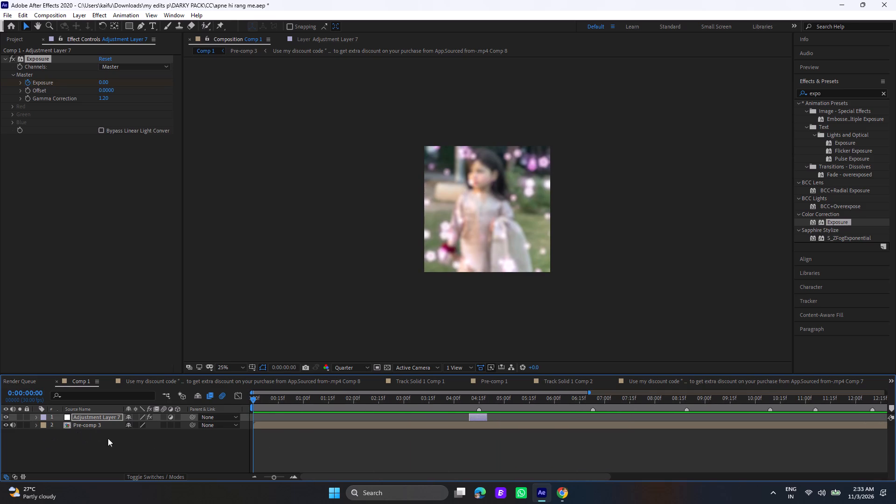
Open Pre-comp 3 from Comp 1, examine its layer stack down to the bottom layers, and return to Comp 1.
double_click(287, 425)
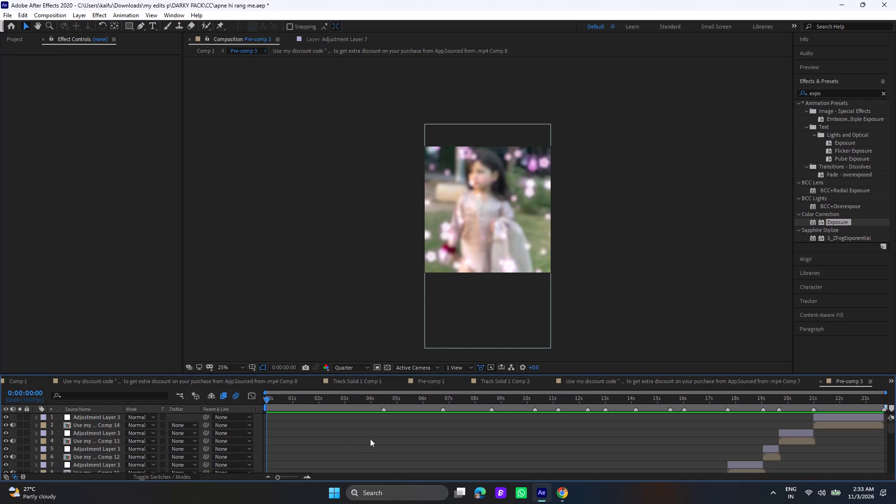
scroll(331, 443, down, 11)
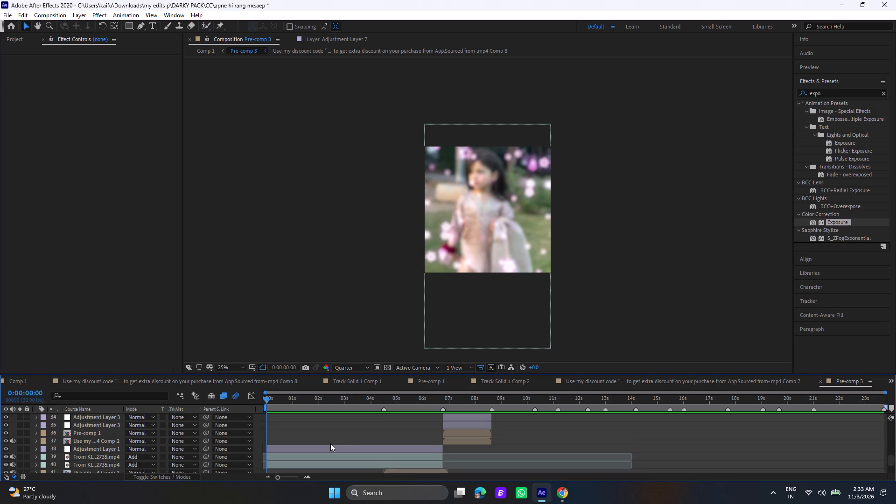
scroll(330, 443, down, 4)
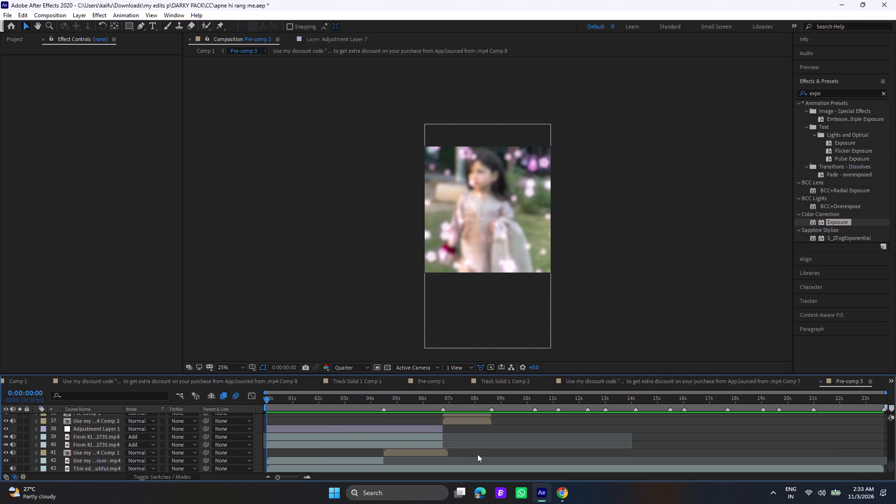
scroll(478, 455, up, 5)
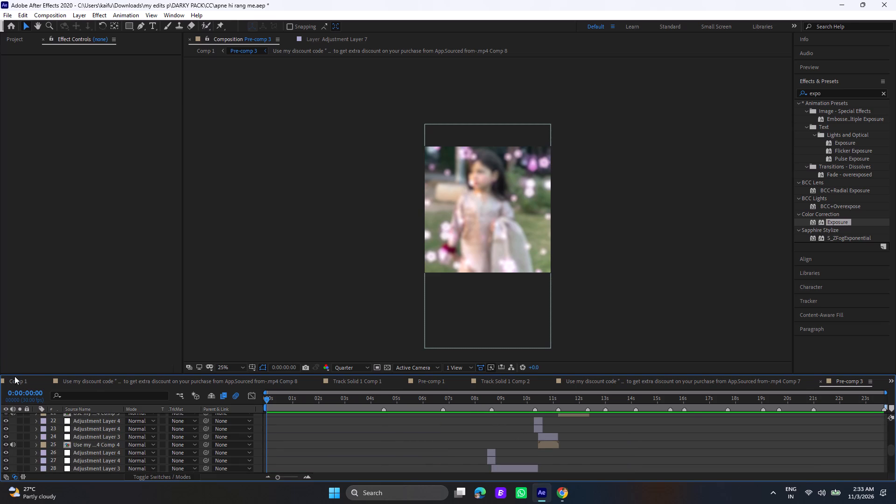
click(15, 385)
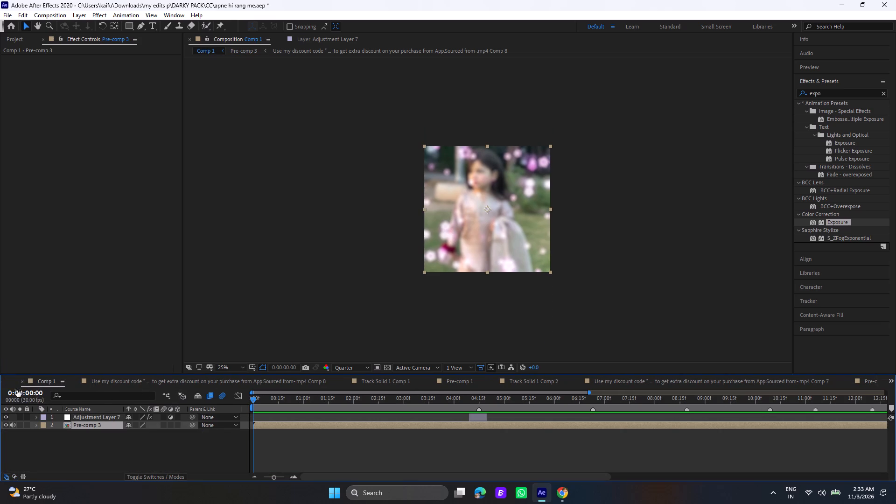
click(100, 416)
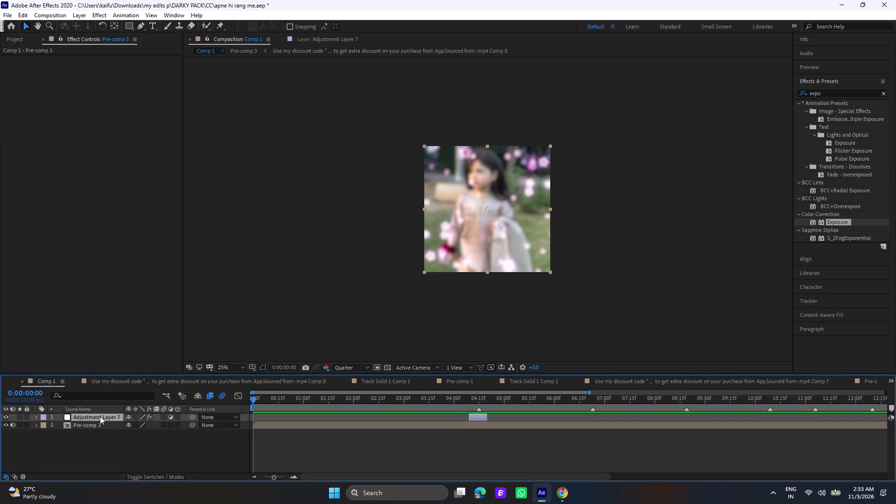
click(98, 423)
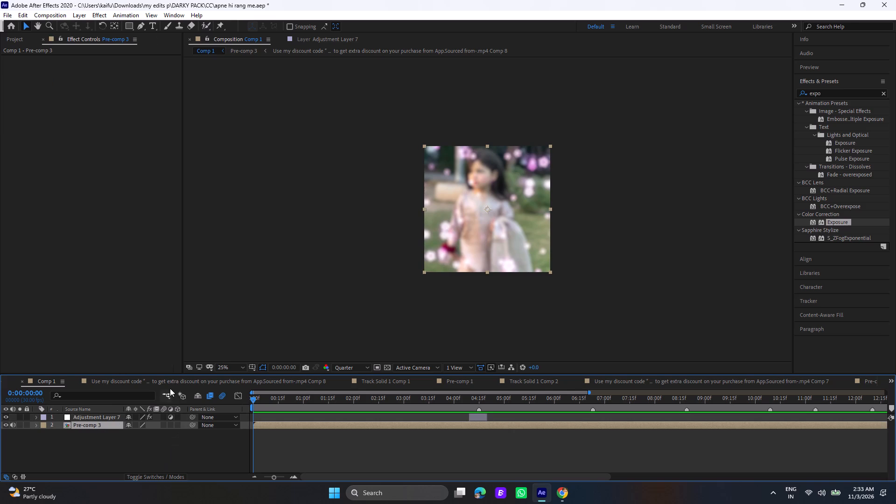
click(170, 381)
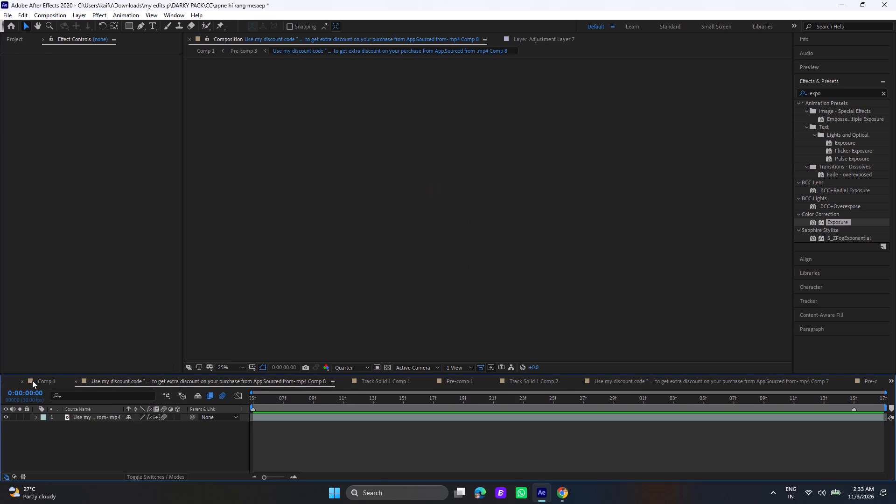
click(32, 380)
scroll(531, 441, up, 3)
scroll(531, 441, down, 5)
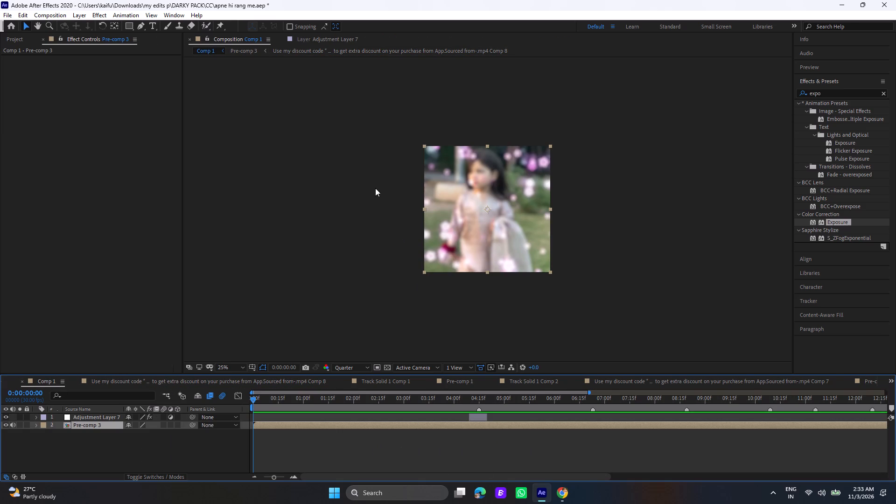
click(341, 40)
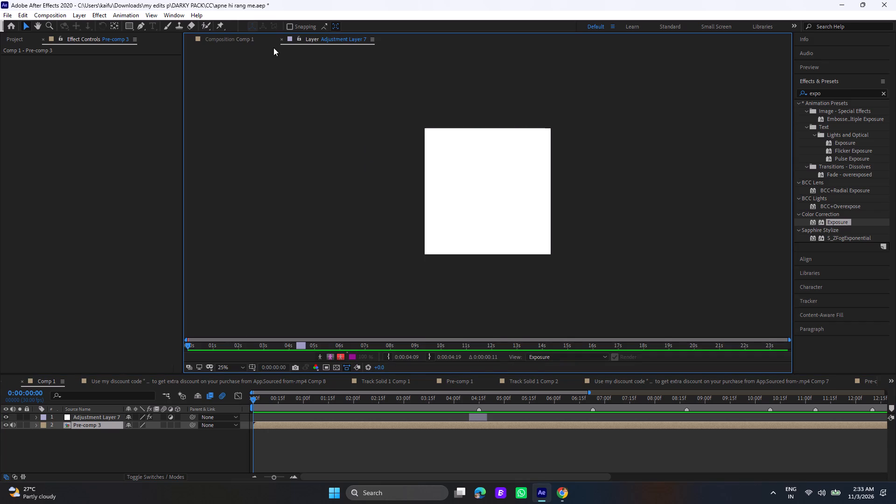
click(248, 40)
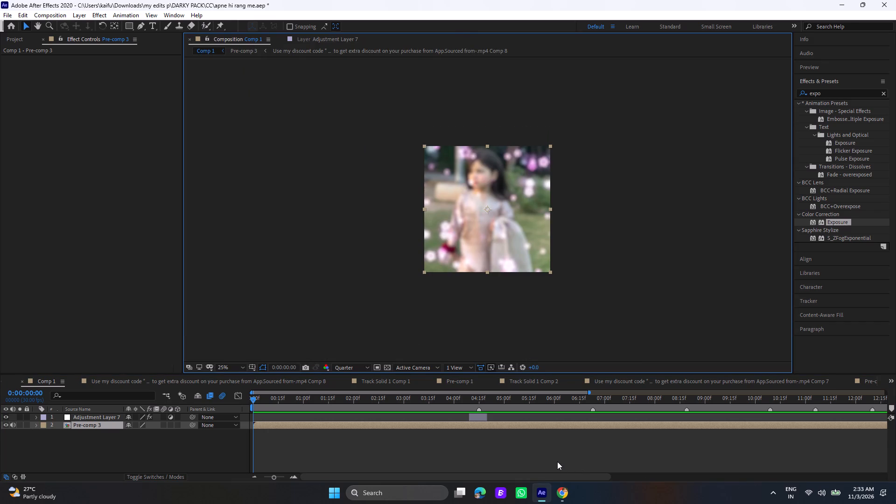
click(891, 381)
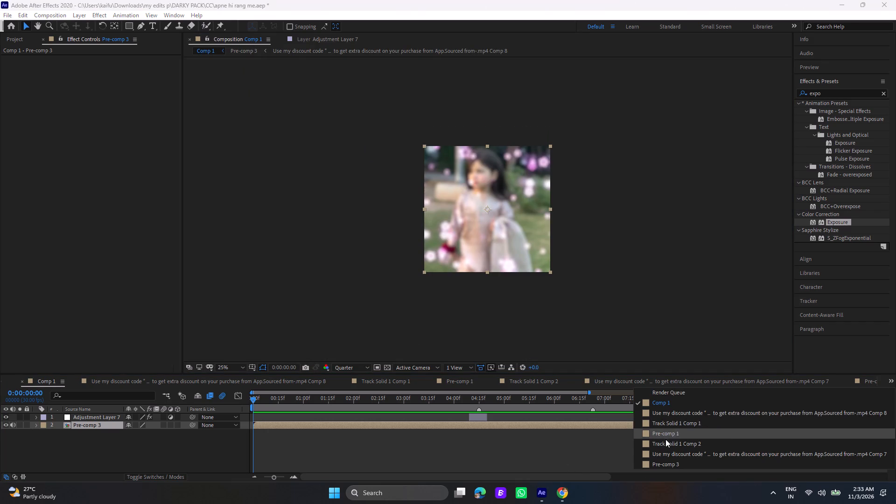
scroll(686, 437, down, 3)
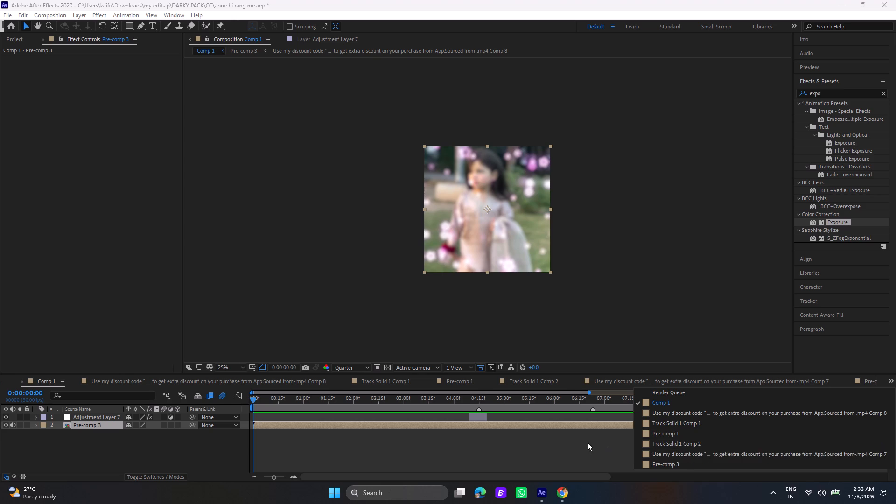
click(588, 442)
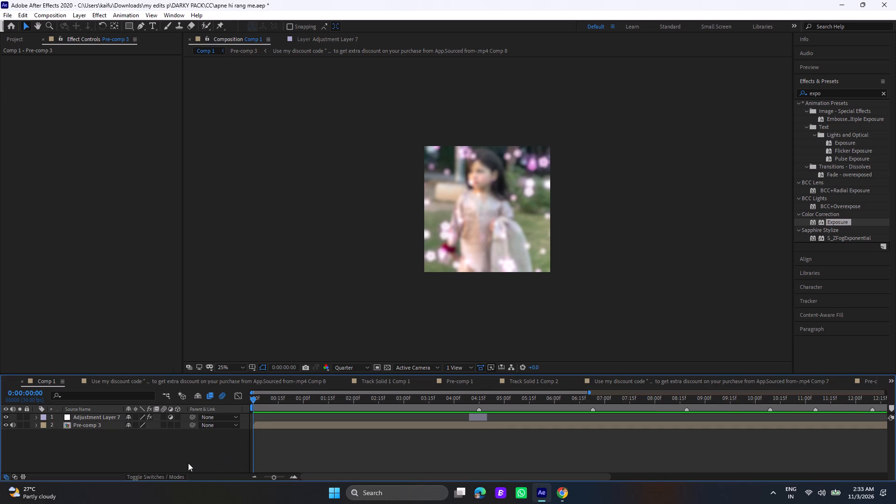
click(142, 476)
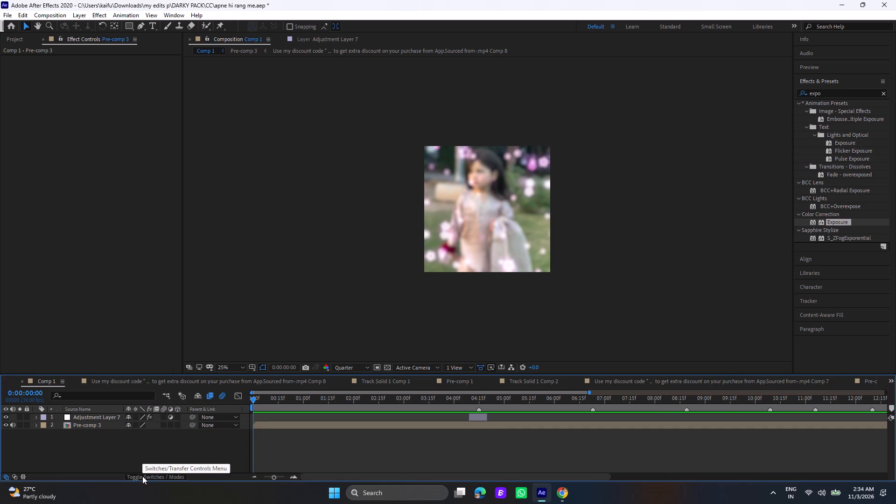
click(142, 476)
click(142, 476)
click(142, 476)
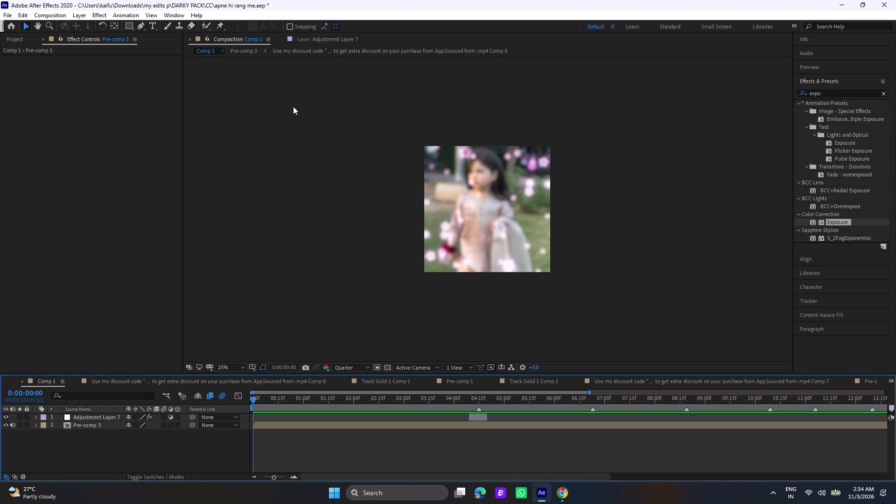
Open Pre-comp 3, look through its lower layers, and play the edit from 0:00:08:22.
click(250, 53)
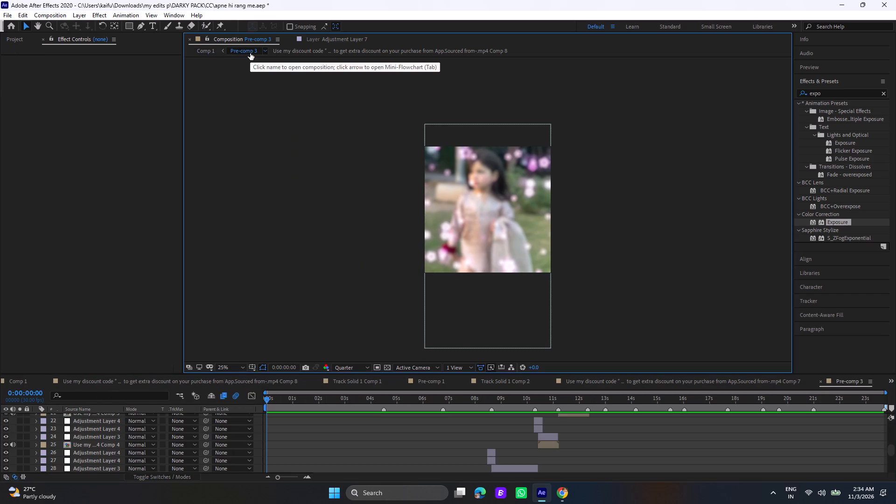
scroll(556, 454, down, 1)
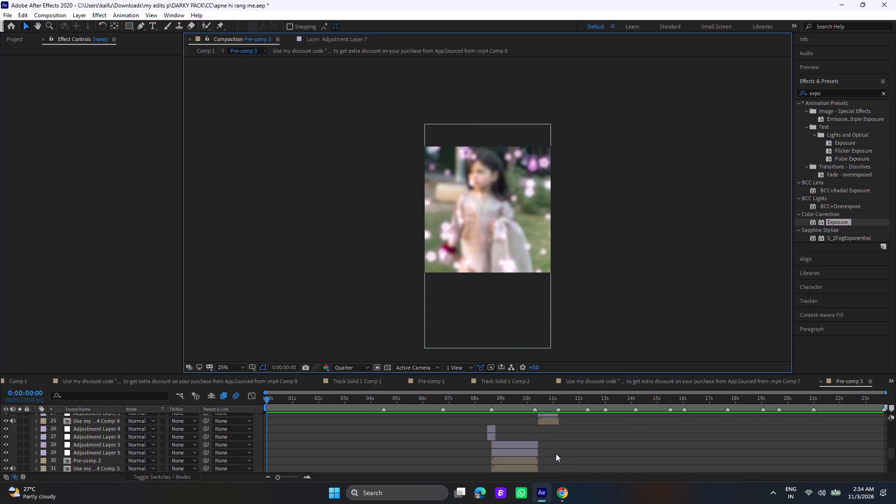
scroll(556, 454, down, 4)
scroll(525, 451, up, 2)
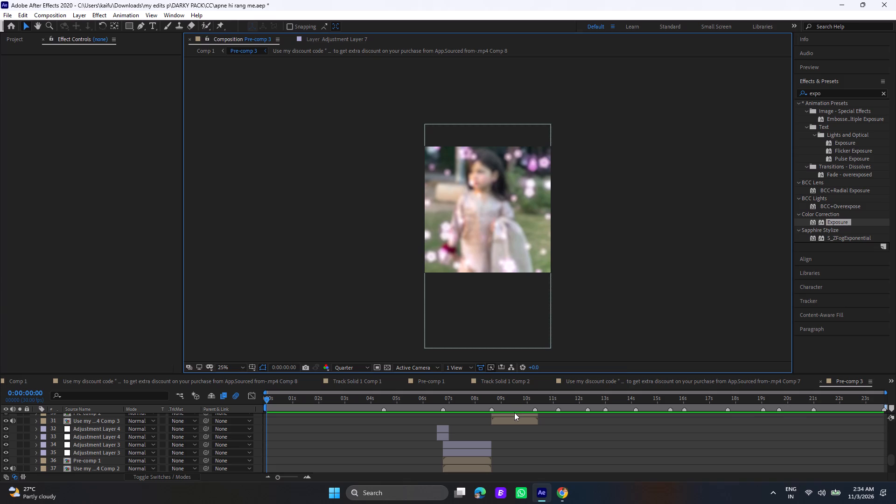
click(494, 403)
key(space)
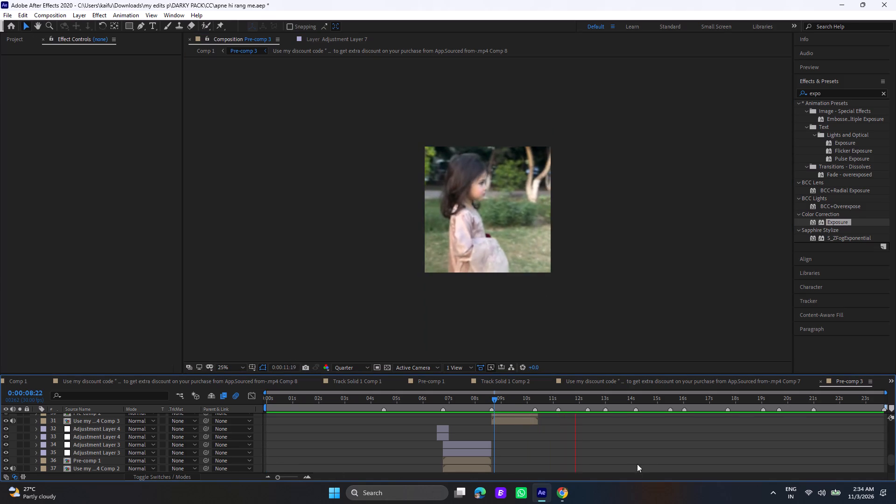
Review Pre-comp 3's upper layers, replay the edit from 0:00:15:16, and move the playhead to the cut near 0:00:16:02.
scroll(639, 462, up, 6)
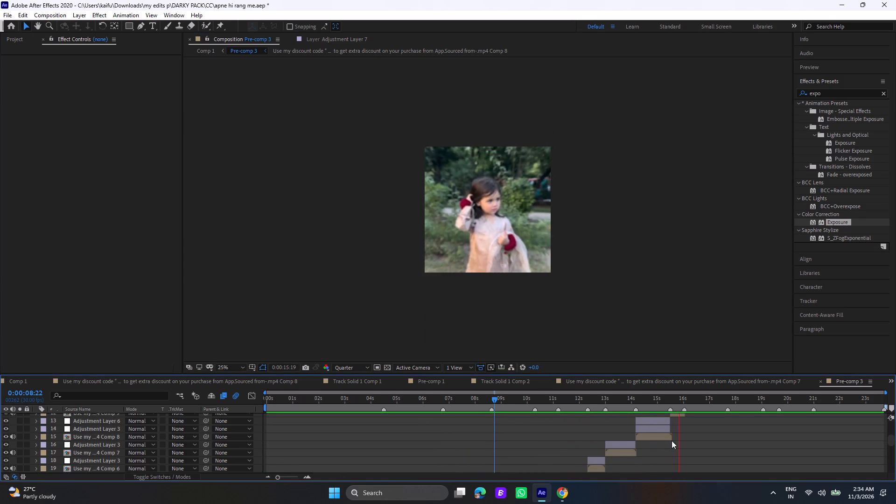
key(space)
scroll(723, 452, up, 2)
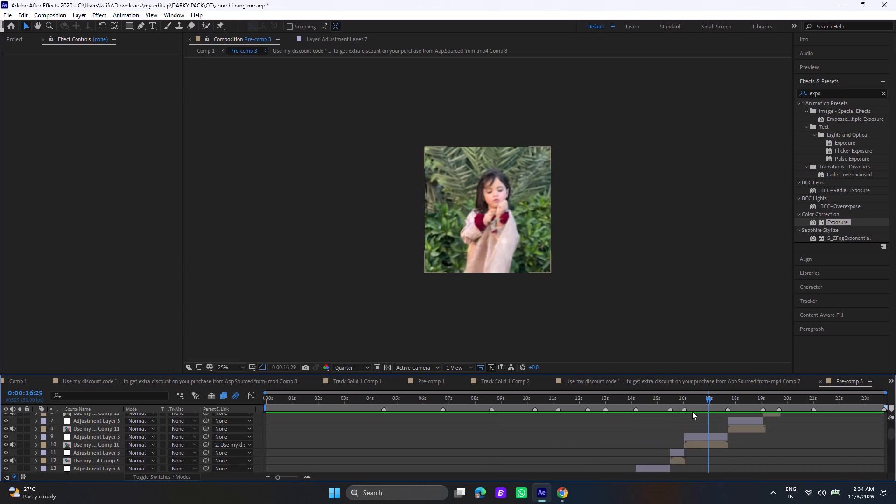
click(671, 400)
key(space)
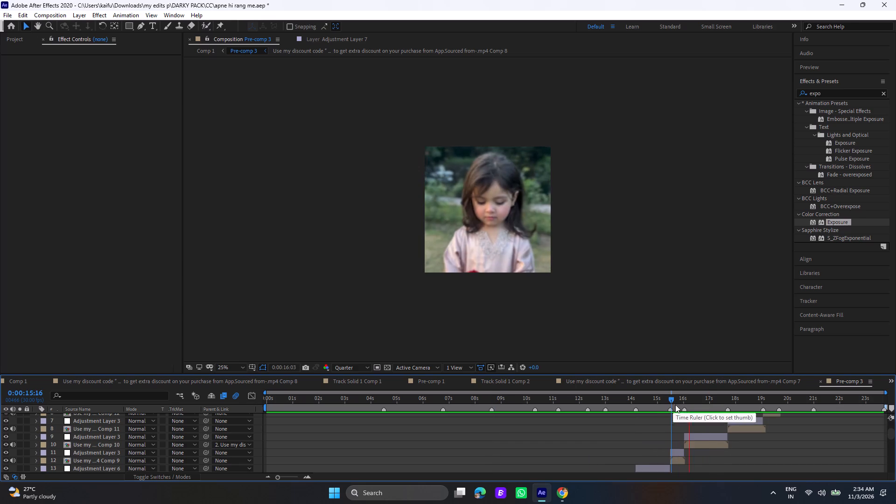
key(space)
click(685, 401)
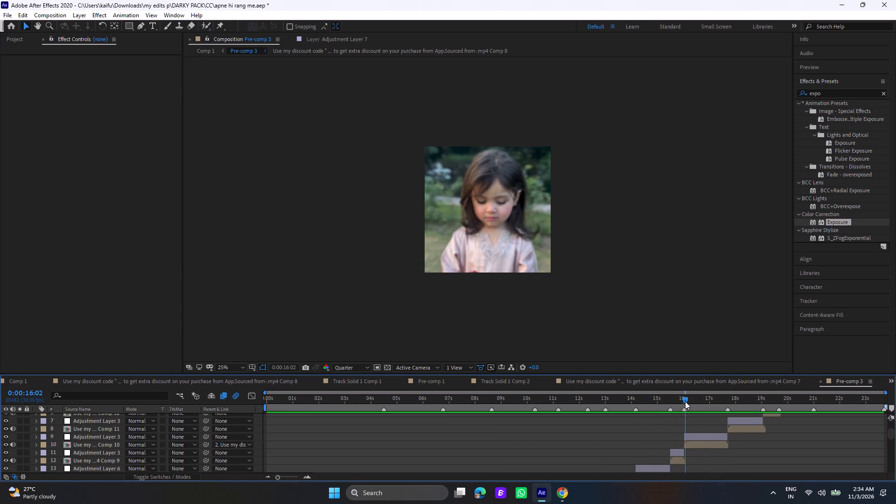
click(685, 401)
Duplicate the Comp 10 clip layer that starts at 0:00:16:01 in Pre-comp 3.
click(708, 444)
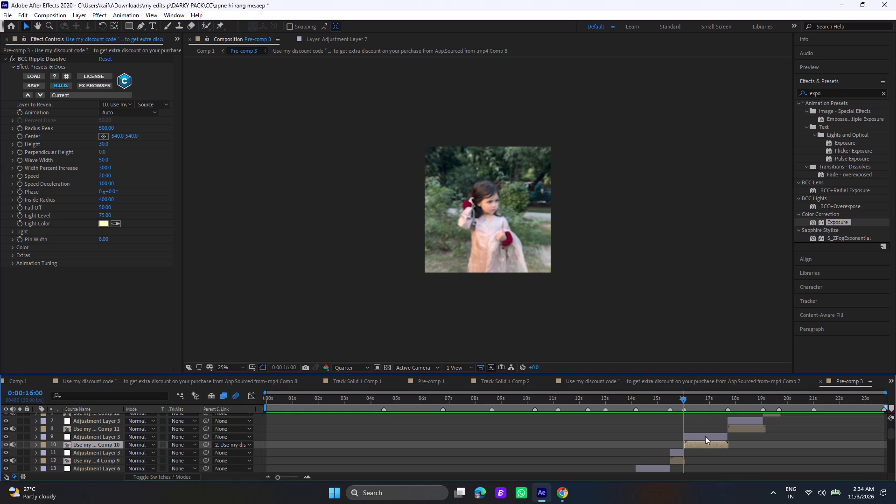
double_click(297, 478)
click(588, 397)
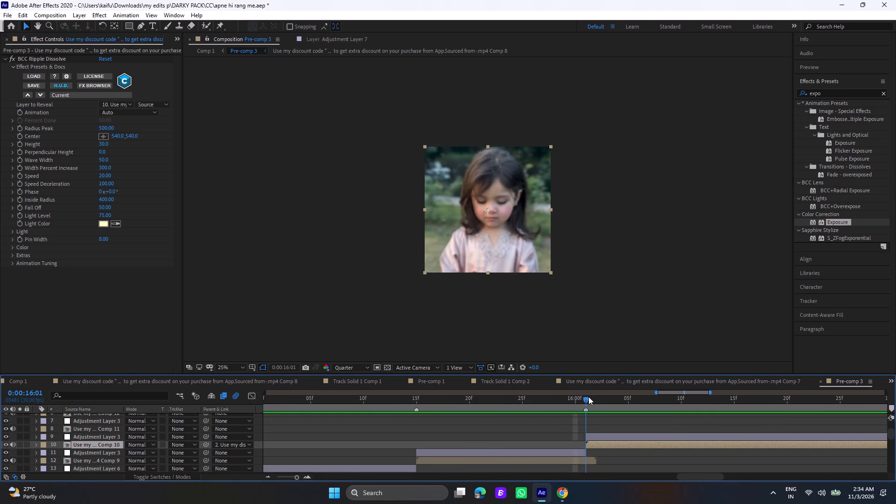
click(598, 442)
click(598, 443)
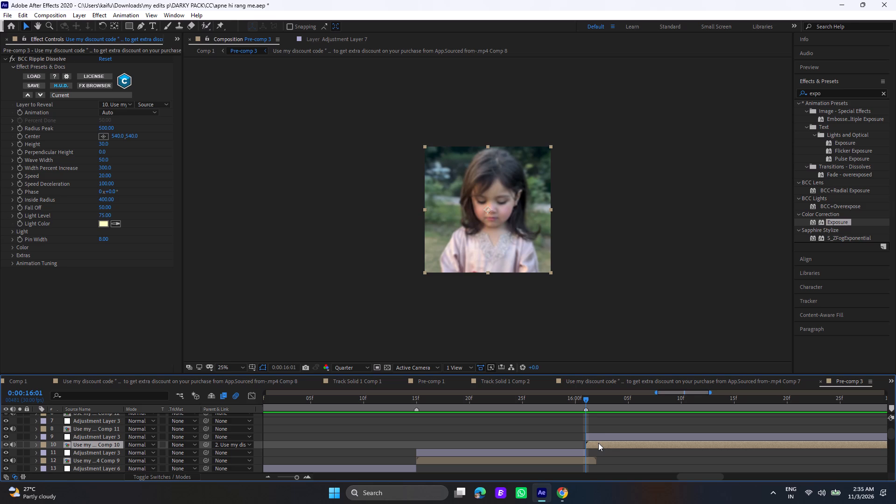
click(598, 443)
key(ctrl+d)
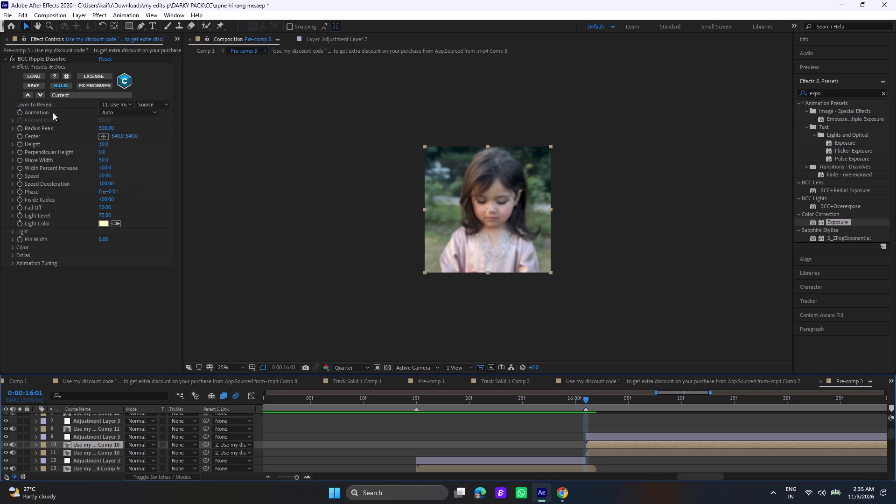
Check the transition around 0:00:16:01 and remove the BCC Ripple Dissolve effect from the upper Comp 10 copy.
drag(584, 399, 585, 399)
drag(585, 399, 618, 410)
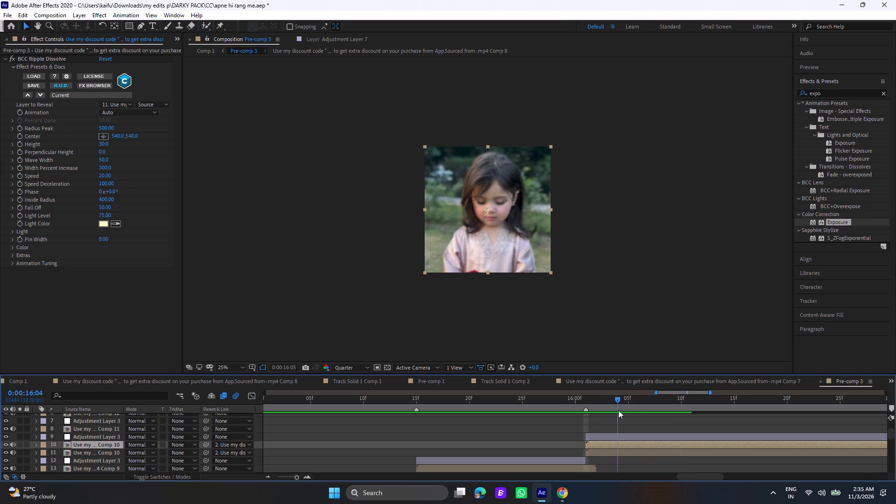
drag(618, 410, 588, 409)
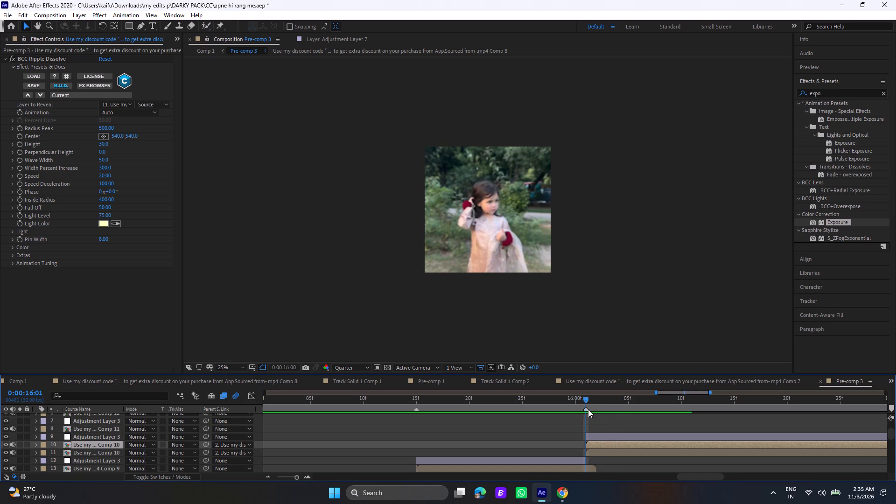
drag(588, 409, 584, 410)
click(584, 410)
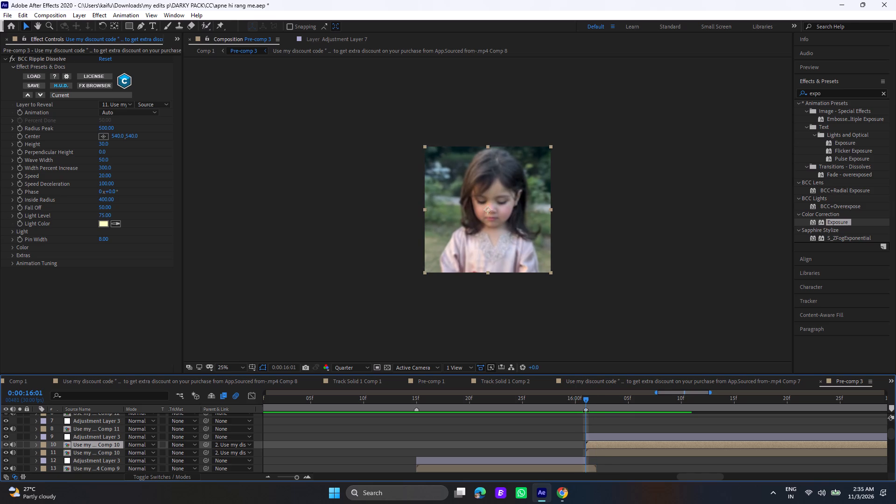
click(610, 451)
click(609, 447)
click(30, 56)
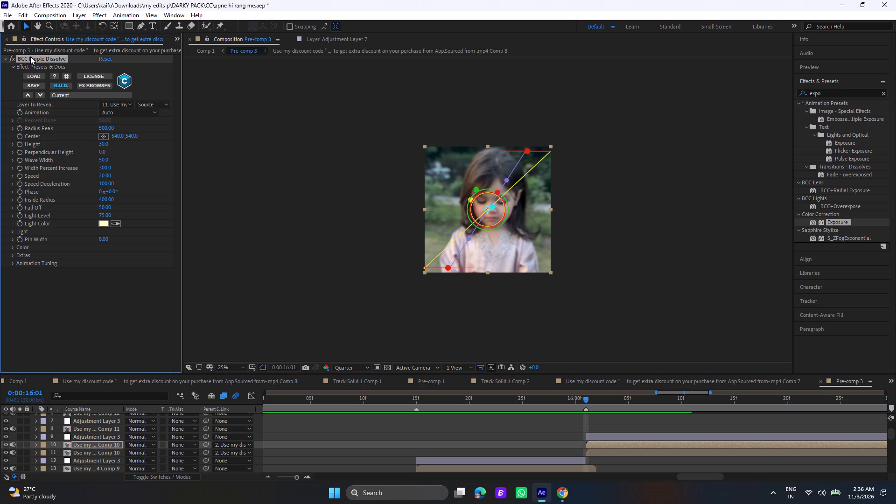
right_click(30, 56)
click(52, 76)
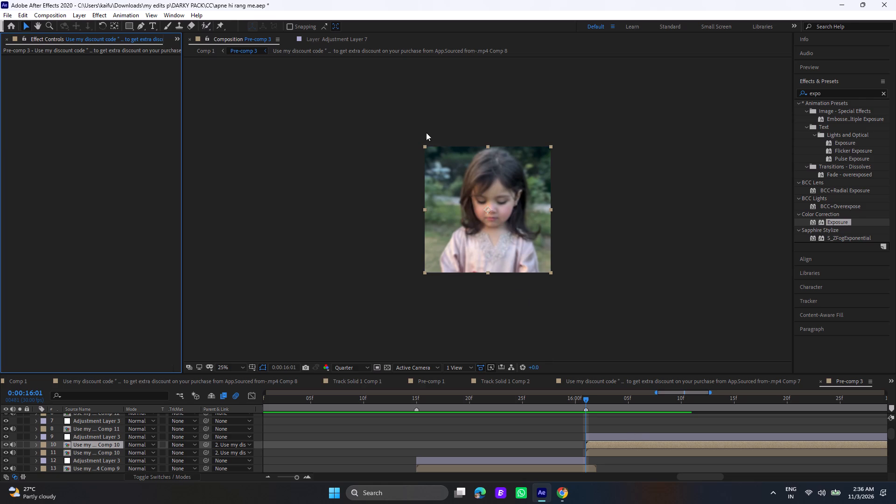
Choose the Roto Brush tool, set Pre-comp 3's preview resolution to Full, and open the upper Comp 10 copy in the layer viewer.
double_click(210, 24)
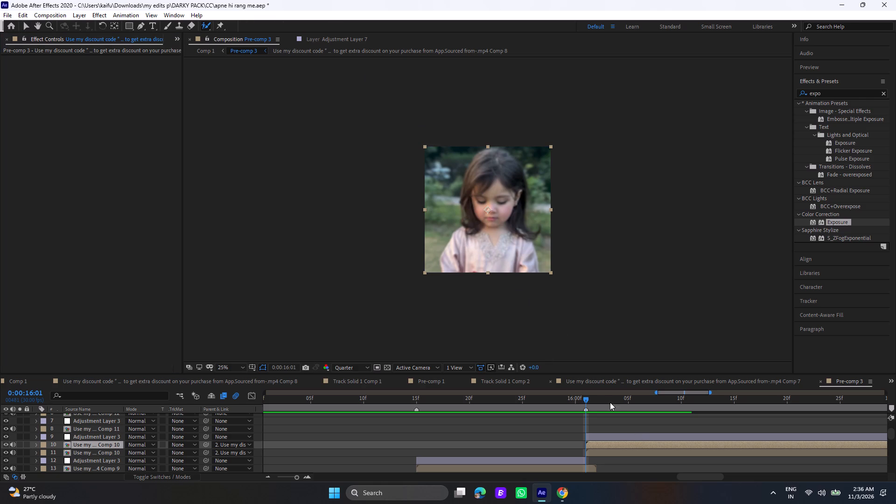
triple_click(625, 443)
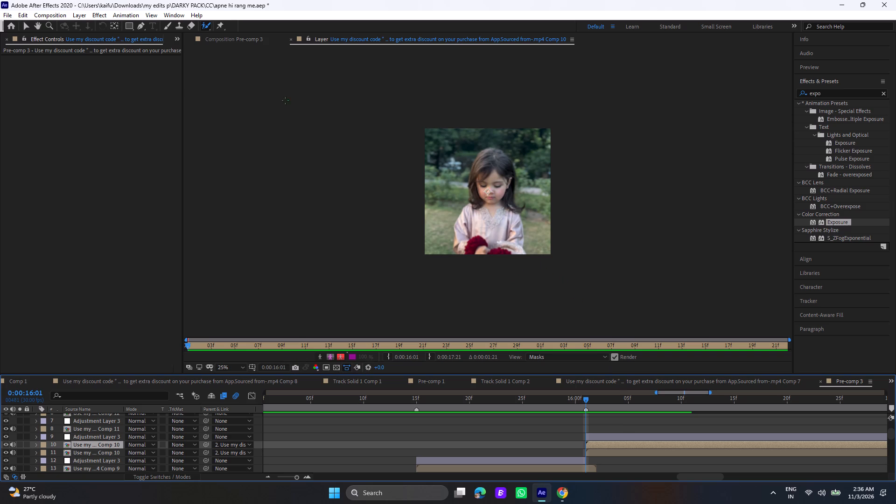
double_click(244, 41)
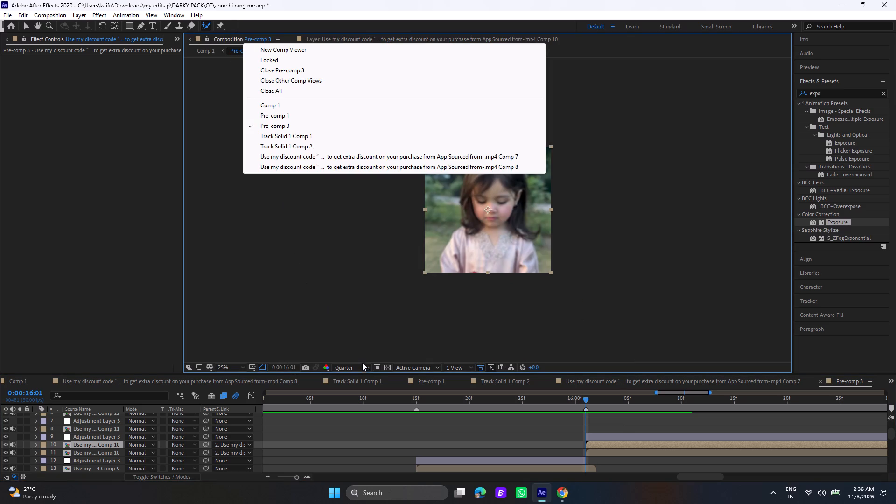
click(362, 367)
click(358, 390)
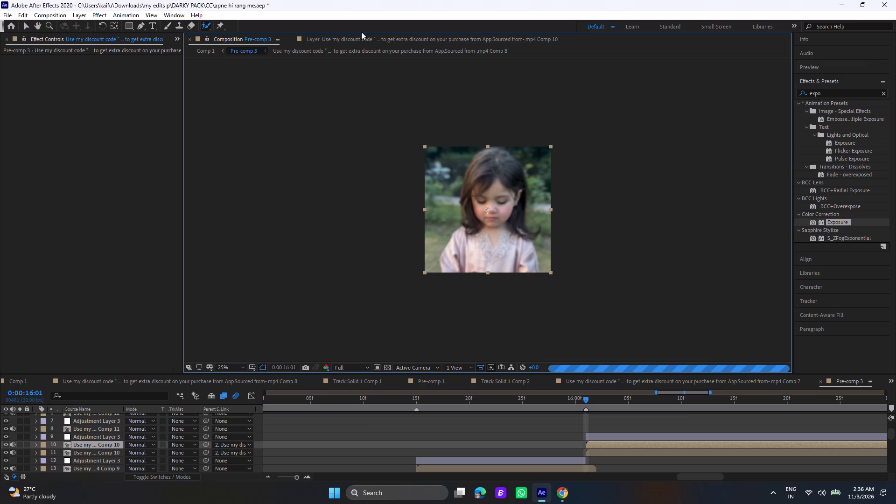
click(355, 36)
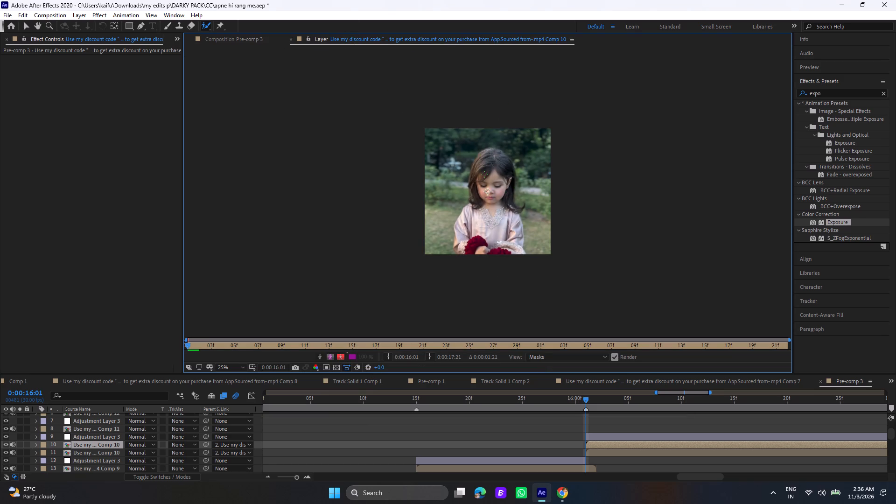
Roto Brush the girl's head and the image-left side of her dress as foreground at 0:00:16:01.
scroll(519, 189, up, 2)
scroll(520, 189, down, 1)
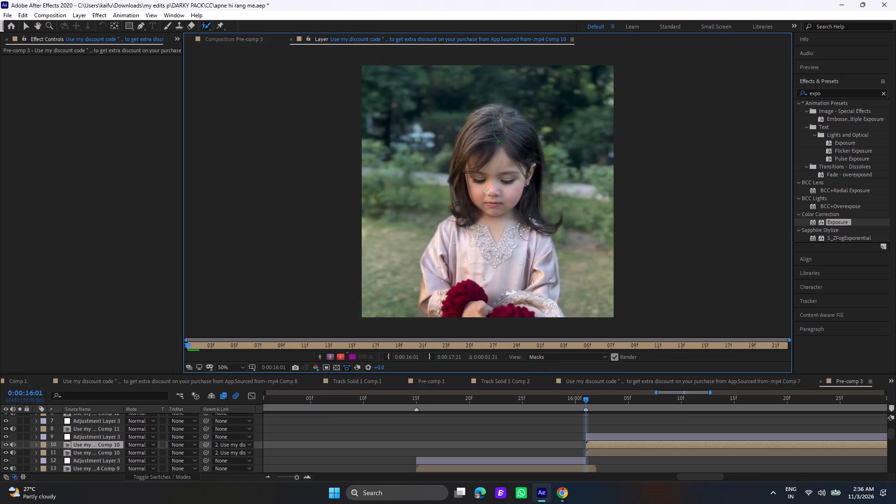
drag(468, 132, 465, 147)
drag(465, 147, 437, 273)
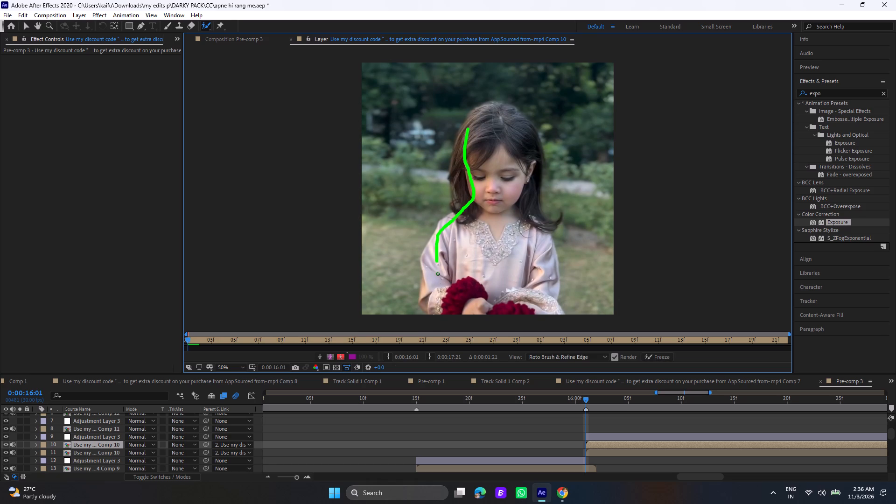
drag(437, 273, 448, 301)
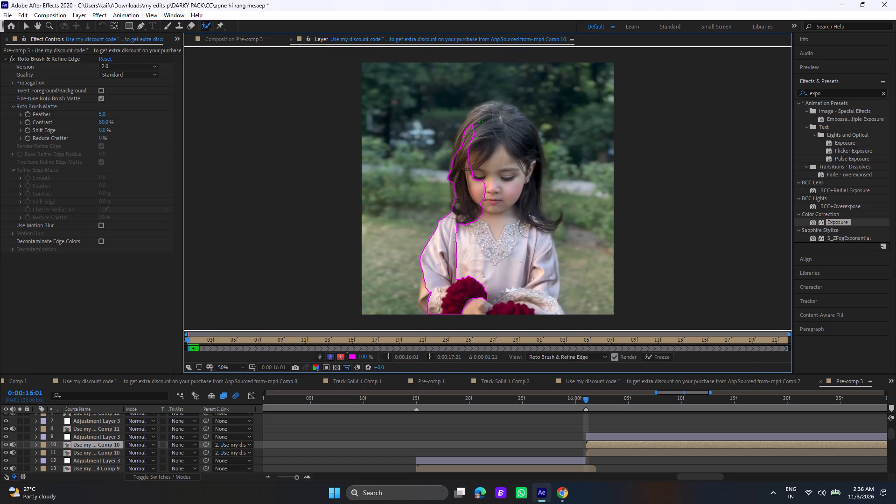
drag(471, 121, 532, 130)
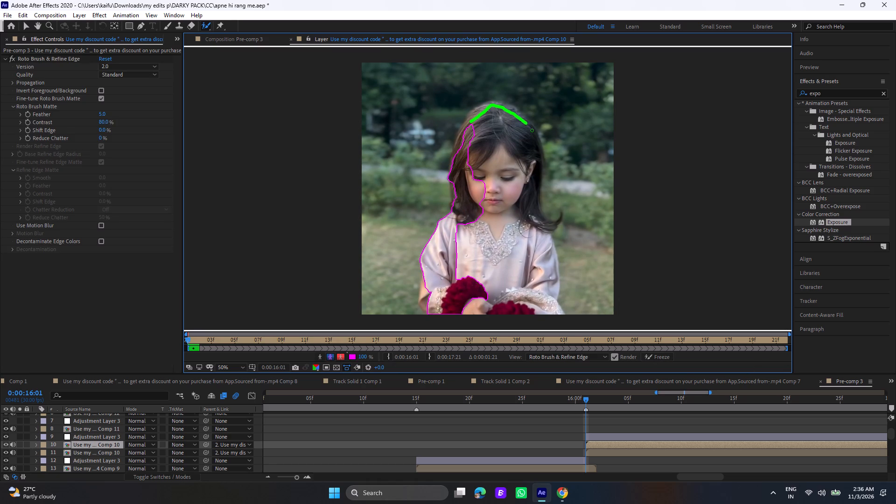
drag(532, 130, 535, 194)
drag(535, 194, 543, 216)
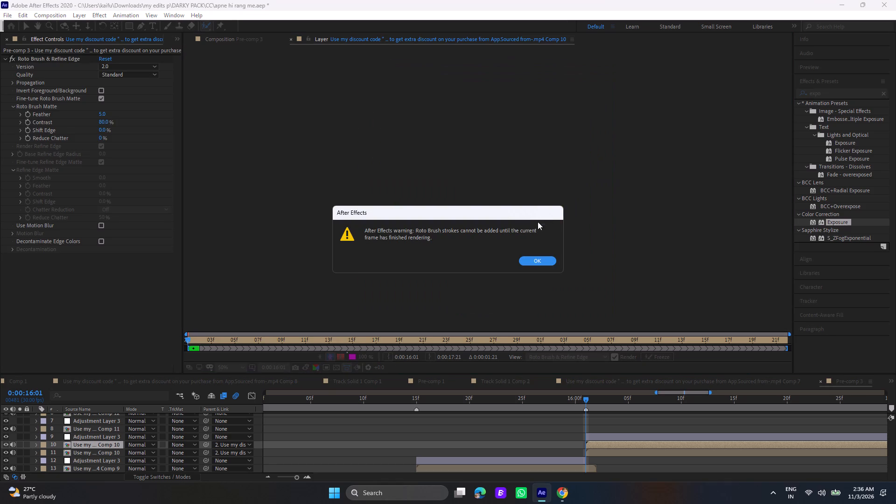
click(538, 263)
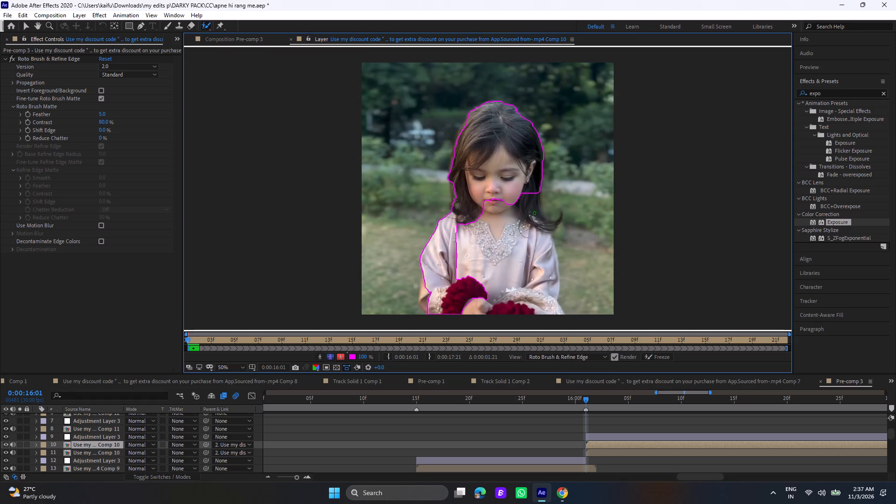
Extend the Roto Brush selection over the girl's remaining hair, torso and both sleeves down to the frame's bottom edge.
drag(527, 195, 551, 256)
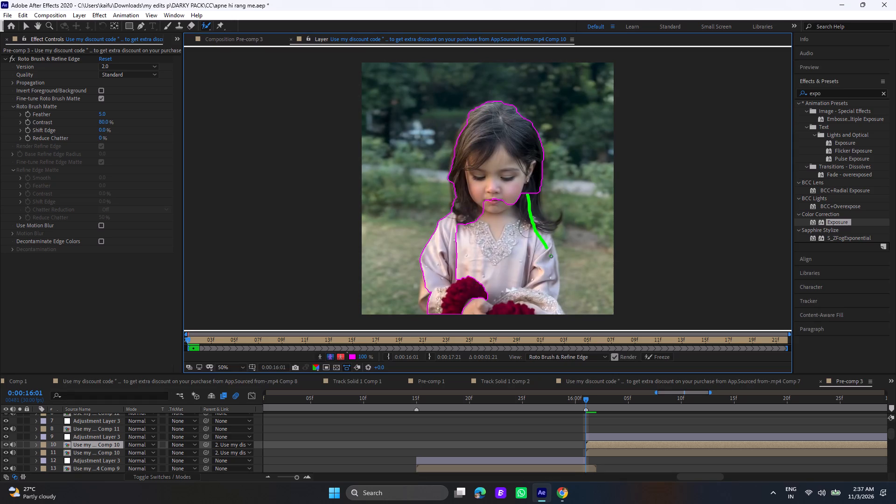
drag(551, 256, 548, 279)
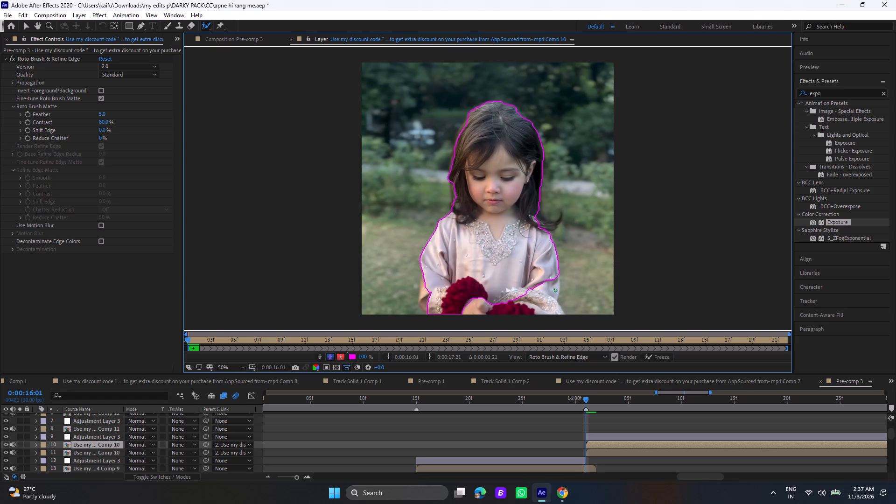
drag(551, 280, 559, 311)
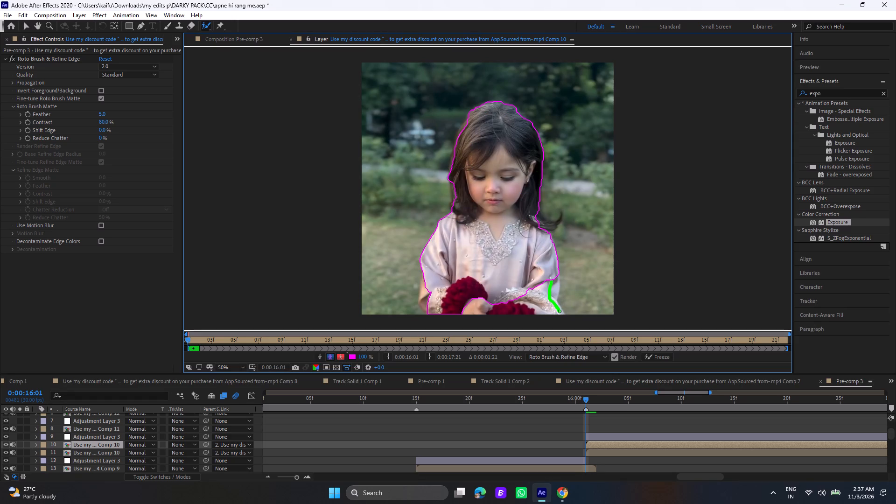
drag(425, 286, 425, 286)
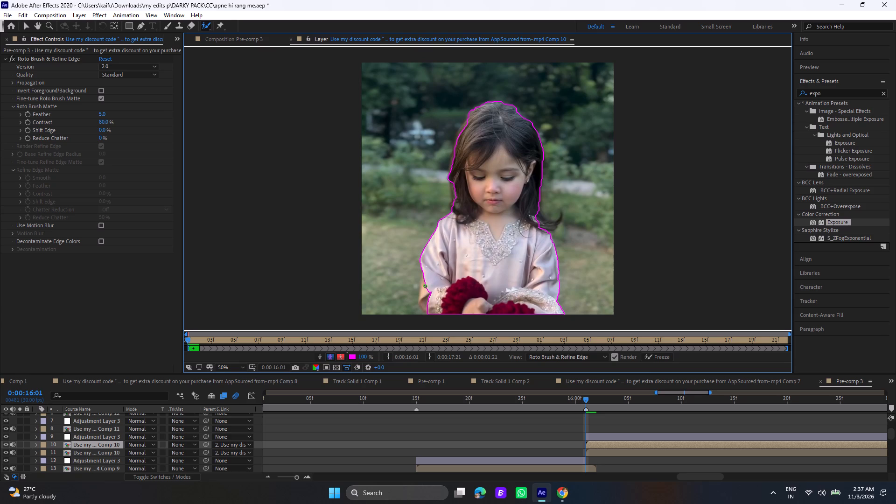
drag(425, 286, 425, 305)
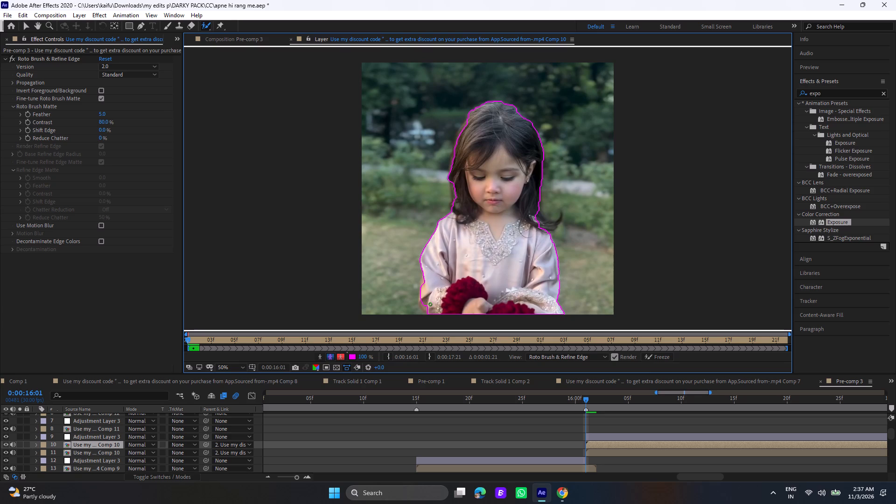
drag(422, 302, 425, 311)
drag(422, 308, 428, 315)
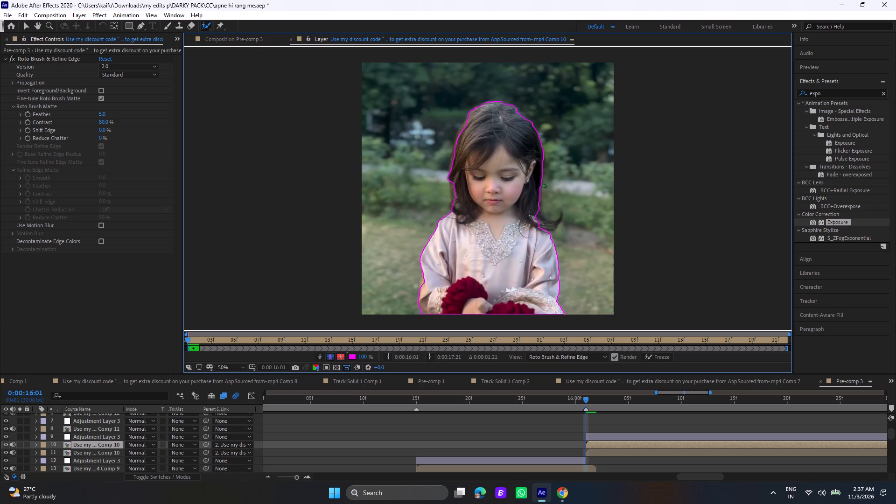
Add the flicked hair ends above the girl's image-right shoulder to the Roto Brush selection and exclude the background beside them.
drag(539, 211, 556, 226)
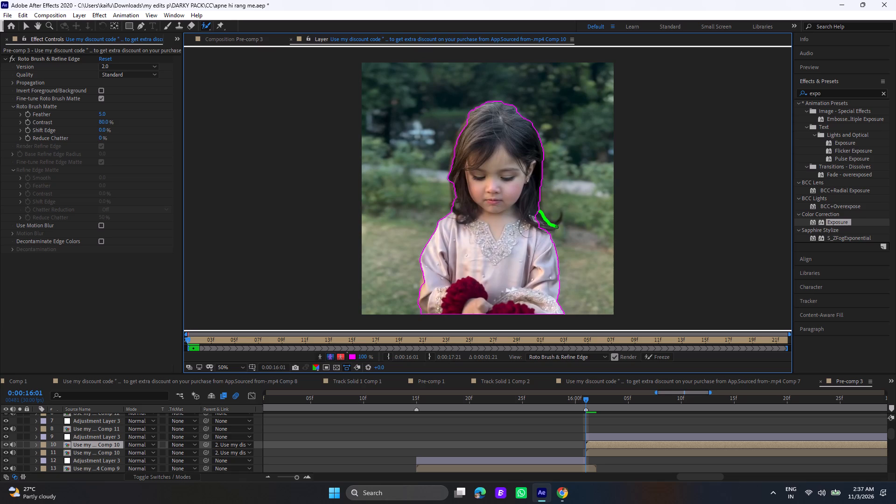
drag(556, 226, 559, 224)
click(559, 224)
click(539, 259)
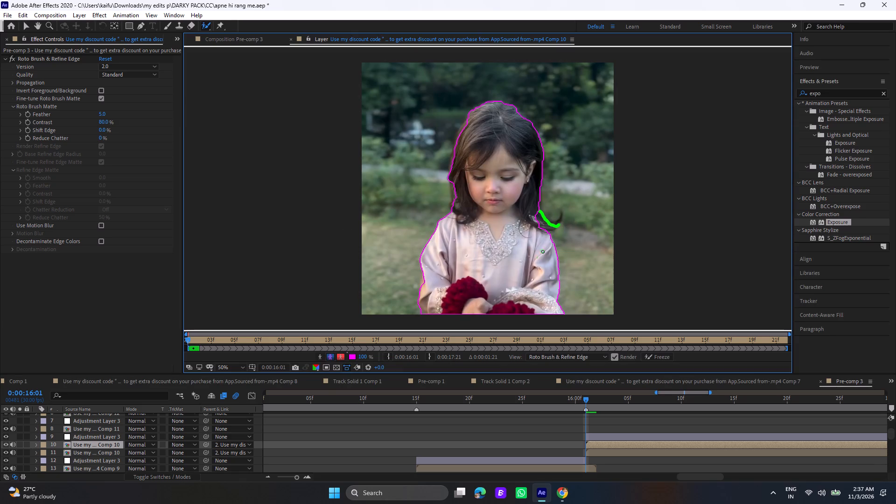
drag(556, 223, 562, 217)
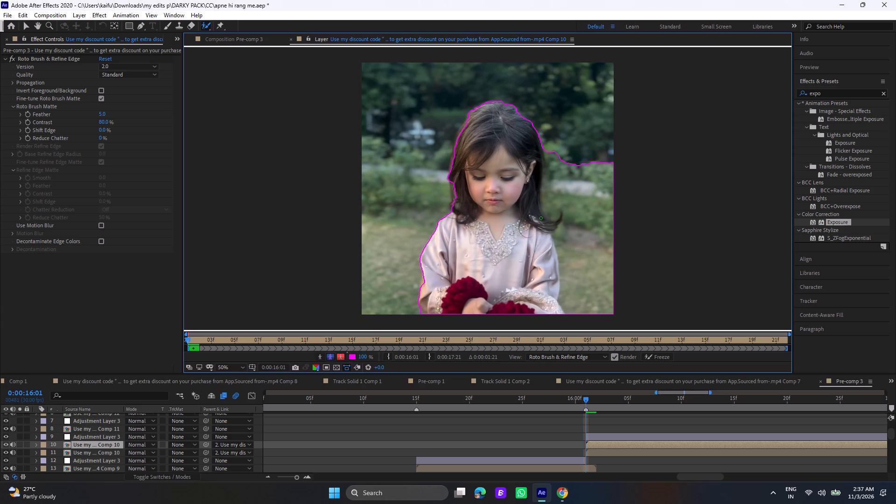
alt+drag(571, 190, 574, 197)
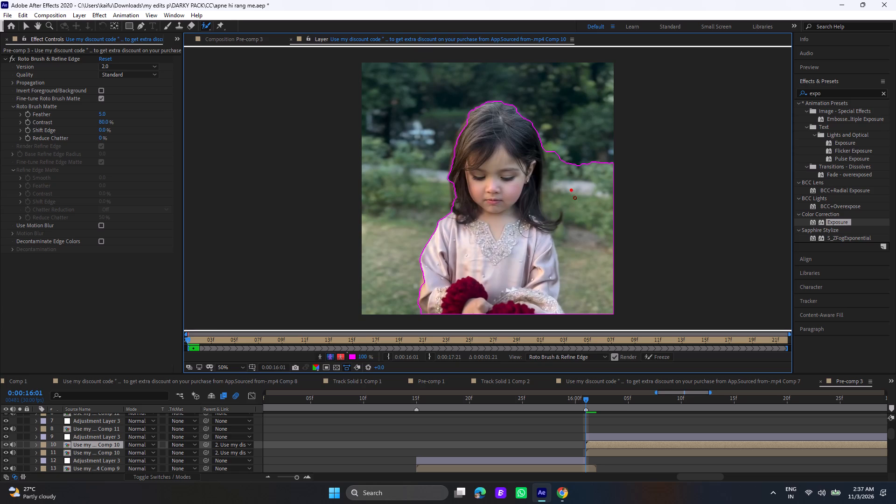
alt+drag(574, 197, 581, 223)
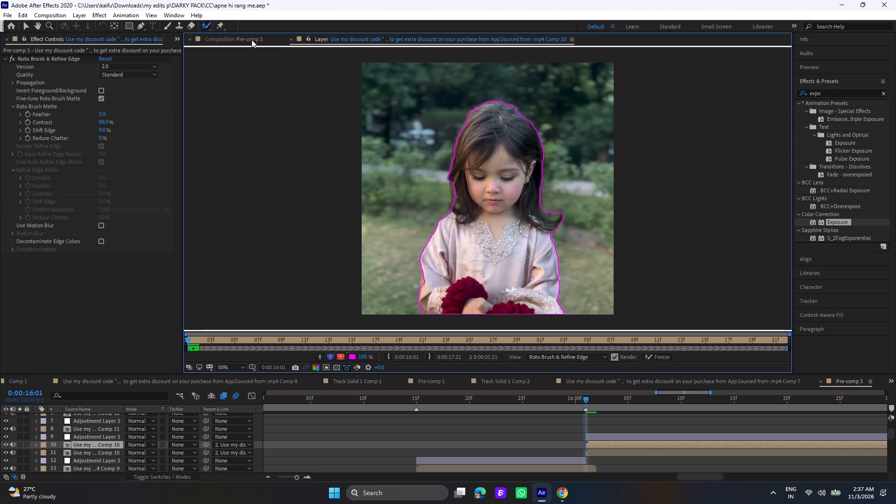
Freeze the Roto Brush matte on the upper Comp 10 copy.
click(663, 357)
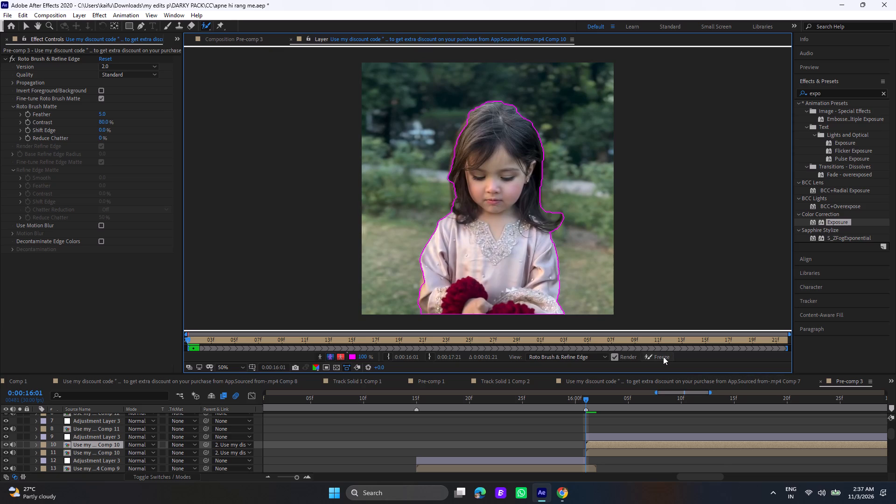
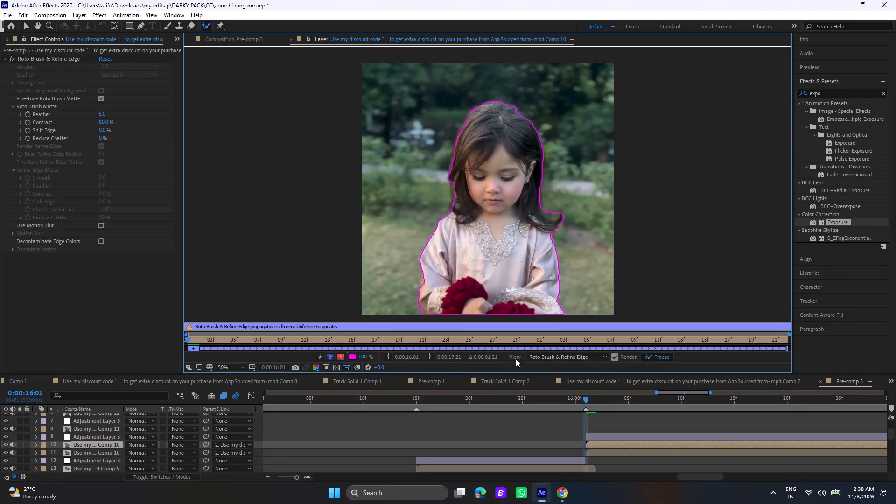
Switch to the Pre-comp 3 composition view and set its preview resolution to Quarter.
click(247, 37)
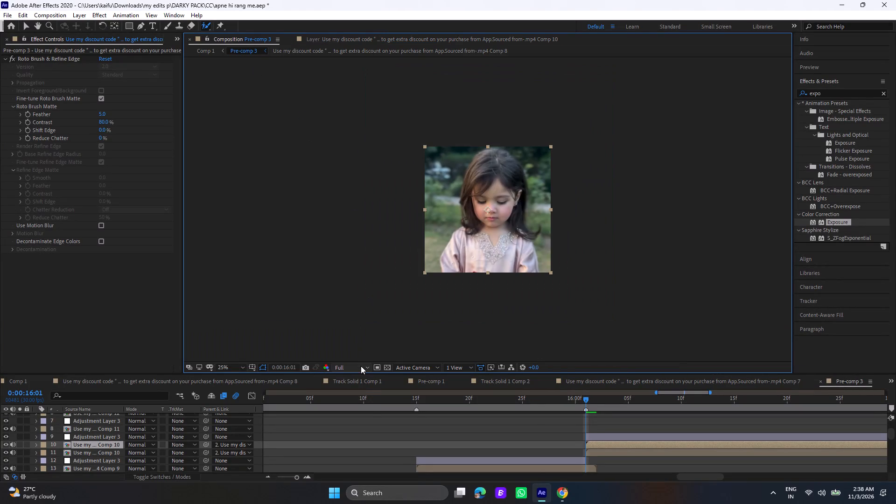
click(360, 367)
click(350, 423)
Preview Pre-comp 3 from 0:00:16:01, check it in Comp 1, and return the playhead to 0:00:16:01.
key(space)
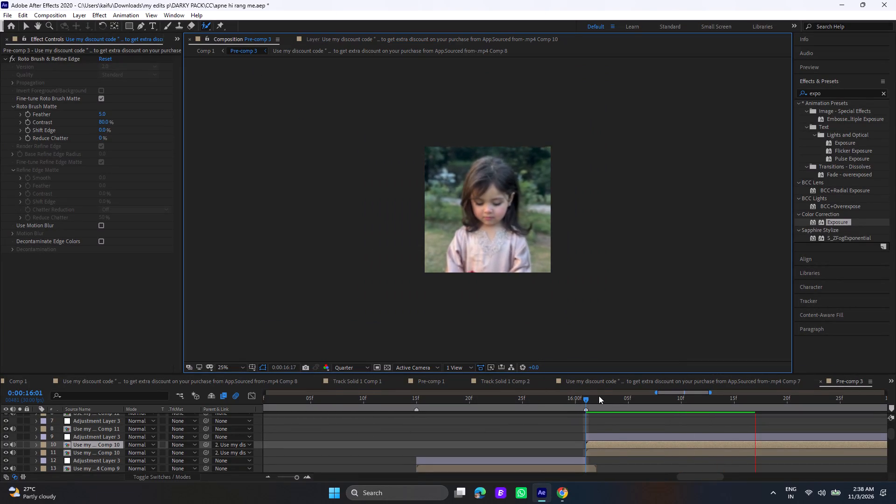
key(space)
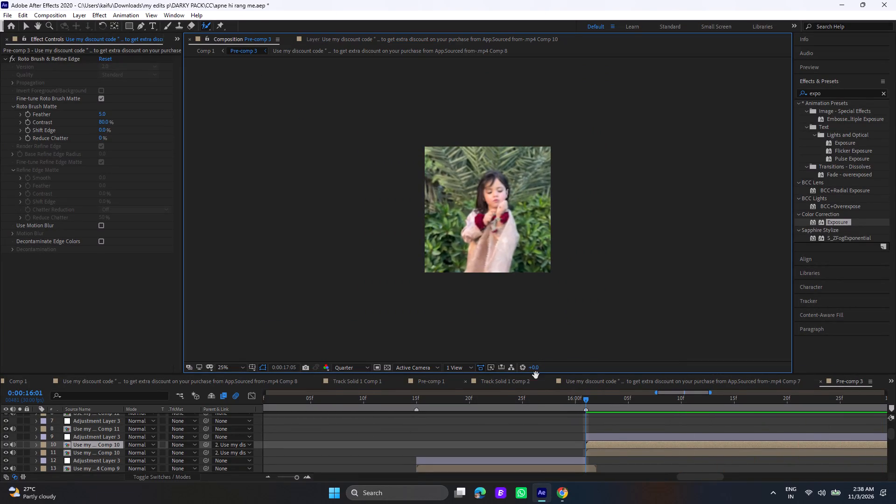
click(213, 52)
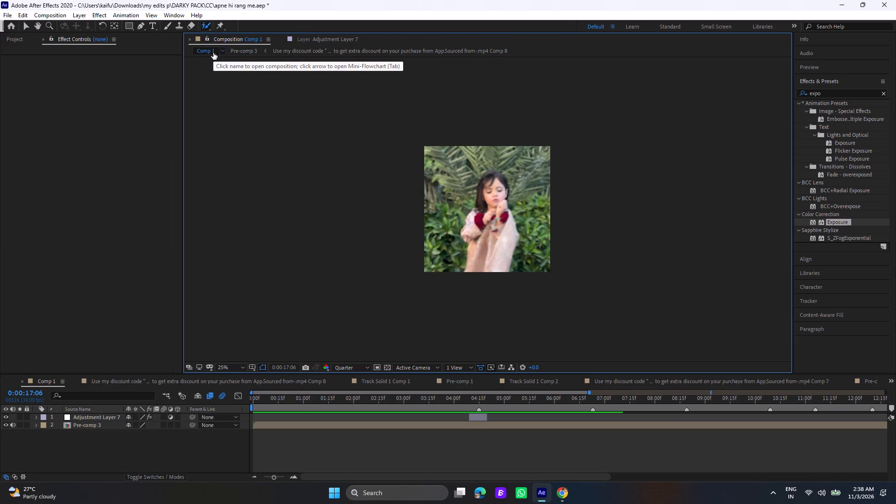
click(236, 55)
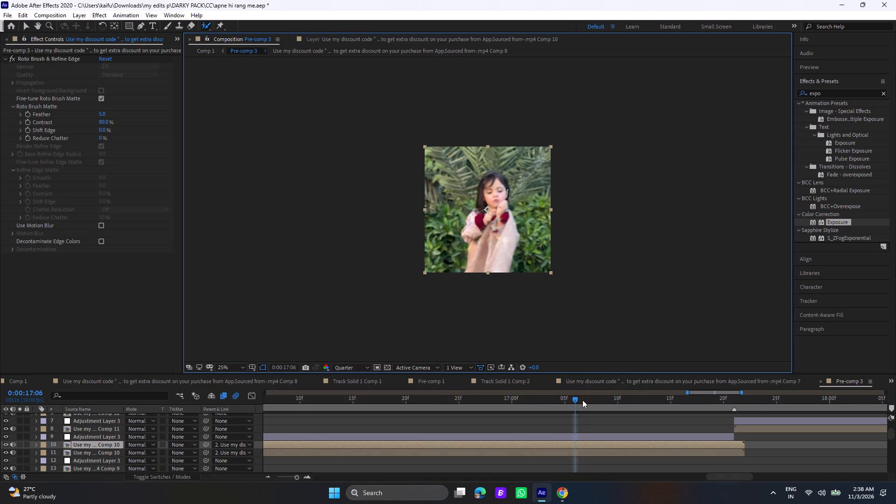
click(295, 399)
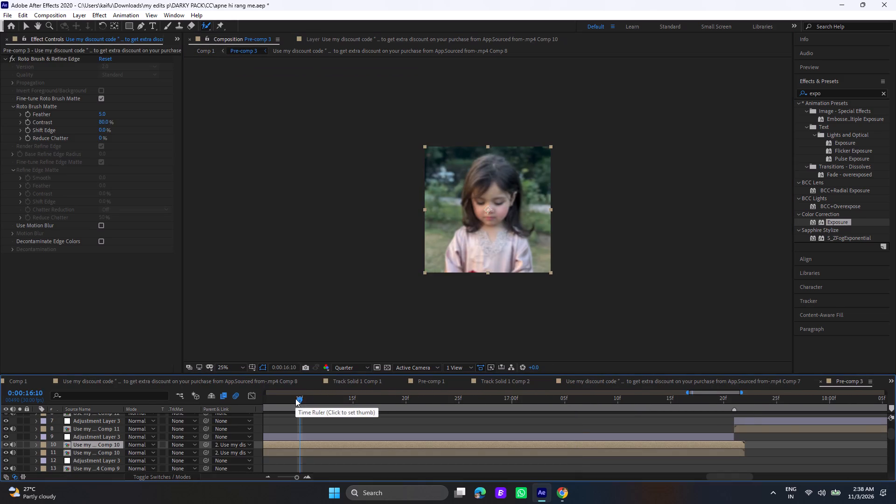
drag(295, 399, 247, 399)
click(422, 400)
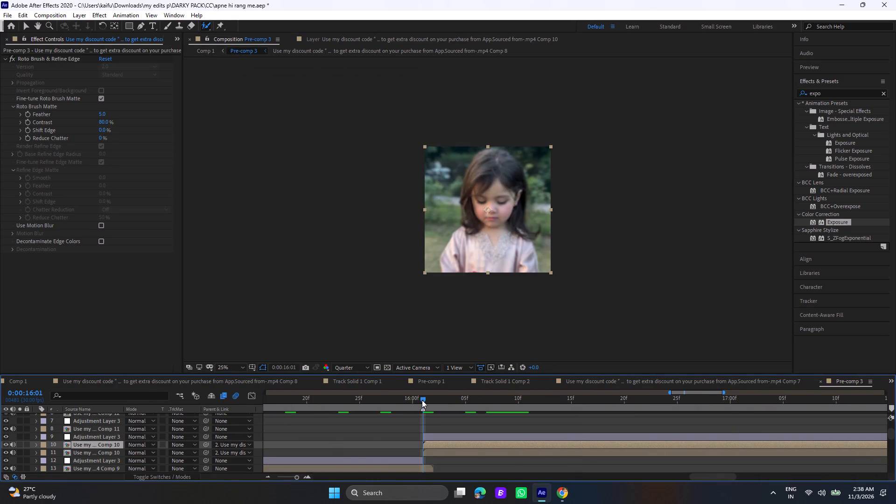
Inspect the two Comp 10 layers: the Roto Brush outline on layer 10 and the effect settings on layer 11.
click(429, 453)
click(432, 446)
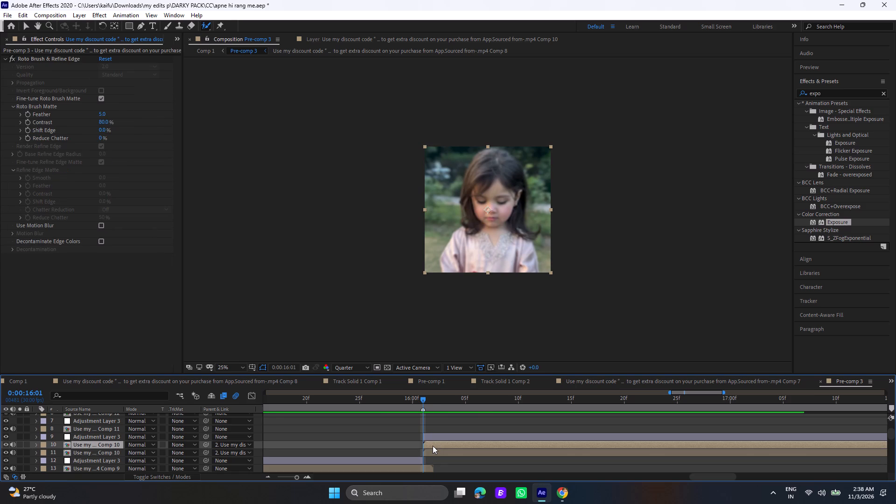
click(433, 446)
double_click(433, 446)
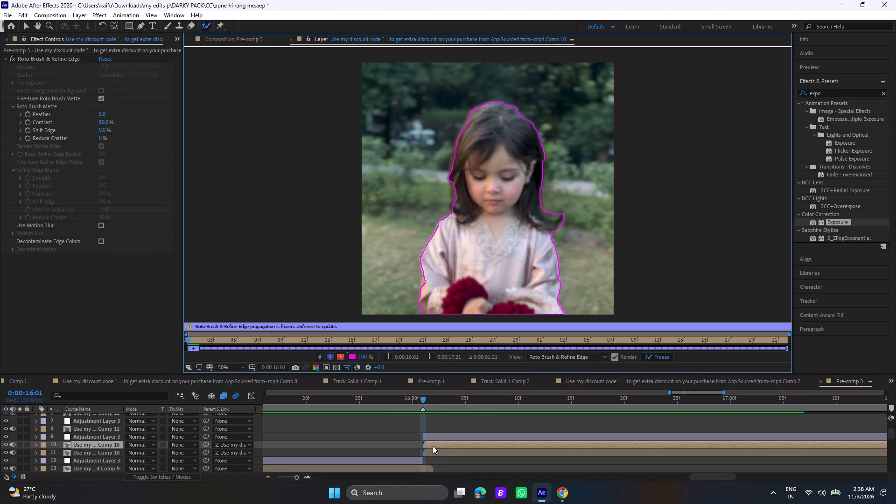
click(433, 446)
click(436, 451)
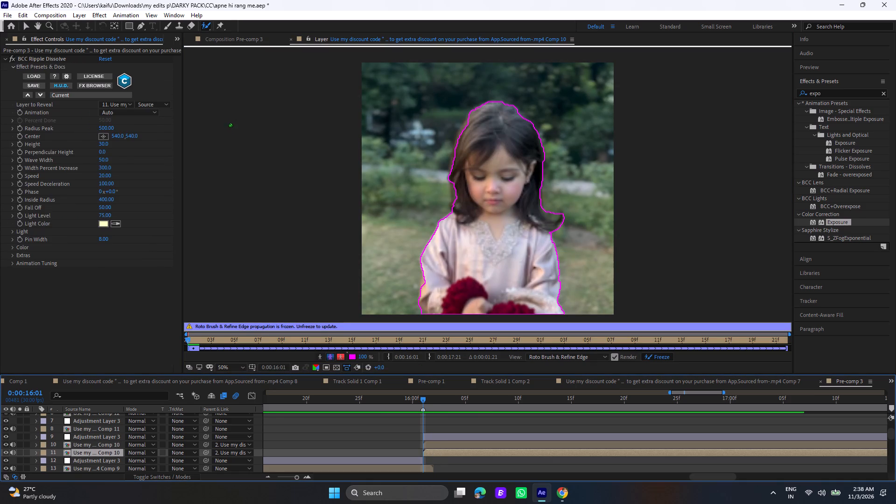
click(235, 36)
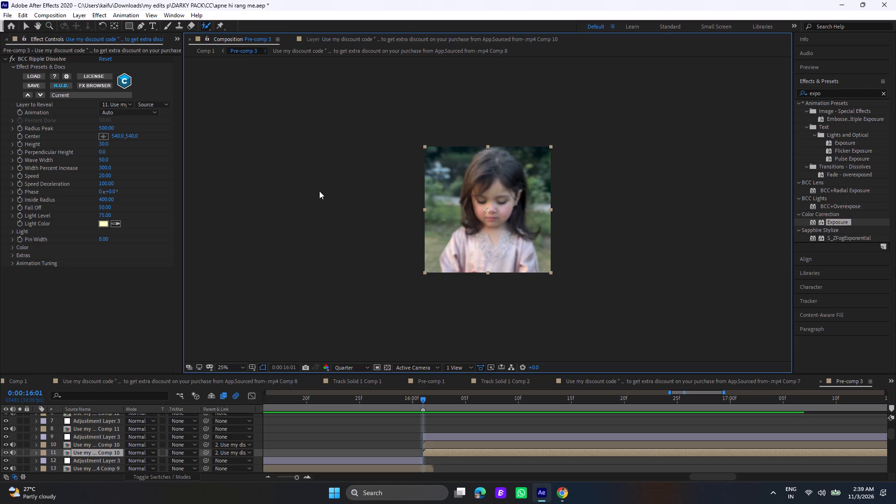
Check the cutout on layer 10 by temporarily hiding layer 11 beneath it at 0:00:16:01.
click(510, 446)
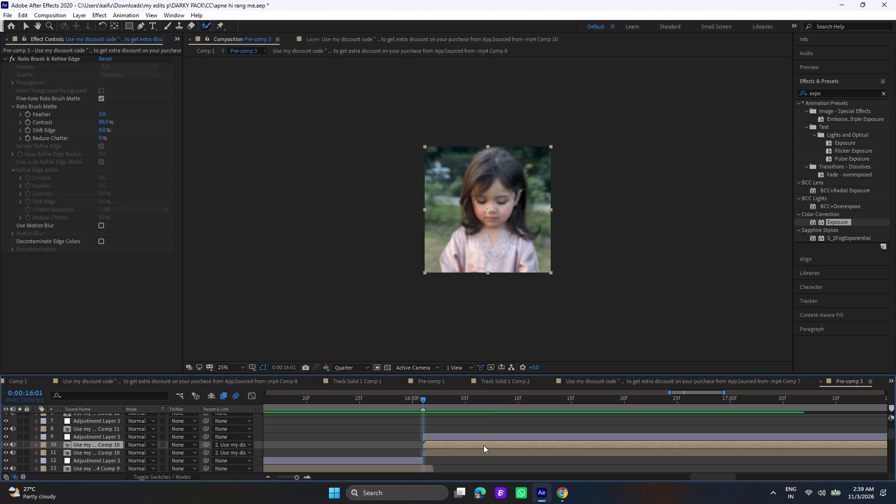
click(6, 454)
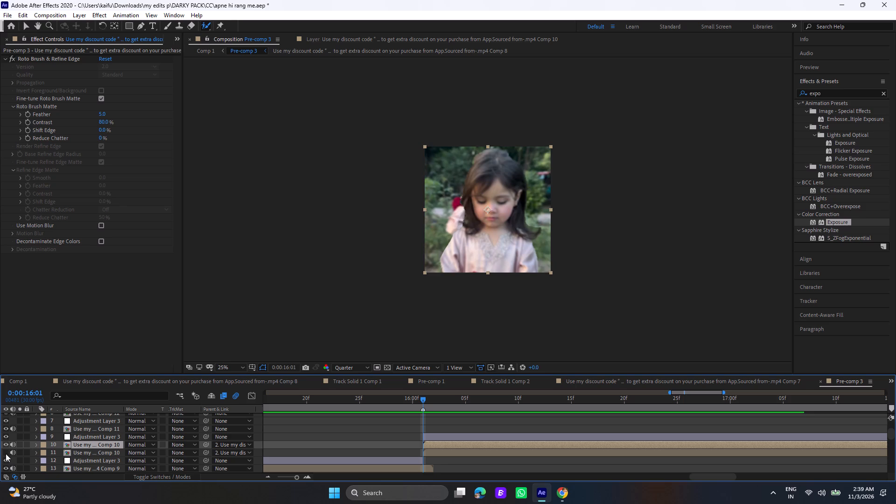
click(6, 454)
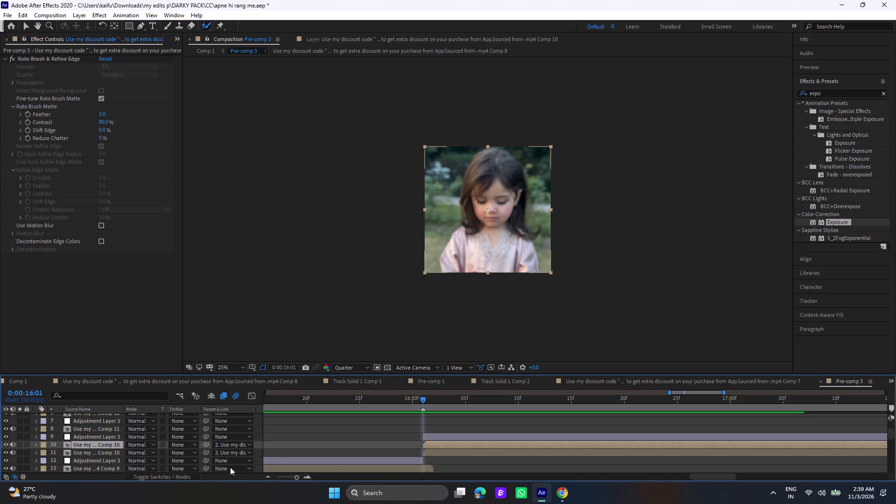
click(423, 397)
Unfreeze the Roto Brush & Refine Edge propagation of layer 10 in its Layer view.
click(319, 53)
click(237, 53)
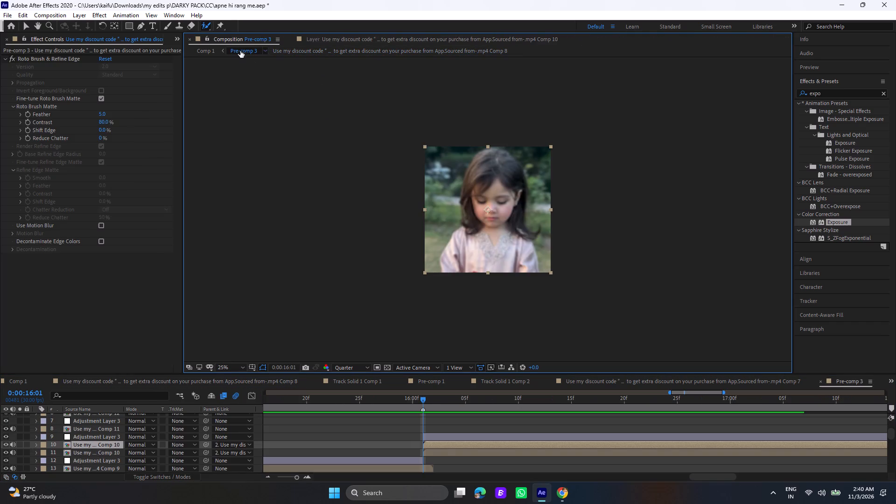
click(327, 35)
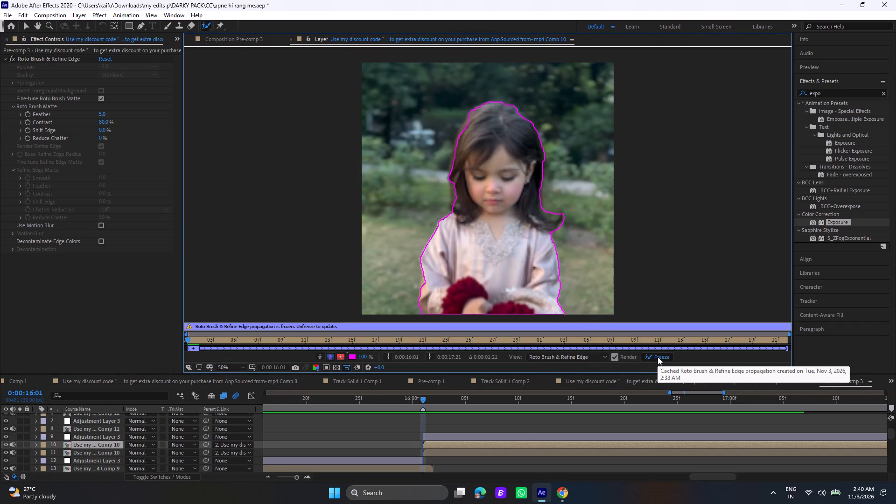
click(658, 357)
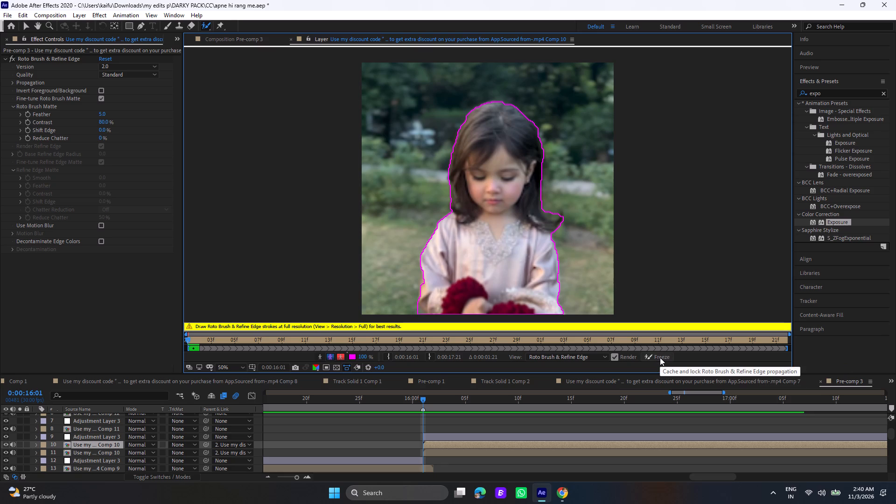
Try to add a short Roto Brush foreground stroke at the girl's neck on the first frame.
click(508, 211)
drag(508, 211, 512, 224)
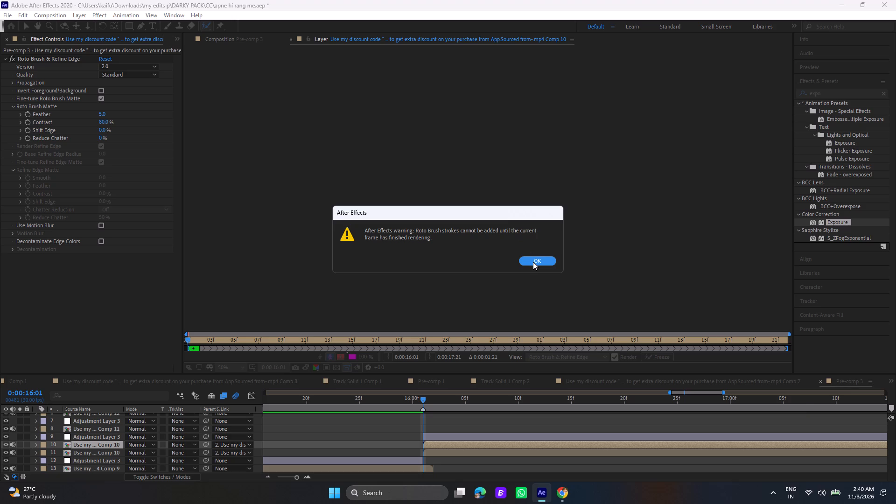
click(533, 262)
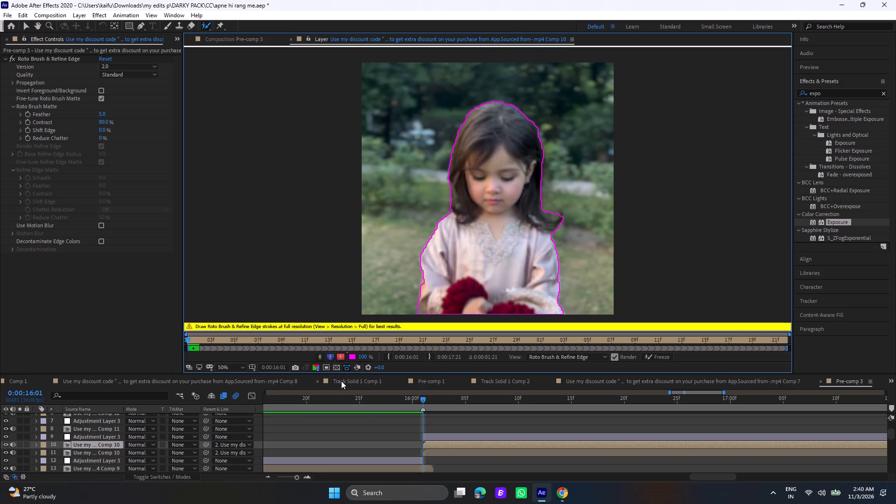
Preview the Pre-comp 3 composite from 0:00:16:01 with the Roto Brush propagation unfrozen.
click(238, 38)
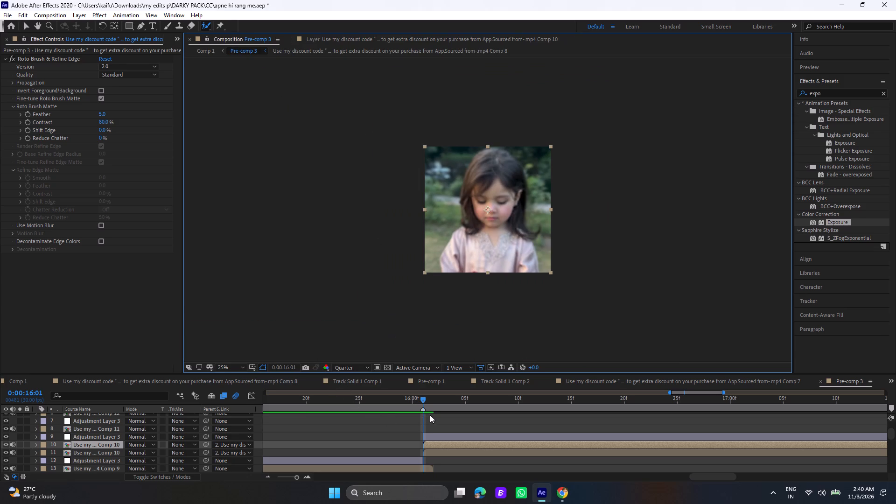
click(282, 476)
drag(282, 476, 297, 482)
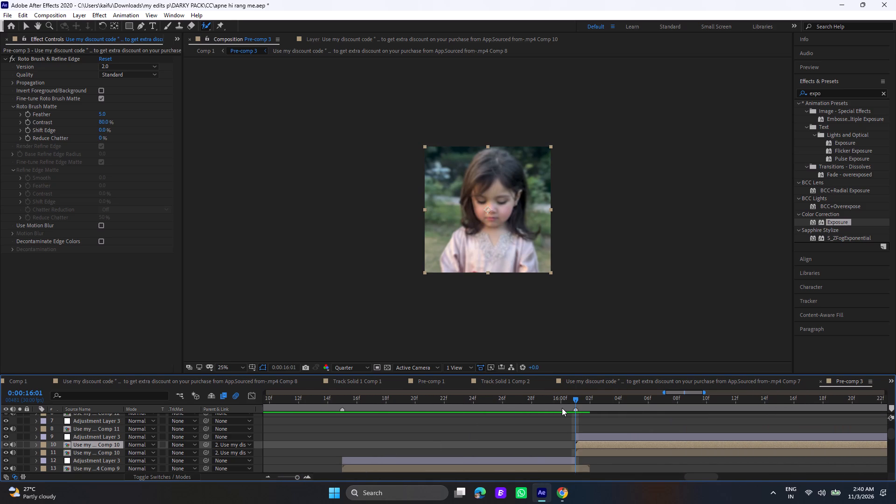
key(space)
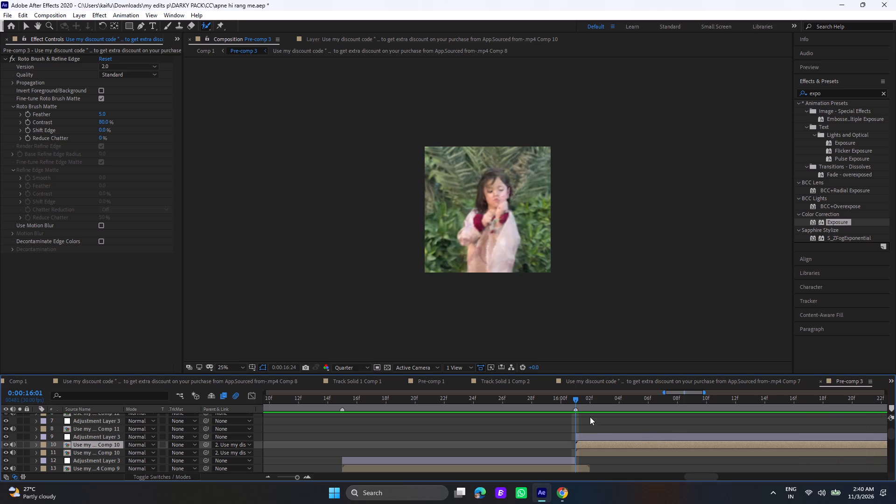
click(575, 397)
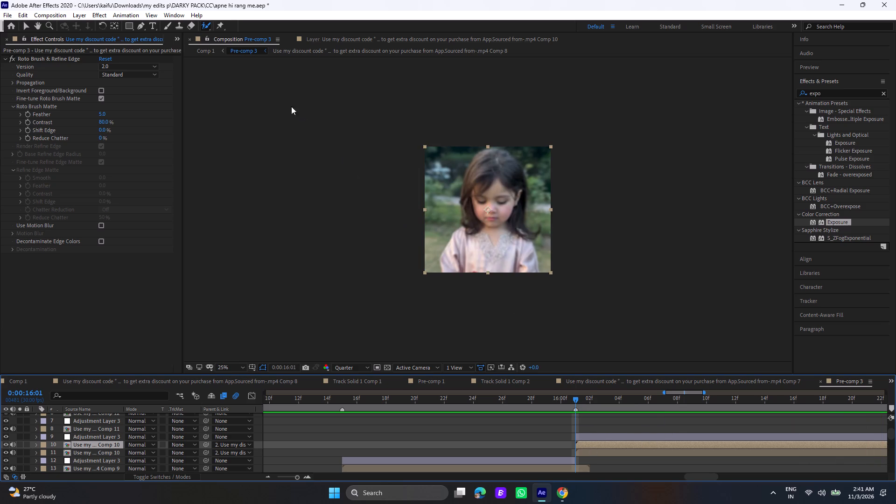
Freeze the Roto Brush & Refine Edge propagation of layer 10 across its full span.
click(362, 42)
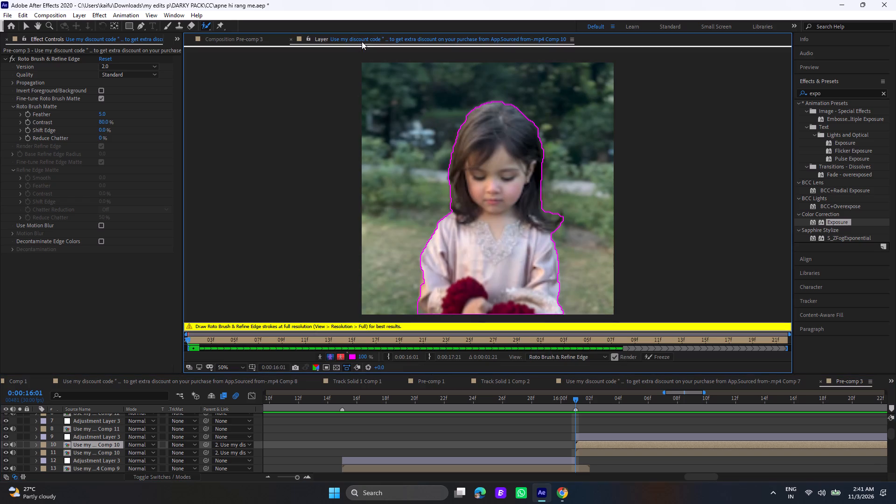
click(365, 327)
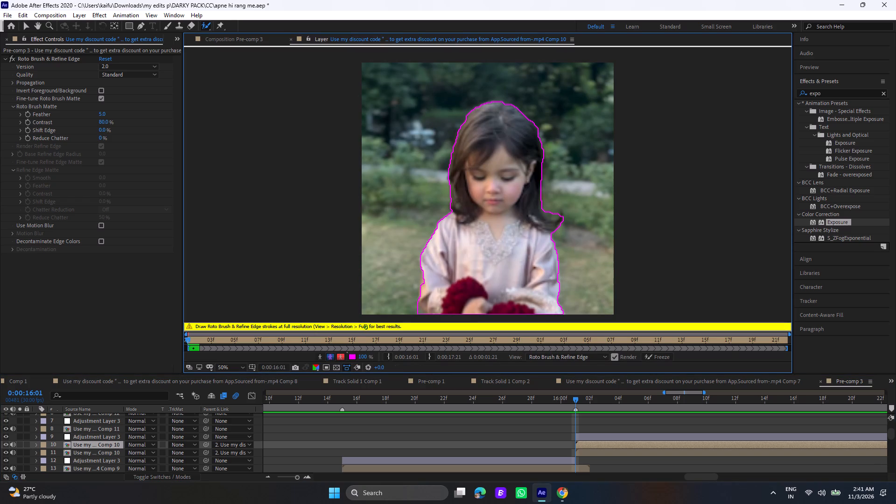
click(669, 357)
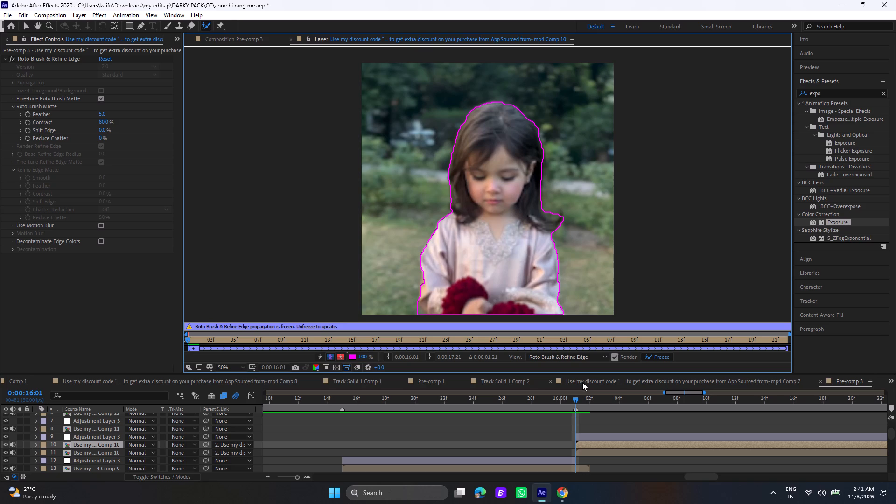
Play and scrub layer 10 in its Layer view to check the frozen Roto Brush outline, ending at 0:00:16:01.
key(space)
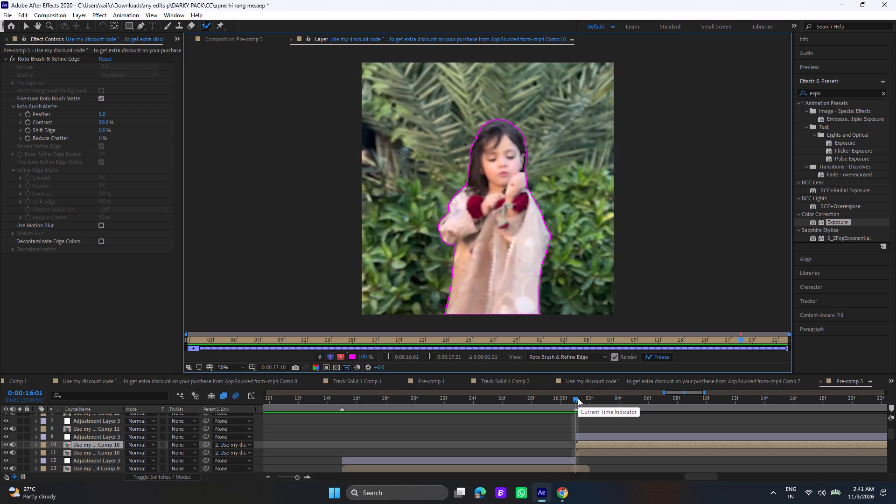
key(space)
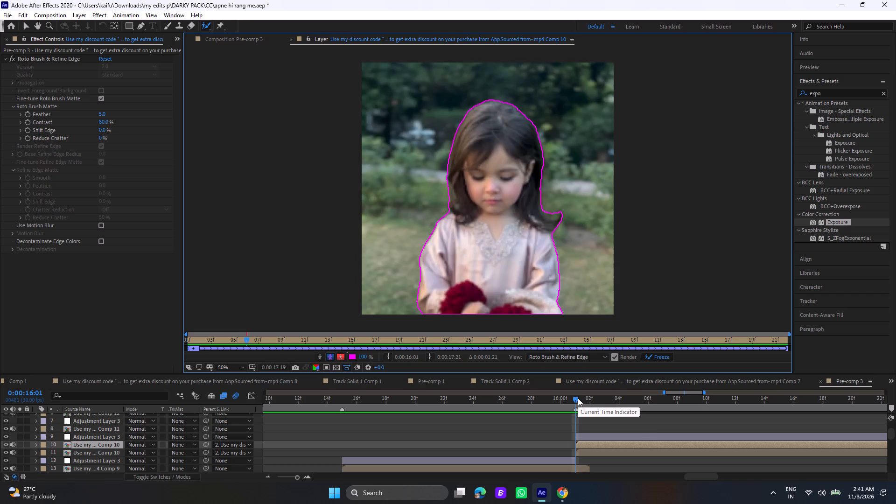
key(space)
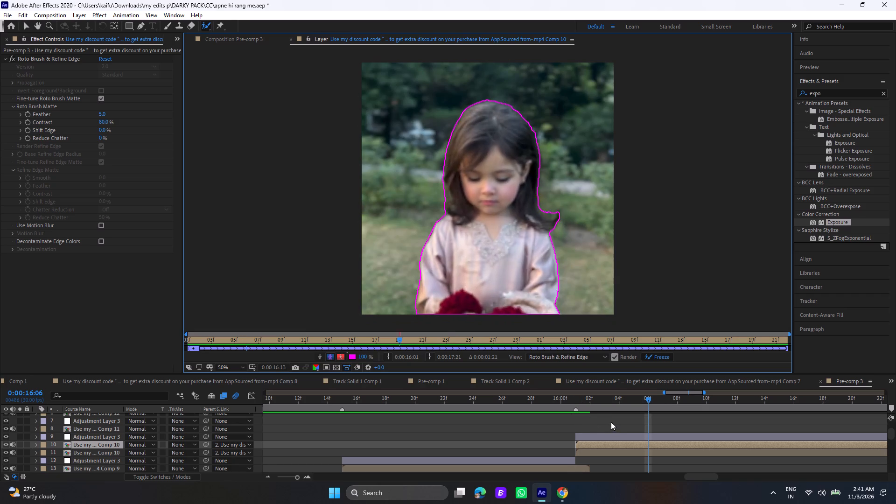
click(600, 402)
drag(599, 402, 580, 400)
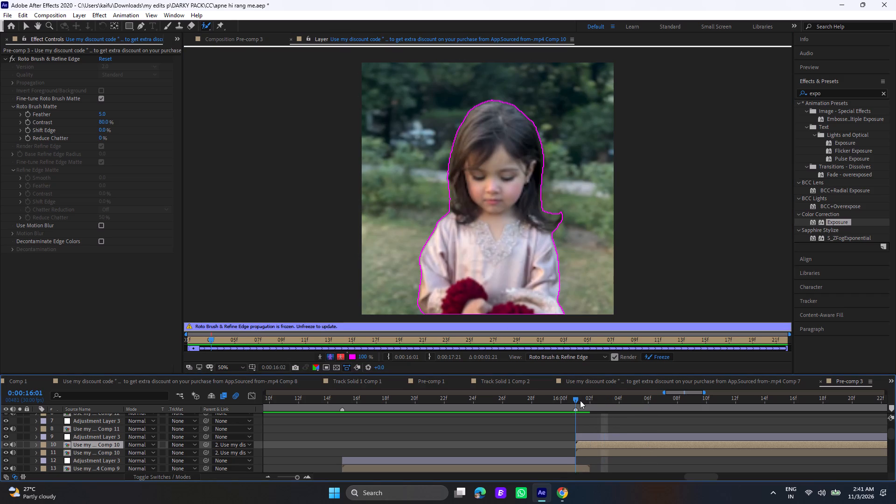
drag(580, 400, 587, 404)
drag(587, 404, 581, 403)
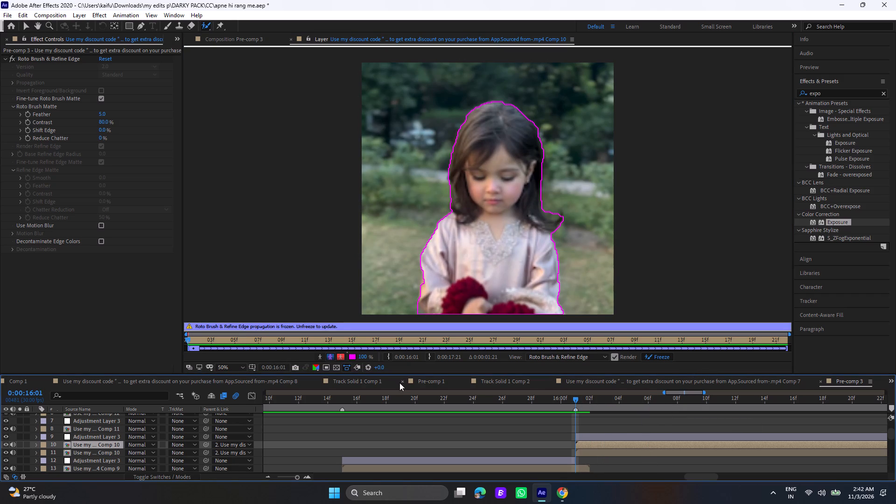
Preview the Pre-comp 3 composite from 0:00:16:01 with the frozen Roto Brush cutout and return to that frame.
click(254, 43)
scroll(554, 308, up, 1)
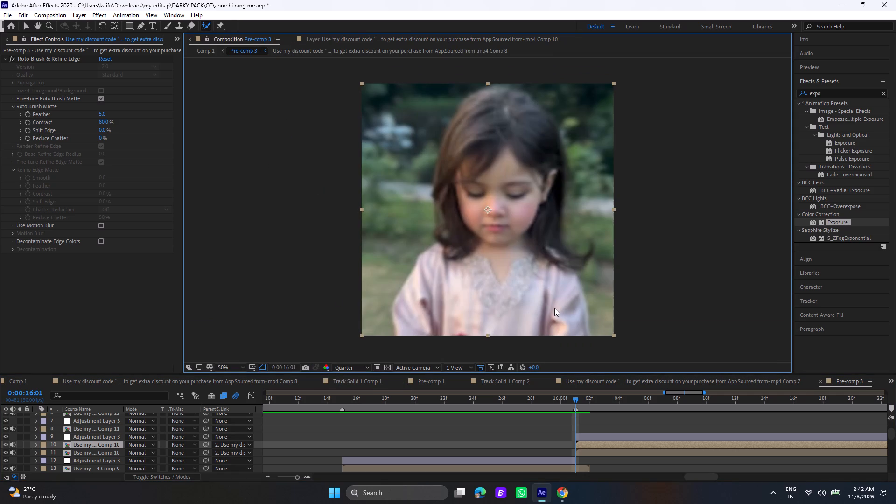
key(space)
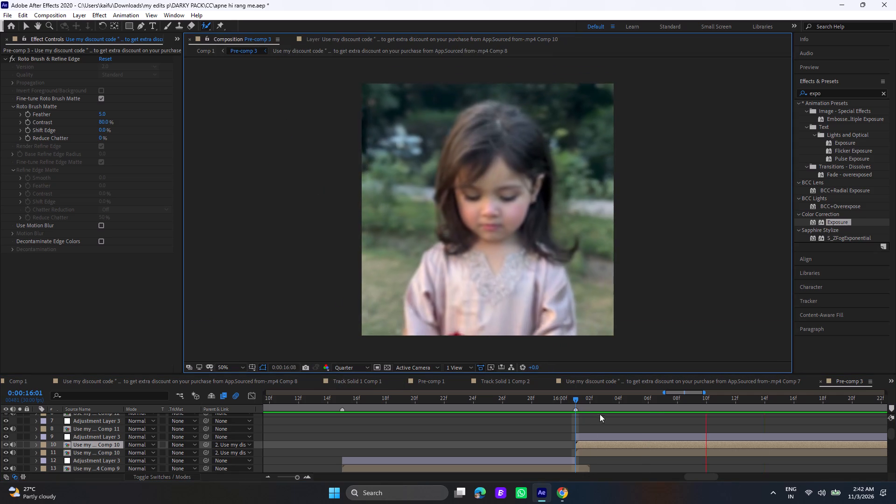
click(575, 403)
key(space)
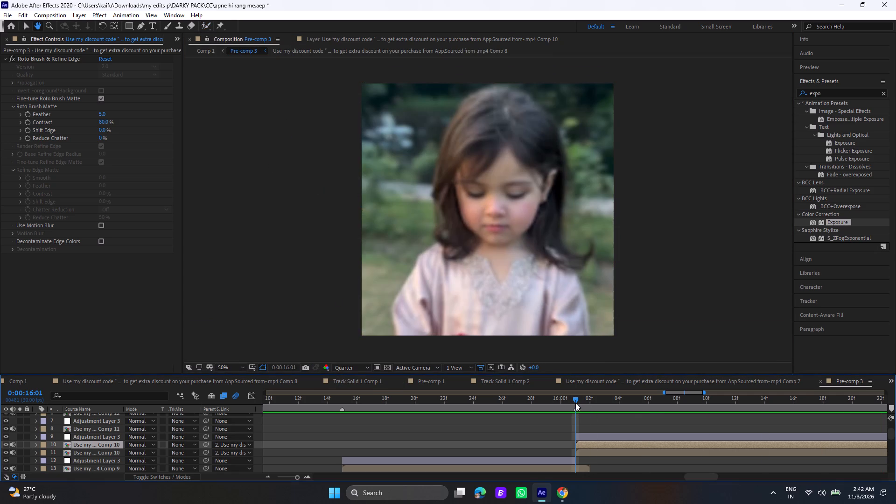
key(space)
click(583, 442)
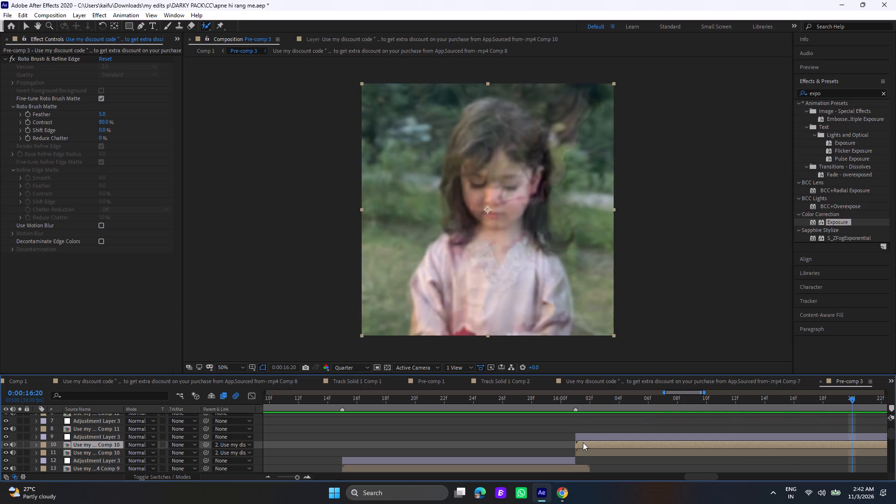
click(575, 399)
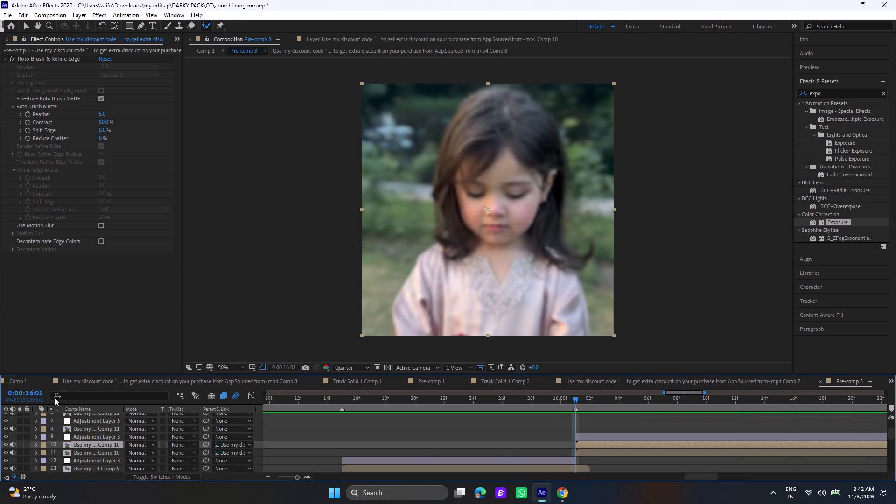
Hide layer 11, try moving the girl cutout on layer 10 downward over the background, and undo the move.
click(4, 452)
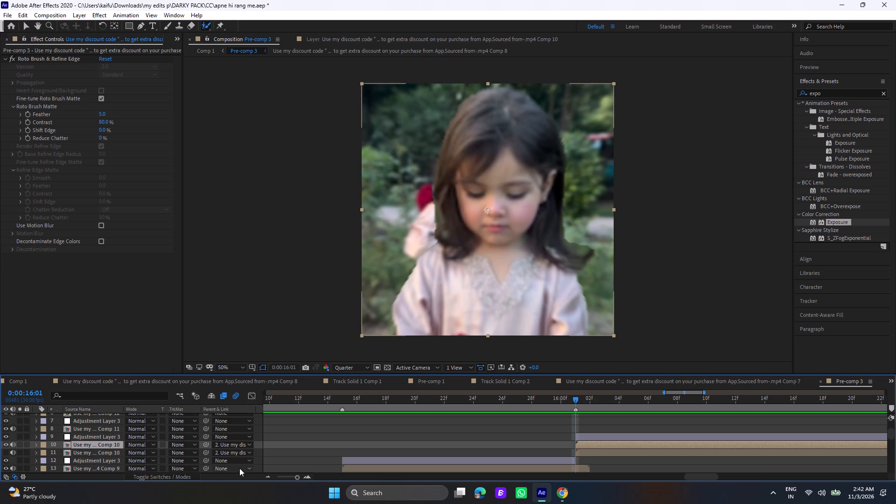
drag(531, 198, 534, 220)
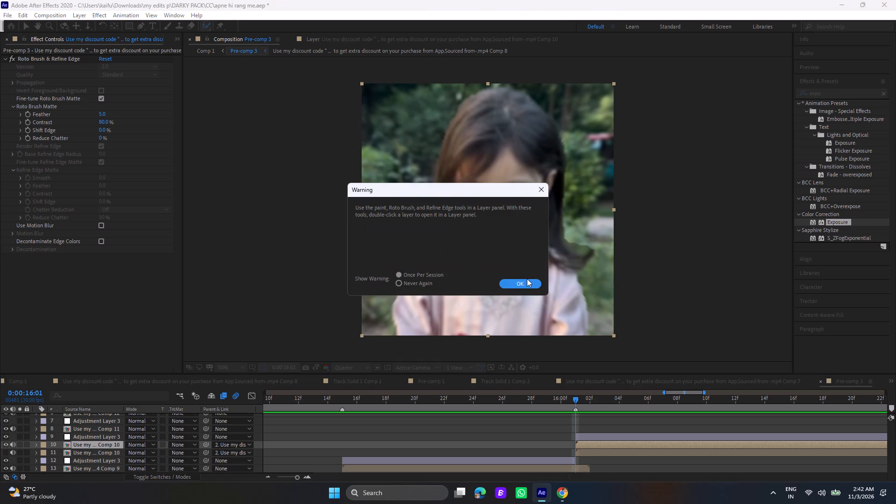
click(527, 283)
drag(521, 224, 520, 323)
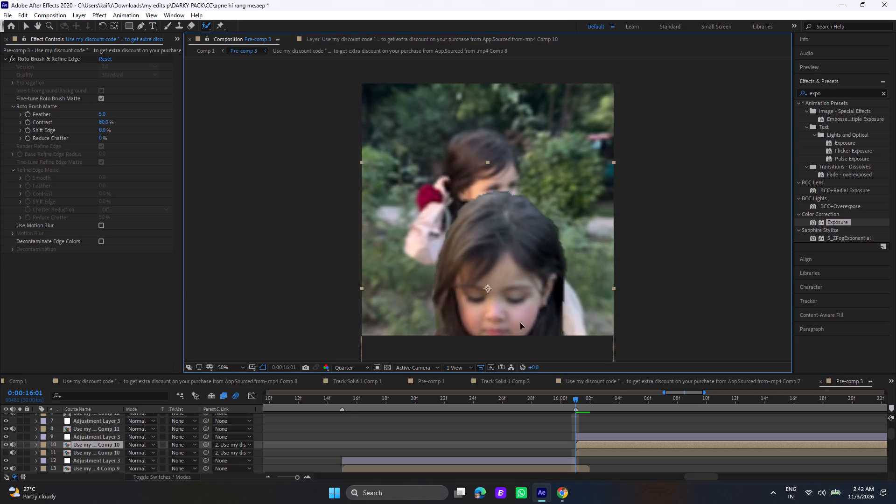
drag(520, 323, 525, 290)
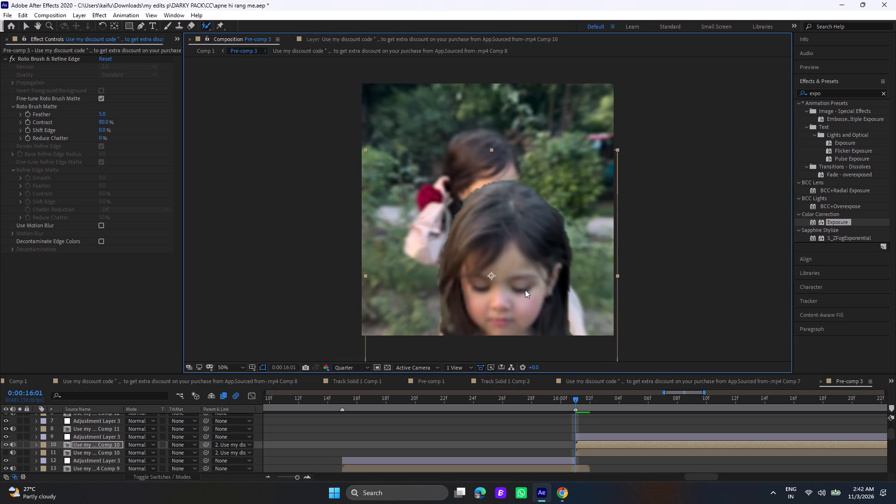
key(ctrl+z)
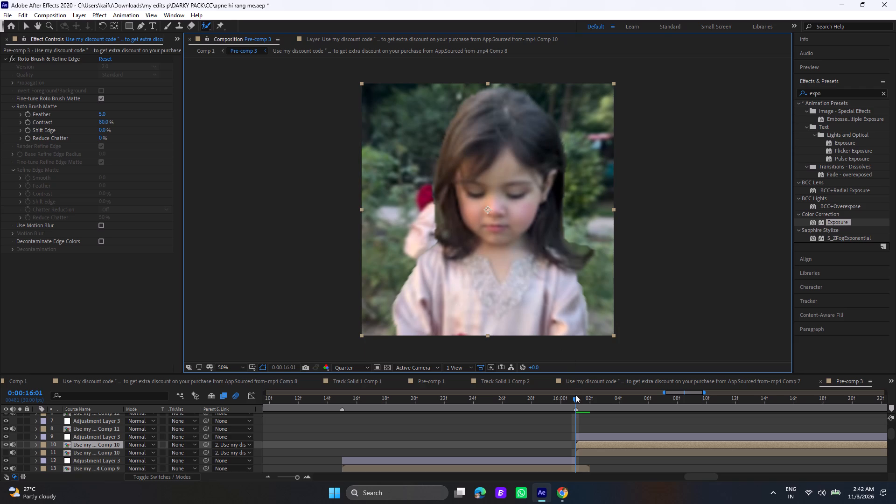
Scrub the isolated girl cutout between 0:00:16:02 and 0:00:16:04, show layer 11 again and return to 0:00:16:01.
click(587, 400)
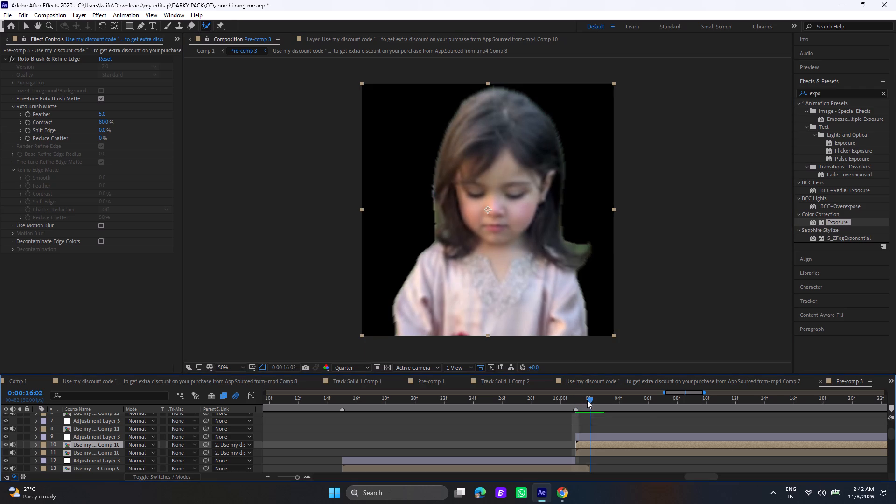
drag(587, 400, 616, 405)
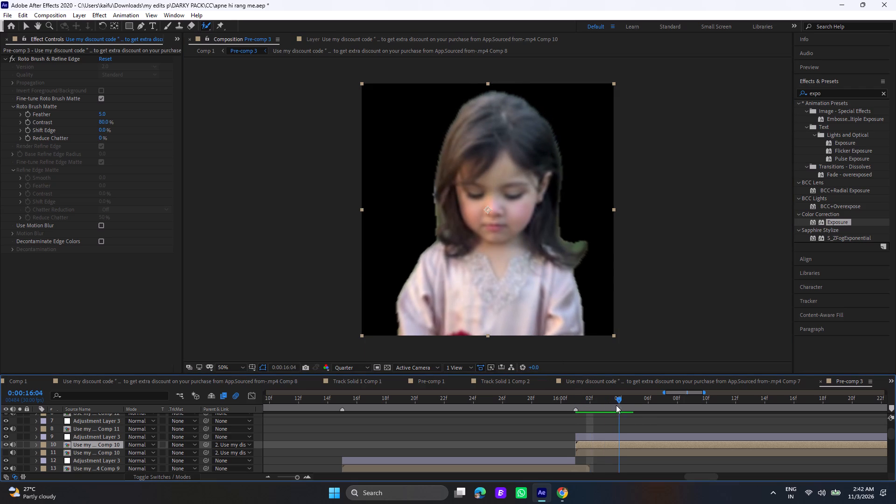
drag(616, 405, 615, 405)
click(614, 405)
drag(607, 405, 590, 409)
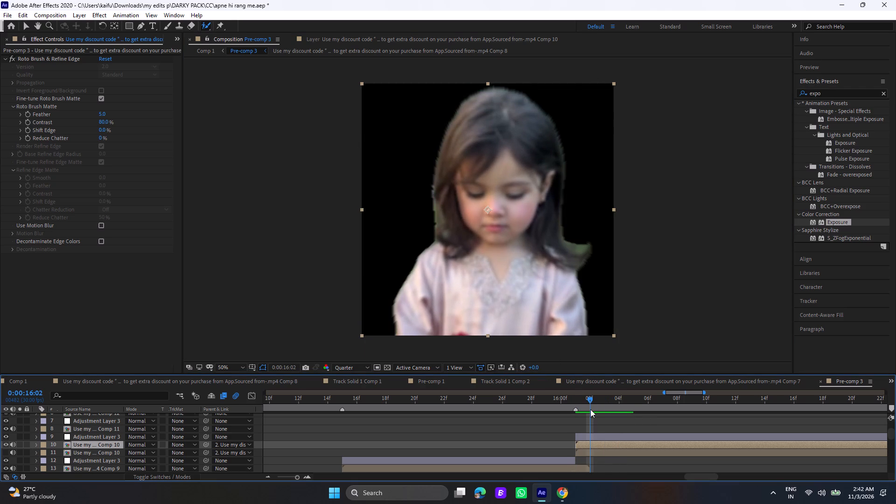
click(5, 452)
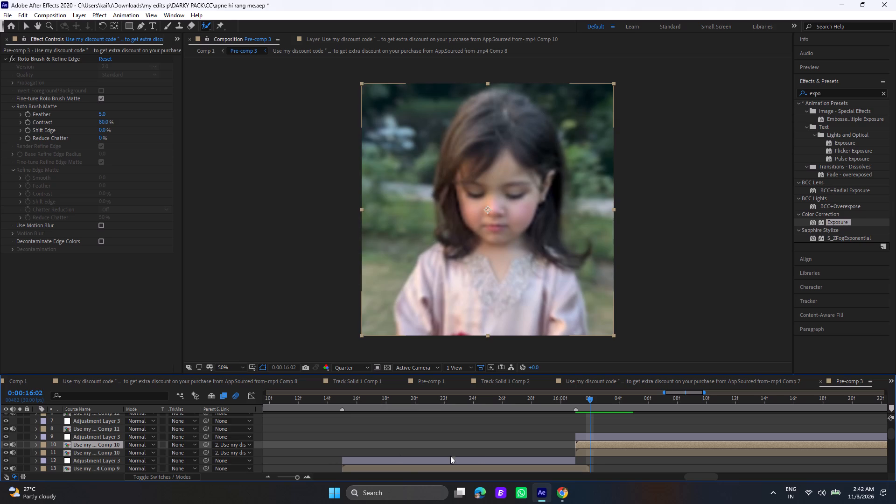
click(576, 398)
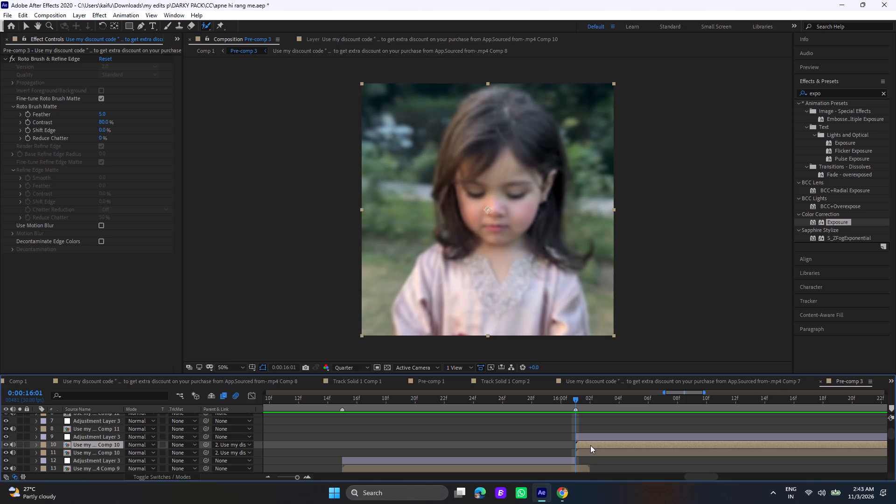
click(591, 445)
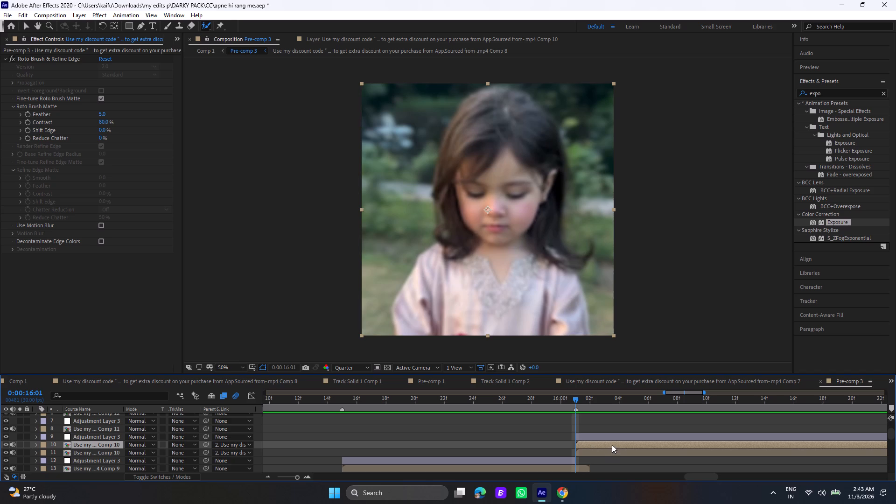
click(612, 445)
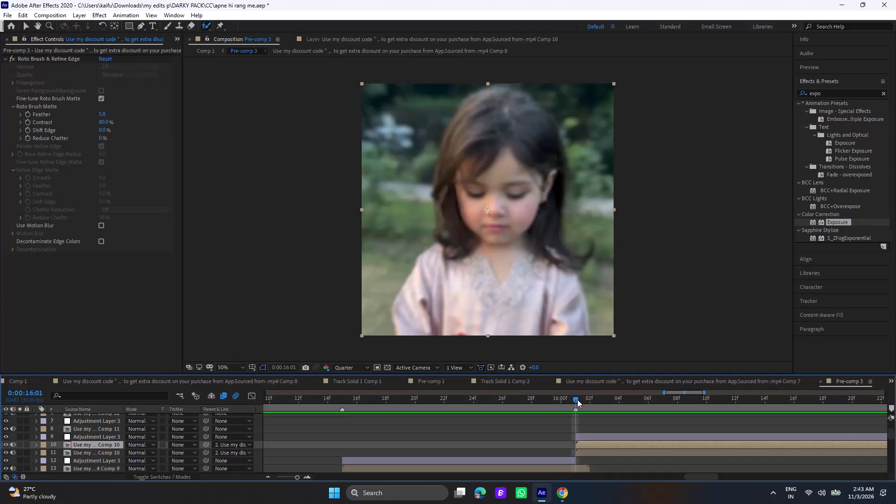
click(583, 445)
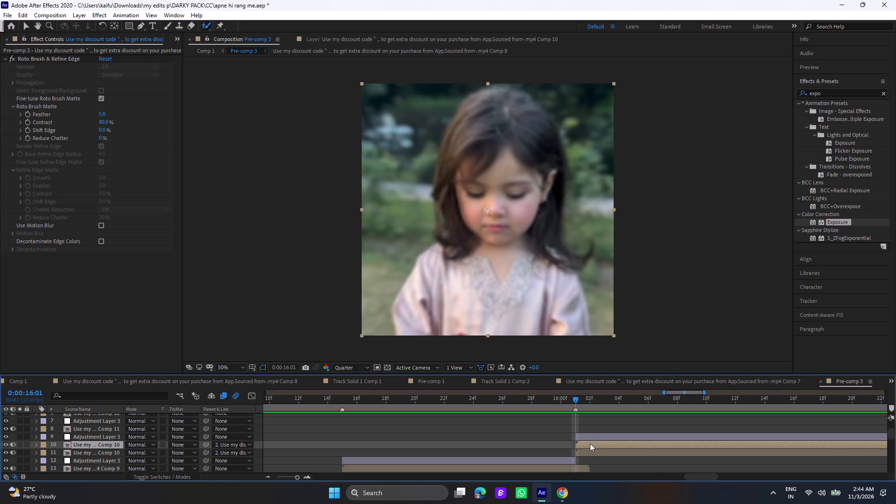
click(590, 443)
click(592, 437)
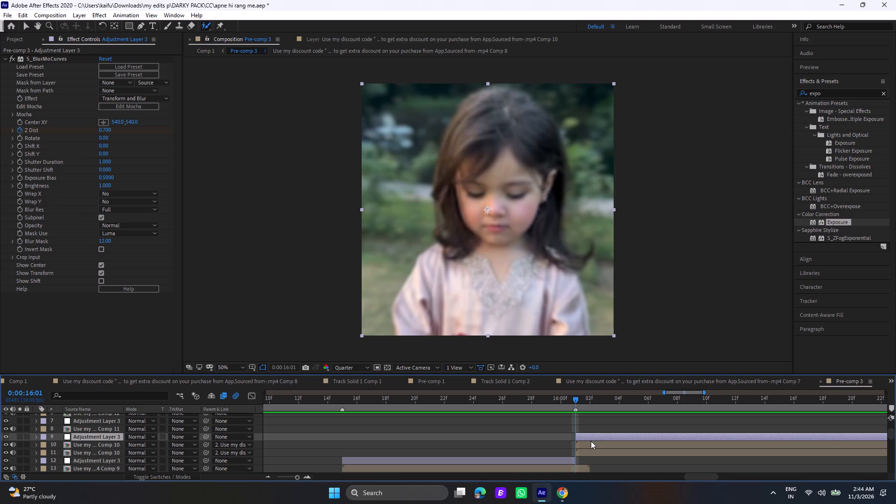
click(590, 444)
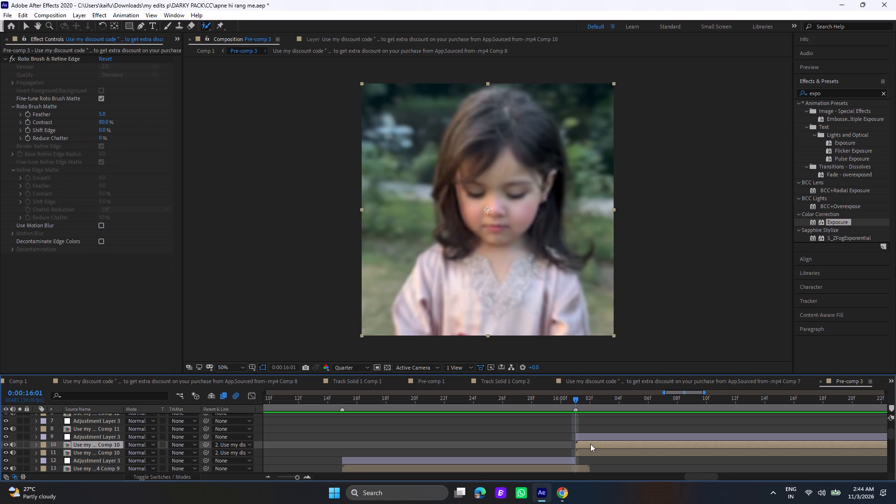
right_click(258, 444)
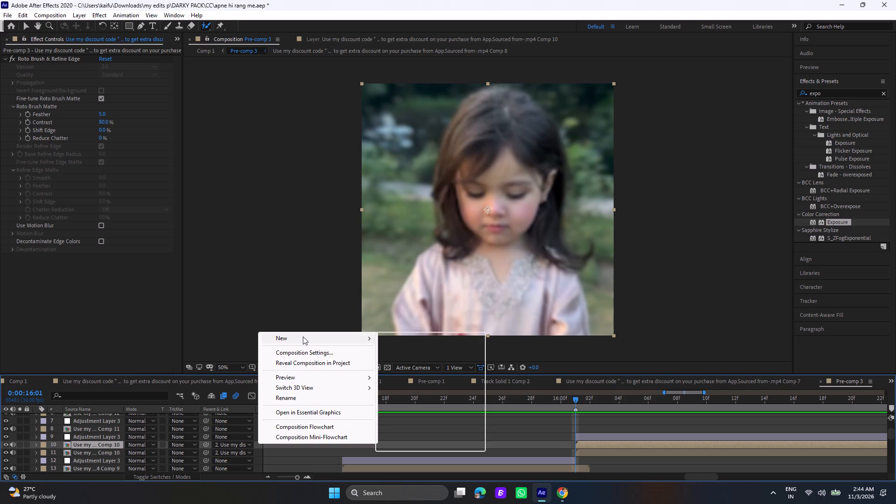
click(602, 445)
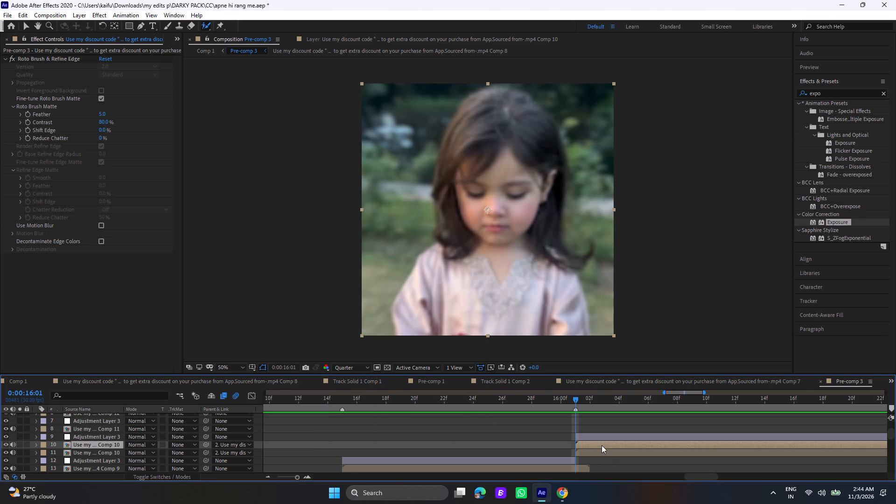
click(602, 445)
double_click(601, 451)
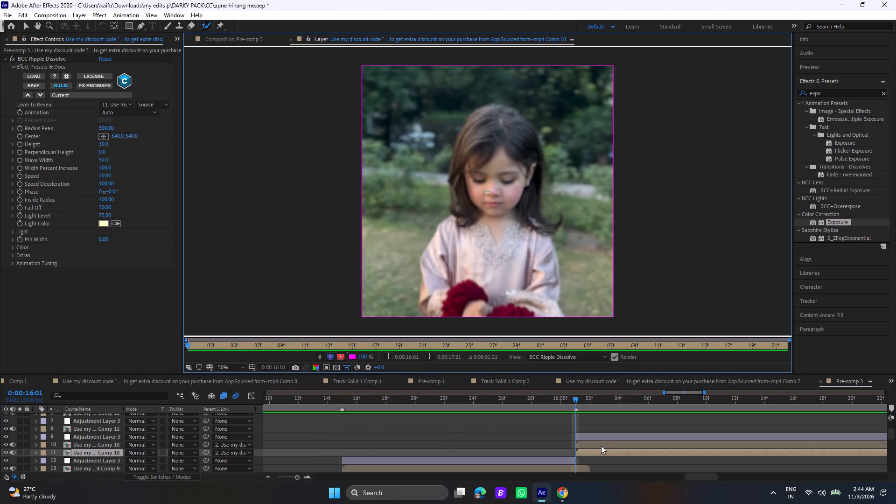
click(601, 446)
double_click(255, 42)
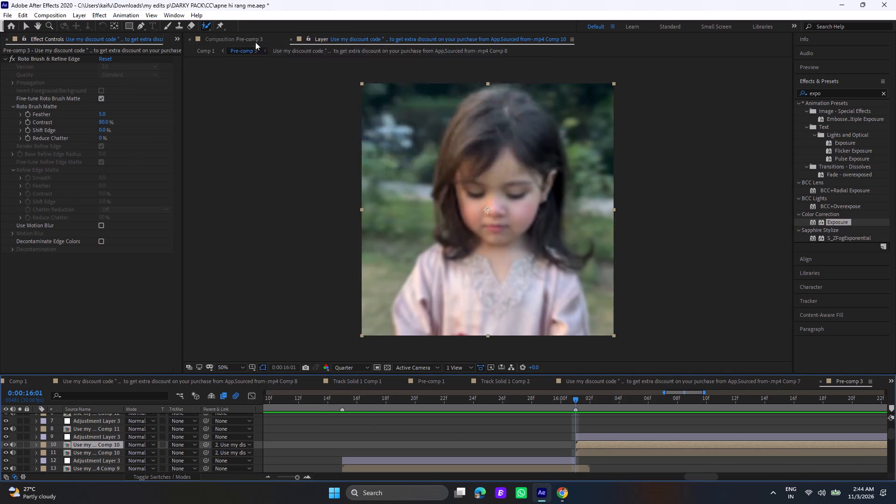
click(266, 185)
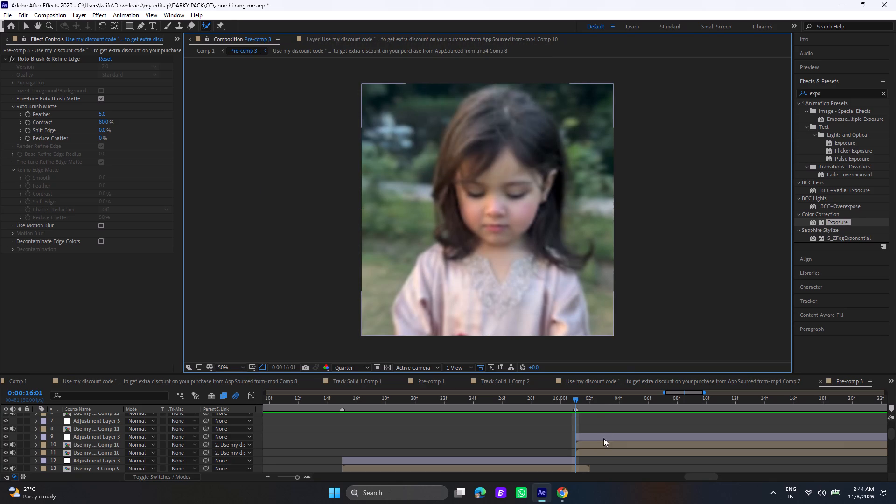
Run Track Camera on layer 10, the Roto Brush copy of Comp 10, with Detailed Analysis enabled.
click(601, 442)
click(805, 303)
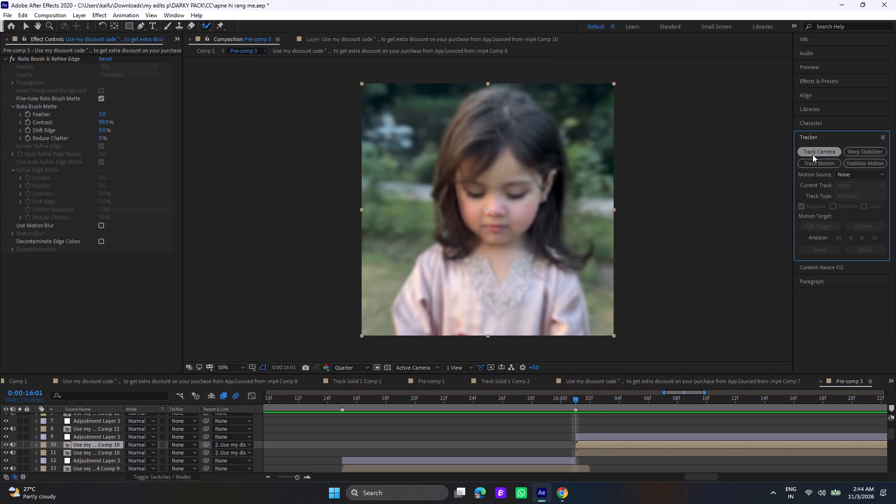
double_click(812, 154)
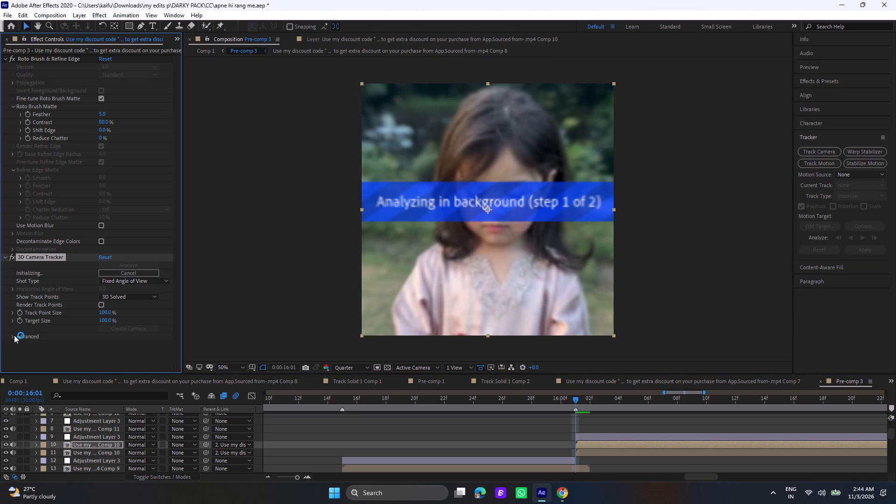
click(14, 335)
click(101, 352)
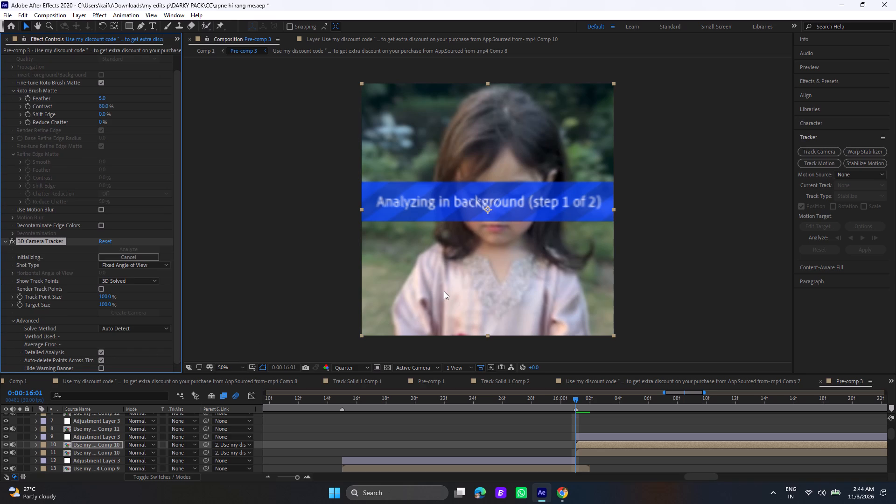
scroll(444, 291, down, 1)
scroll(444, 291, up, 1)
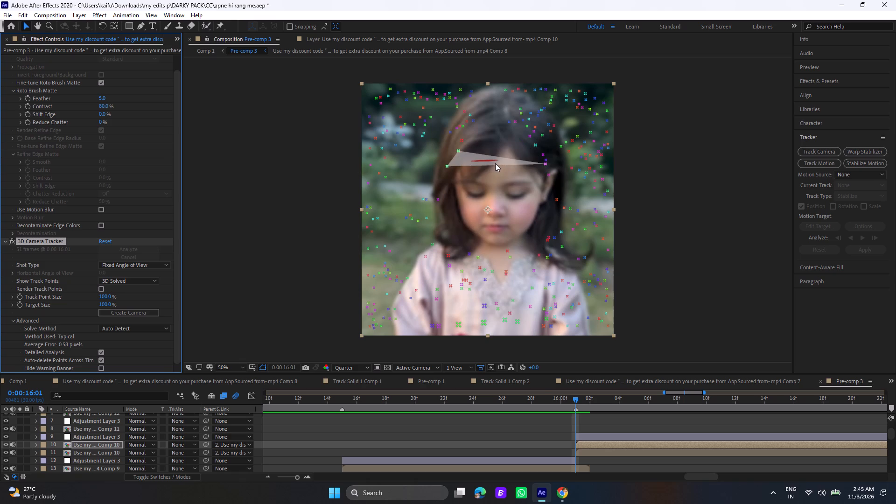
Create a solid and camera from three track points spanning the girl's forehead in Pre-comp 3.
double_click(495, 163)
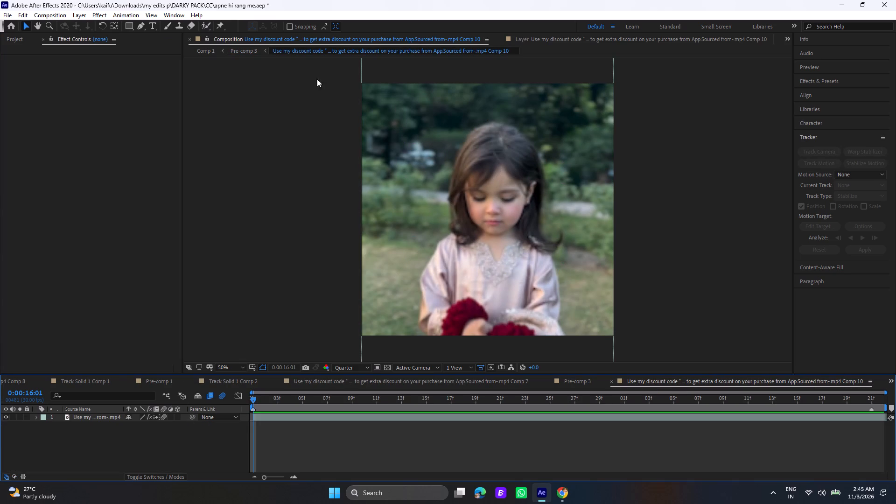
click(243, 54)
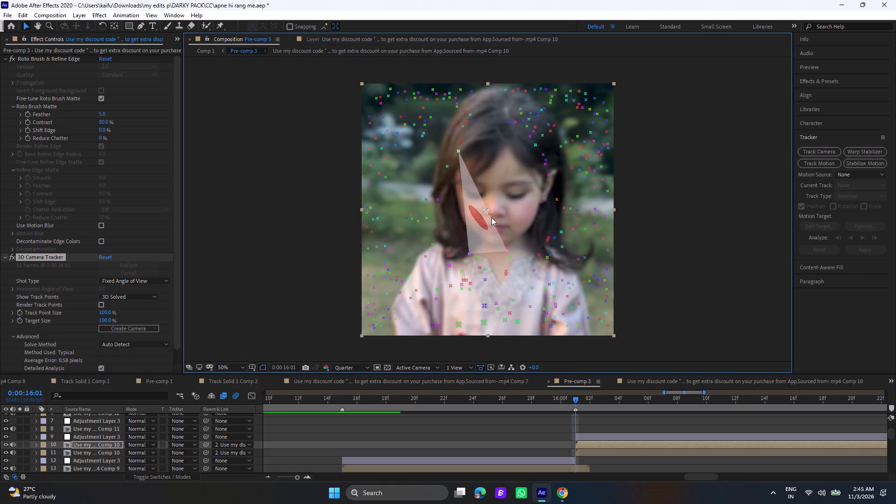
click(505, 169)
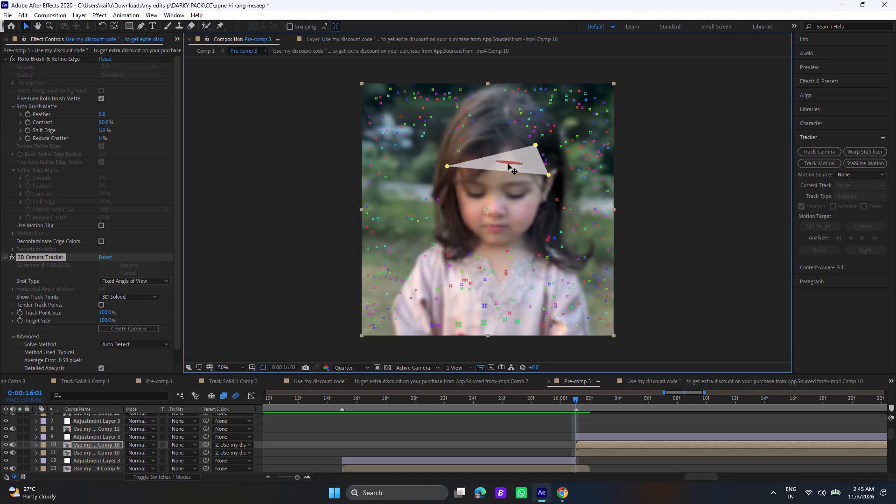
right_click(507, 163)
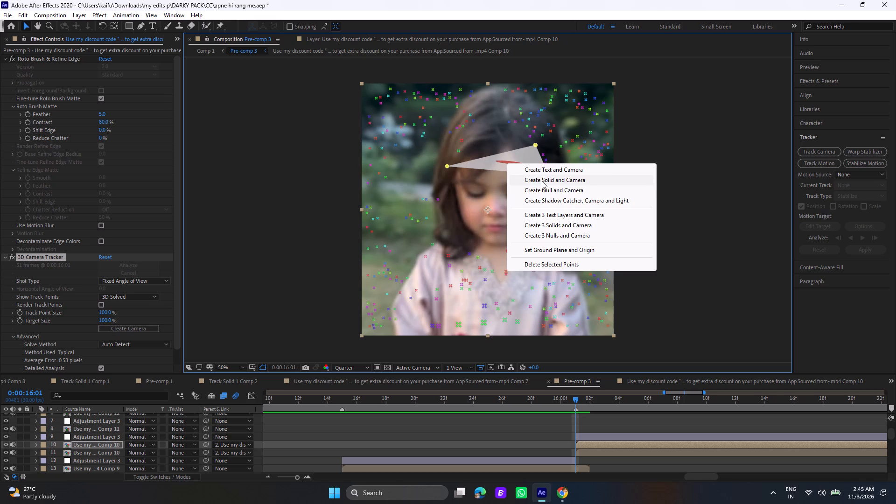
click(542, 181)
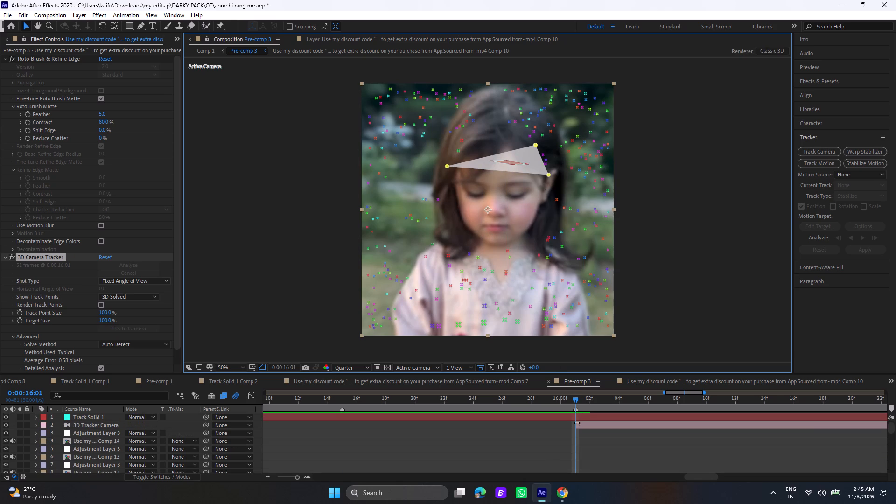
click(293, 478)
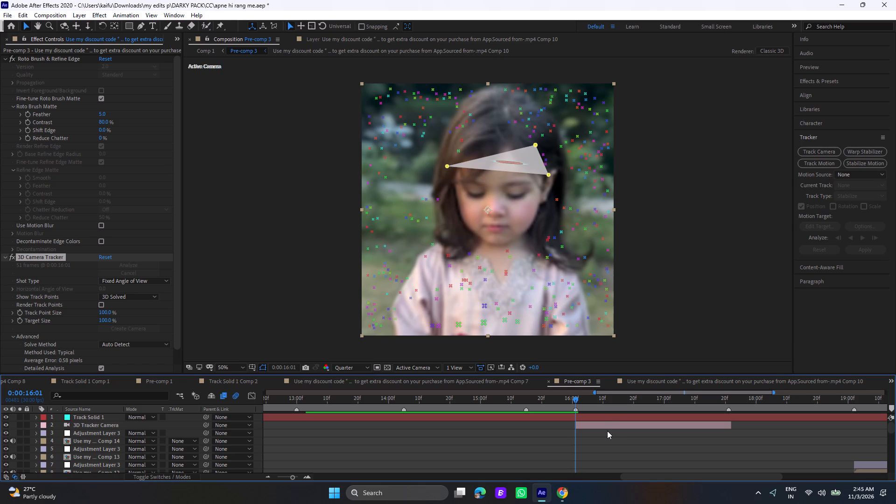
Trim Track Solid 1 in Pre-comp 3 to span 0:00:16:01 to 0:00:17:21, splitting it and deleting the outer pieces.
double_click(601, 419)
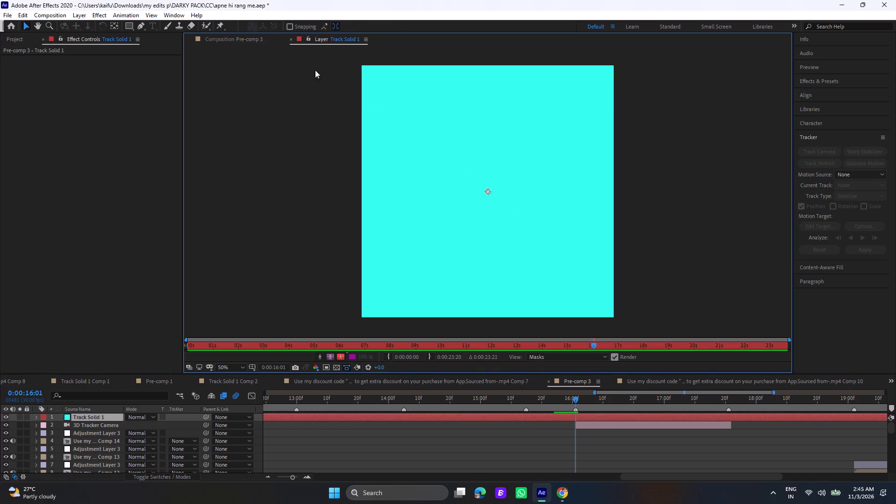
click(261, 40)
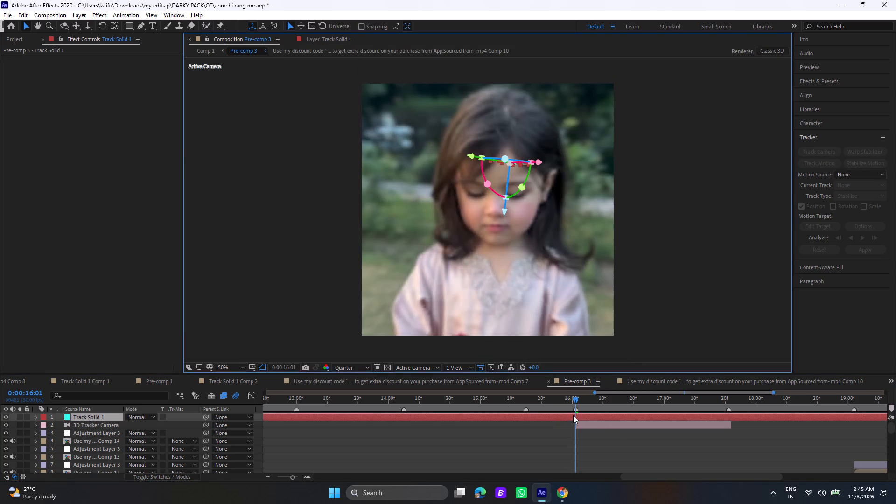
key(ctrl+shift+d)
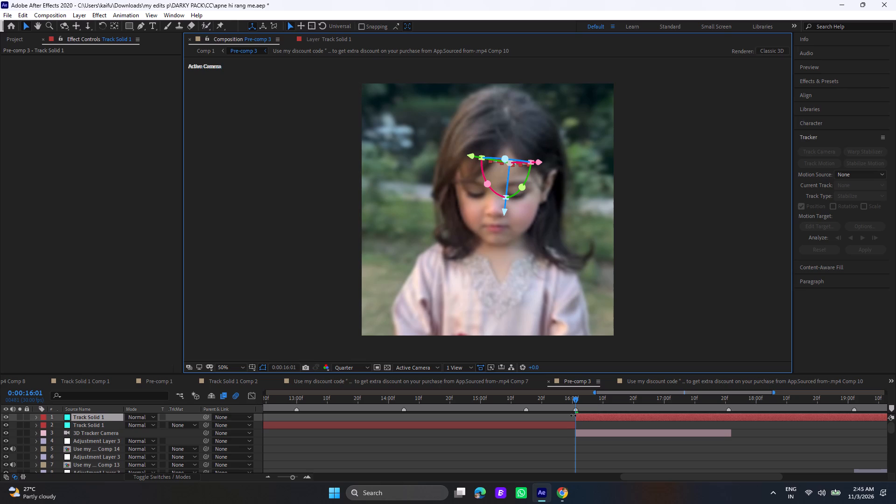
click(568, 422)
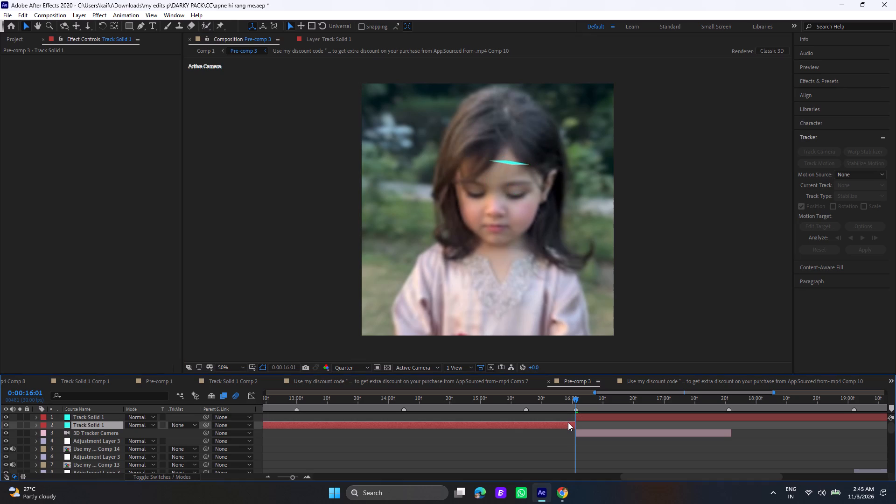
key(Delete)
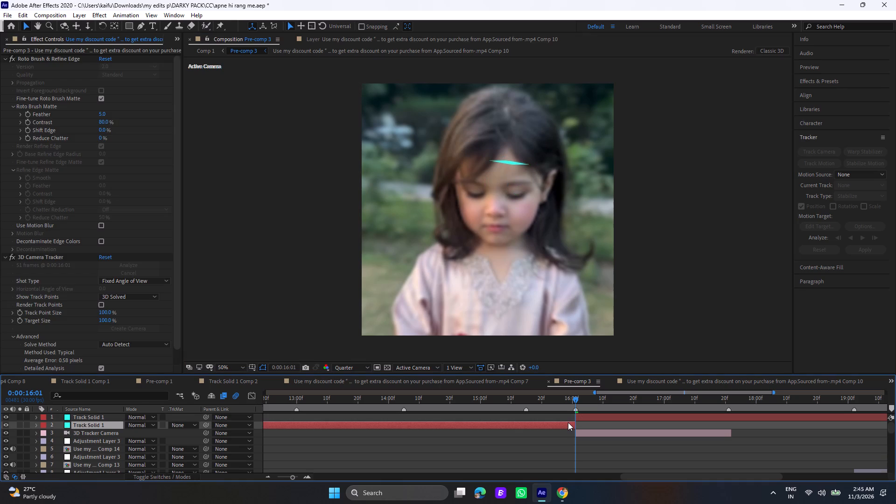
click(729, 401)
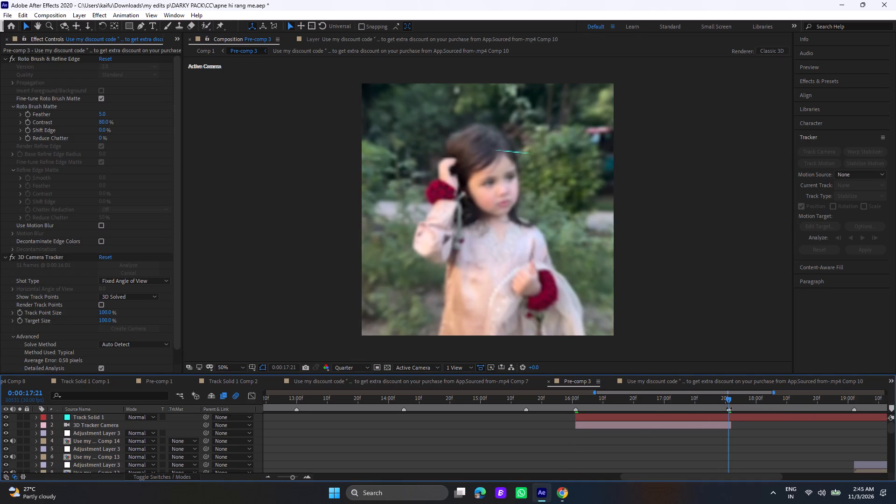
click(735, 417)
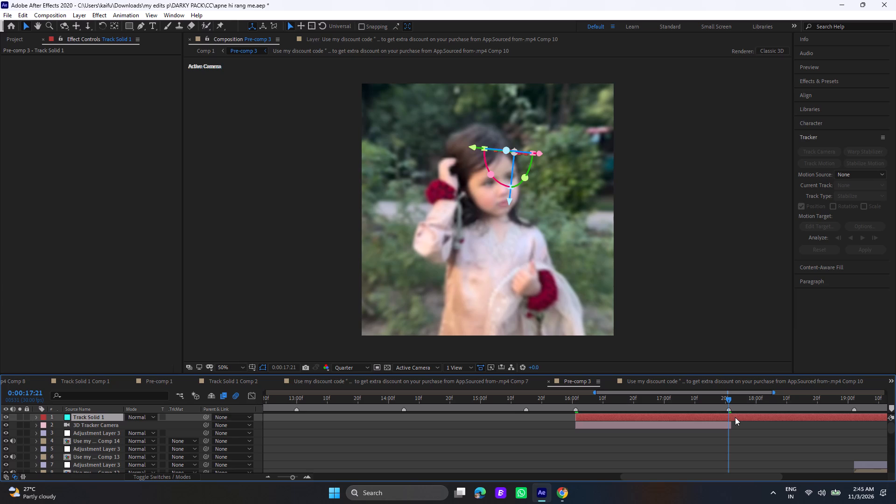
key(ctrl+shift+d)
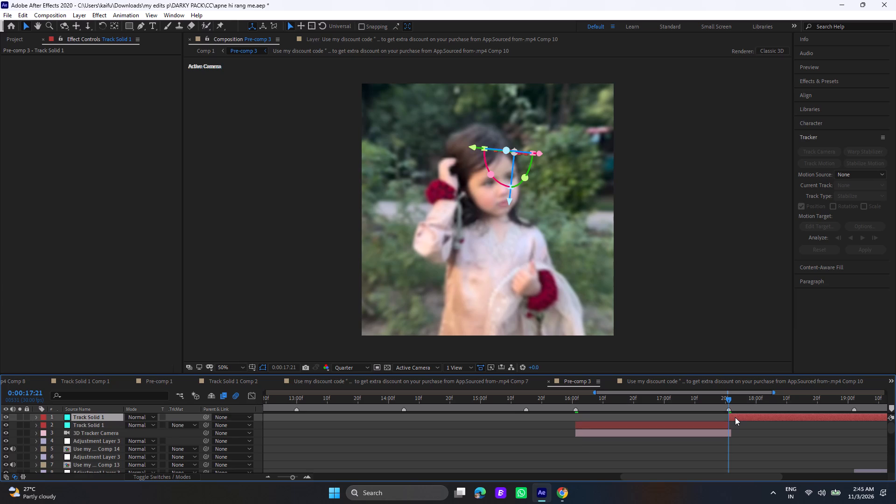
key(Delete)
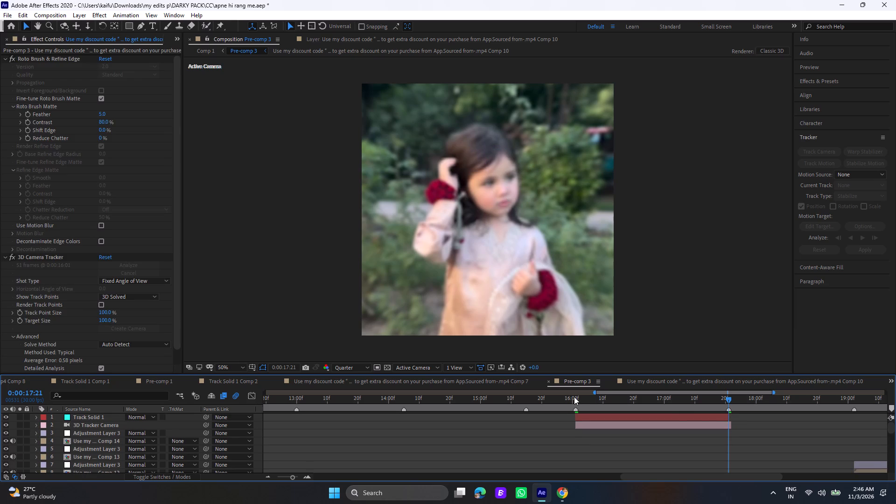
Preview the trimmed Track Solid 1 over the clip from 0:00:16:01.
click(574, 397)
key(space)
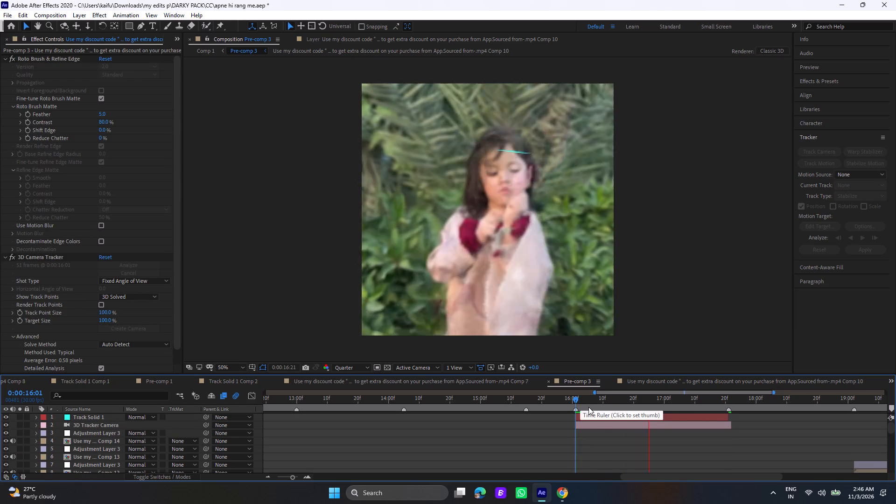
key(space)
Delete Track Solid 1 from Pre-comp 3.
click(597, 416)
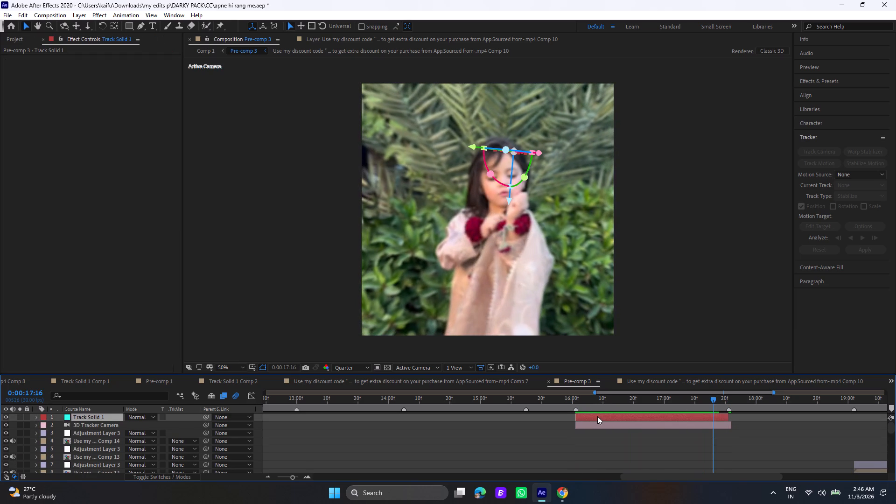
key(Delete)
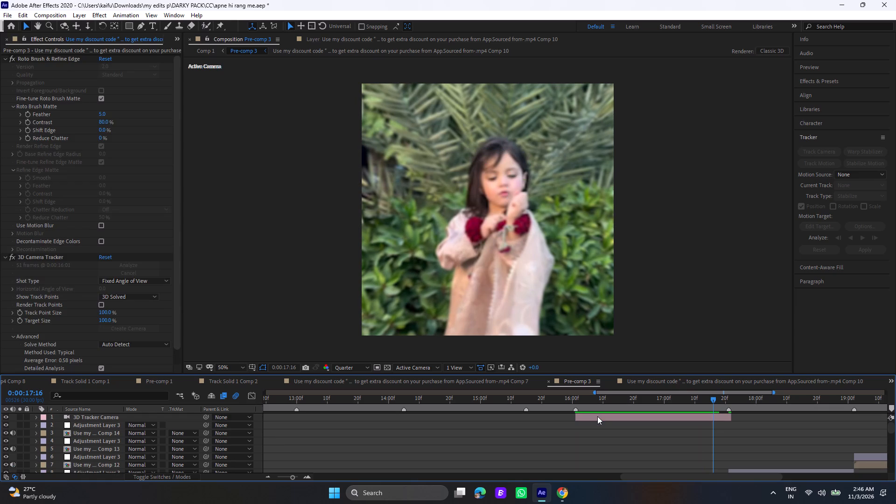
Undo the Track Solid 1 edits, the solid and tracker camera creation, and the 3D Camera Tracker effect on layer 10.
key(ctrl+z)
key(ctrl+z)
key(ctrl+z)
key(ctrl+z)
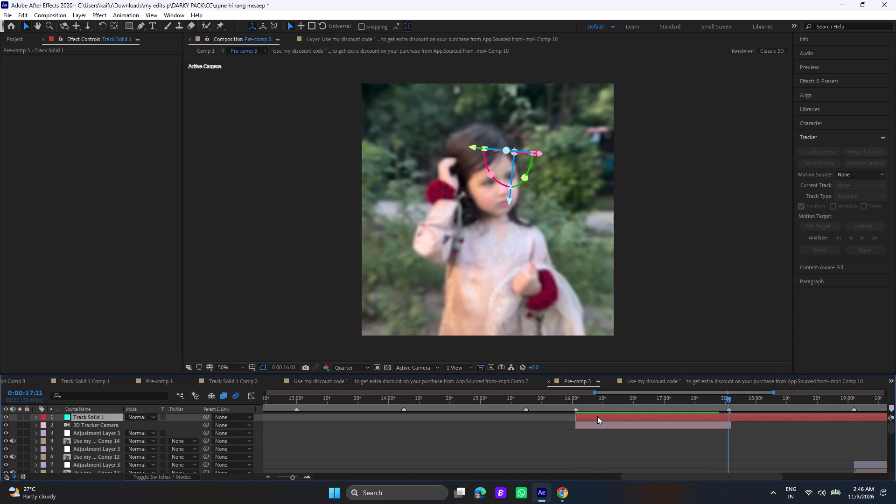
key(ctrl+z)
key(ctrl+z)
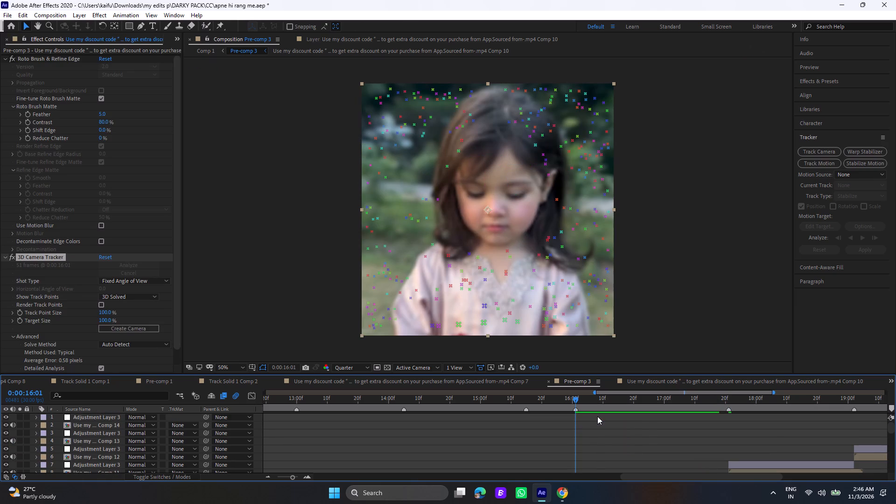
key(ctrl+z)
key(ctrl+z)
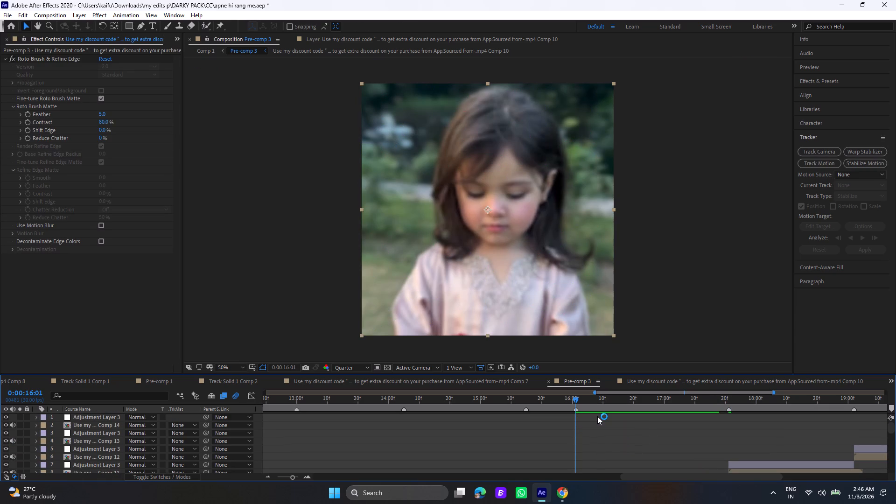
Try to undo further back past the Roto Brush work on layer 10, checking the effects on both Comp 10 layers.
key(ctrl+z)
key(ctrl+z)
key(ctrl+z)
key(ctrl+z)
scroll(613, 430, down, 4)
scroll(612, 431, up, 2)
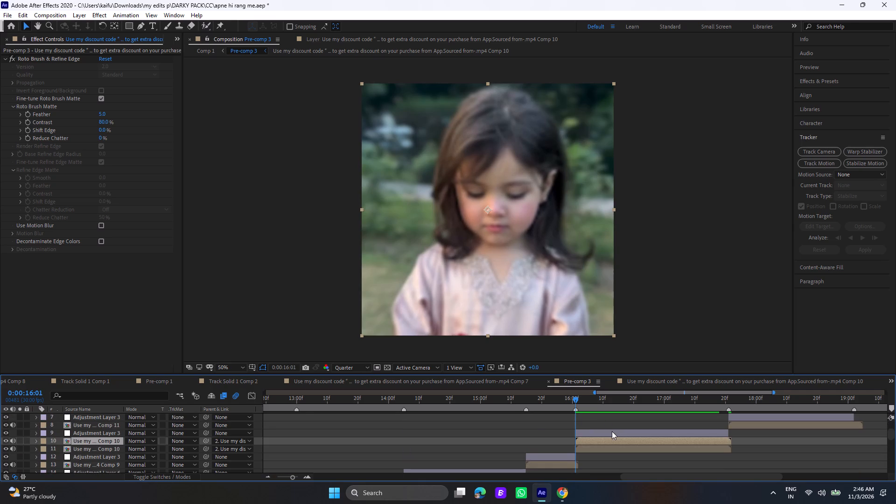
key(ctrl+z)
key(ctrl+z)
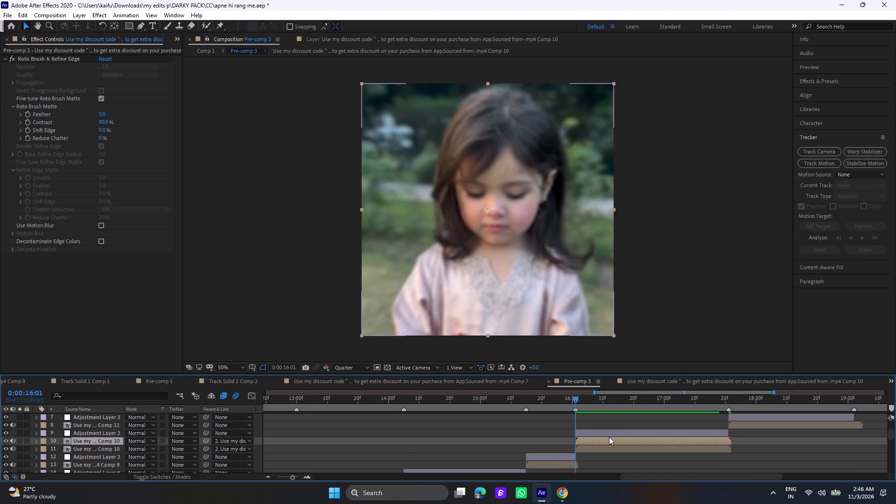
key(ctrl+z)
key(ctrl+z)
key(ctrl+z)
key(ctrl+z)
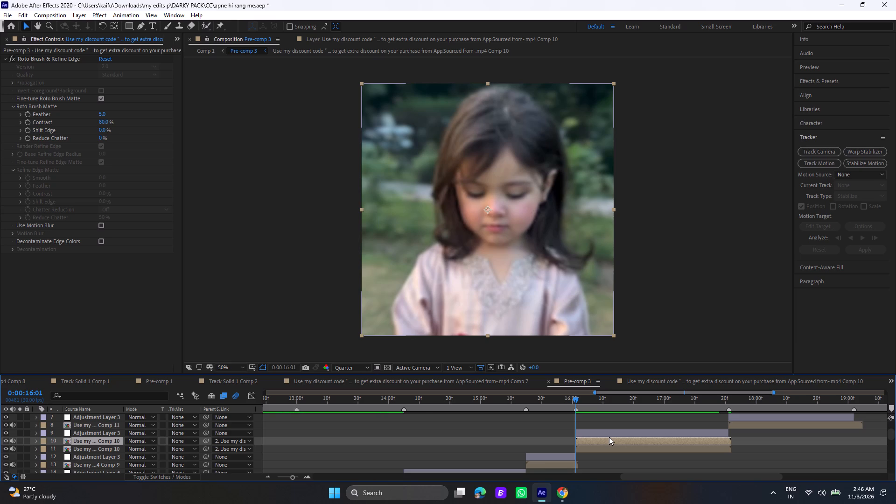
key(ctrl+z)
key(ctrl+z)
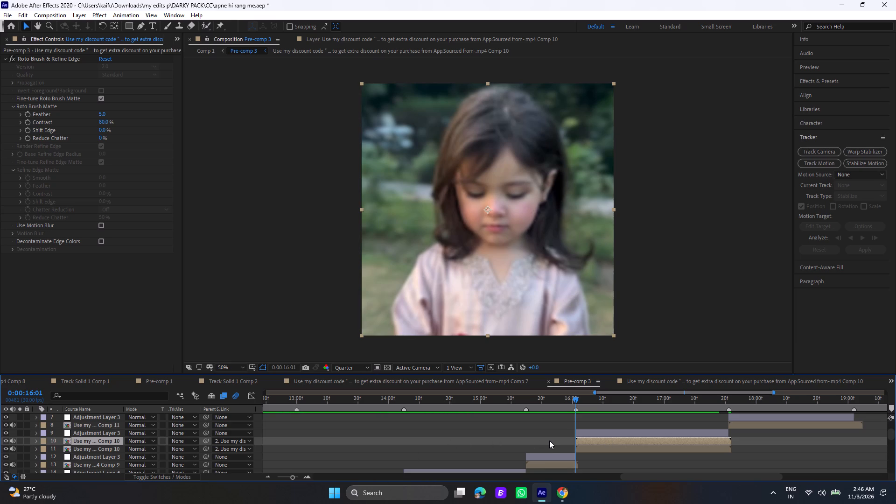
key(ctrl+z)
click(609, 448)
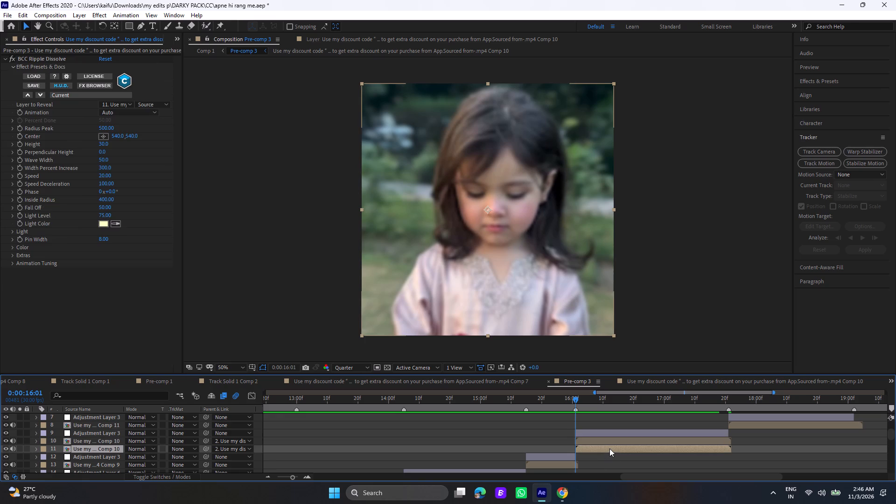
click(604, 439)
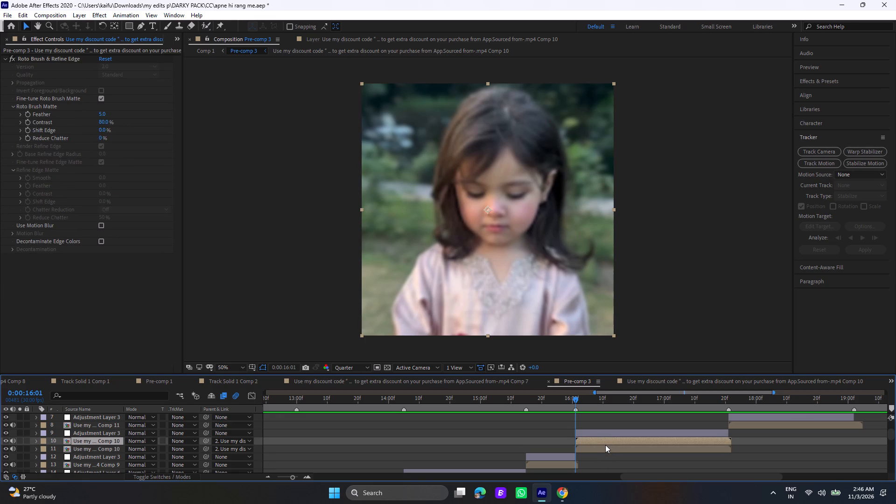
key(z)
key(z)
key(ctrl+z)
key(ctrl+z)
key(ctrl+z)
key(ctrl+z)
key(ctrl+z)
Delete layer 10, the Roto Brush copy of Comp 10, and select the remaining Comp 10 layer.
click(616, 441)
key(Delete)
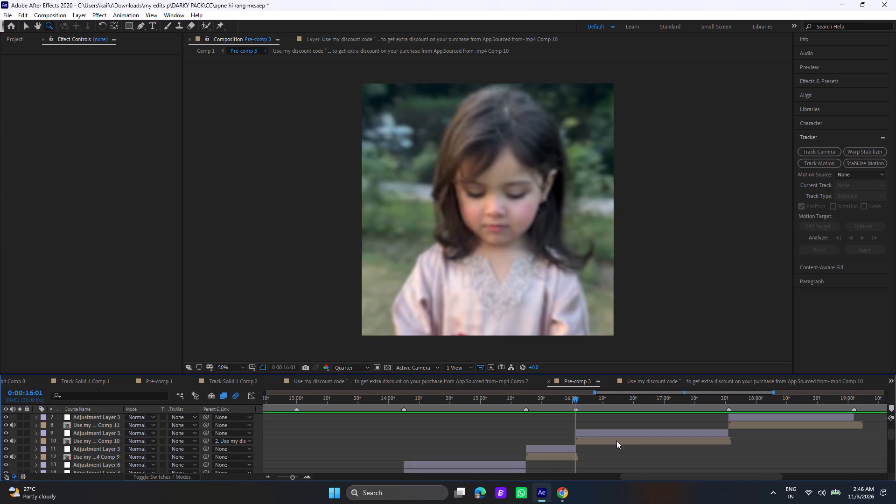
click(593, 439)
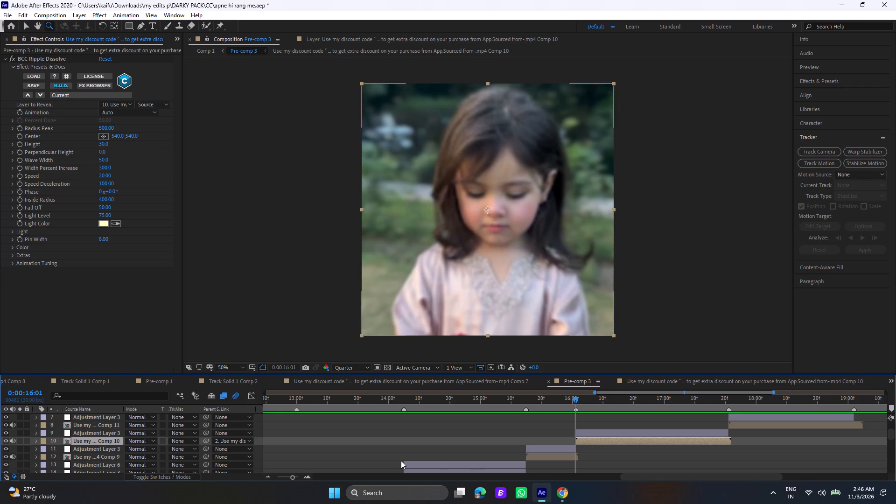
Preview Pre-comp 3 from 0:00:12:19 and again from 0:00:15:23.
click(289, 479)
drag(289, 479, 285, 478)
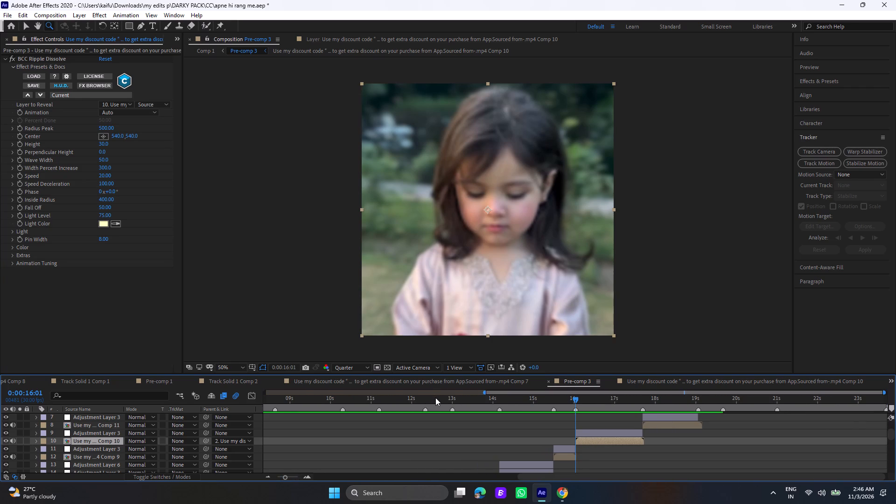
click(437, 399)
key(space)
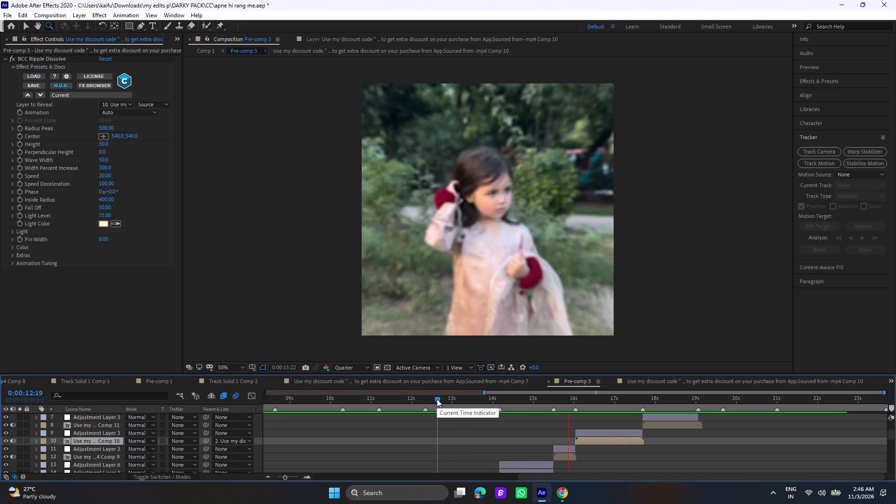
click(565, 401)
key(space)
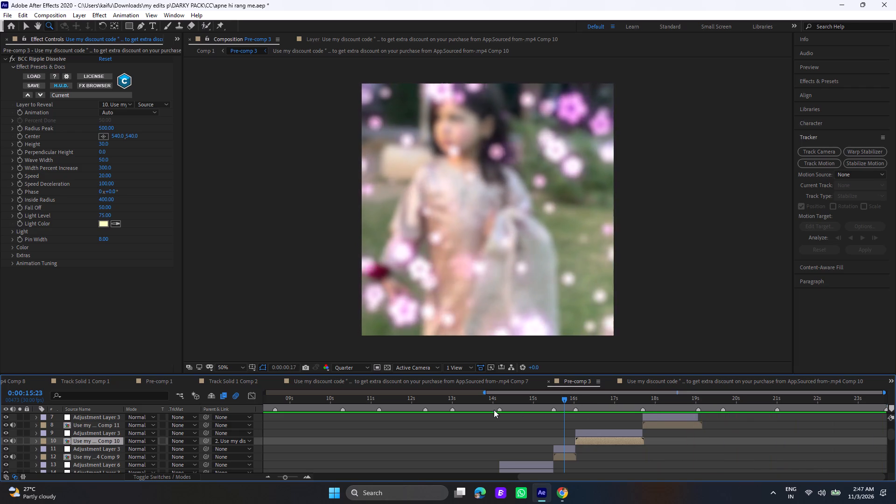
Return to Comp 1 and preview the full edit from 0:00:00:00.
scroll(406, 425, down, 5)
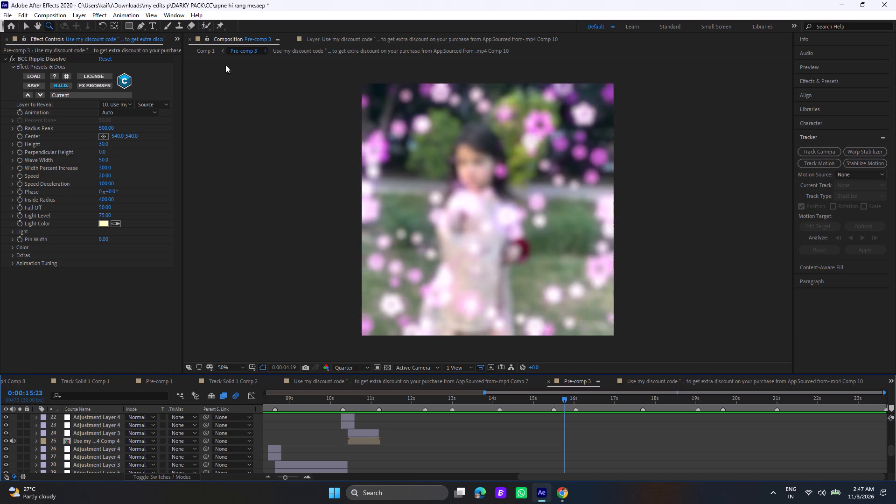
double_click(210, 53)
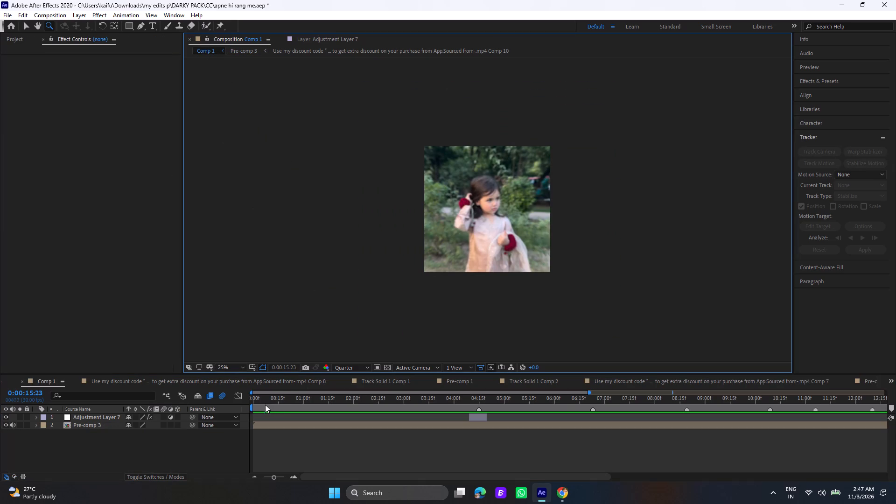
click(265, 405)
drag(265, 405, 234, 401)
key(space)
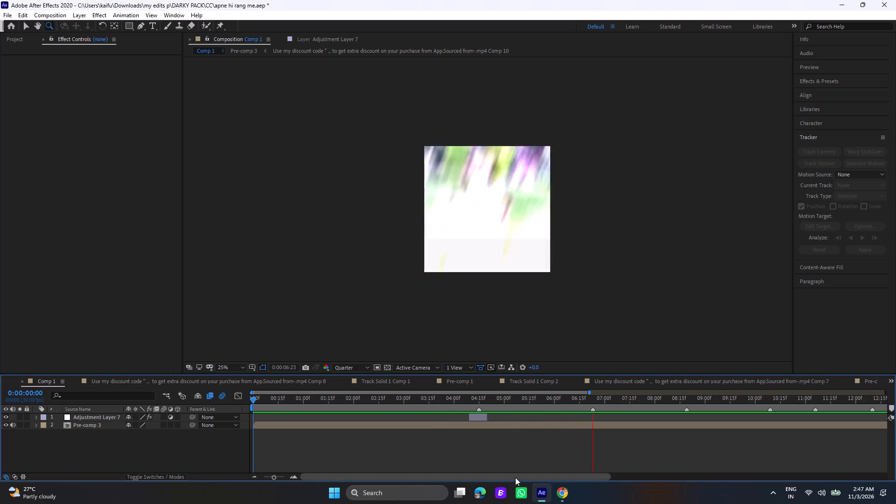
Follow the Comp 1 preview through to the end of the edit and replay its opening from 0:00:00:00.
drag(515, 477, 599, 485)
drag(611, 487, 714, 503)
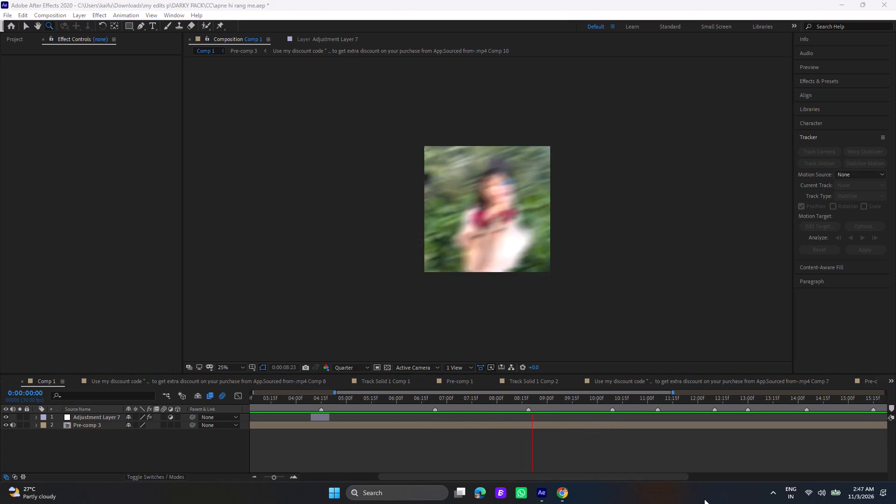
click(672, 475)
drag(672, 475, 887, 489)
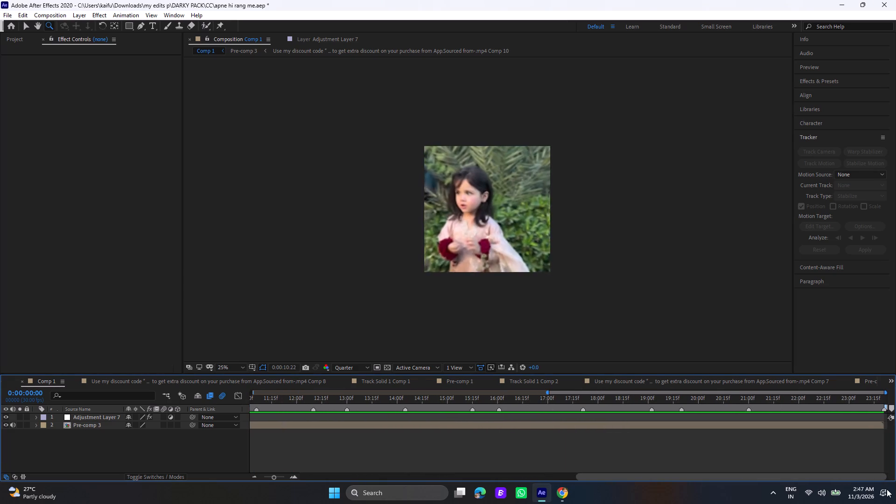
drag(887, 489, 887, 490)
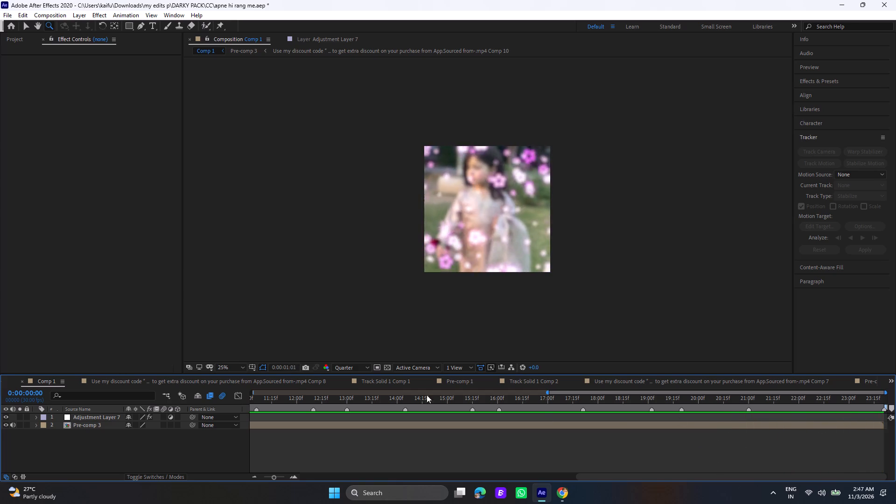
click(280, 400)
drag(280, 400, 119, 425)
double_click(269, 478)
drag(268, 478, 251, 478)
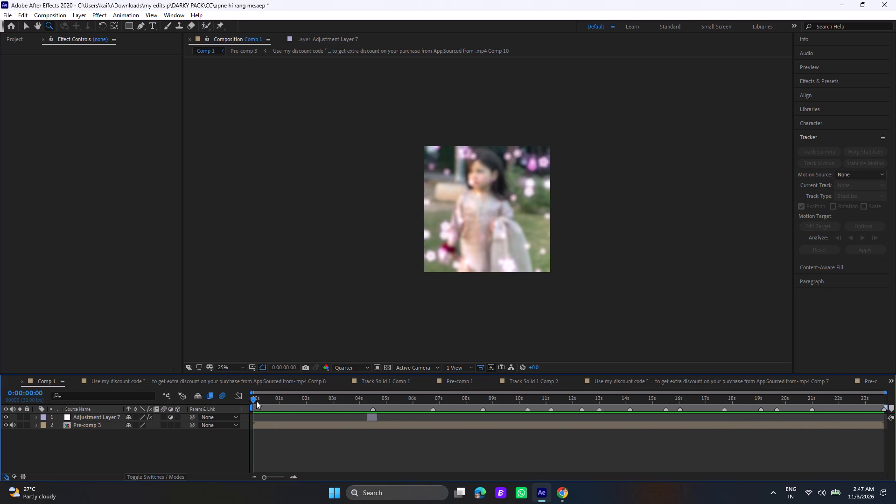
double_click(254, 400)
key(space)
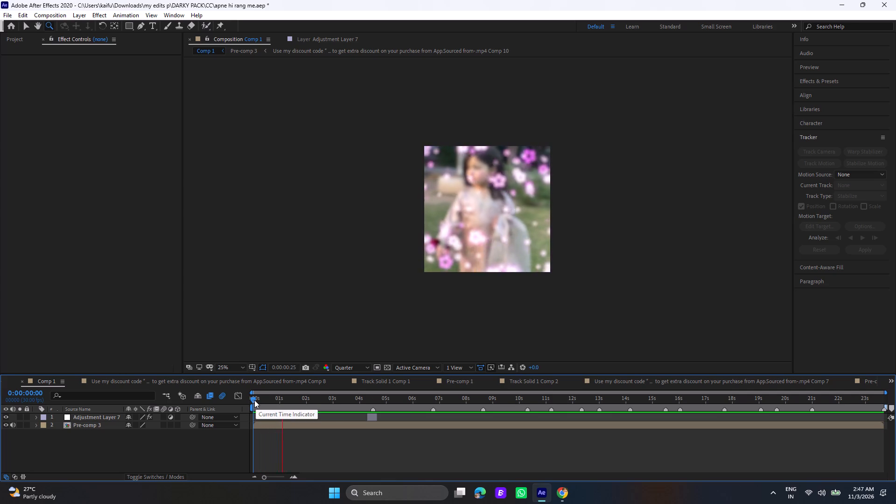
click(254, 400)
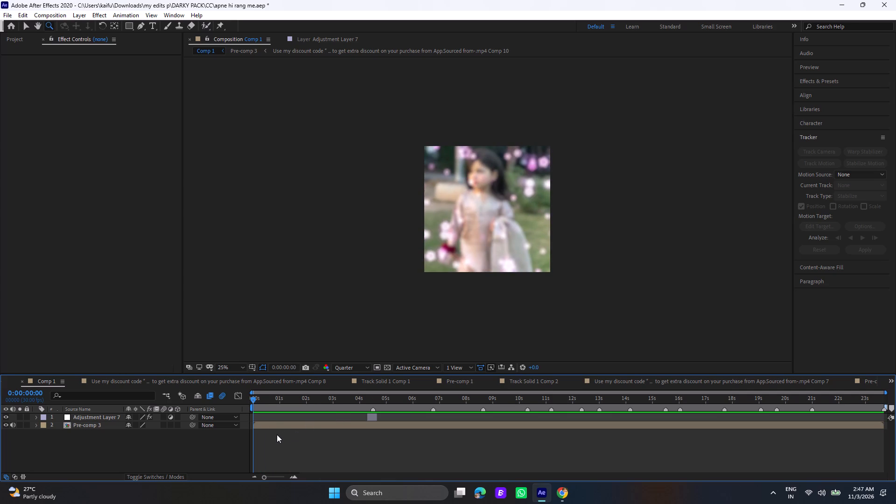
Add a new adjustment layer on top of the layers in Comp 1.
right_click(262, 434)
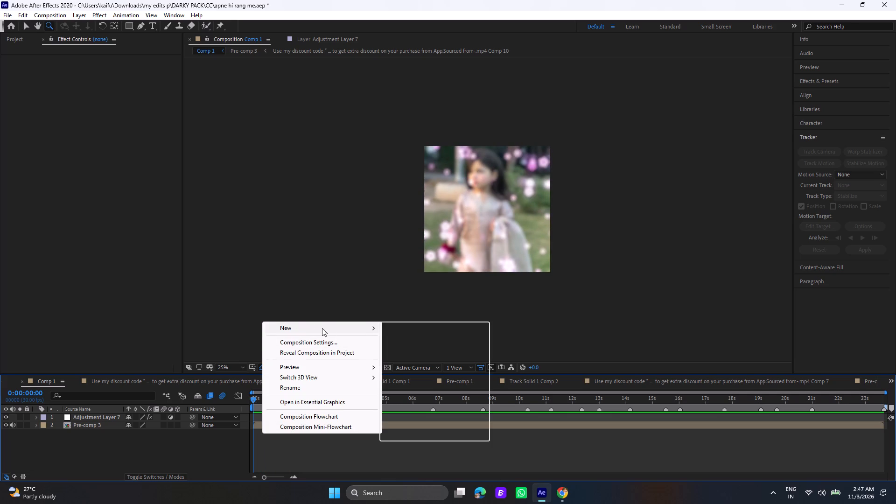
double_click(402, 400)
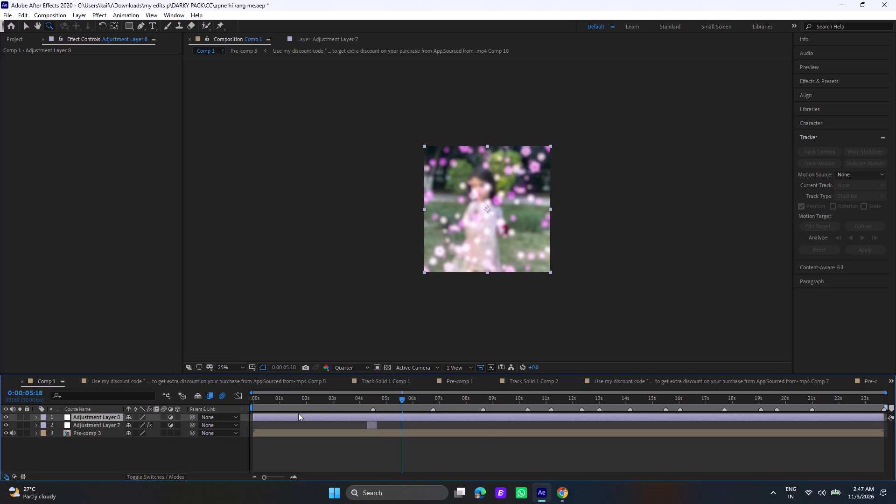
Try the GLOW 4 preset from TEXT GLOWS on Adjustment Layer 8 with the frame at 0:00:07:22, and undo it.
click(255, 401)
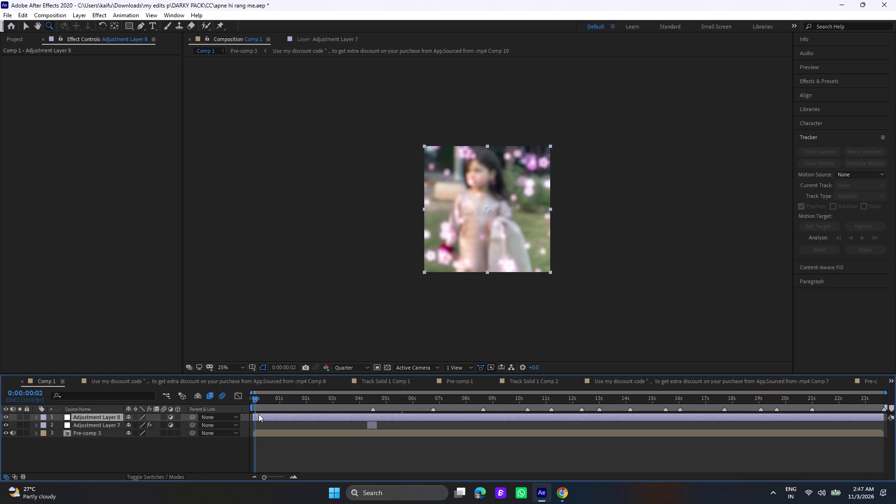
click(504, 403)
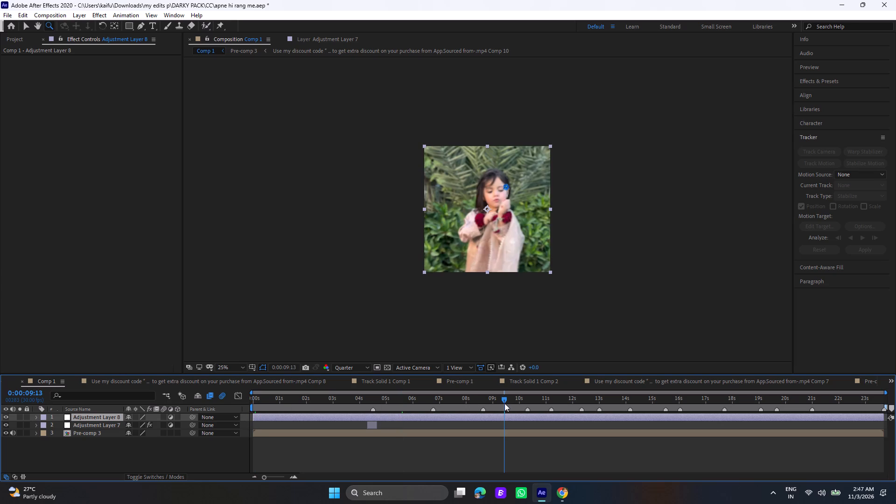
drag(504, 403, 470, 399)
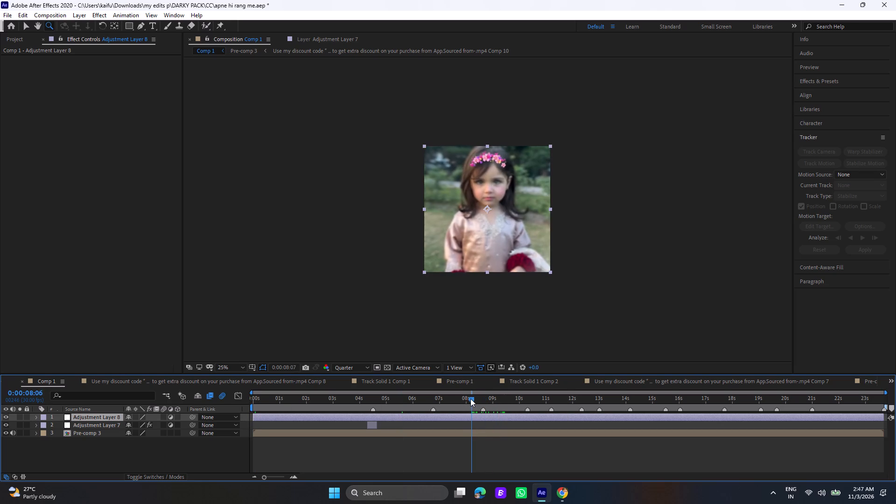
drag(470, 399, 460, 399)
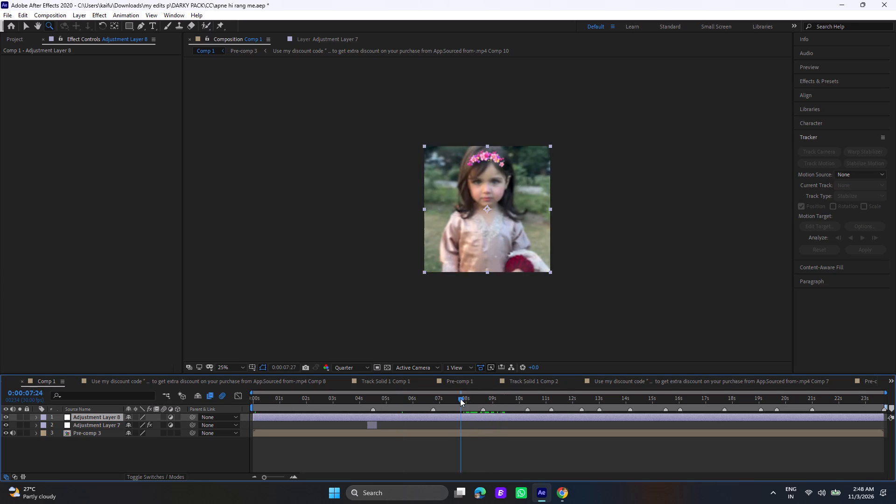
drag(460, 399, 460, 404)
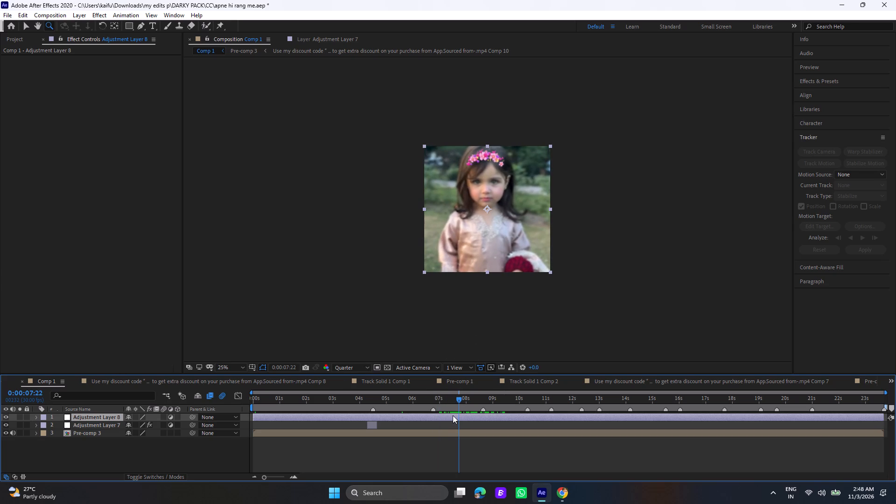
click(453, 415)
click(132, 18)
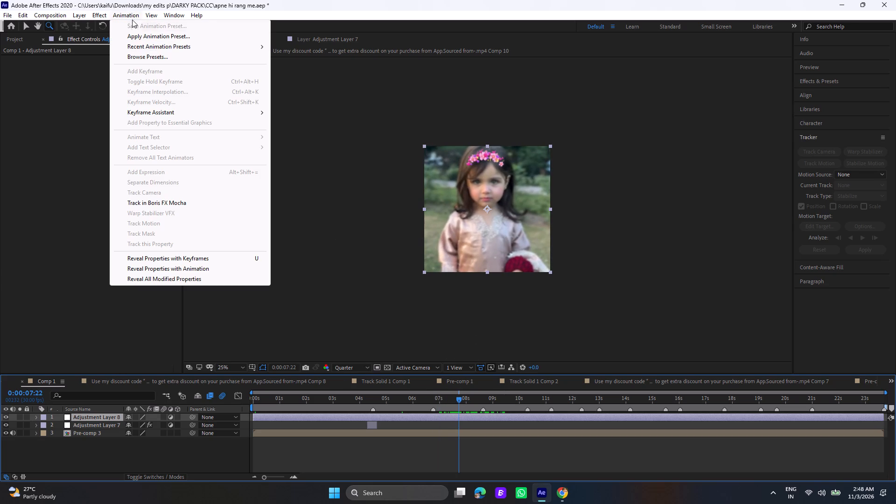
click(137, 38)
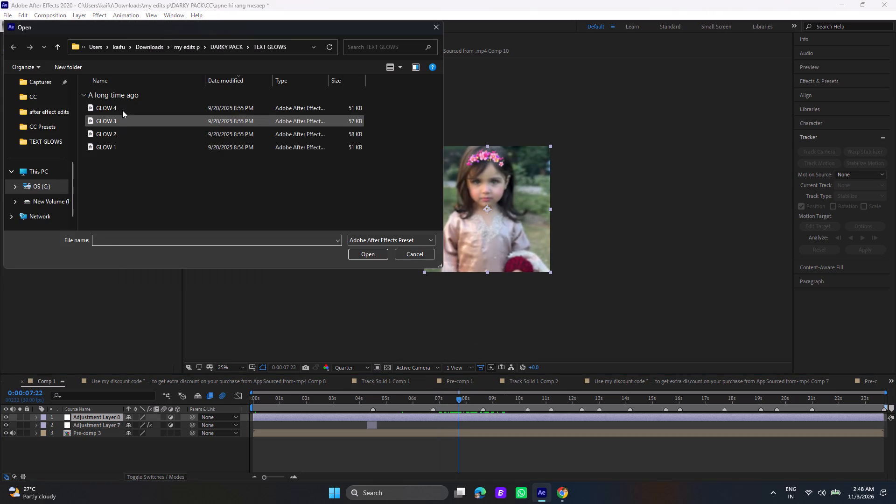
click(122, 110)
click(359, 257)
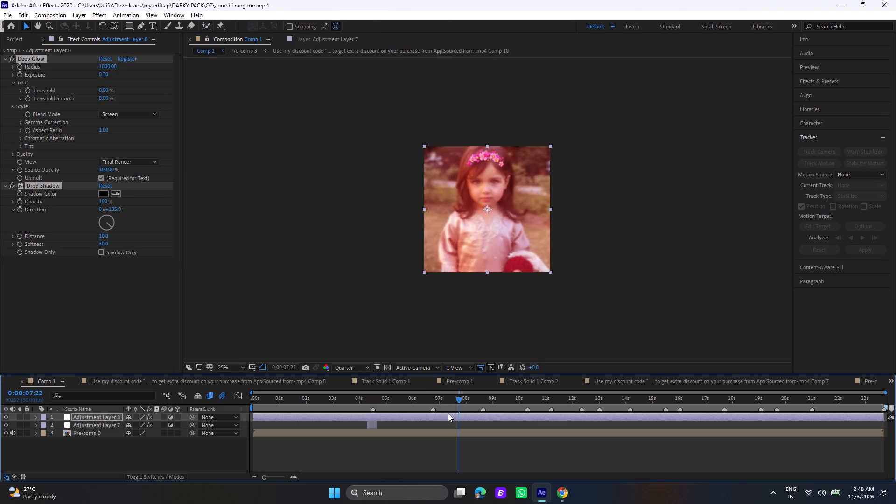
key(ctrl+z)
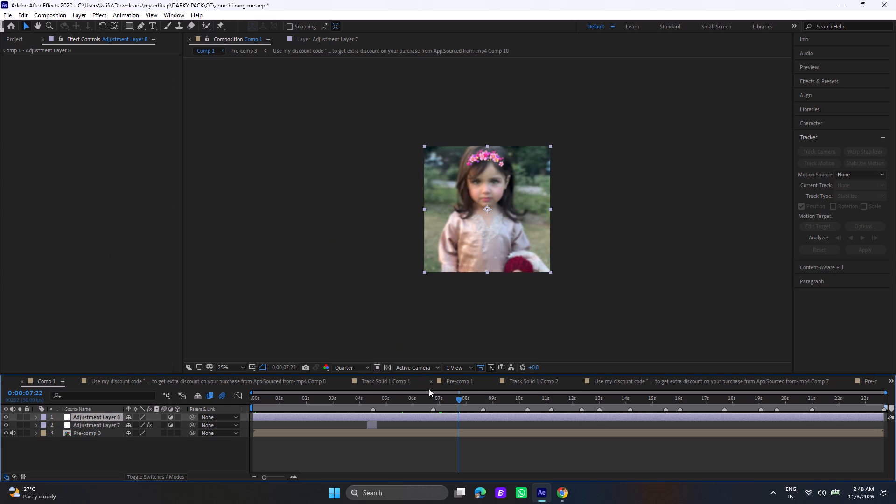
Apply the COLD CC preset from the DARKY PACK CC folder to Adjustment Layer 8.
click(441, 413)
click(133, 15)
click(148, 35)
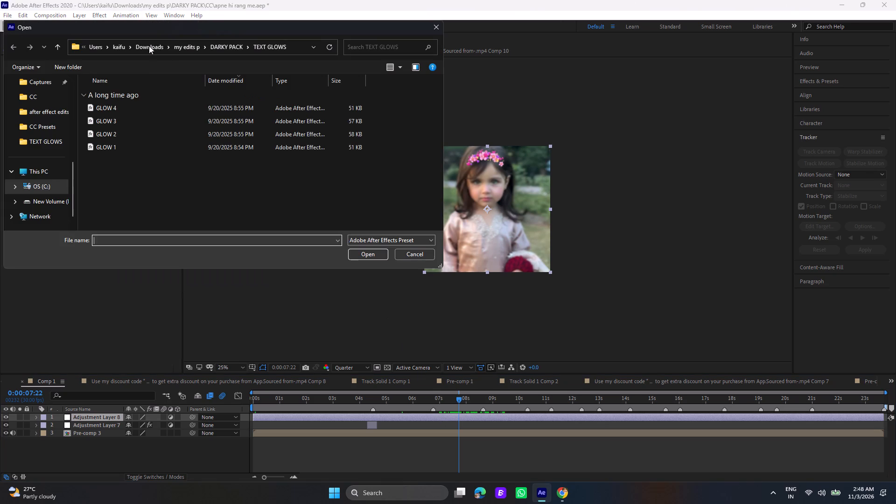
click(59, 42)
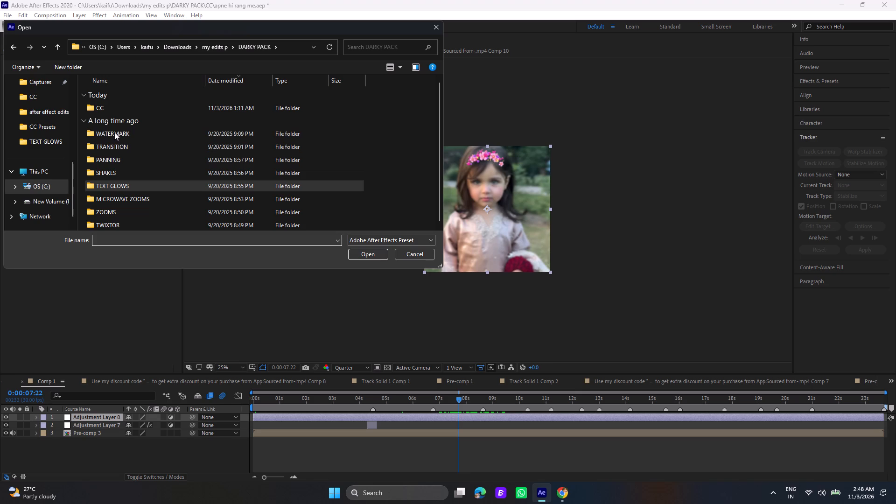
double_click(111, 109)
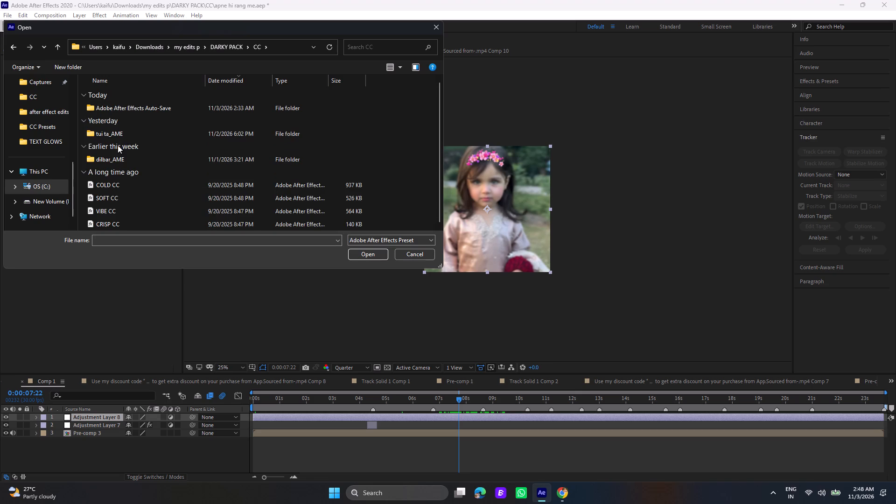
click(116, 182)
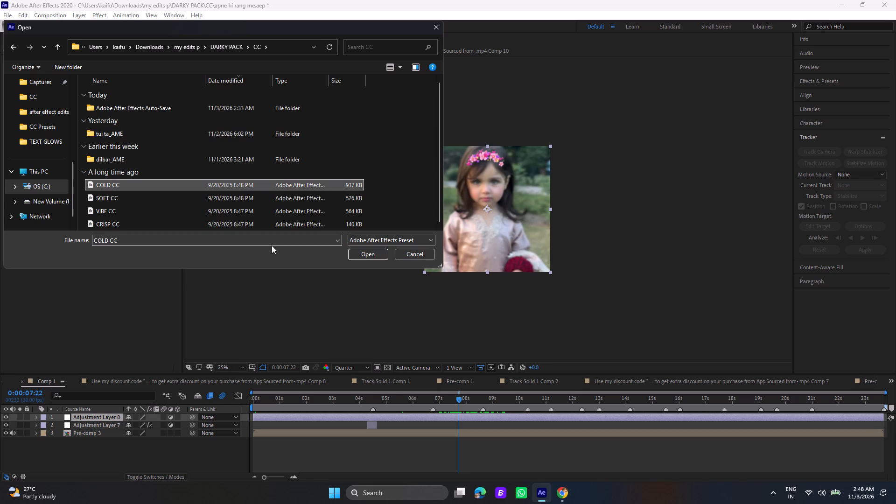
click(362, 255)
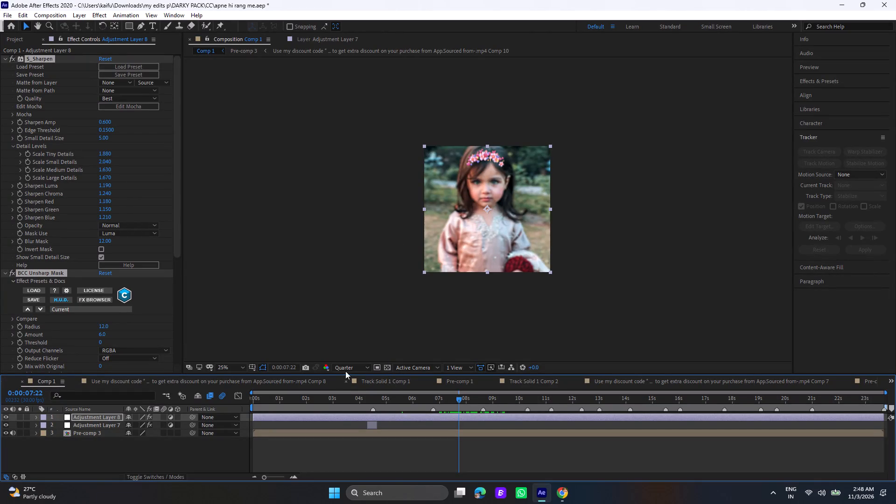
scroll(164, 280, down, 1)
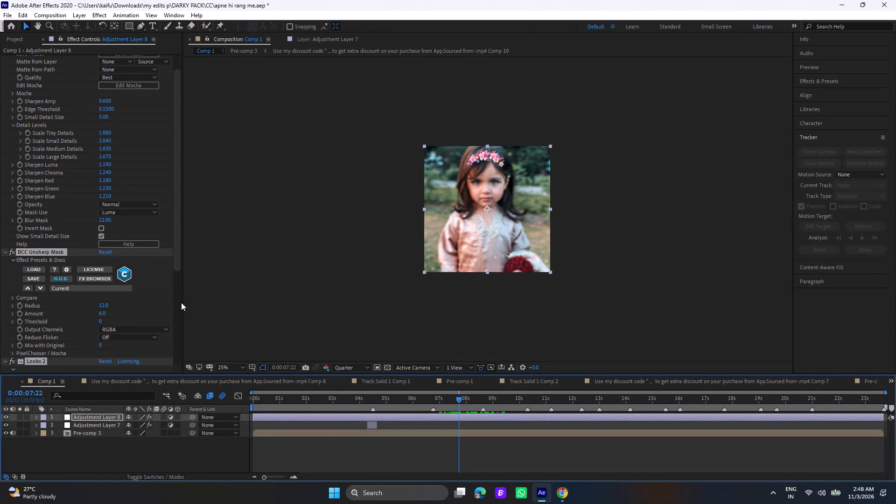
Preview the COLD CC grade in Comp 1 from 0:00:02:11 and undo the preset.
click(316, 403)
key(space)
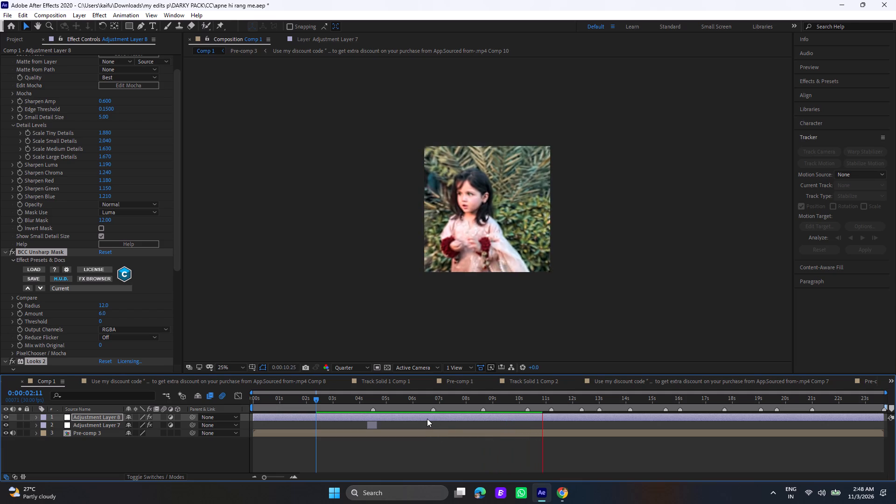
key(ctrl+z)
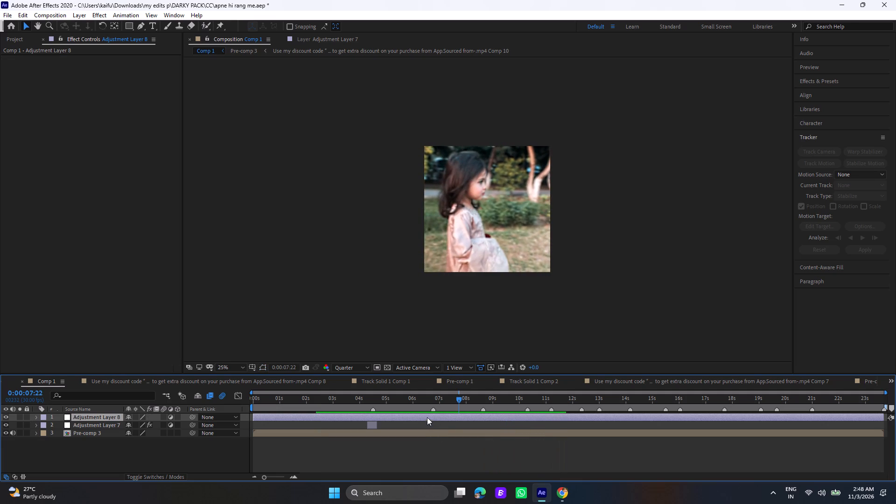
Apply the SOFT CC preset from the CC folder to Adjustment Layer 8, checking it on the frame at 0:00:08:09.
click(432, 416)
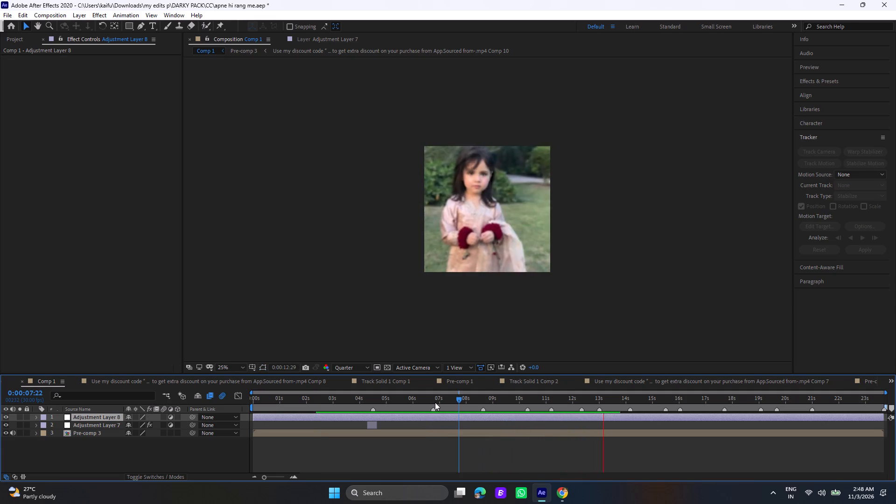
click(435, 402)
drag(435, 402, 463, 405)
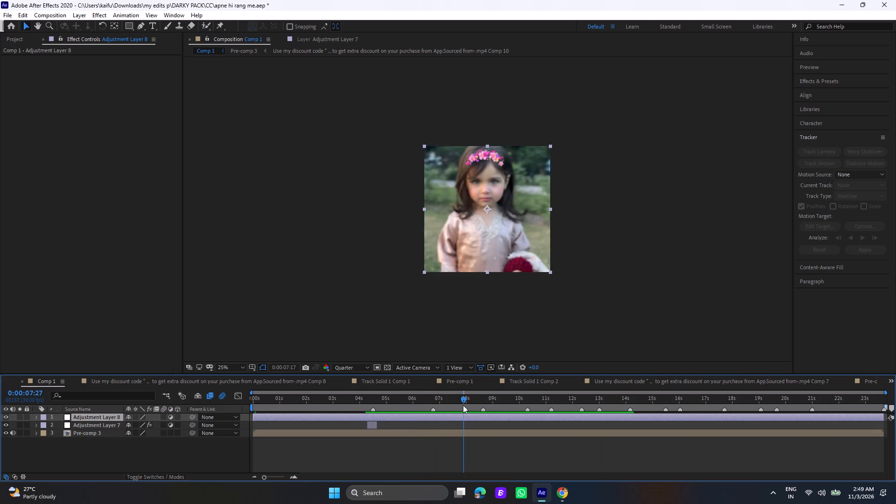
drag(463, 405, 465, 406)
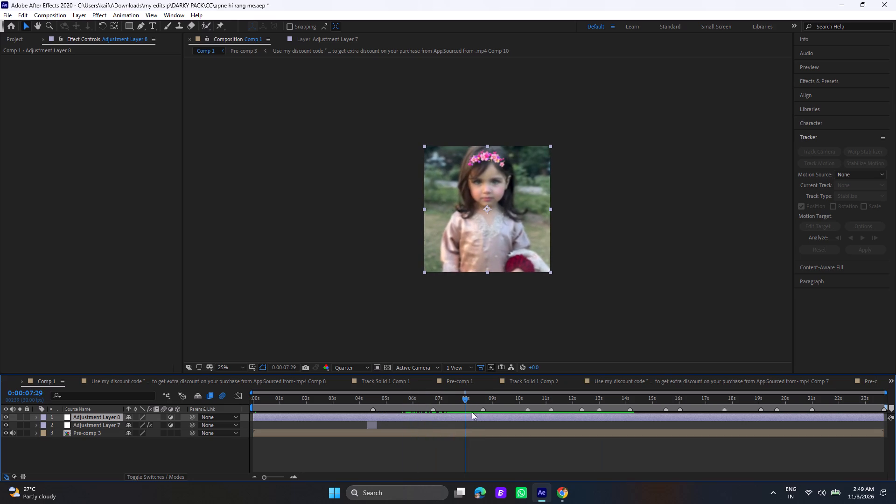
click(482, 398)
drag(482, 398, 474, 396)
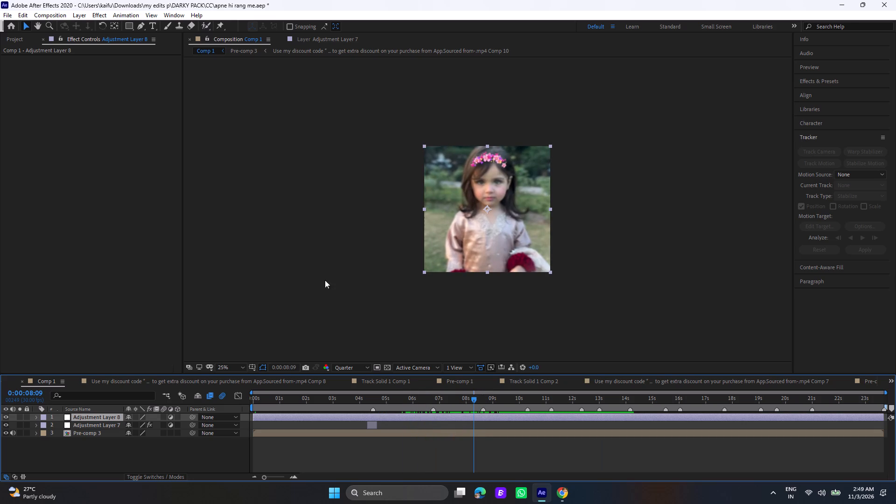
click(117, 14)
click(131, 35)
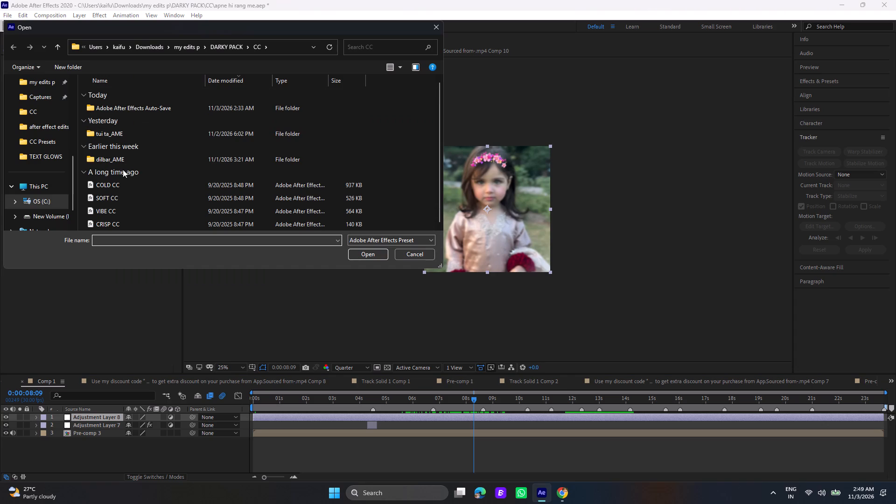
click(121, 195)
click(350, 250)
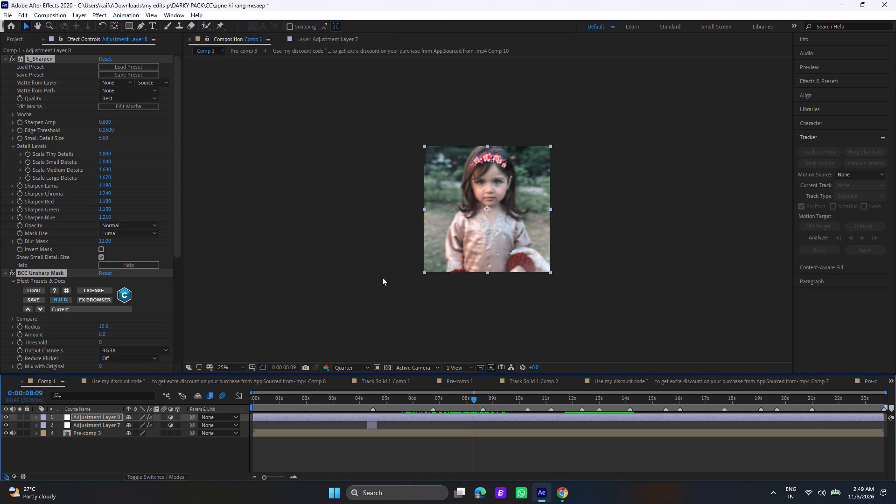
Preview the SOFT CC grade in Comp 1 from 0:00:08:09 and again from 0:00:00:00.
key(space)
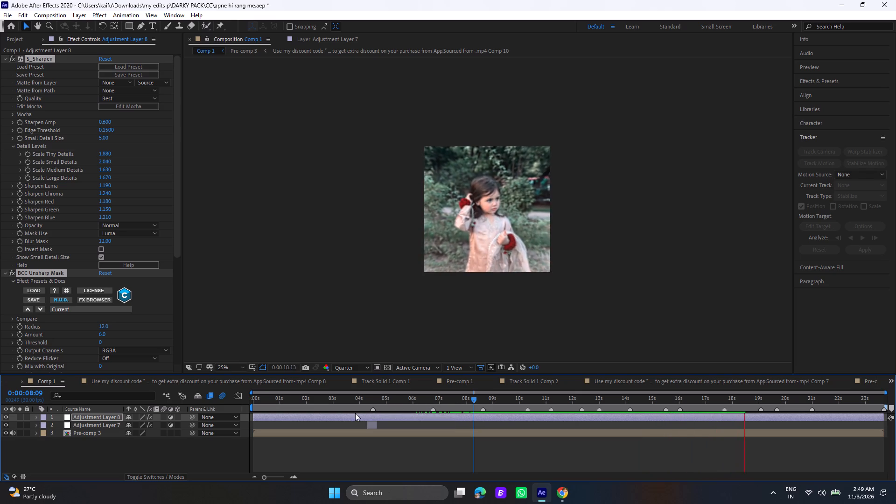
click(258, 398)
drag(258, 397, 244, 398)
key(space)
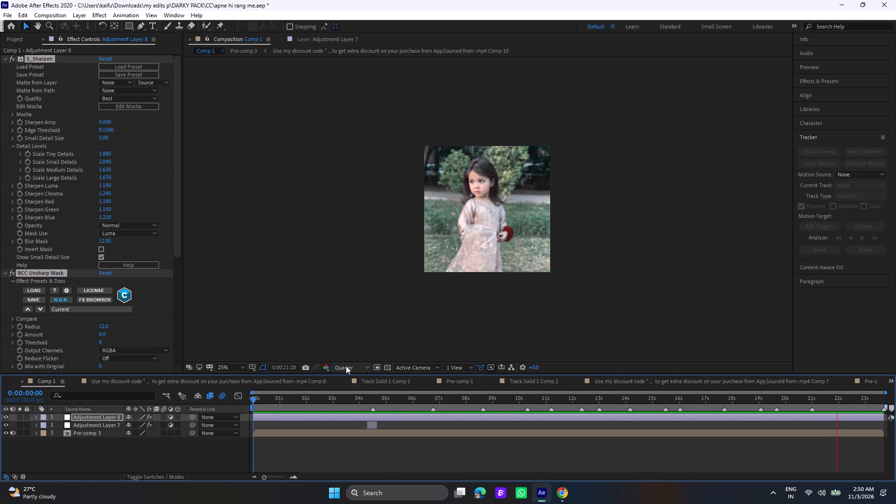
click(253, 400)
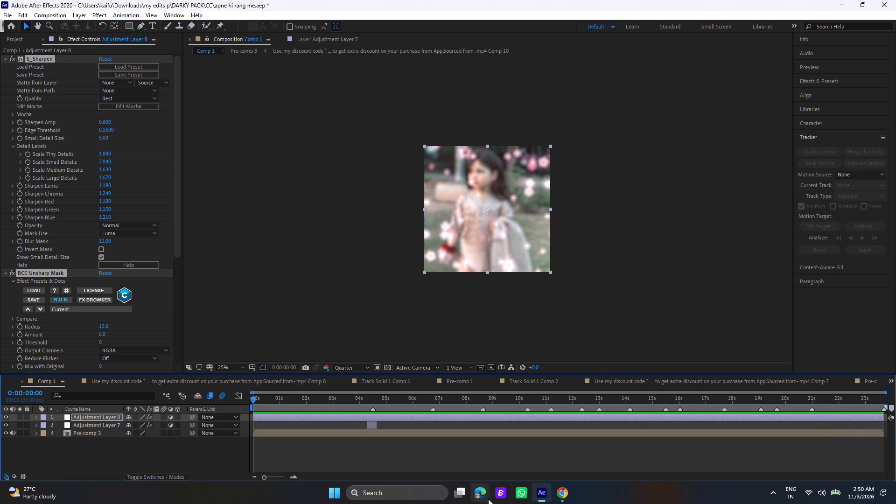
Switch to Chrome and open YouTube in a new tab, ready for a search.
click(560, 497)
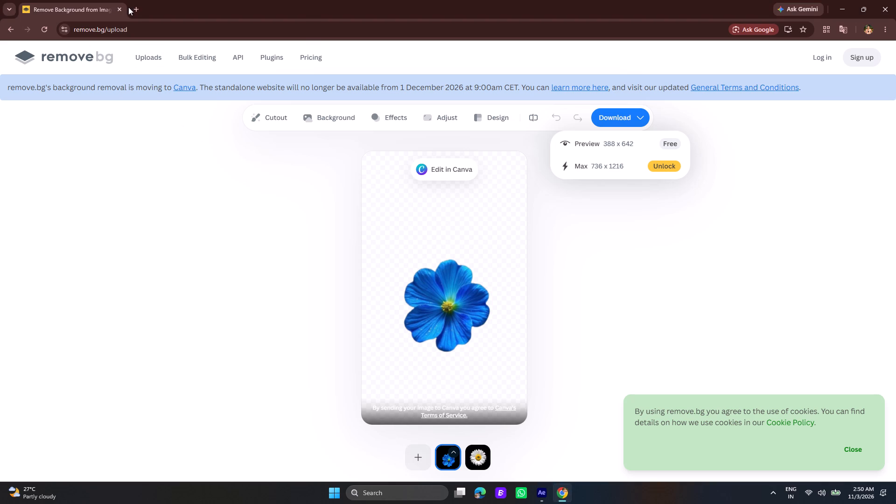
click(136, 7)
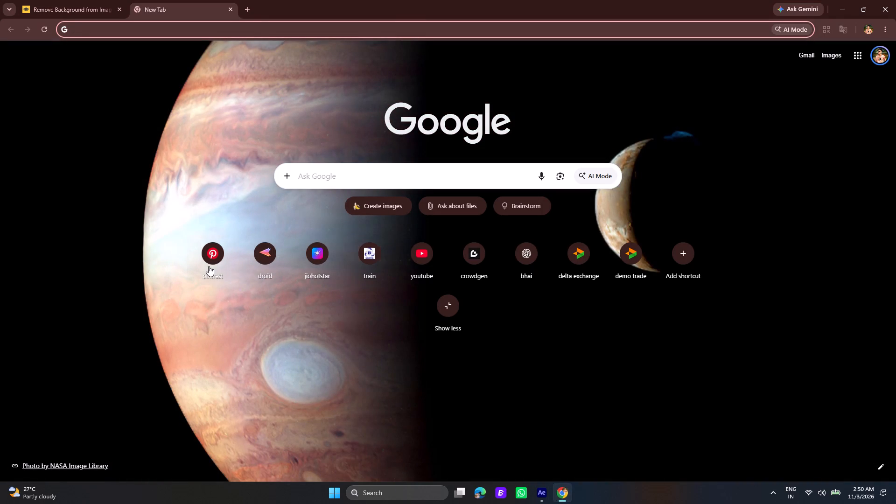
click(409, 269)
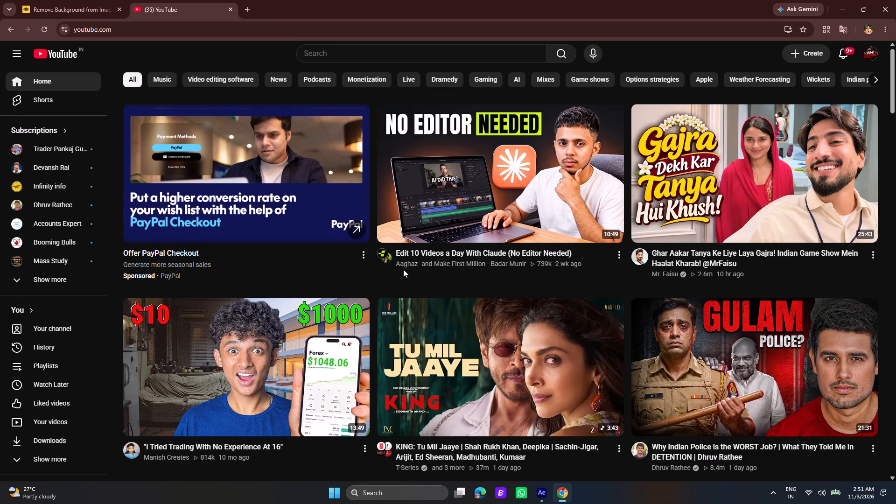
click(388, 51)
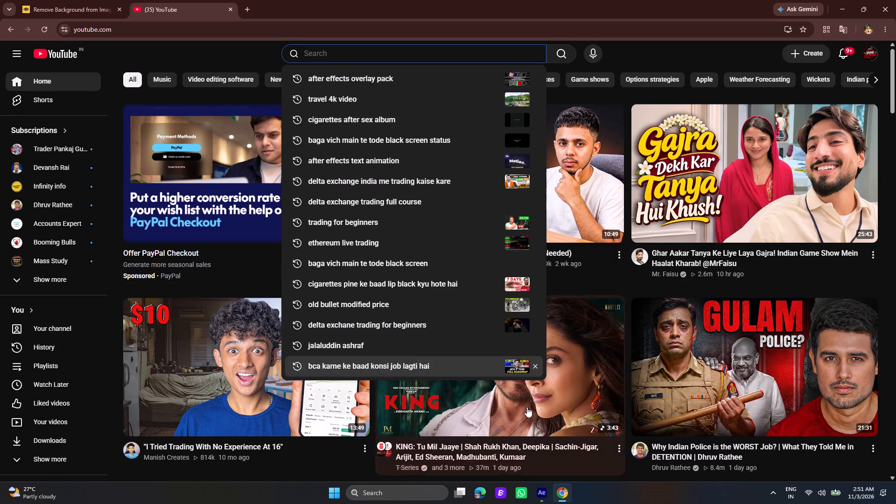
Switch to After Effects and check the DARKY PACK preset folders without applying a preset.
click(540, 493)
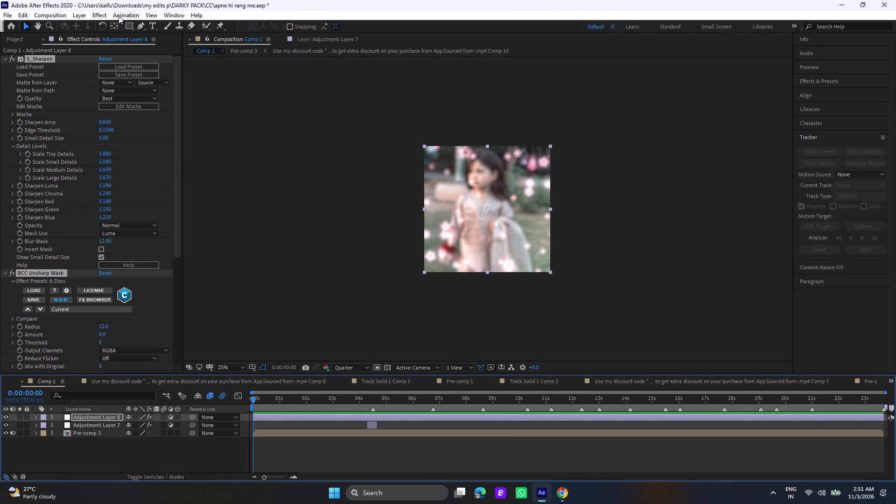
double_click(119, 15)
click(142, 35)
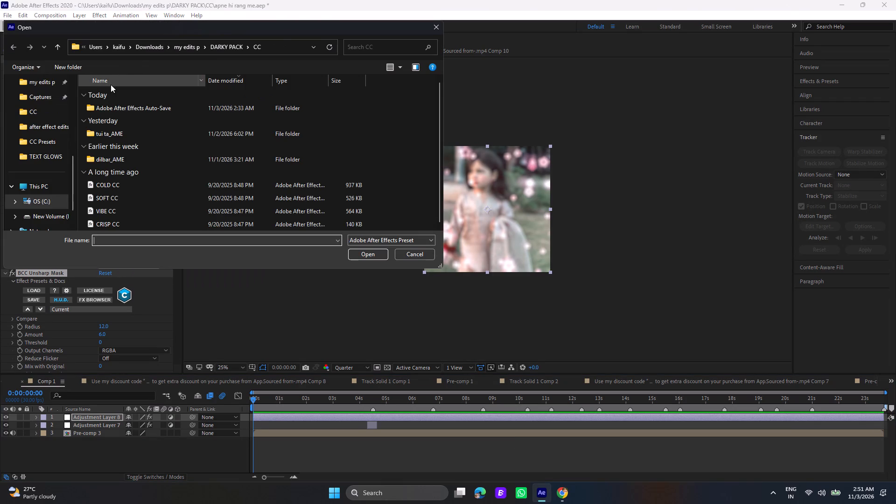
click(57, 49)
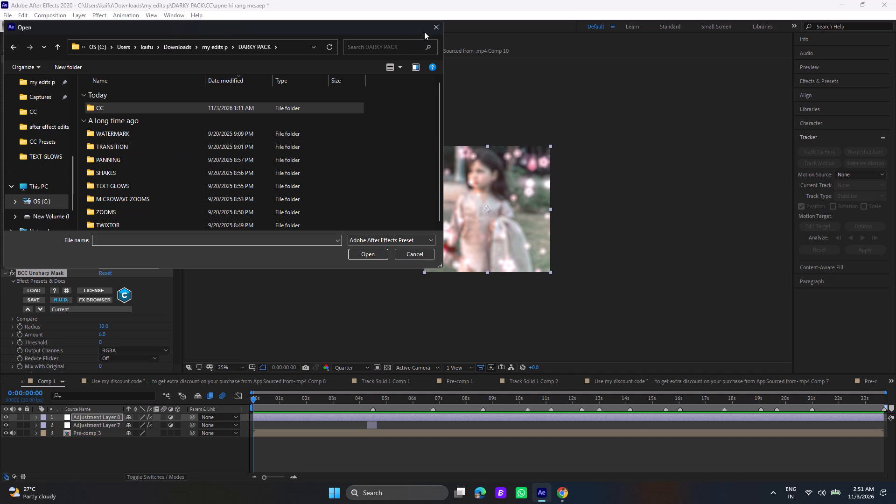
click(439, 31)
Switch back to Chrome and search YouTube for "watermark after effects presets".
click(563, 488)
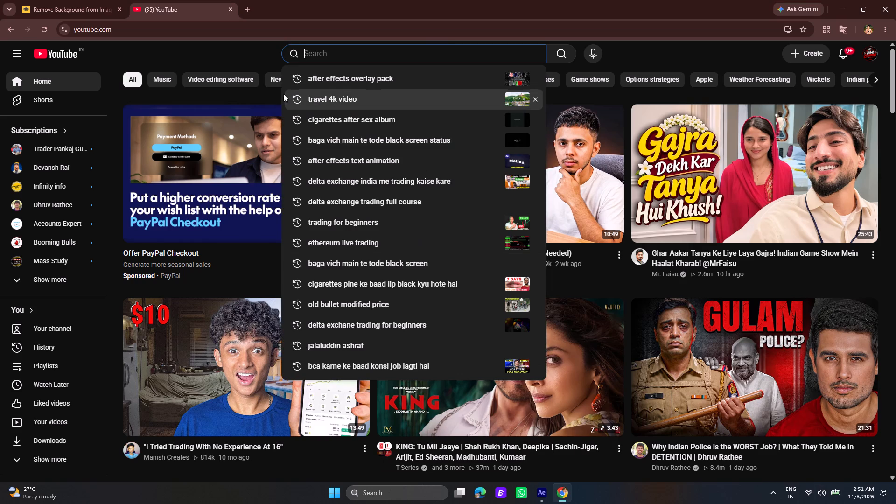
text(water)
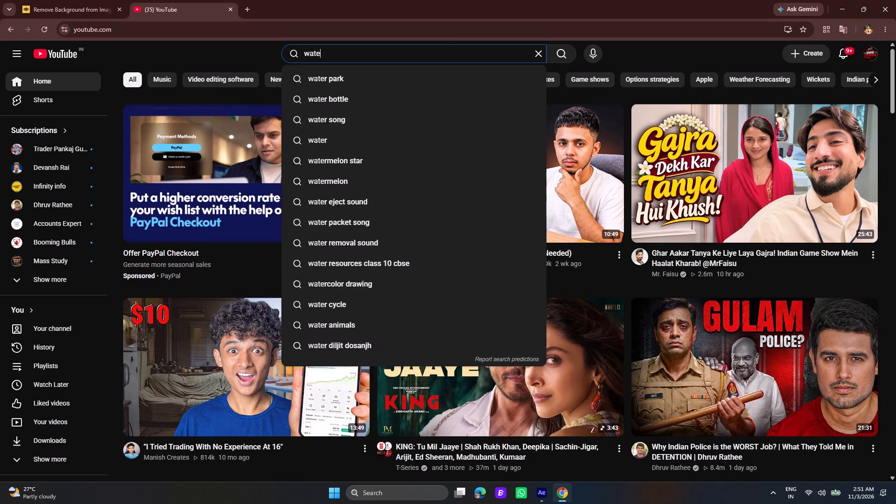
key(space)
text(mark a)
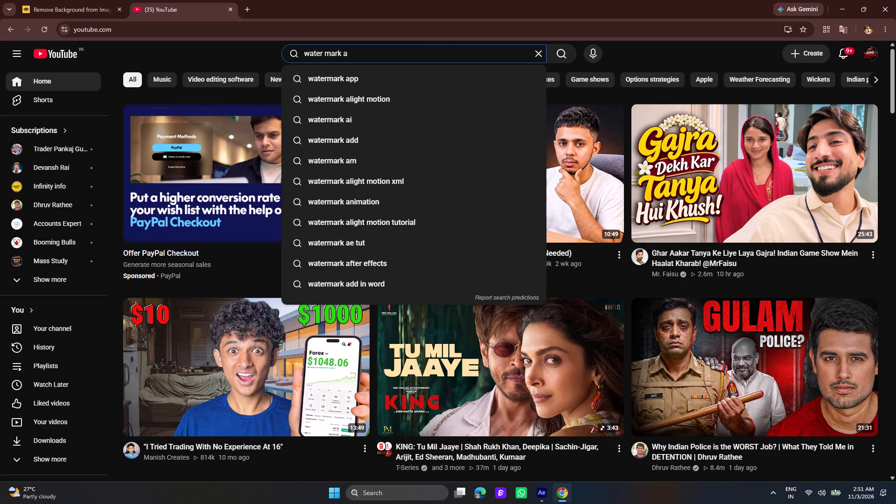
text(fter)
key(space)
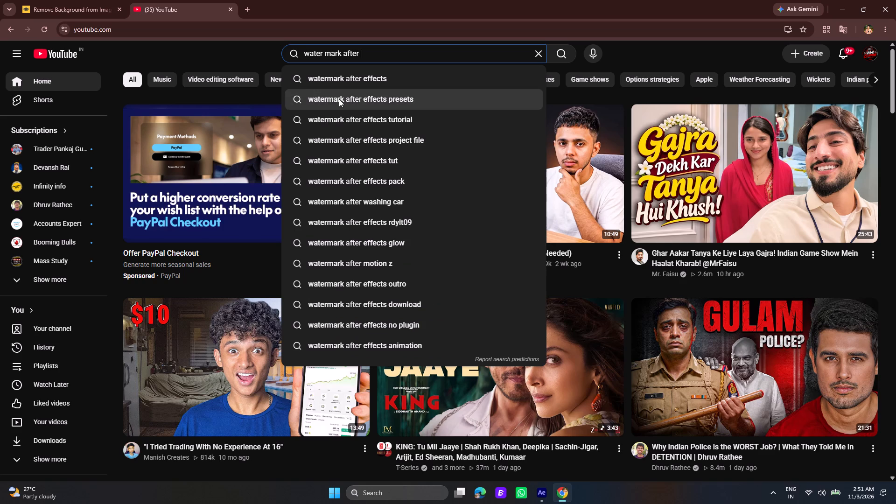
click(339, 99)
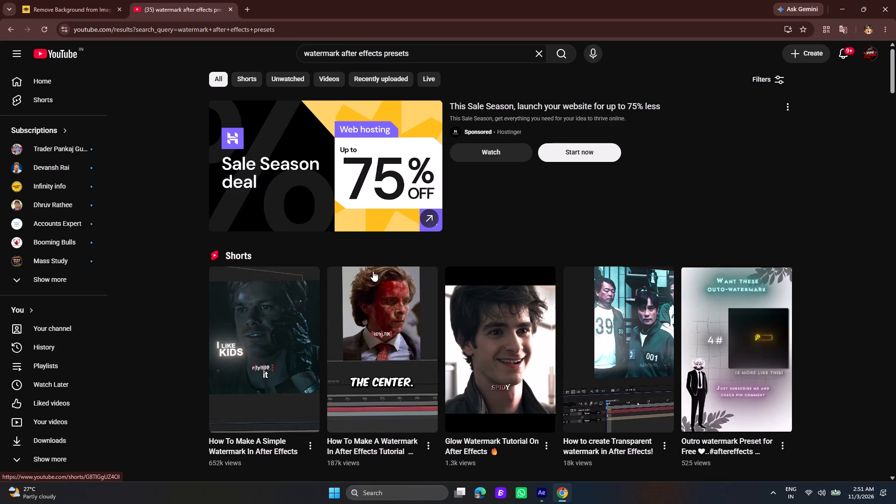
Browse the results and open the video "Top 5 Premium Watermarks Pack | FREE After Effects Presets", skipping its ad.
scroll(350, 232, down, 10)
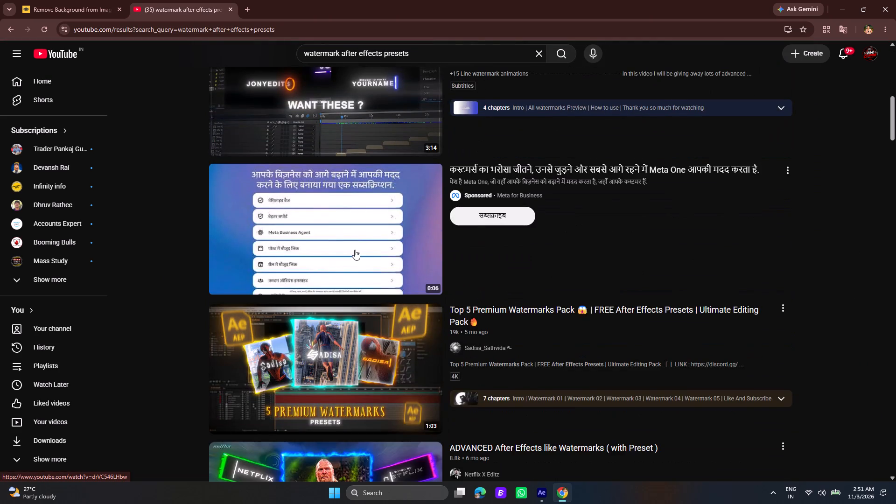
scroll(355, 252, down, 2)
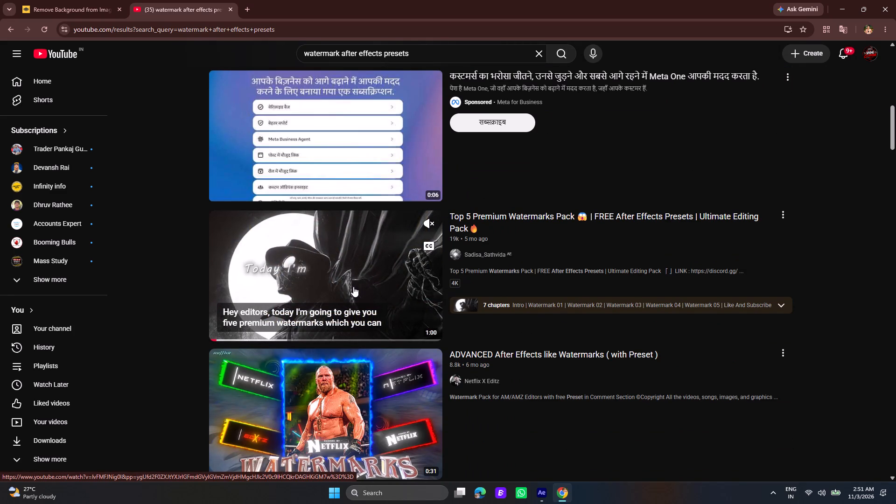
click(427, 225)
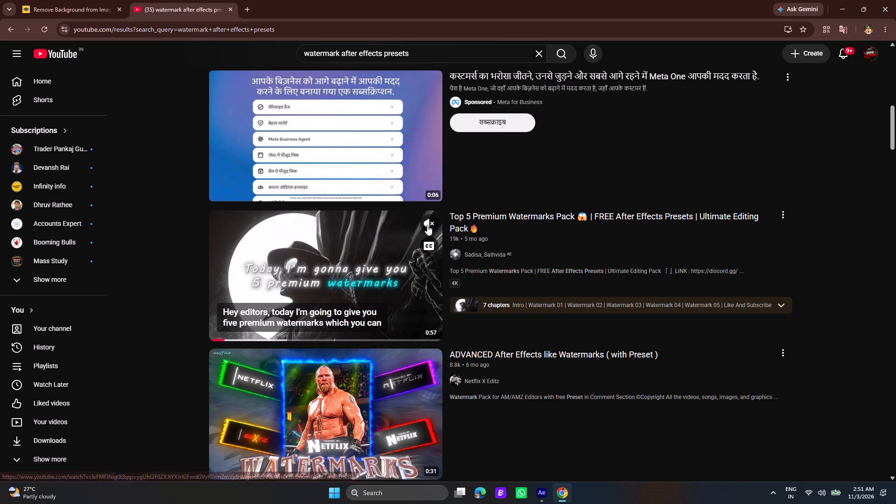
click(392, 262)
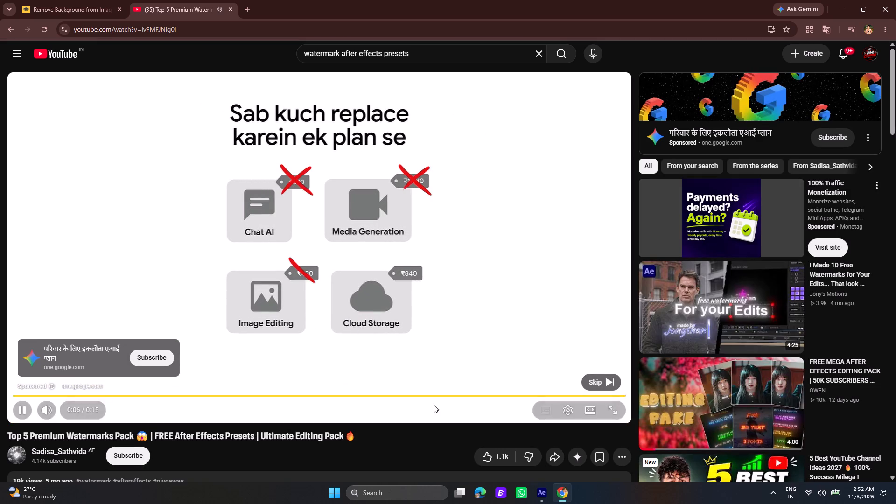
click(592, 381)
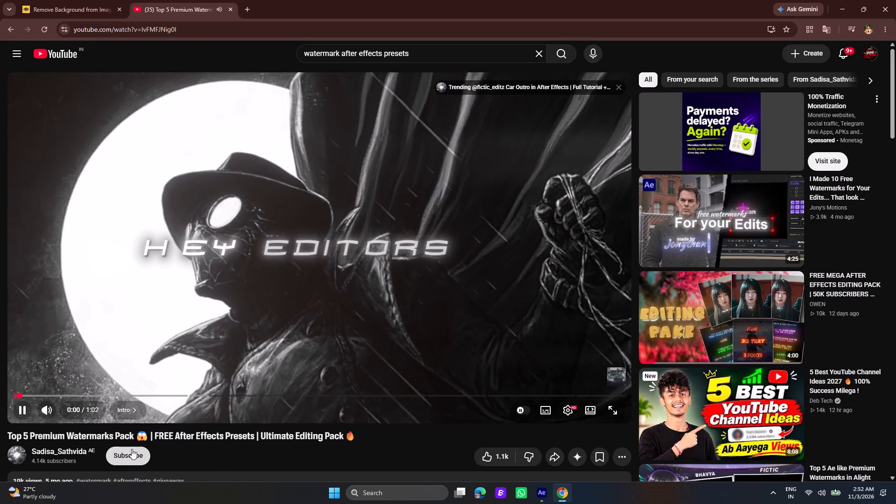
Skip ahead through the video's intro and watch the watermark previews.
click(91, 395)
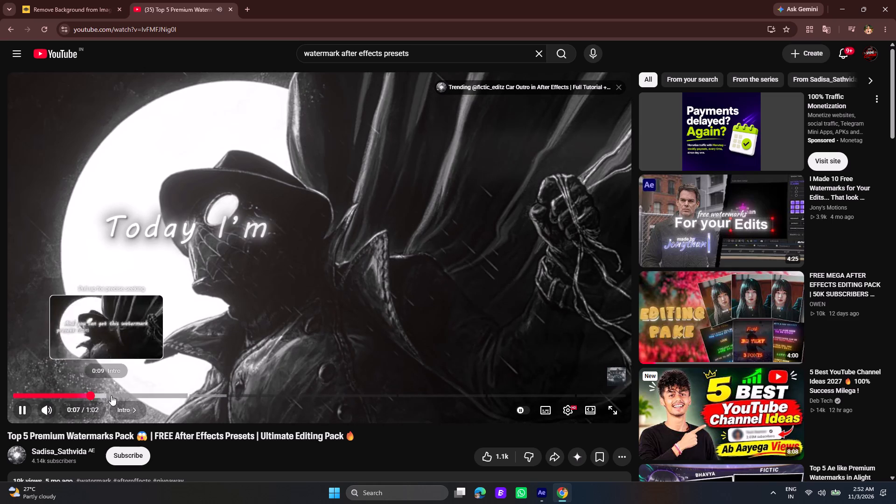
click(125, 395)
click(166, 396)
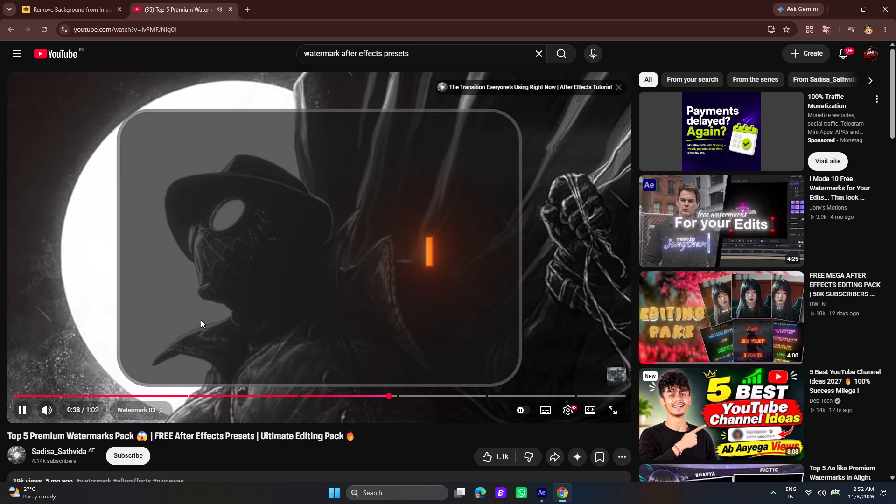
Expand the video description and look through it for the watermark pack's download link.
scroll(188, 328, down, 3)
click(107, 364)
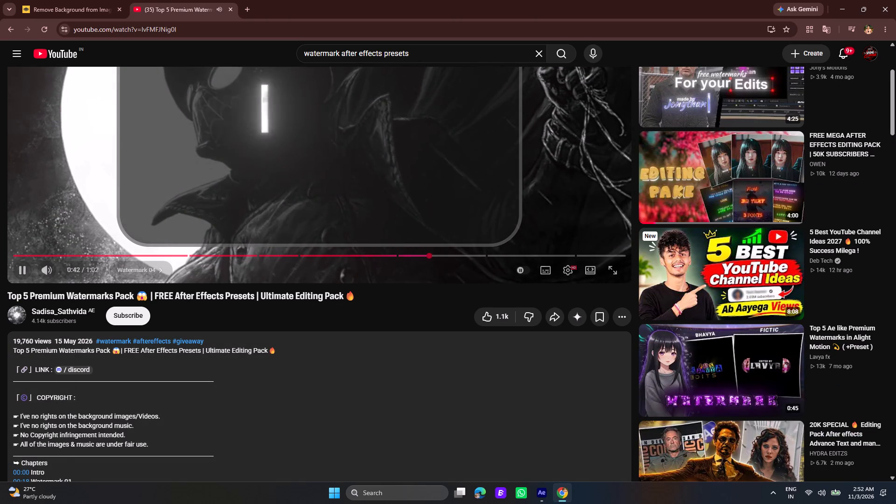
scroll(120, 375, down, 4)
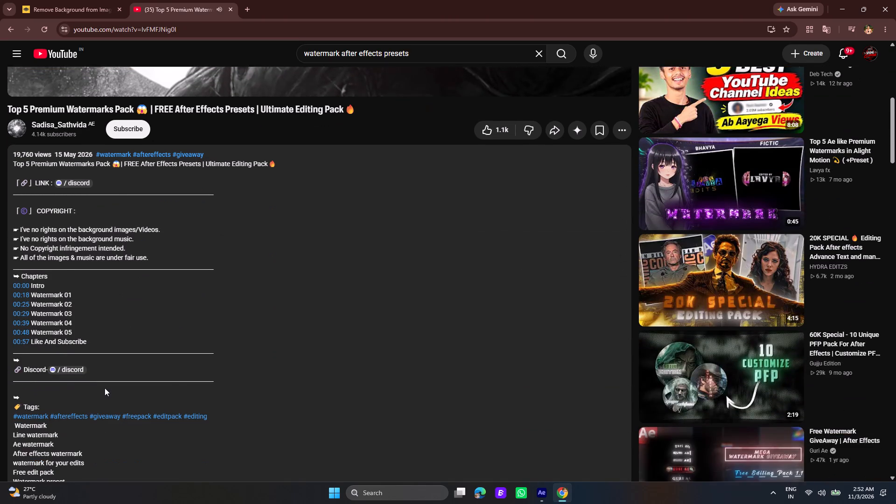
scroll(105, 388, down, 1)
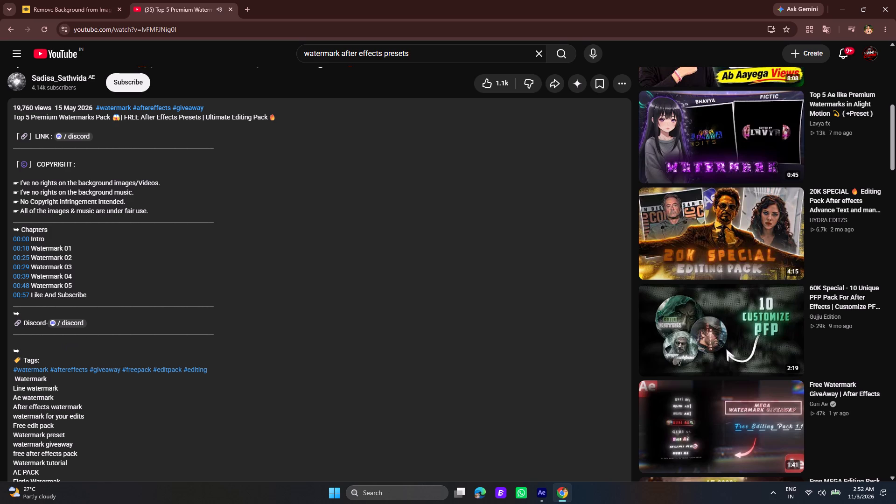
scroll(94, 335, down, 8)
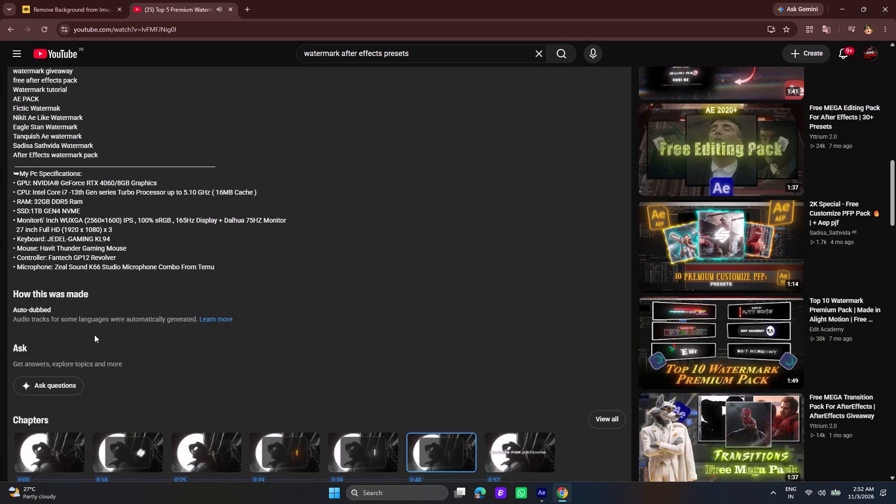
scroll(94, 335, down, 3)
scroll(134, 373, down, 4)
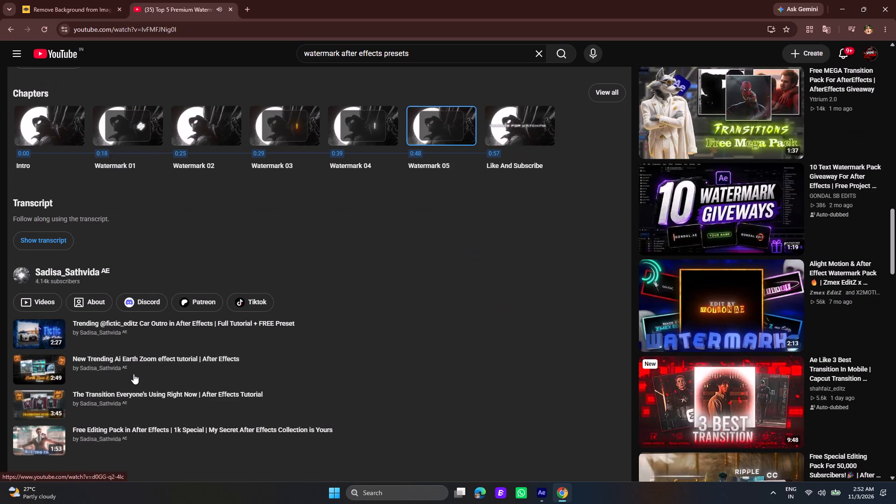
scroll(133, 374, down, 2)
scroll(133, 374, up, 10)
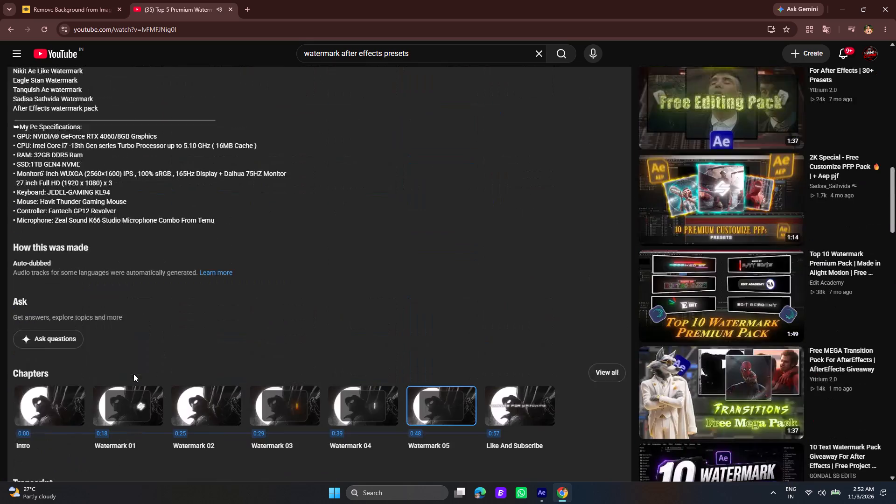
scroll(133, 374, up, 9)
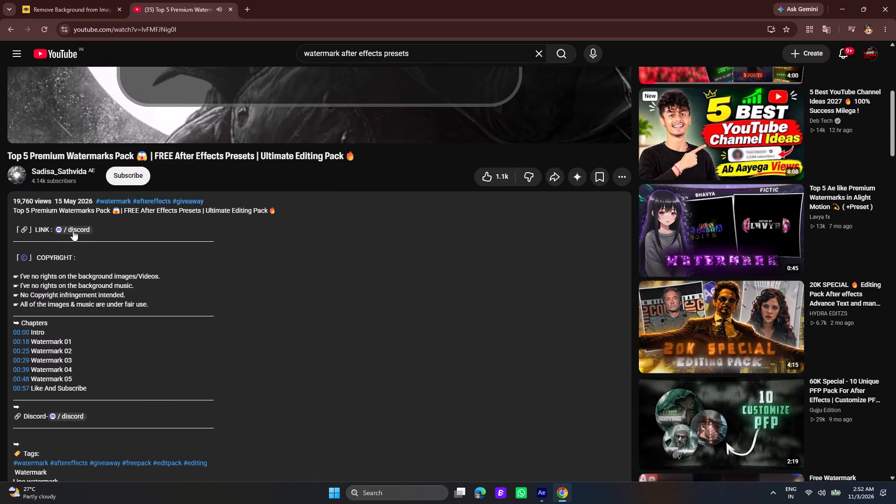
Open the pack's Discord link from the description in a new tab and pause the video.
click(73, 230)
click(202, 18)
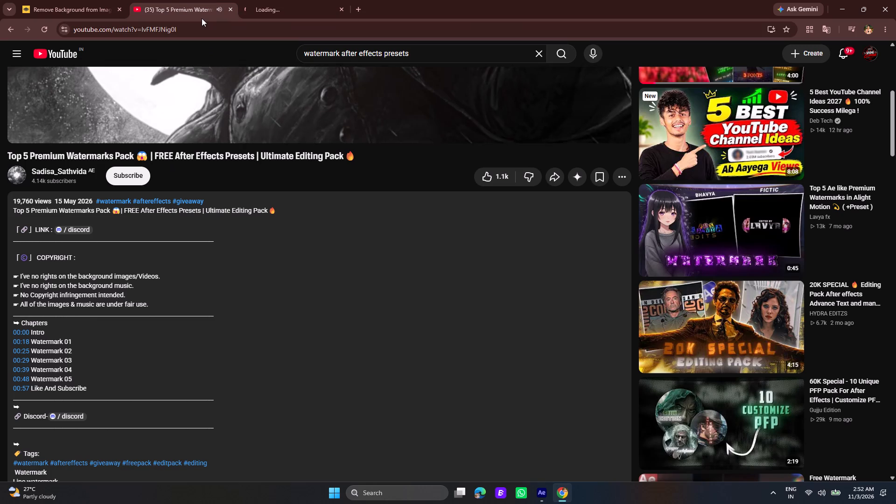
click(193, 91)
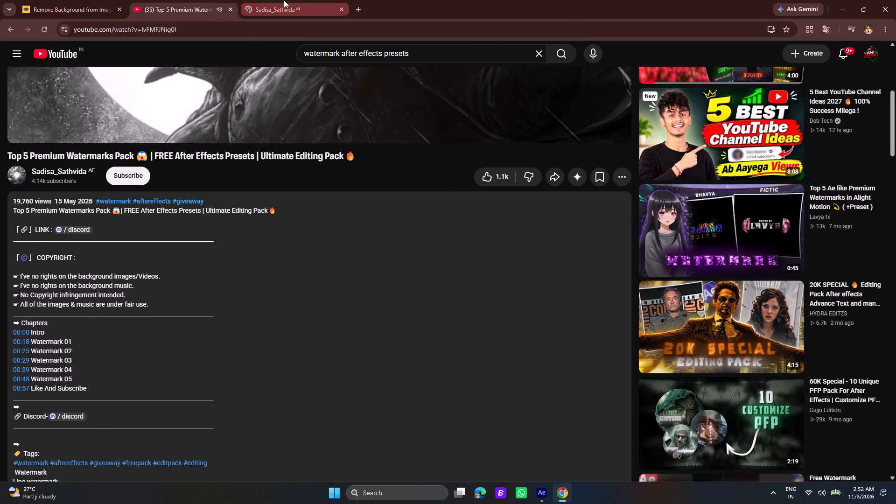
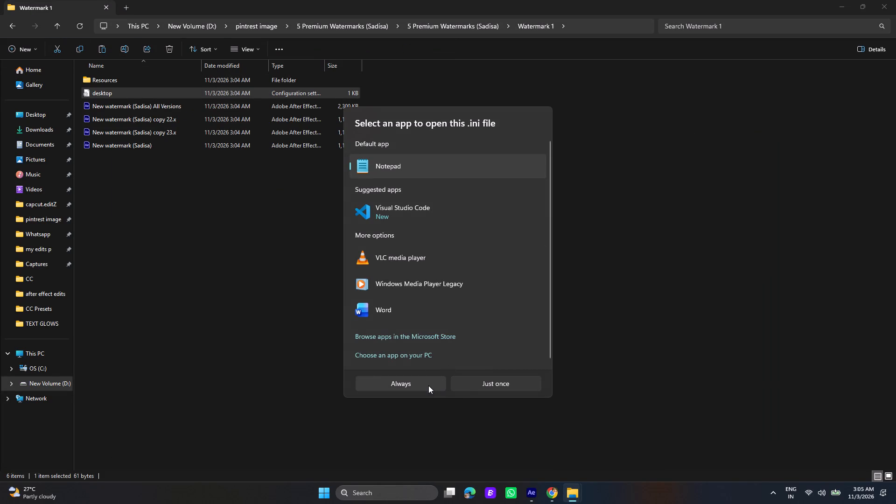
Dismiss the app chooser for the desktop .ini file and look inside the pack's Watermark 2 folder.
click(630, 265)
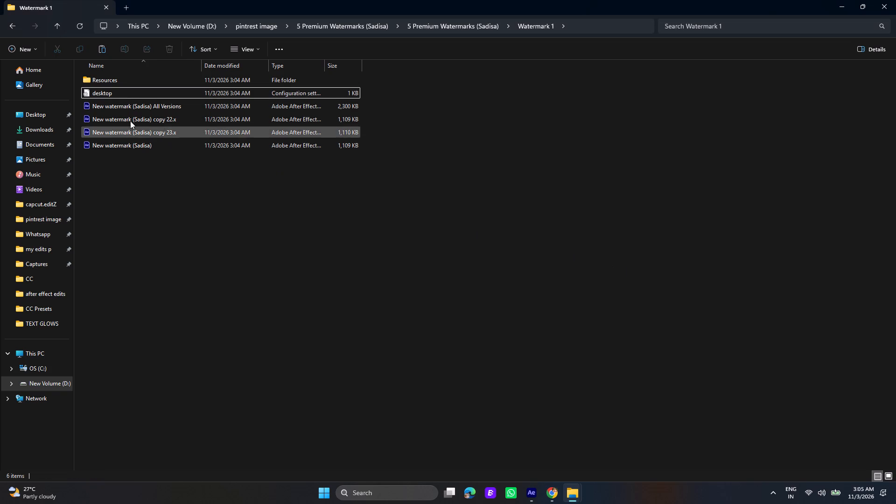
click(56, 29)
click(128, 98)
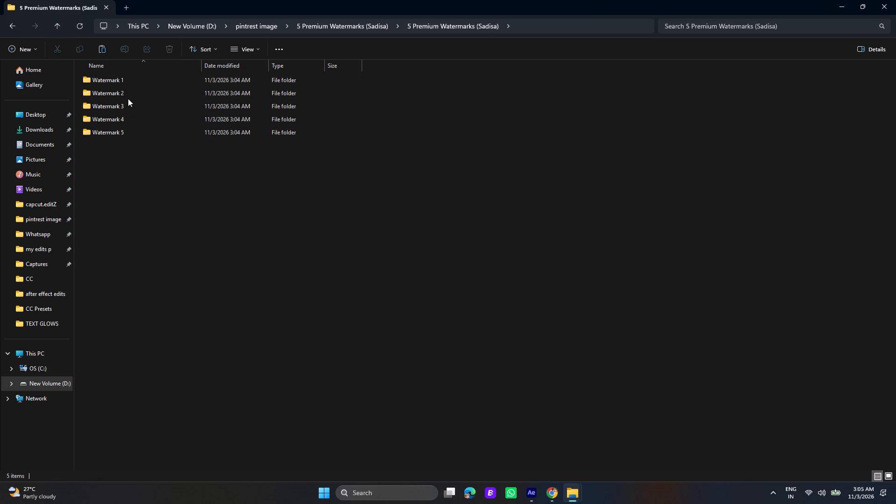
double_click(129, 93)
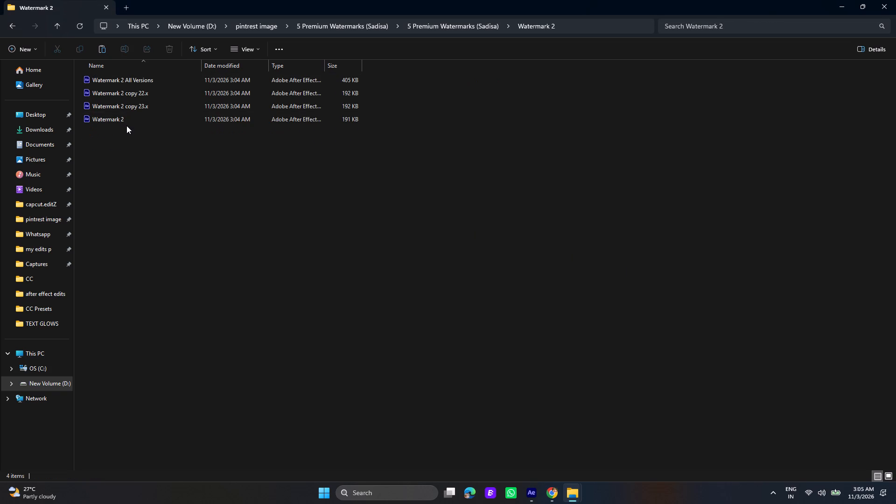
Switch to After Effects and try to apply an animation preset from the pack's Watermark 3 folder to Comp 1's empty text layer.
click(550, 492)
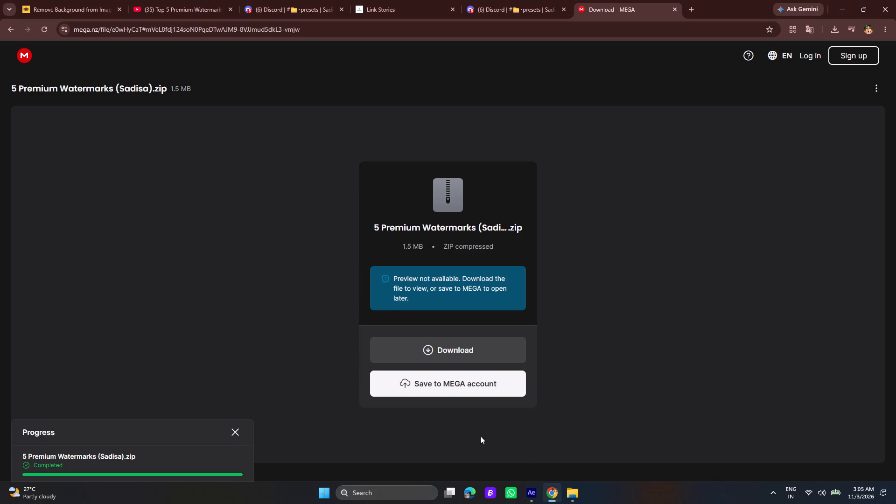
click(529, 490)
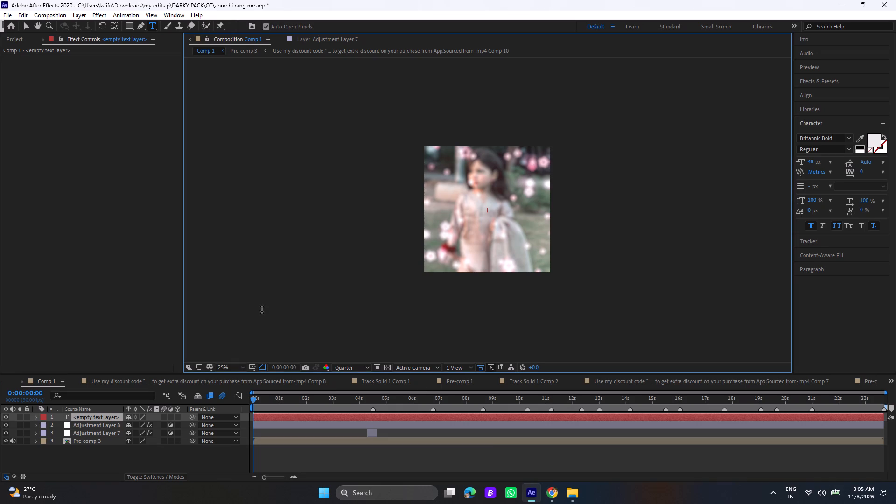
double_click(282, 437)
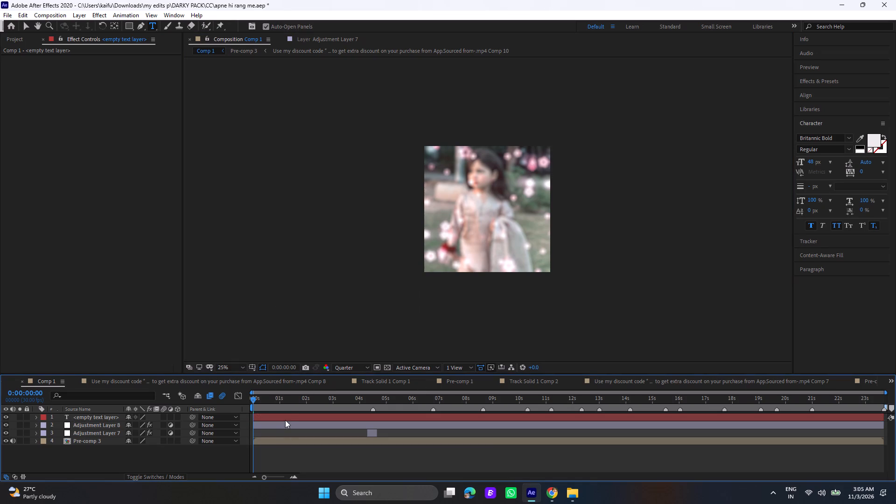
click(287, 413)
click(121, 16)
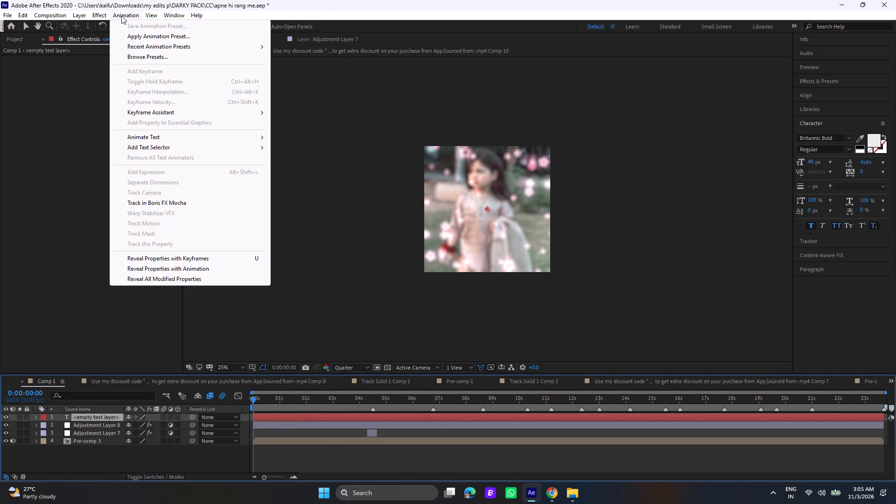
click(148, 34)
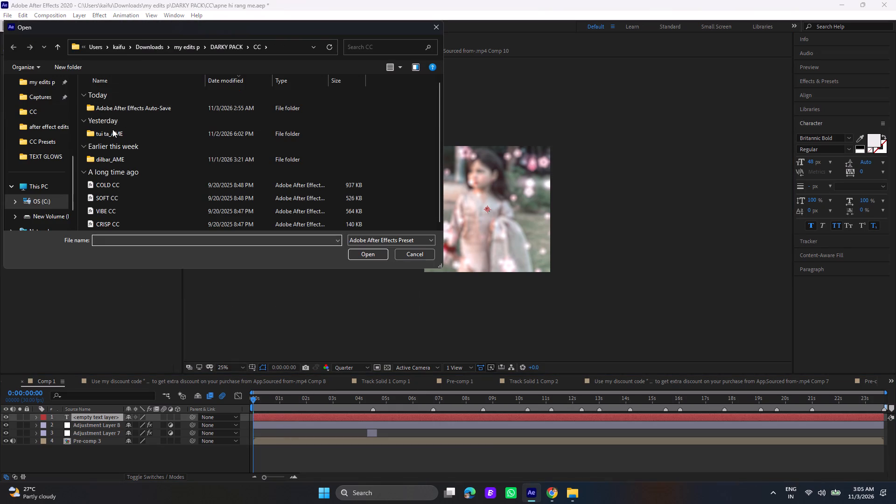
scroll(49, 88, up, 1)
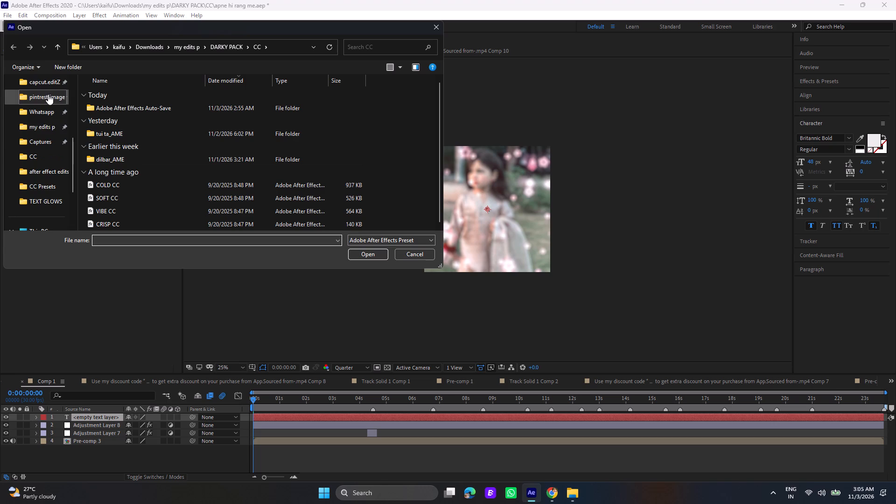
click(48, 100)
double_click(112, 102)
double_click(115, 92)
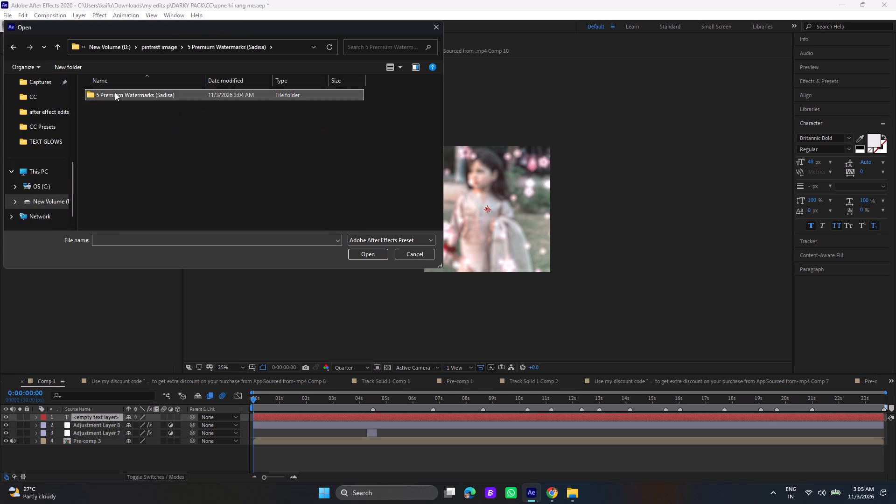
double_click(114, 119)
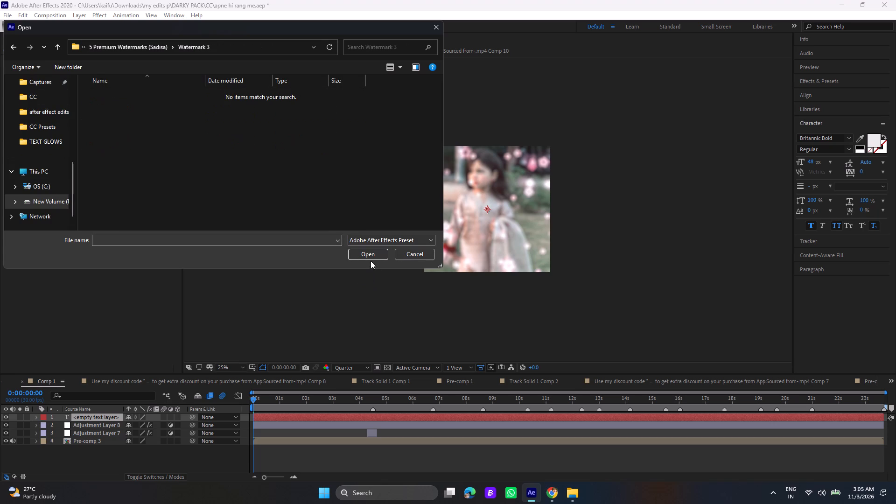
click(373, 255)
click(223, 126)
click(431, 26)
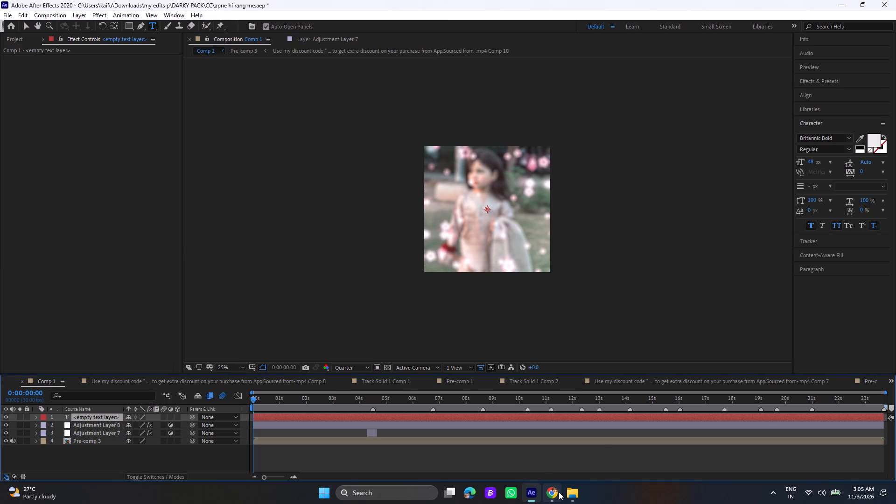
Switch to the YouTube video in Chrome and review the Watermark 04 and Watermark 05 previews, pausing during Watermark 05.
click(566, 496)
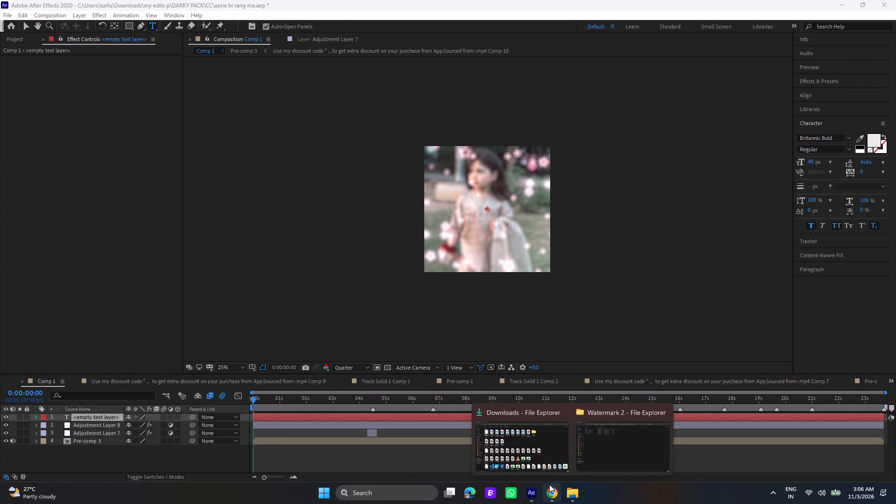
click(549, 484)
click(192, 0)
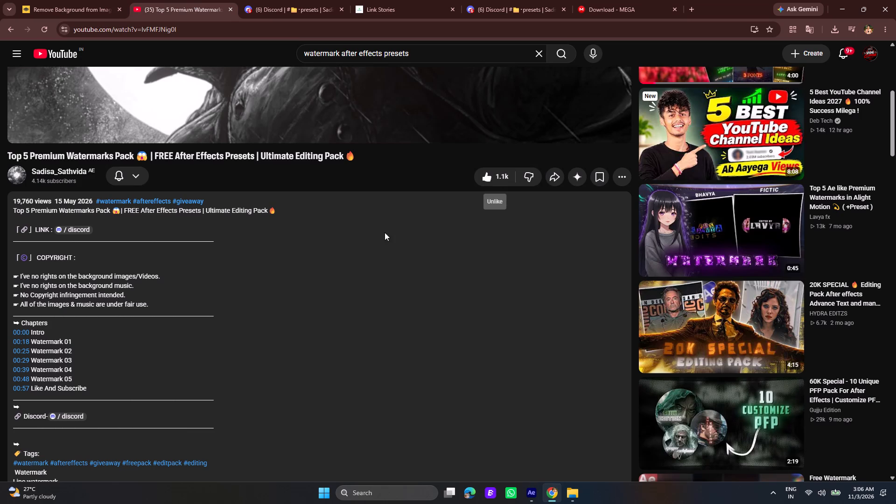
scroll(386, 244, up, 5)
click(420, 350)
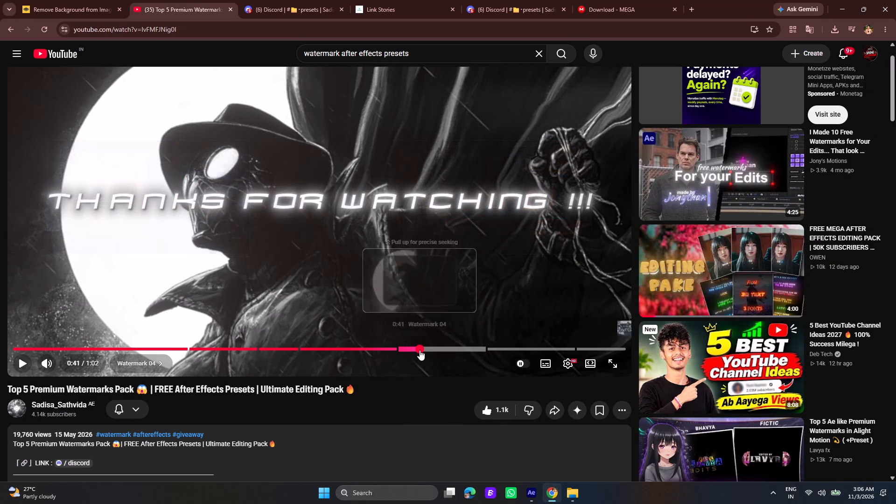
key(space)
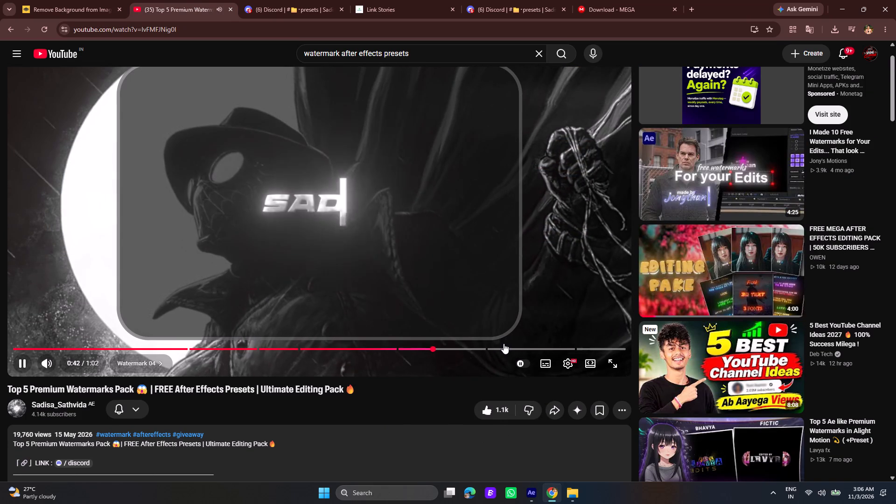
click(503, 343)
key(space)
click(528, 342)
key(space)
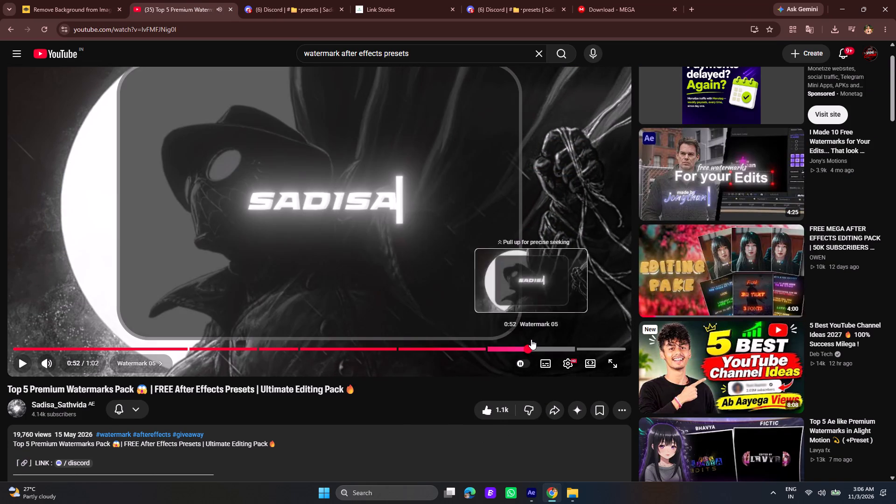
click(579, 330)
key(space)
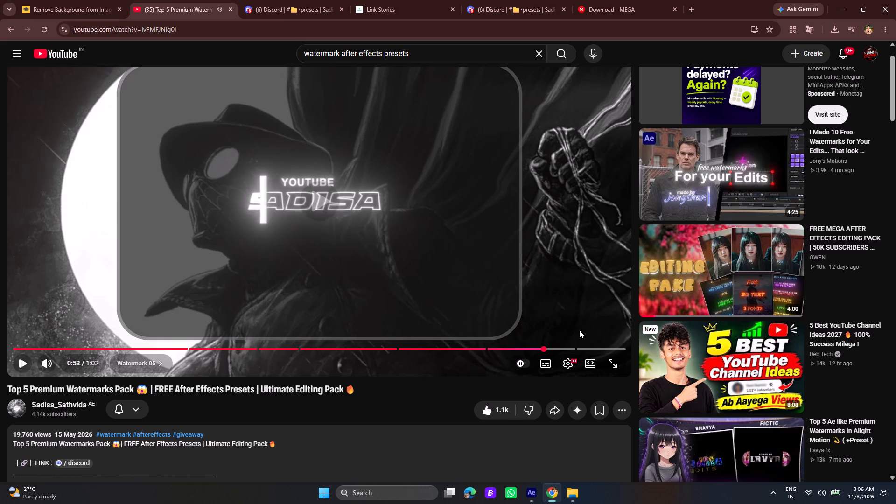
click(339, 238)
key(space)
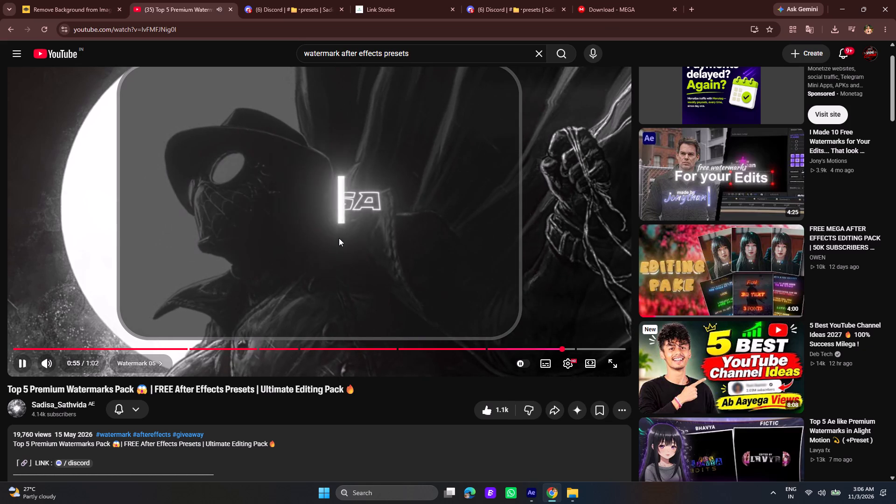
click(441, 217)
scroll(473, 211, up, 4)
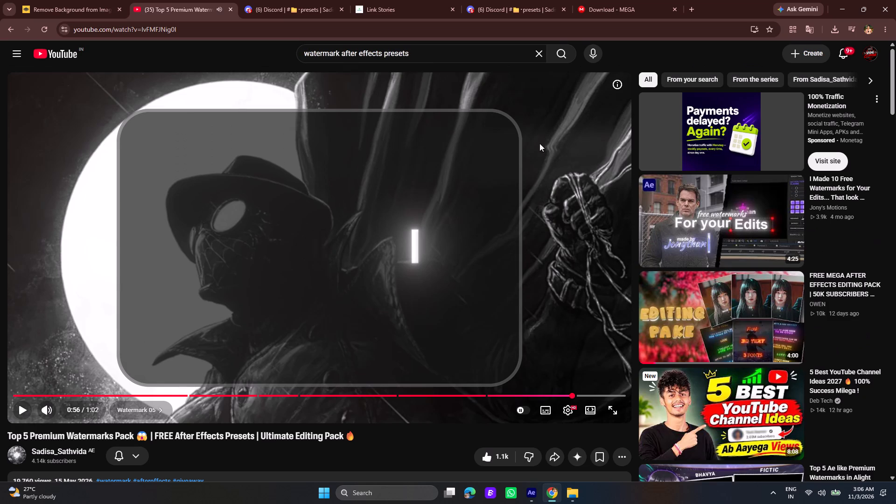
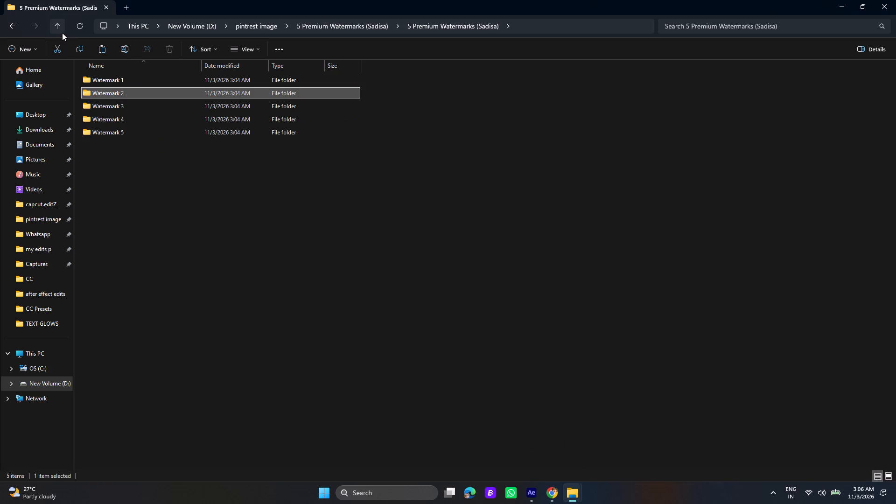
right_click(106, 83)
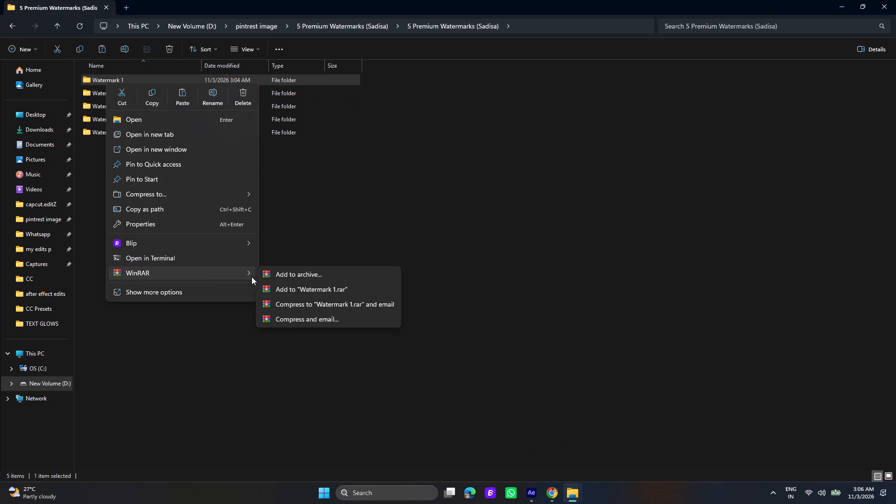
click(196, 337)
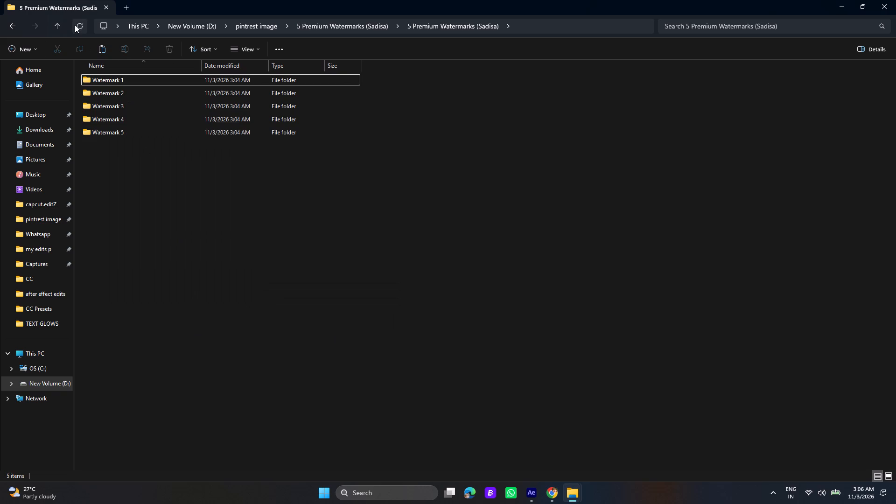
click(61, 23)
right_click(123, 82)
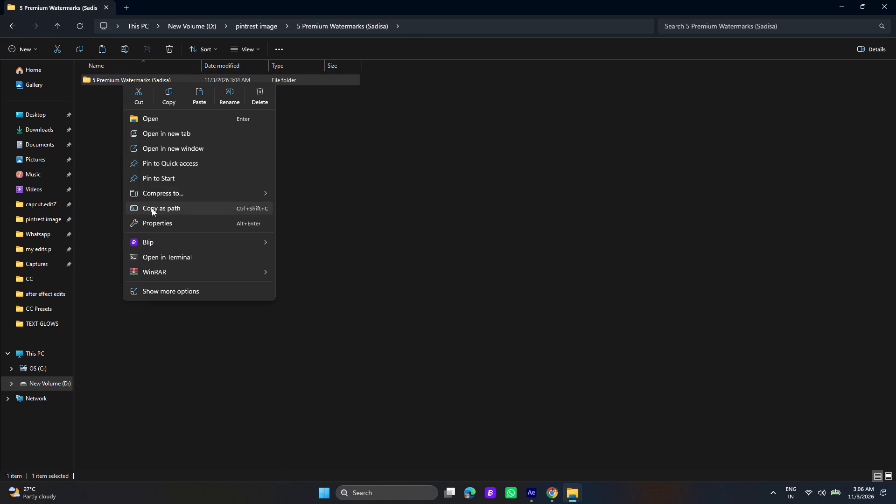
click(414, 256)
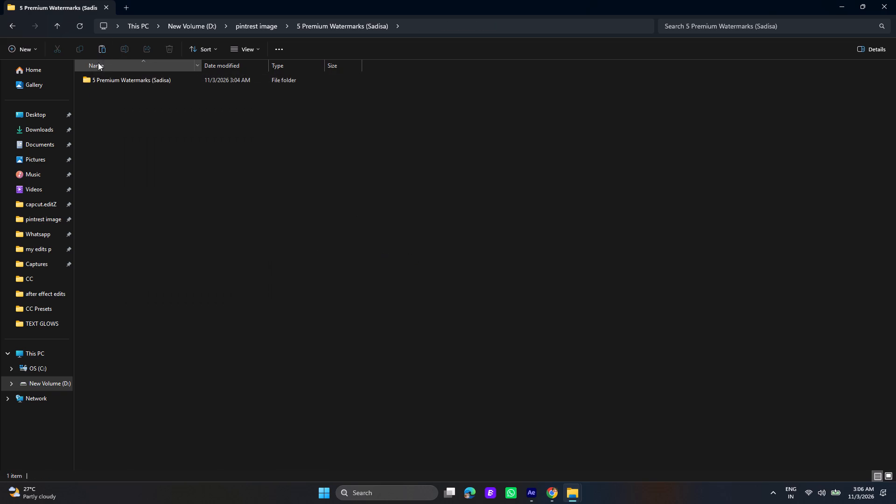
Look inside the pack's Watermark 5 folder and return to the list of watermark folders.
double_click(108, 79)
double_click(112, 130)
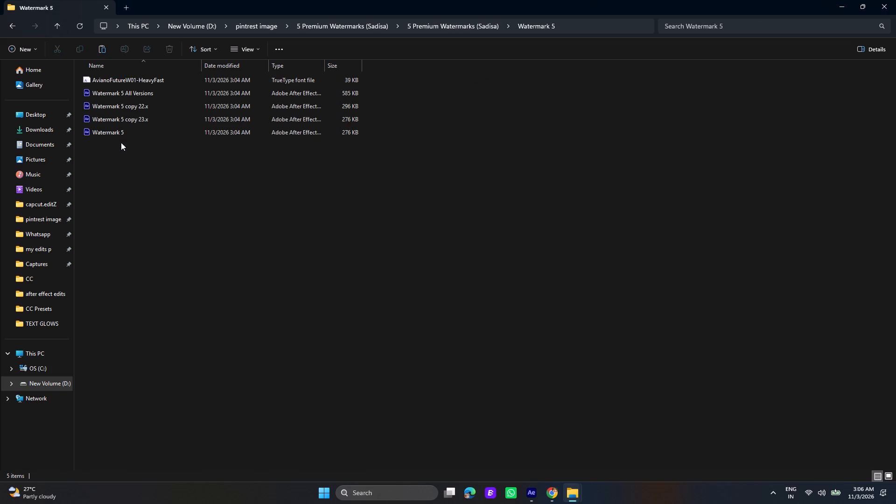
click(59, 27)
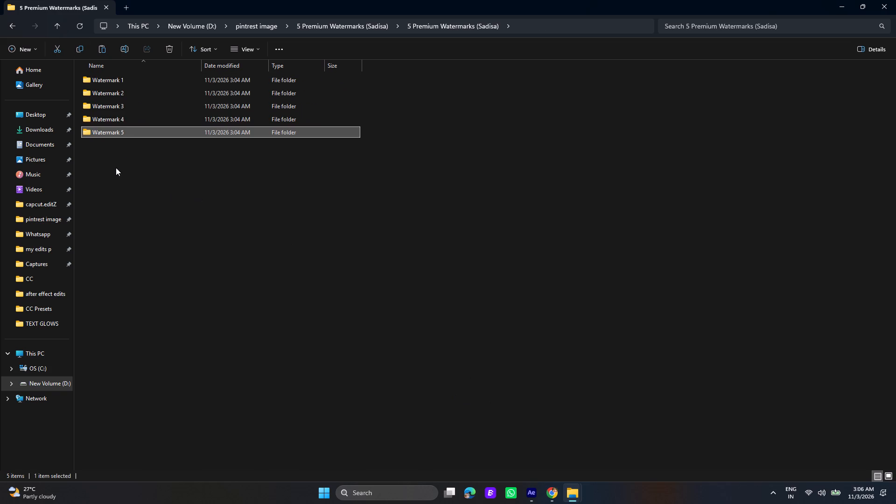
Compress the pack's Watermark 5 folder into a ZIP file, keeping the suggested name.
right_click(114, 134)
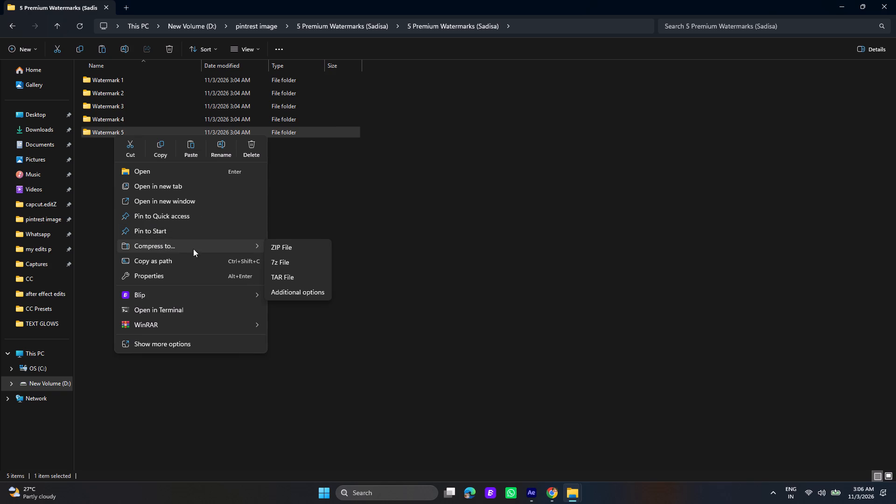
click(269, 250)
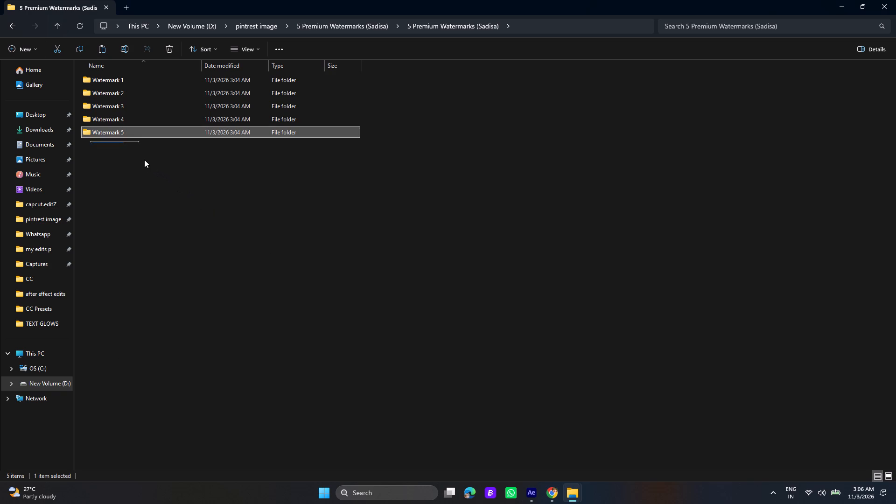
click(151, 168)
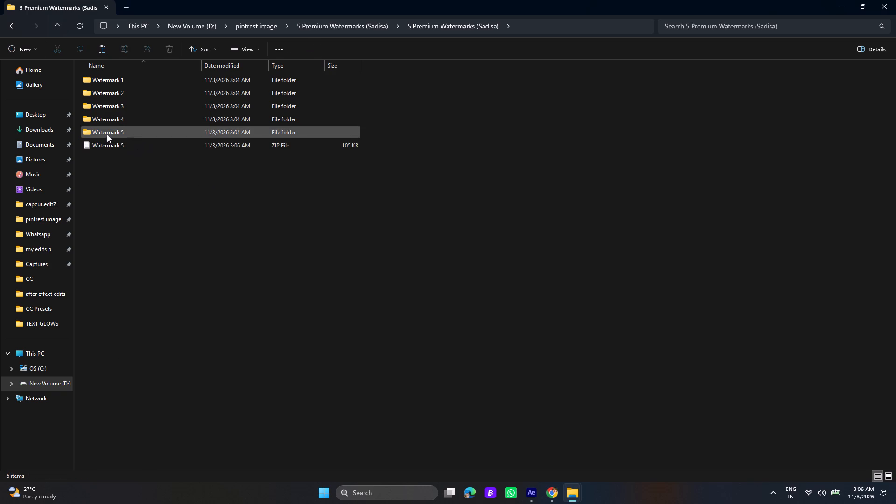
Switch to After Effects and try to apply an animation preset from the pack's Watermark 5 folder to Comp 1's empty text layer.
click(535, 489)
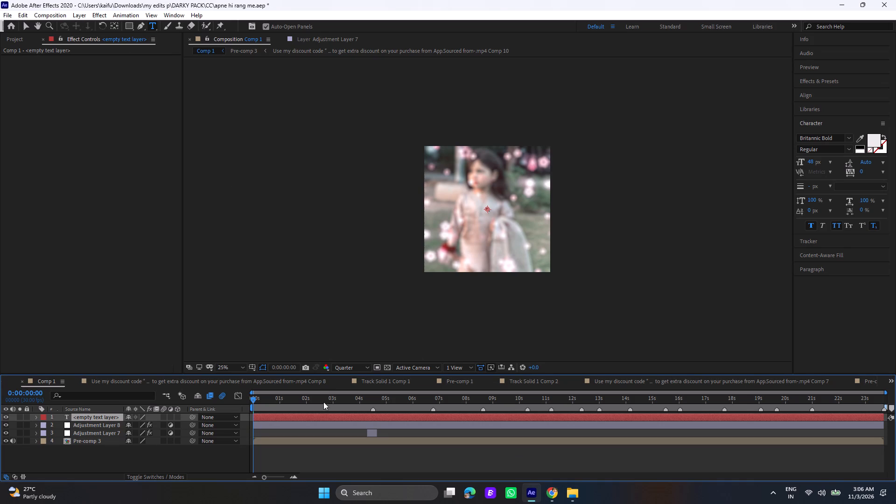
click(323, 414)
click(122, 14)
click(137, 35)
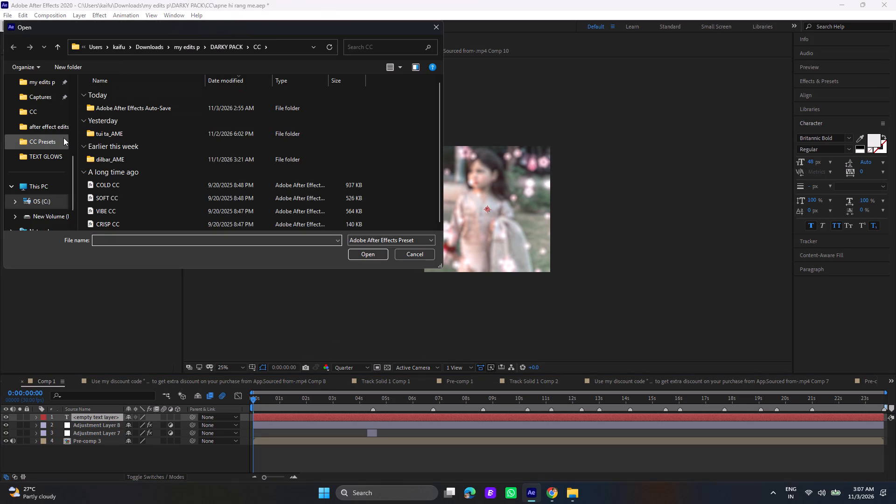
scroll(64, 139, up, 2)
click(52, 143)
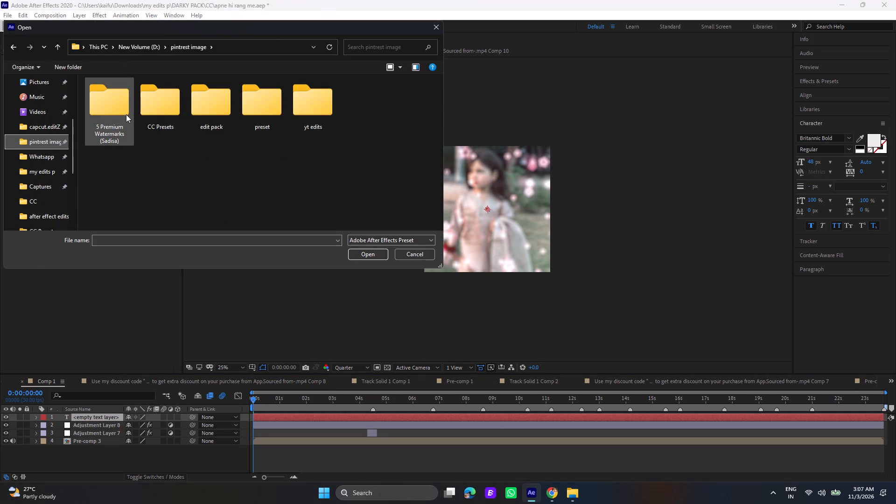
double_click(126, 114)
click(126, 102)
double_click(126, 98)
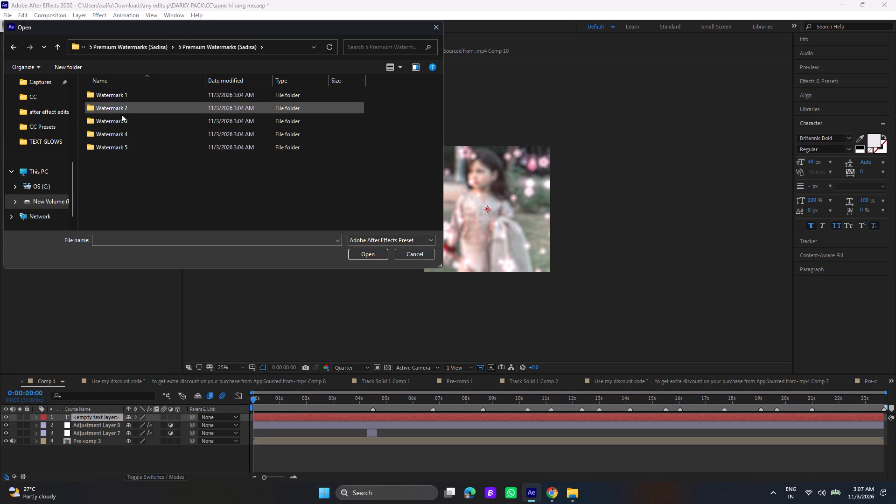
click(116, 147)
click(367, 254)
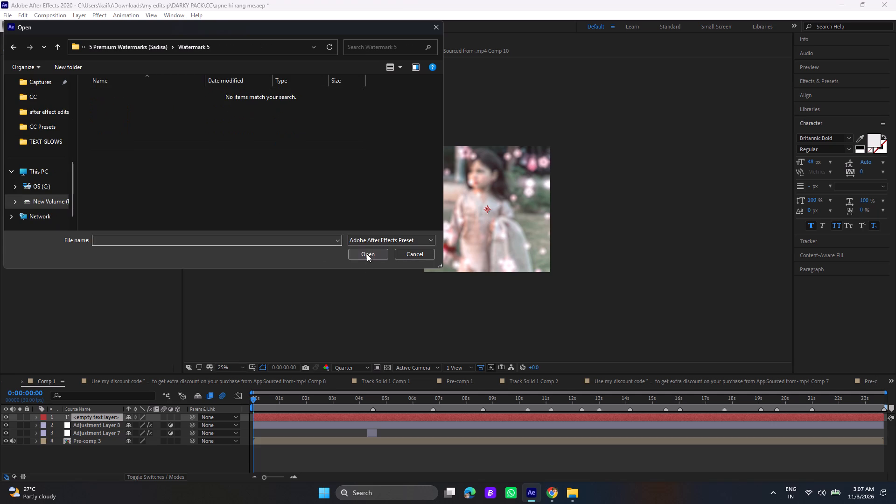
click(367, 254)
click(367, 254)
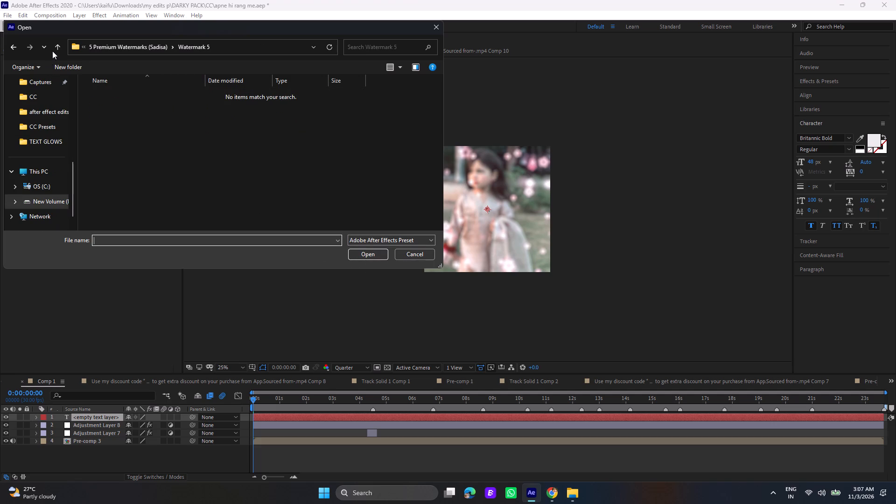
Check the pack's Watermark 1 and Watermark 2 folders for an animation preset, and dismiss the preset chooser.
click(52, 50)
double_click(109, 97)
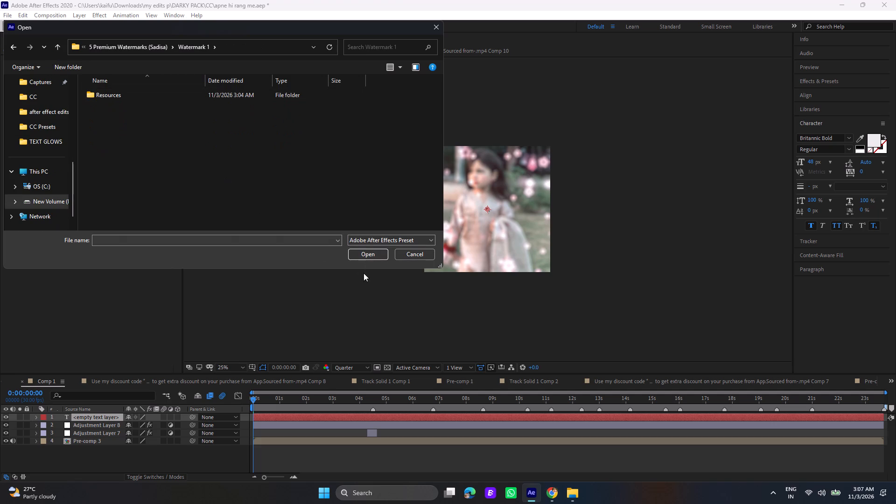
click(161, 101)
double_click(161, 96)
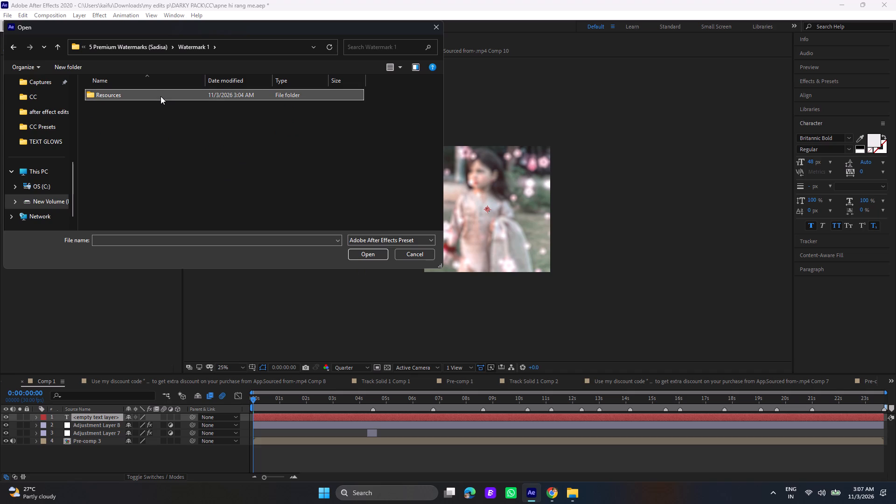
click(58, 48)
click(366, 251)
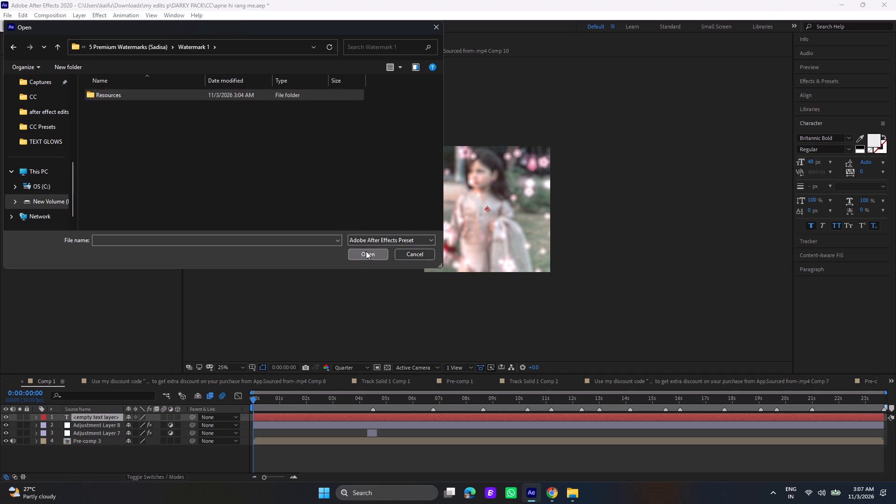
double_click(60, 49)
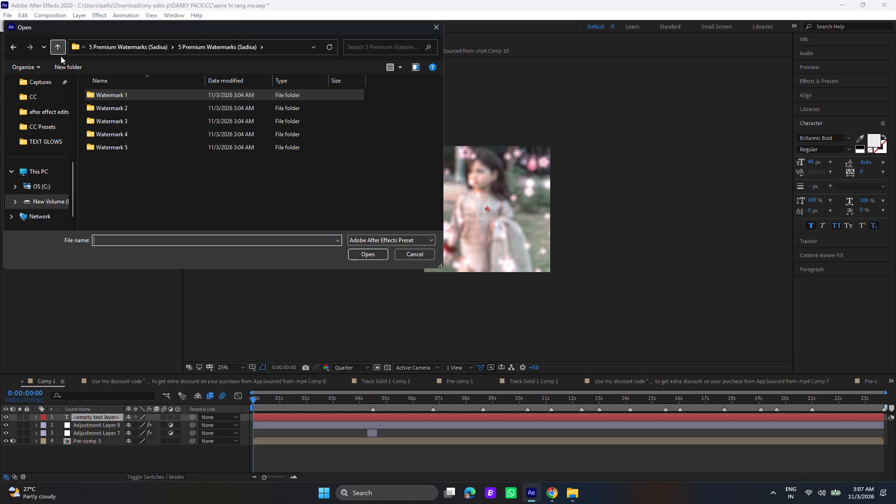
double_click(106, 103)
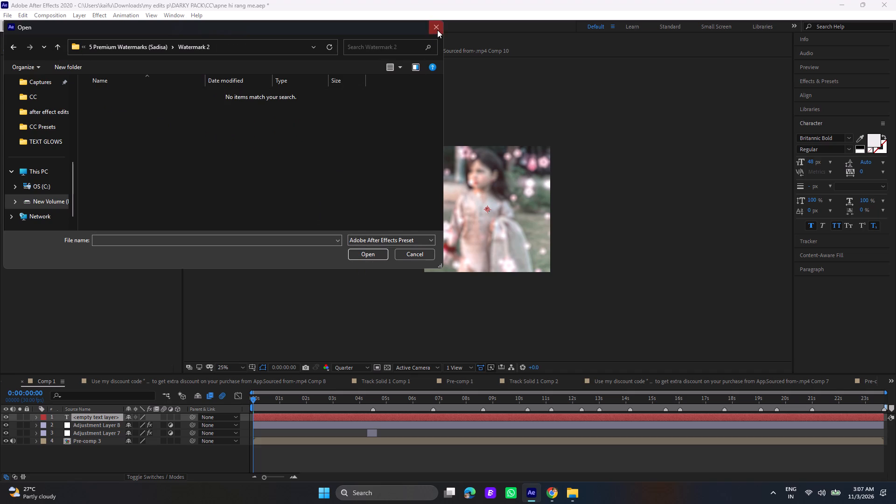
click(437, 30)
Switch to the pack's File Explorer window and extract the Watermark 5 ZIP file into the Watermark 5 folder.
click(569, 502)
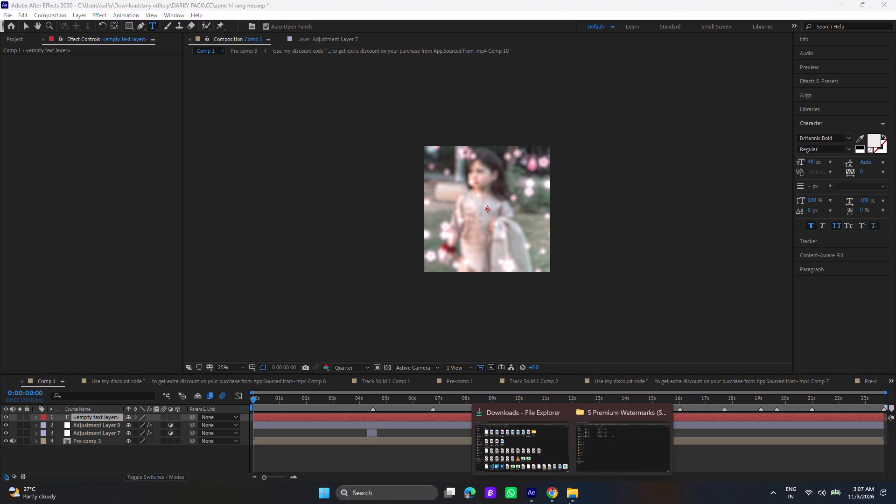
click(594, 444)
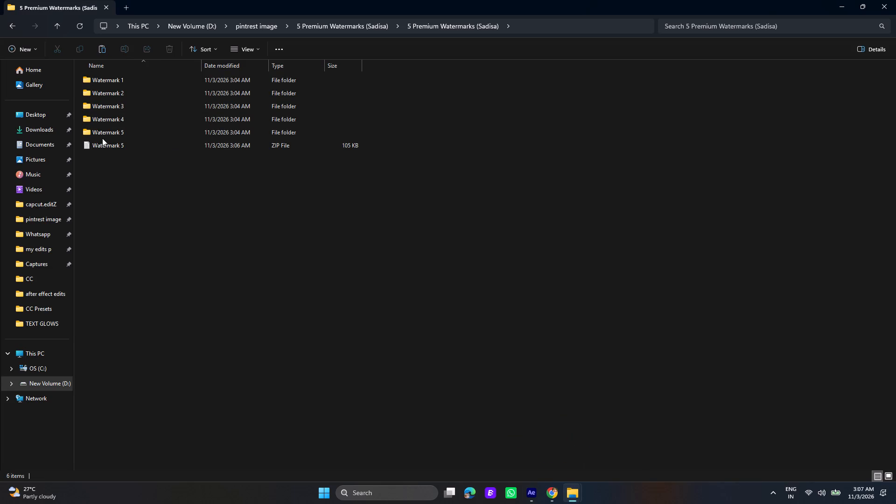
right_click(101, 145)
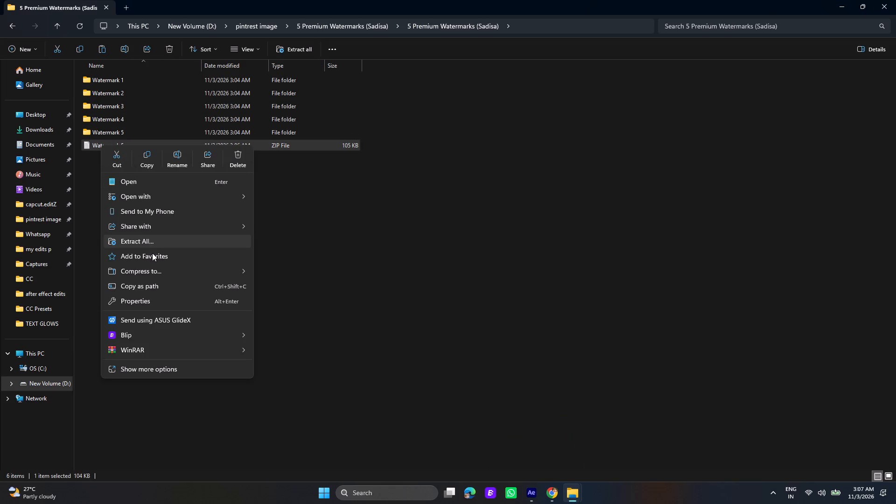
click(154, 243)
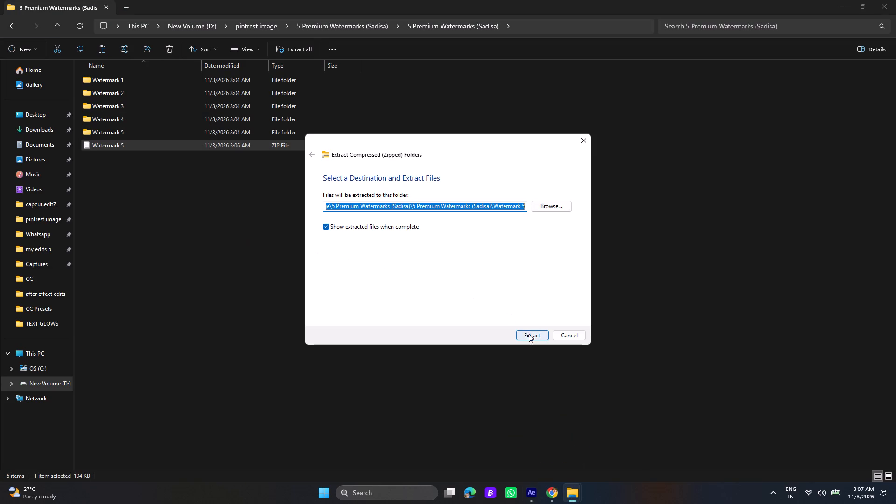
click(531, 339)
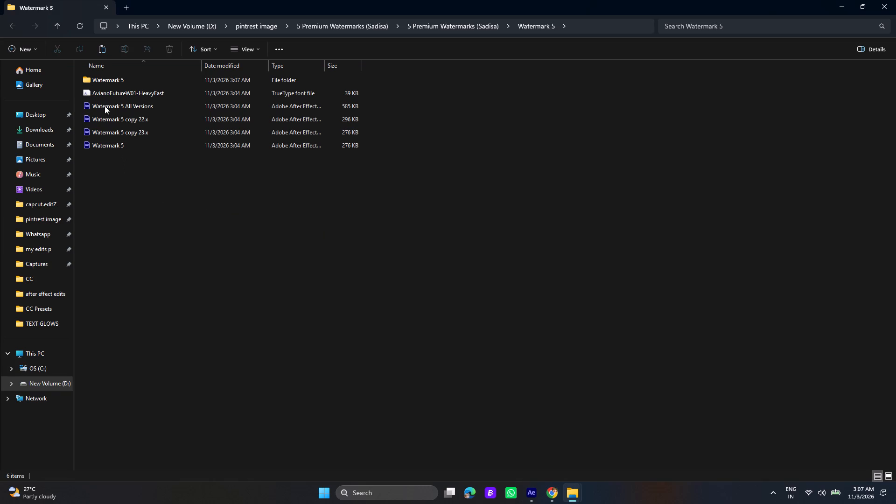
Extract the Watermark 5 ZIP file again to the same destination, replacing the existing files.
click(56, 26)
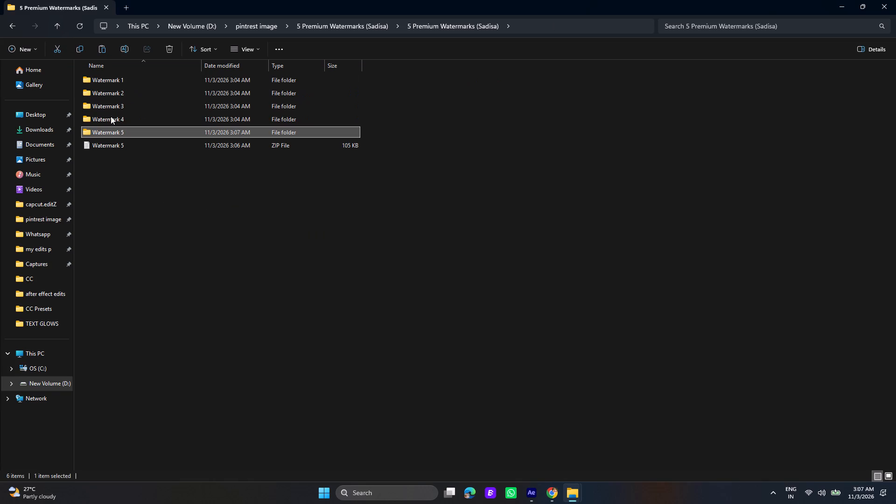
click(110, 146)
right_click(109, 146)
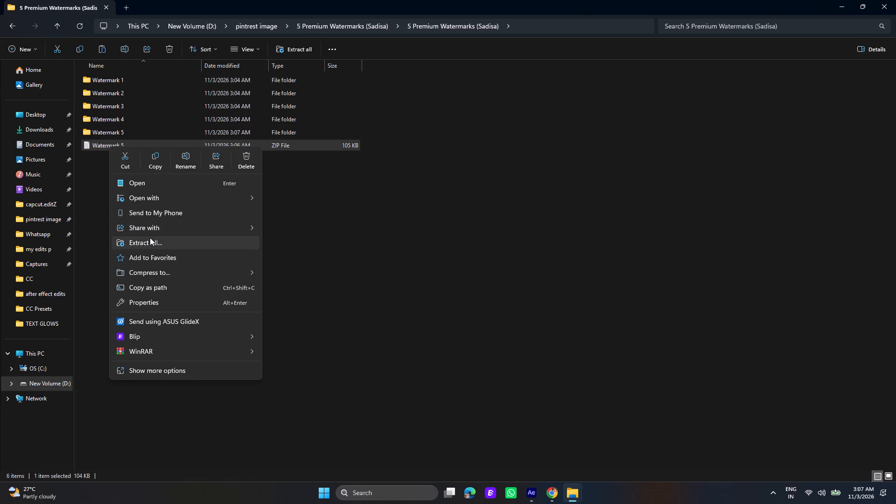
click(150, 238)
click(527, 336)
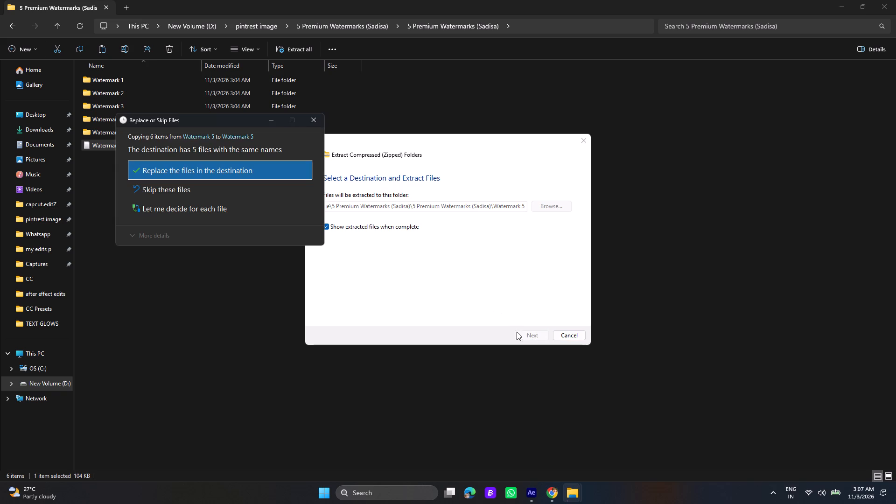
click(223, 172)
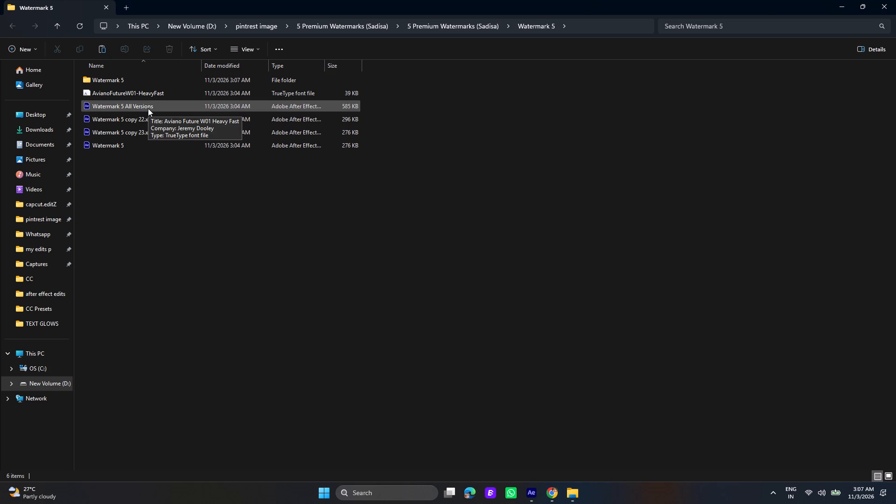
Preview the AvianoFutureW01-HeavyFast font file in the nested Watermark 5 folder, and close the preview.
double_click(139, 79)
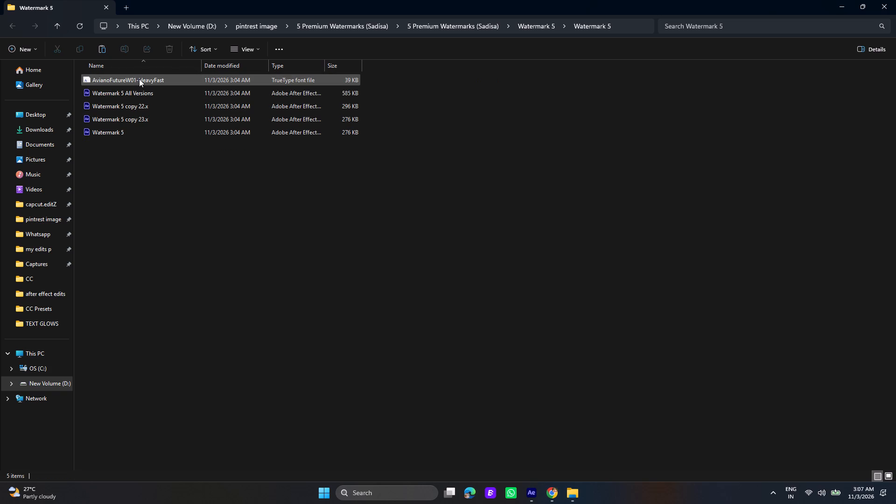
double_click(96, 80)
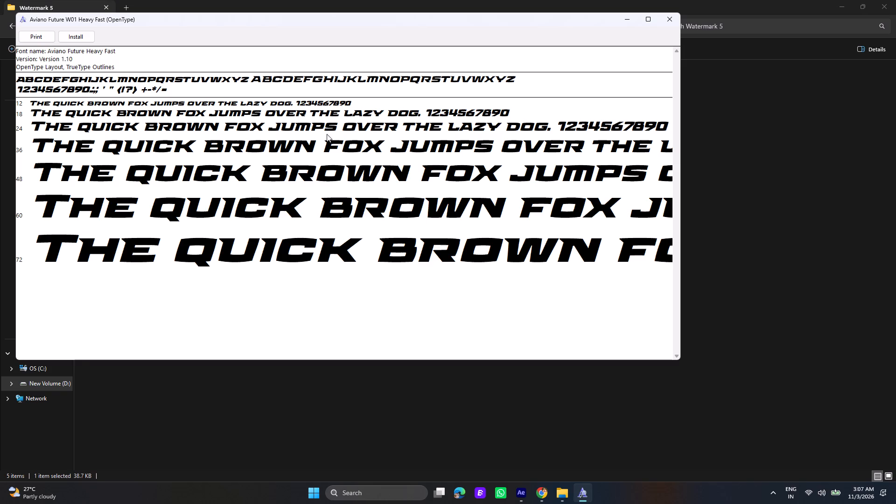
click(673, 22)
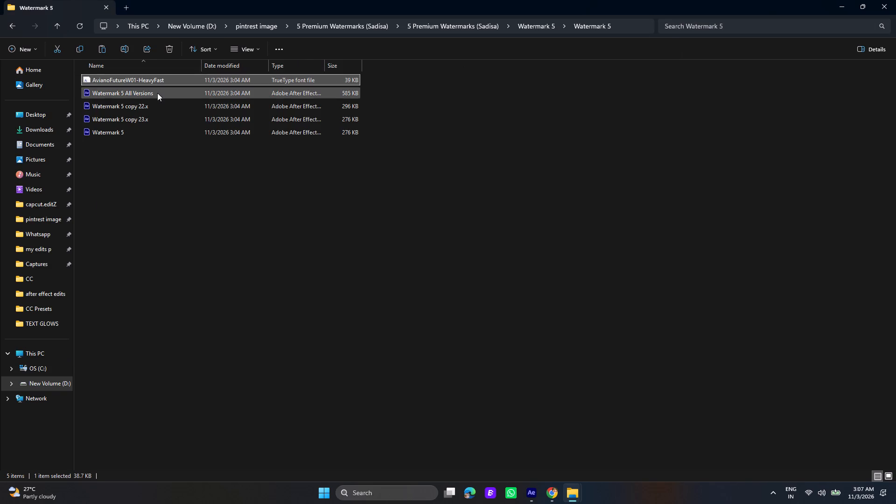
Try to open the Watermark 5 All Versions project in After Effects, saving the changes to apne hi rang me.aep.
double_click(157, 93)
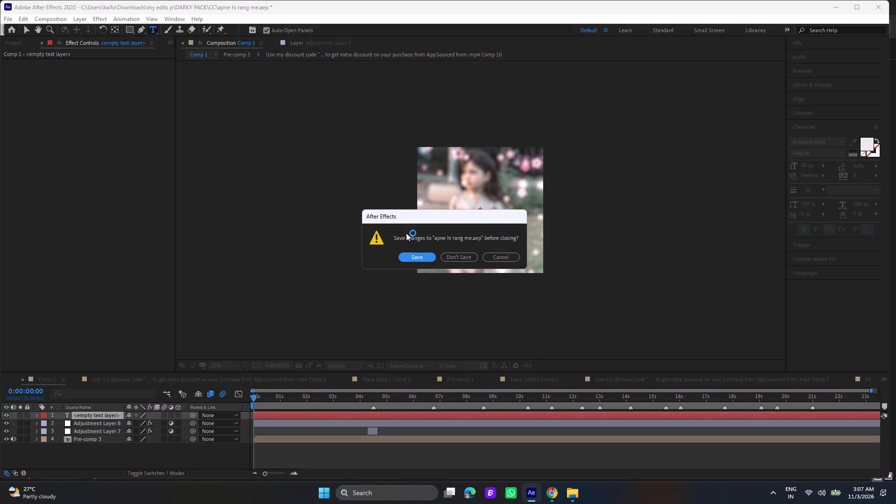
click(419, 257)
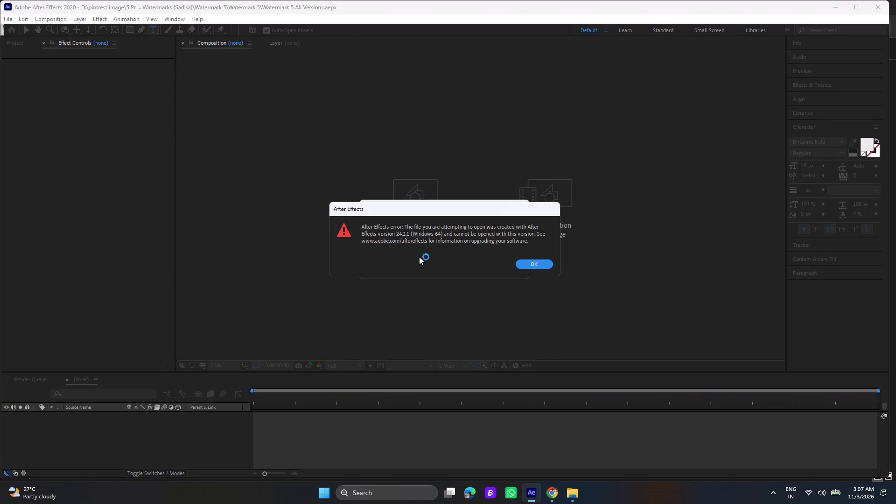
click(528, 265)
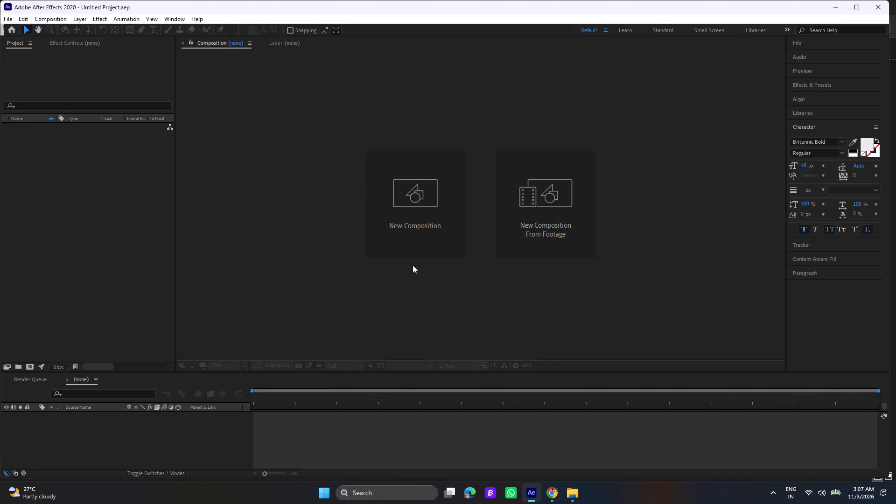
click(390, 269)
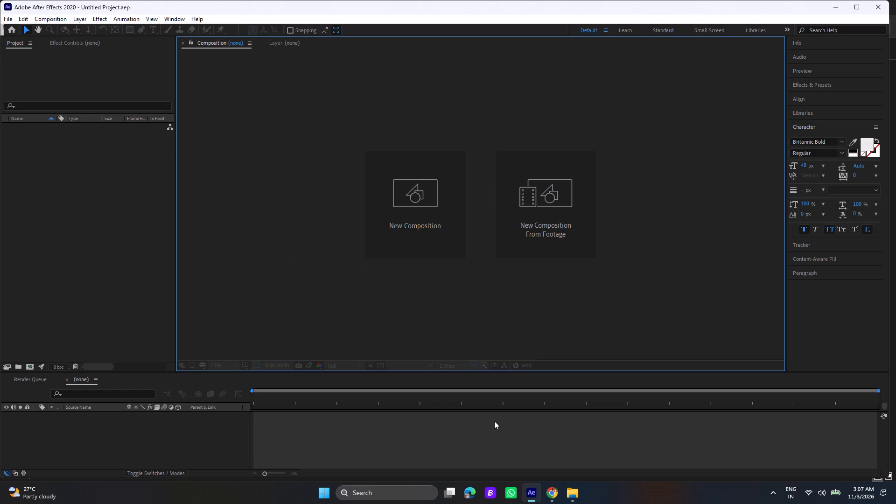
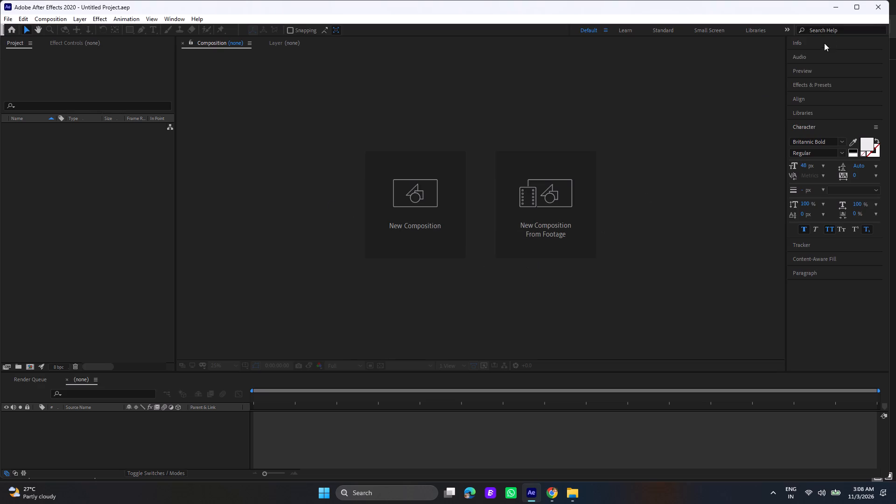
Close After Effects and its empty untitled project.
click(872, 13)
click(878, 7)
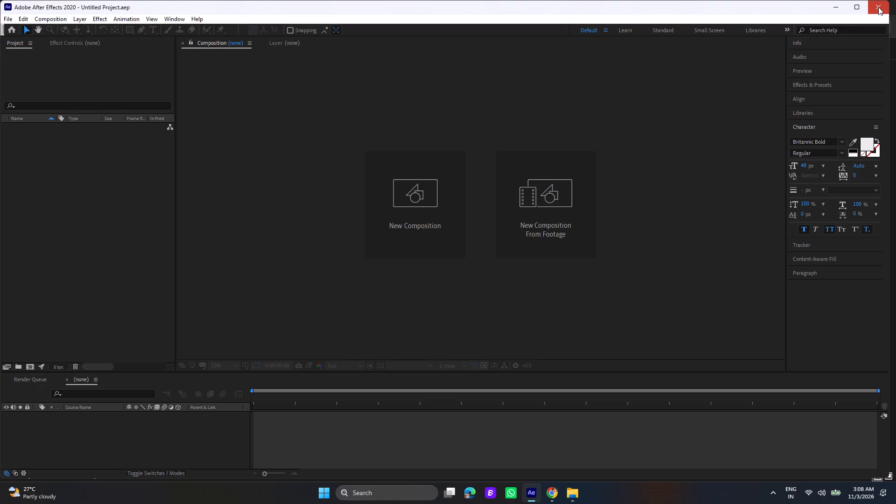
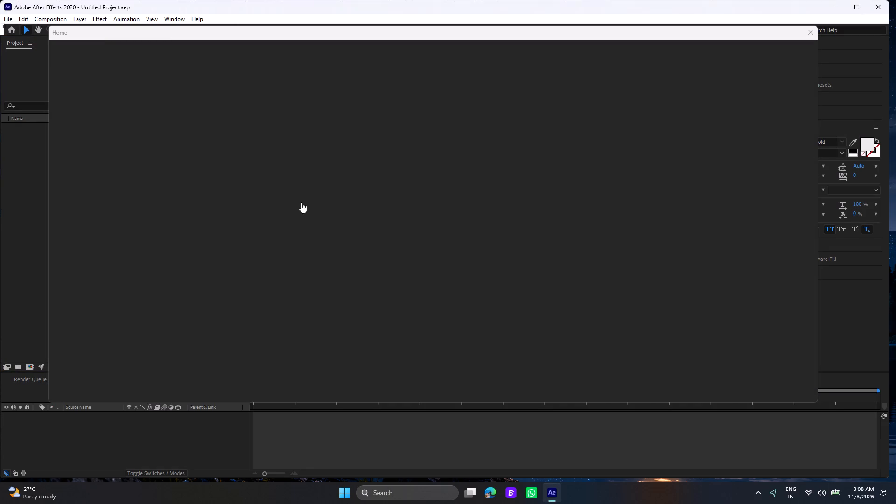
Open the recent project "apne hi rang me" and dismiss its loading messages.
click(247, 181)
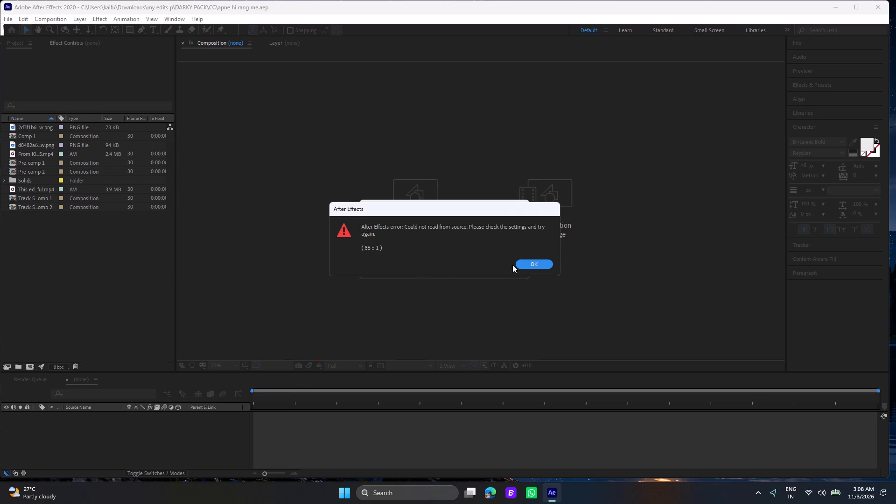
click(523, 264)
click(527, 267)
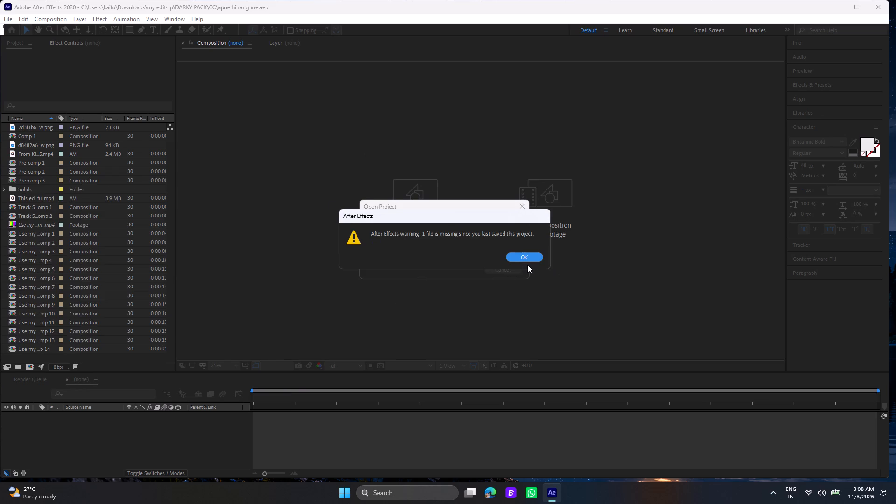
click(530, 254)
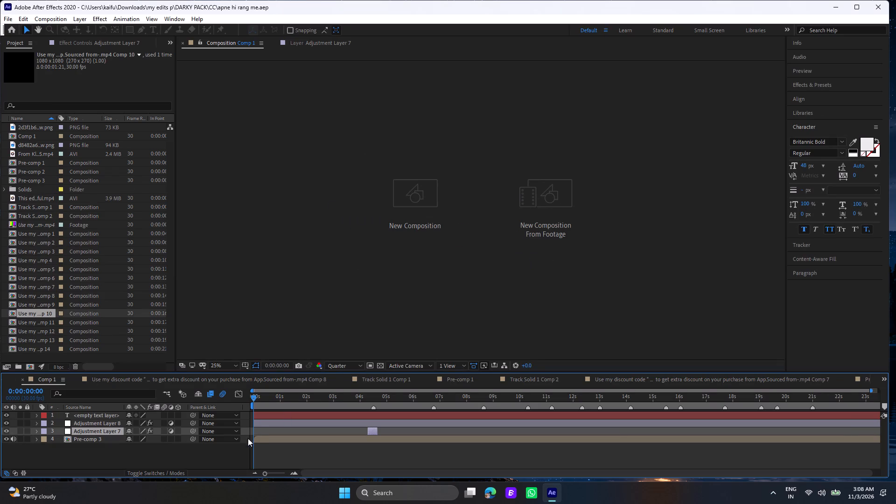
click(535, 263)
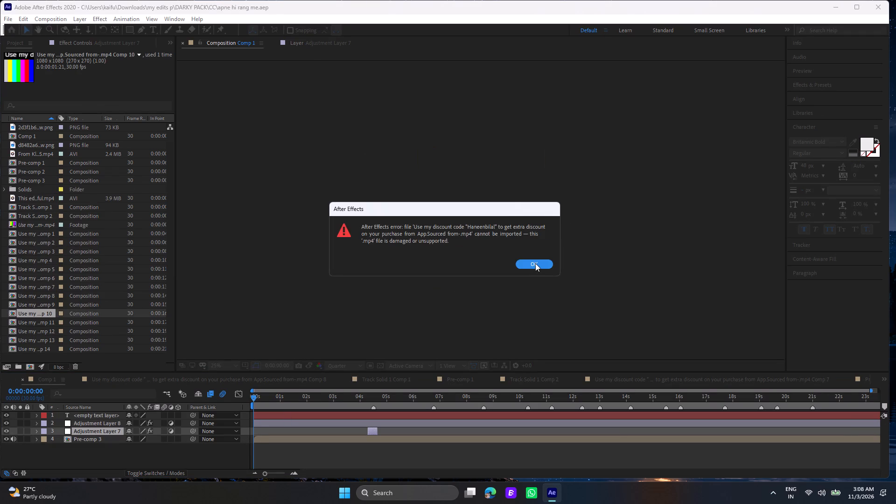
click(535, 263)
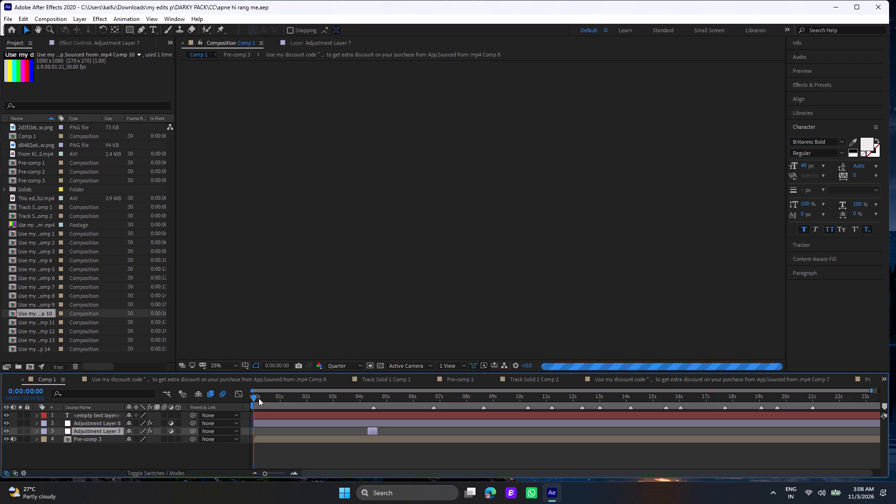
Preview Comp 1 from its start to check the footage, and return the playhead to 0:00:00:00.
key(space)
key(space)
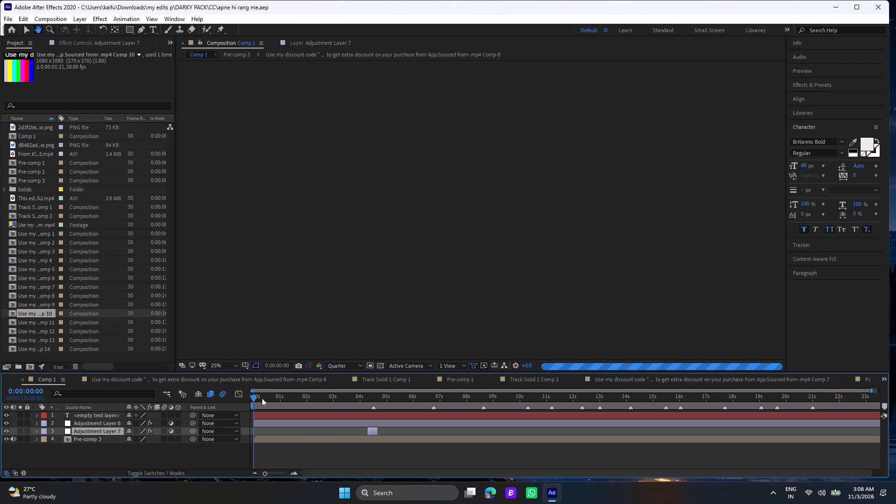
click(272, 397)
drag(272, 397, 396, 402)
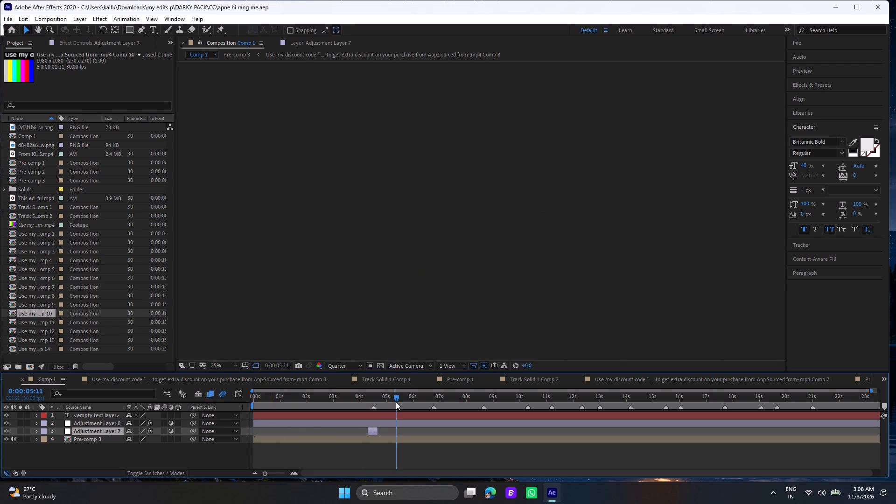
drag(396, 402, 173, 401)
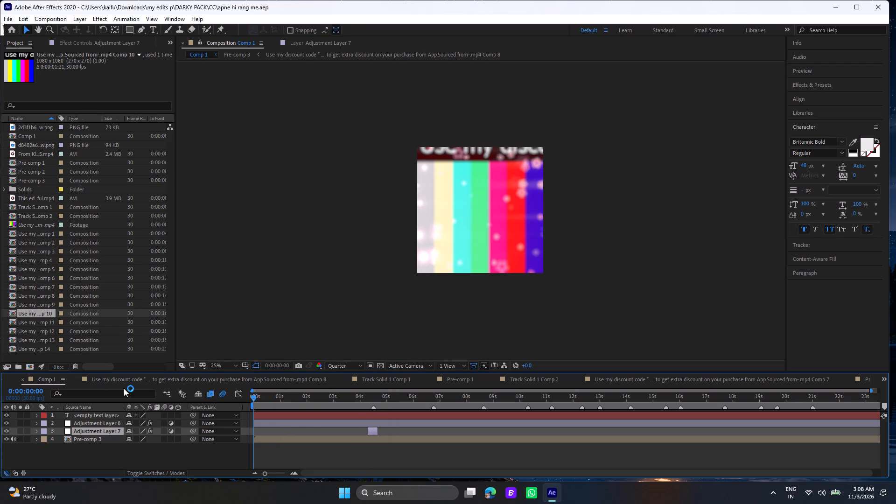
key(space)
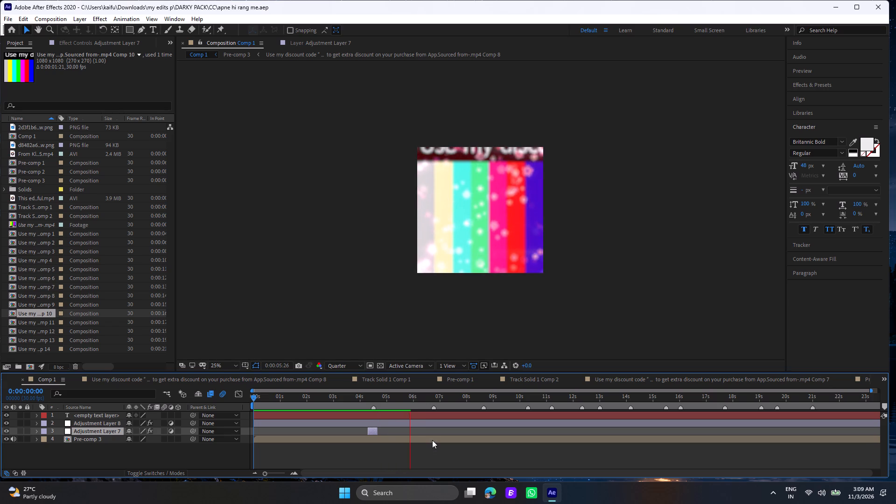
key(ctrl+z)
key(ctrl+z)
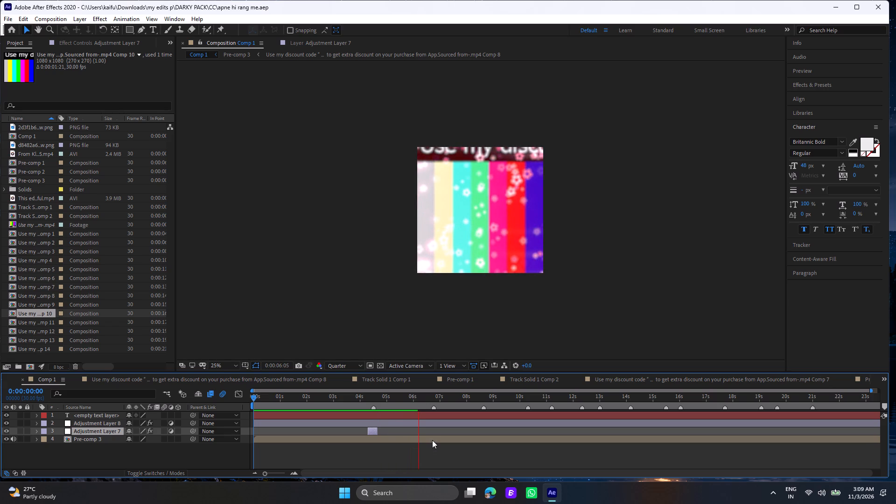
key(ctrl+z)
key(ctrl+z)
key(ctrl+z)
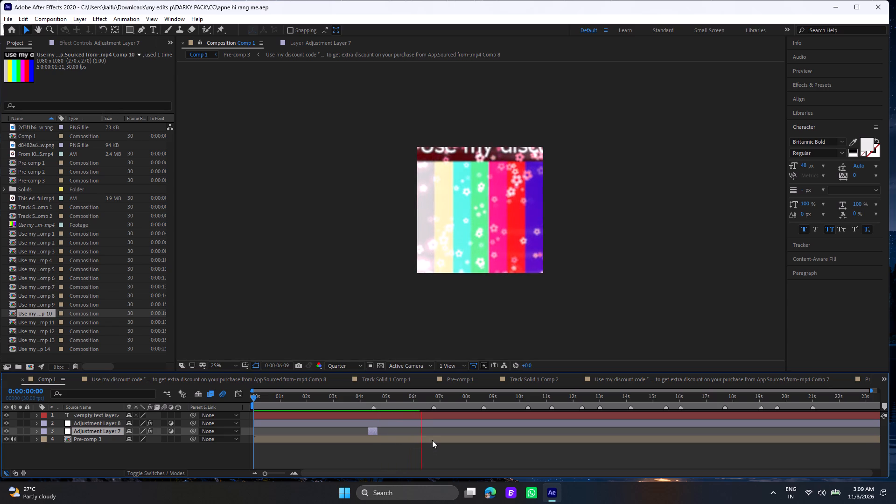
key(space)
key(space)
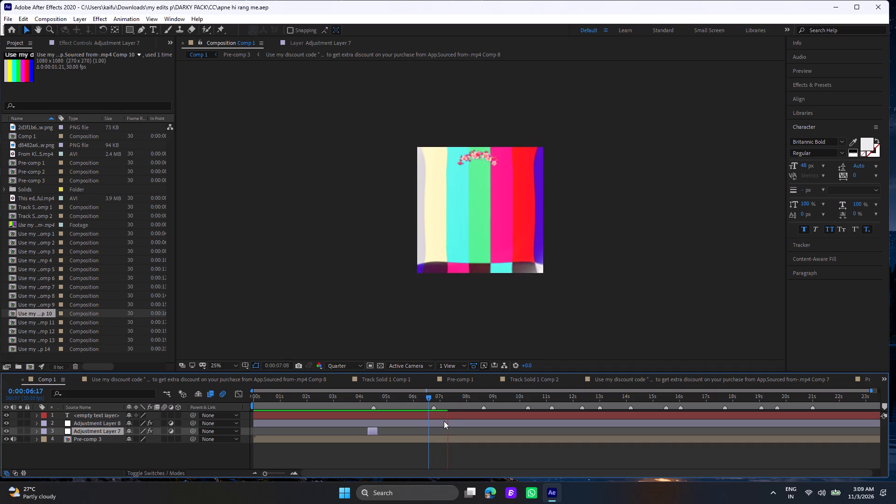
key(space)
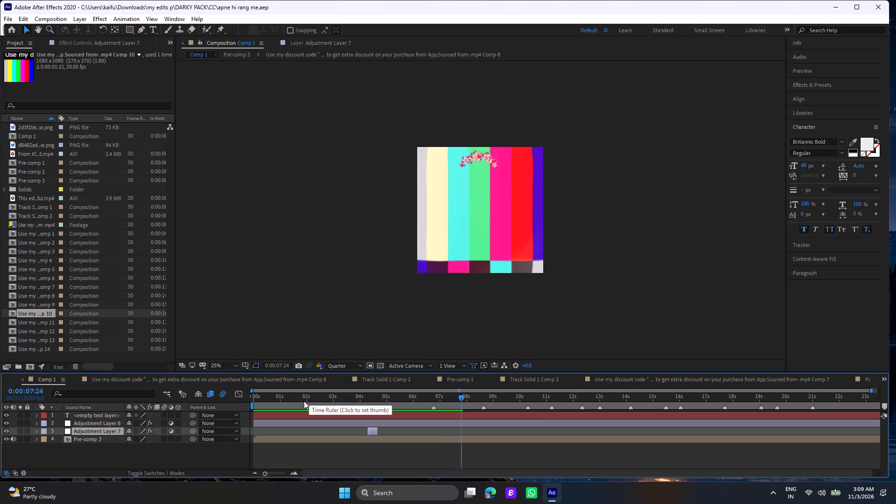
click(257, 398)
drag(257, 397, 235, 398)
Examine the picture in the Adjustment Layer 7 view and in the compositions nested in Comp 1, down to Pre-comp 3.
click(104, 421)
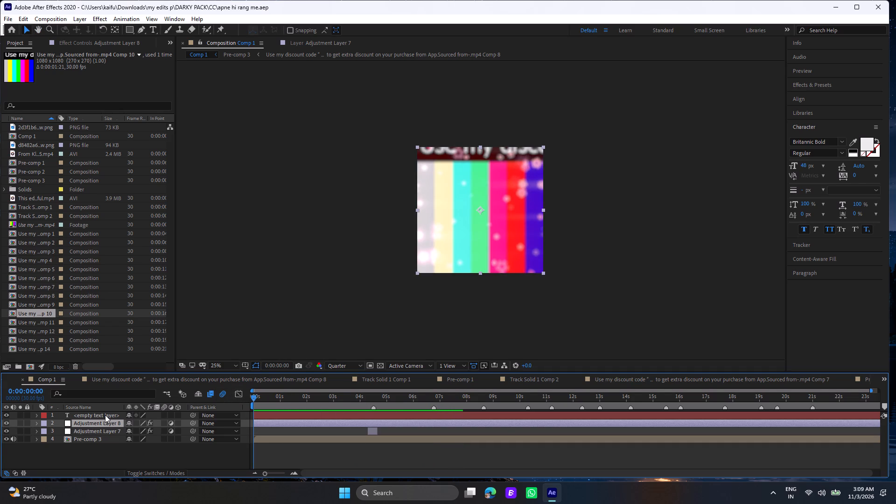
click(299, 45)
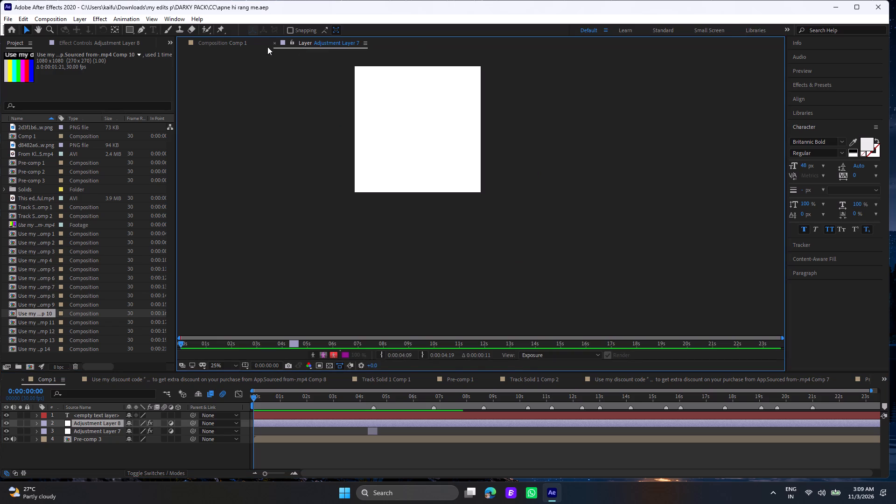
click(236, 37)
click(105, 380)
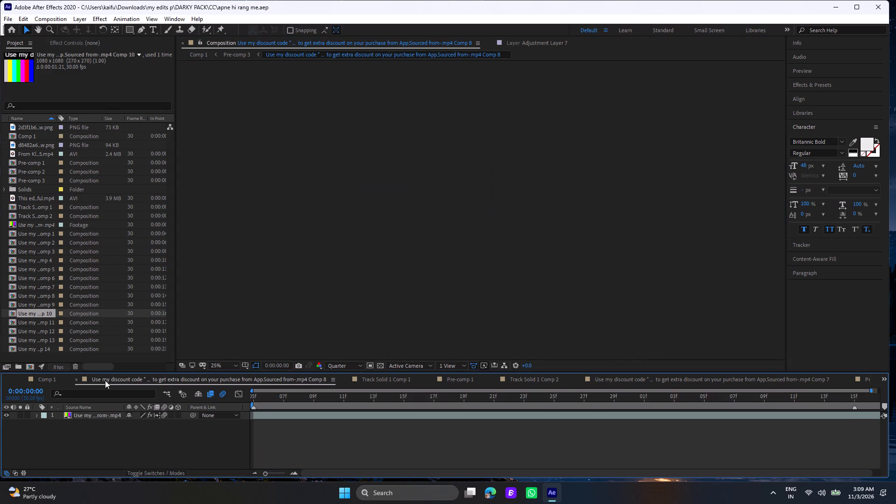
click(44, 381)
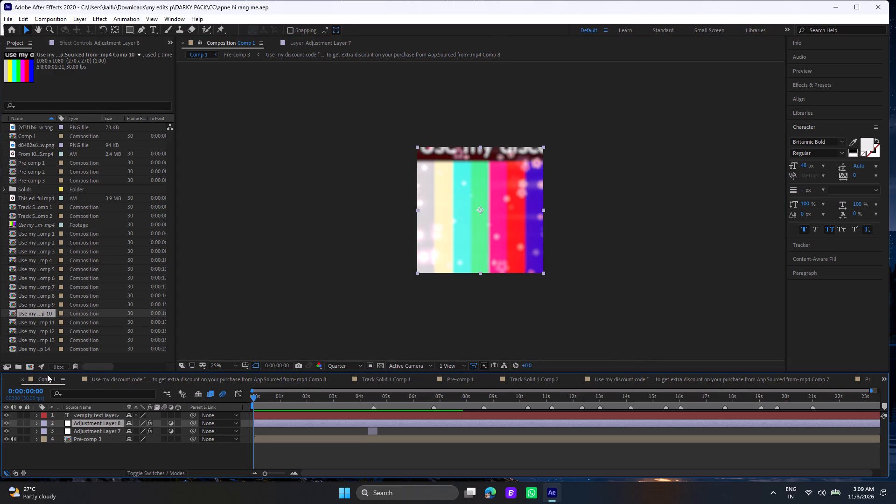
click(234, 50)
click(409, 193)
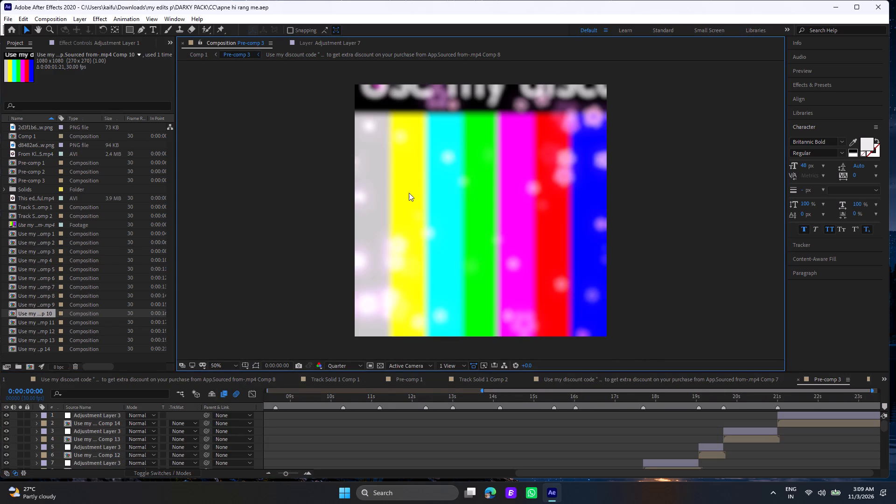
click(427, 245)
scroll(459, 261, down, 2)
scroll(459, 262, up, 1)
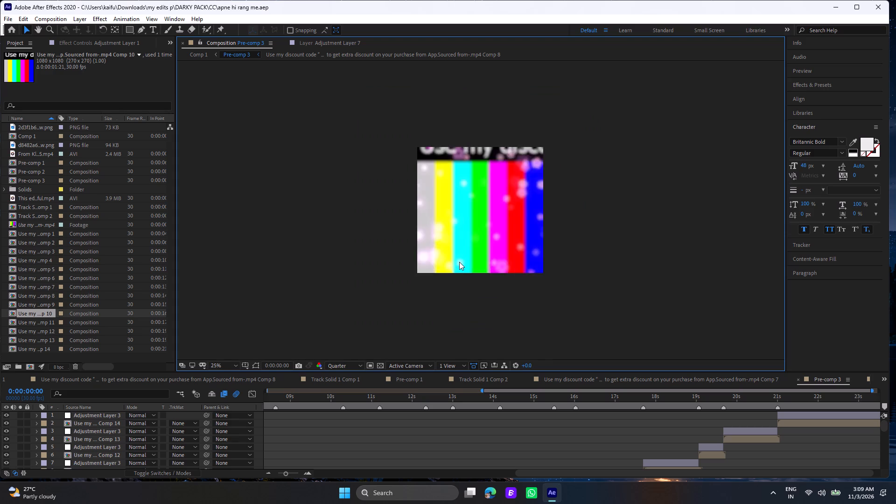
scroll(459, 262, up, 1)
scroll(28, 296, up, 5)
scroll(32, 292, down, 2)
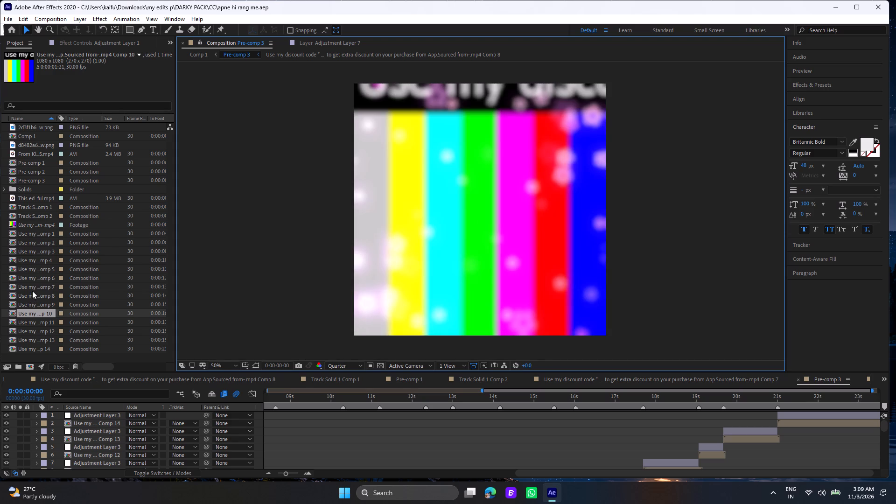
scroll(32, 291, down, 4)
Scrub Pre-comp 3 back to 0:00:00:00 and review its layer stack down to the bottom source clips.
click(274, 396)
drag(274, 396, 266, 397)
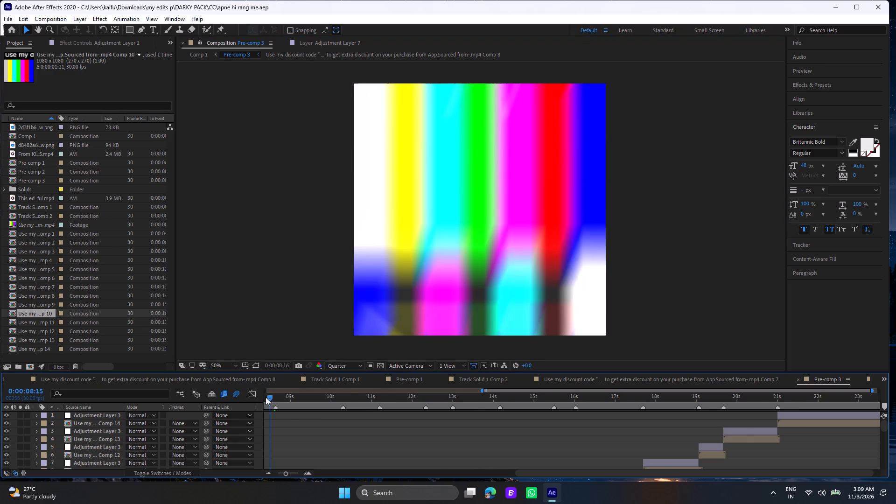
drag(266, 397, 250, 398)
click(270, 397)
drag(270, 397, 238, 399)
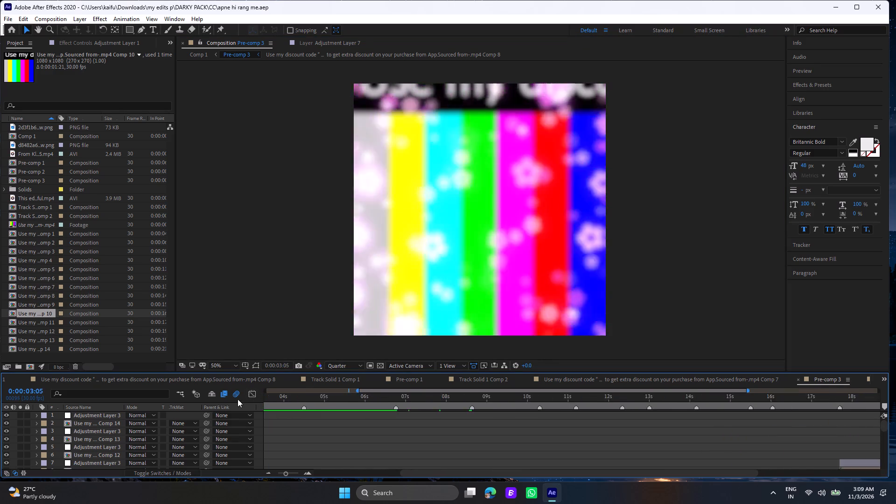
drag(238, 399, 207, 399)
scroll(323, 417, down, 7)
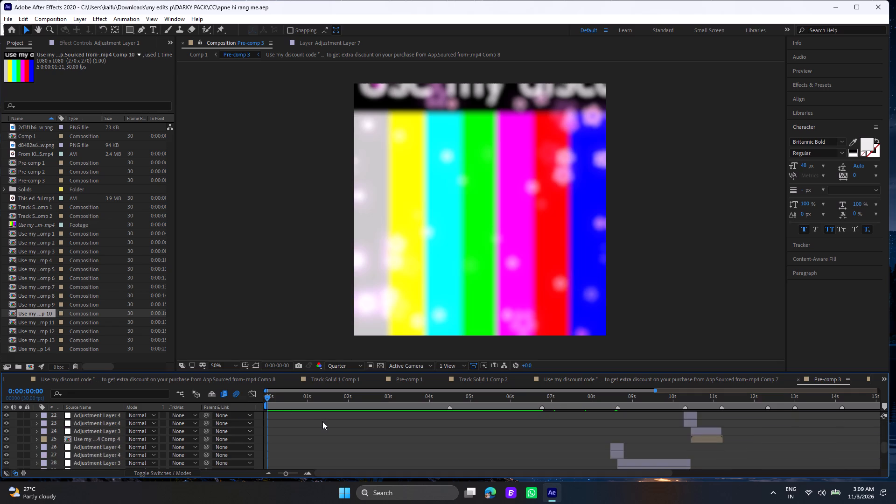
scroll(322, 423, down, 7)
scroll(322, 424, up, 2)
scroll(322, 424, down, 3)
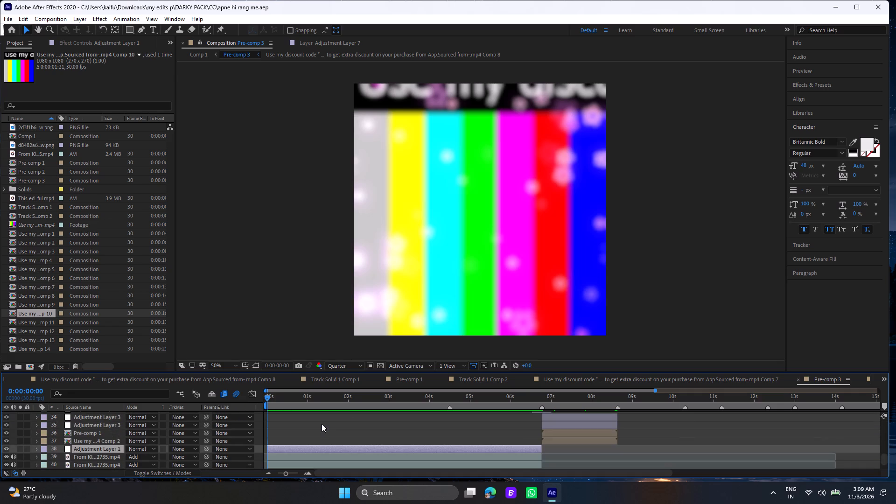
scroll(322, 424, down, 3)
scroll(322, 424, up, 5)
scroll(322, 424, down, 7)
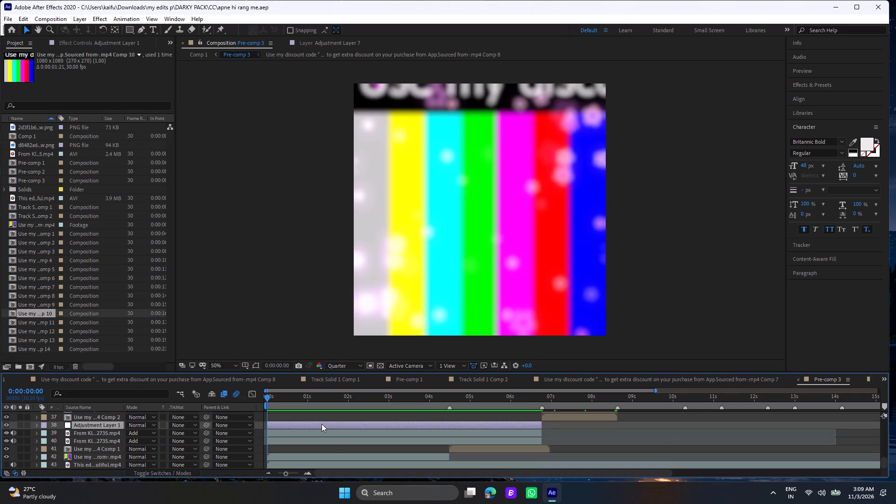
scroll(322, 424, down, 5)
scroll(322, 424, up, 4)
scroll(322, 424, down, 10)
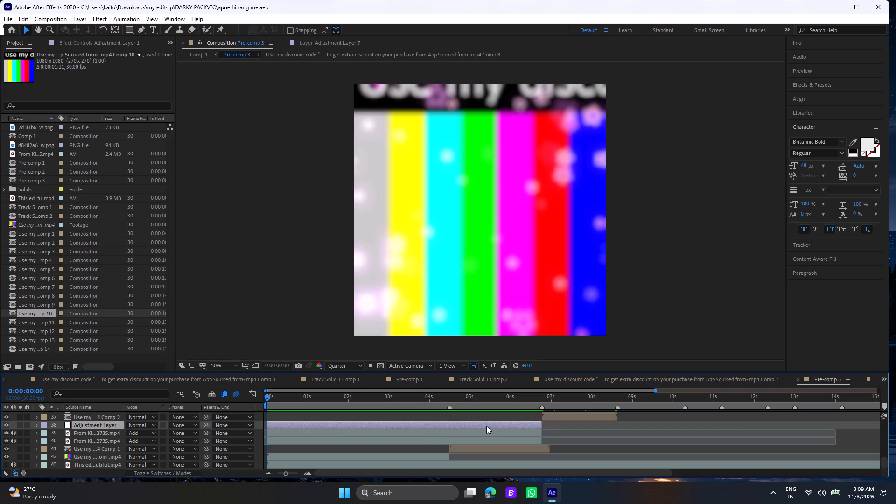
Inspect the effects on Adjustment Layer 1 and on the source clips at the bottom of Pre-comp 3.
click(486, 426)
click(487, 434)
click(486, 441)
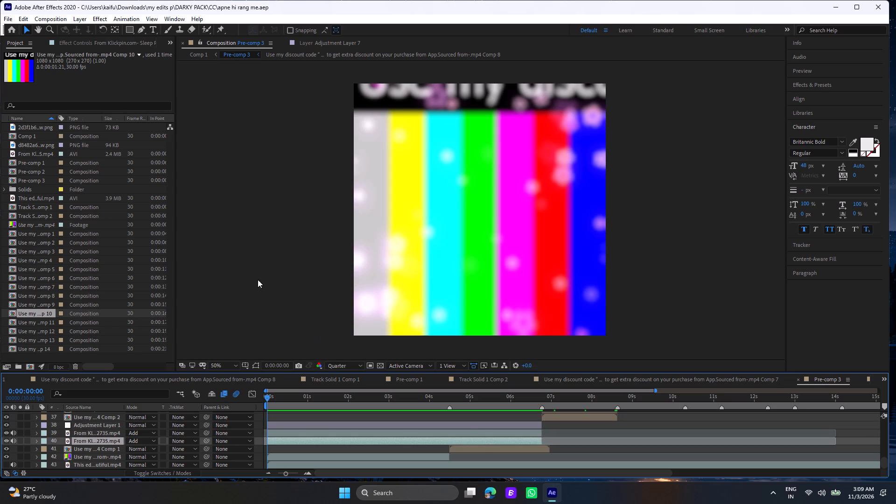
click(100, 42)
click(388, 433)
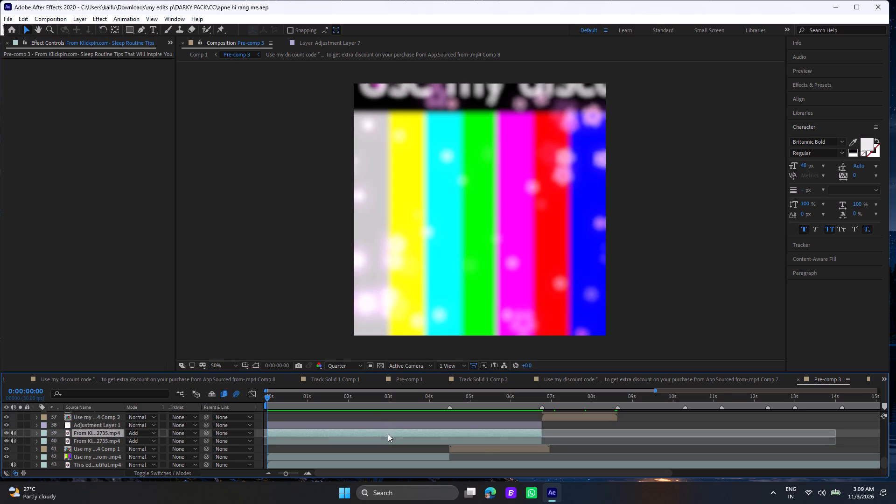
click(392, 423)
click(392, 441)
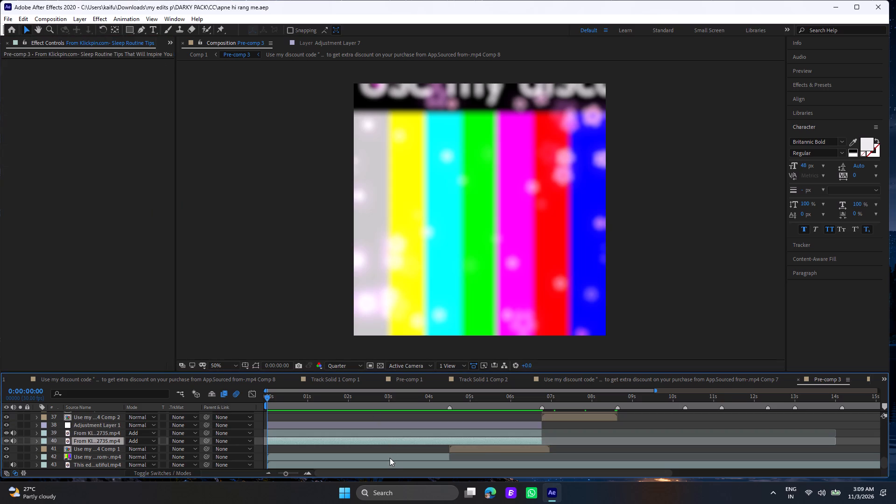
click(390, 458)
click(390, 464)
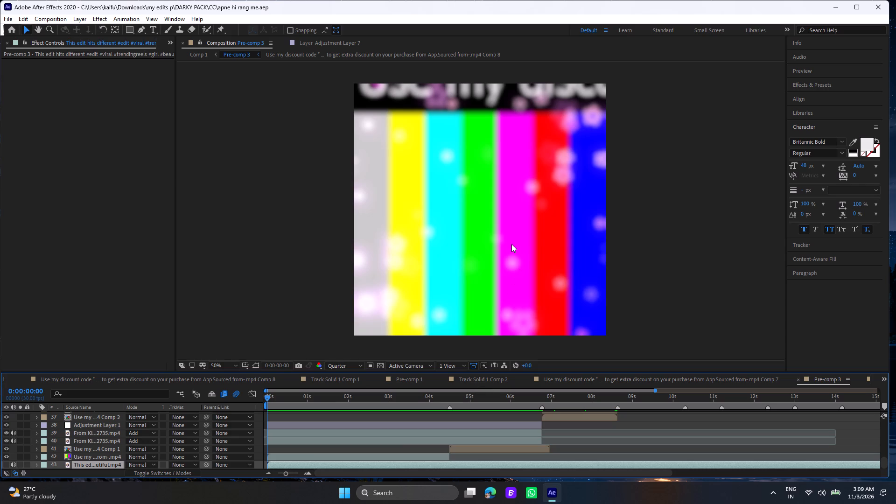
click(511, 244)
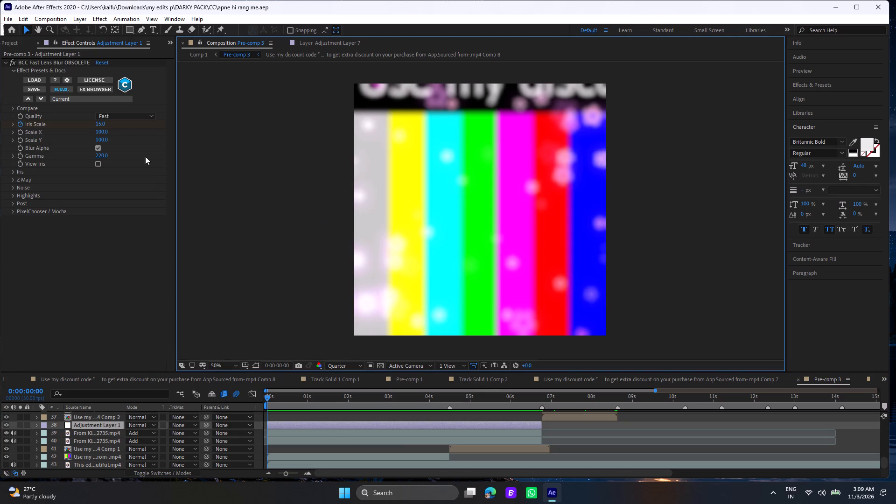
click(17, 43)
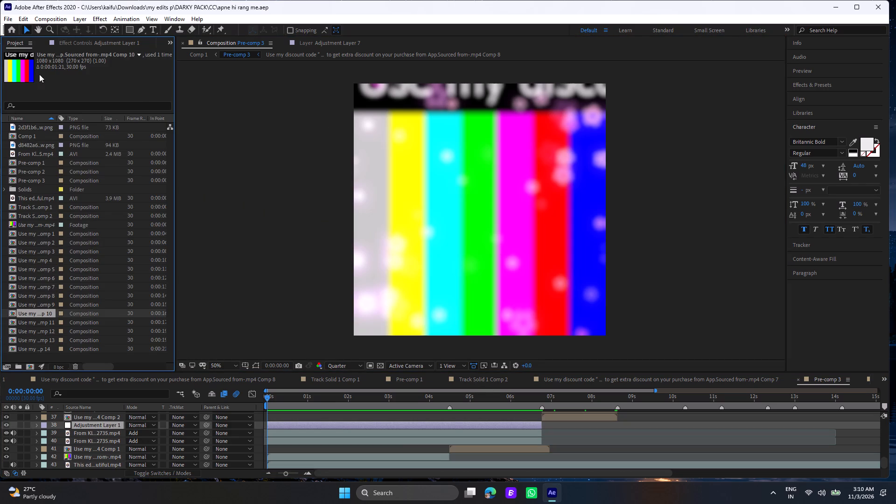
Close After Effects with the project and relaunch it from the desktop.
click(886, 6)
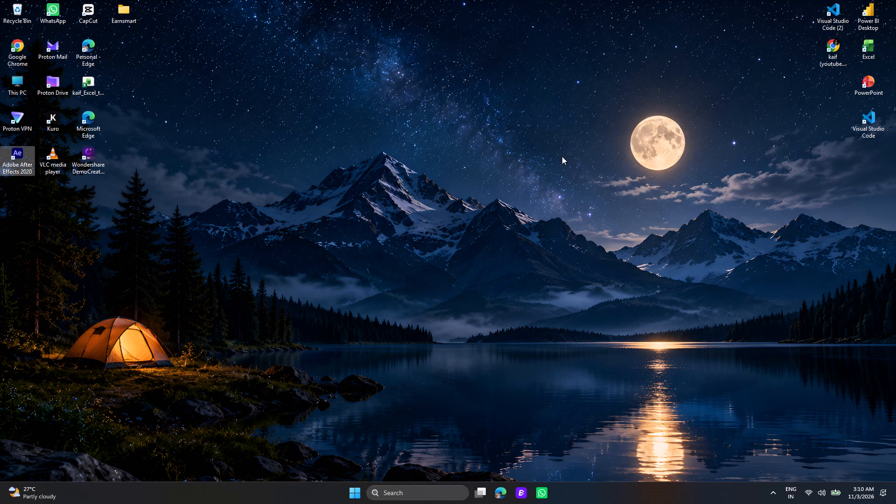
double_click(28, 154)
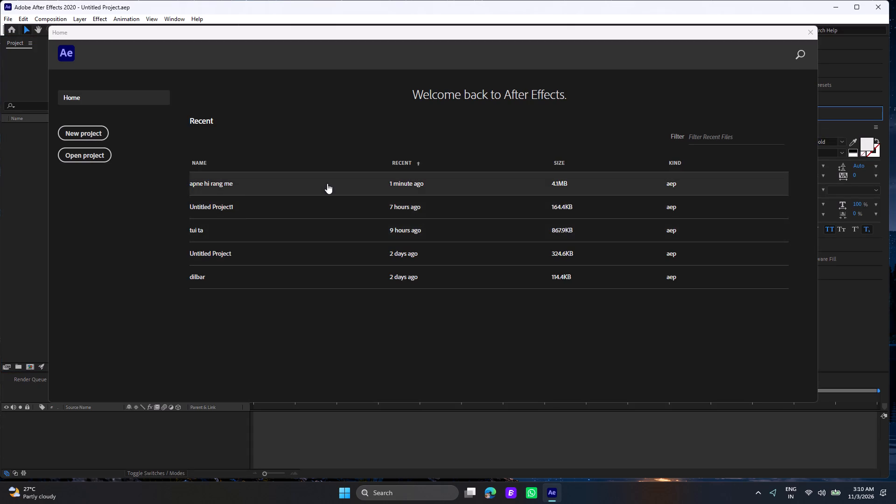
Open the recent project "apne hi rang me" and bring up its Comp 1.
click(327, 182)
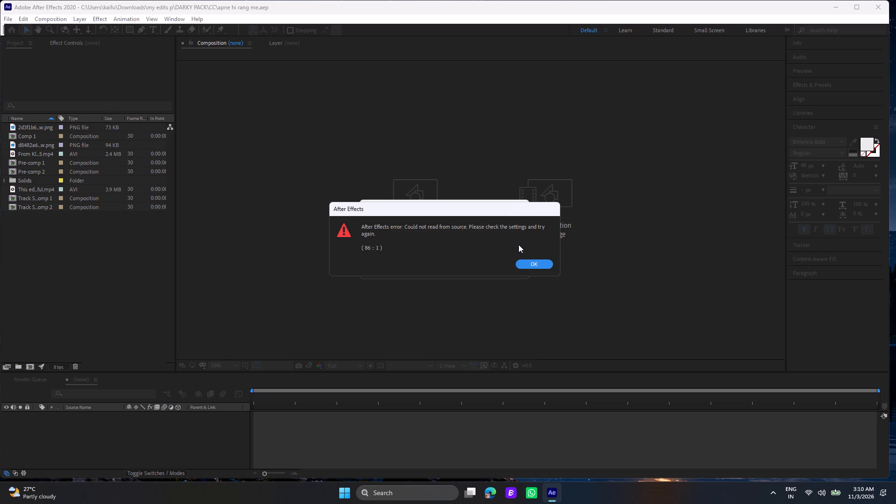
click(532, 264)
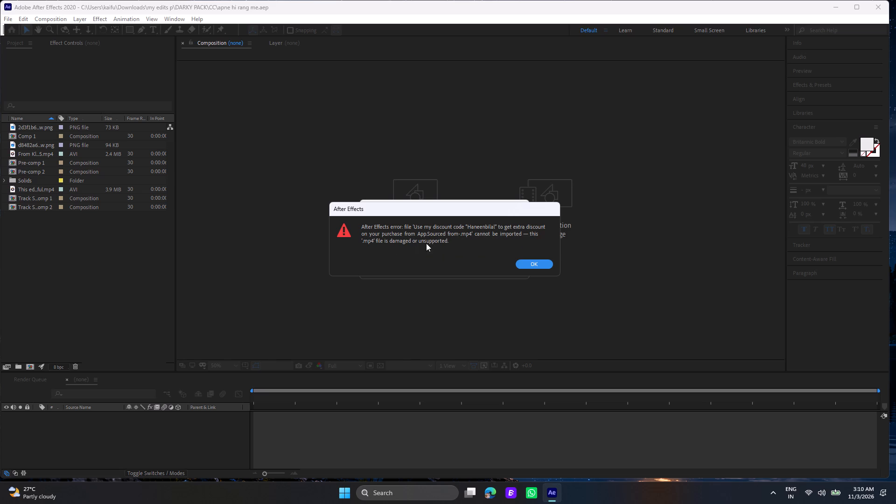
click(529, 265)
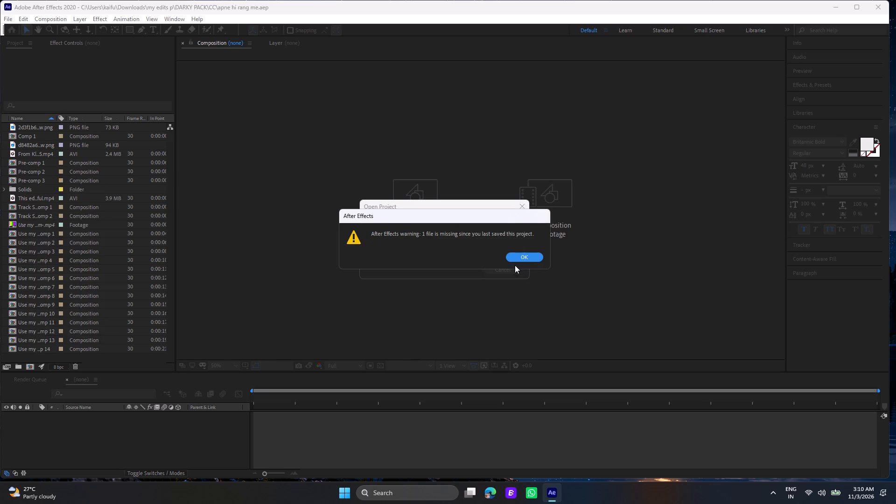
click(520, 258)
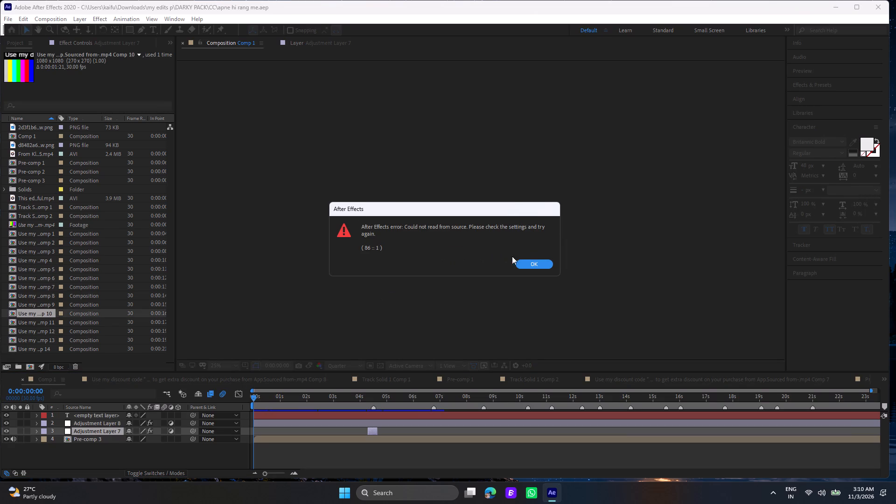
click(530, 267)
click(530, 266)
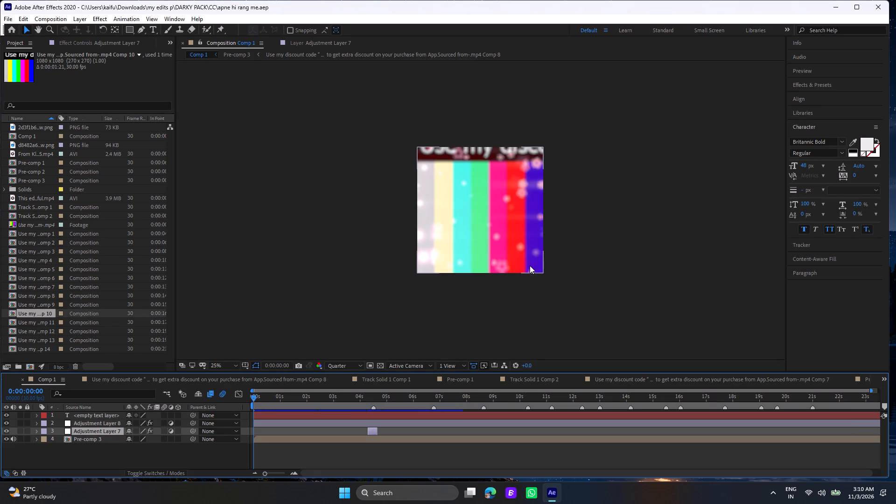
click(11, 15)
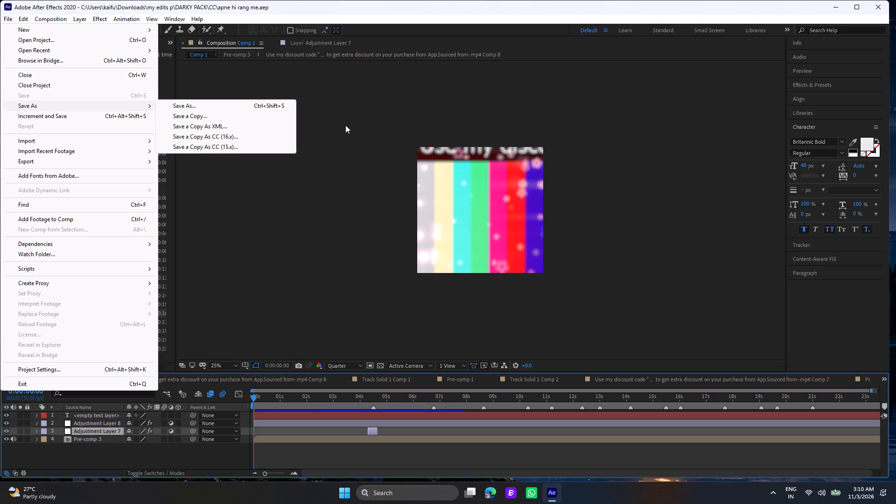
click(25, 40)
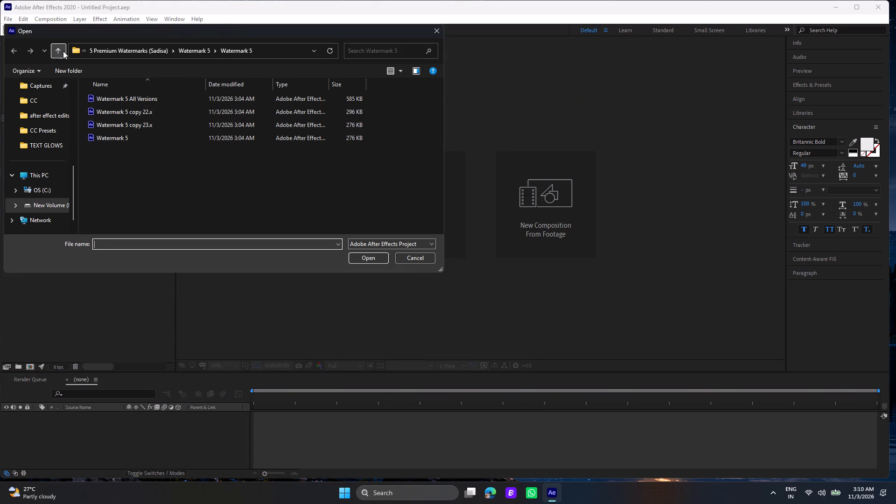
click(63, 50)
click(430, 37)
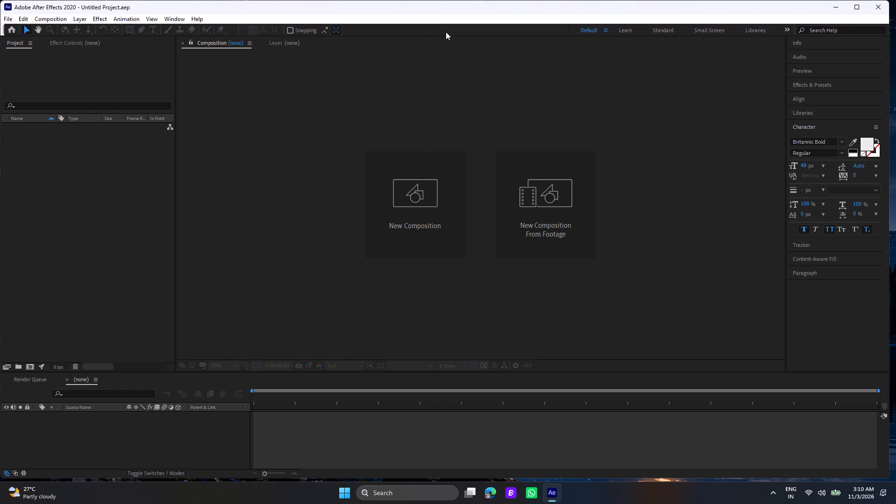
Restart After Effects, open the recent project Untitled Project1 and preview the opening of its Comp 1.
click(889, 3)
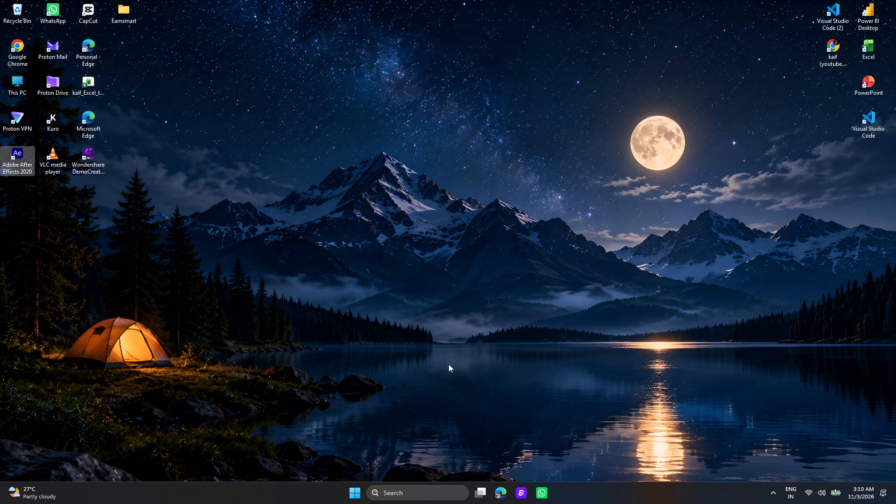
double_click(9, 152)
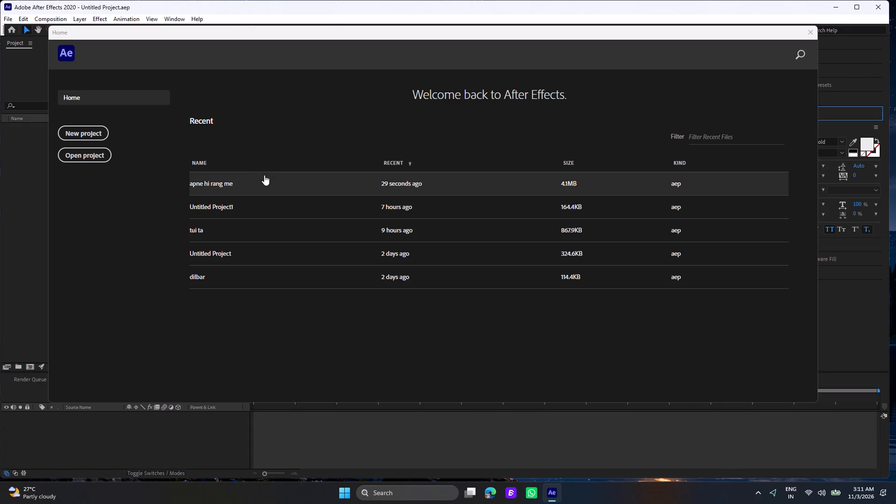
click(260, 204)
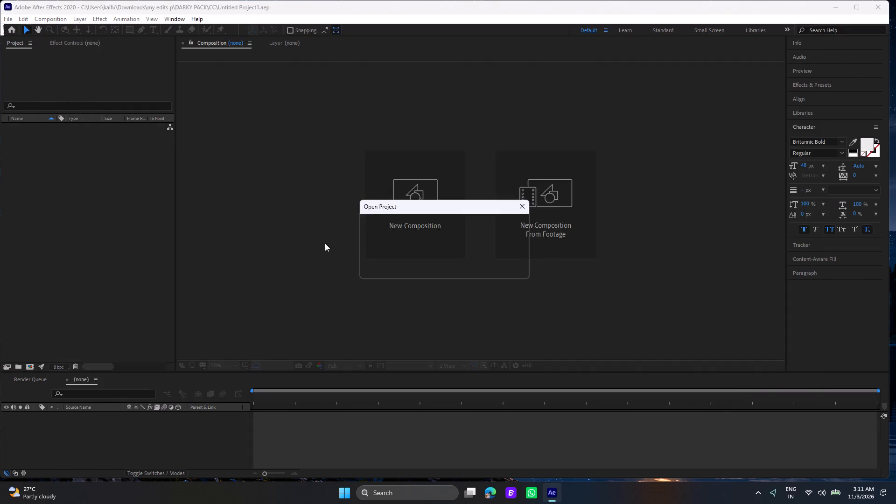
click(522, 266)
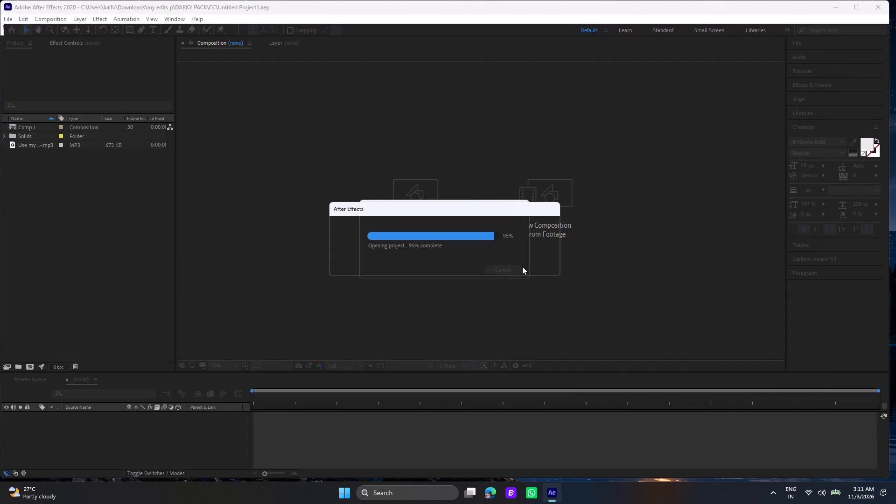
click(525, 263)
click(529, 257)
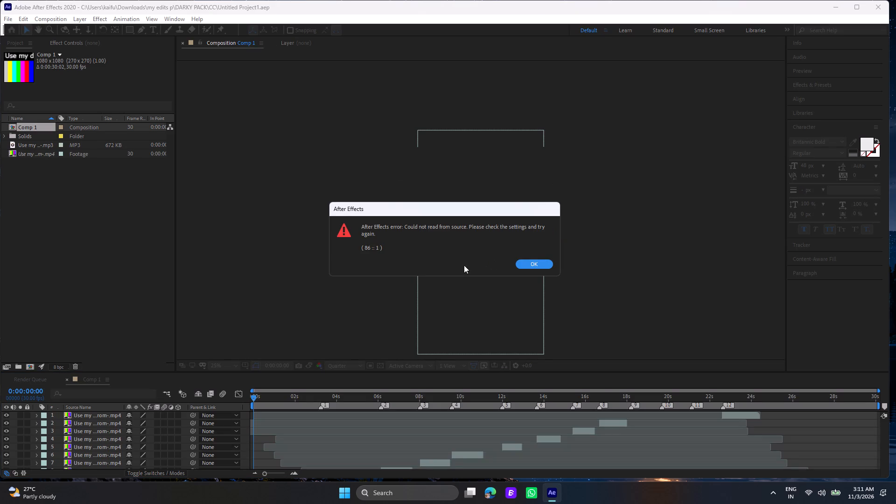
click(539, 261)
click(527, 269)
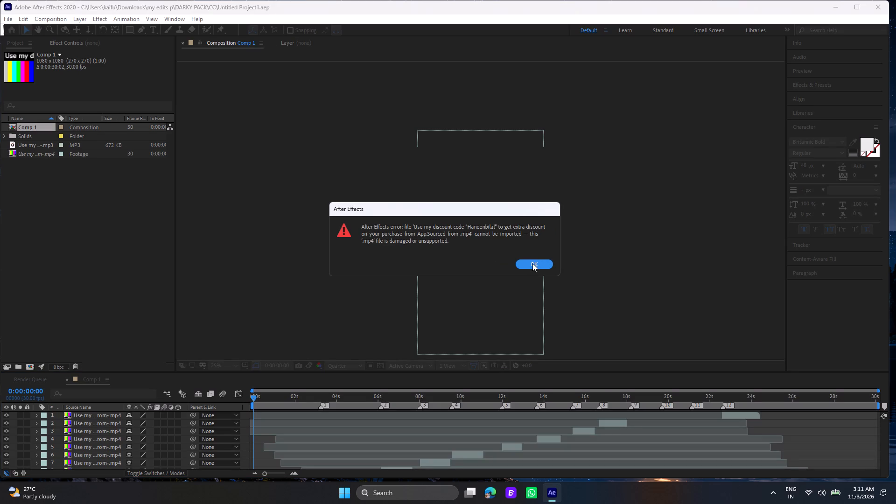
click(532, 263)
key(space)
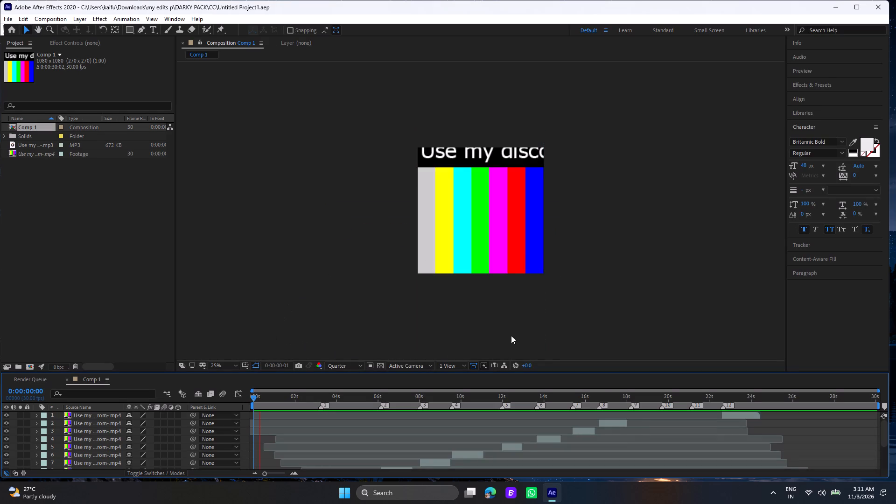
key(space)
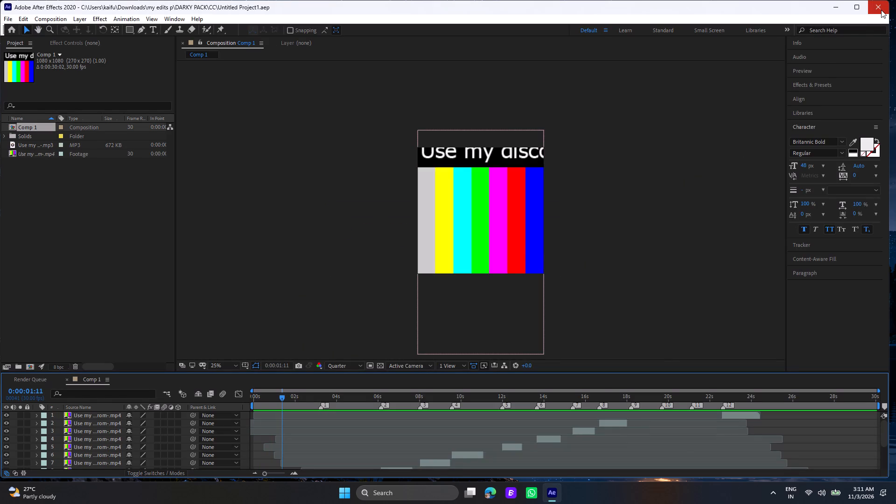
Restart After Effects, open the recent project "dilbar" and preview its Comp 1 from 0:00:00:07.
click(881, 10)
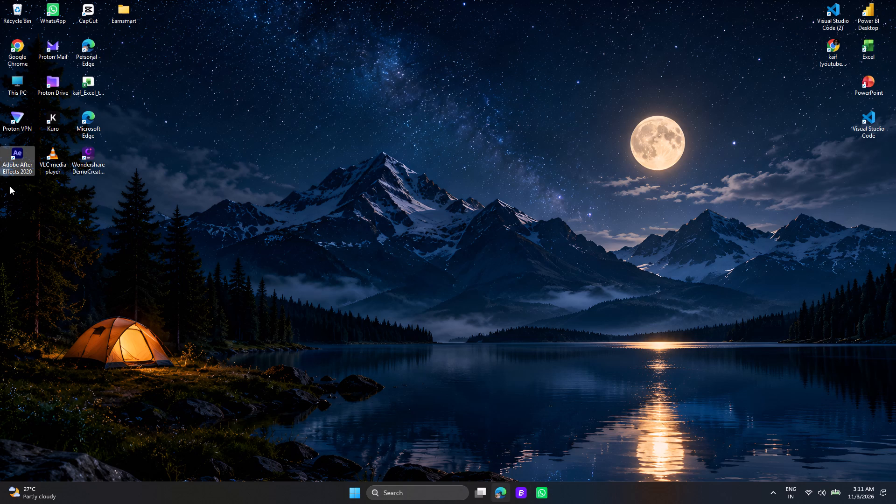
double_click(19, 165)
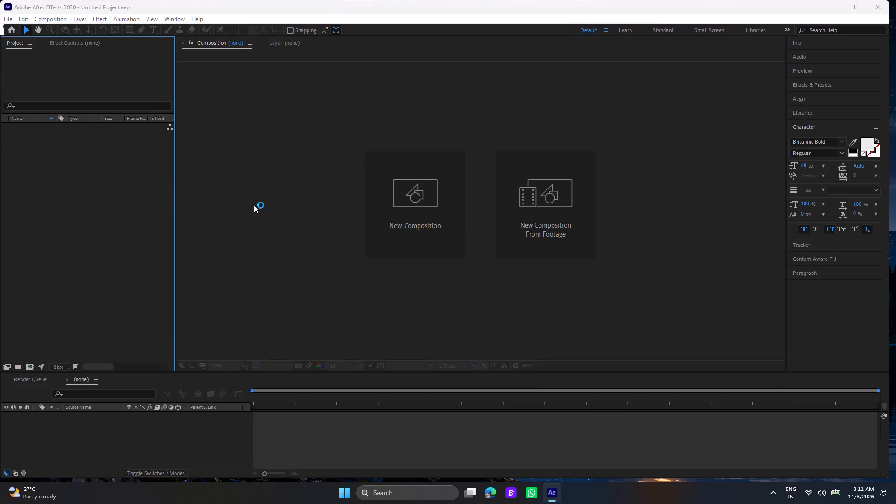
click(234, 272)
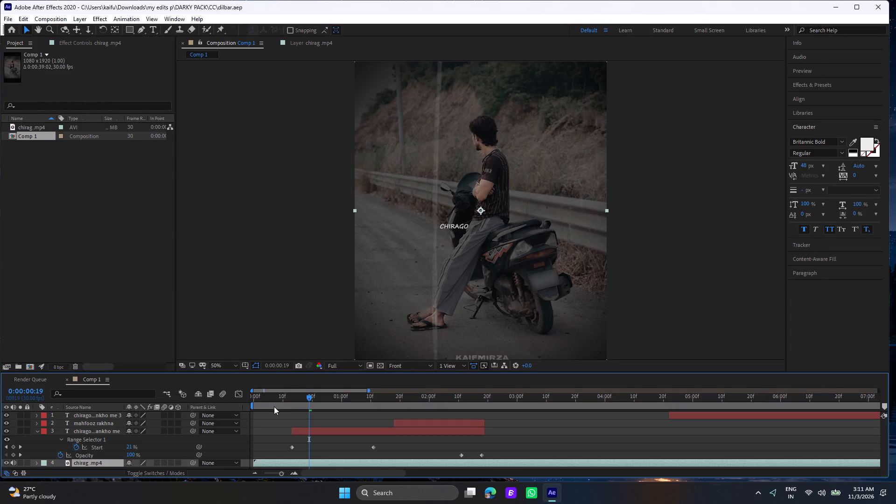
click(273, 406)
key(space)
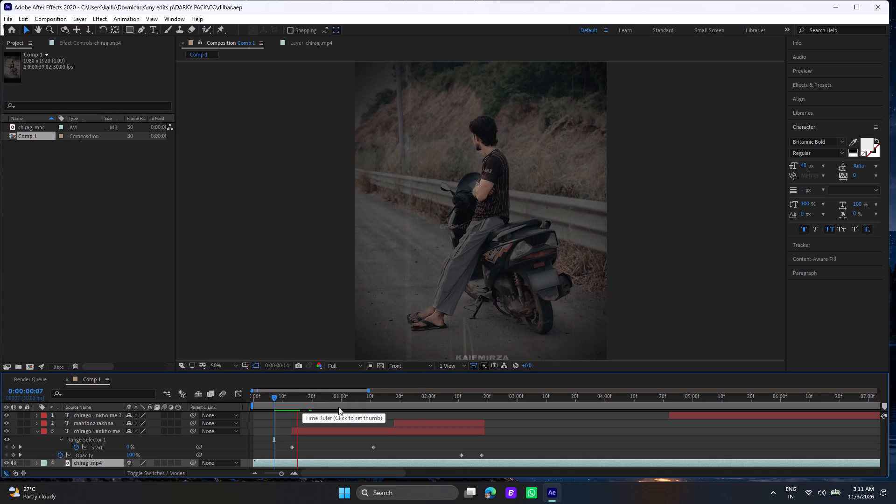
key(space)
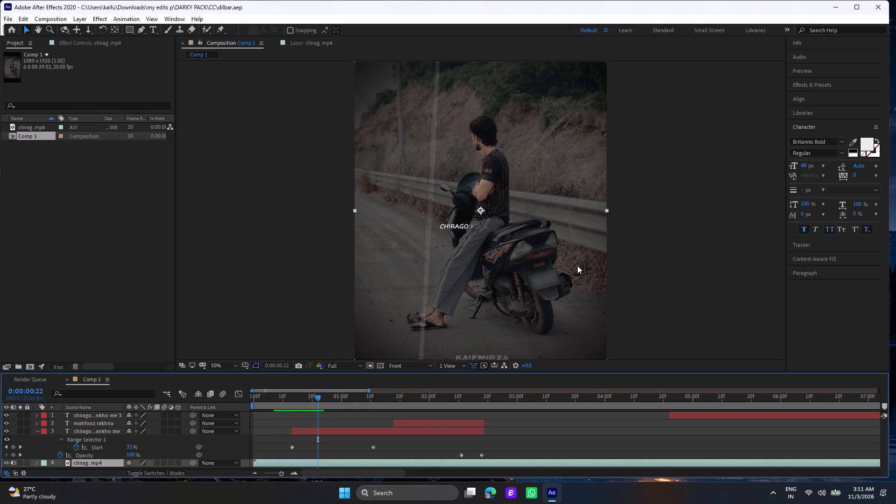
Restart After Effects and open the recent project "tui ta".
click(885, 4)
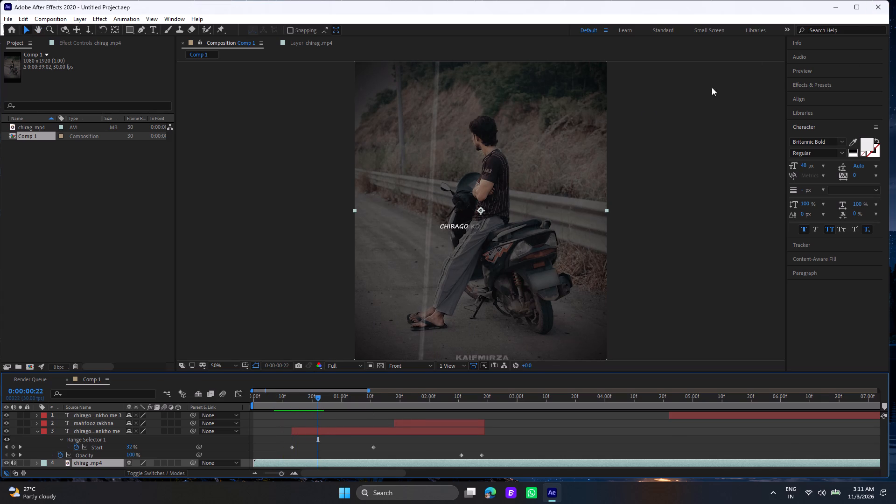
double_click(29, 166)
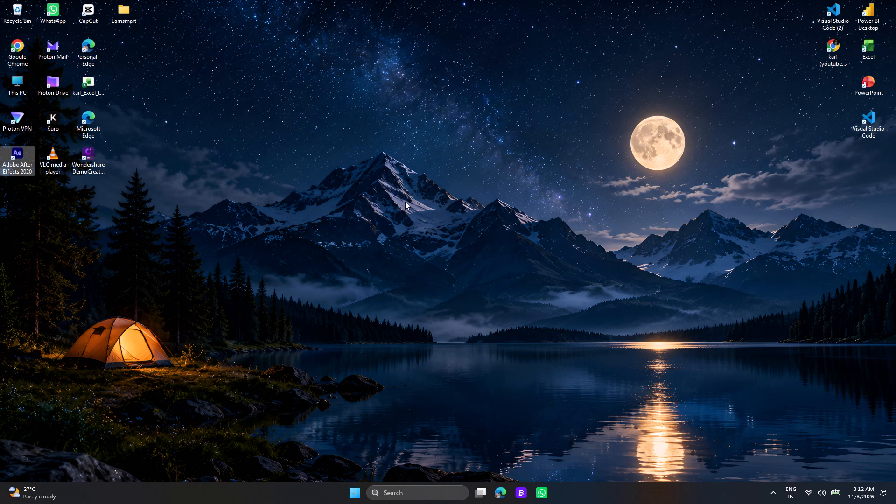
double_click(18, 153)
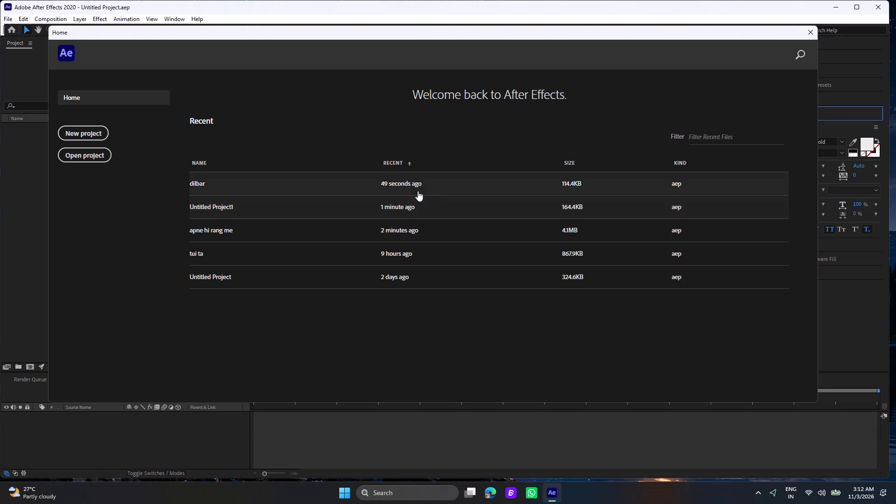
click(260, 255)
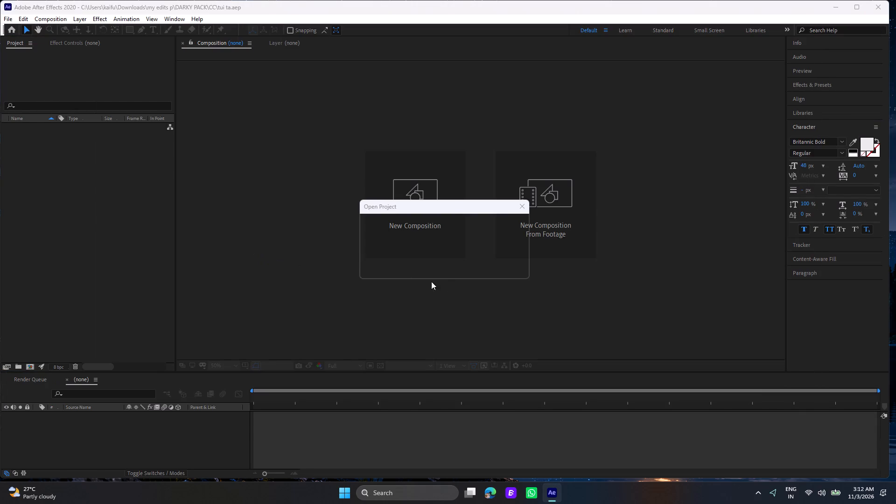
Preview Comp 1 of "tui ta" from 0:00:00:00 at 25% zoom and review its layer stack.
scroll(457, 235, down, 1)
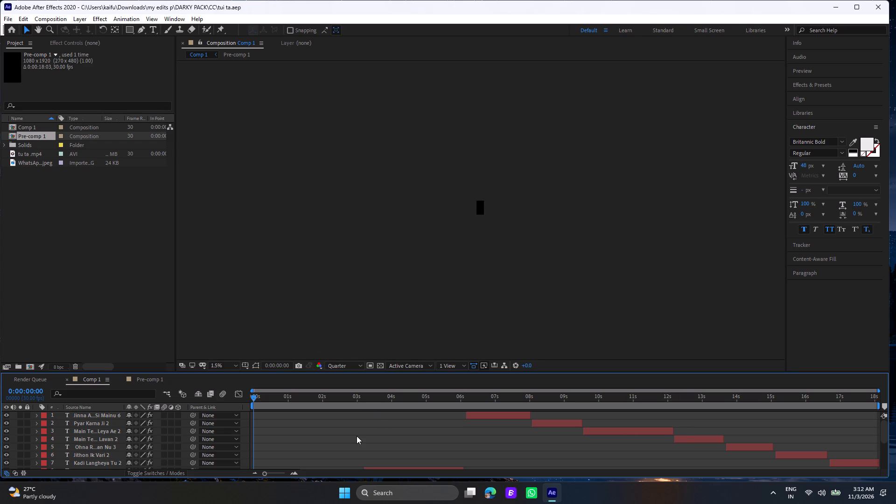
key(space)
scroll(501, 252, up, 4)
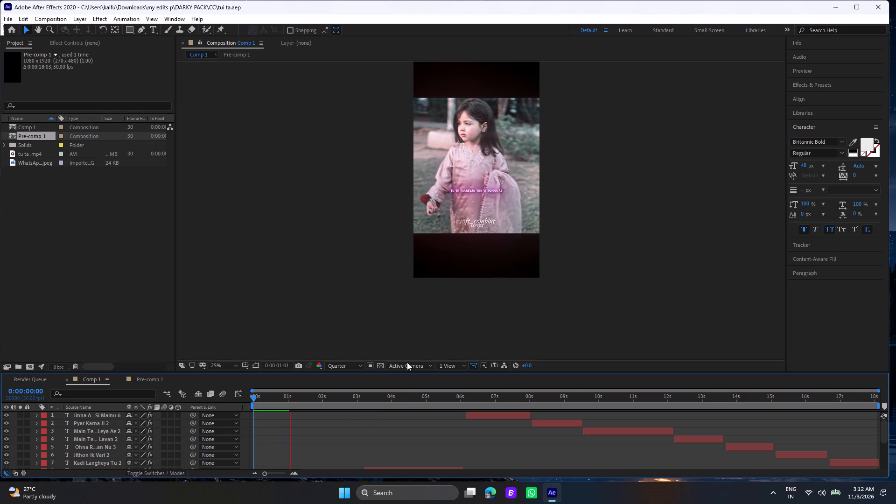
scroll(437, 432, down, 3)
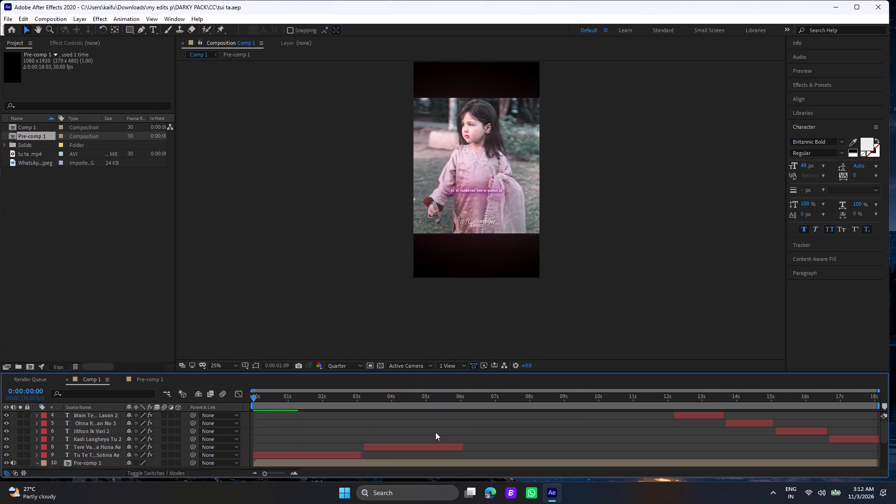
scroll(435, 430, up, 2)
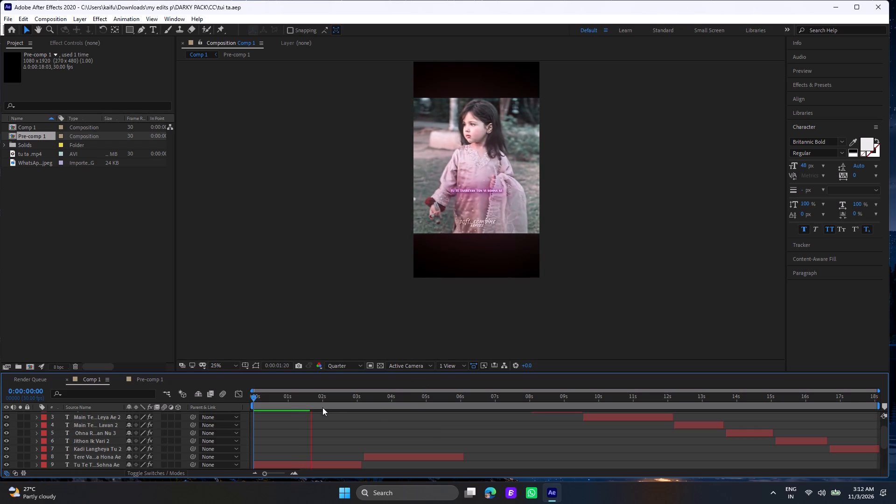
click(258, 397)
drag(258, 397, 243, 398)
key(space)
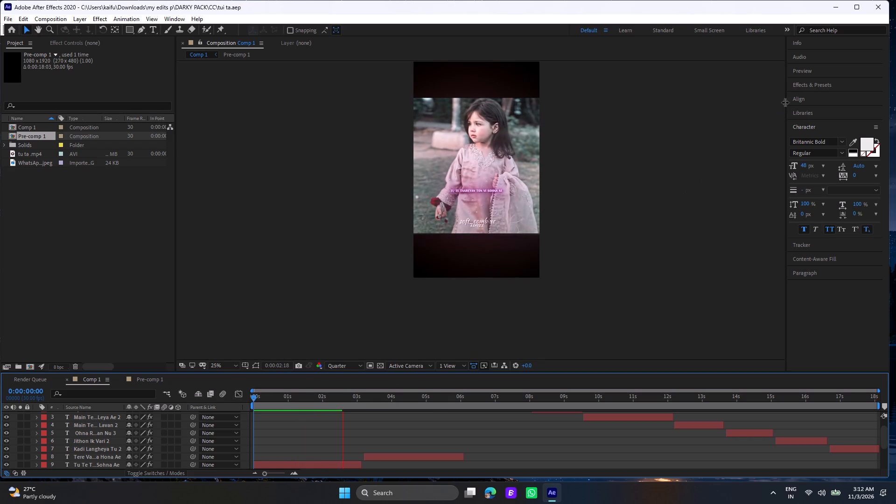
key(space)
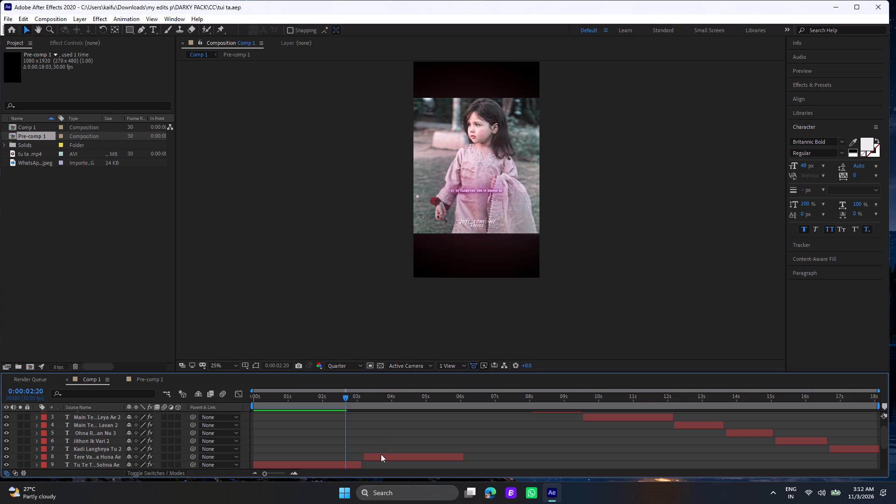
Inspect the effects applied to the "Tere Varga Koi Na Hona Ae" text layer in Comp 1.
click(381, 454)
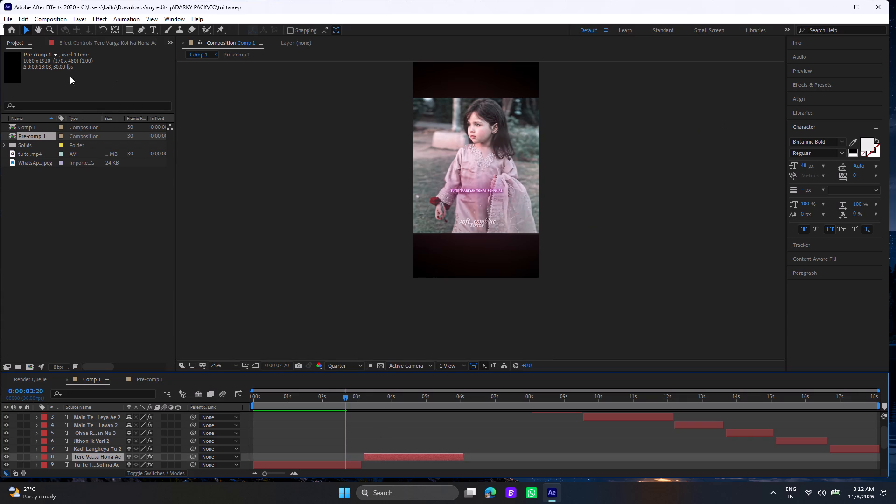
click(84, 44)
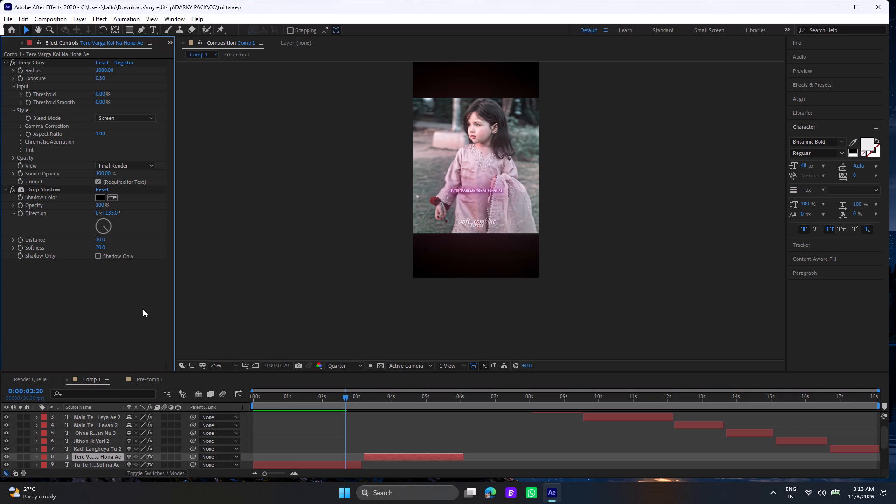
scroll(348, 438, down, 2)
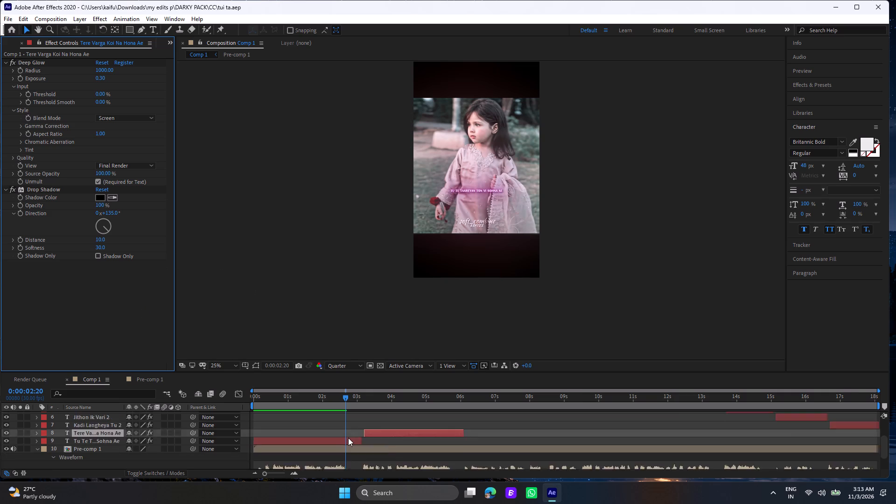
Check the Pre-comp 1 layer in Comp 1 for applied effects and review the stack of text layers above it.
scroll(348, 438, down, 1)
click(350, 426)
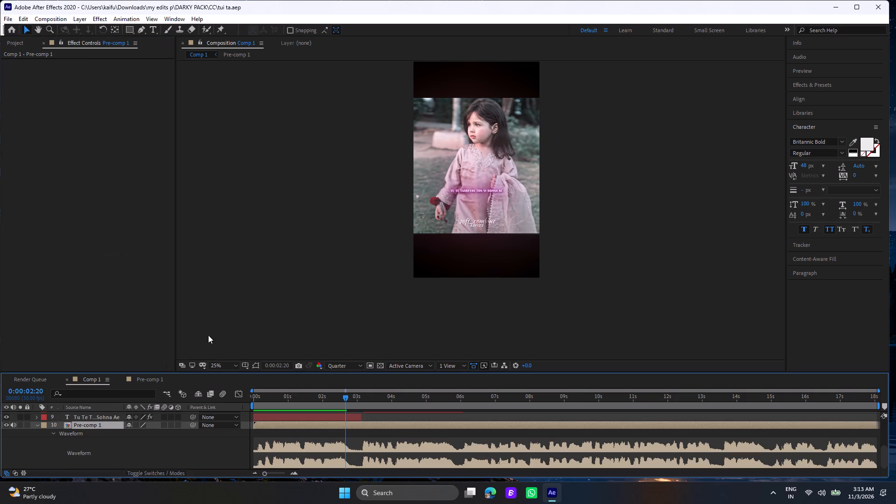
click(11, 40)
click(57, 42)
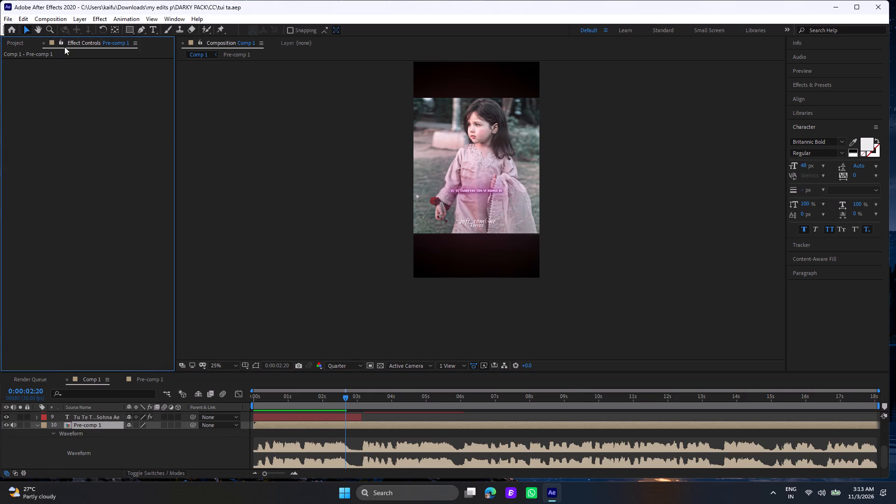
scroll(341, 427, up, 6)
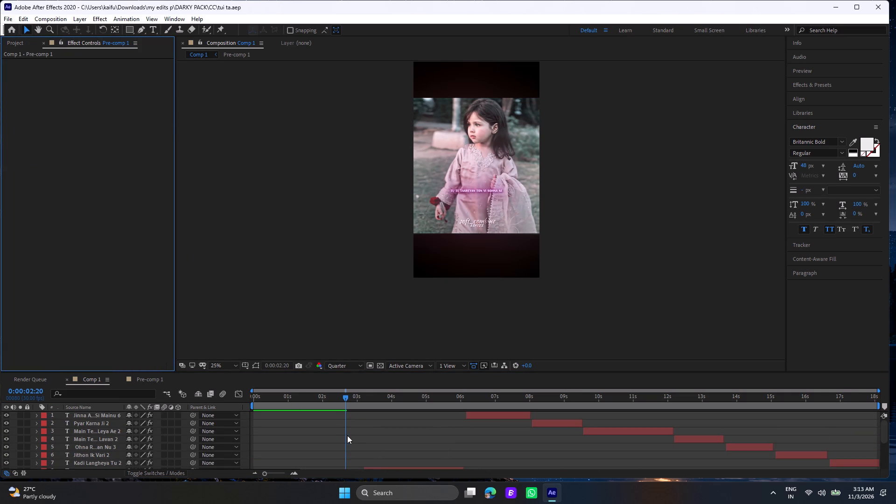
scroll(350, 438, down, 4)
scroll(351, 439, up, 6)
Preview Comp 1 from 0:00:03:27.
click(388, 404)
key(space)
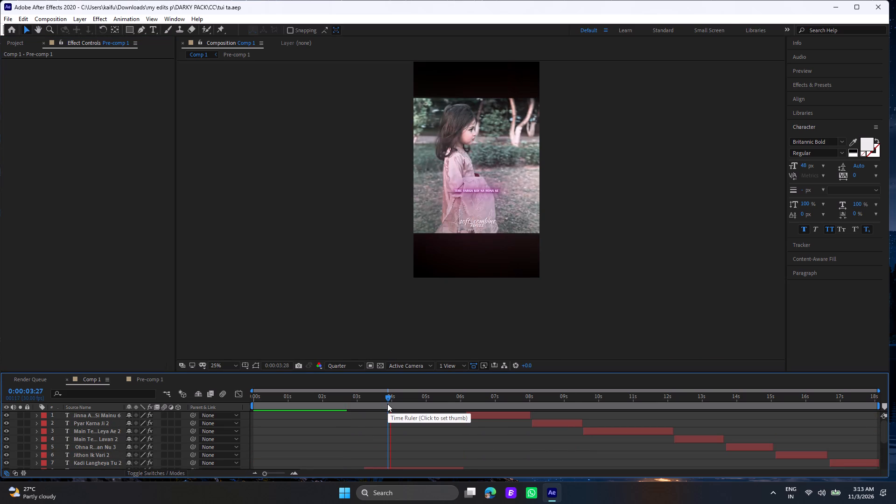
scroll(375, 466, down, 3)
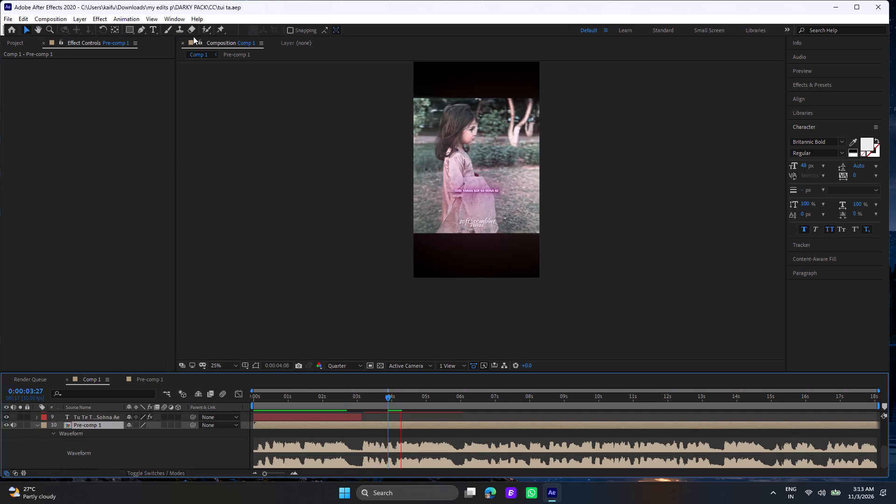
Open Pre-comp 1 and examine the full stack of effects applied to Adjustment Layer 1.
click(240, 55)
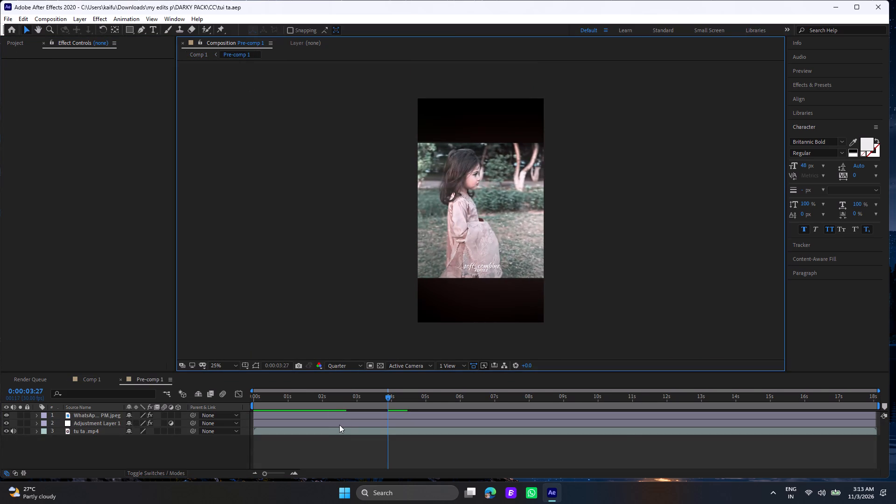
click(339, 422)
scroll(70, 252, up, 2)
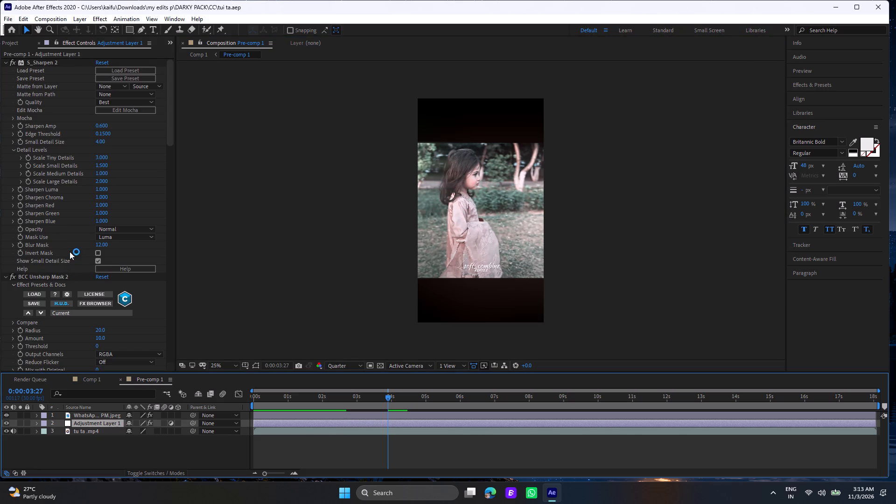
scroll(70, 252, up, 3)
scroll(76, 242, down, 11)
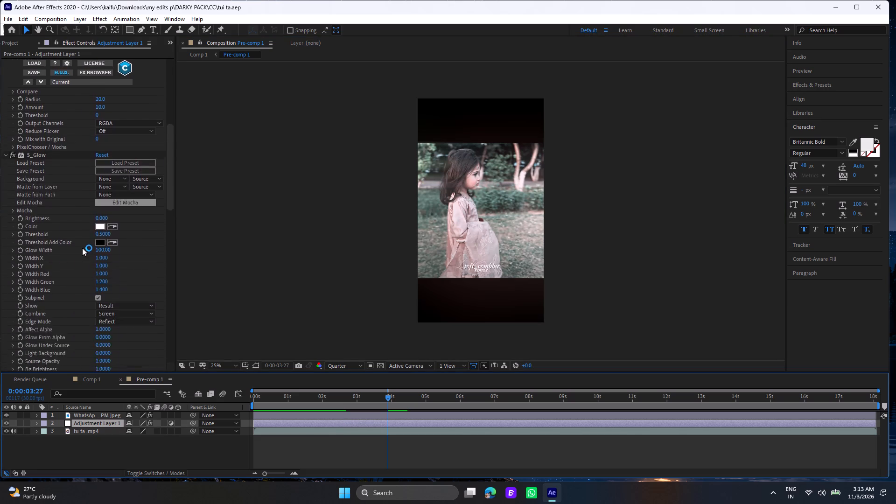
scroll(82, 248, down, 18)
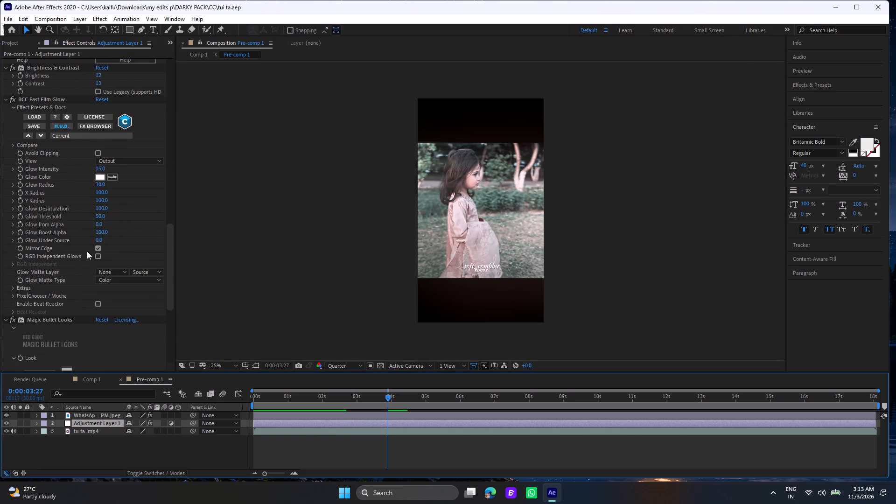
scroll(87, 251, down, 12)
scroll(89, 254, up, 11)
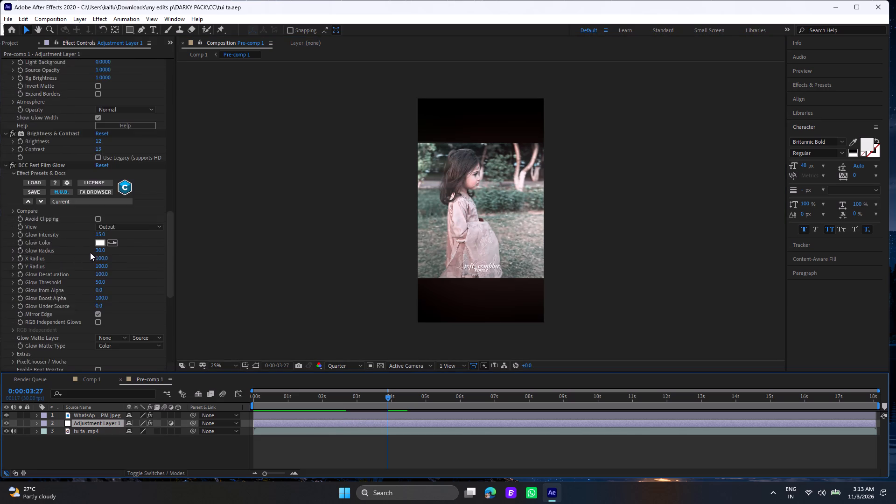
scroll(90, 252, up, 10)
Preview Pre-comp 1 from 0:00:03:27 while reviewing the S_Glow and S_Sharpen 2 settings of Adjustment Layer 1.
key(space)
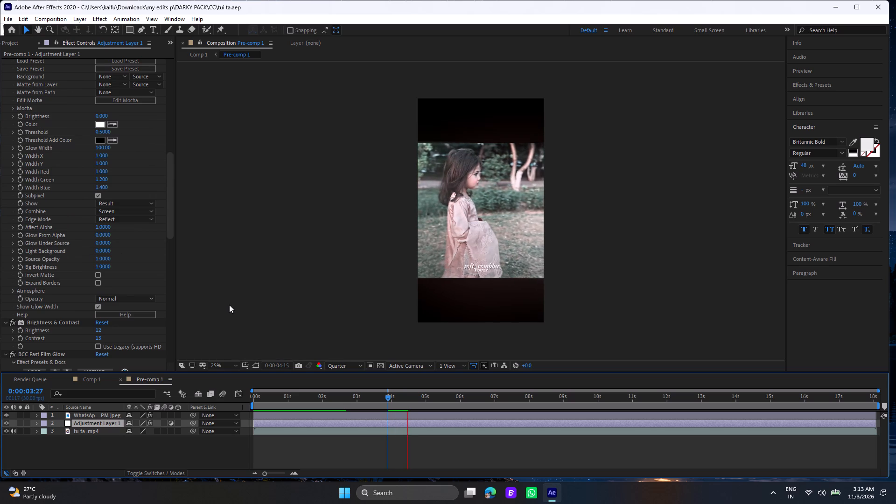
scroll(76, 174, up, 5)
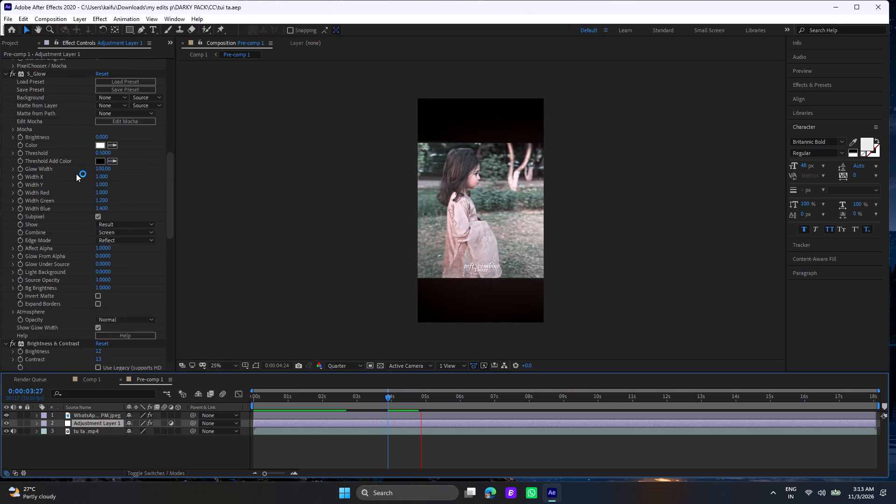
scroll(76, 174, up, 7)
scroll(77, 169, up, 14)
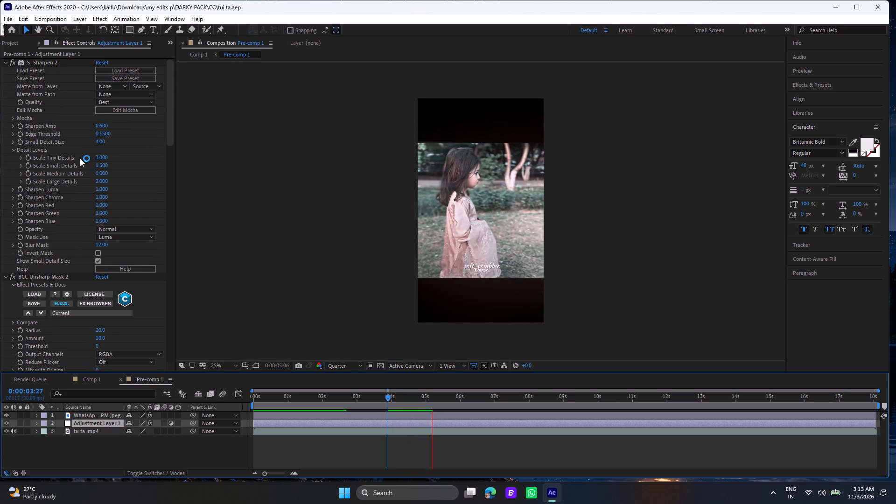
Close the "tui ta" project and exit After Effects to the desktop.
click(876, 6)
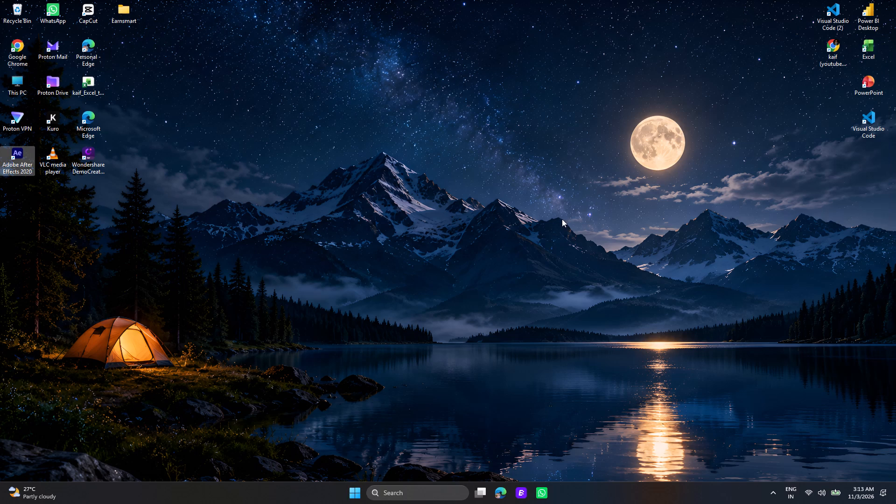
key(alt+F4)
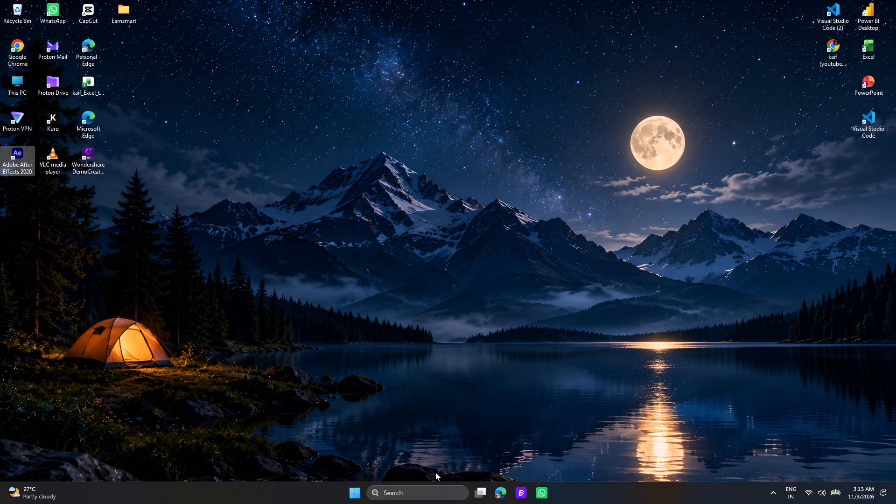